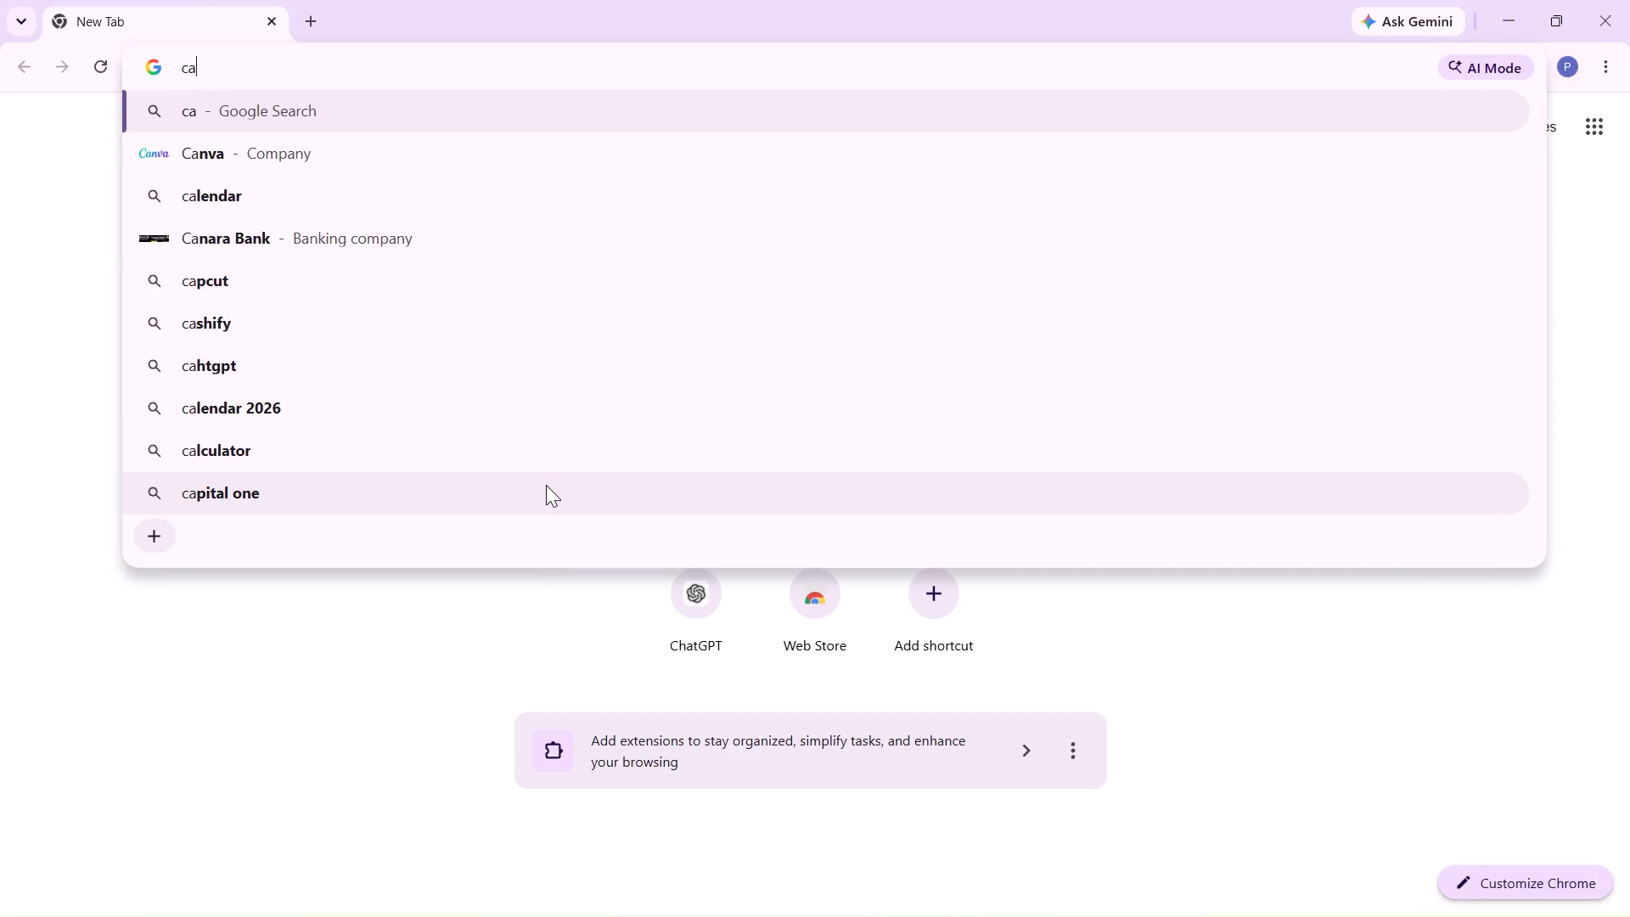
key("n")
type("va")
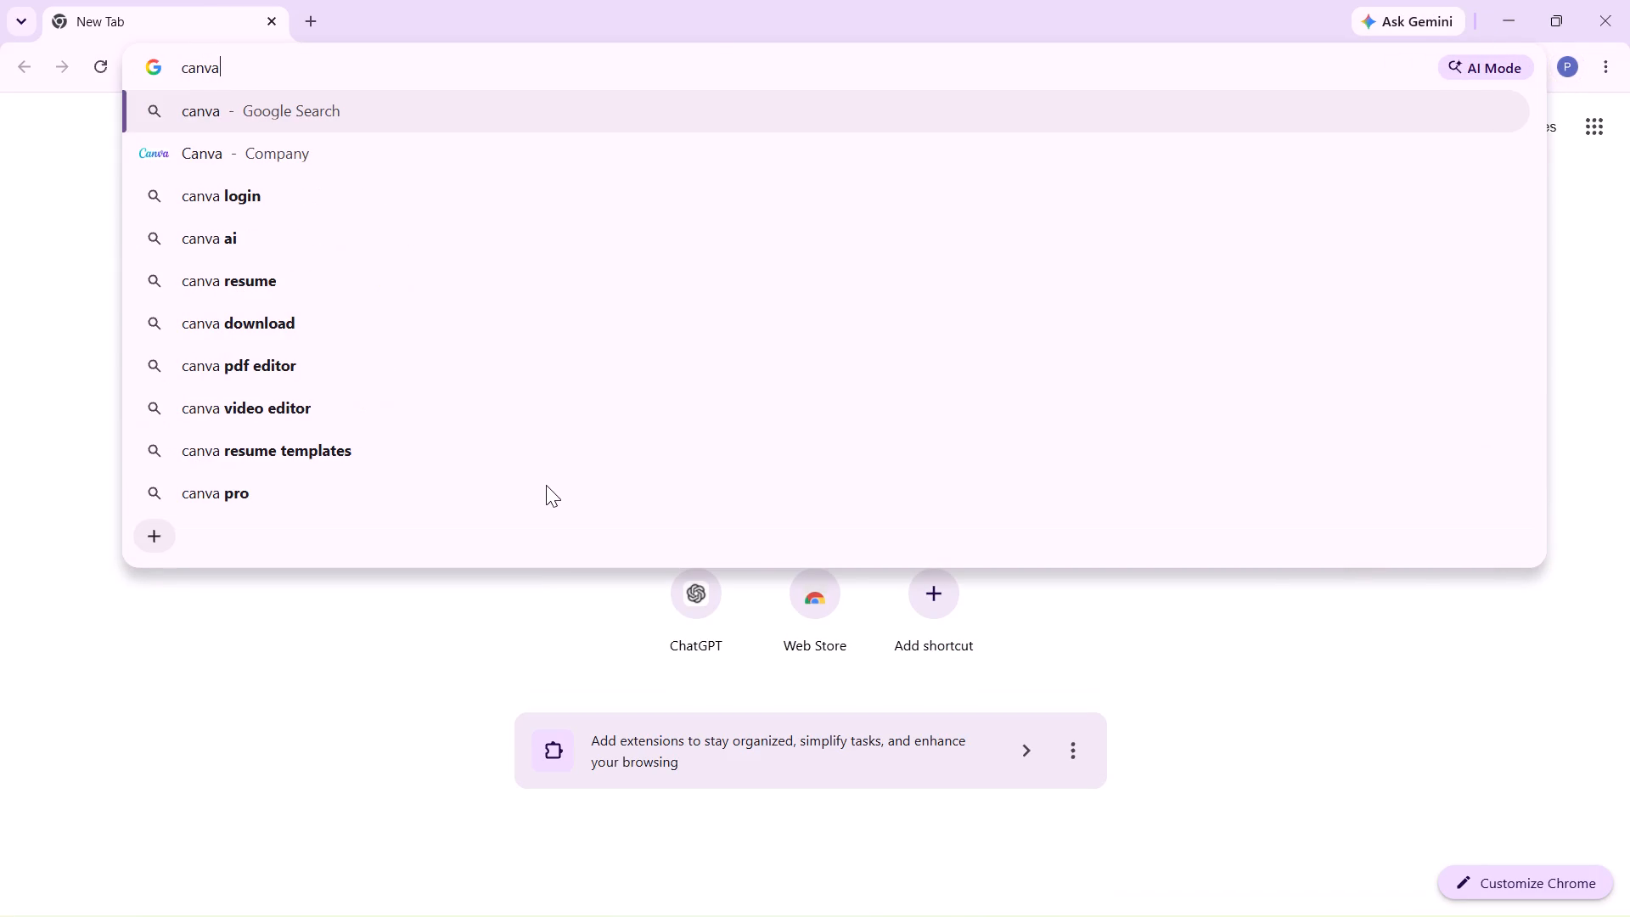
key("Return")
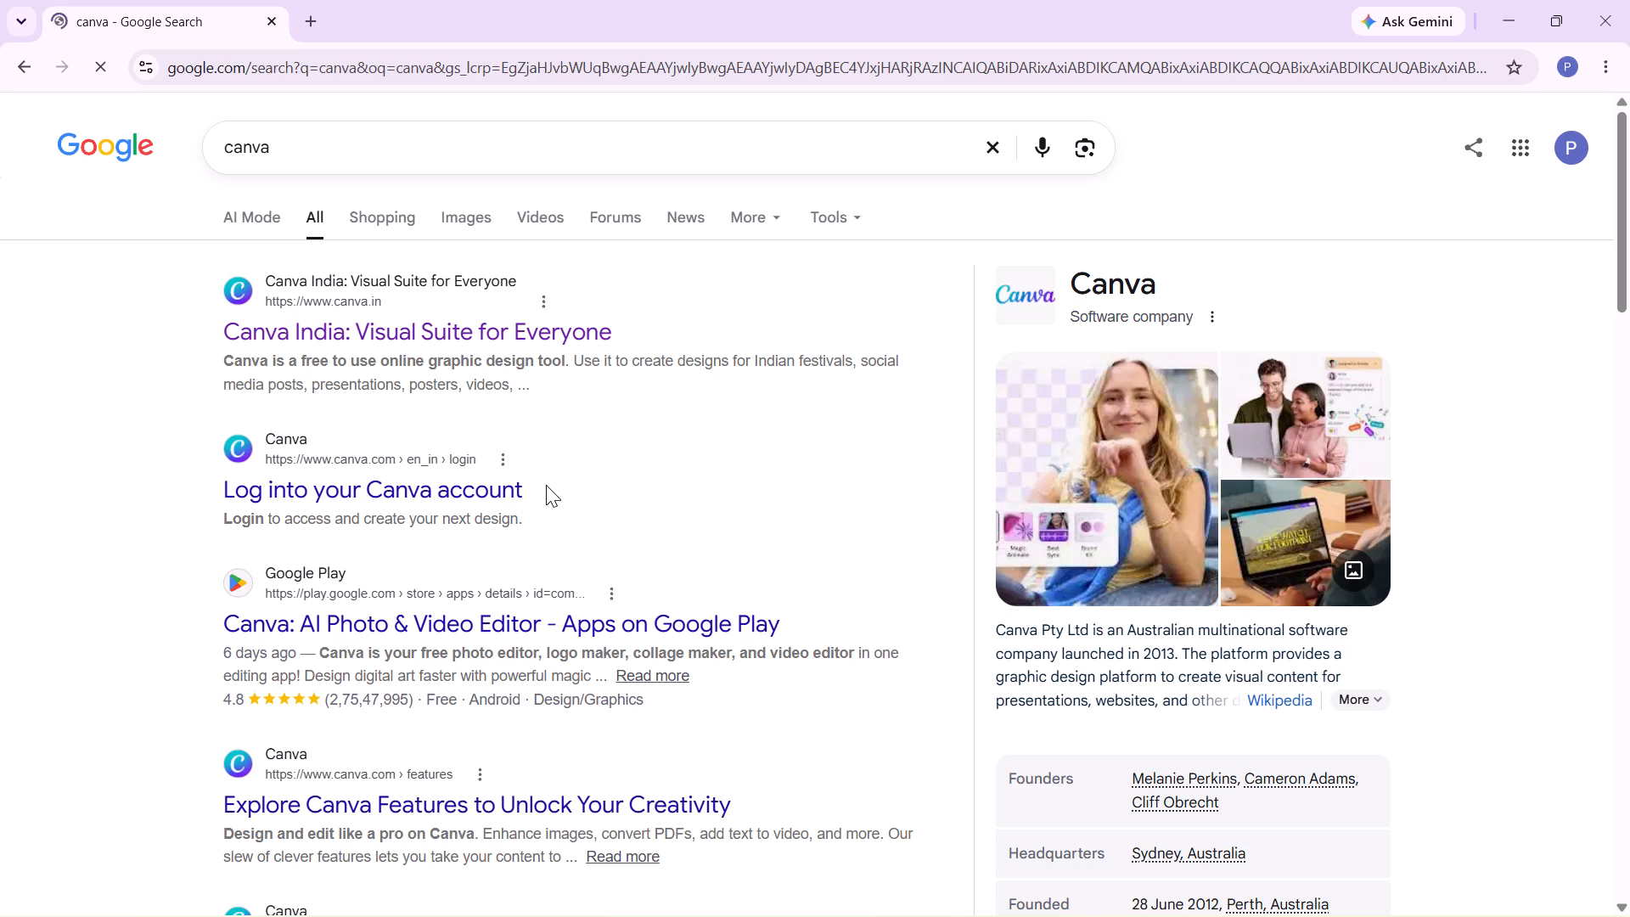
left_click(485, 323)
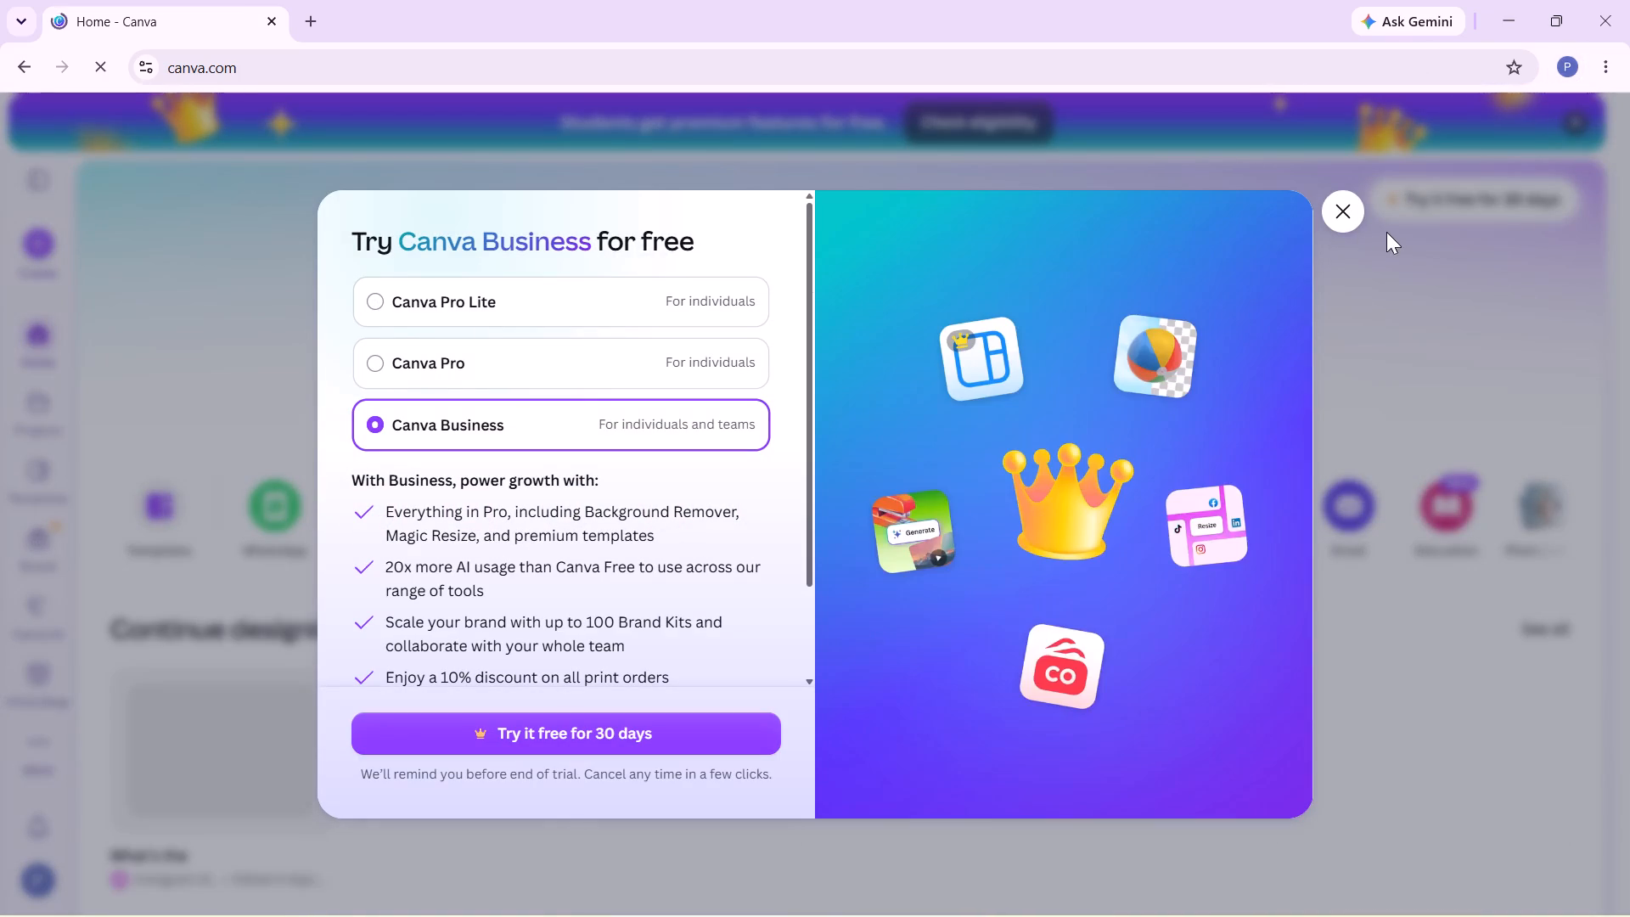
Dismiss the Canva Business trial offer and create a blank Instagram Story design.
left_click(1345, 203)
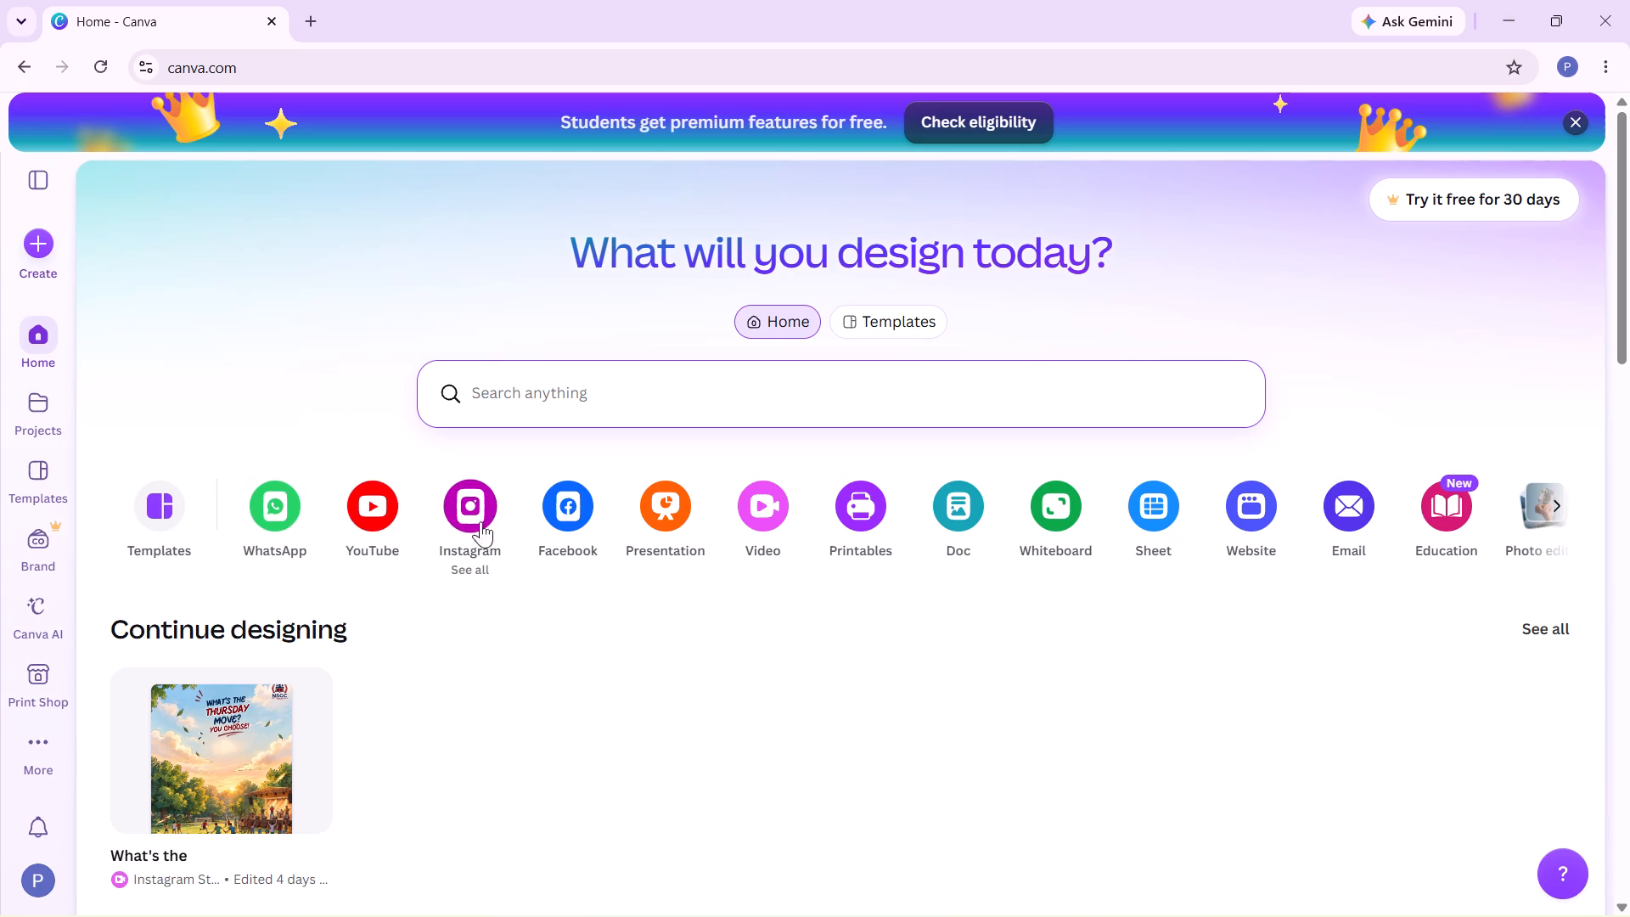
left_click(490, 490)
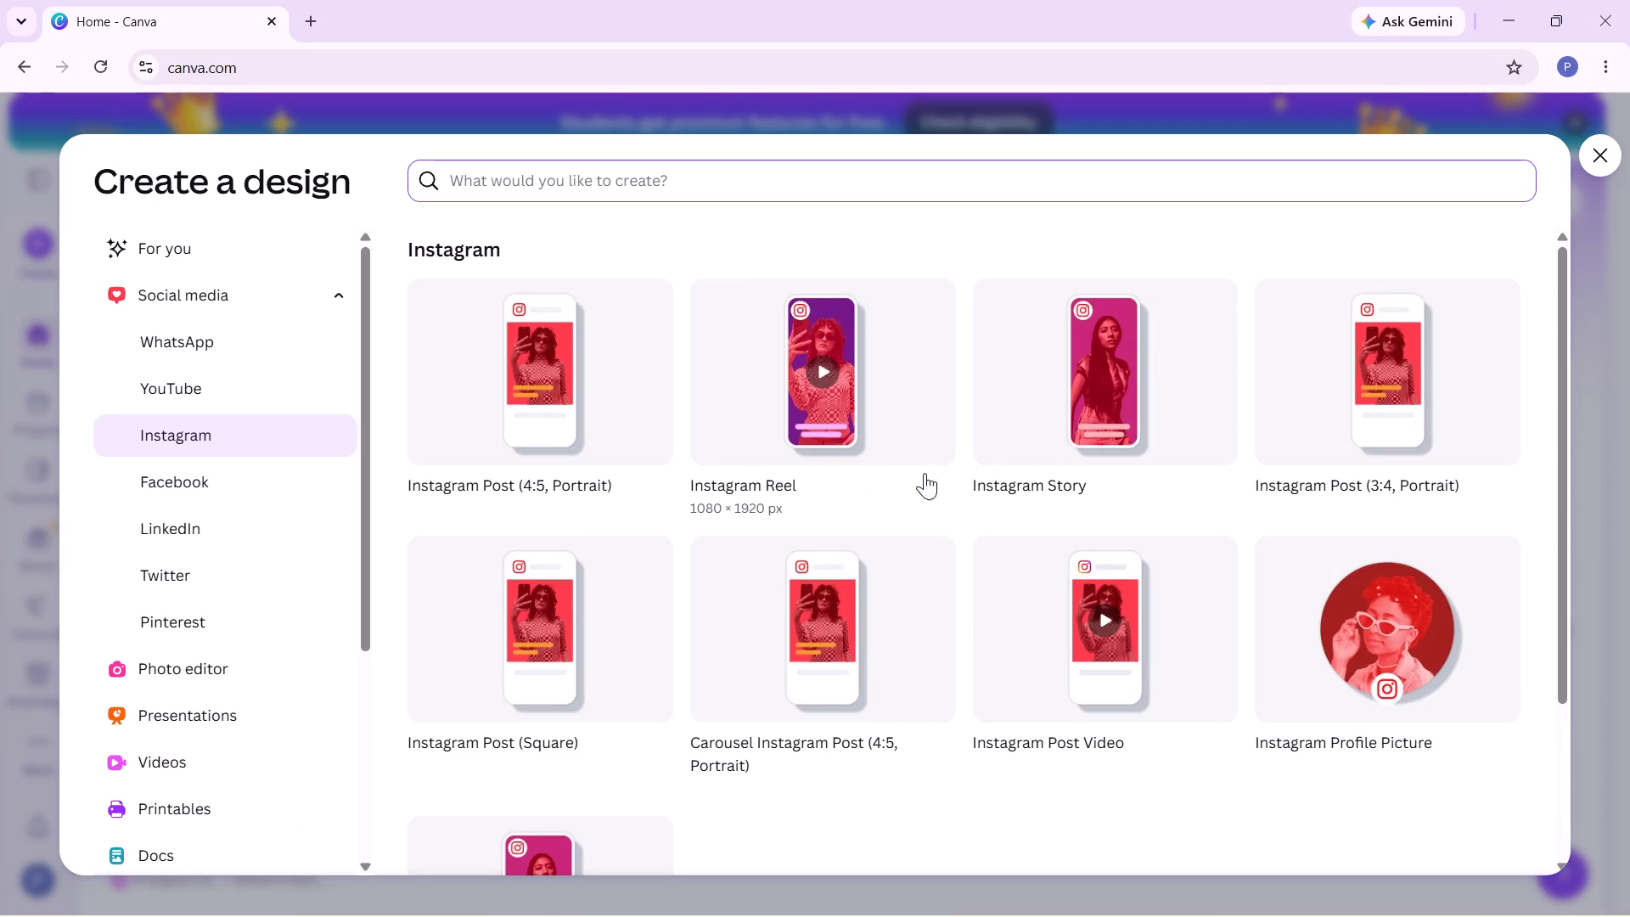
left_click(1024, 453)
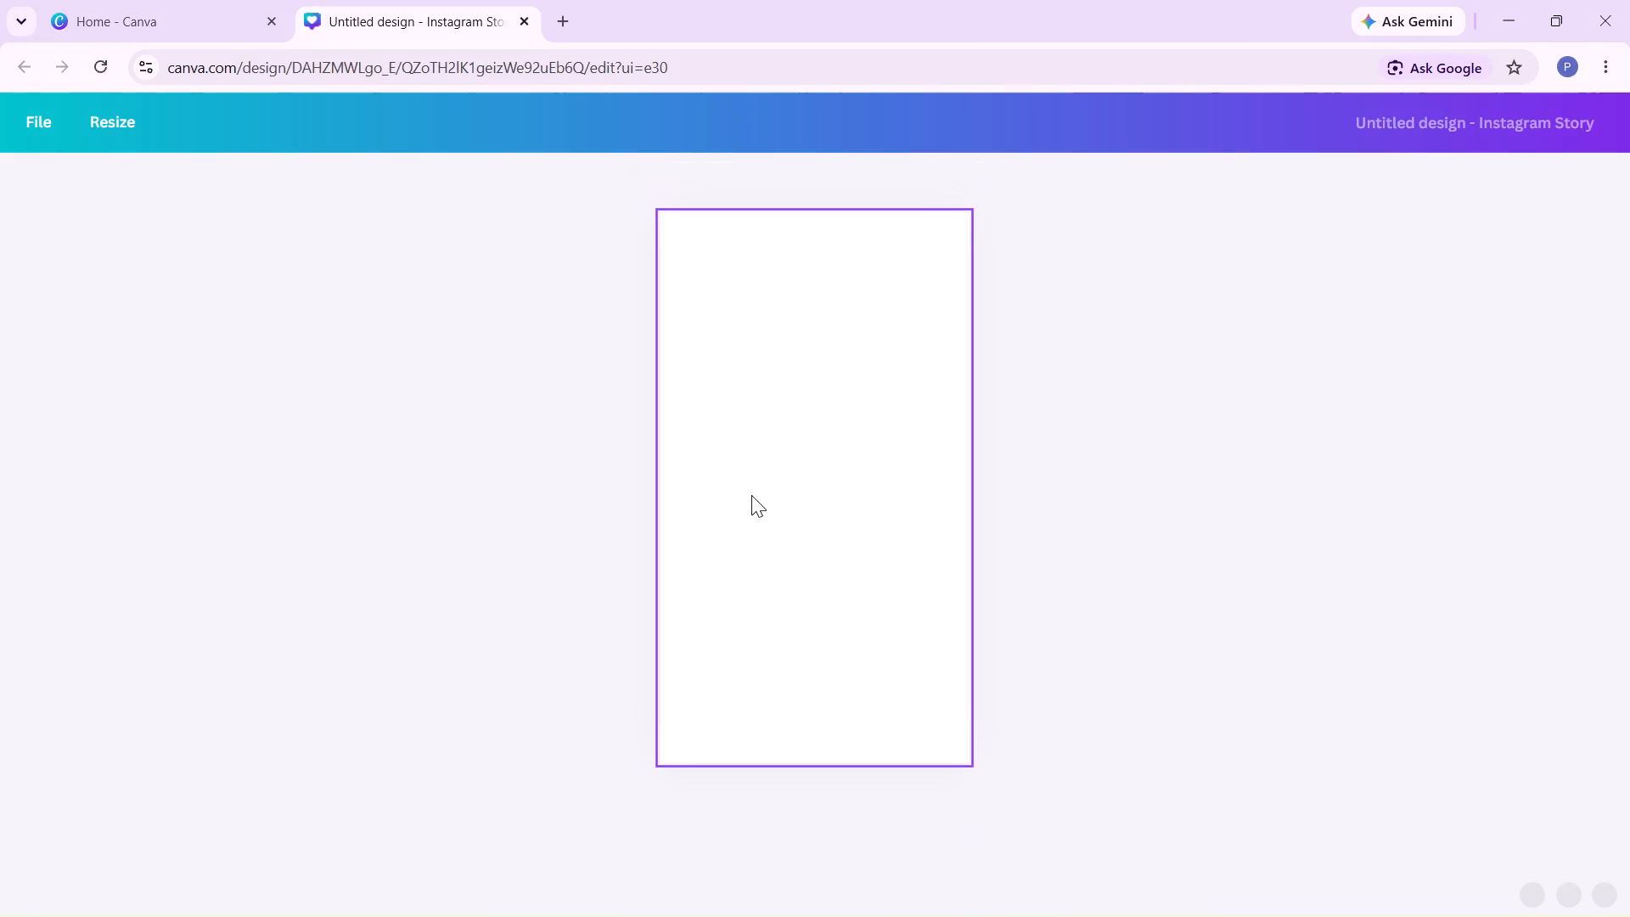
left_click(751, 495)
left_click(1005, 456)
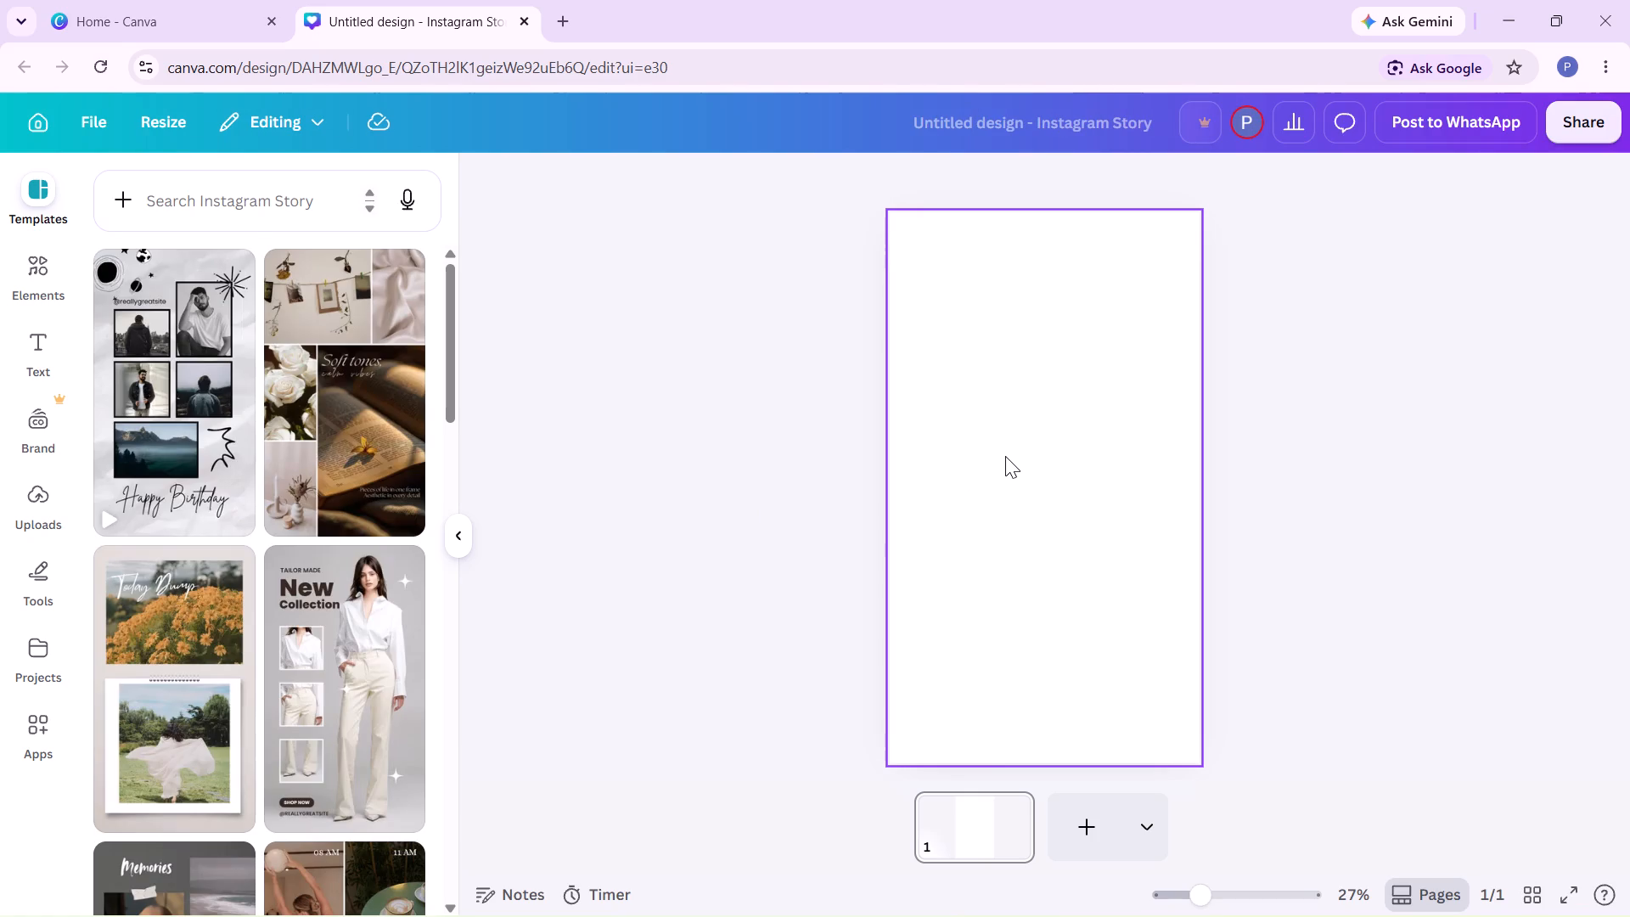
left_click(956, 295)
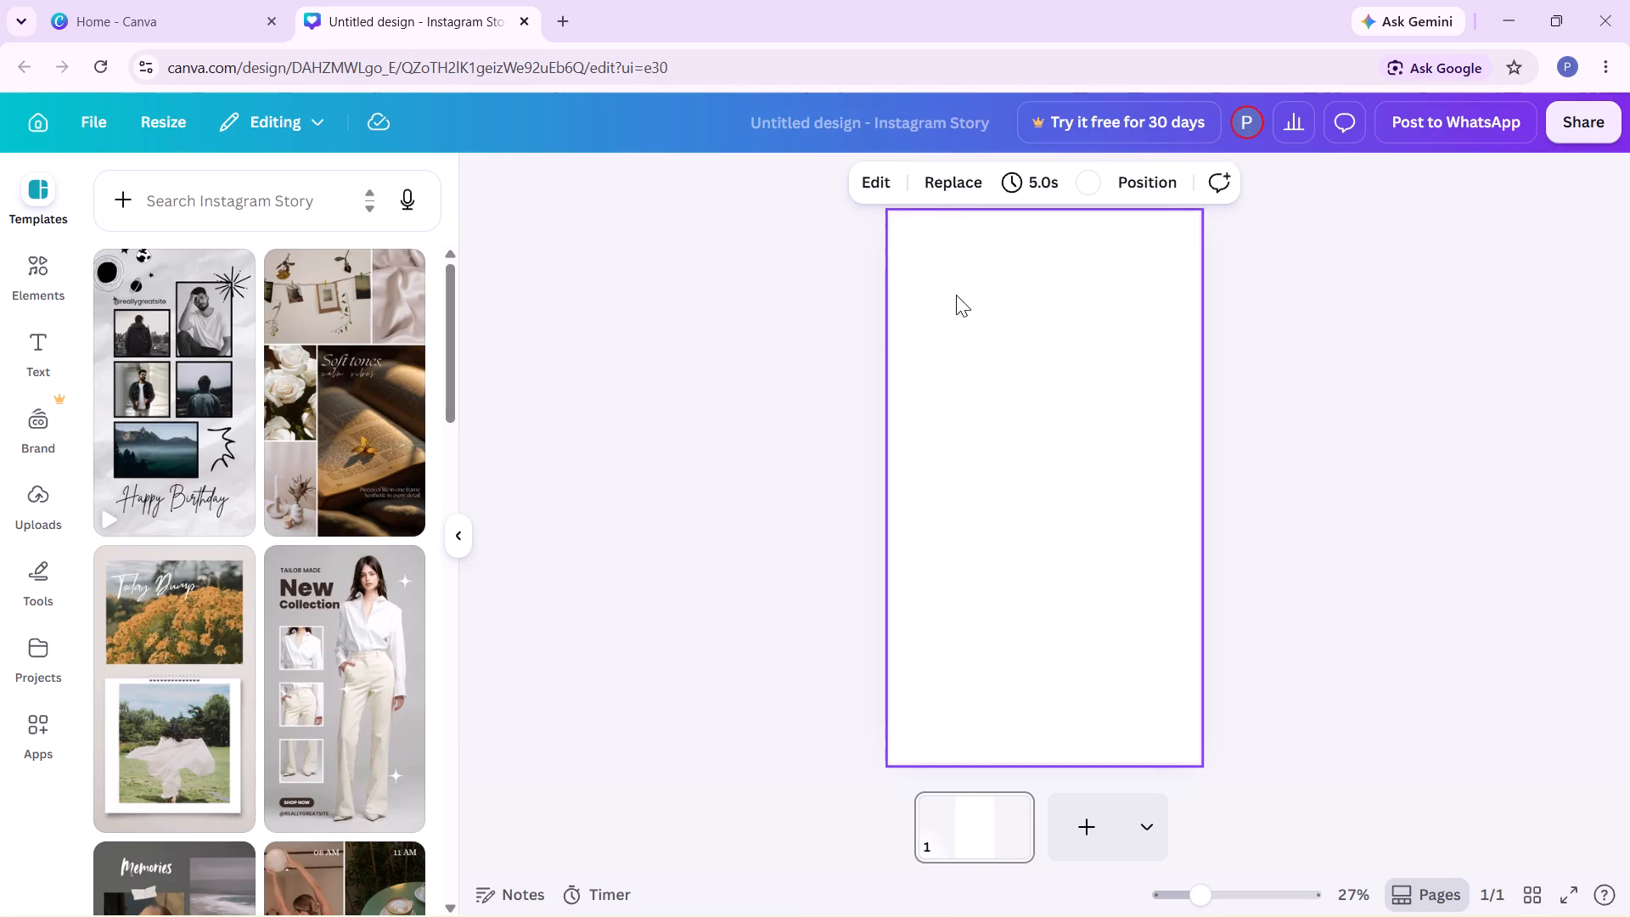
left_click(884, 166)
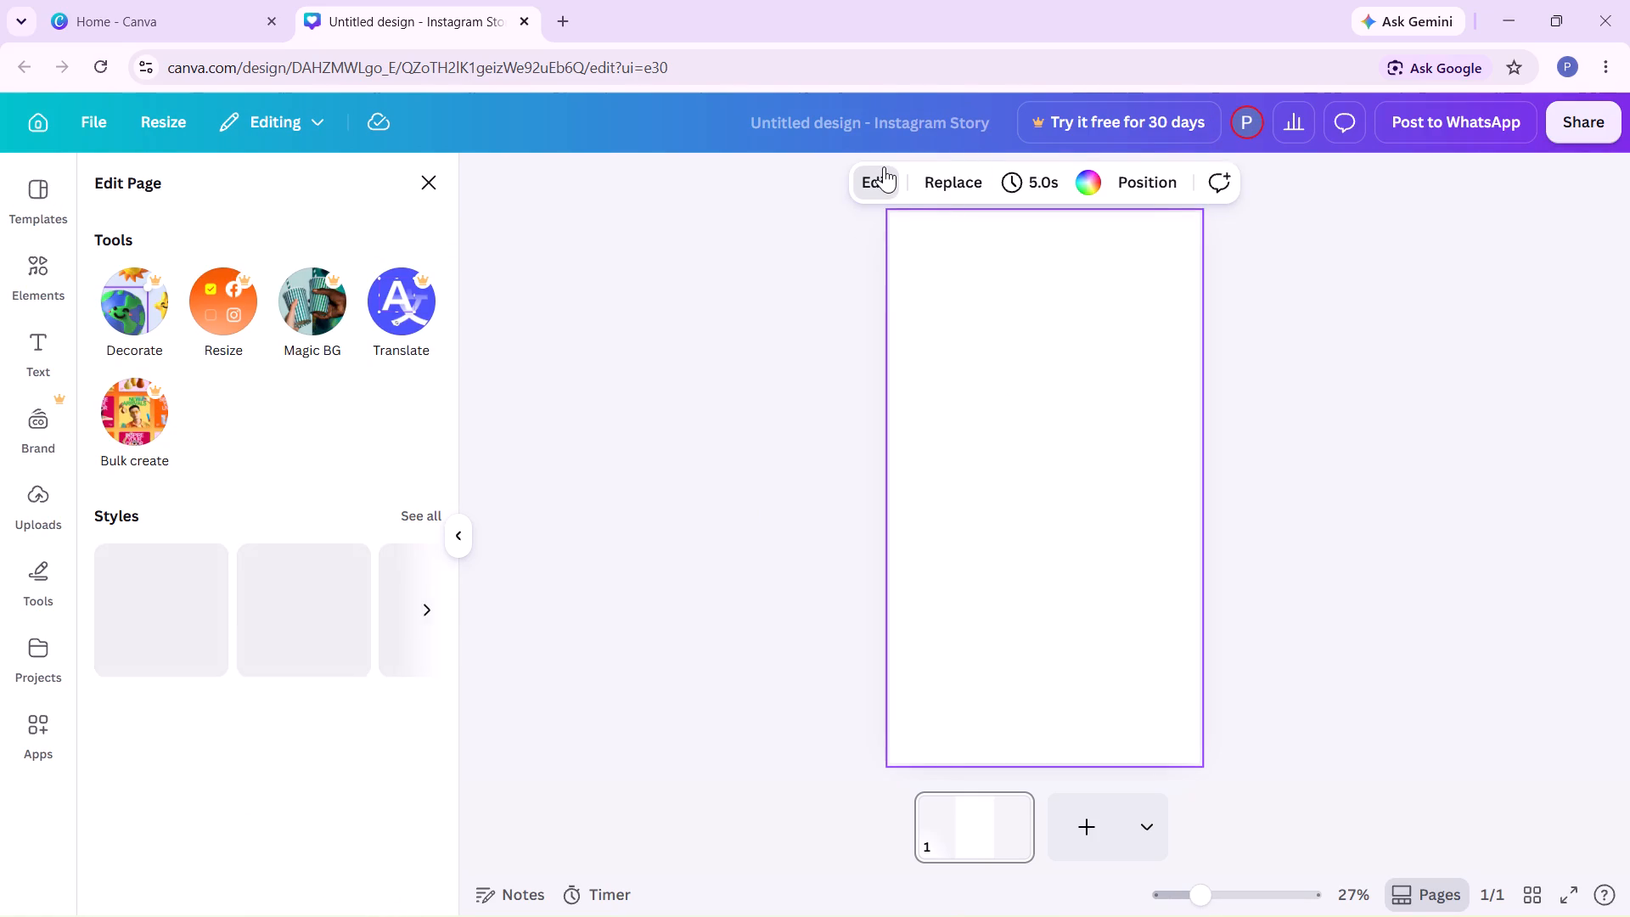
Paste the copied NSGC campus poster image onto the blank story page.
left_click(1003, 430)
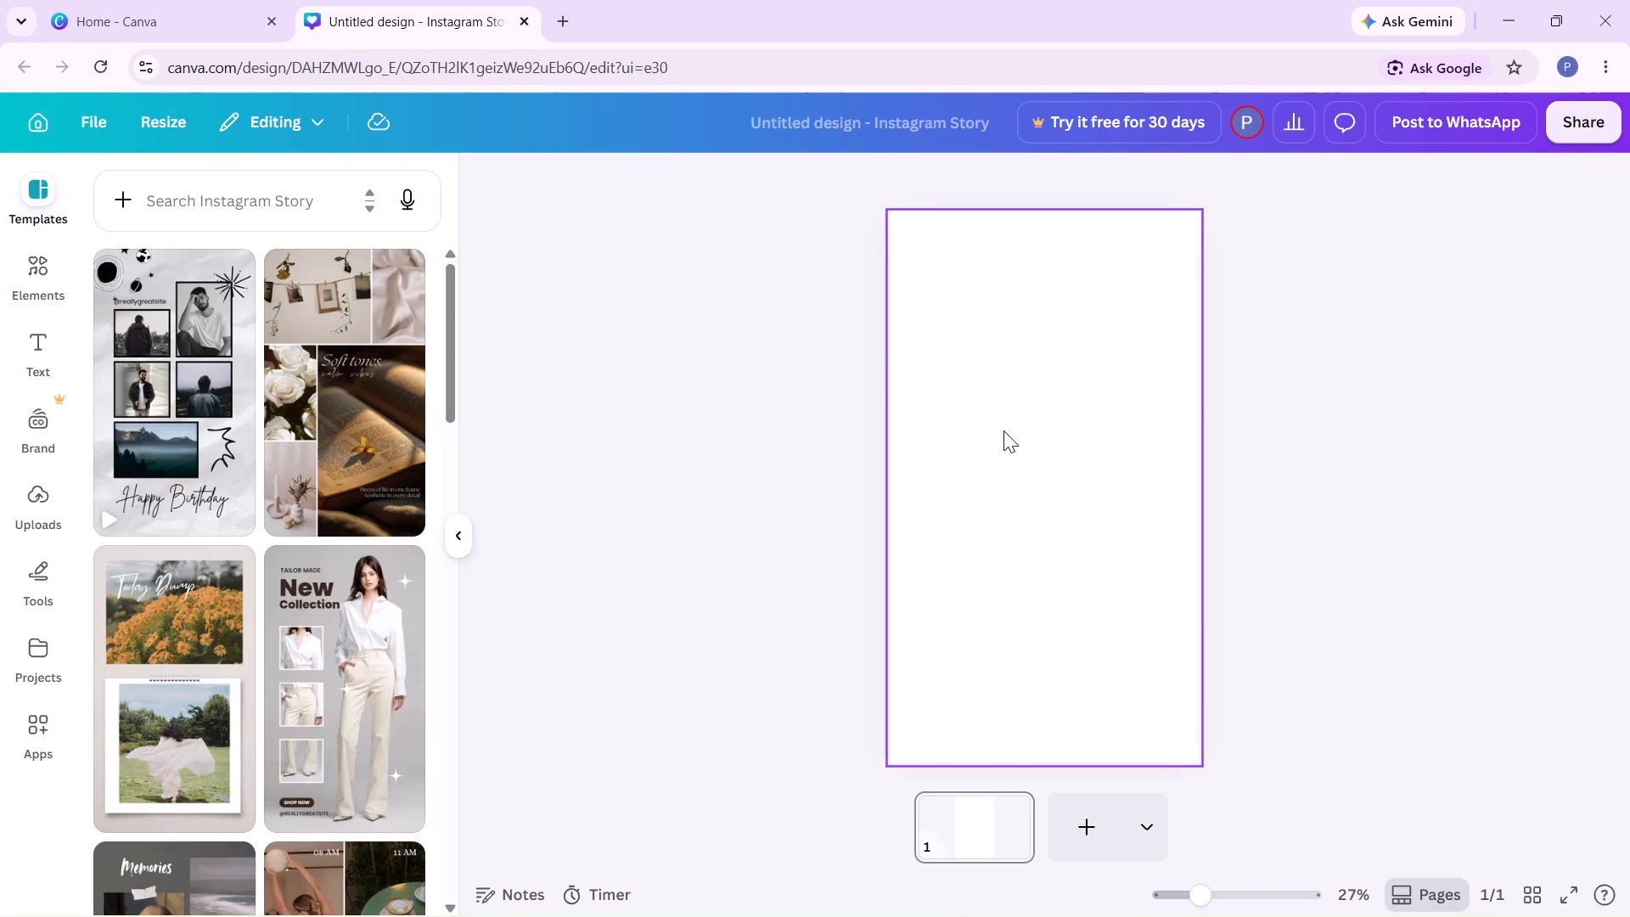
key("ctrl+v")
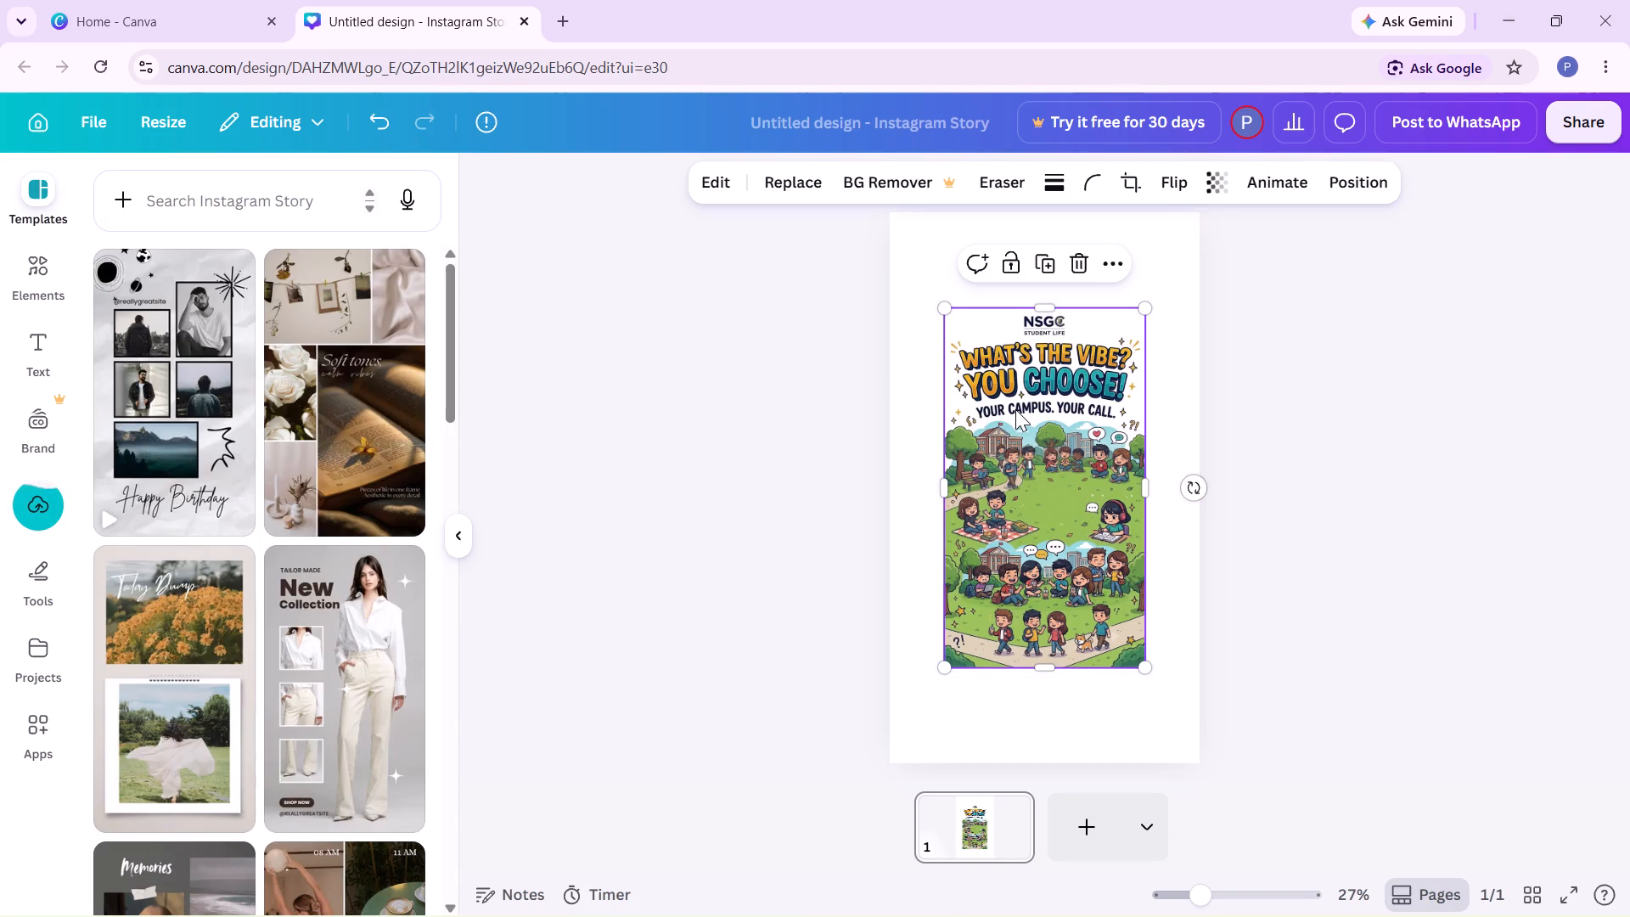
Delete the pasted poster image from the story page.
left_click(1015, 409)
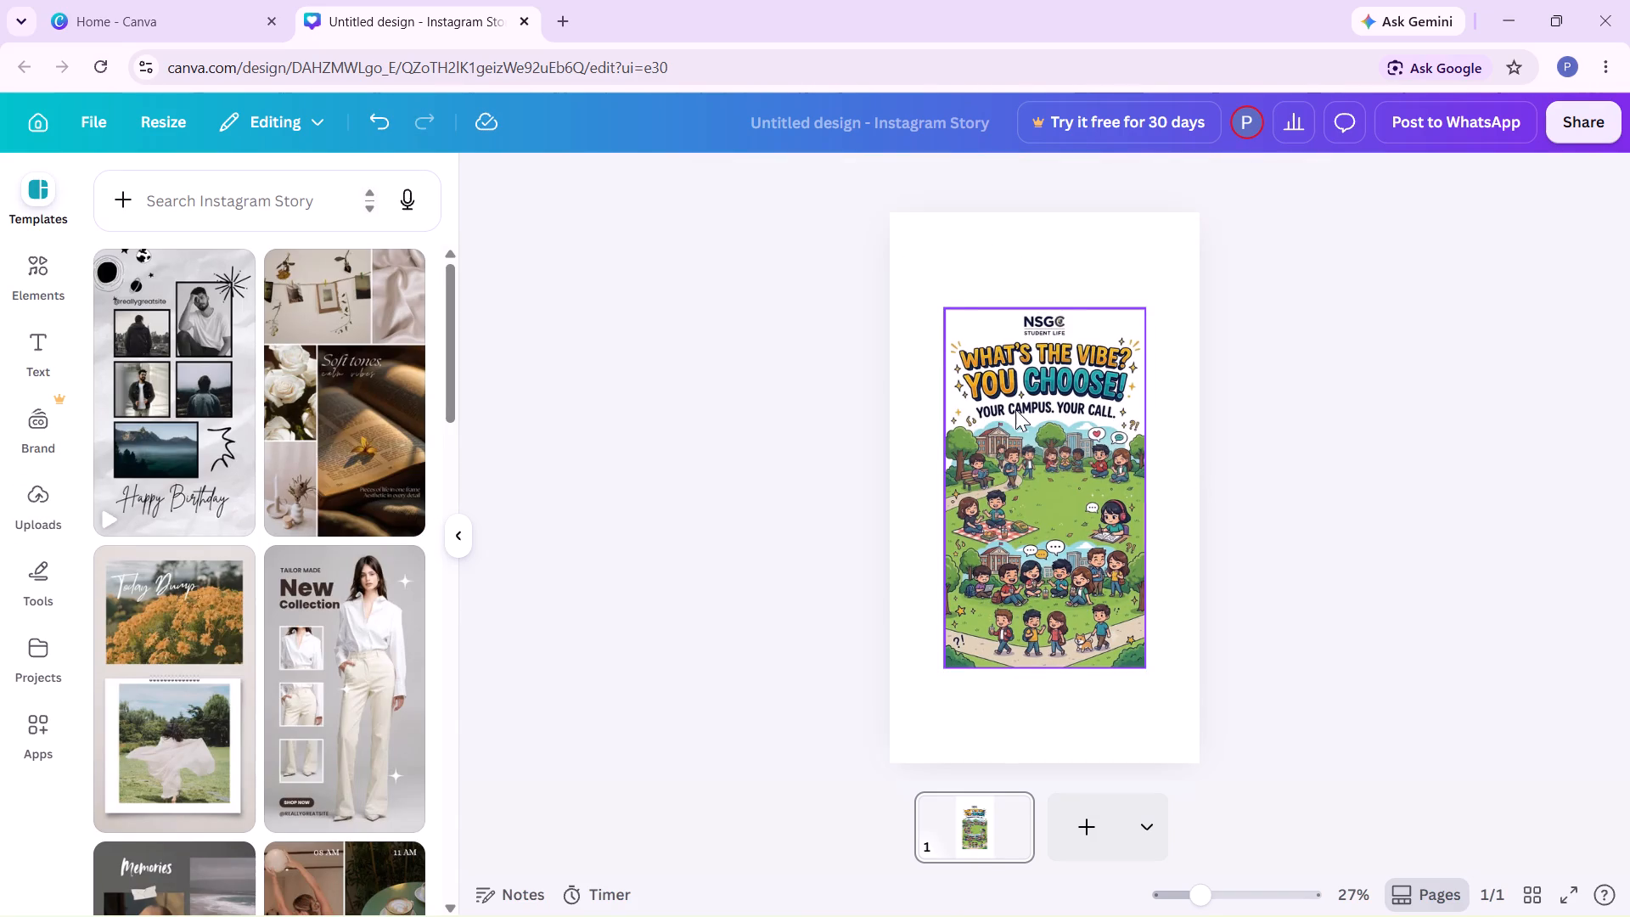
key("Delete")
left_click(1015, 409)
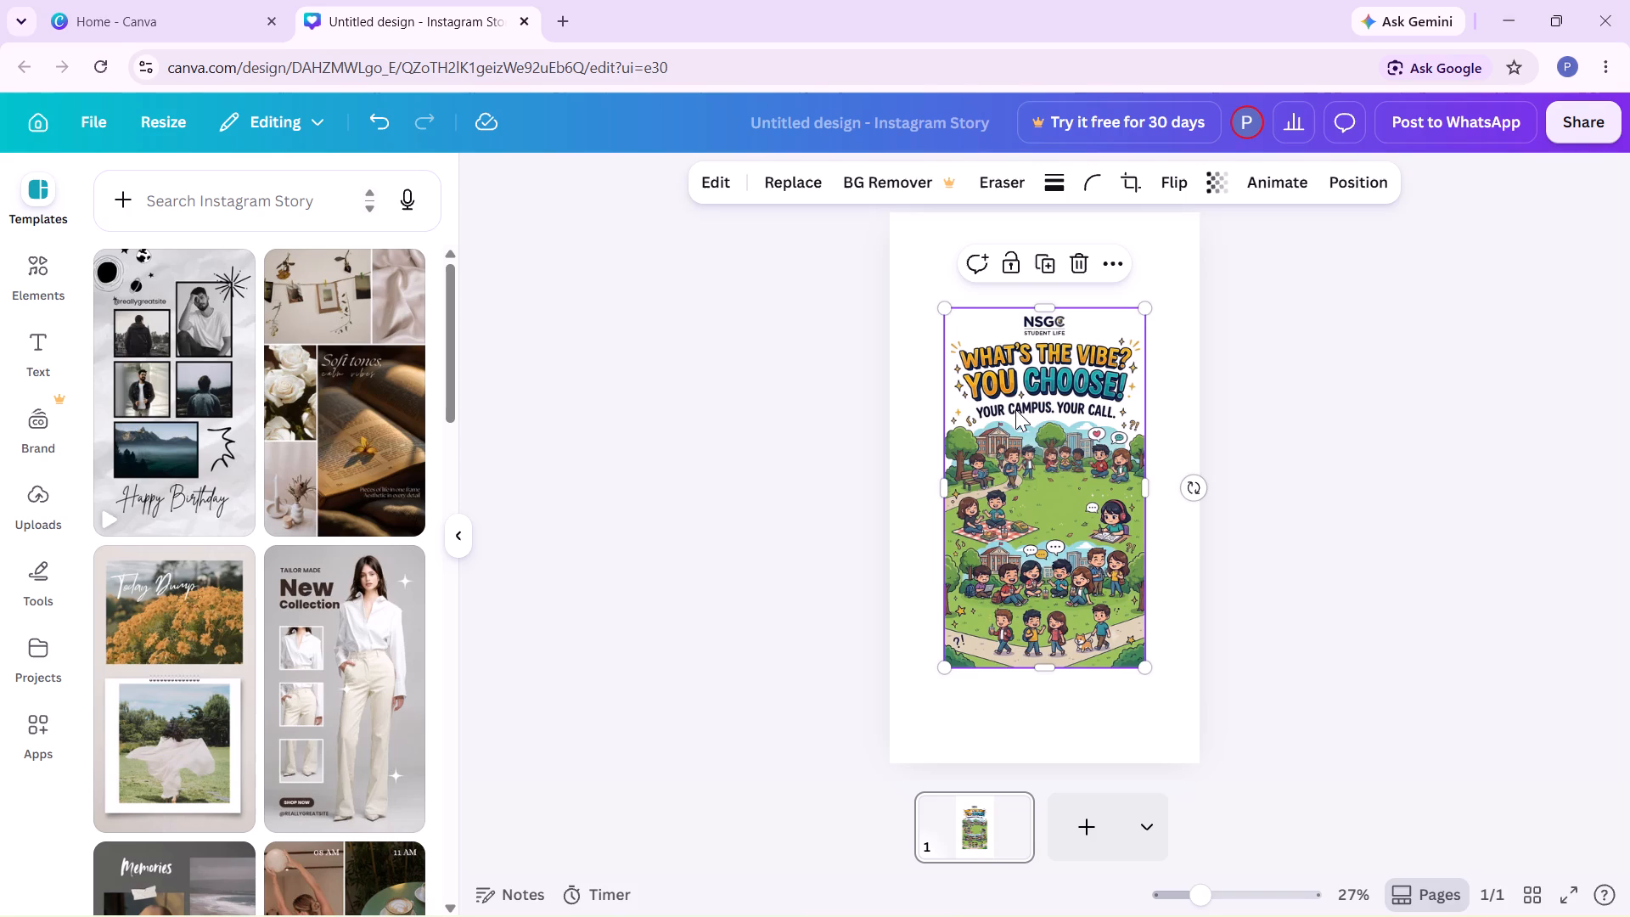
key("Delete")
Replace the blank page background with the uploaded "What's the vibe? You choose!" poster so it fills the page.
left_click(1015, 409)
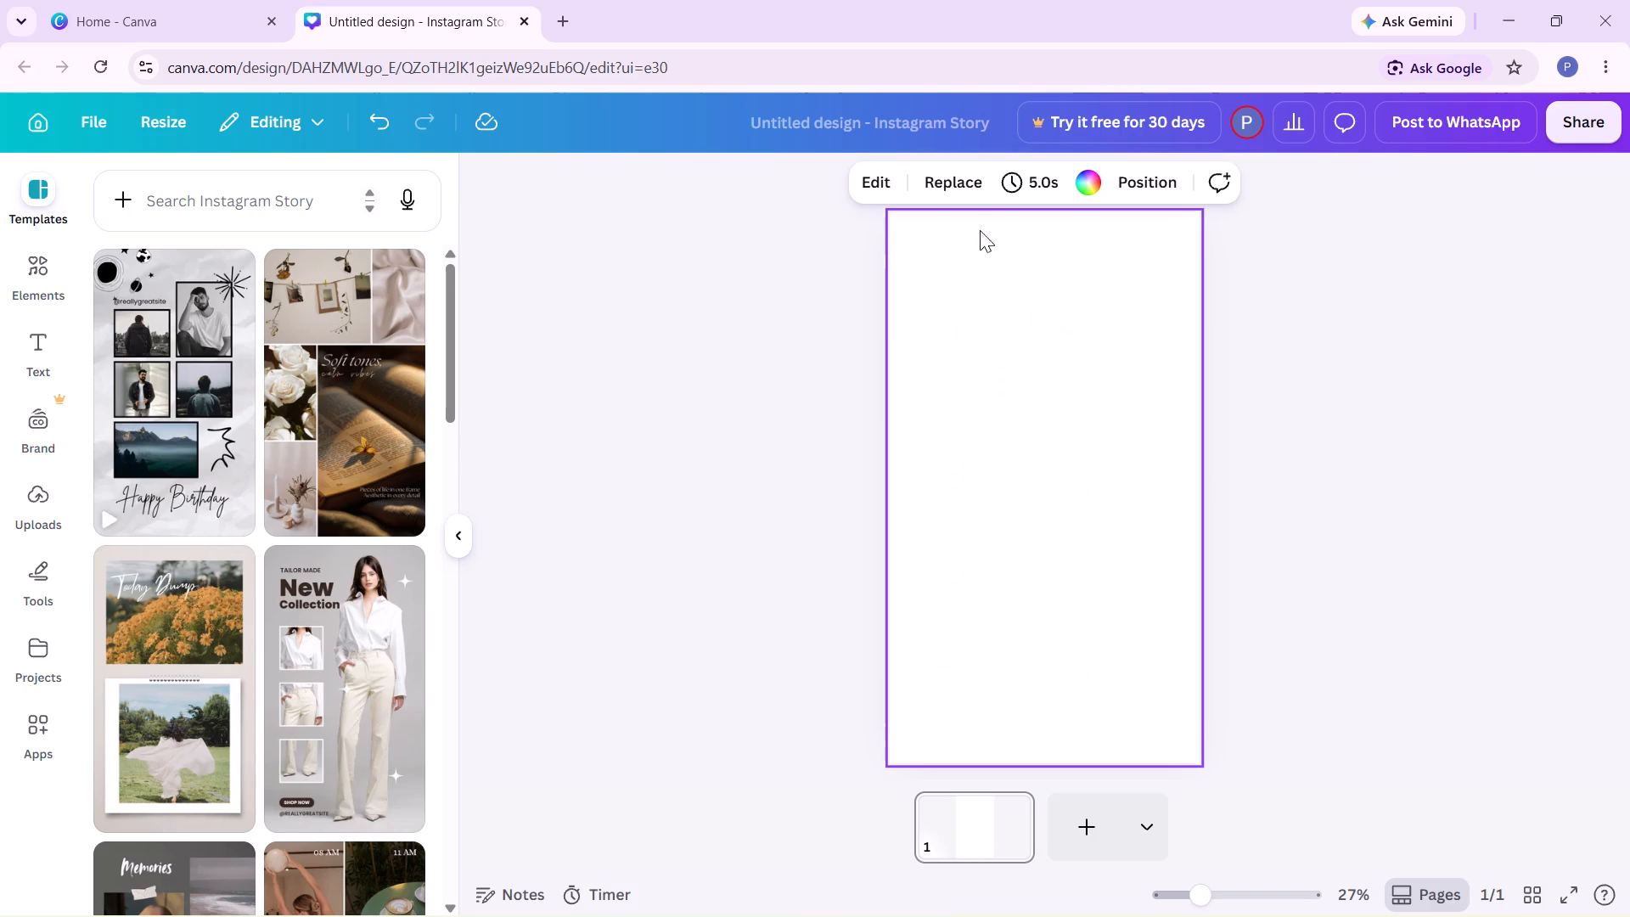
left_click(971, 193)
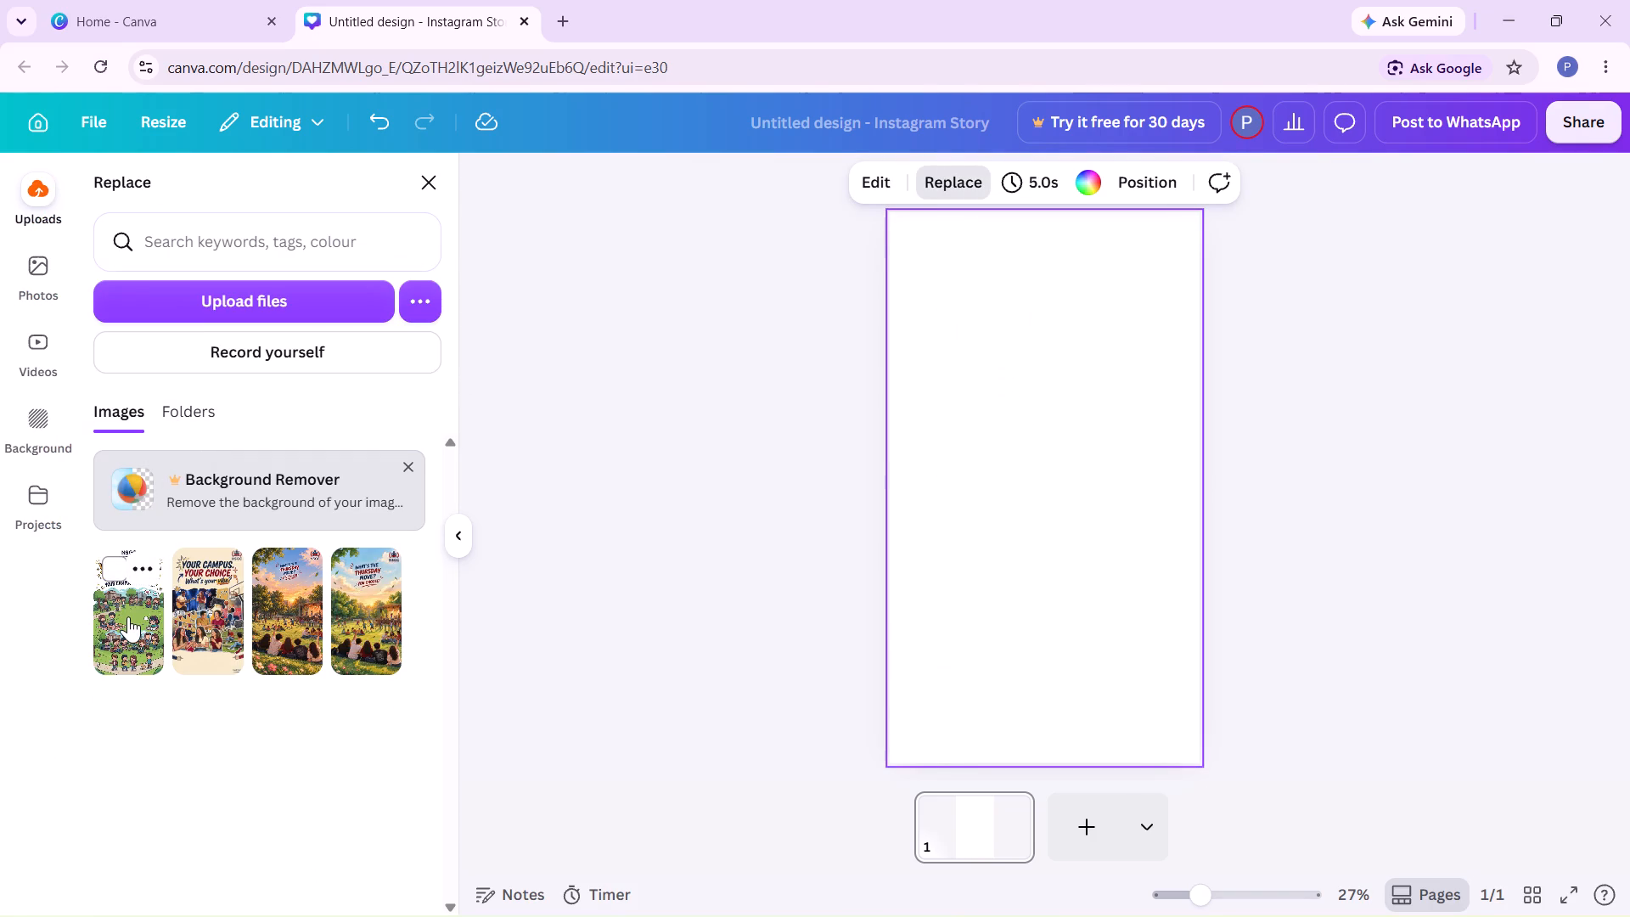
left_click(128, 616)
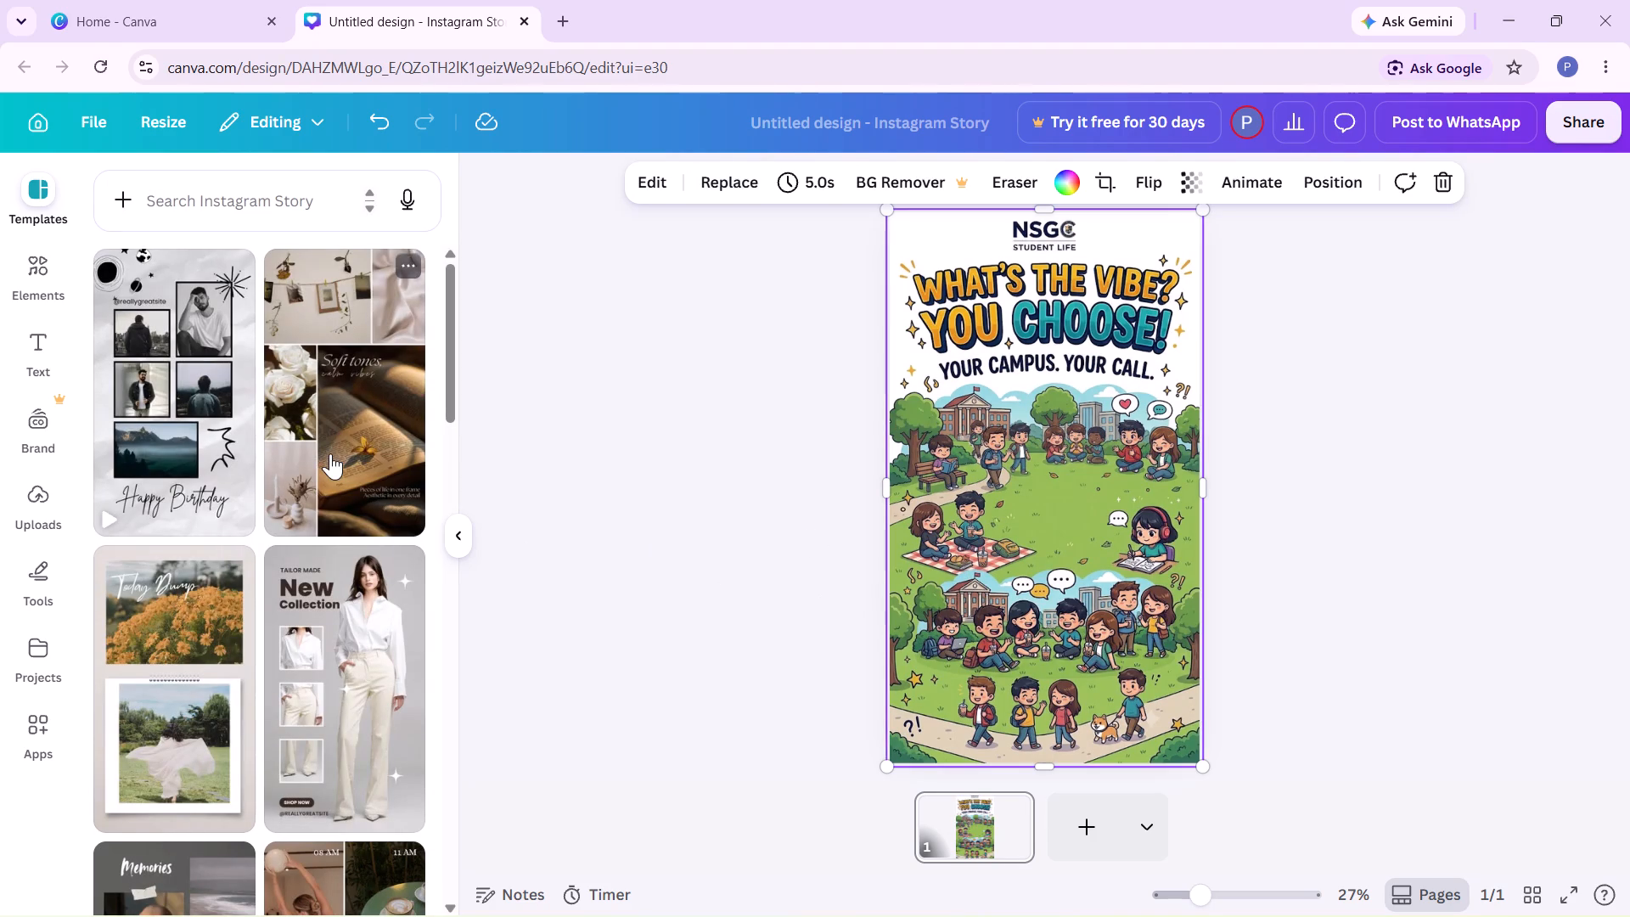
Open the edit choices for the full-page poster image.
left_click(642, 175)
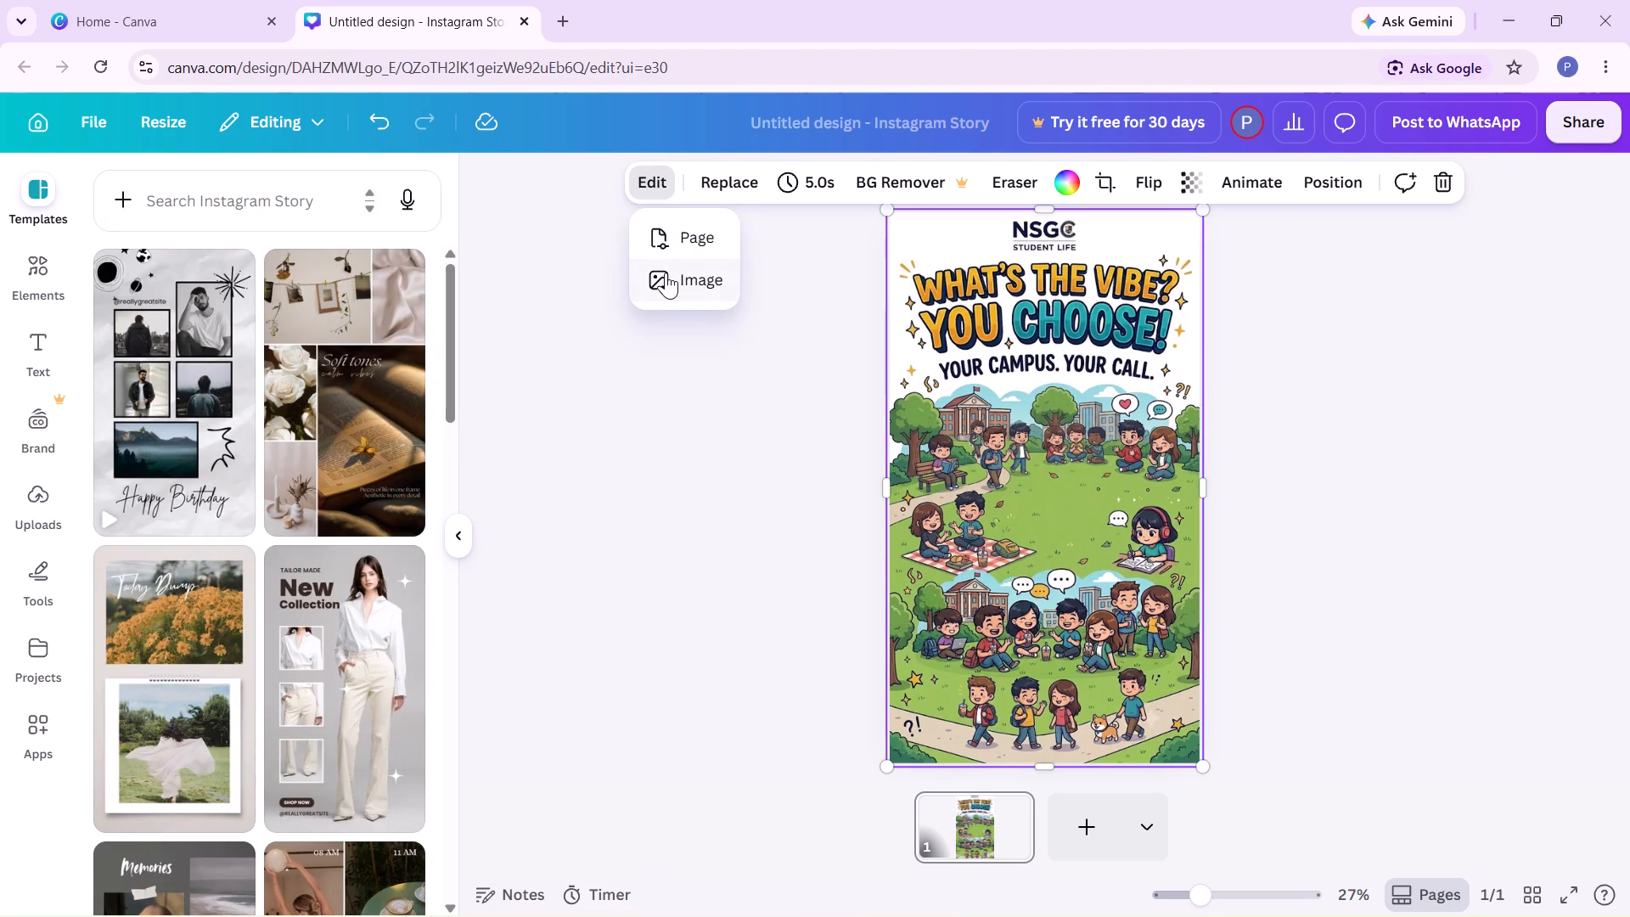
Split the NSGC poster image on the Instagram Story page into editable elements with Magic Layers.
left_click(666, 273)
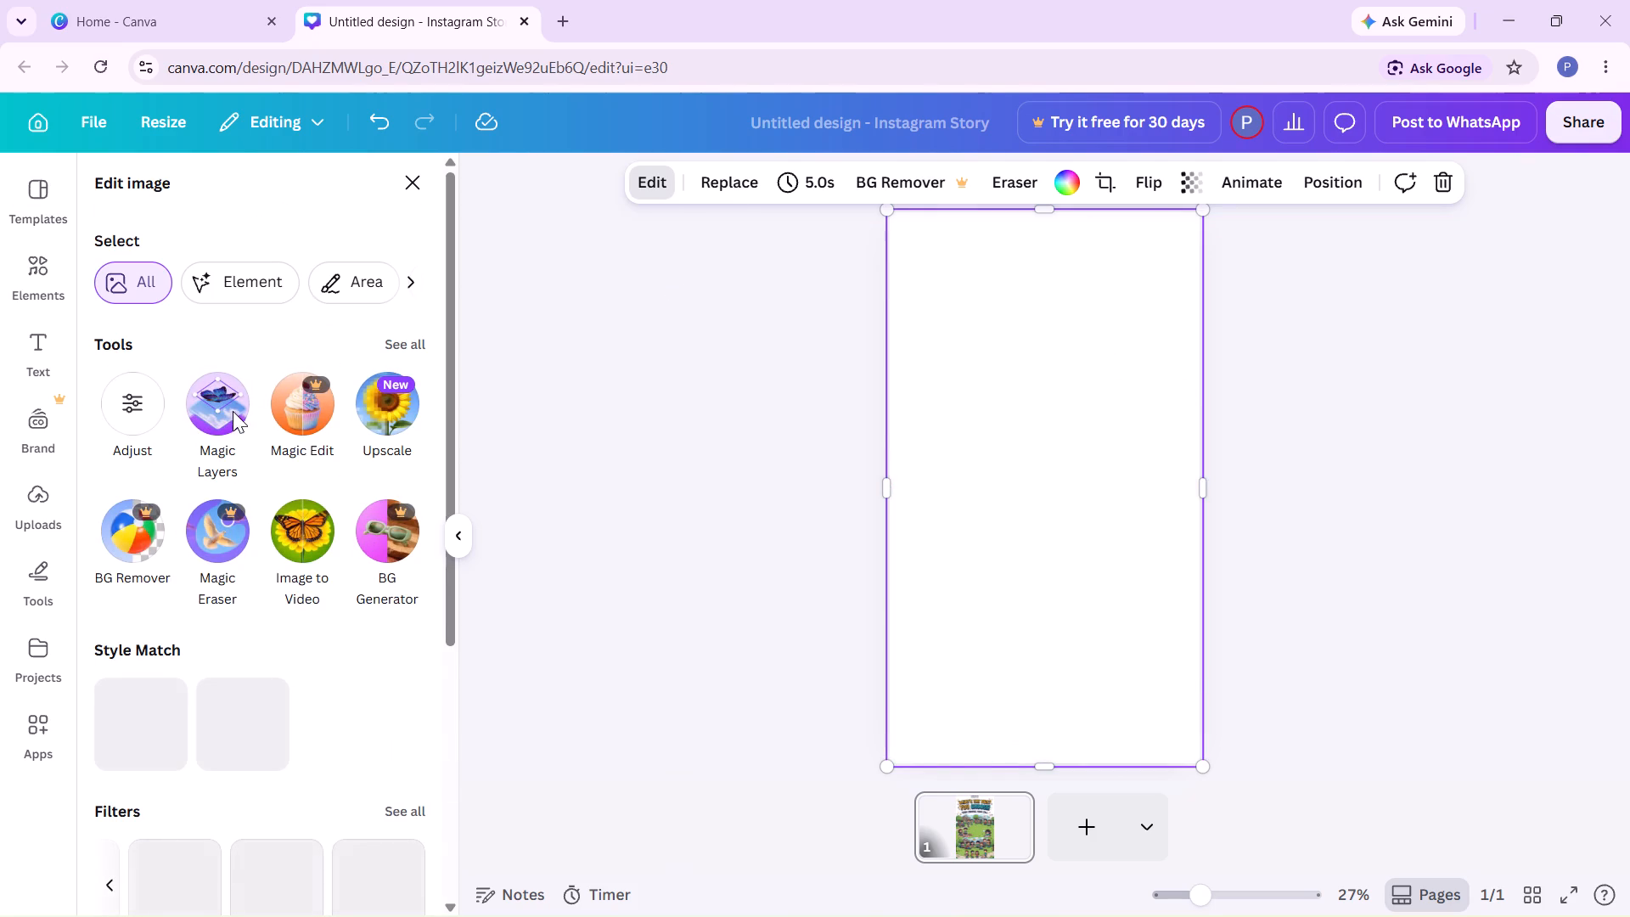
left_click(209, 422)
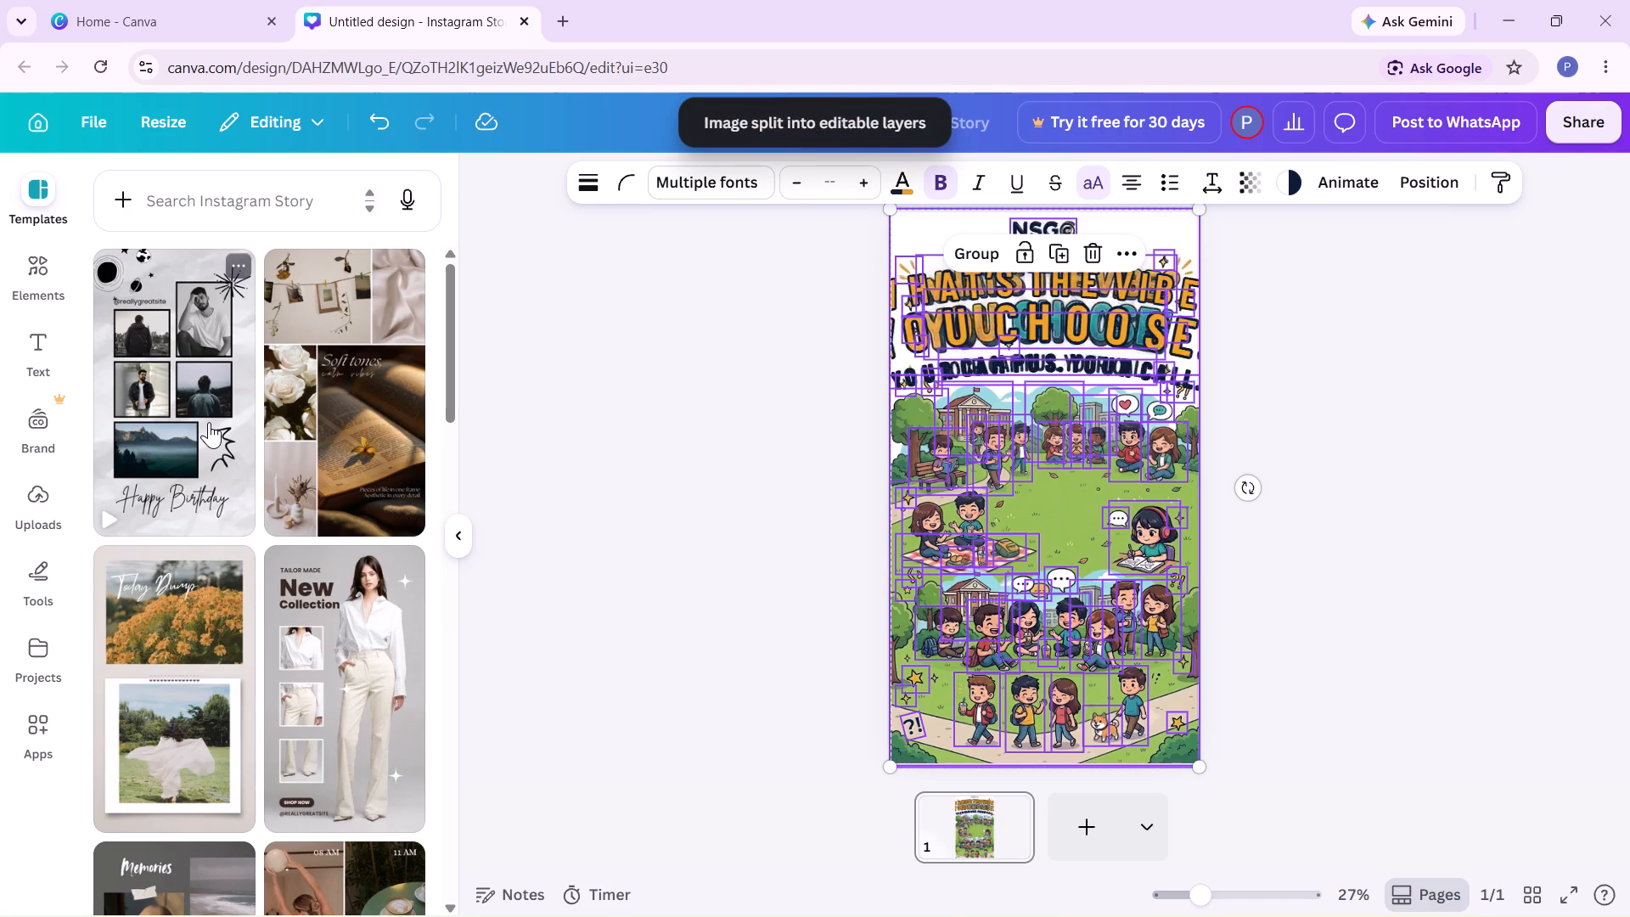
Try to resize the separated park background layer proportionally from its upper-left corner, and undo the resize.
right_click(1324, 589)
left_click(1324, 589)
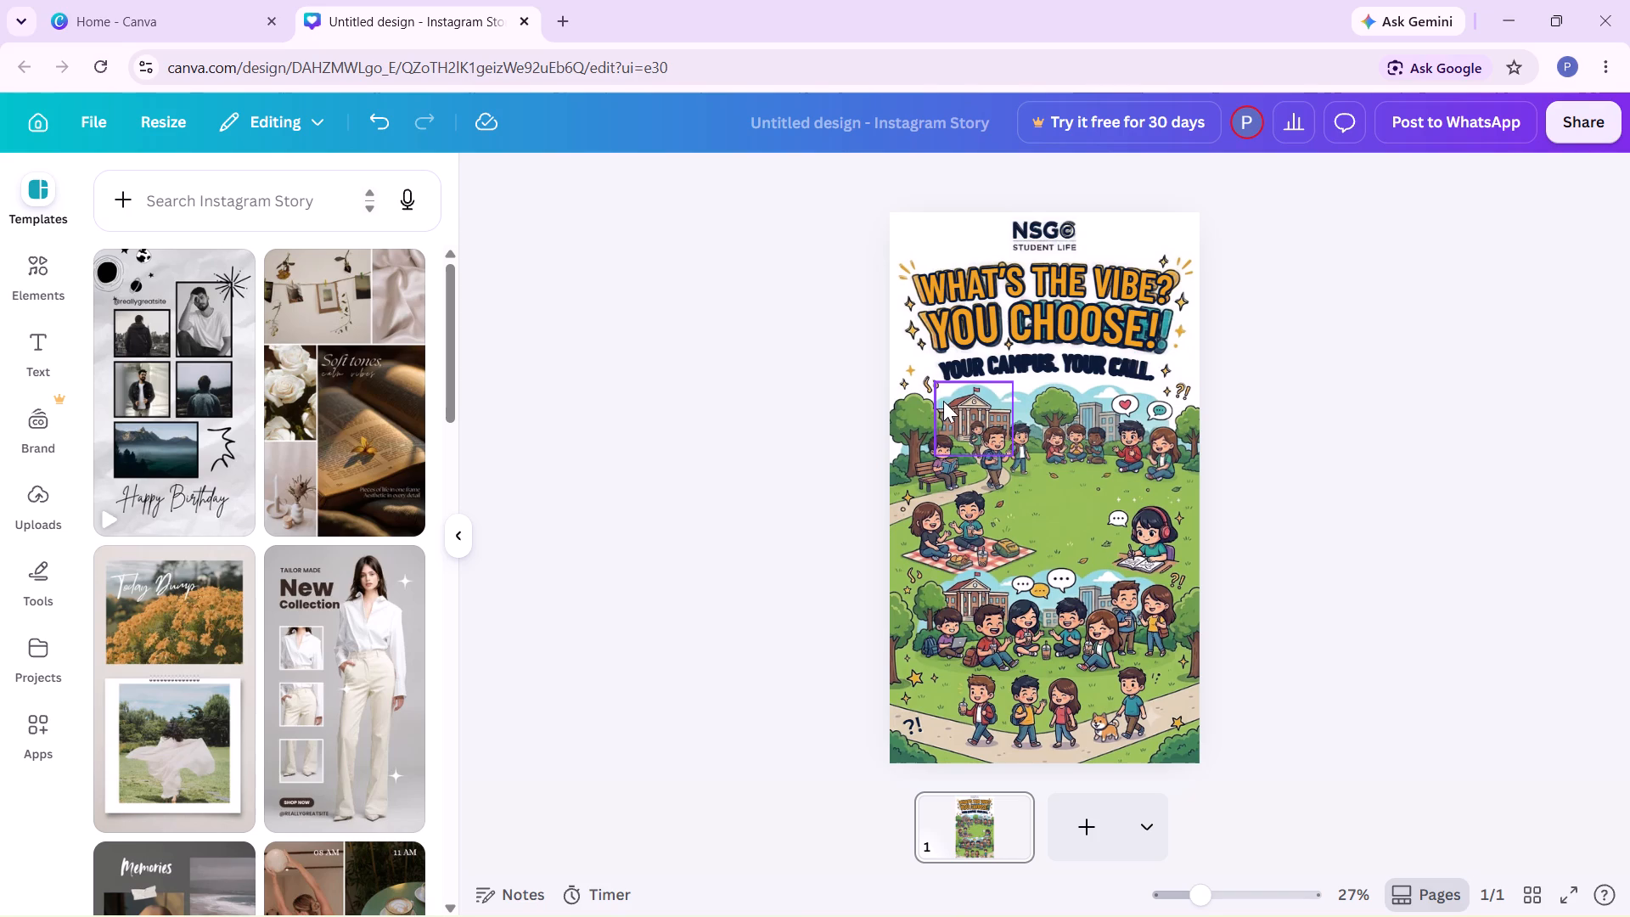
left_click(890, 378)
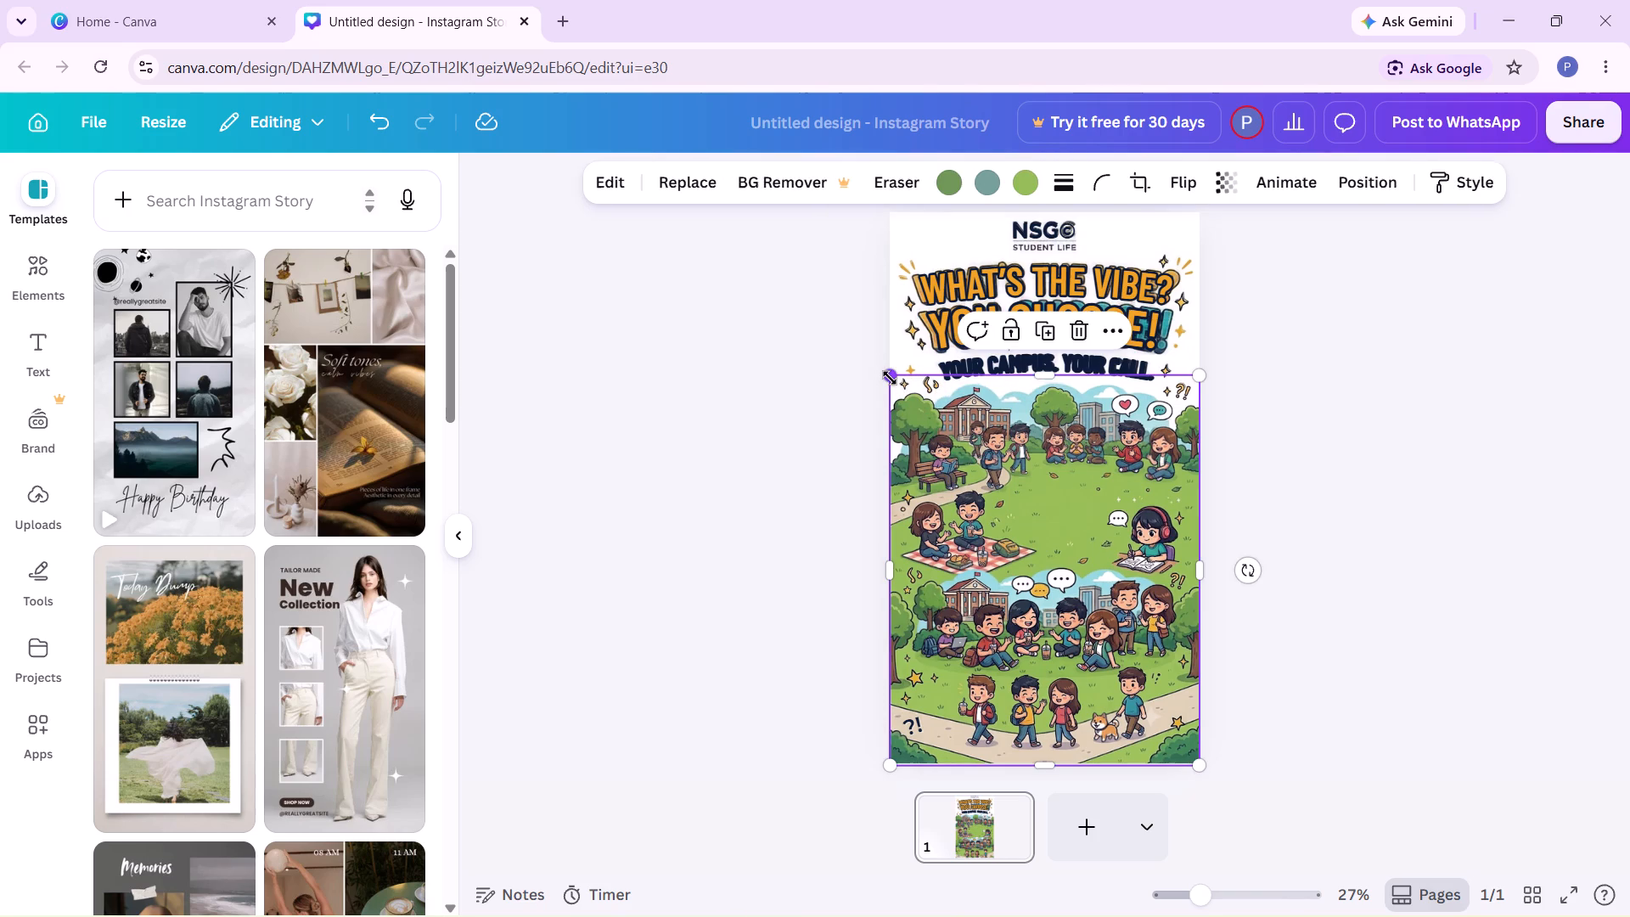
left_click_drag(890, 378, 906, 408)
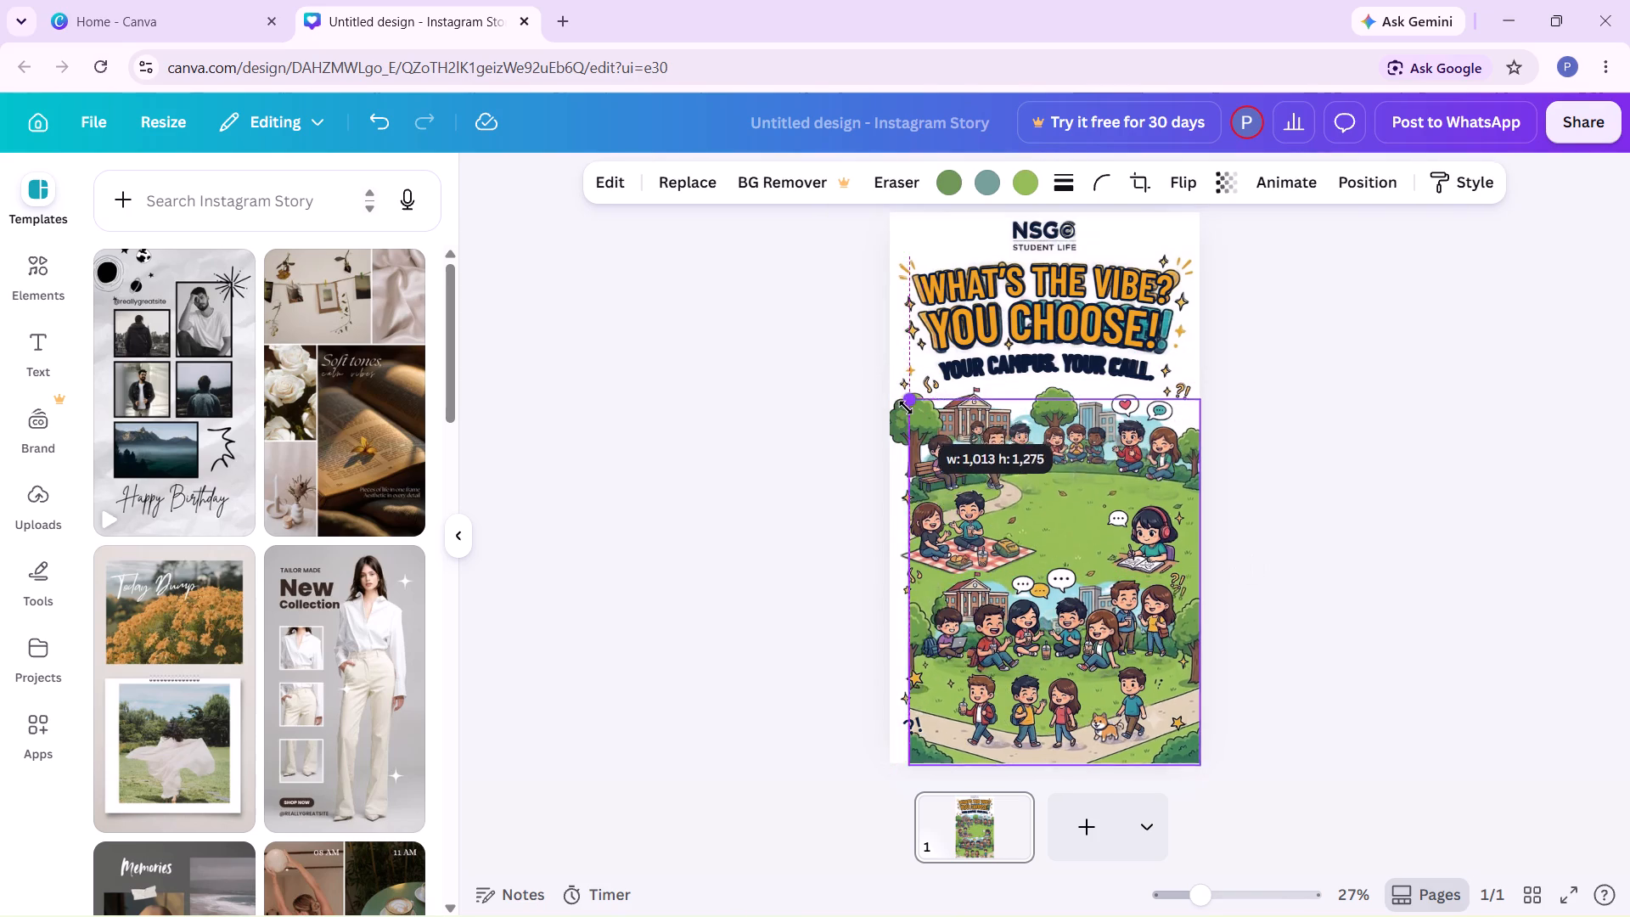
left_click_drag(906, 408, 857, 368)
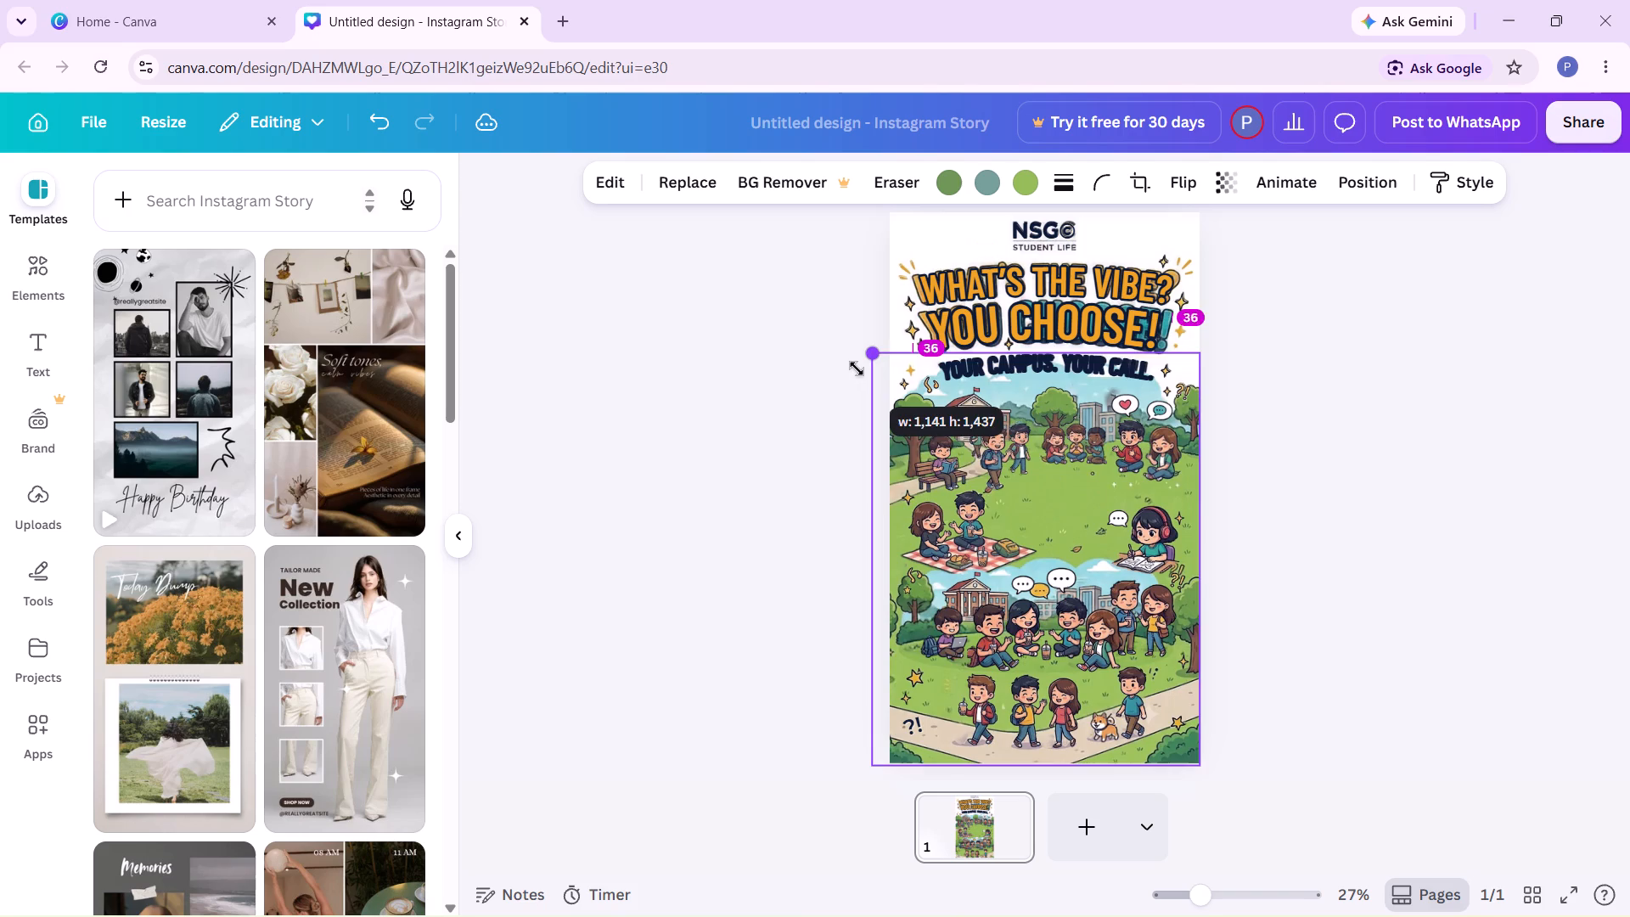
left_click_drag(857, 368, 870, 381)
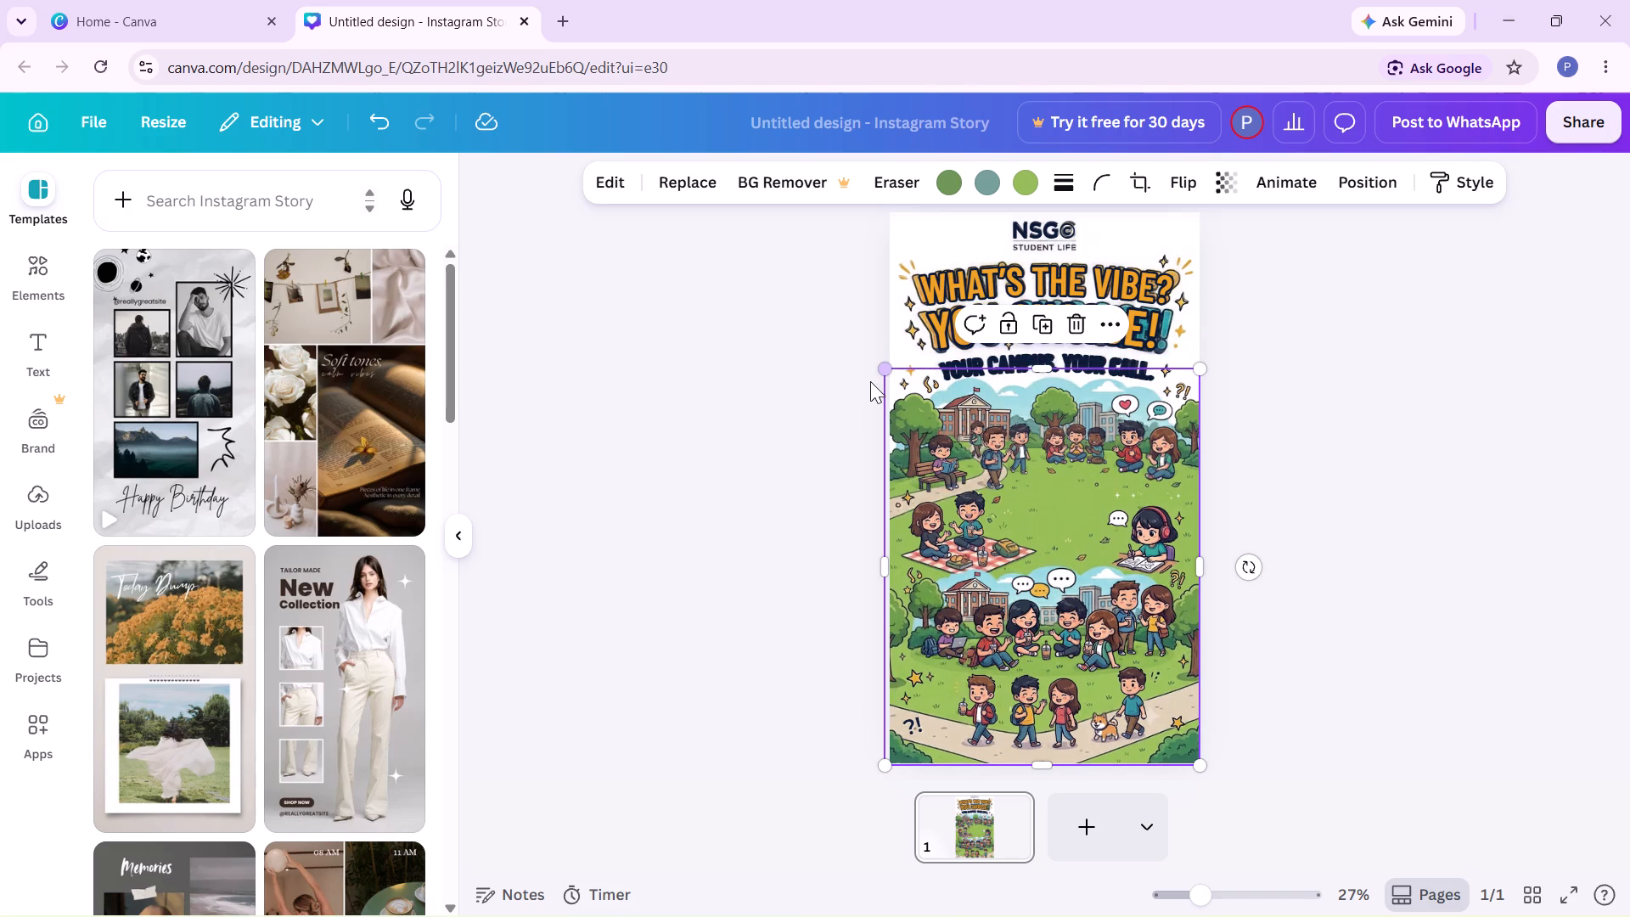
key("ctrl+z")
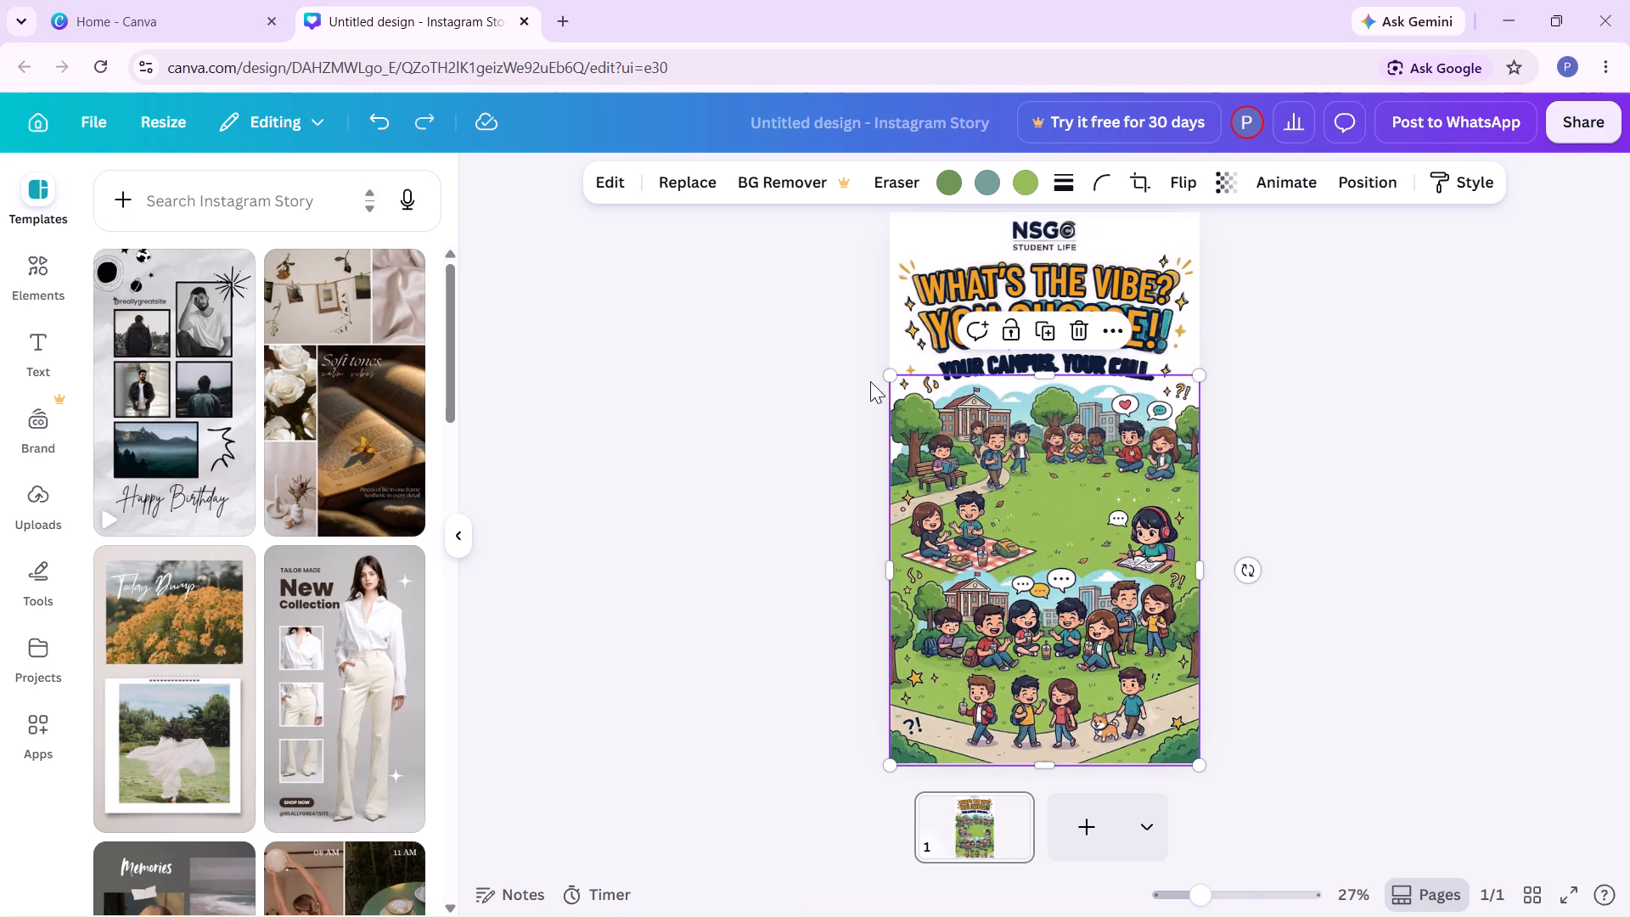
Select the layers around the upper-left corner of the park illustration with a selection box.
left_click_drag(849, 368, 904, 397)
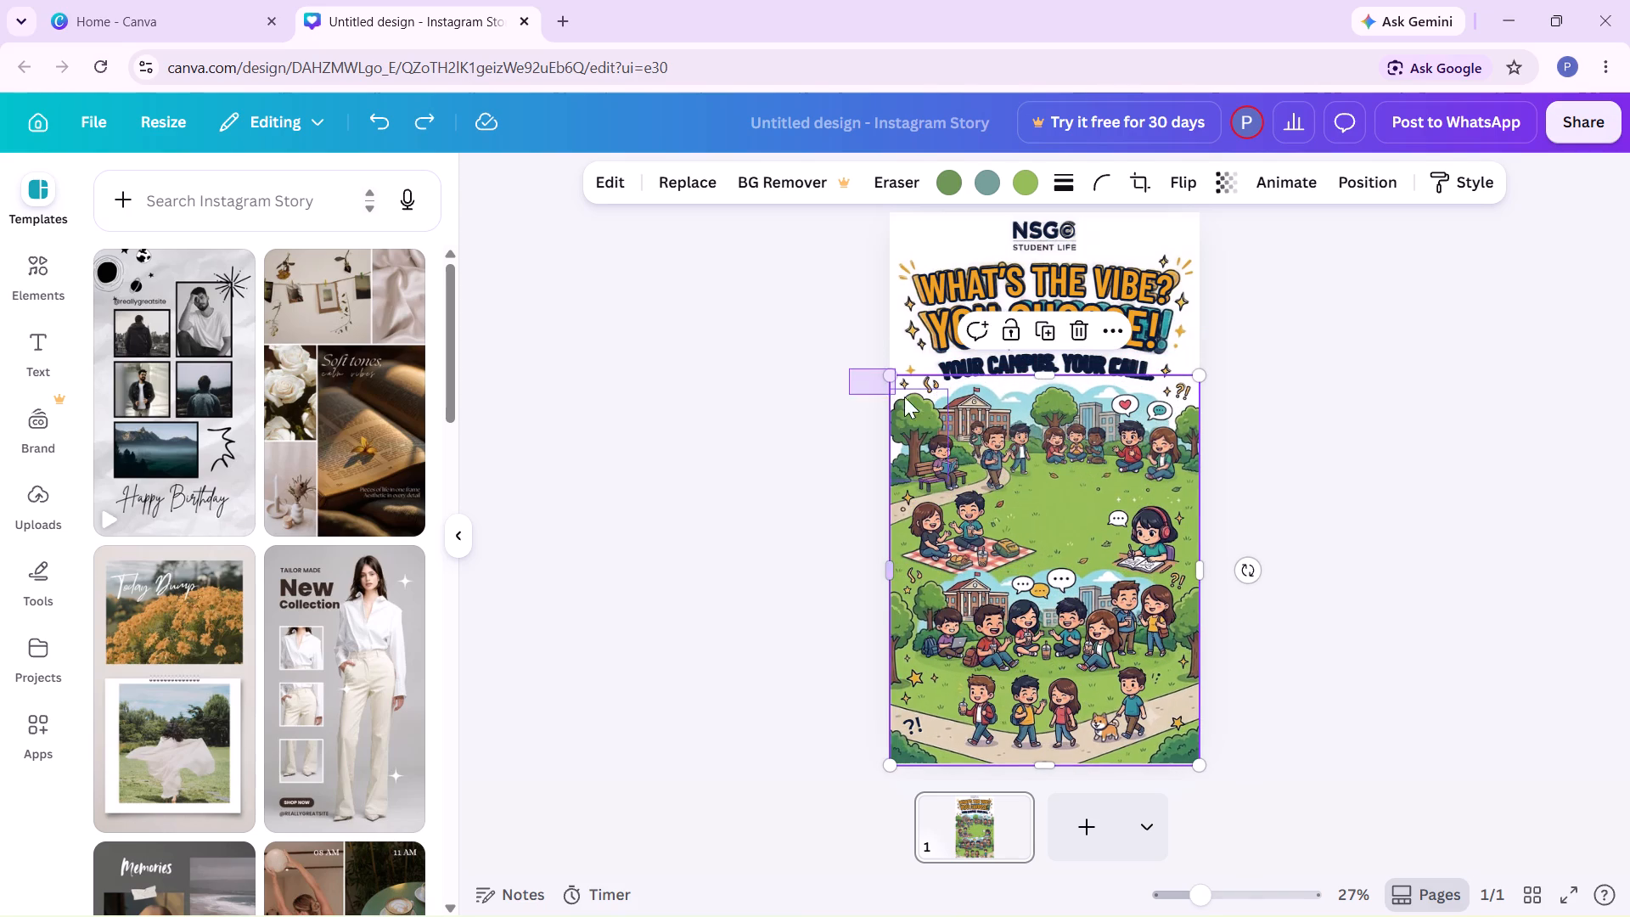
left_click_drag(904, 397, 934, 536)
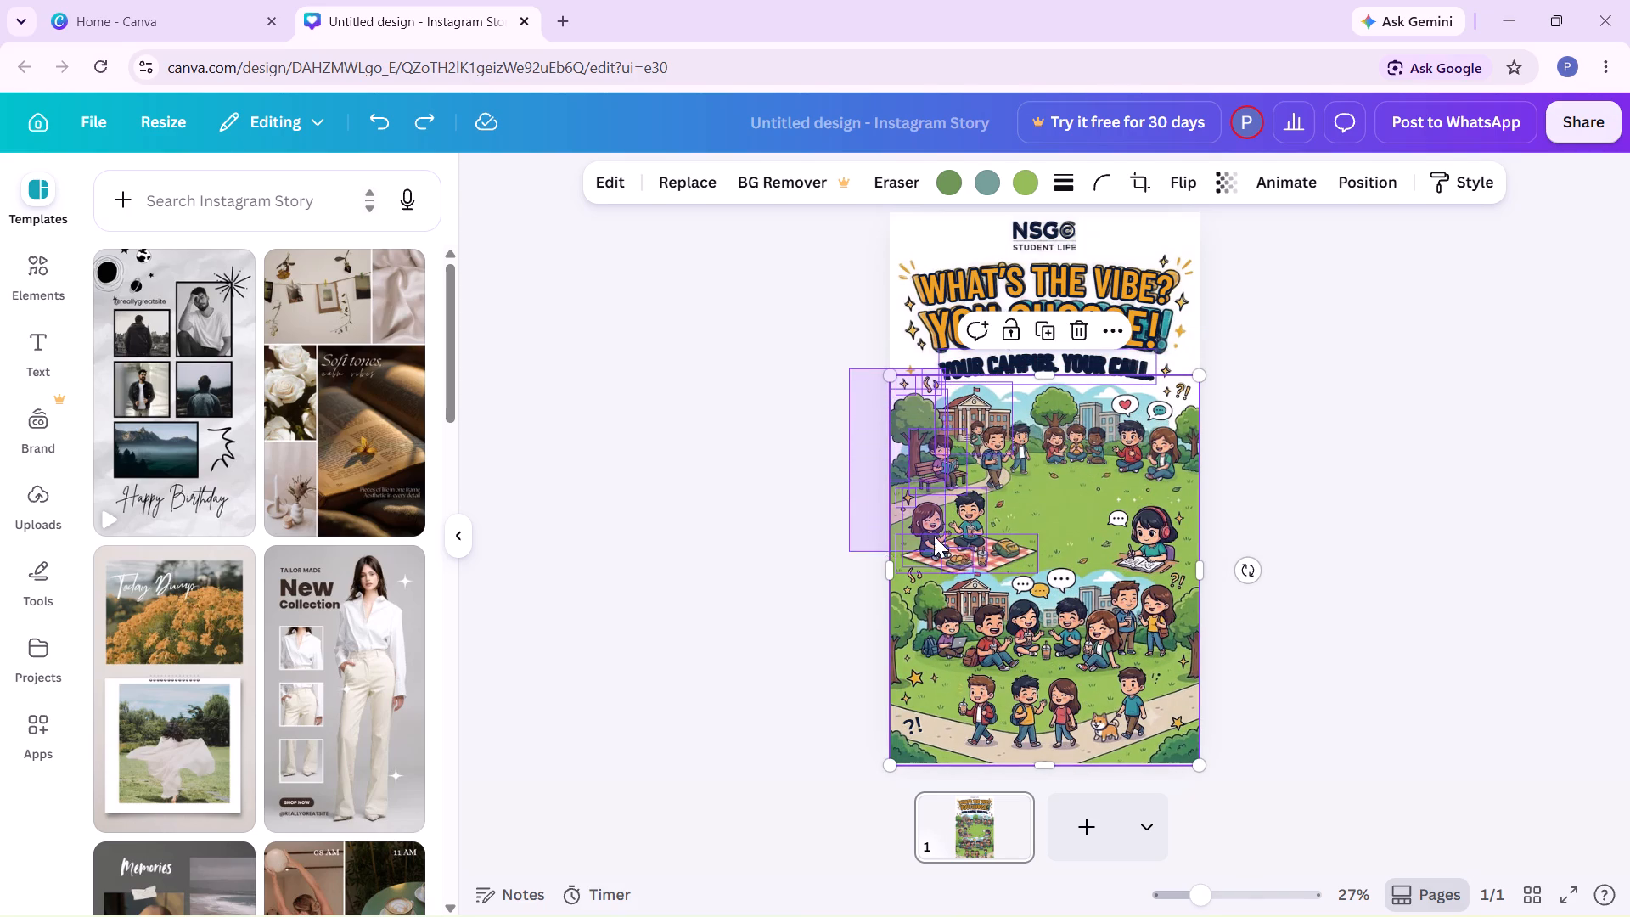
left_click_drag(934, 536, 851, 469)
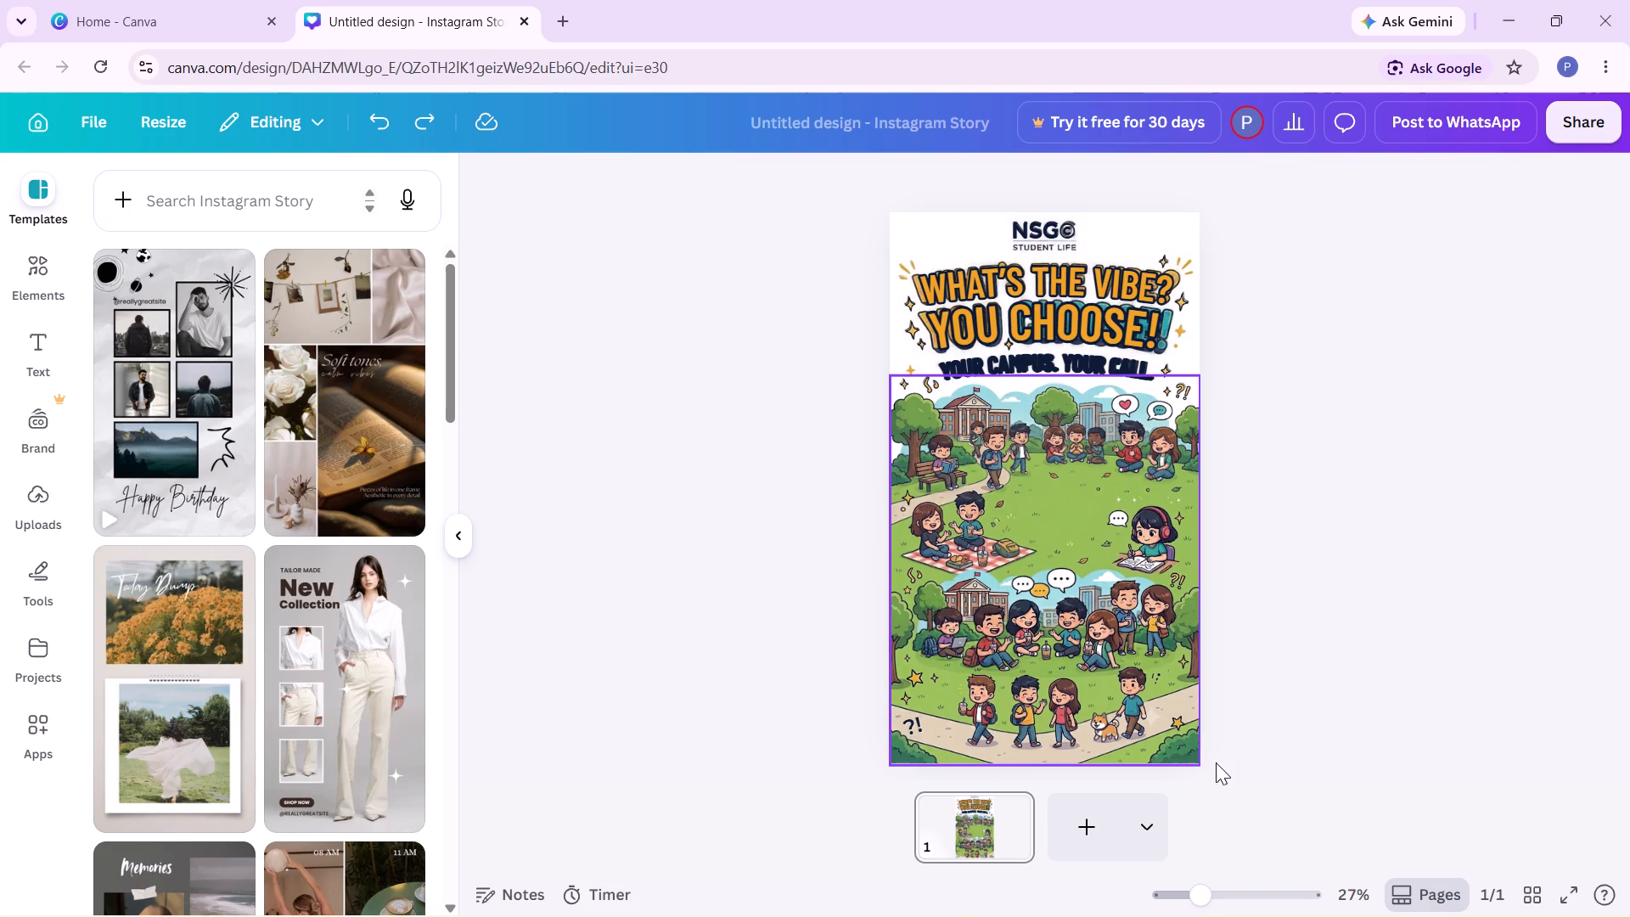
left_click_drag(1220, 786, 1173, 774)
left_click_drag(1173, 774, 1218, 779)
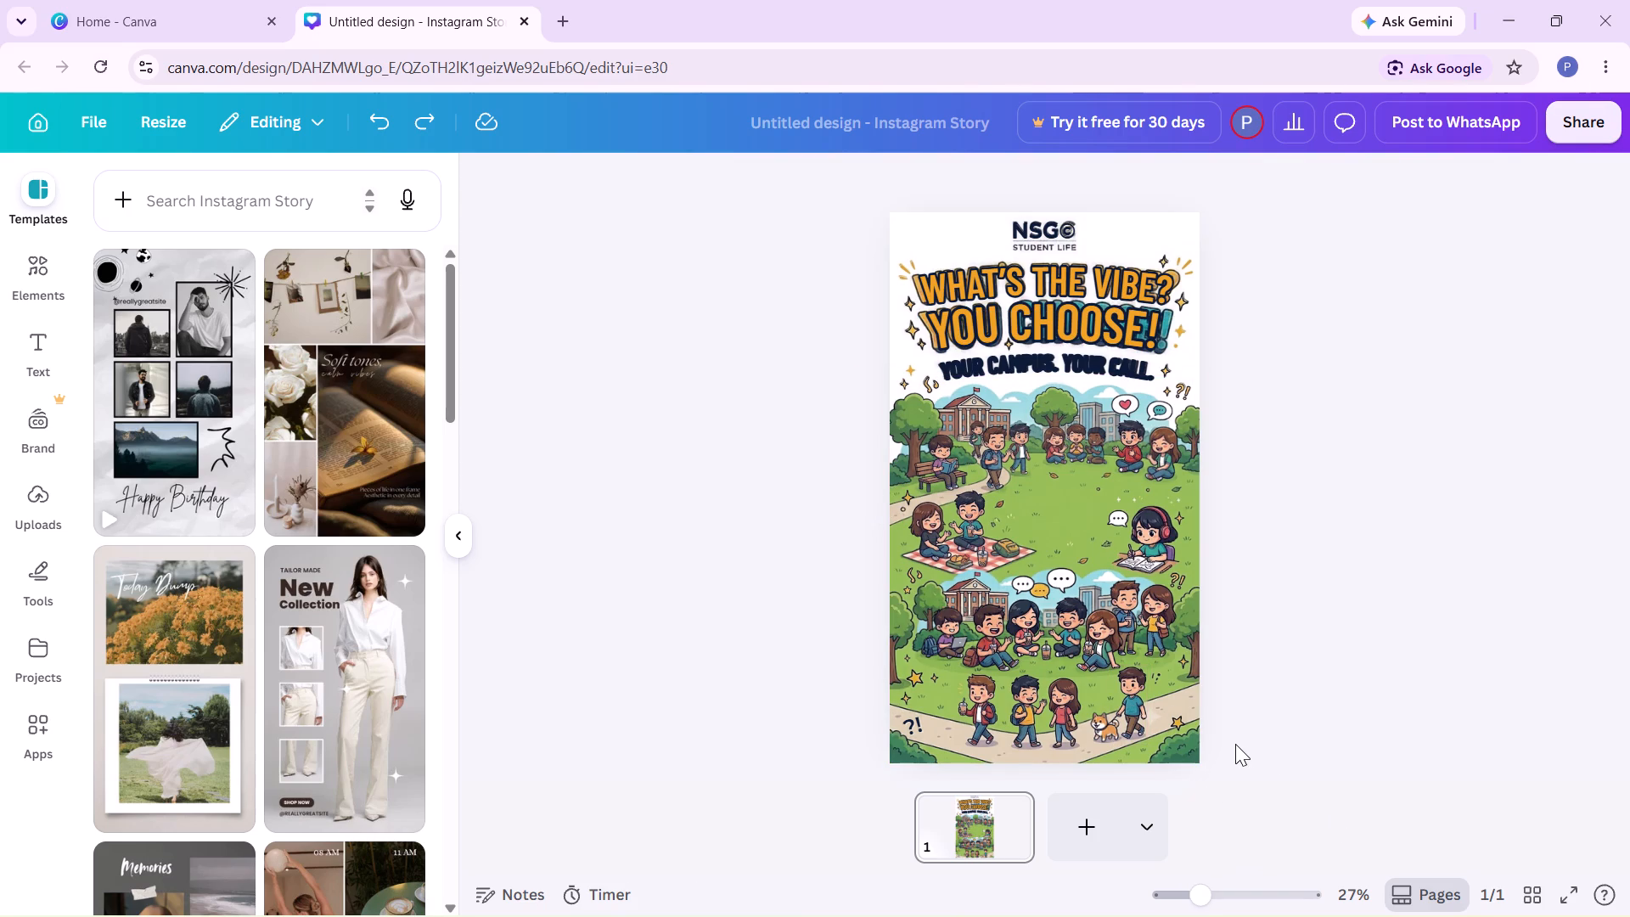
Select all the campus illustration elements below the tagline together with their green background and group them.
left_click_drag(1220, 742, 1086, 628)
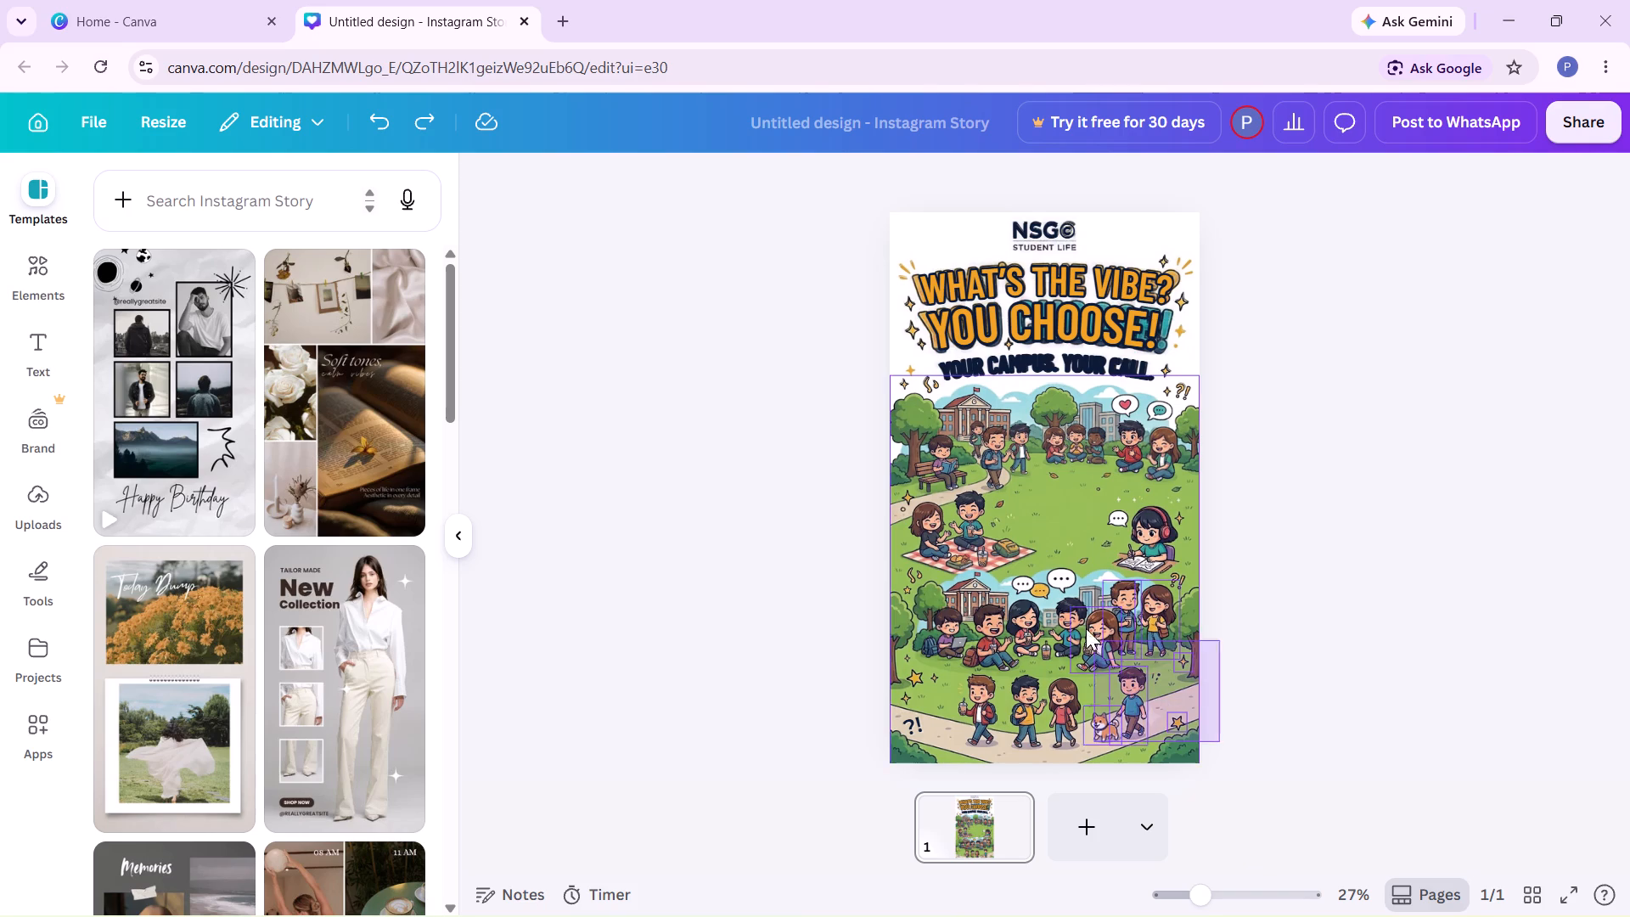
left_click_drag(1086, 628, 899, 387)
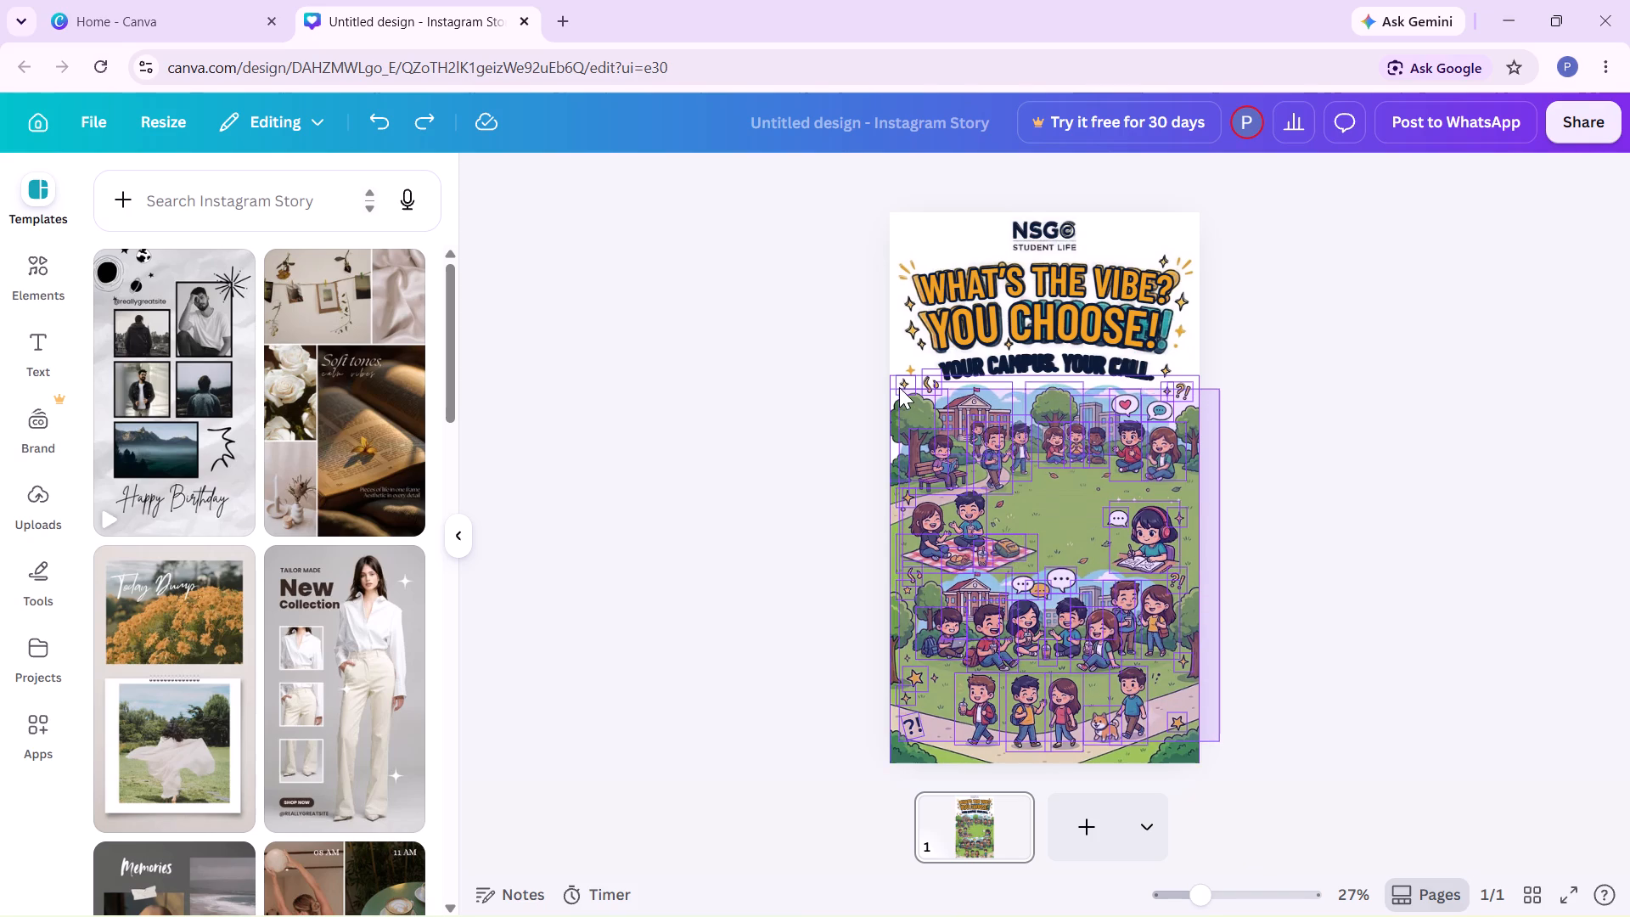
left_click_drag(899, 387, 899, 385)
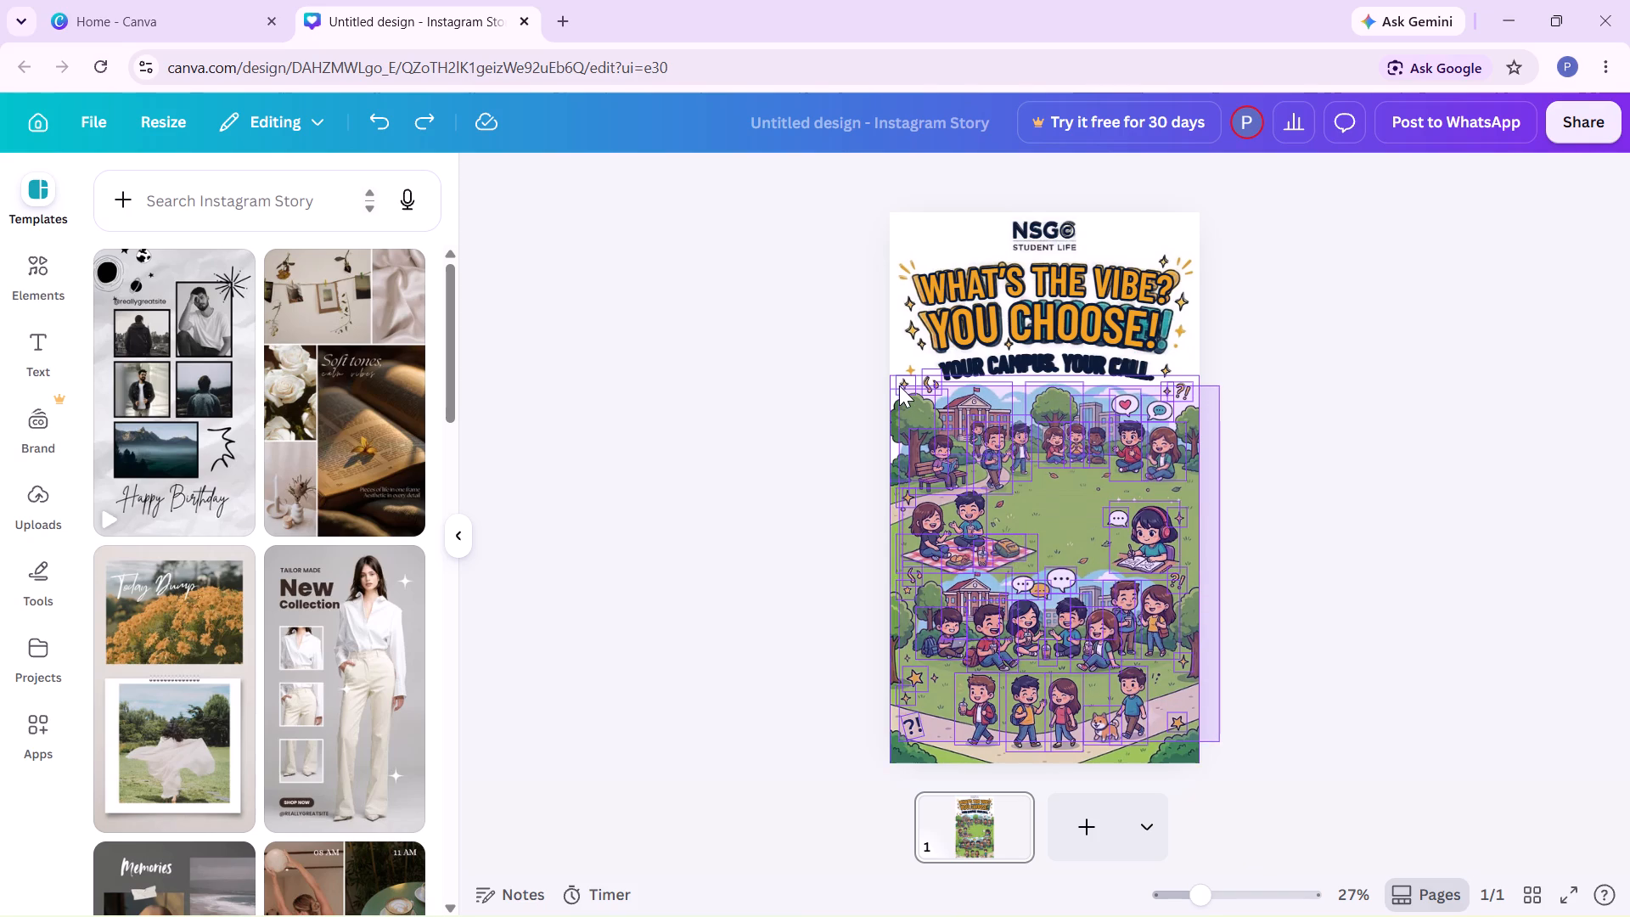
left_click_drag(899, 385, 900, 389)
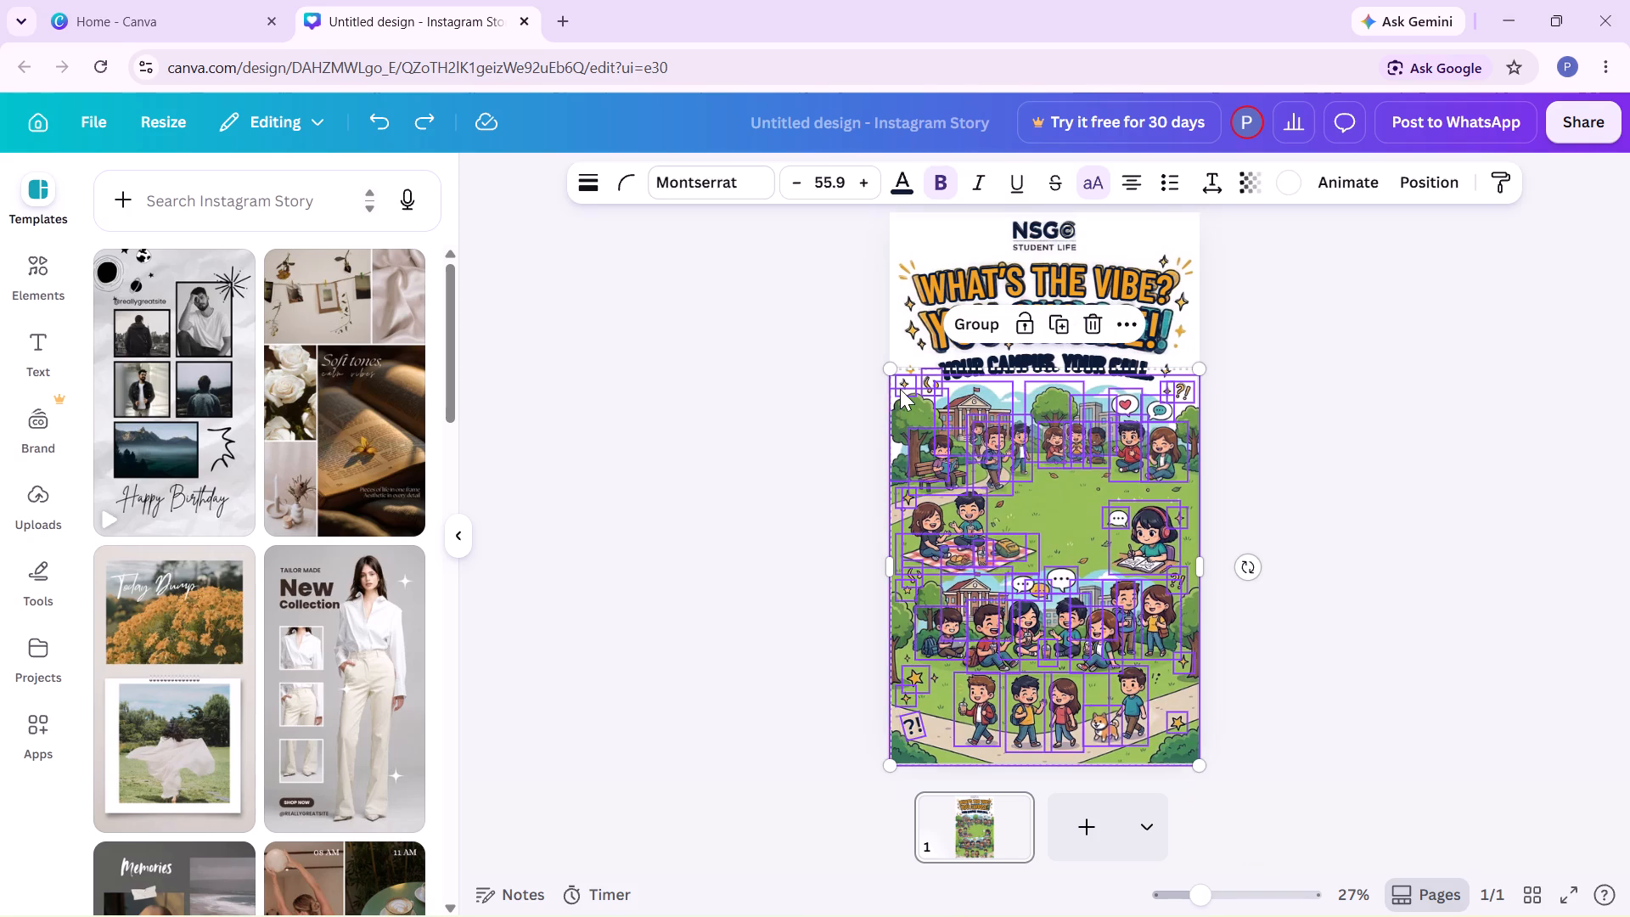
left_click(976, 318)
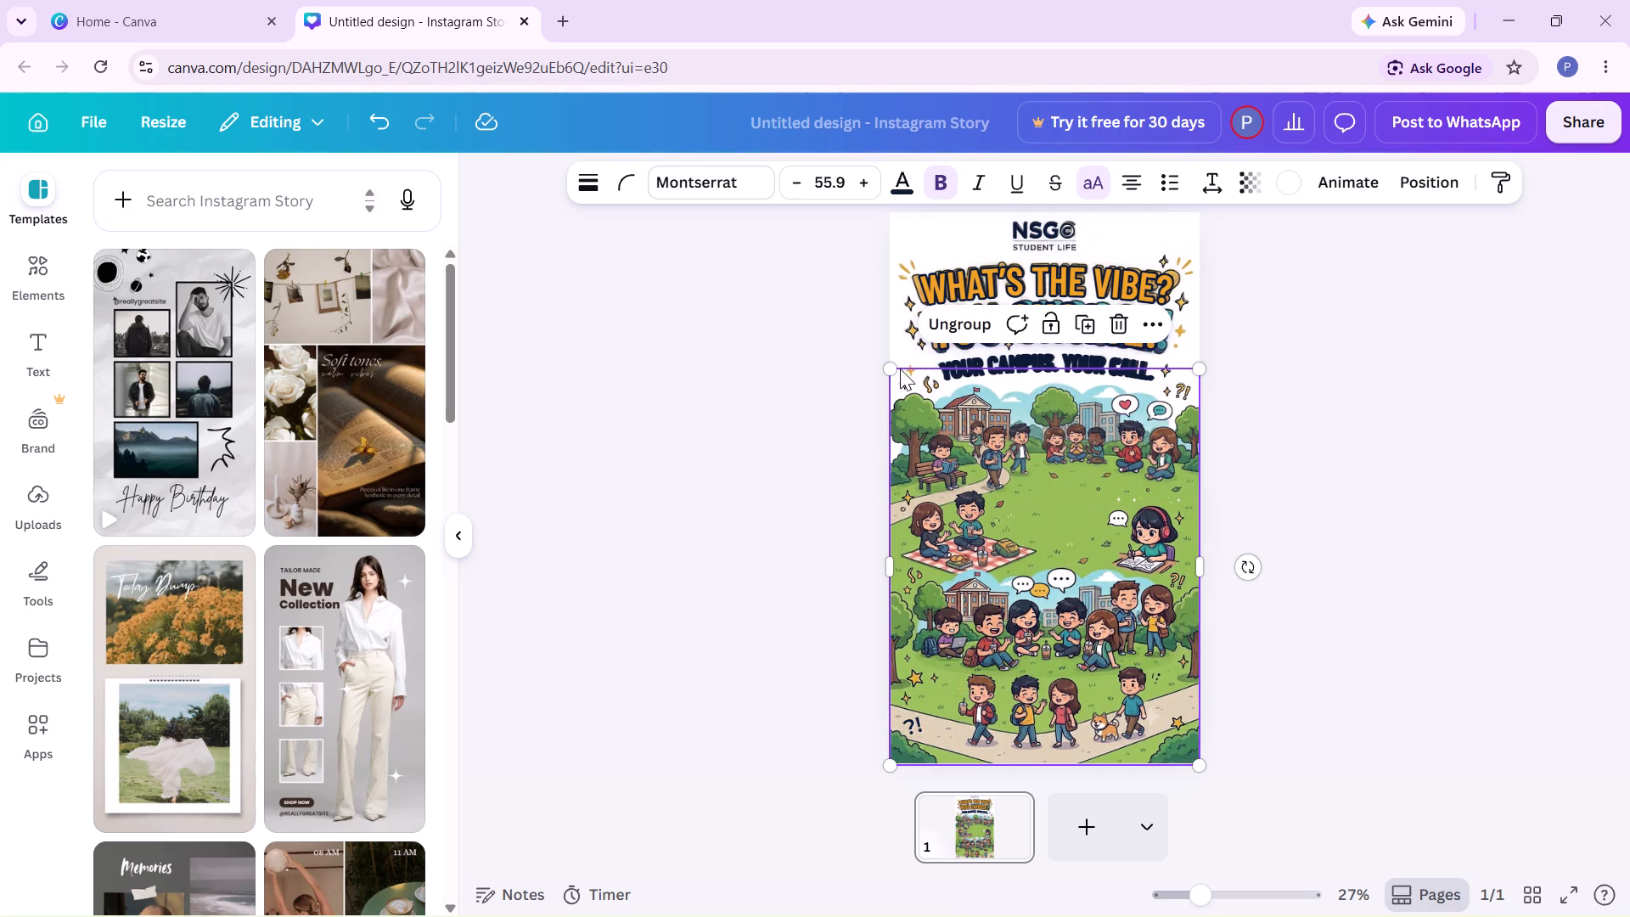
Resize the grouped campus illustration from its upper-left corner so it spans the full page width.
left_click_drag(890, 366, 917, 392)
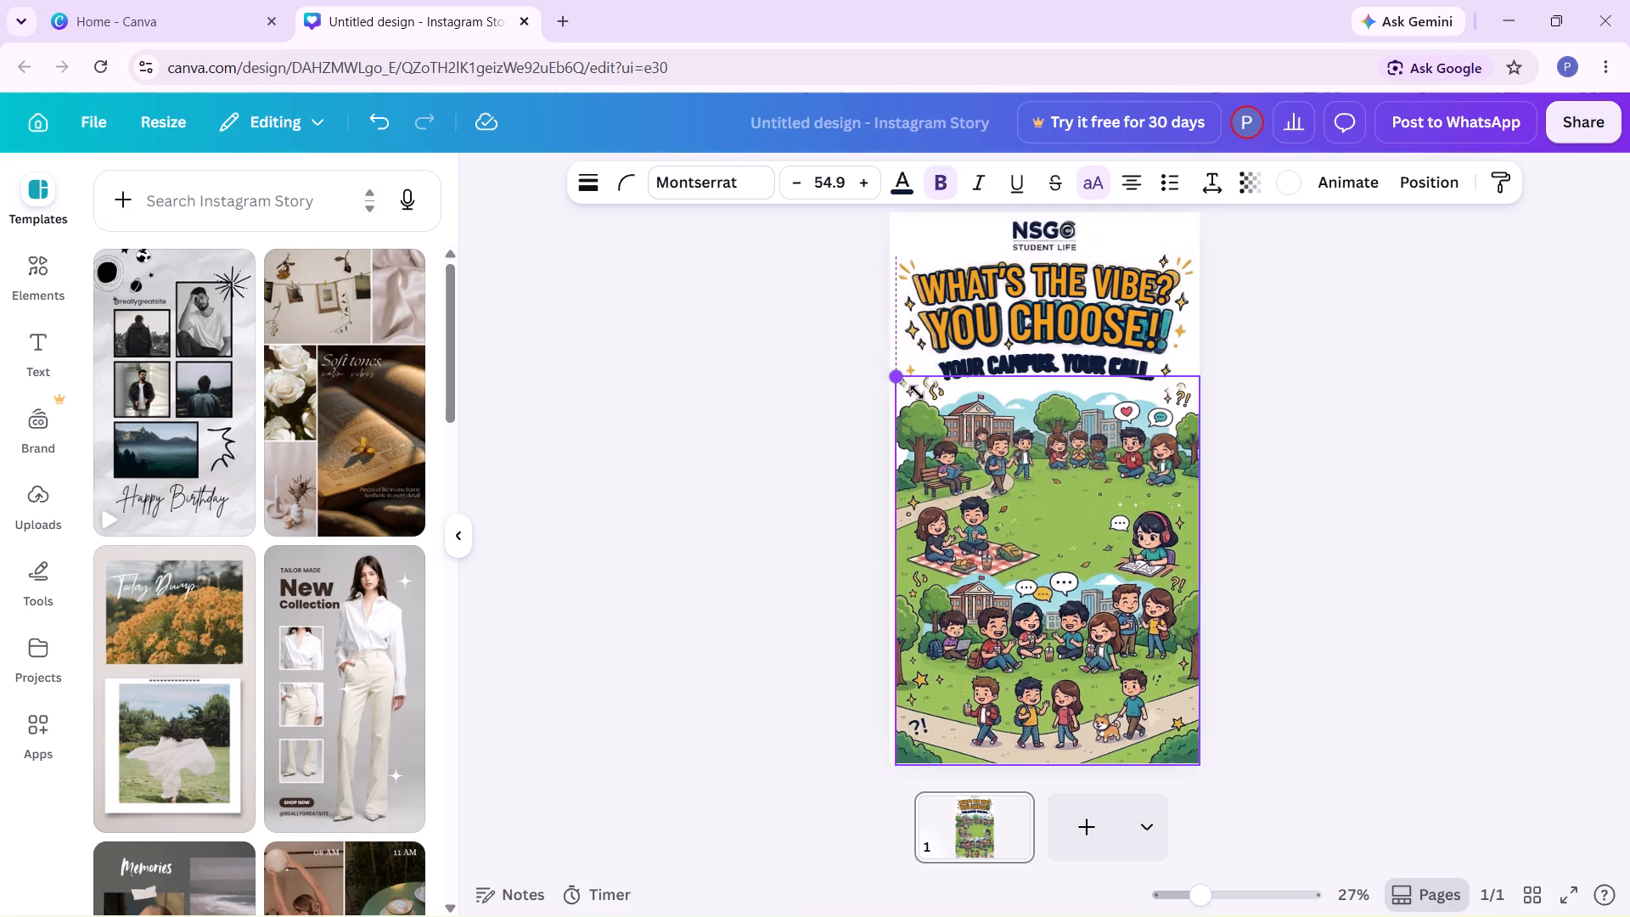
left_click_drag(917, 392, 853, 430)
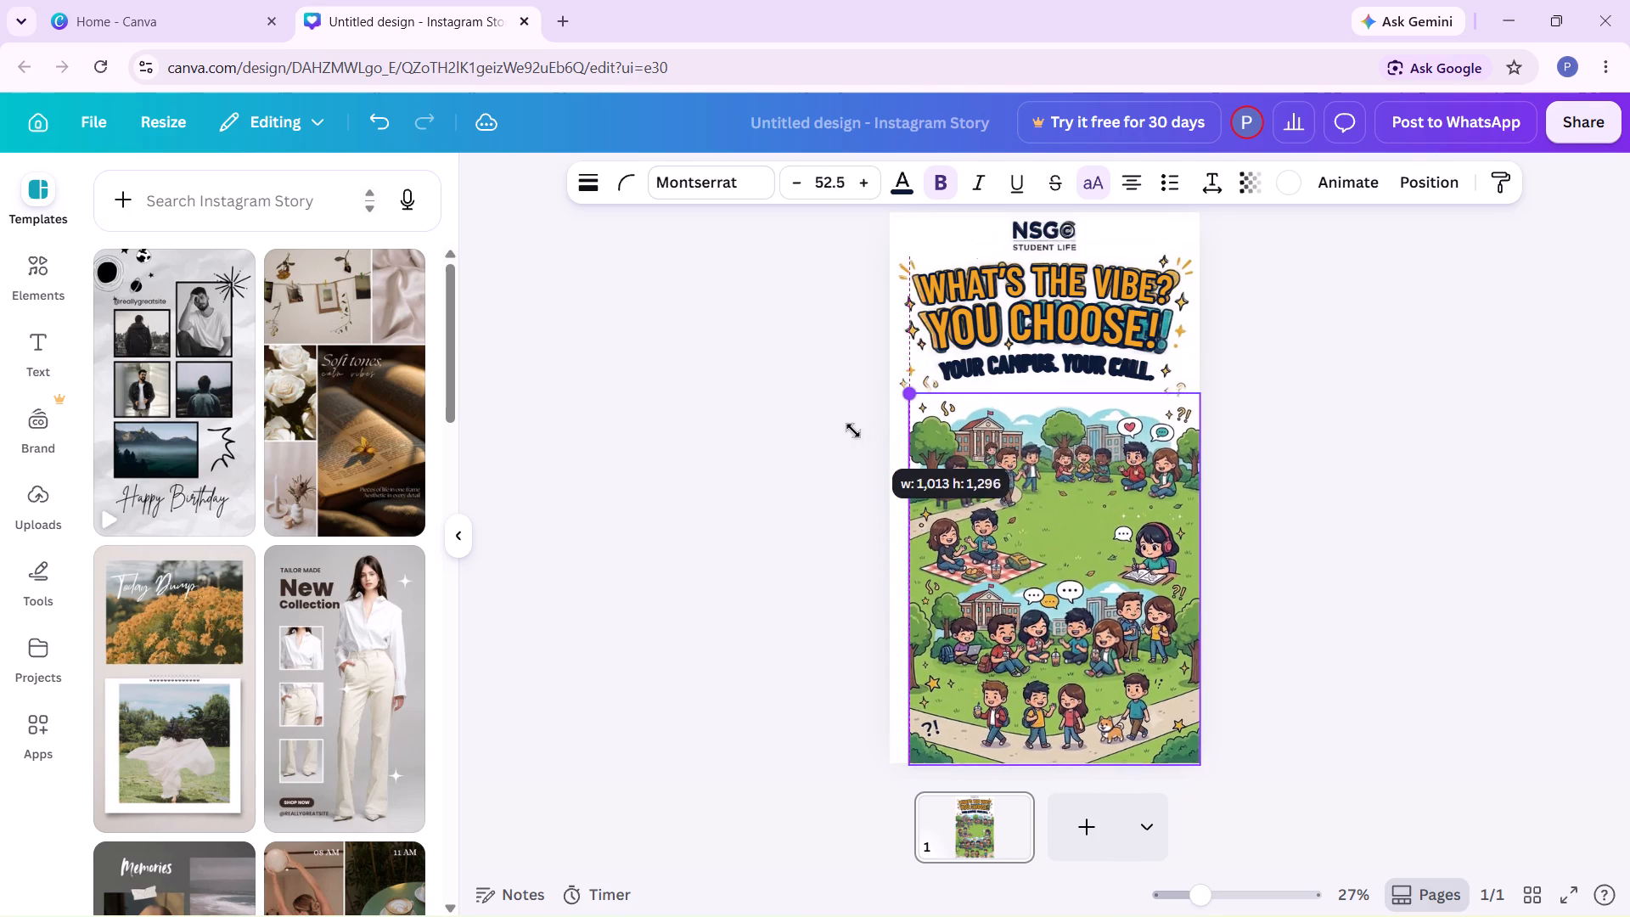
left_click_drag(853, 430, 824, 422)
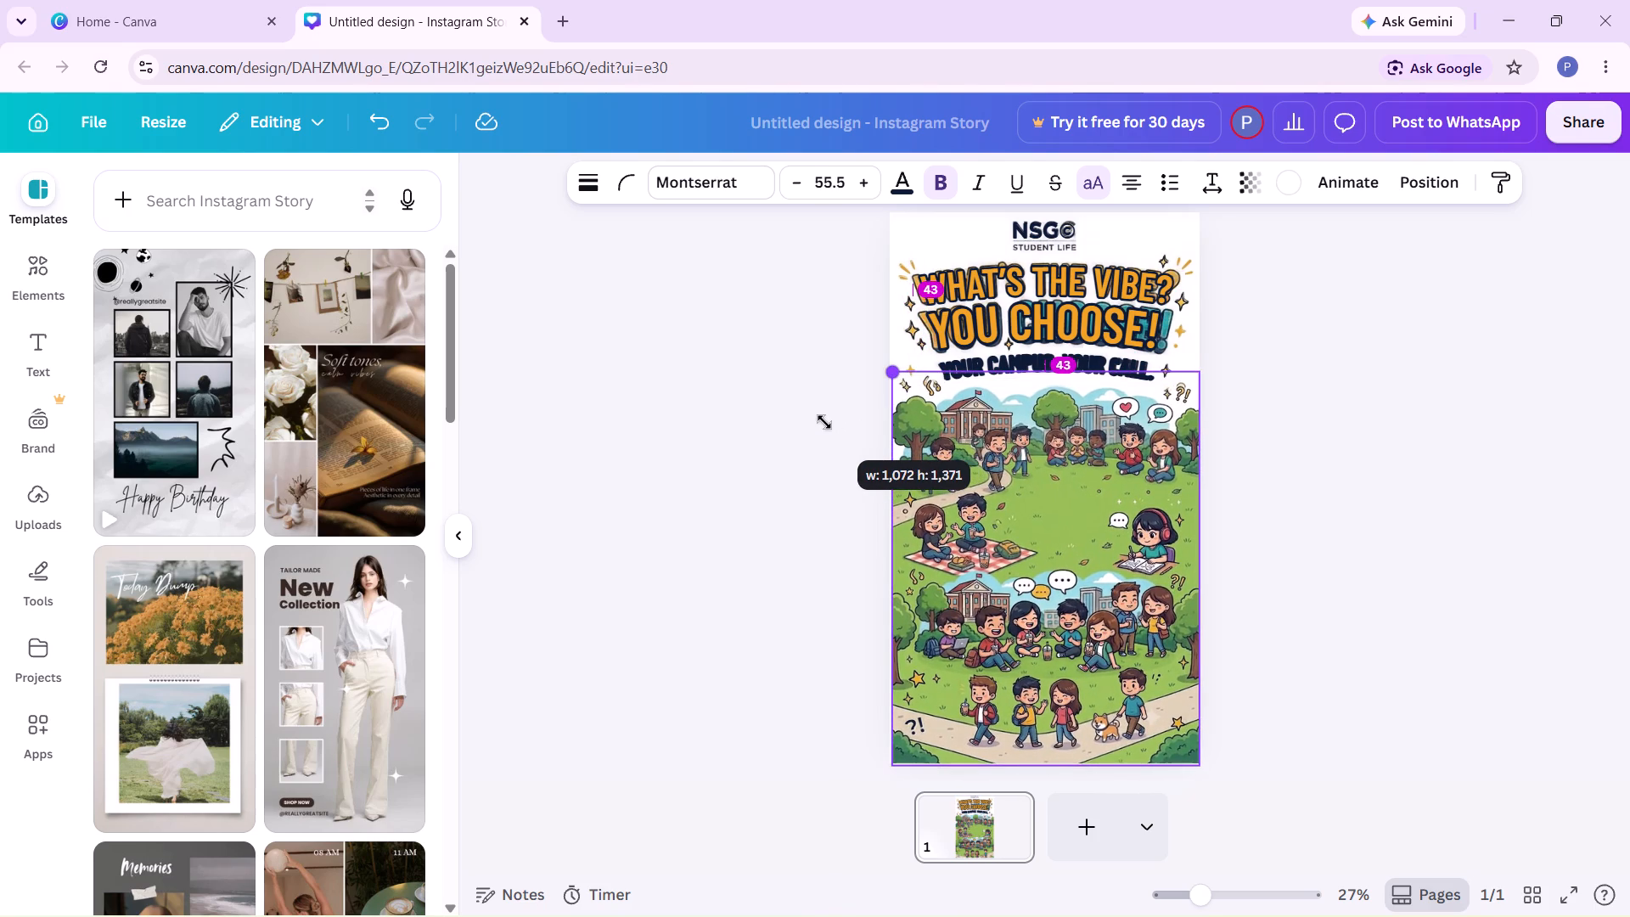
left_click_drag(824, 422, 825, 420)
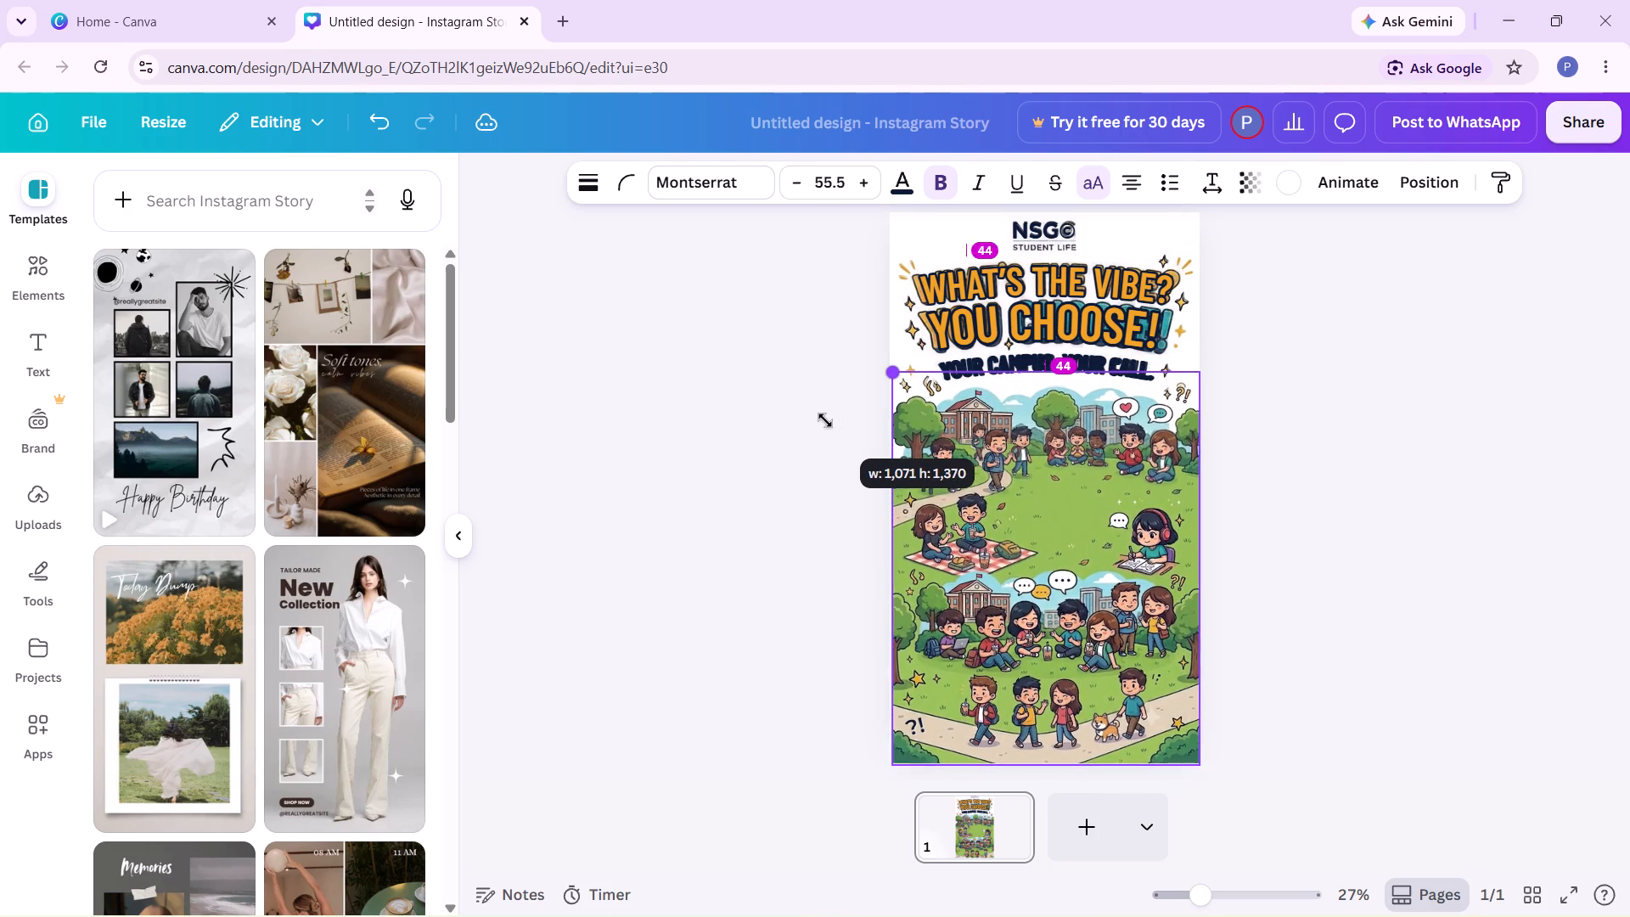
left_click_drag(825, 420, 818, 419)
left_click(825, 439)
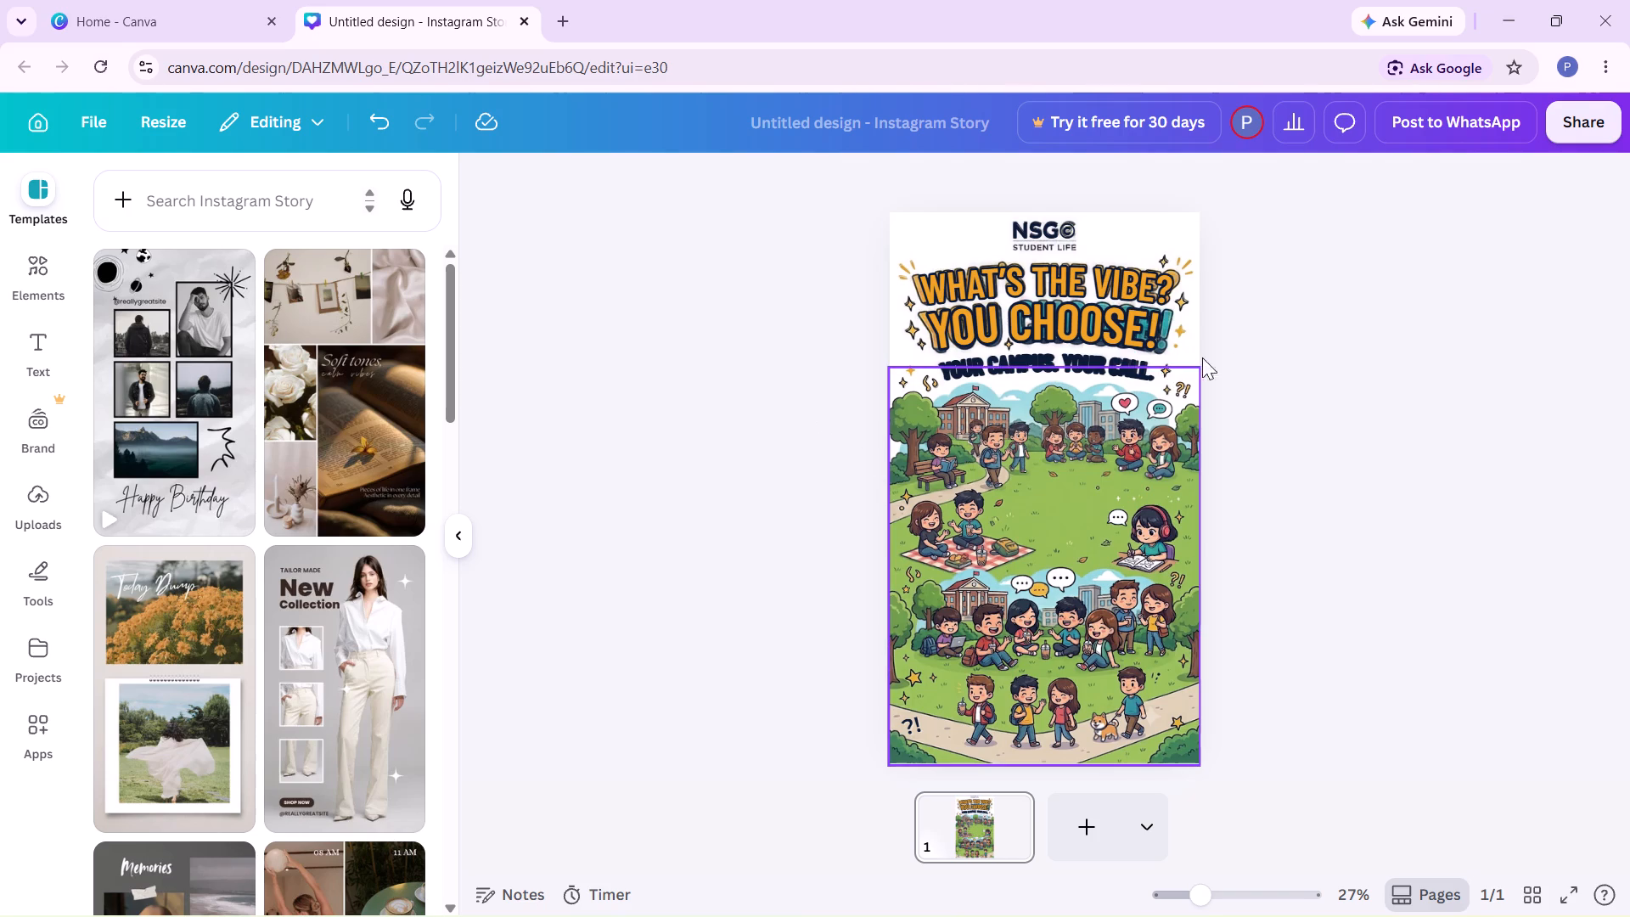
left_click(1268, 365)
Move the grouped campus illustration down the page, leaving a white gap beneath the "Your campus. Your call." tagline.
left_click_drag(1096, 455, 1092, 509)
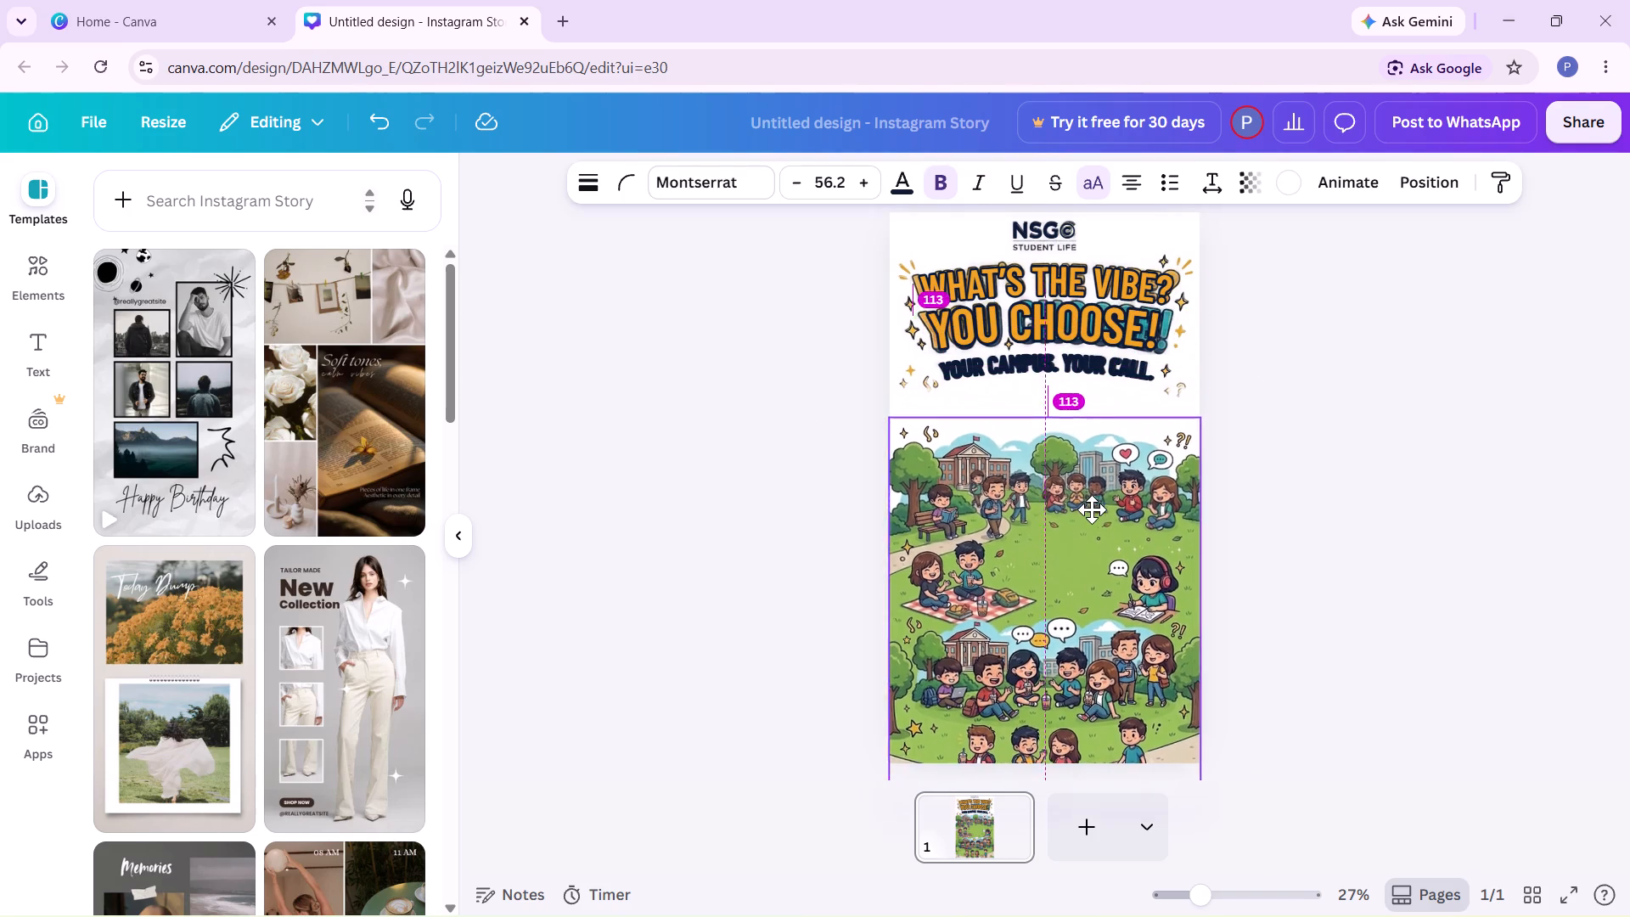
left_click_drag(1092, 509, 1104, 549)
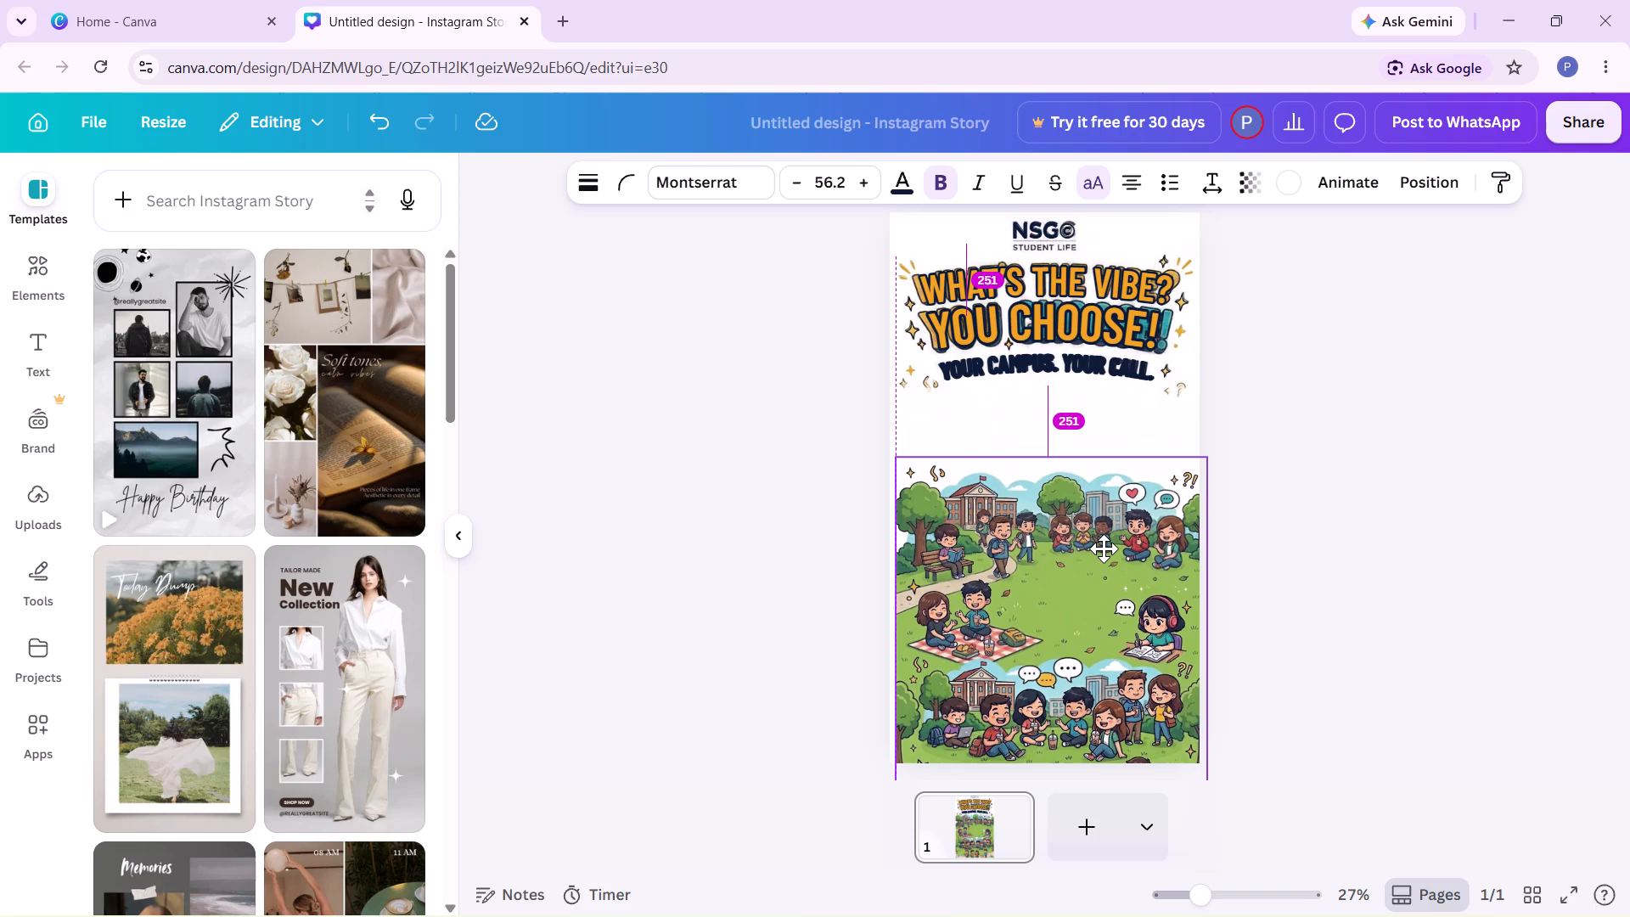
left_click_drag(1104, 549, 1104, 547)
left_click_drag(1104, 547, 1092, 541)
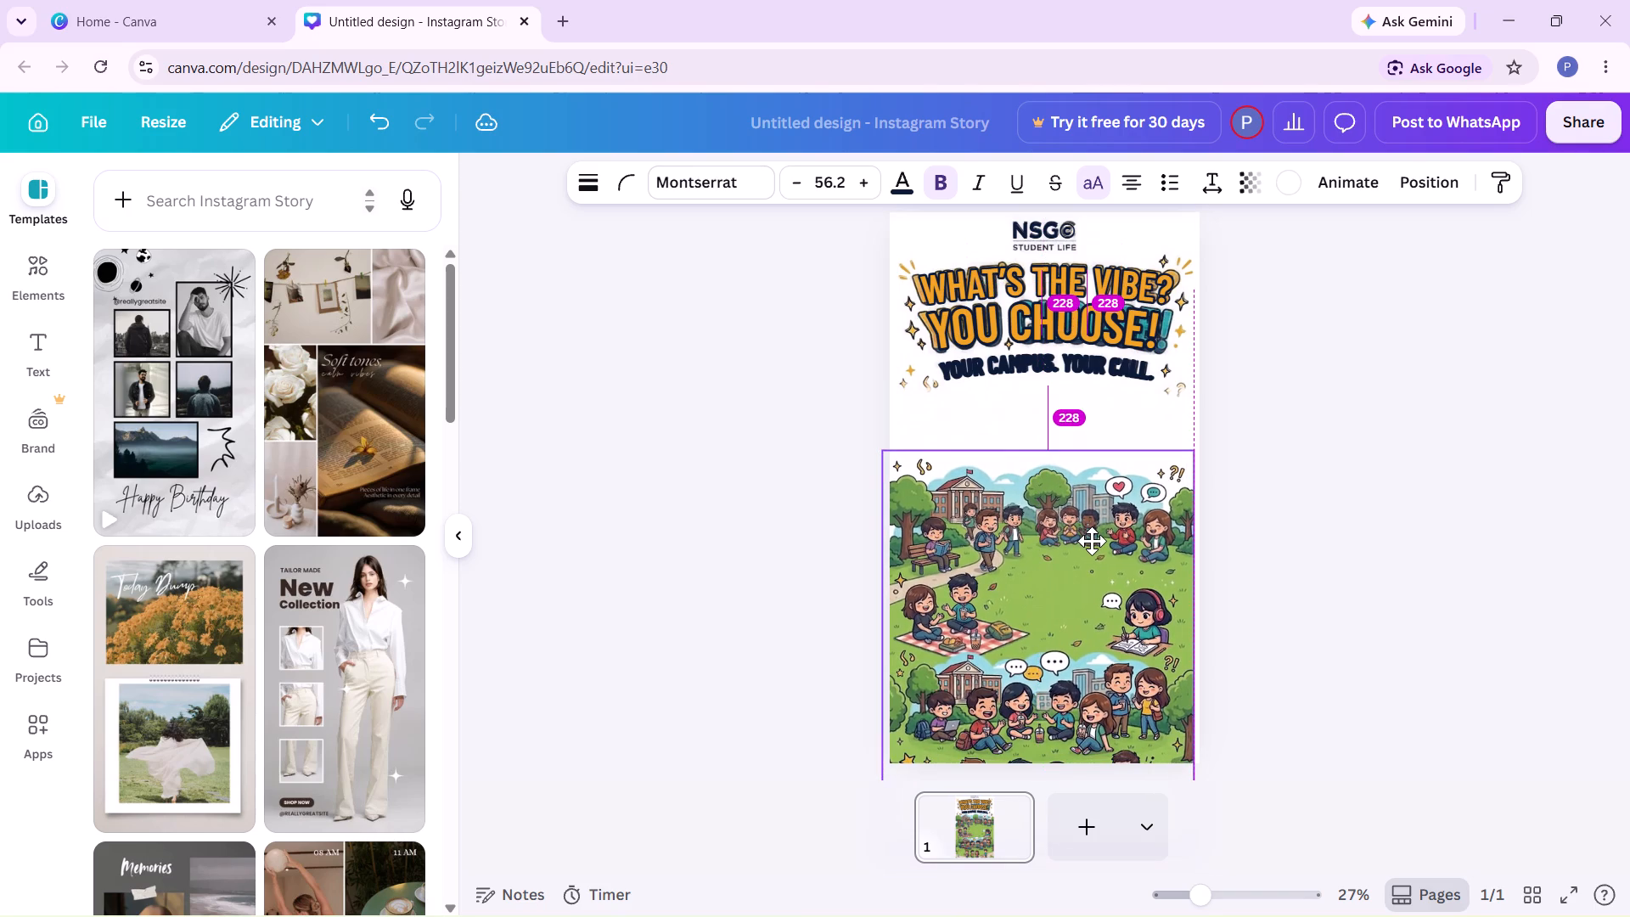
left_click_drag(1092, 541, 1092, 549)
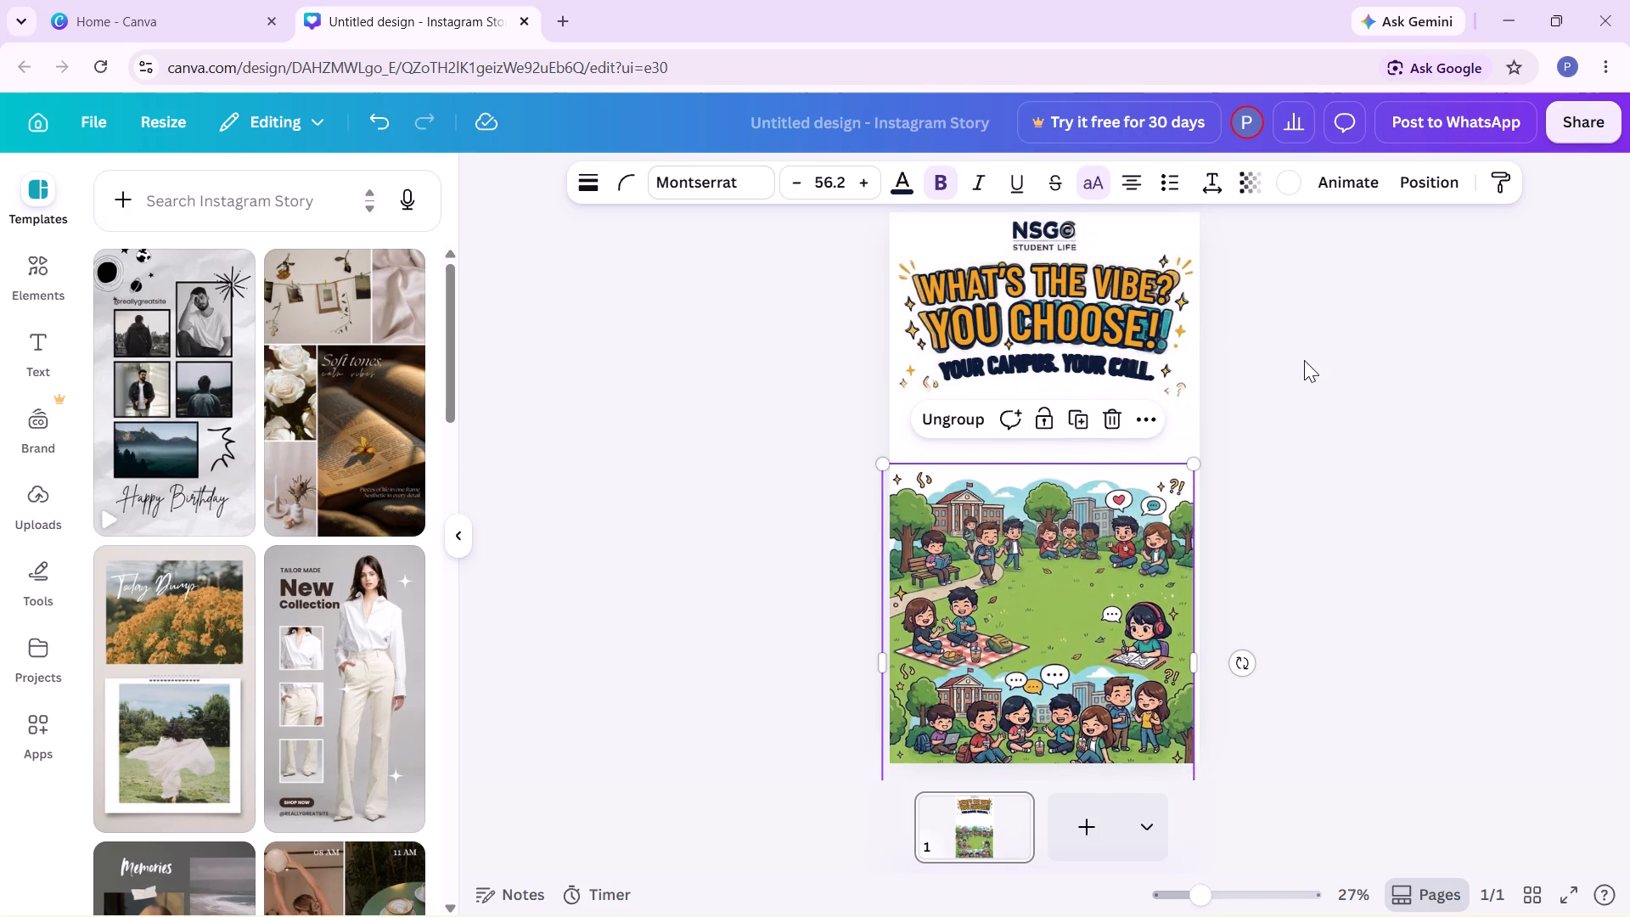
left_click(1304, 360)
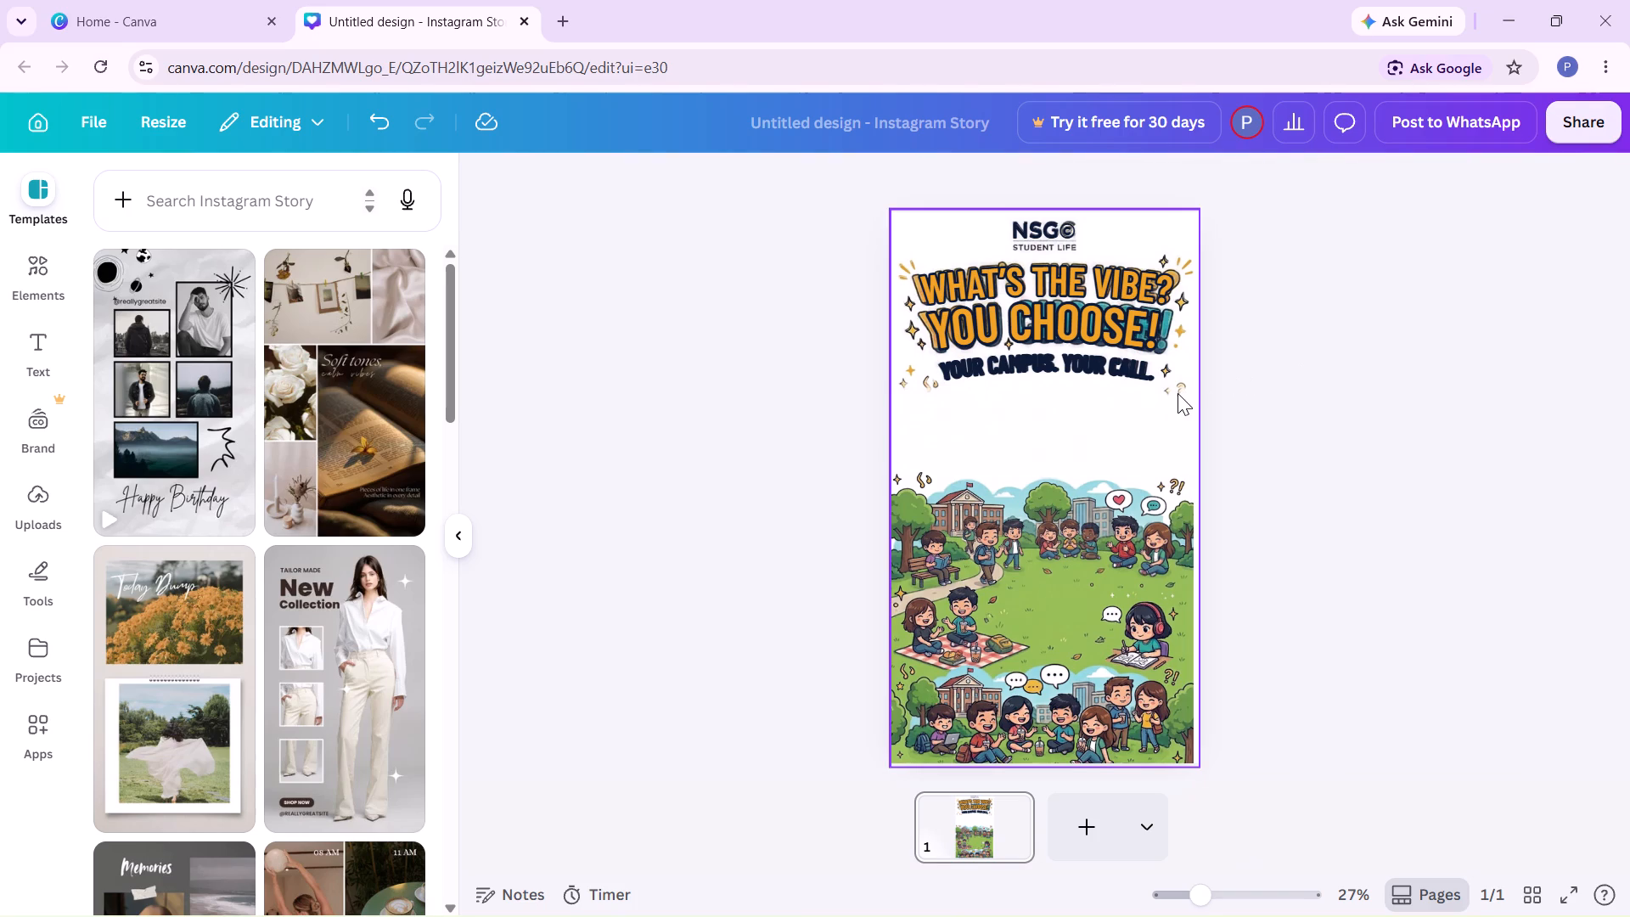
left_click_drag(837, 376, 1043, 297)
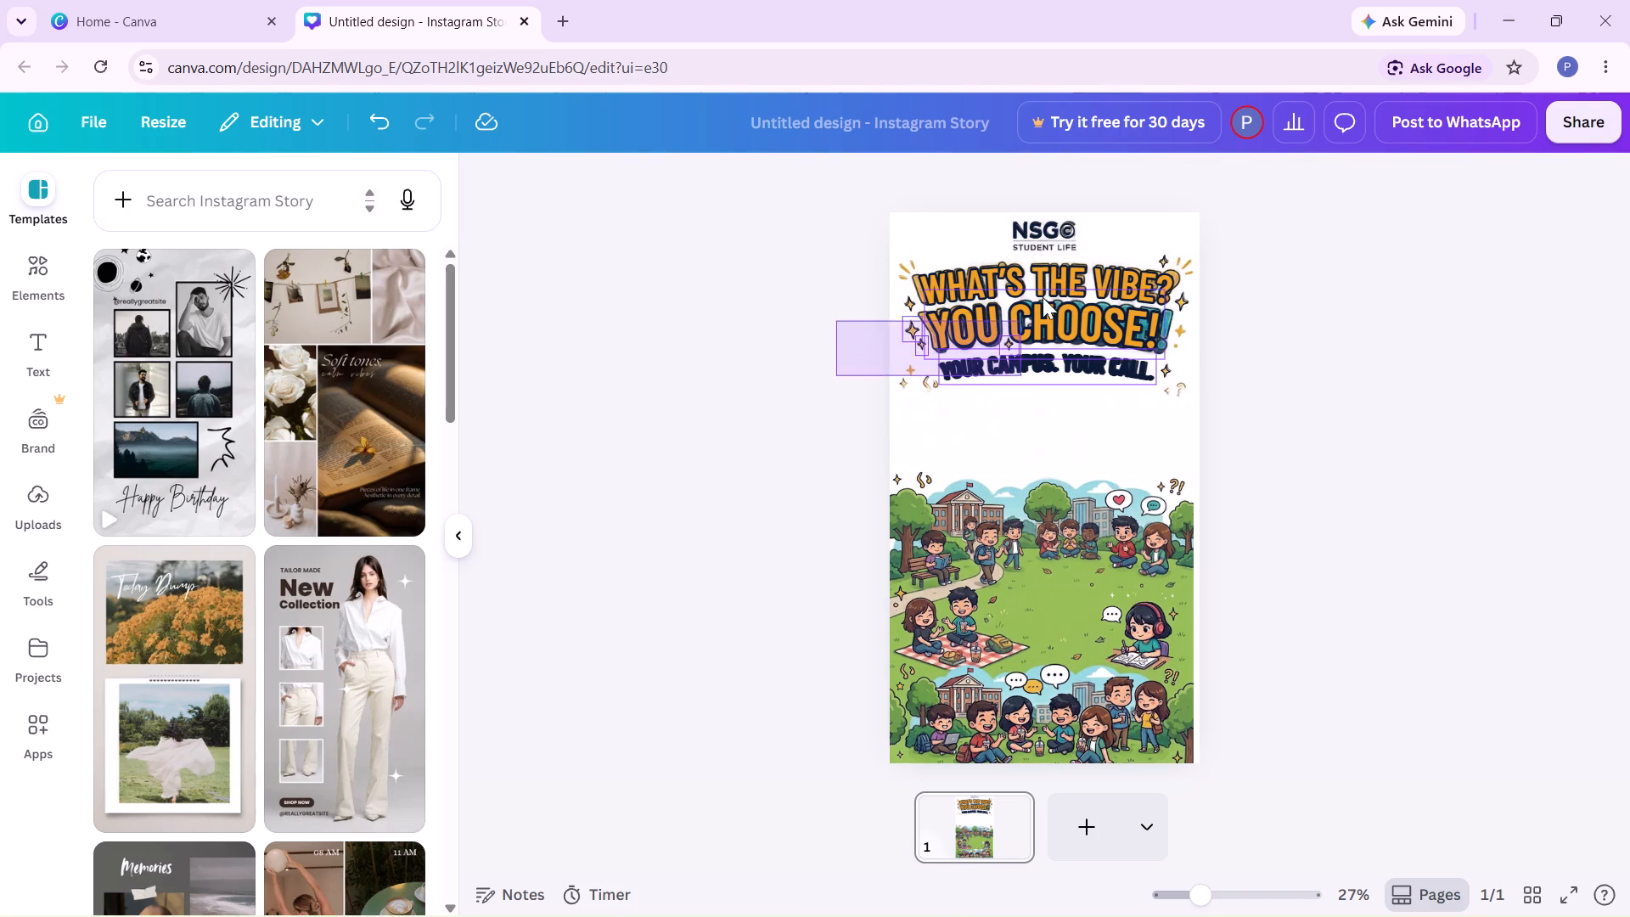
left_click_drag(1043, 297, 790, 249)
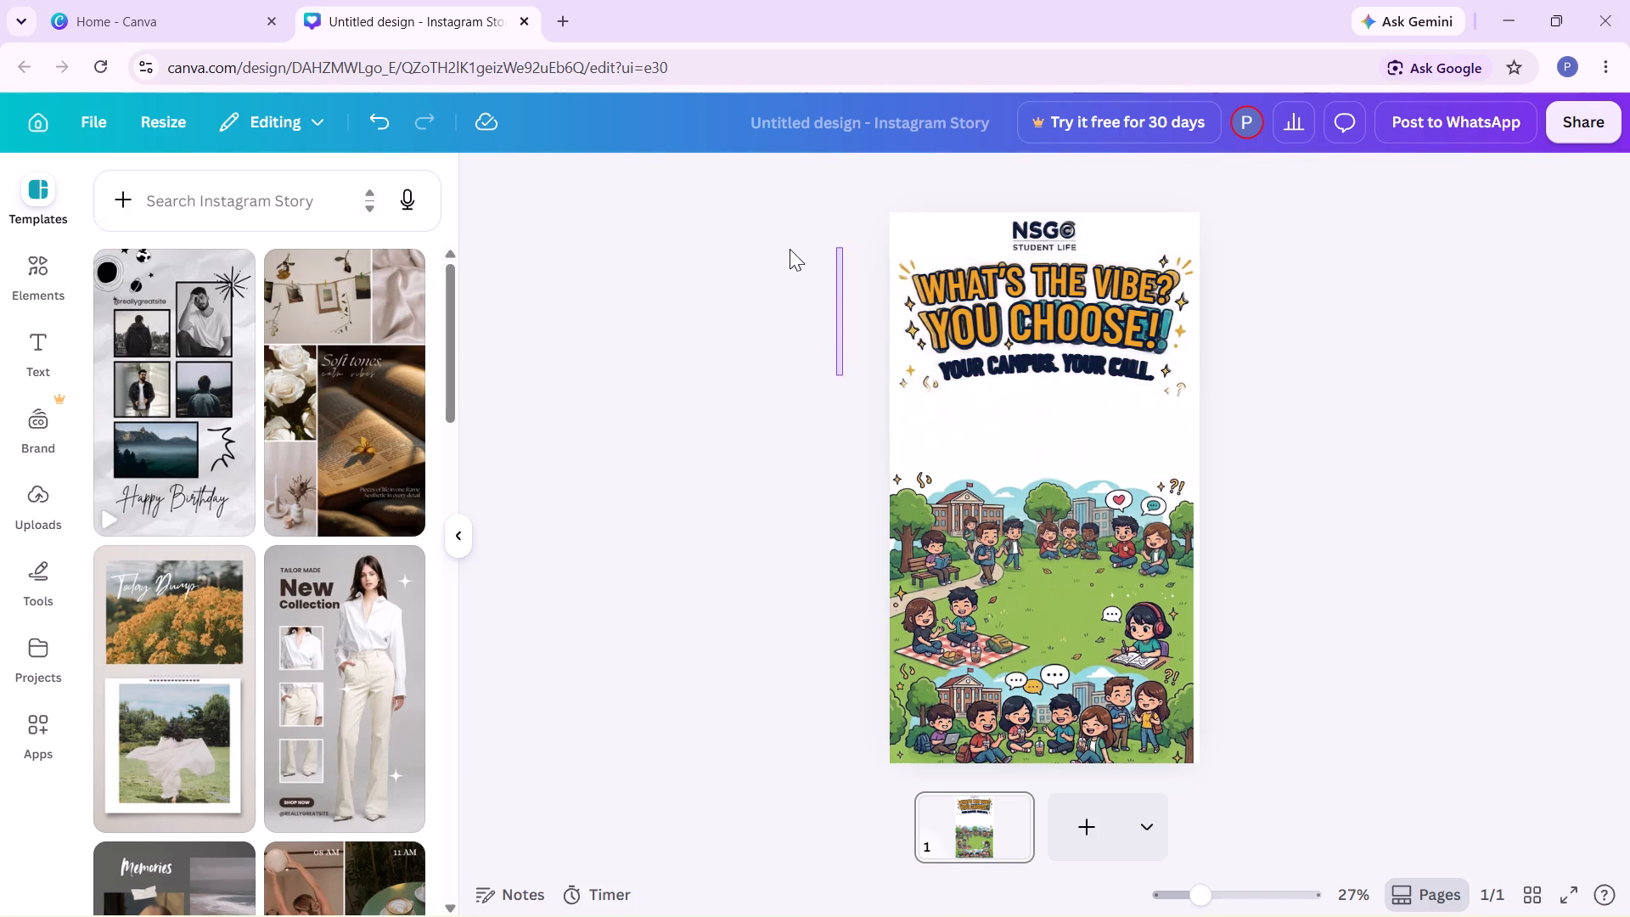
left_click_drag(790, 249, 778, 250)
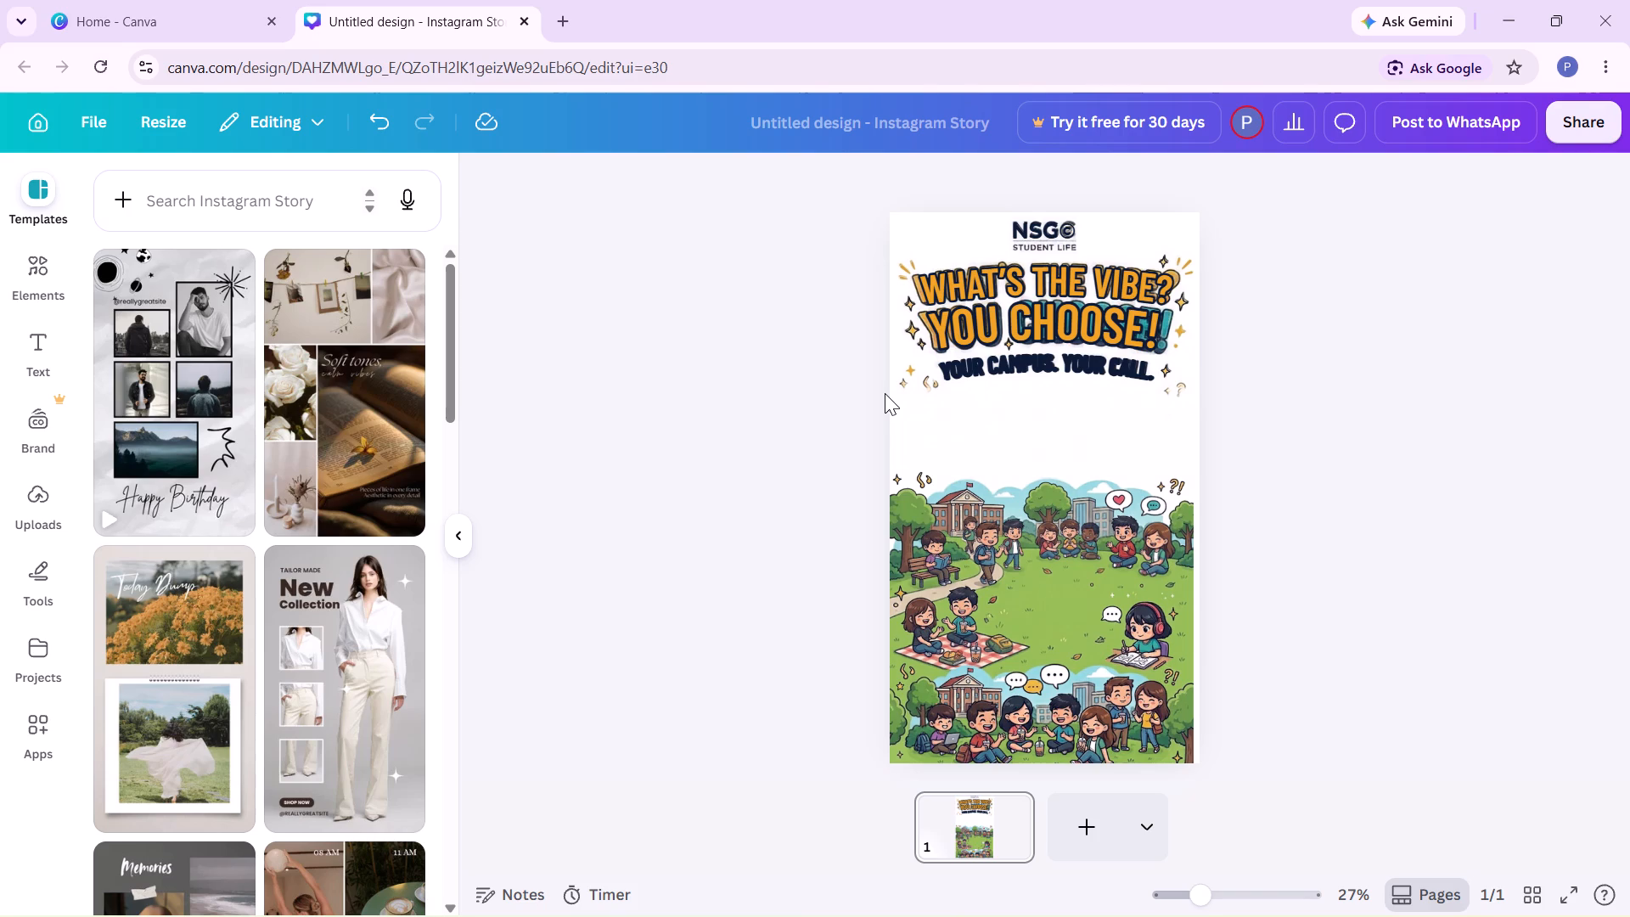
Select the "What's the vibe? You choose!!" headline, the "Your campus. Your call." tagline and their surrounding sparkles, and group them.
left_click_drag(854, 404, 1159, 290)
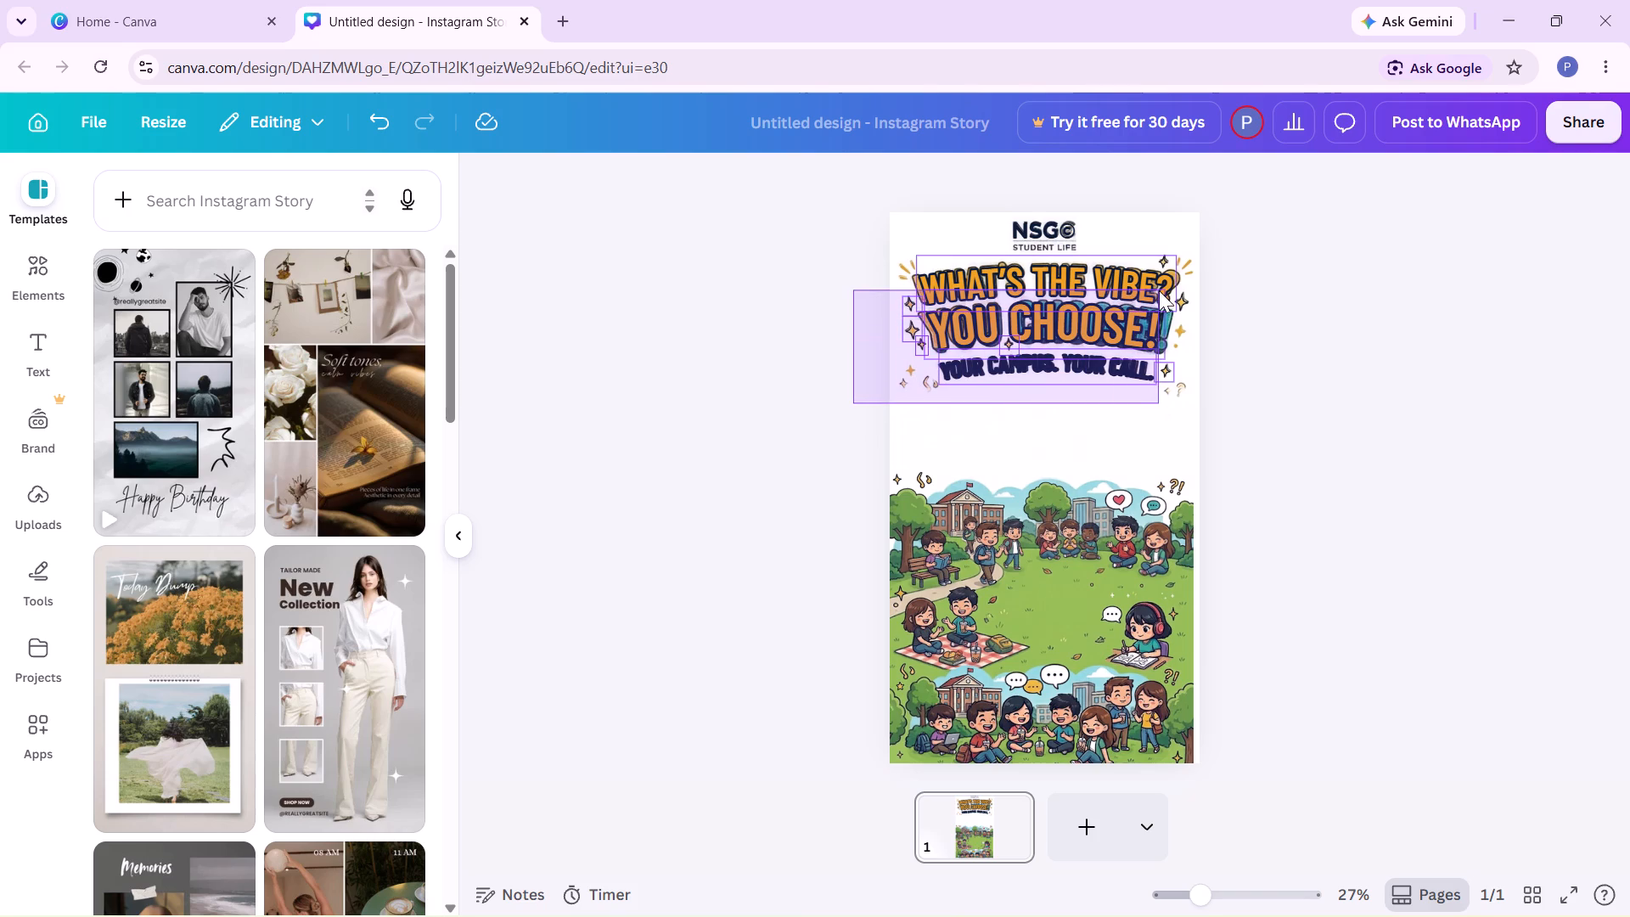
left_click_drag(1159, 290, 1197, 254)
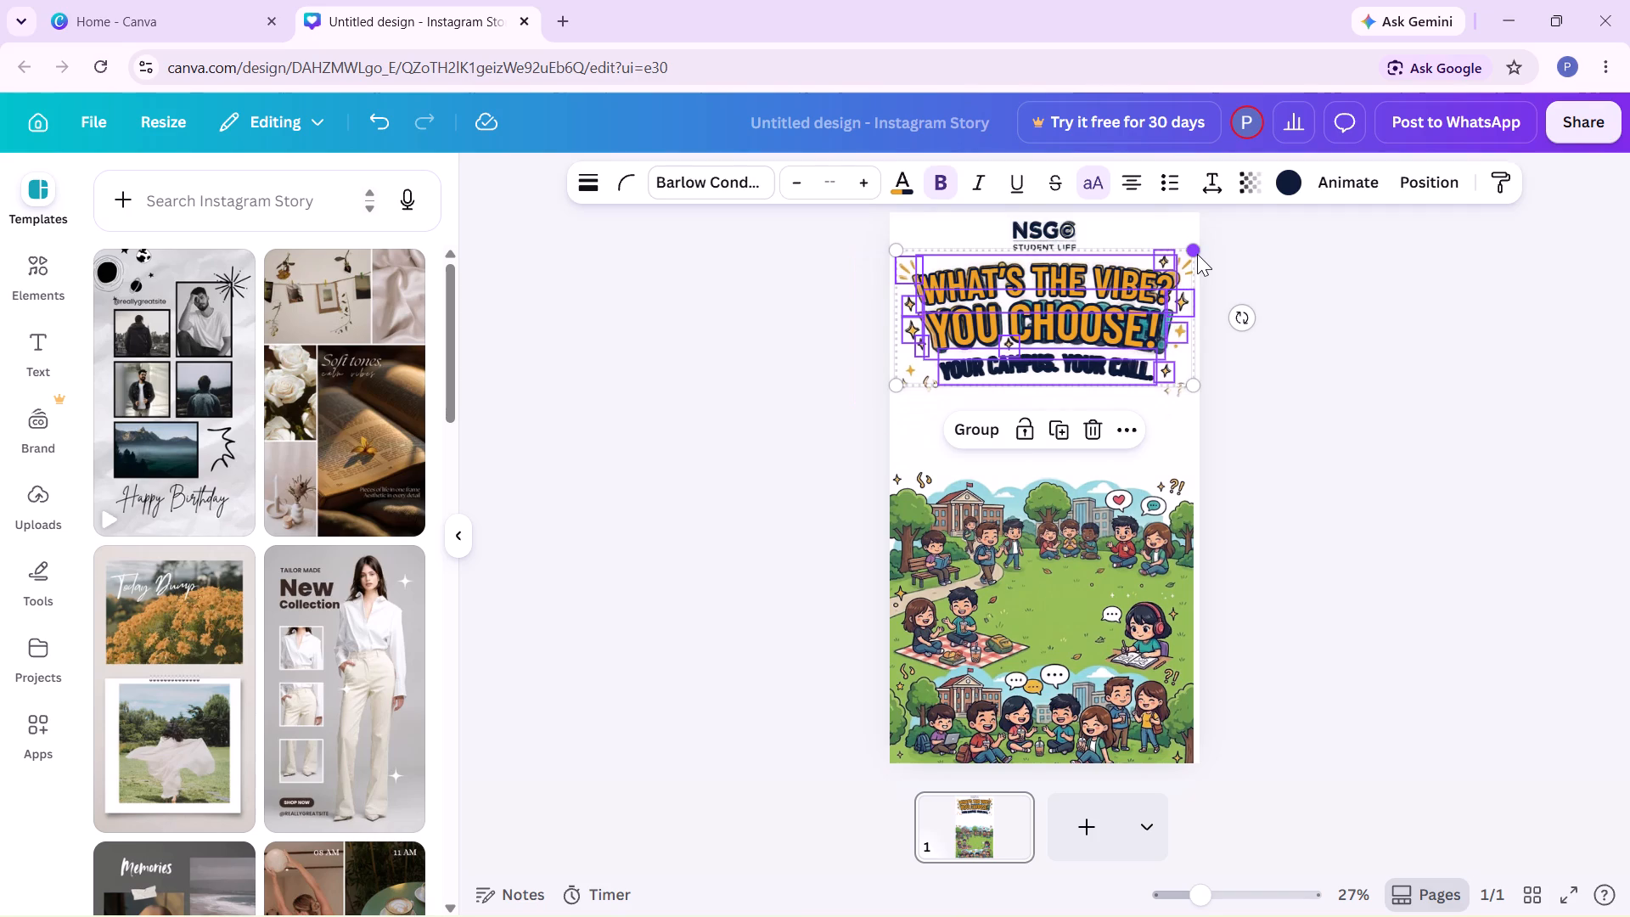
left_click(973, 439)
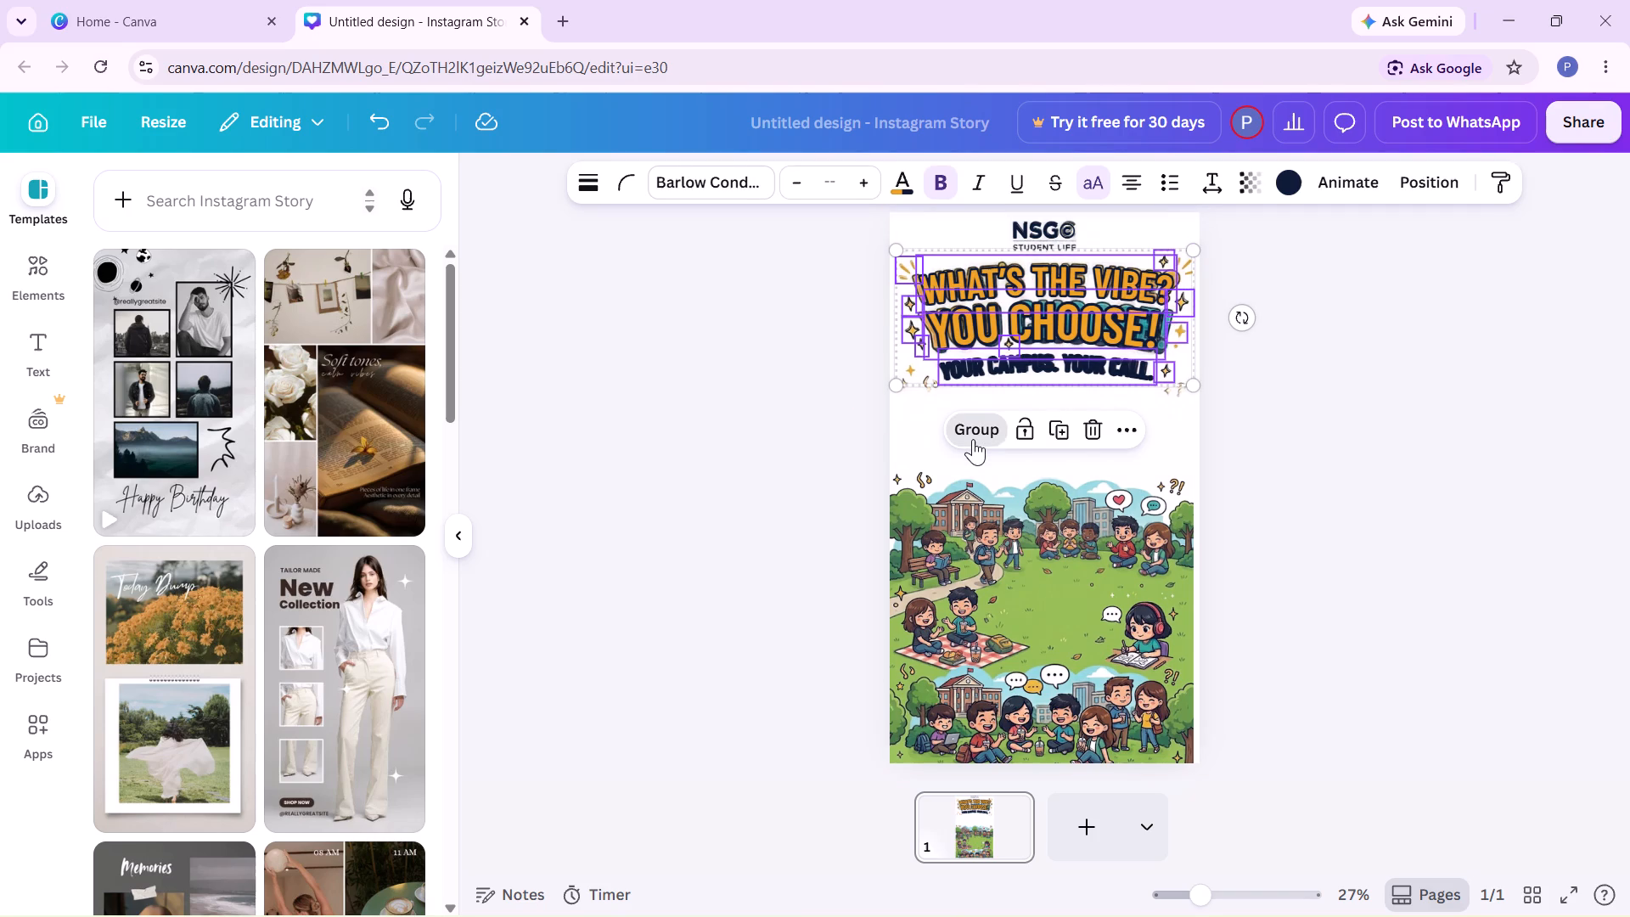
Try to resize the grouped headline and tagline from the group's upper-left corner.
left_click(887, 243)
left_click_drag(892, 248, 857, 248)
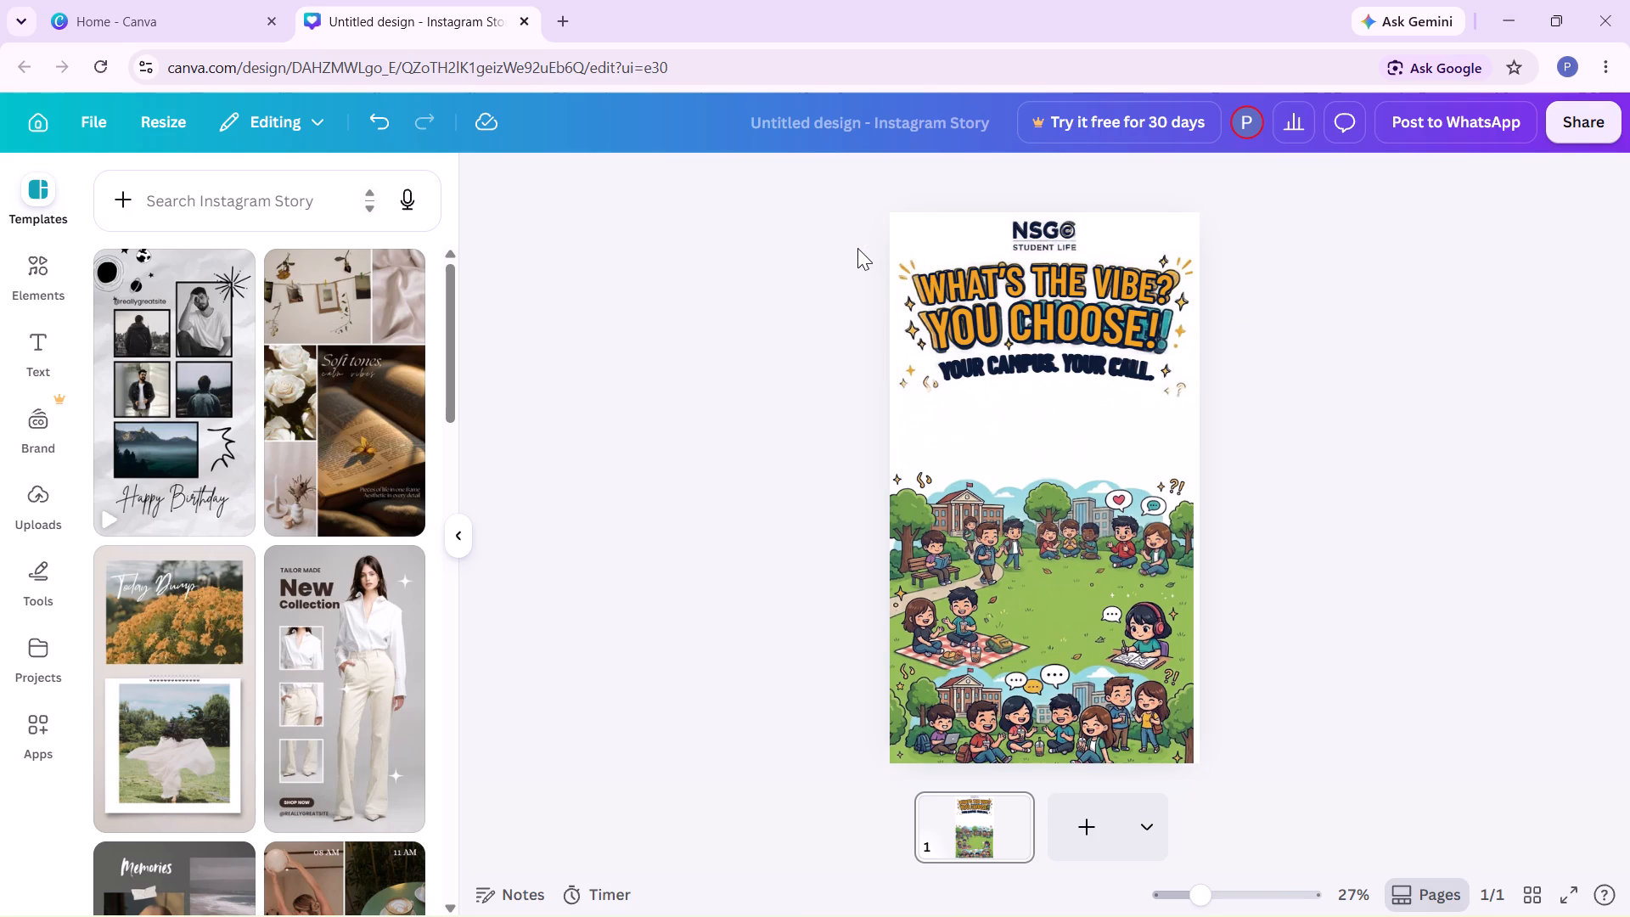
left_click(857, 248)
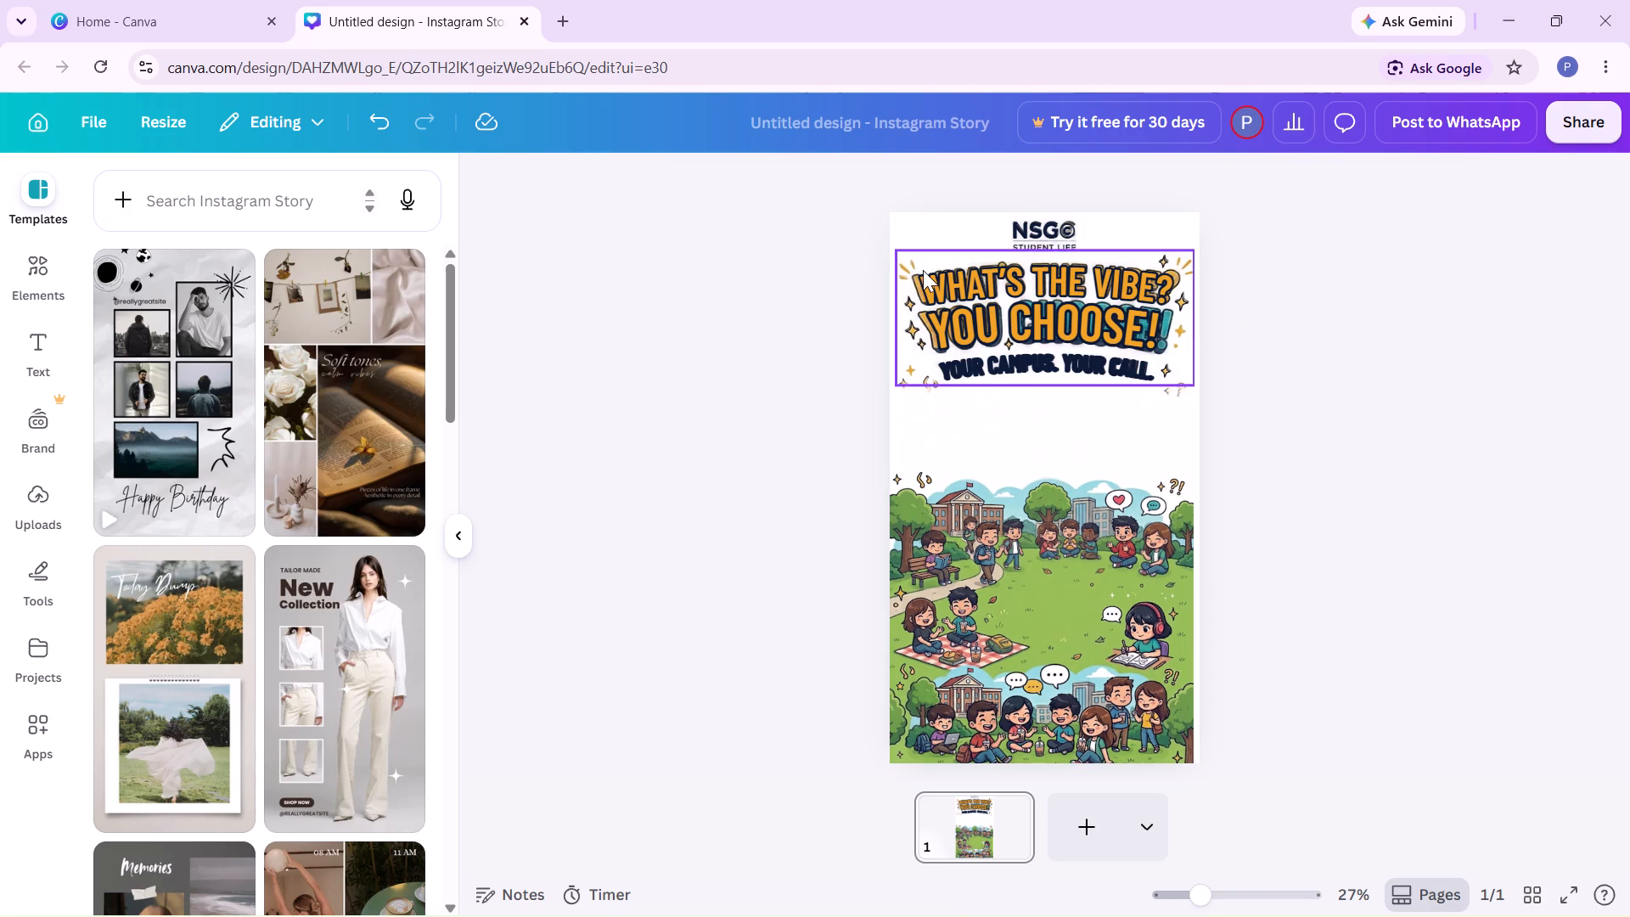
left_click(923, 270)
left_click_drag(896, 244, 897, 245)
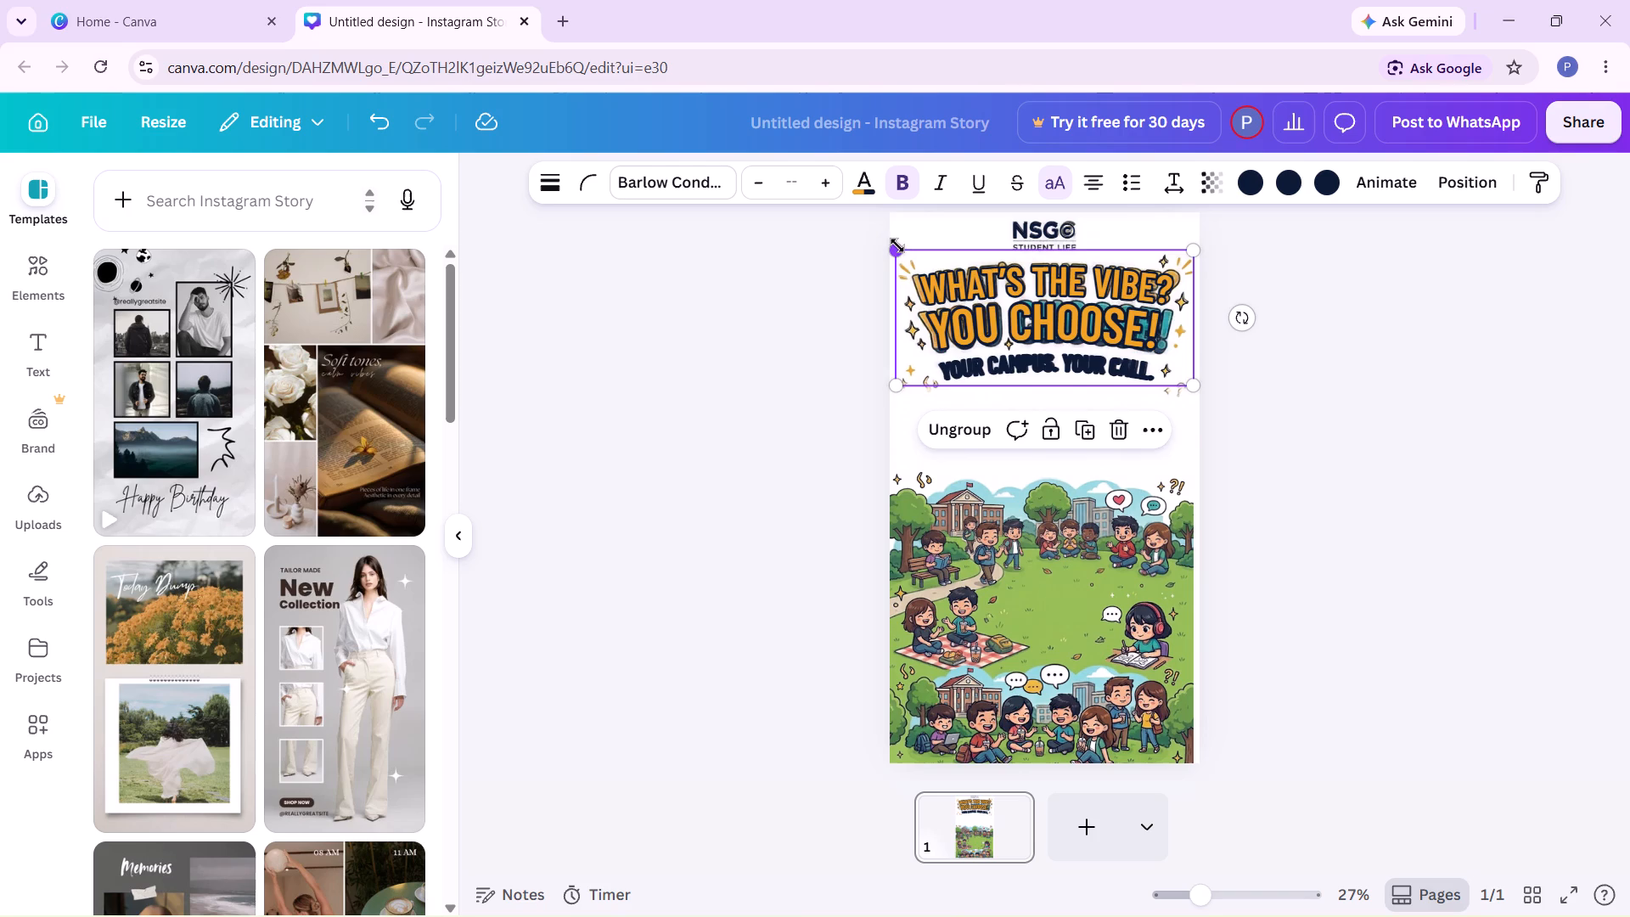
Enlarge the grouped headline and tagline from the group's upper-left corner so its left edge meets the page's left edge.
left_click_drag(897, 245, 878, 252)
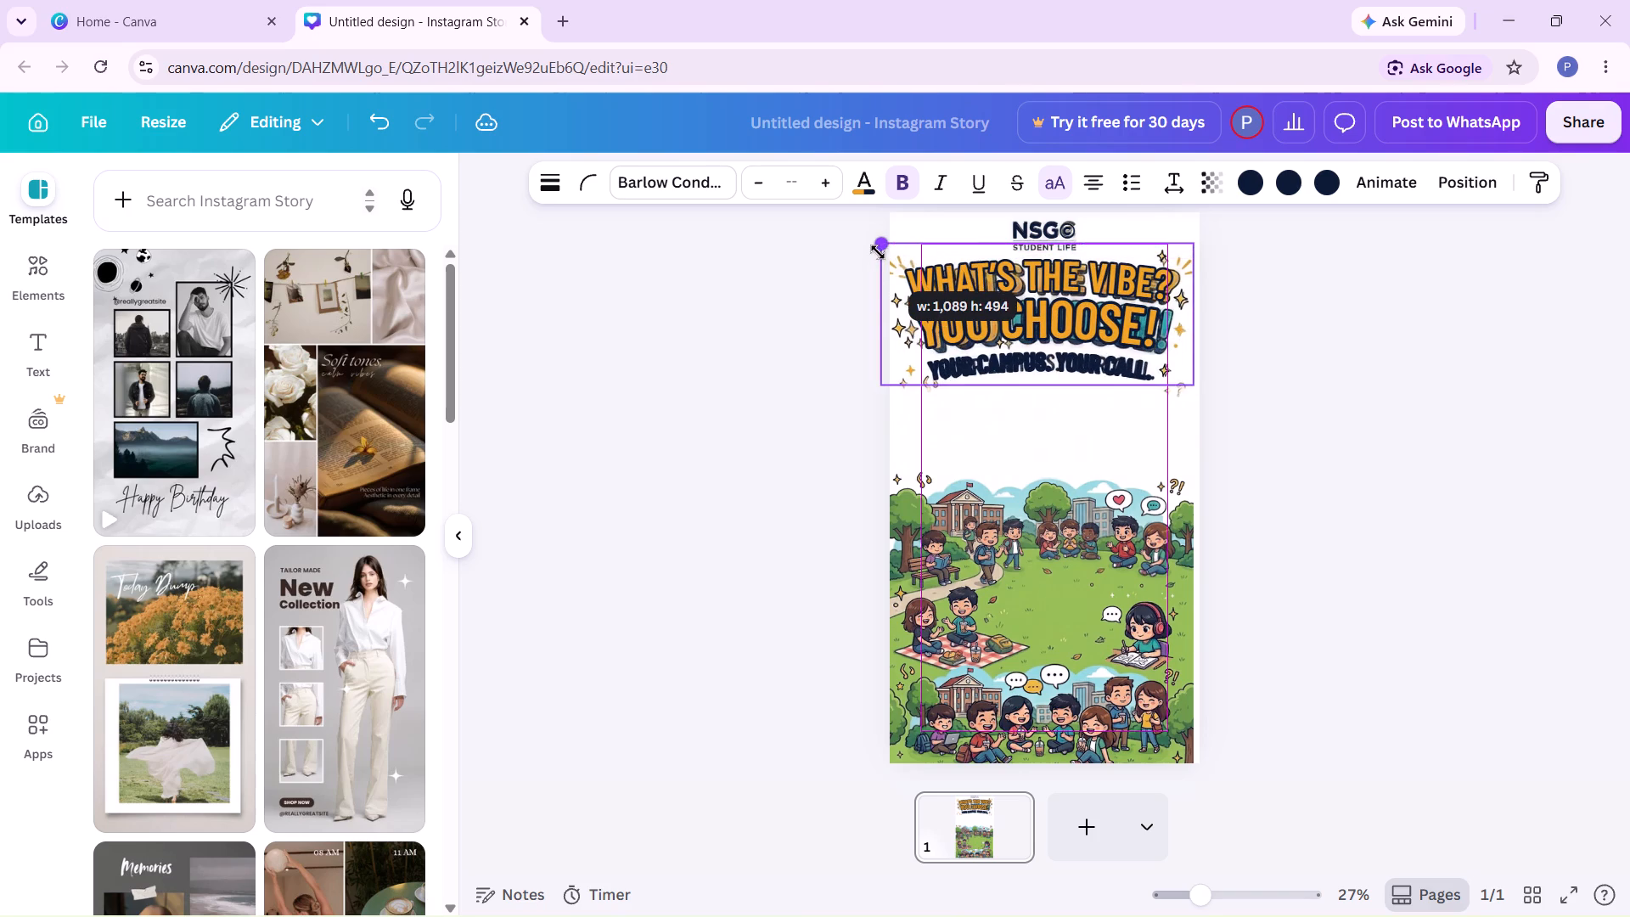
left_click_drag(878, 252, 886, 256)
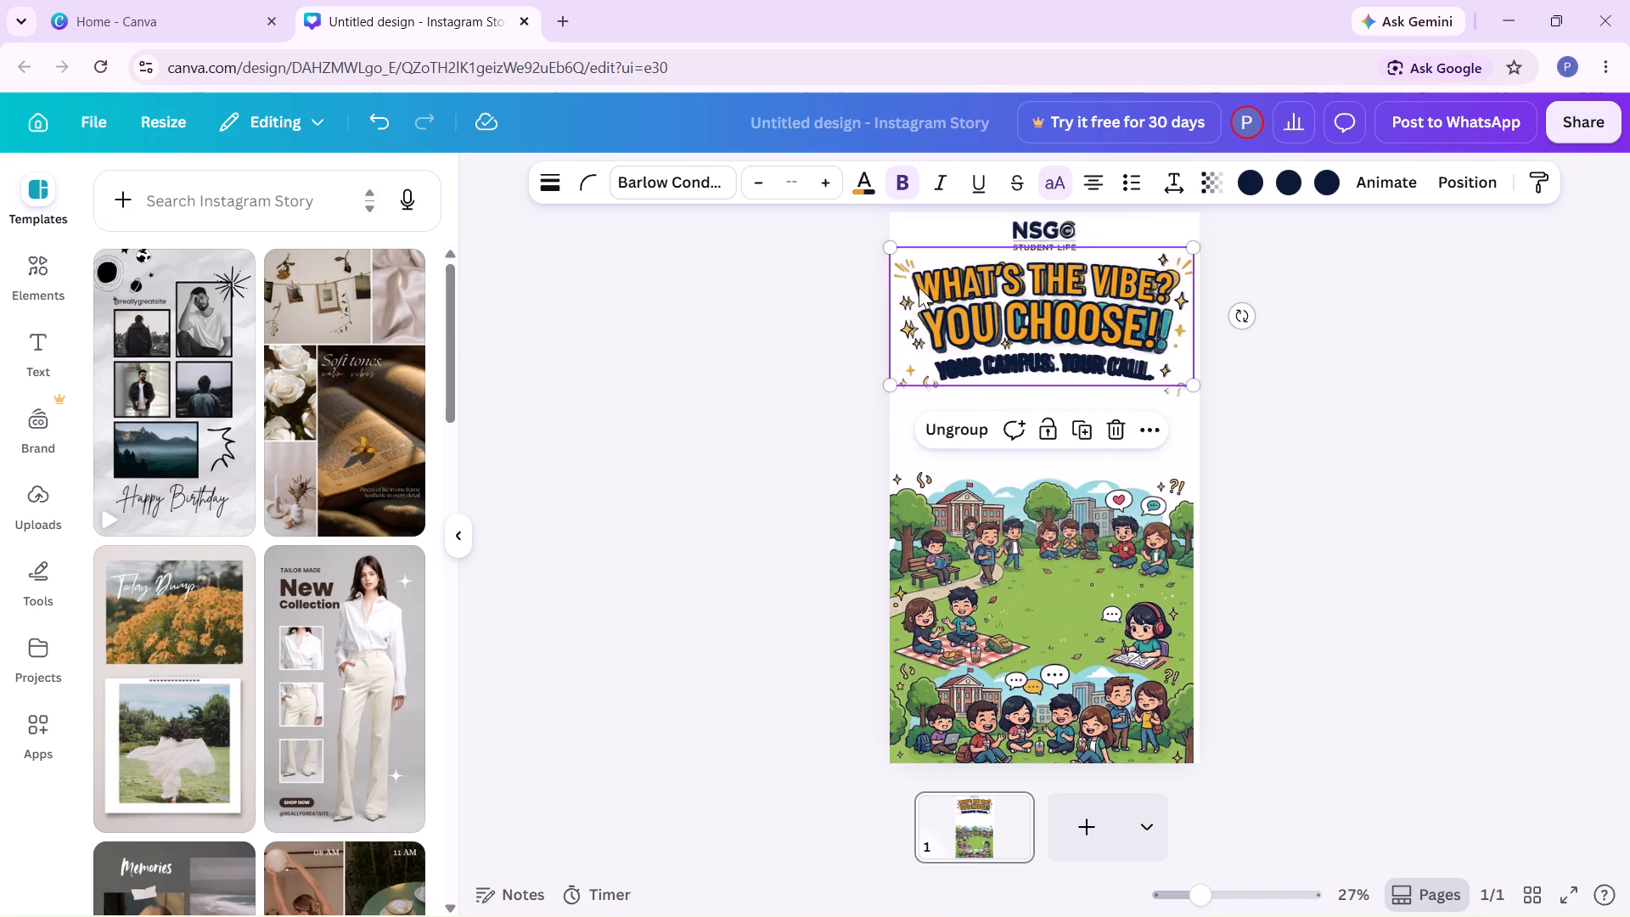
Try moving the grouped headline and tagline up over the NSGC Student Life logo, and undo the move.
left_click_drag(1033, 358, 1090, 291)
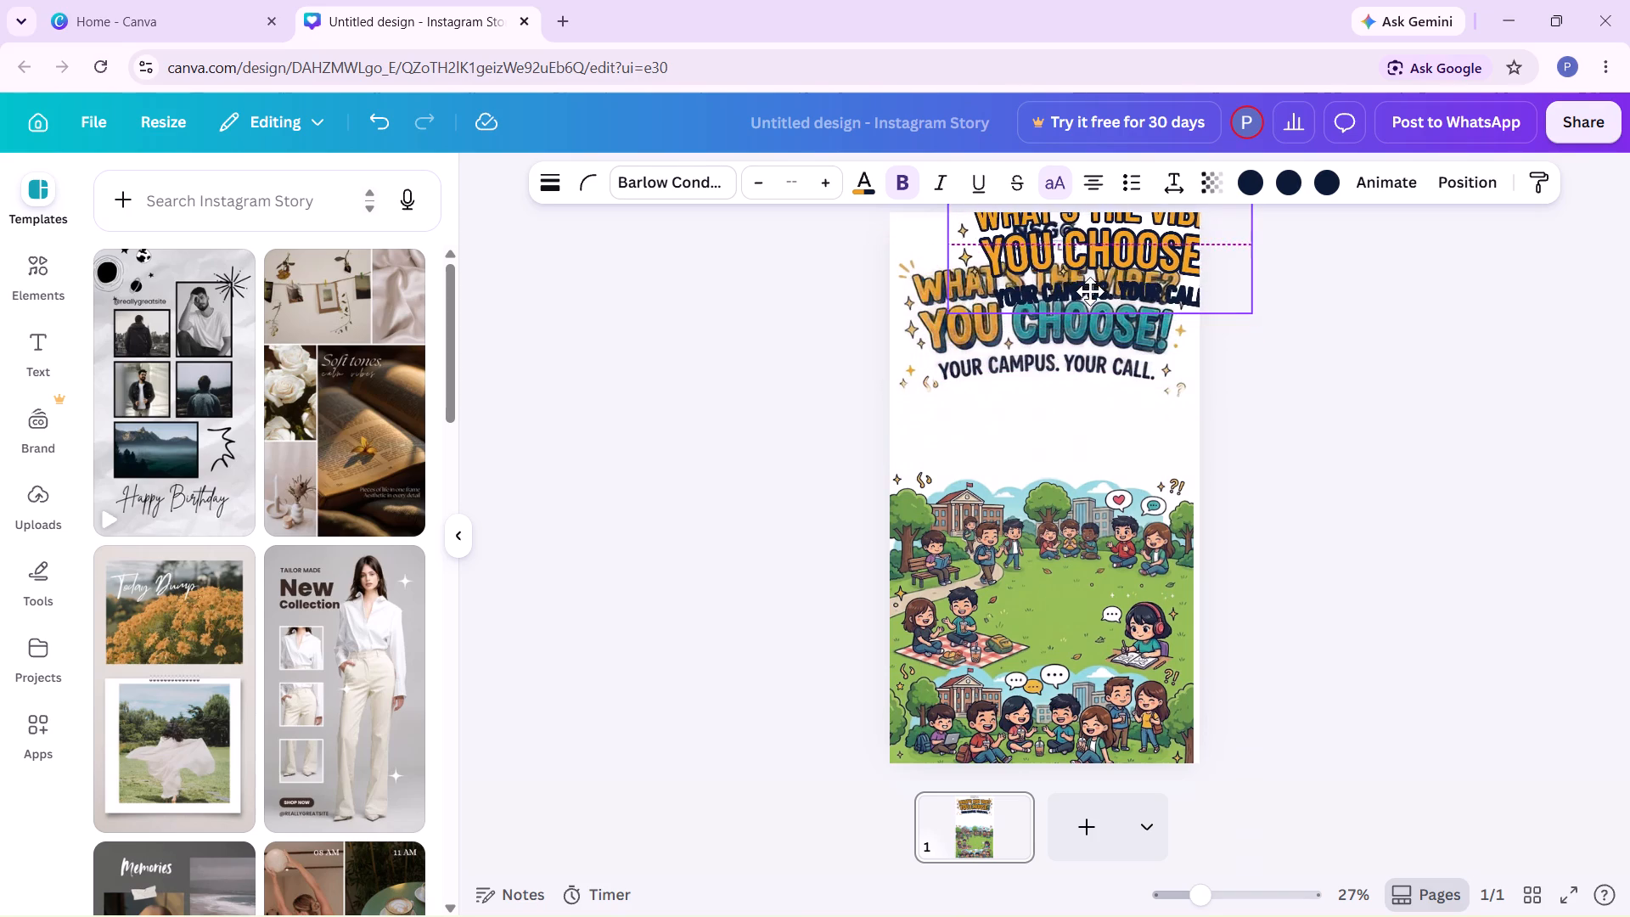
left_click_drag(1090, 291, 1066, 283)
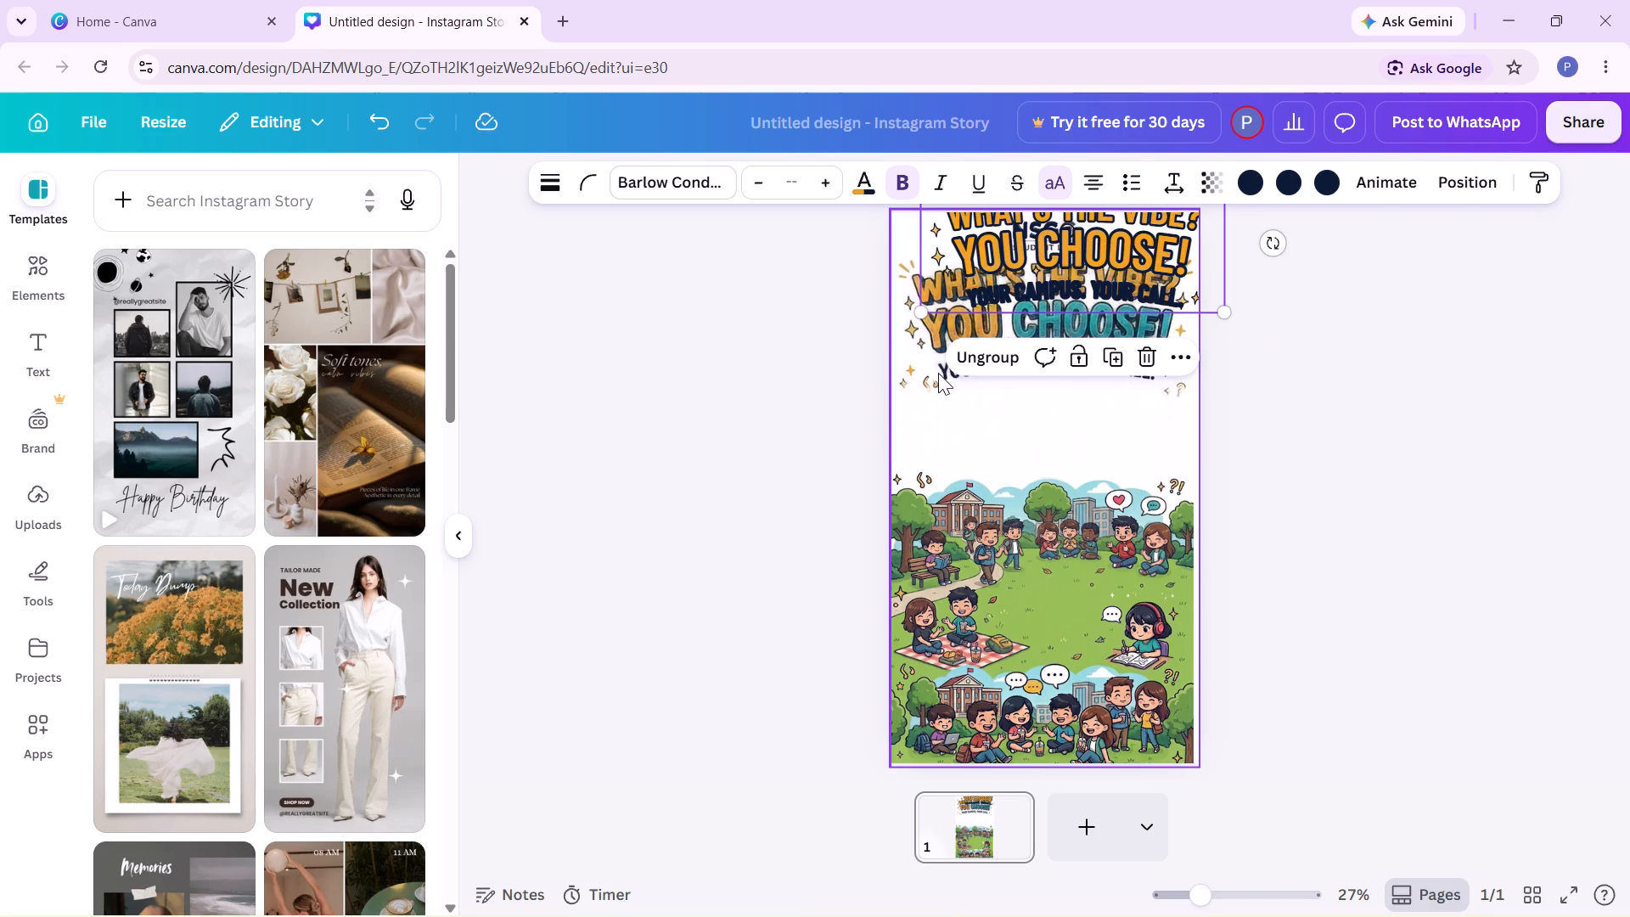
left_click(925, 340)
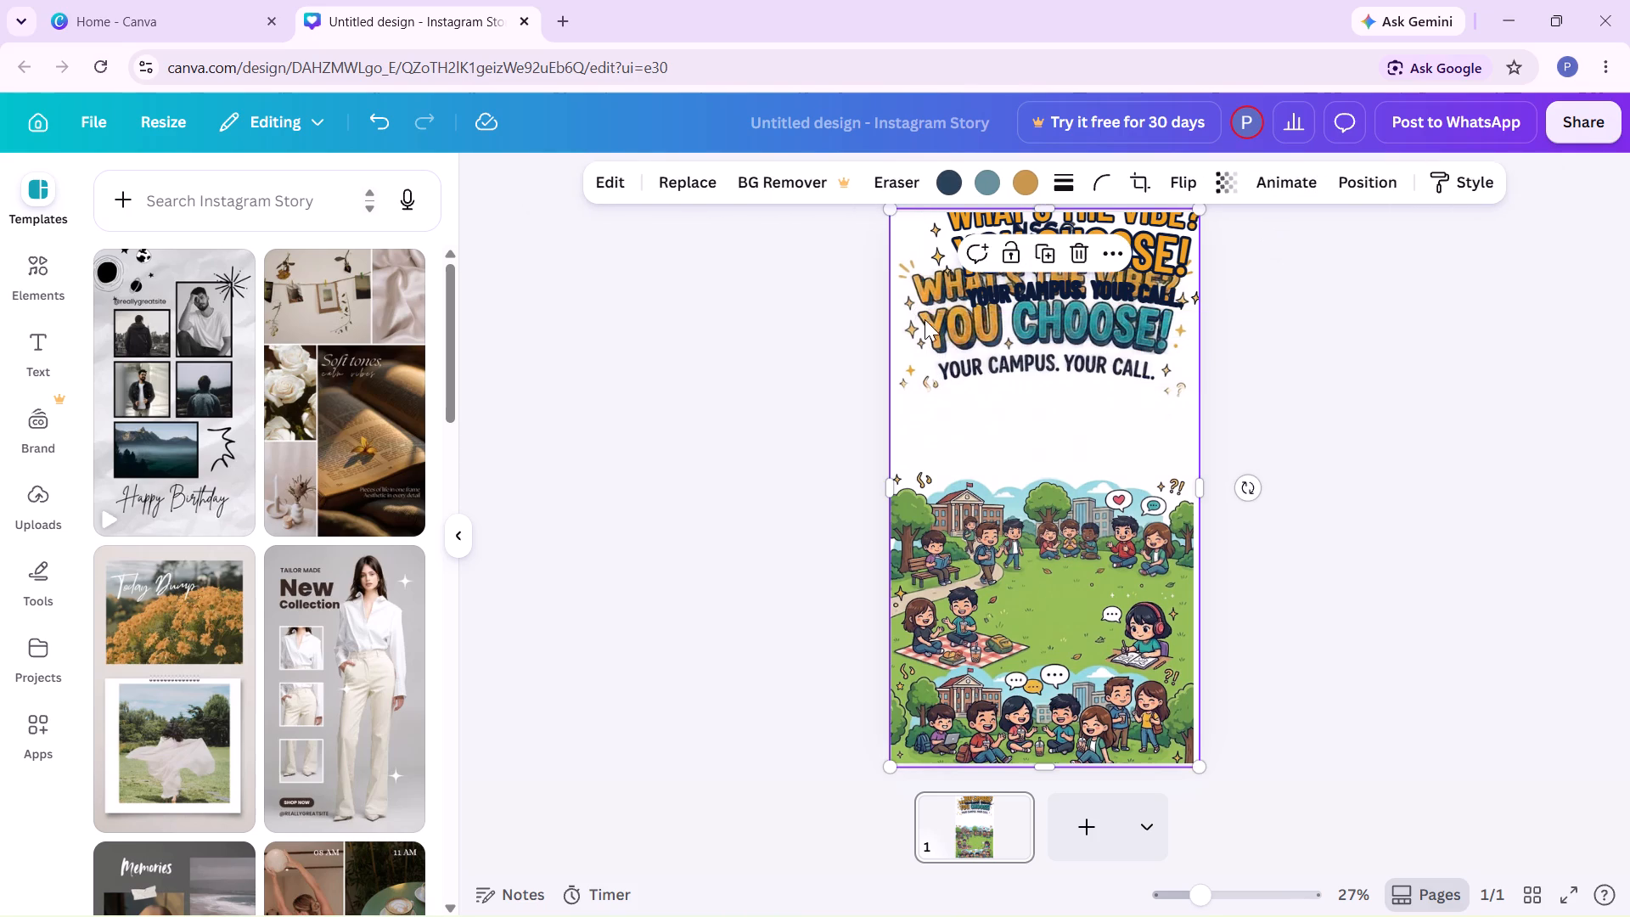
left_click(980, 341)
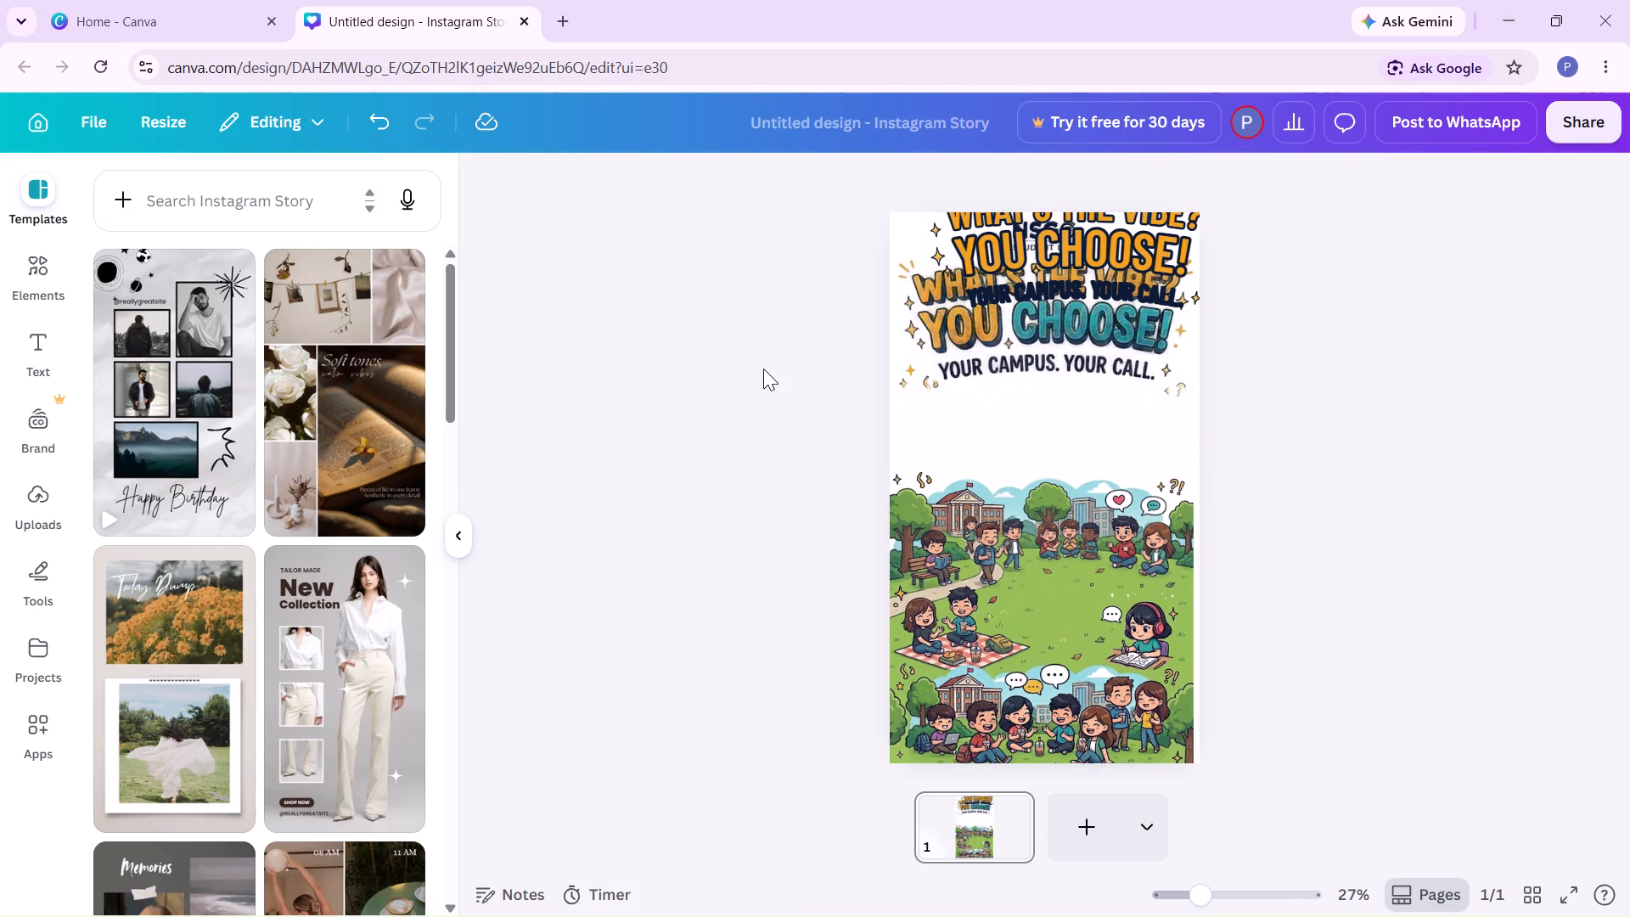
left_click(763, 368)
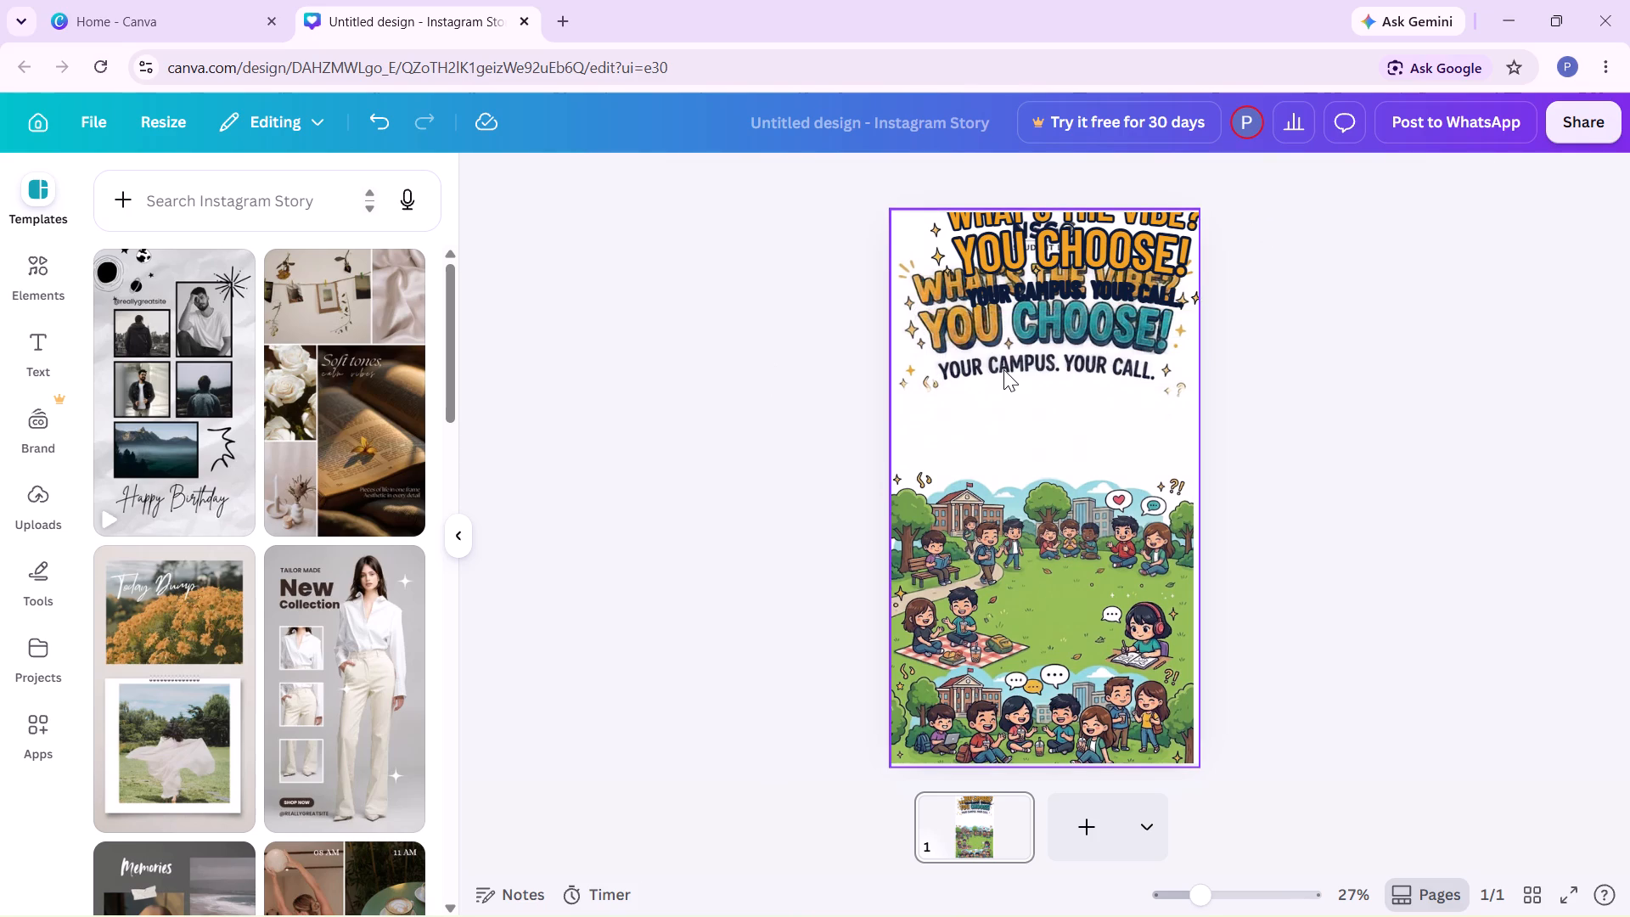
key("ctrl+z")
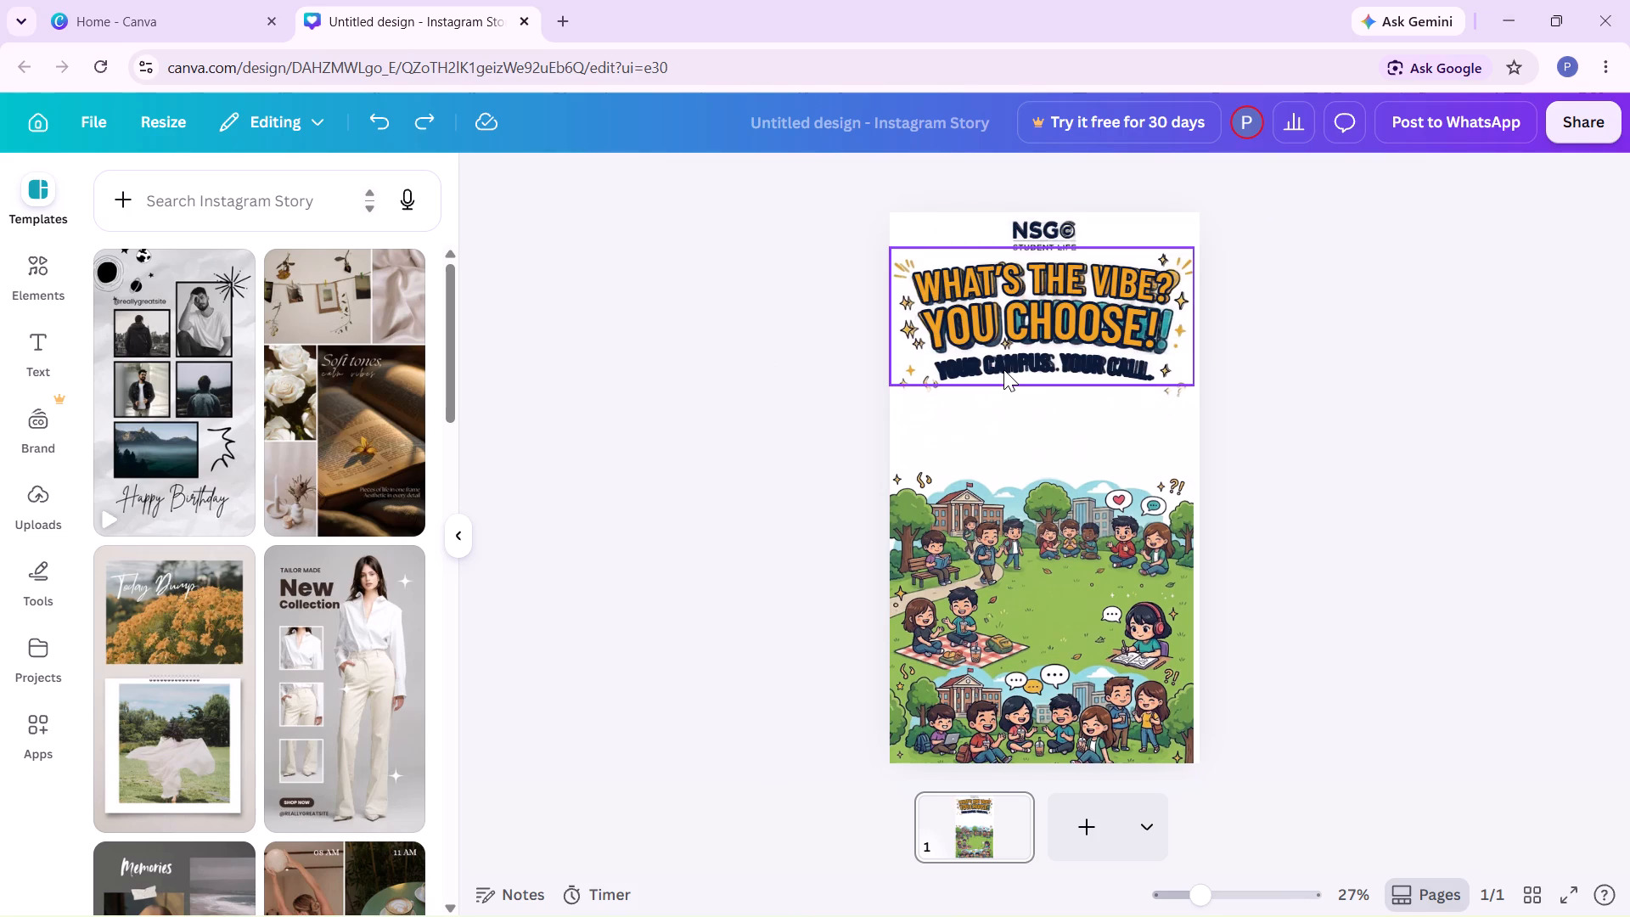
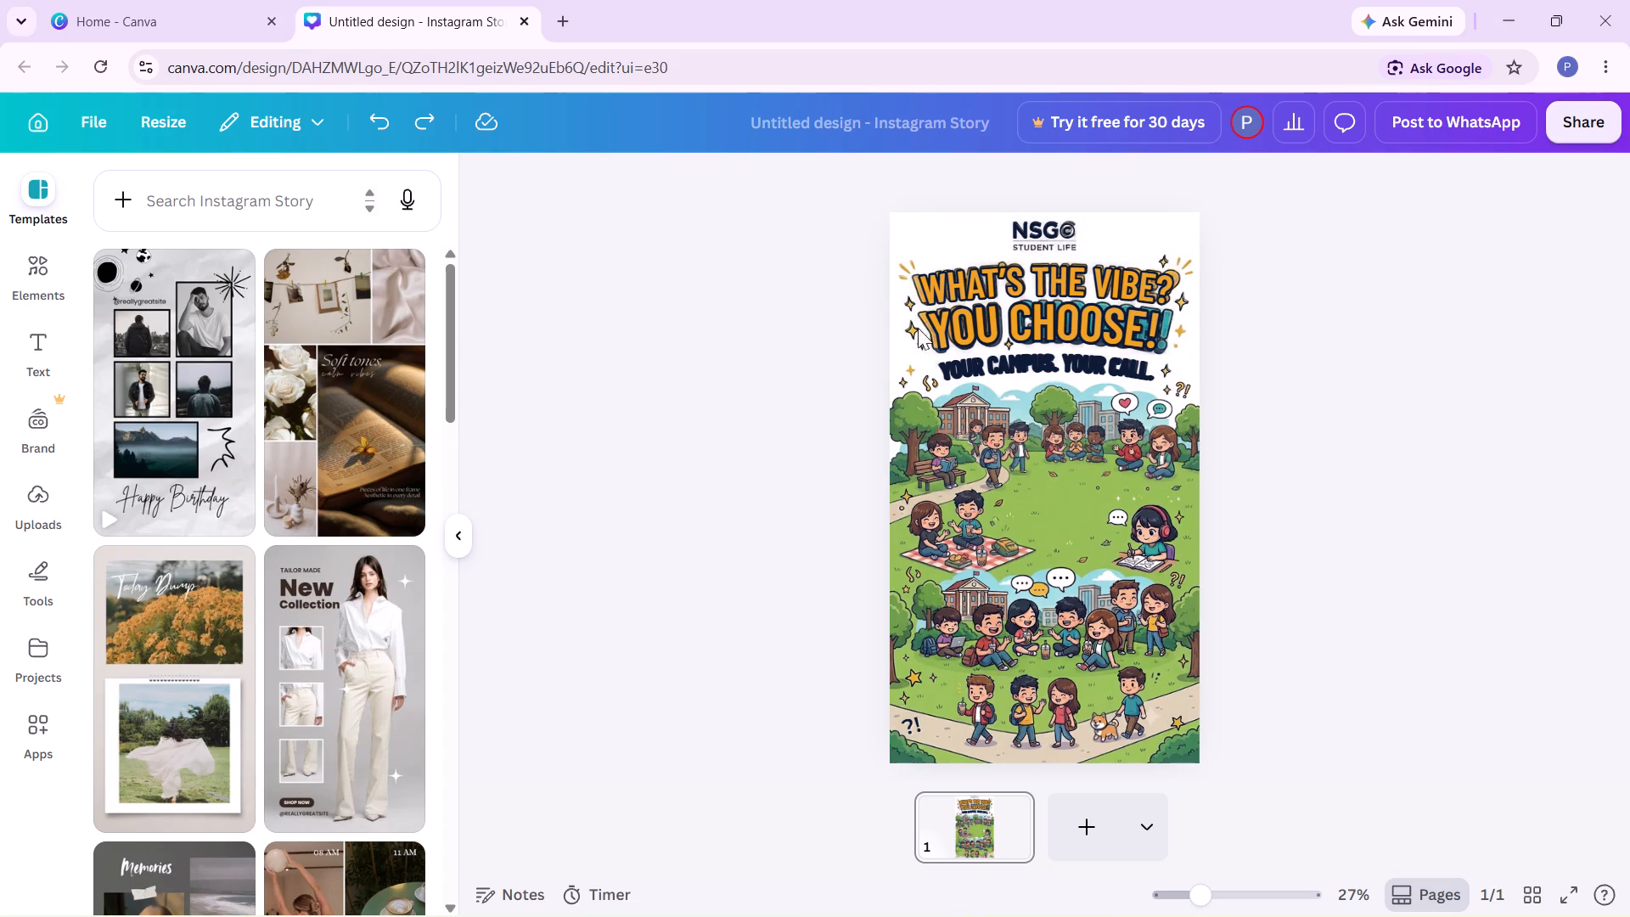
Paste the newly generated poster image onto the story page and move it down over the campus illustration, below the large headline.
left_click(1028, 494)
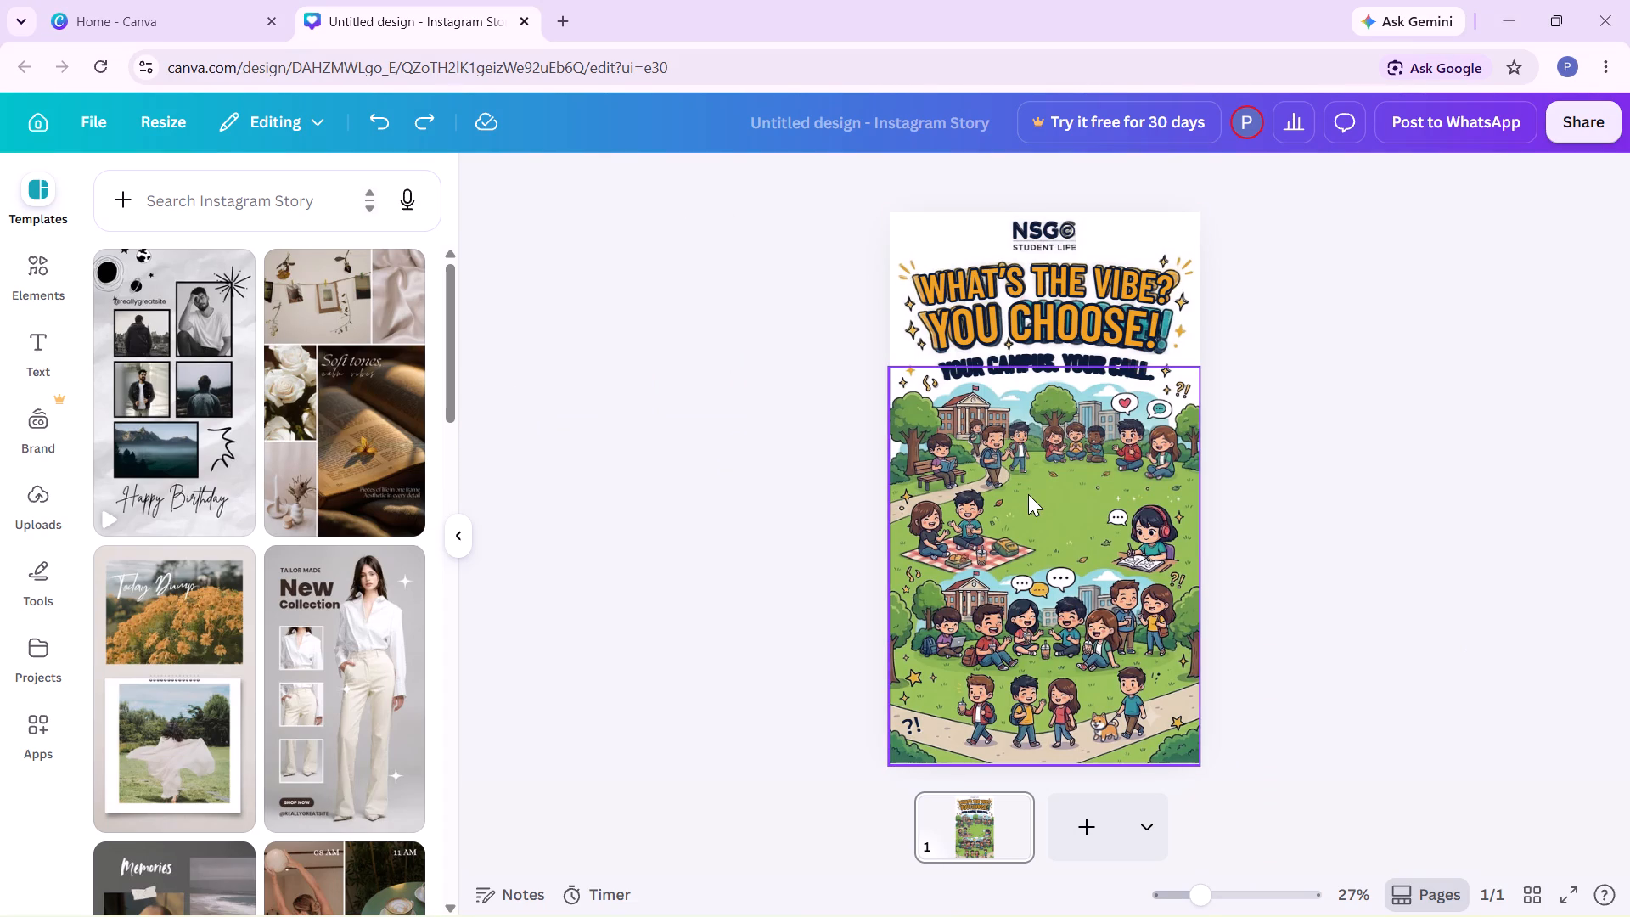
left_click(909, 220)
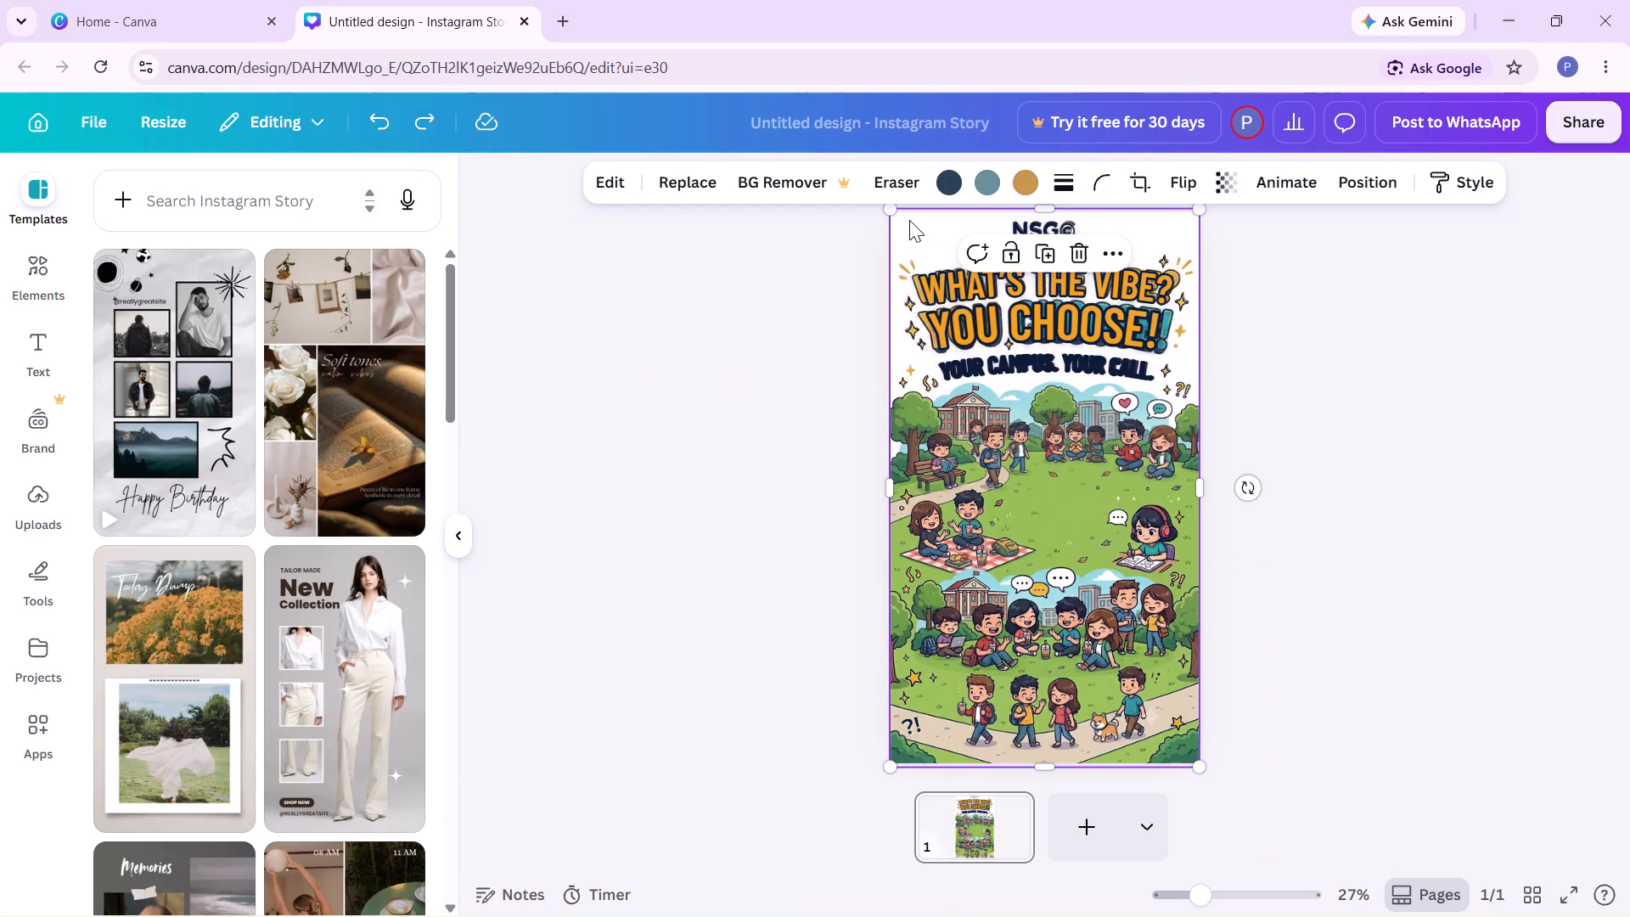
key("ctrl+v")
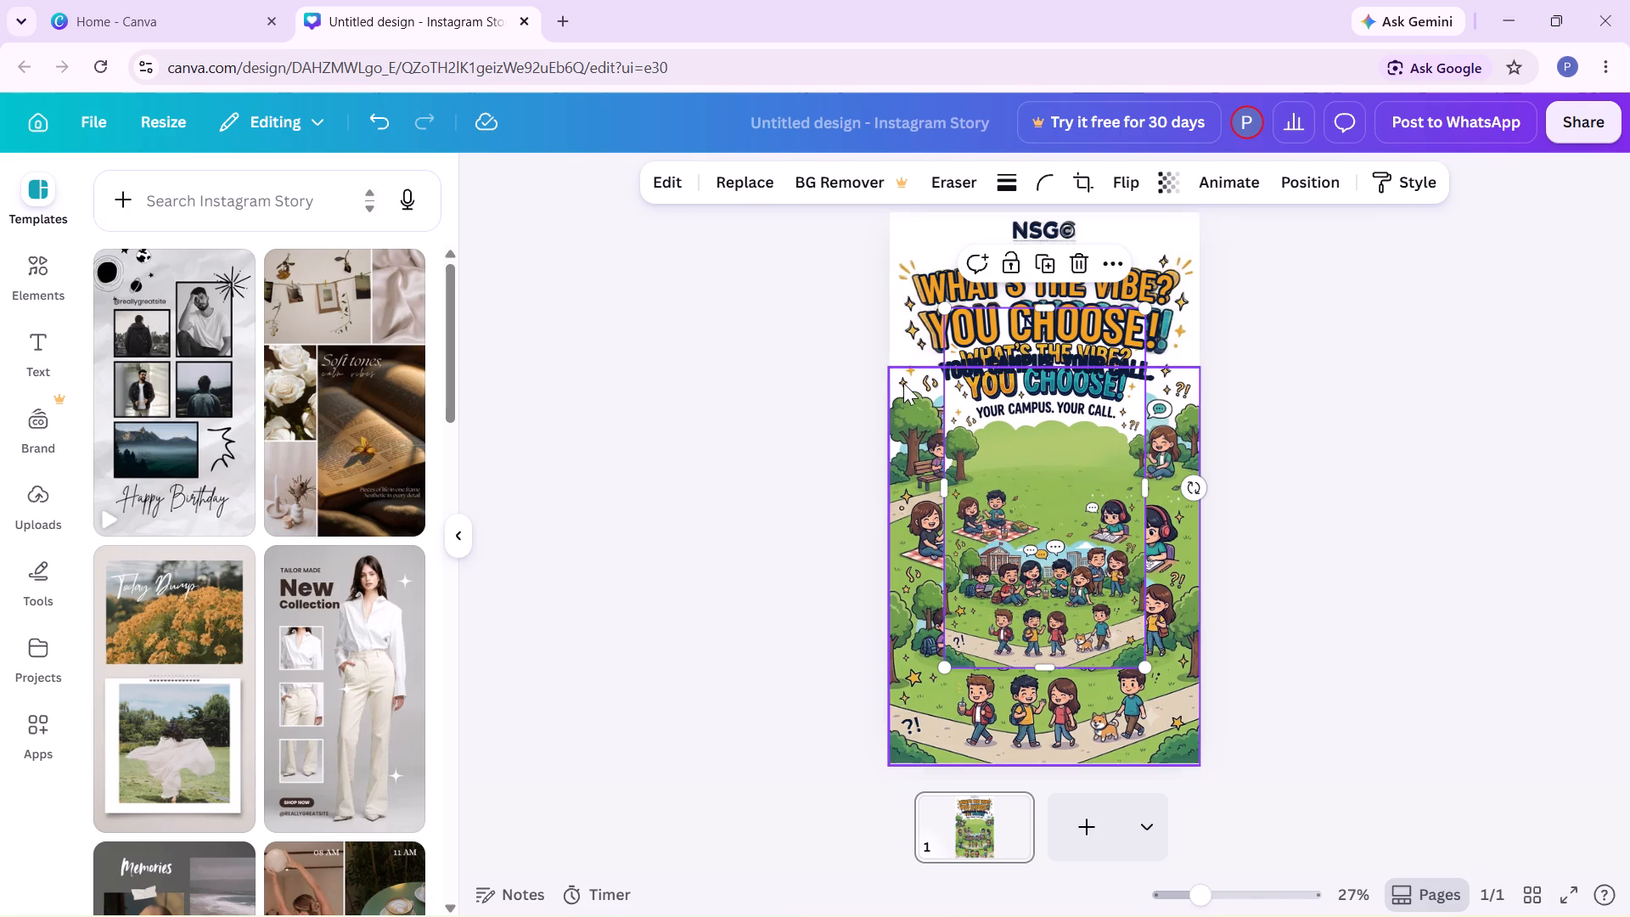
left_click_drag(988, 405, 988, 482)
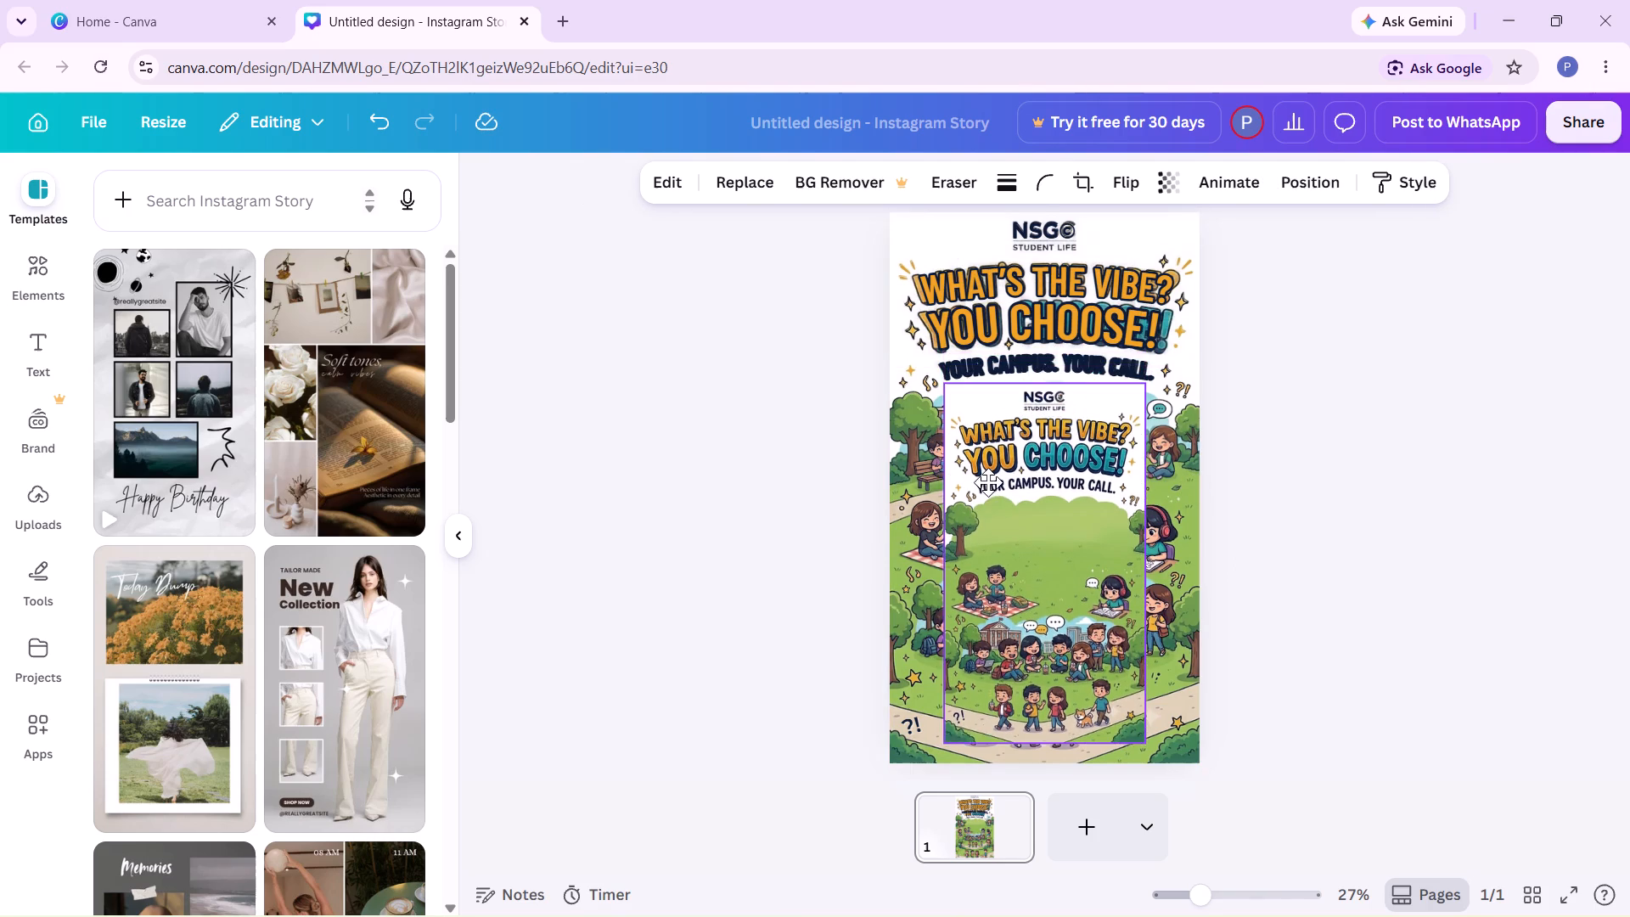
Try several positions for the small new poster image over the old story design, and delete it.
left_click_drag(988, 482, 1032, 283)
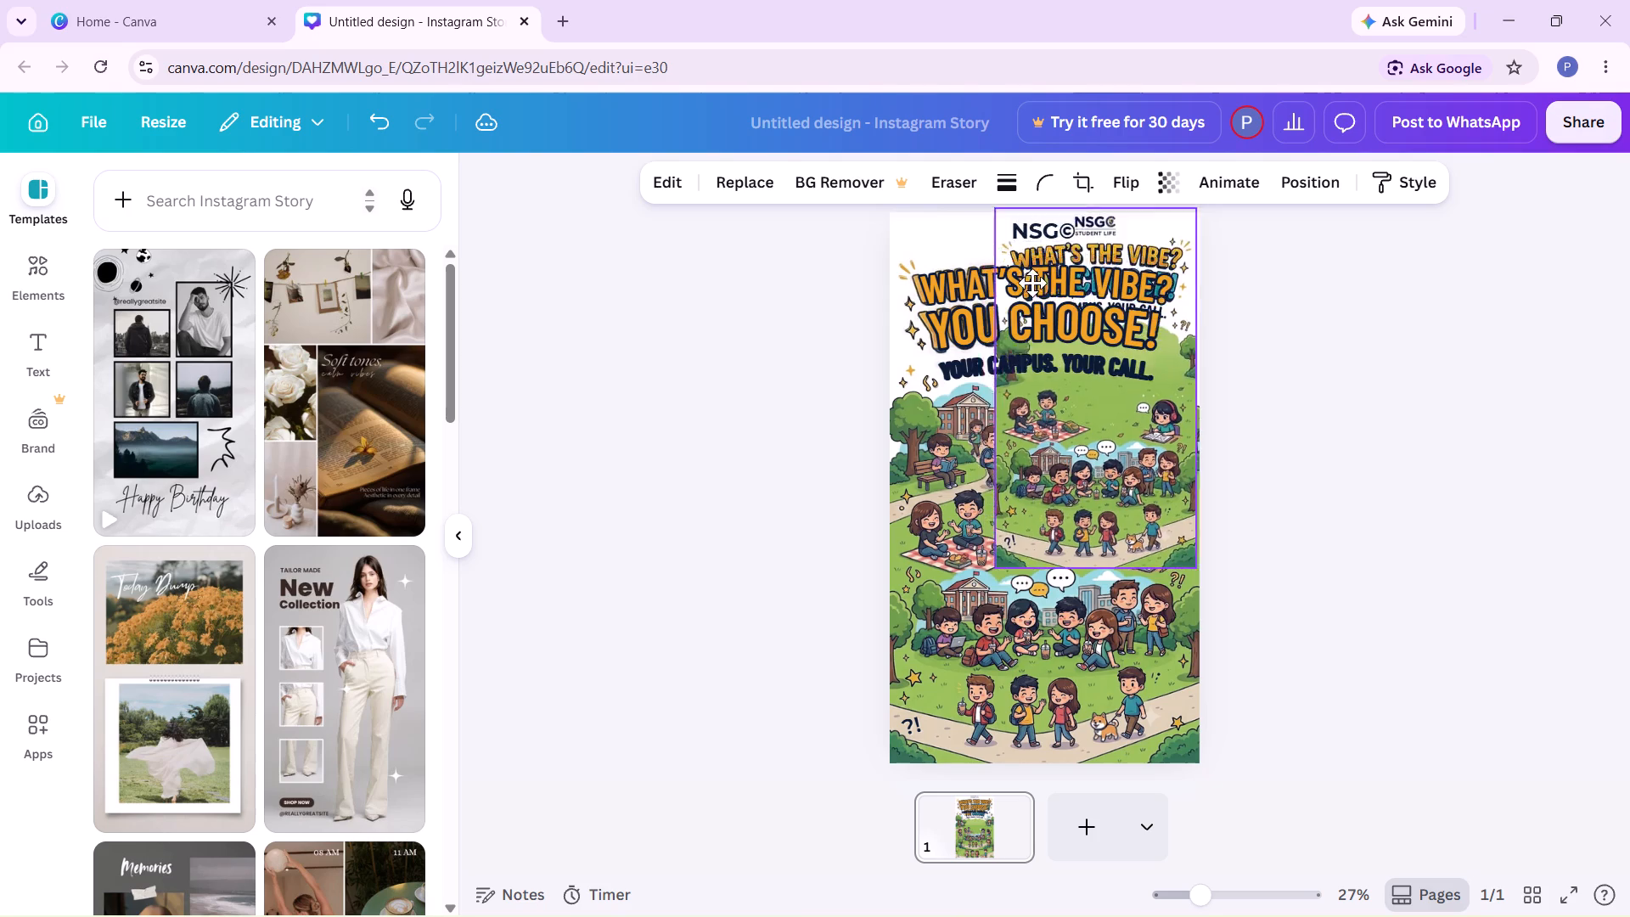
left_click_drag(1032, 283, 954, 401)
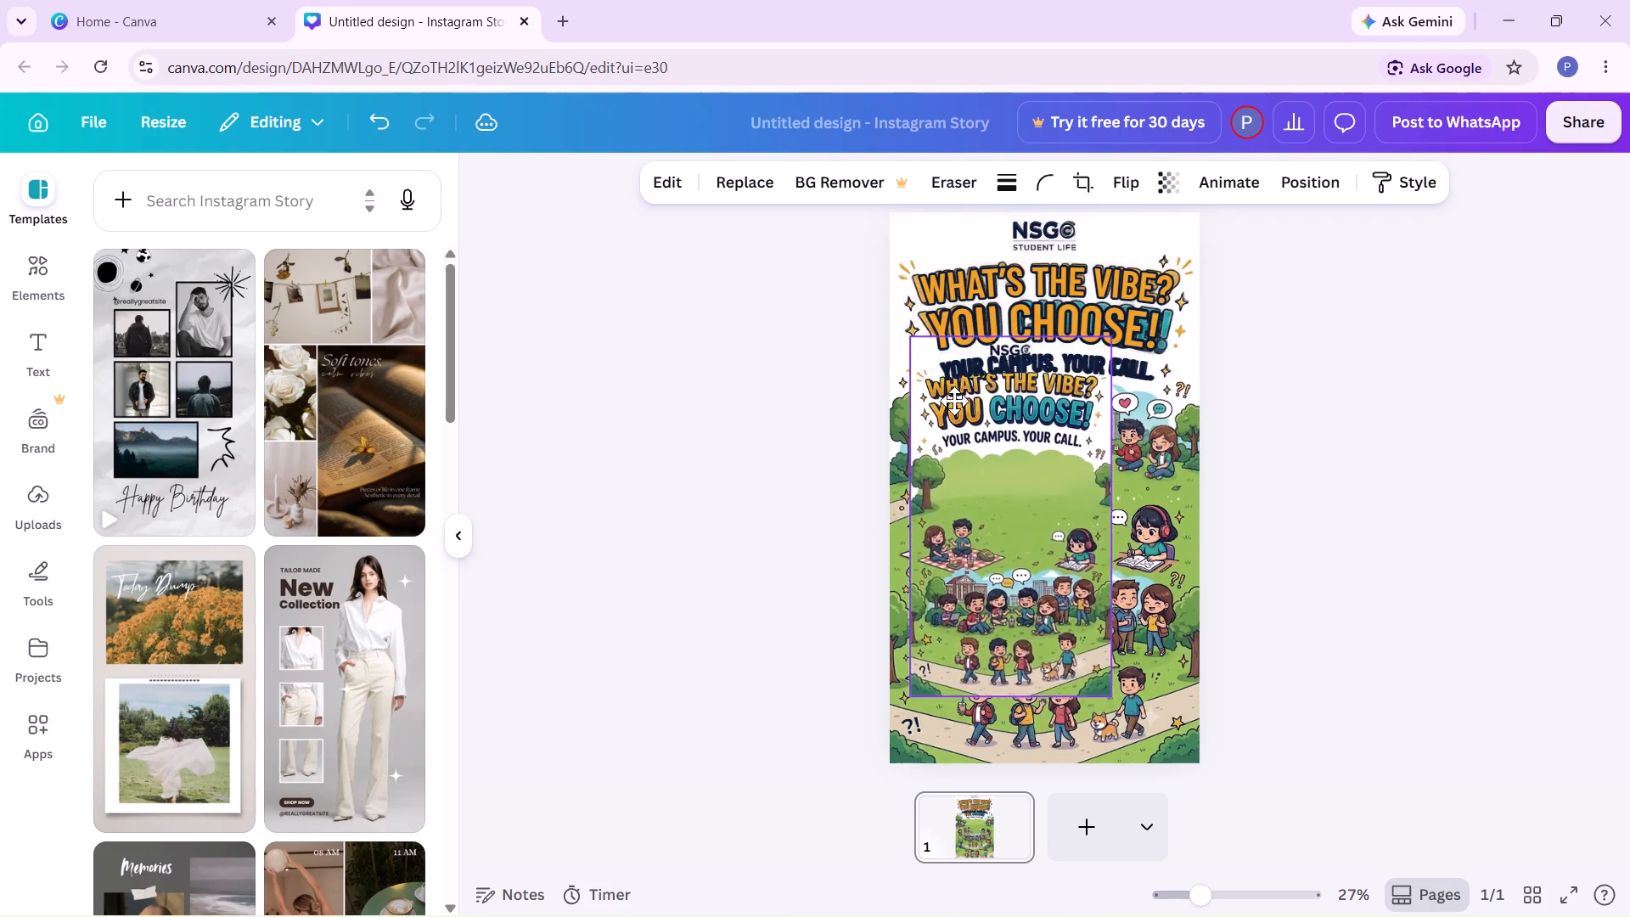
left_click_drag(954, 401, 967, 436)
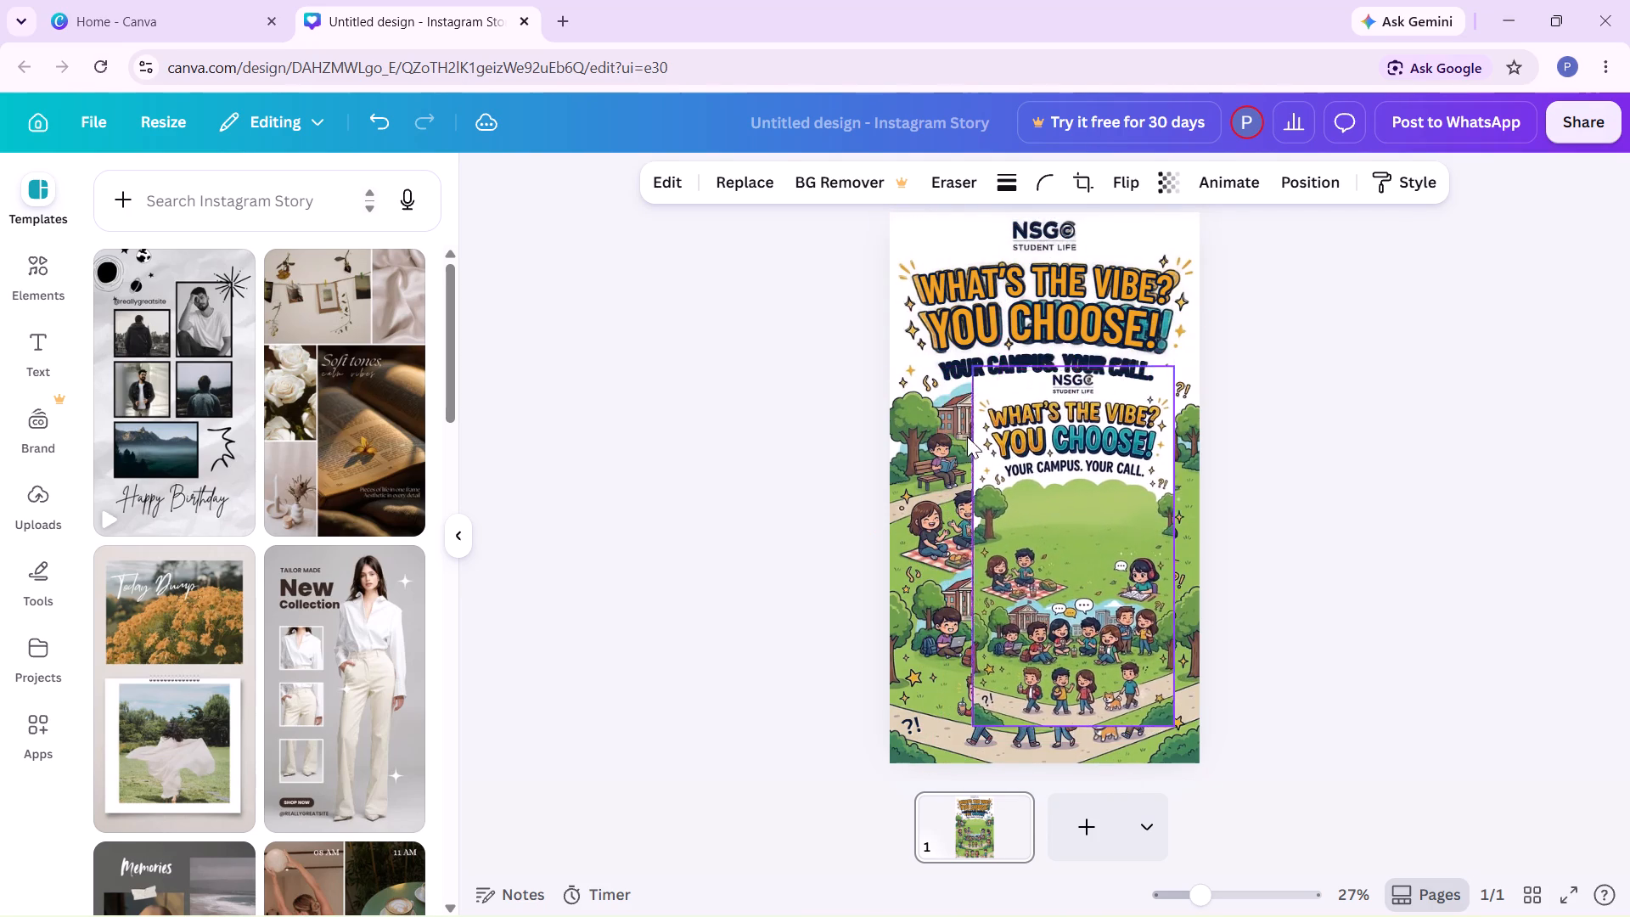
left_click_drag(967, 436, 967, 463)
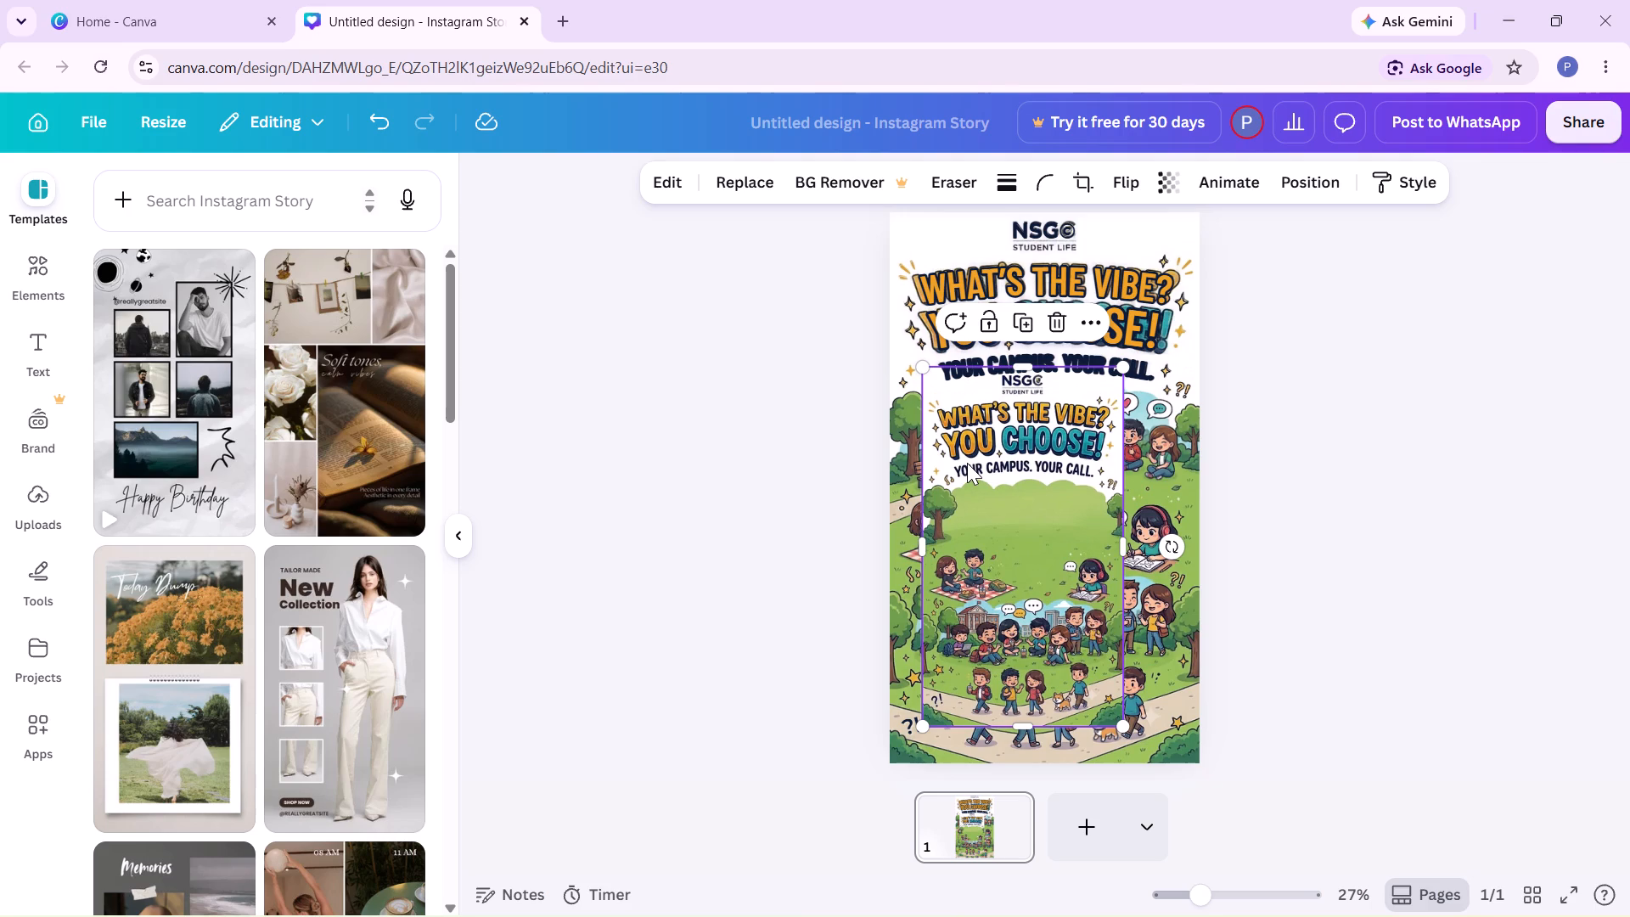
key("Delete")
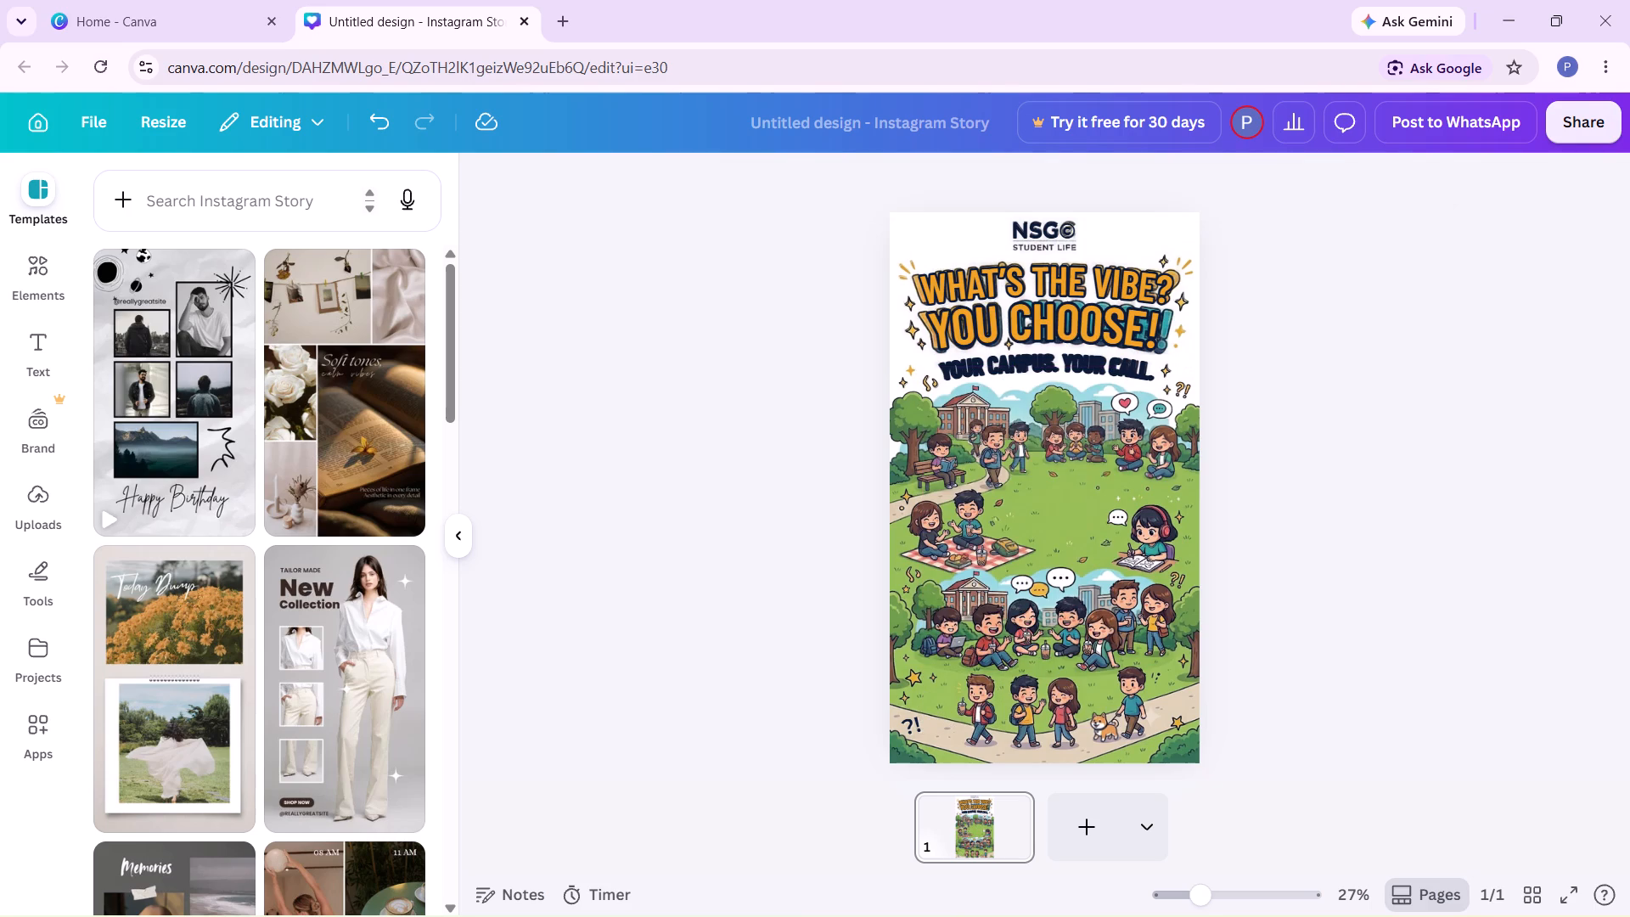
Delete the old poster's background image from the story page.
left_click(949, 222)
key("Delete")
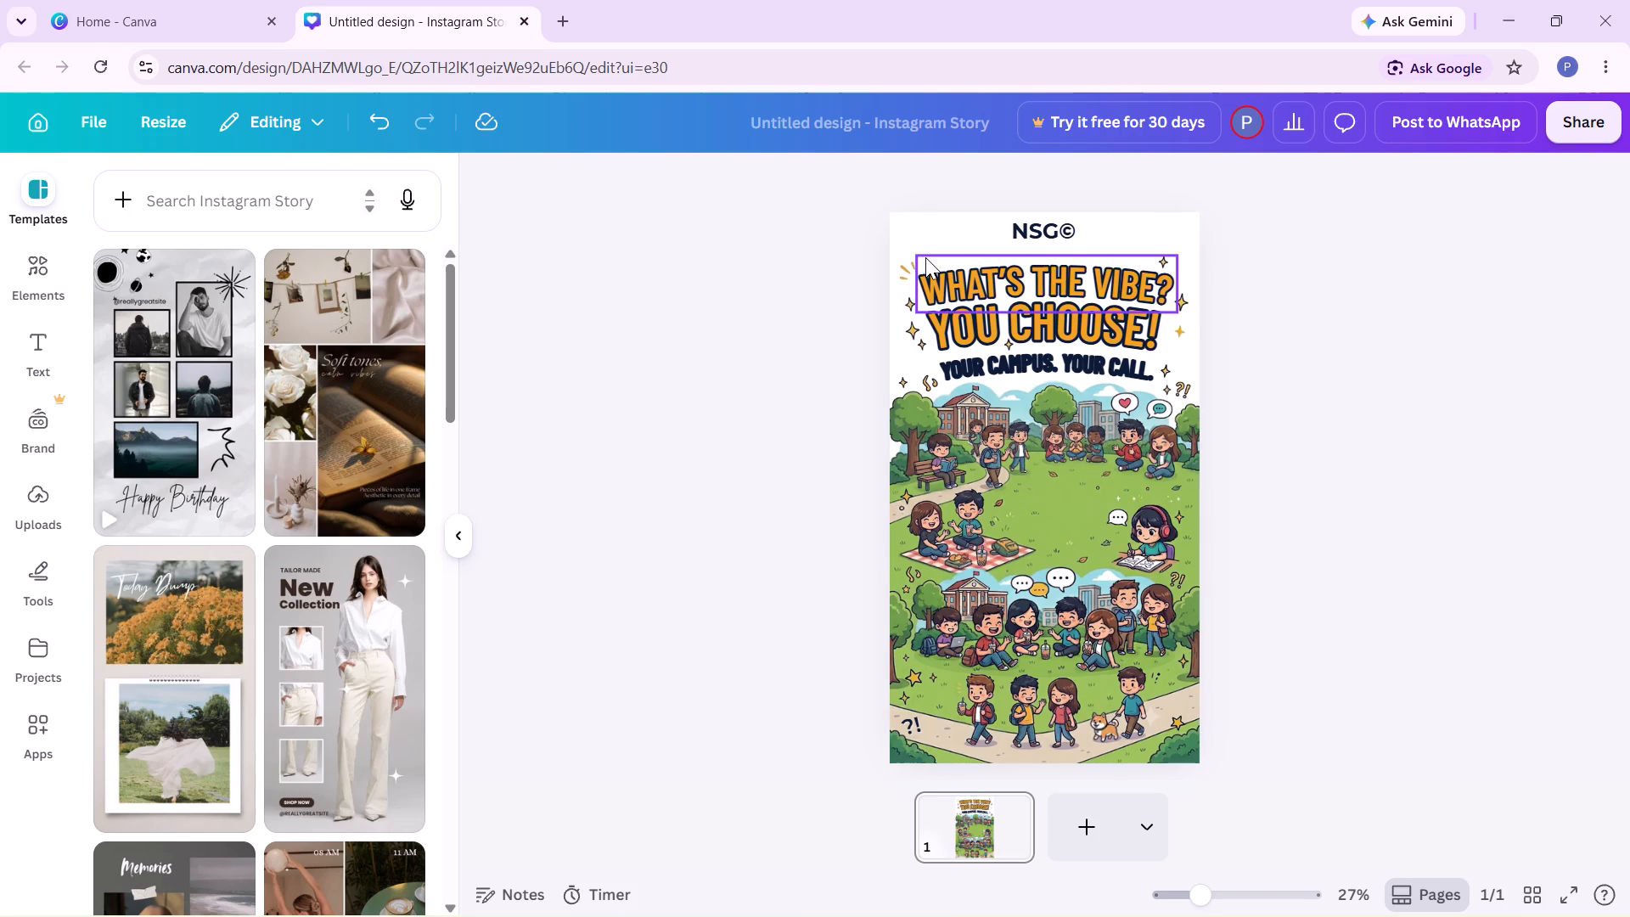
Undo the background deletion and clear the story page of all old poster layers: headline texts, decorations, campus illustration, background image and NSG© text.
key("ctrl+z")
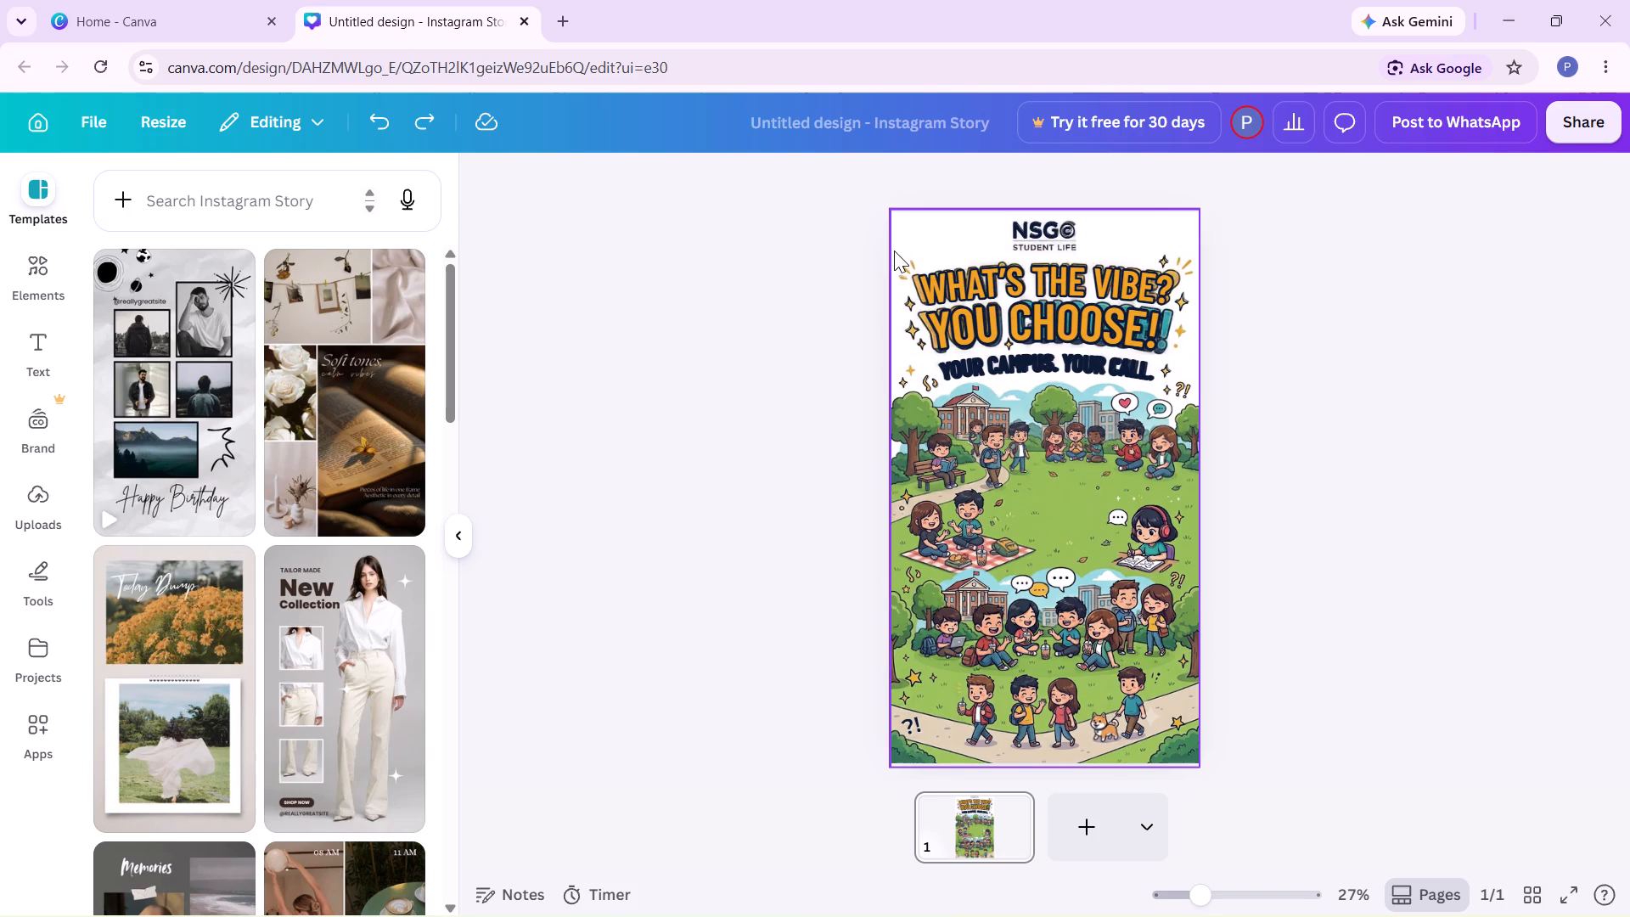
left_click_drag(894, 250, 972, 353)
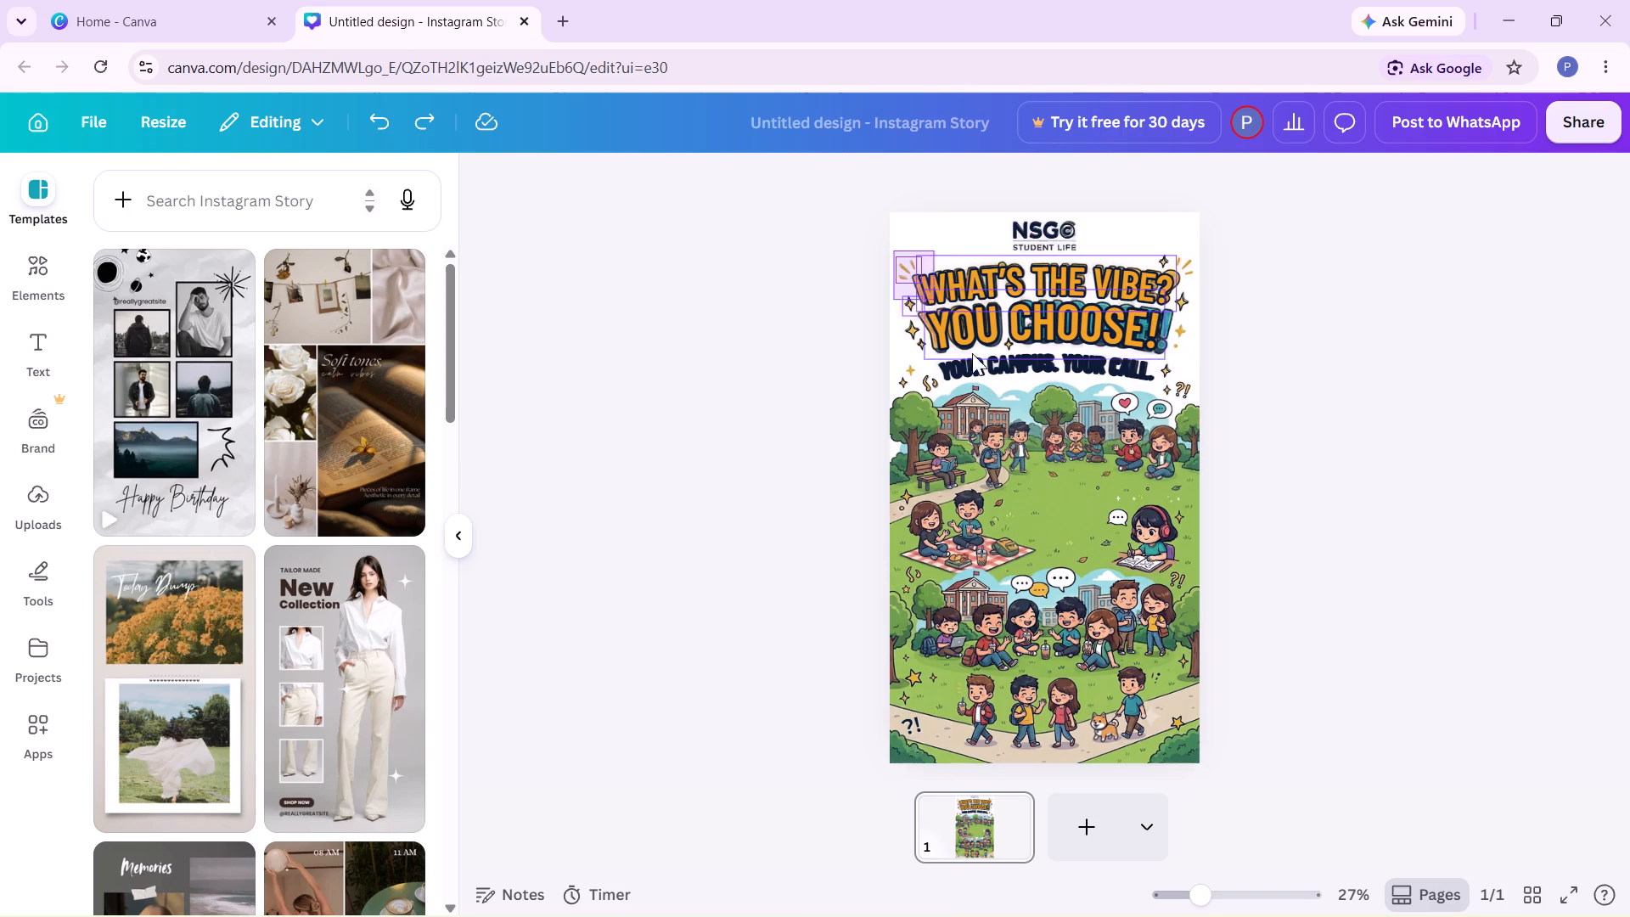
left_click_drag(972, 353, 1221, 780)
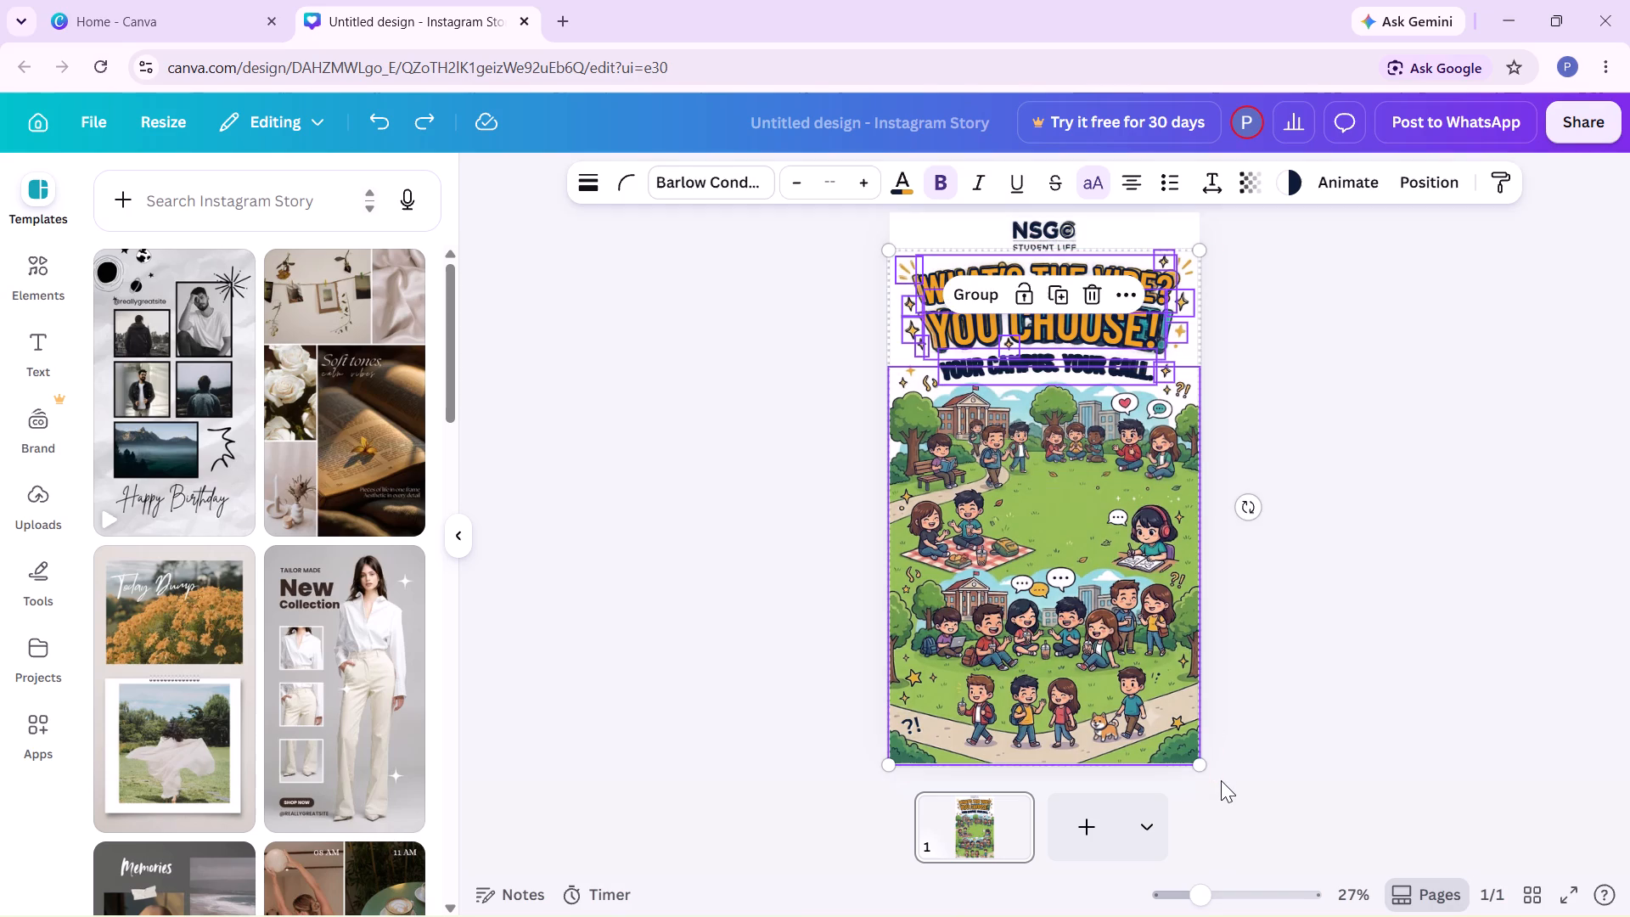
key("Delete")
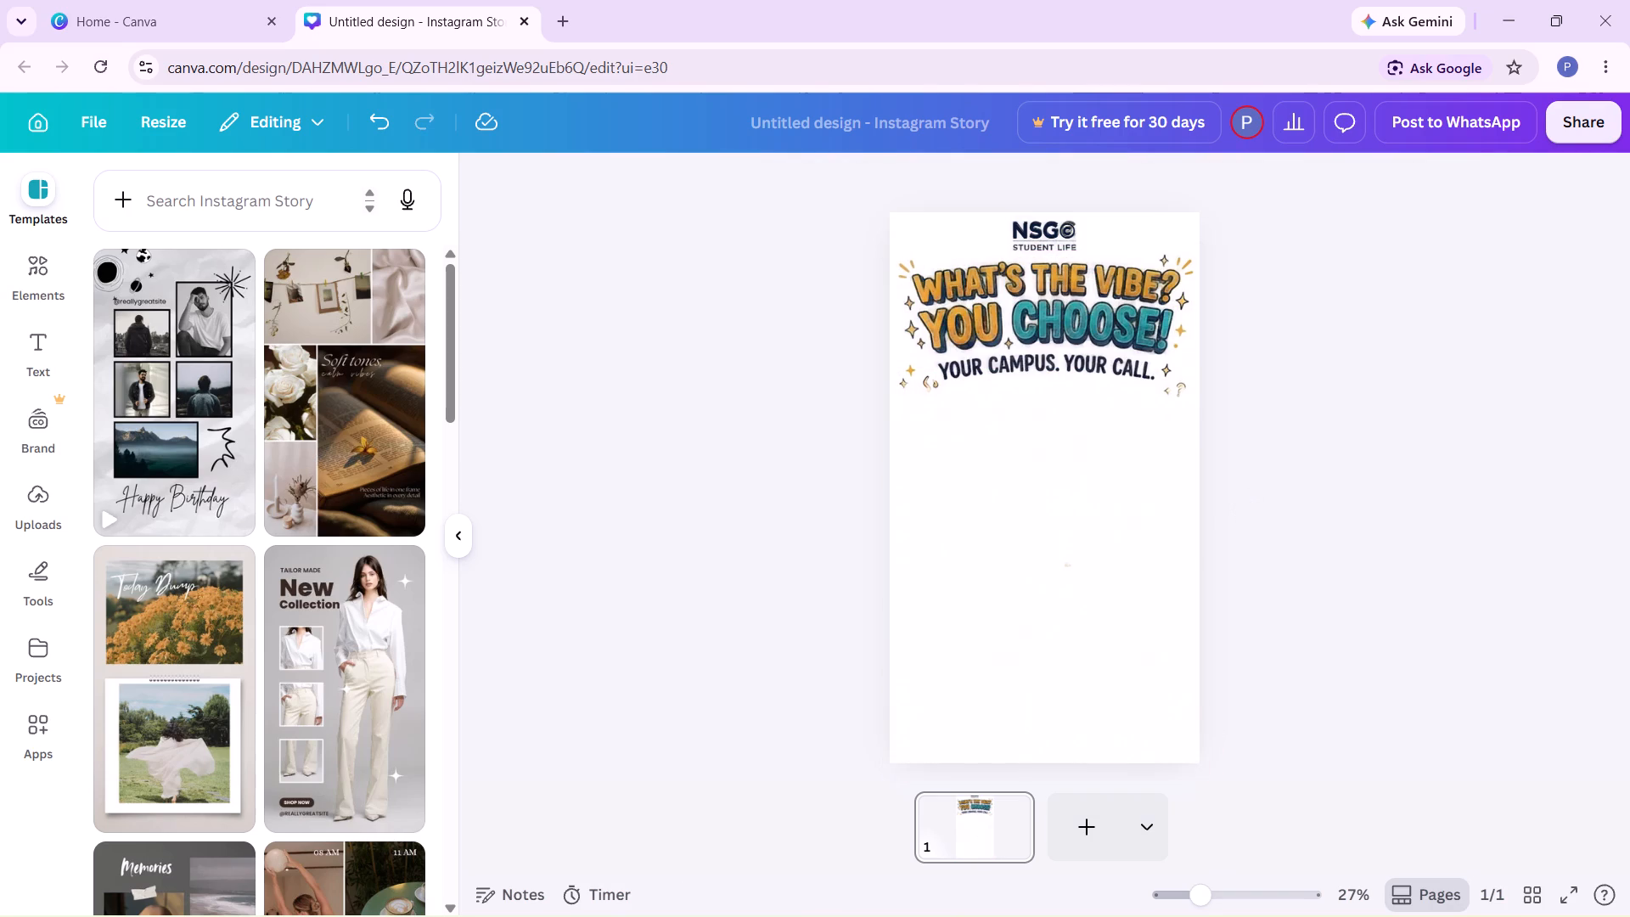
left_click(966, 422)
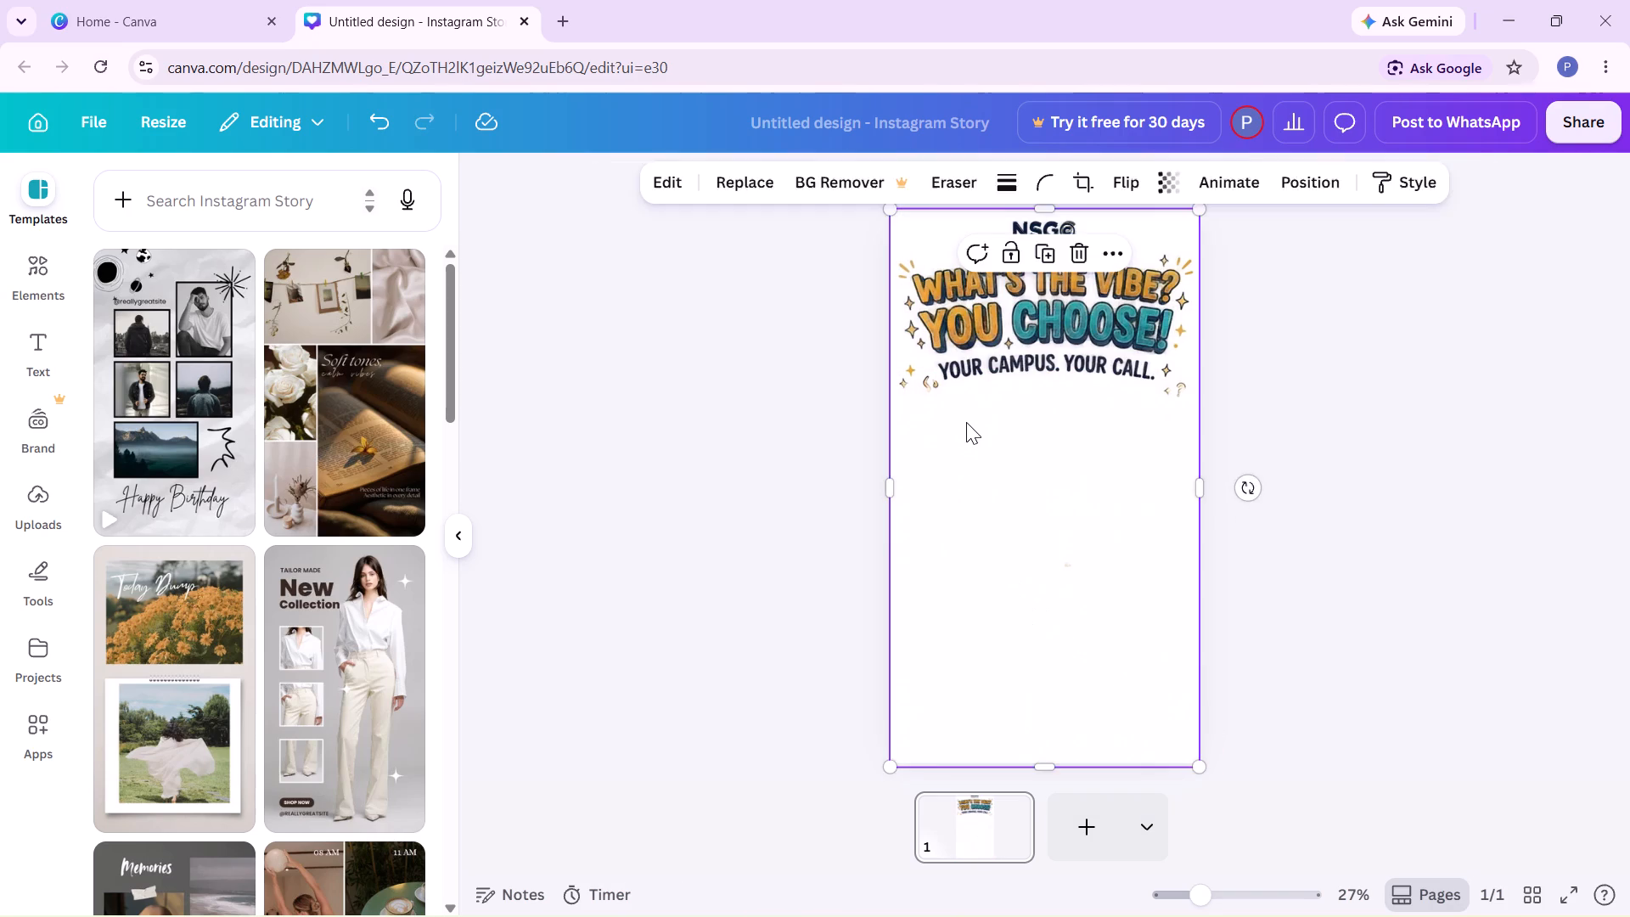
key("Delete")
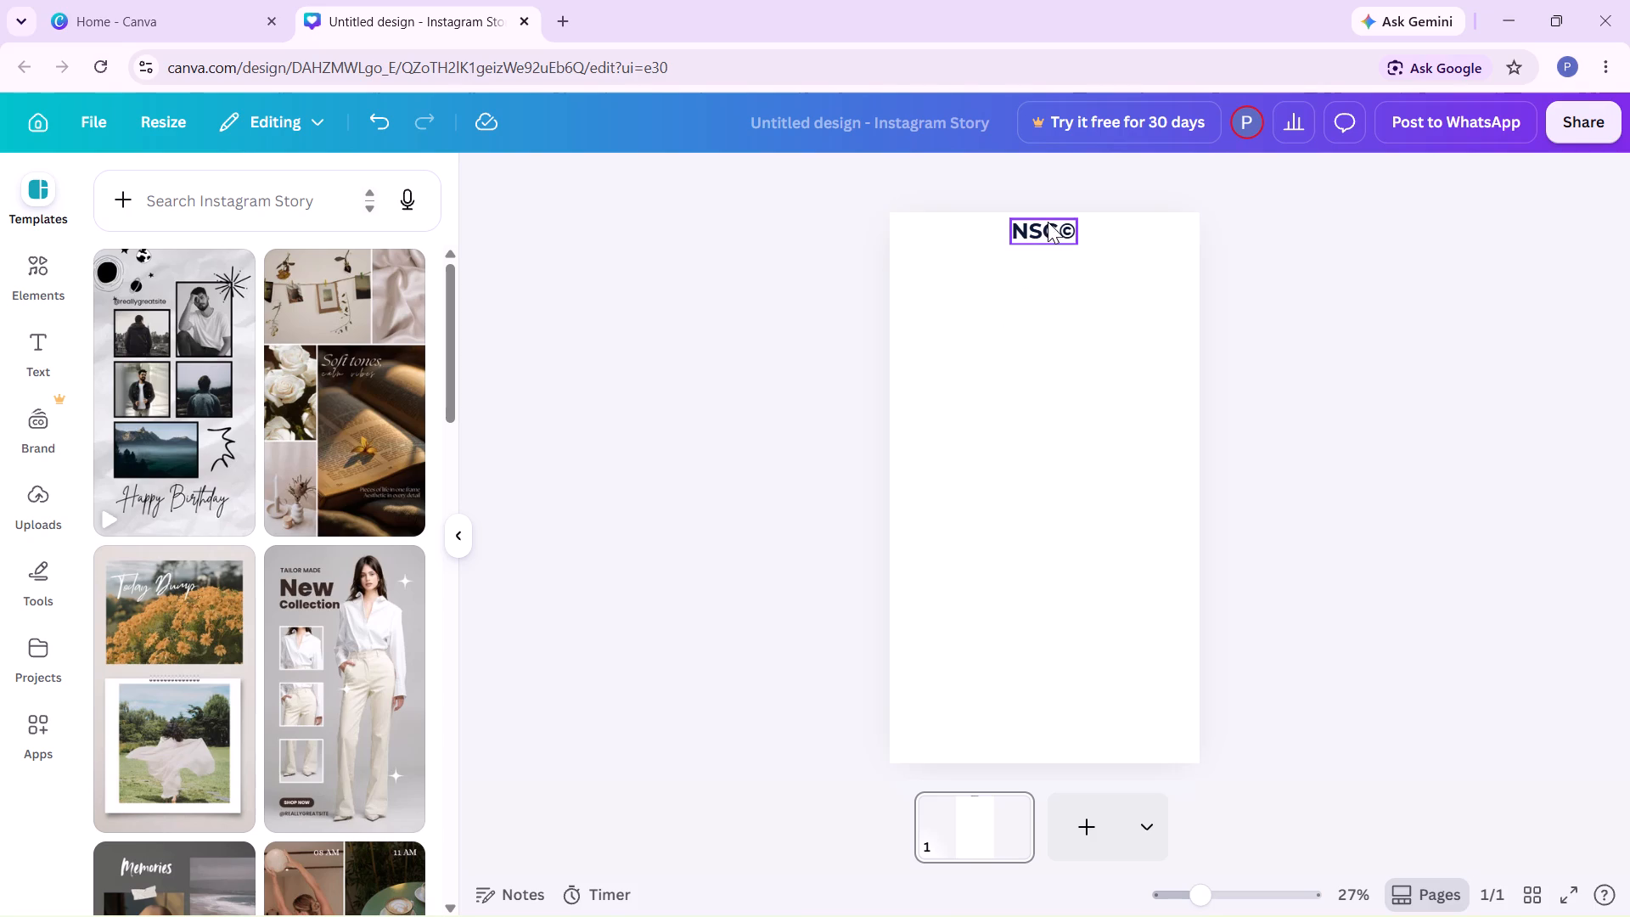
left_click(1048, 222)
key("Delete")
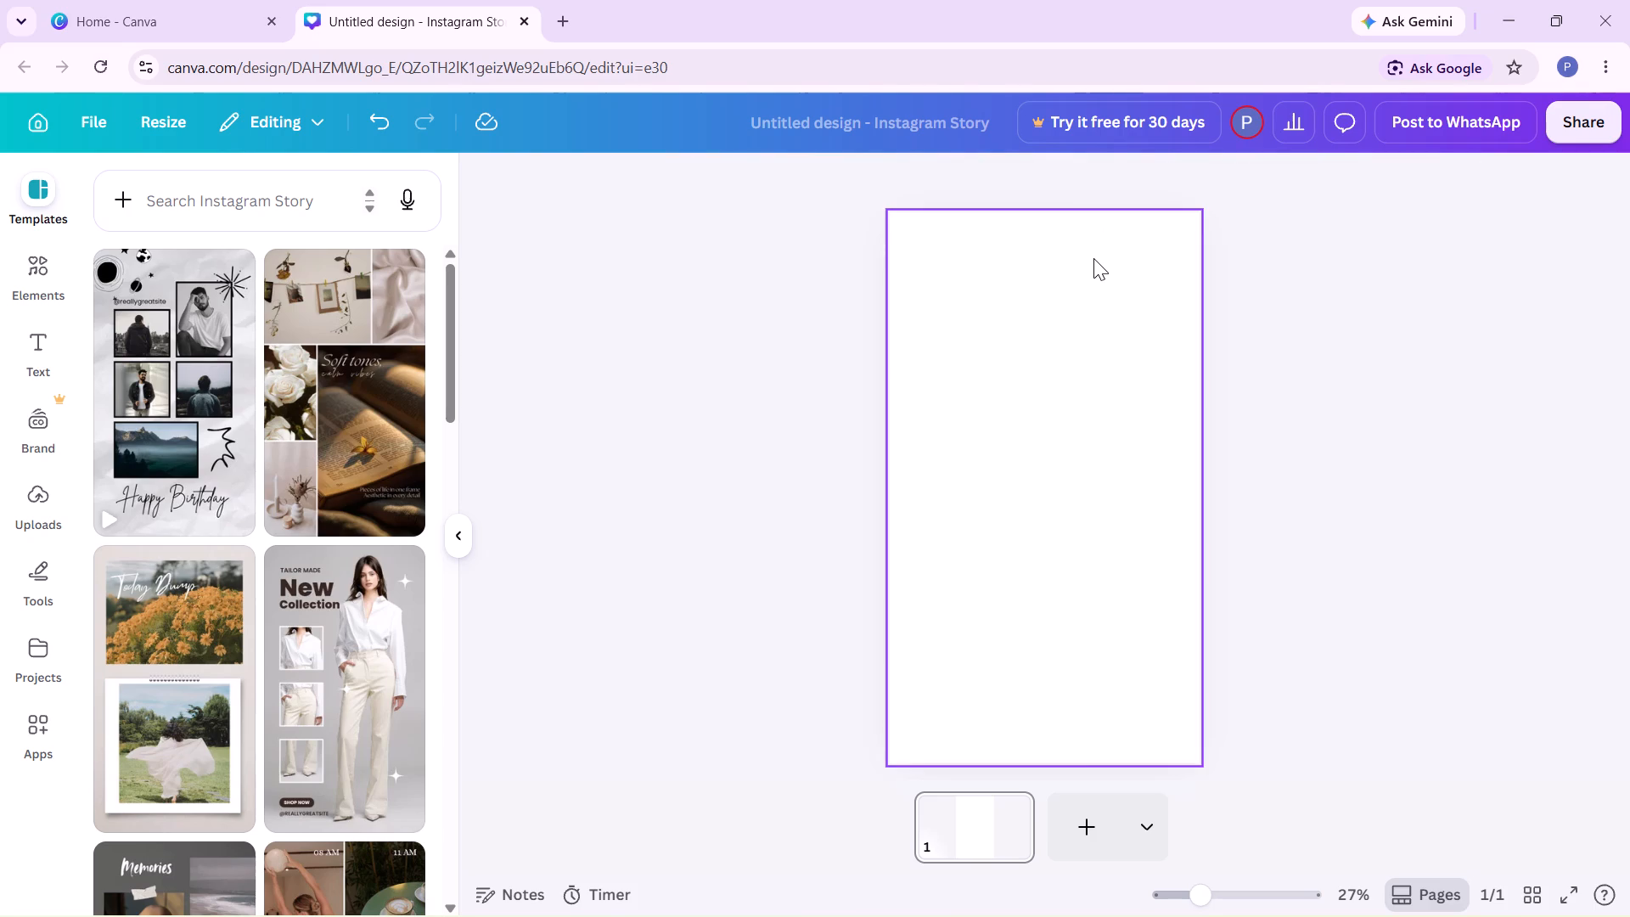
Replace the blank page background with the uploaded "What's the vibe? You choose!" poster that has an empty green area in the middle.
left_click(1093, 258)
left_click(939, 166)
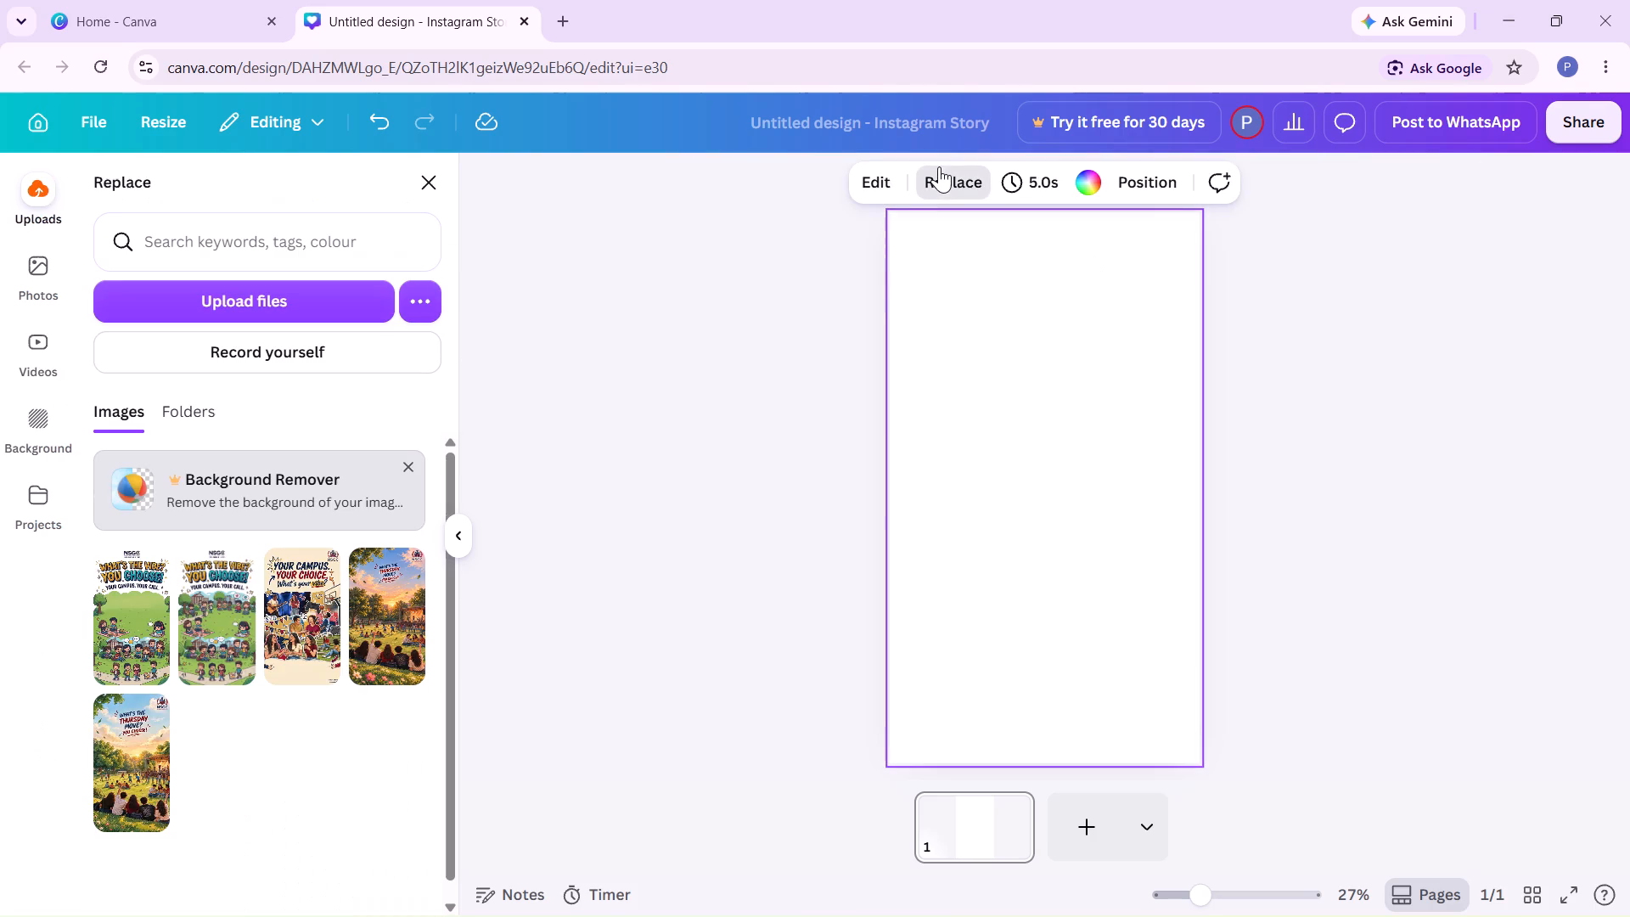
left_click(117, 616)
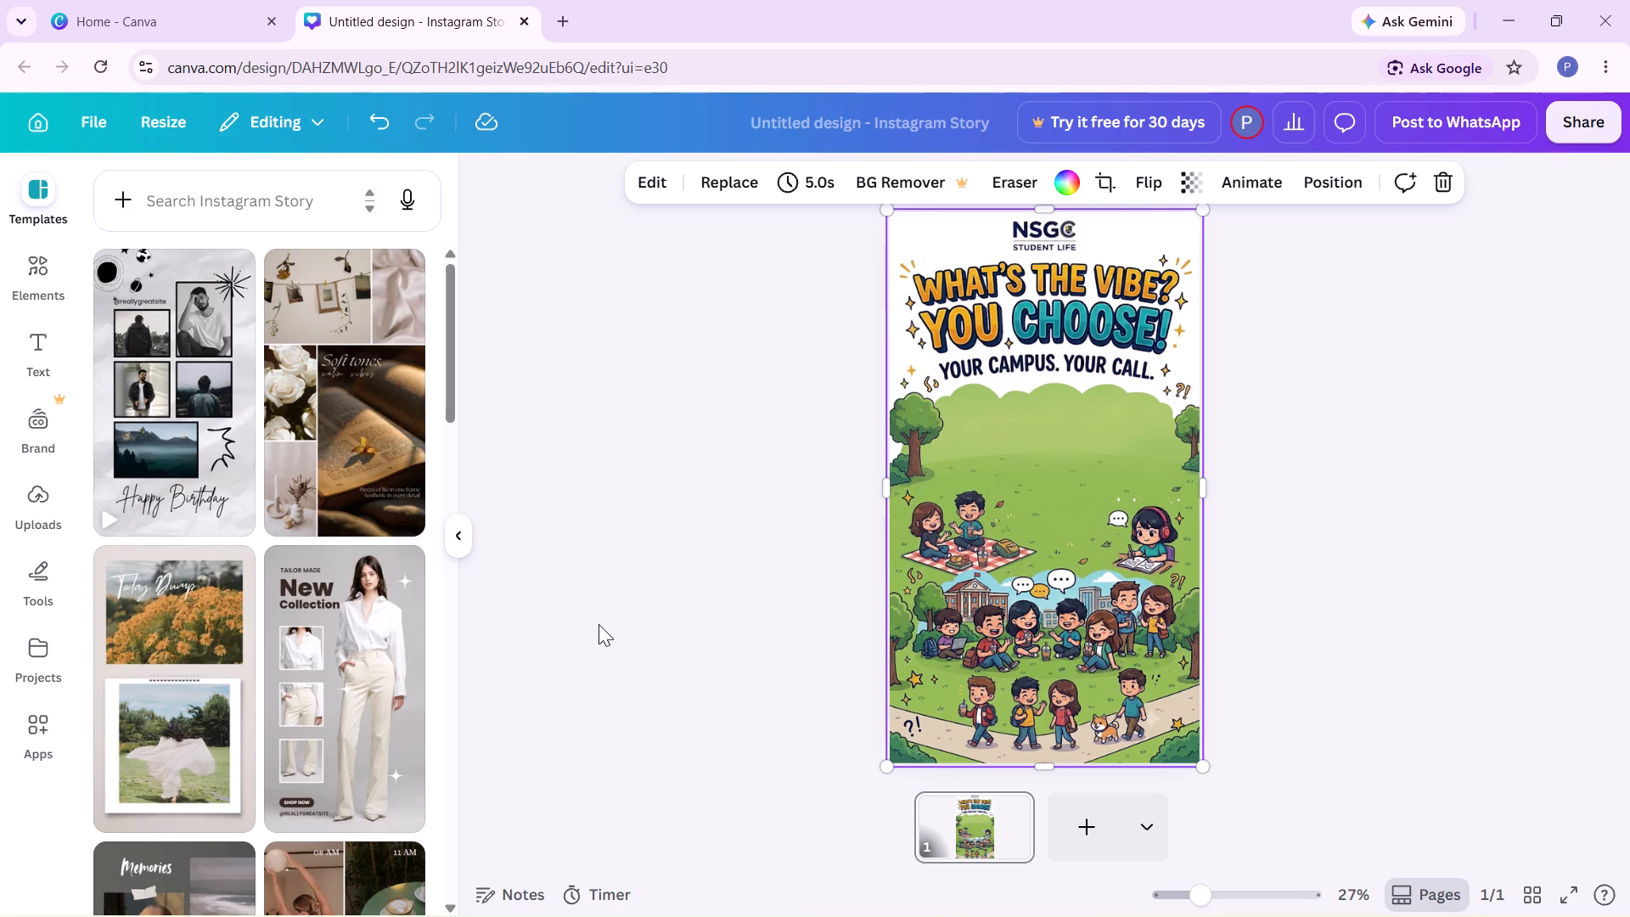
Split the new full-page poster image into editable layers.
left_click(655, 178)
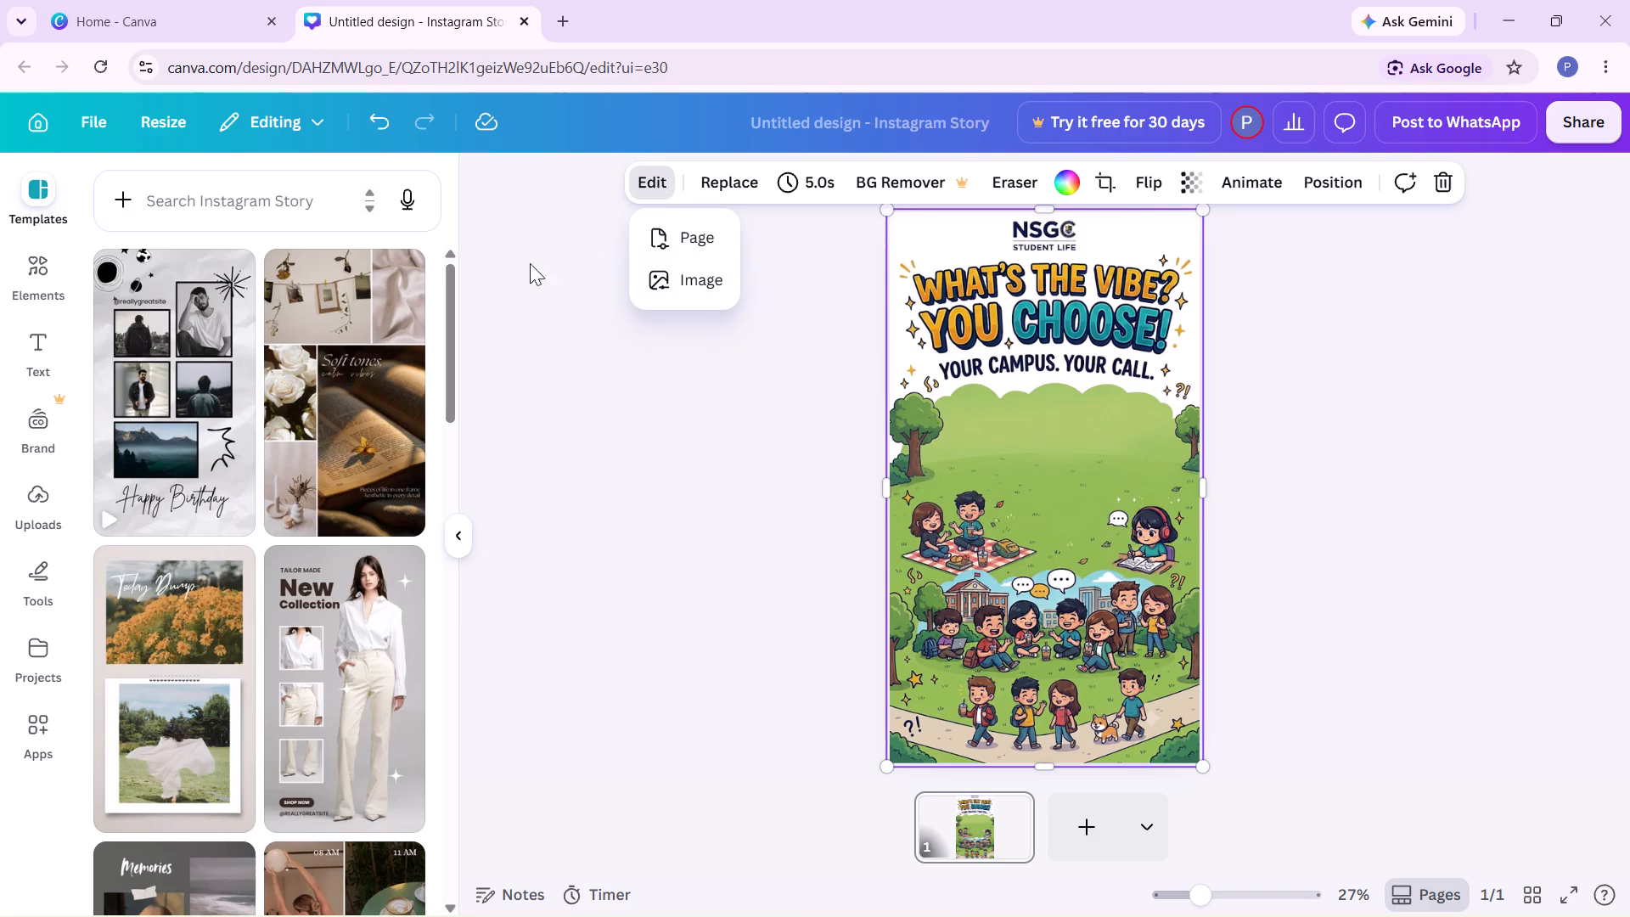
left_click(669, 275)
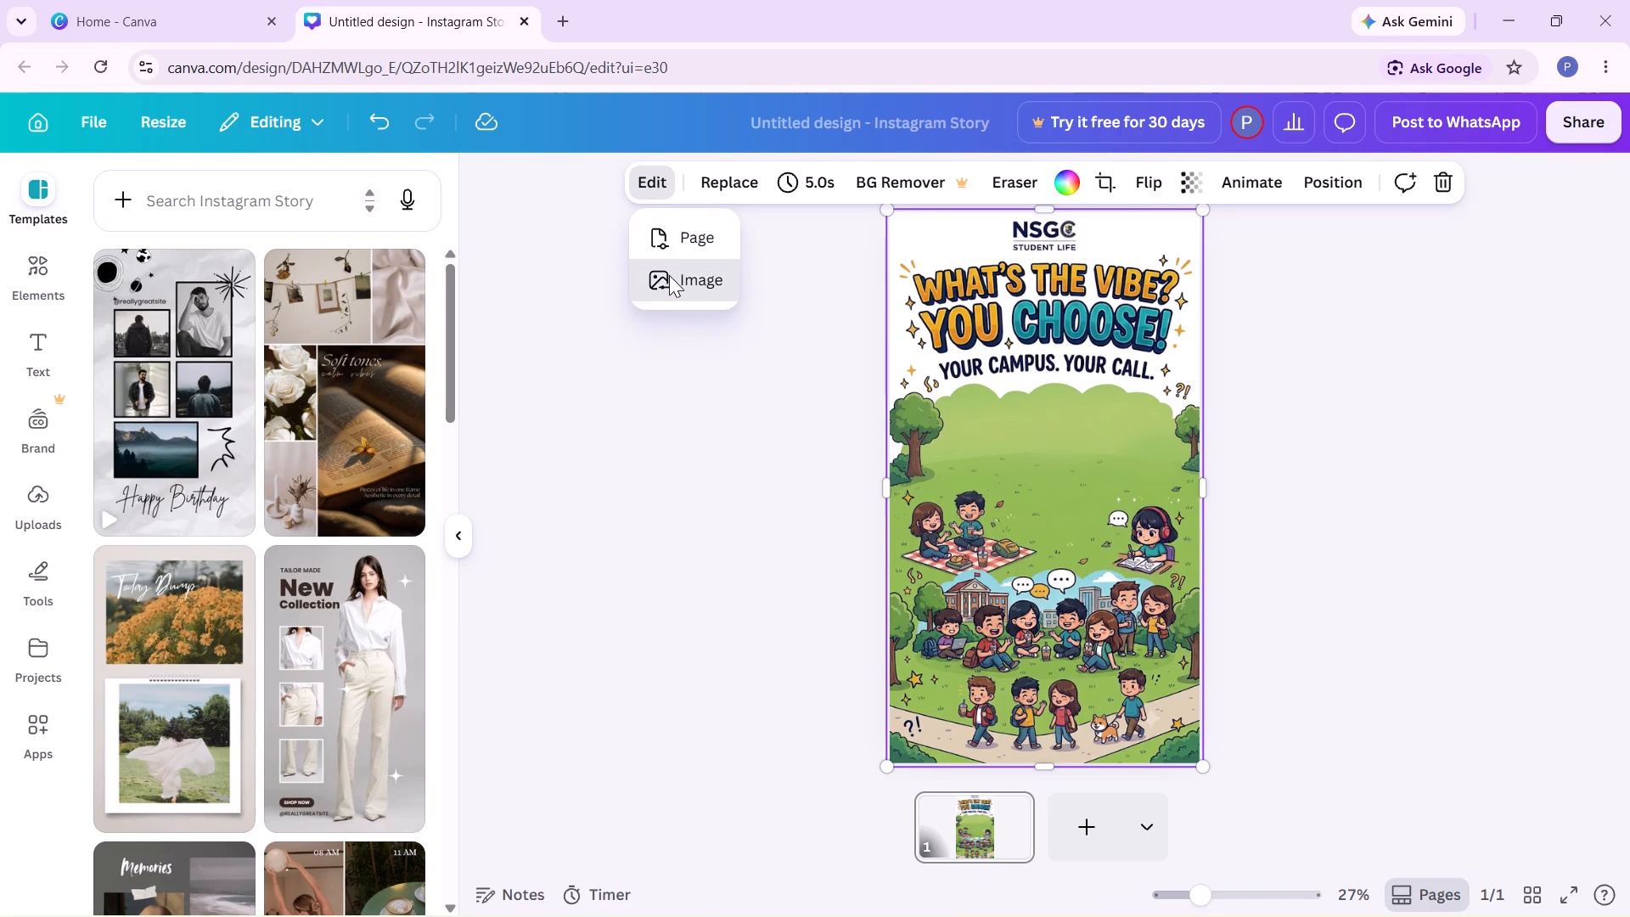
left_click(233, 402)
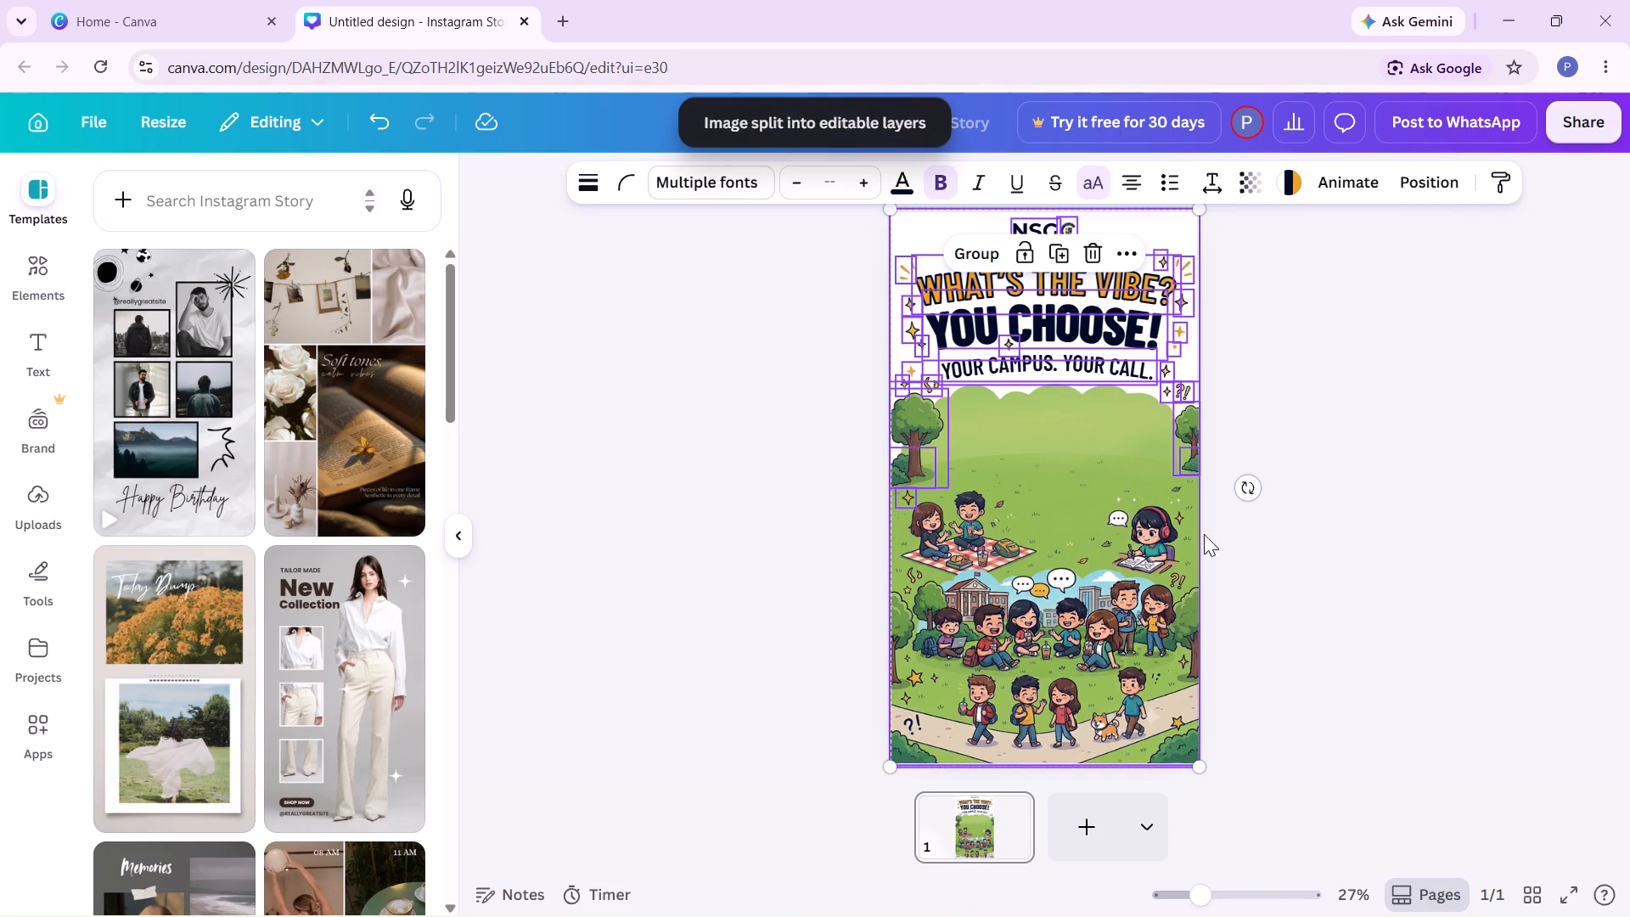
left_click(1273, 588)
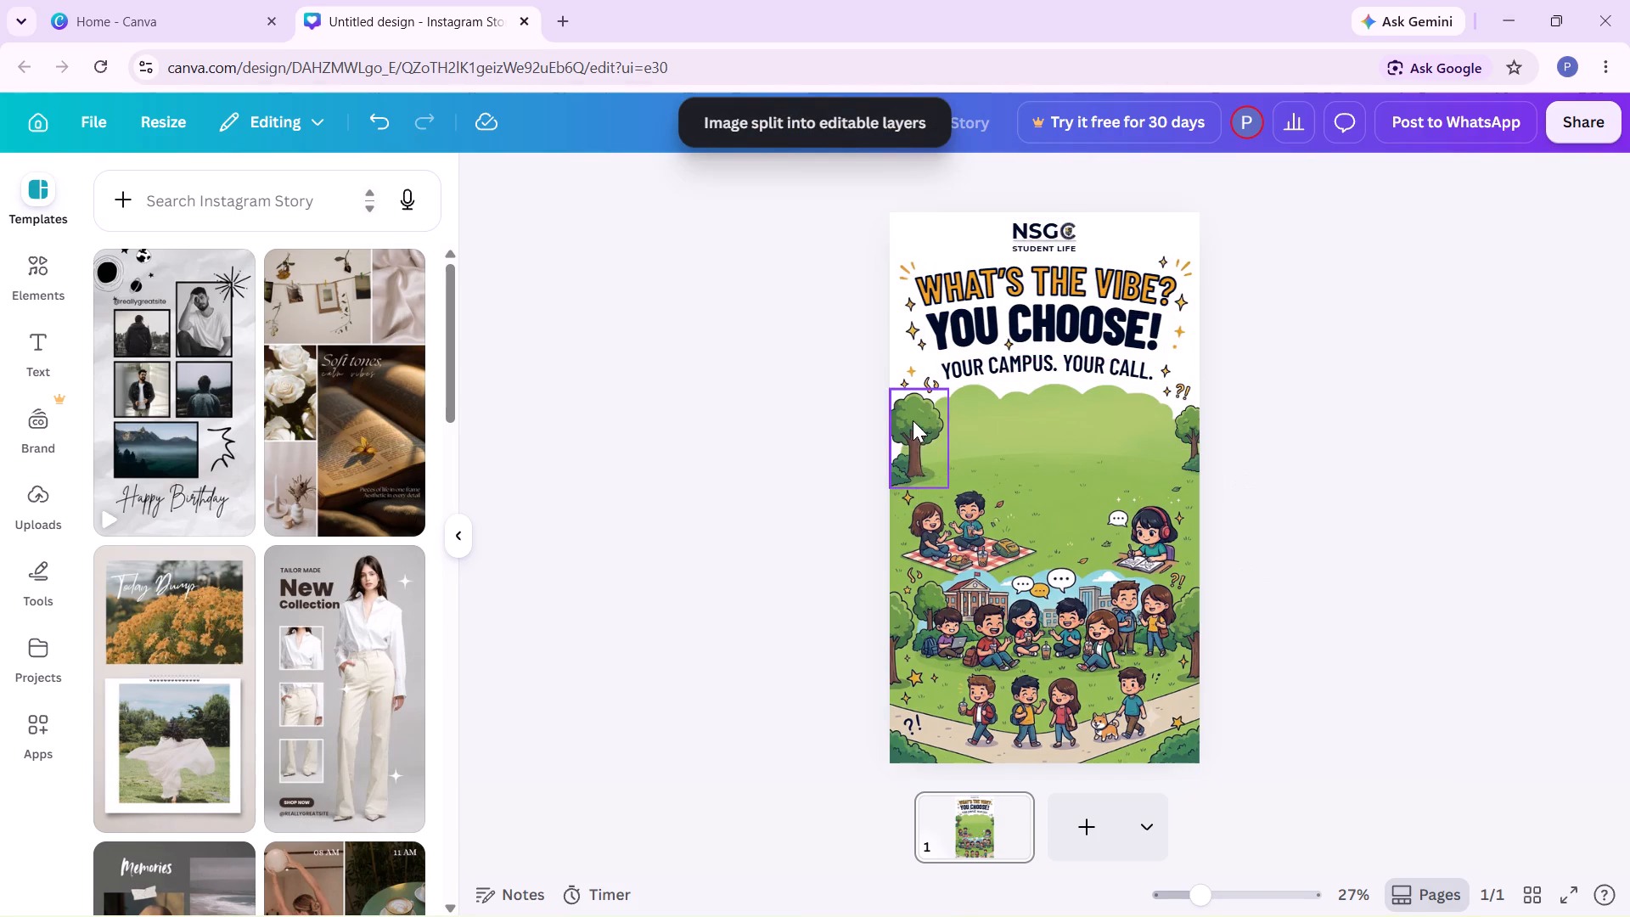
Shrink the campus illustration so its top sits lower beneath the tagline, and widen it back to the full page width.
left_click(1020, 435)
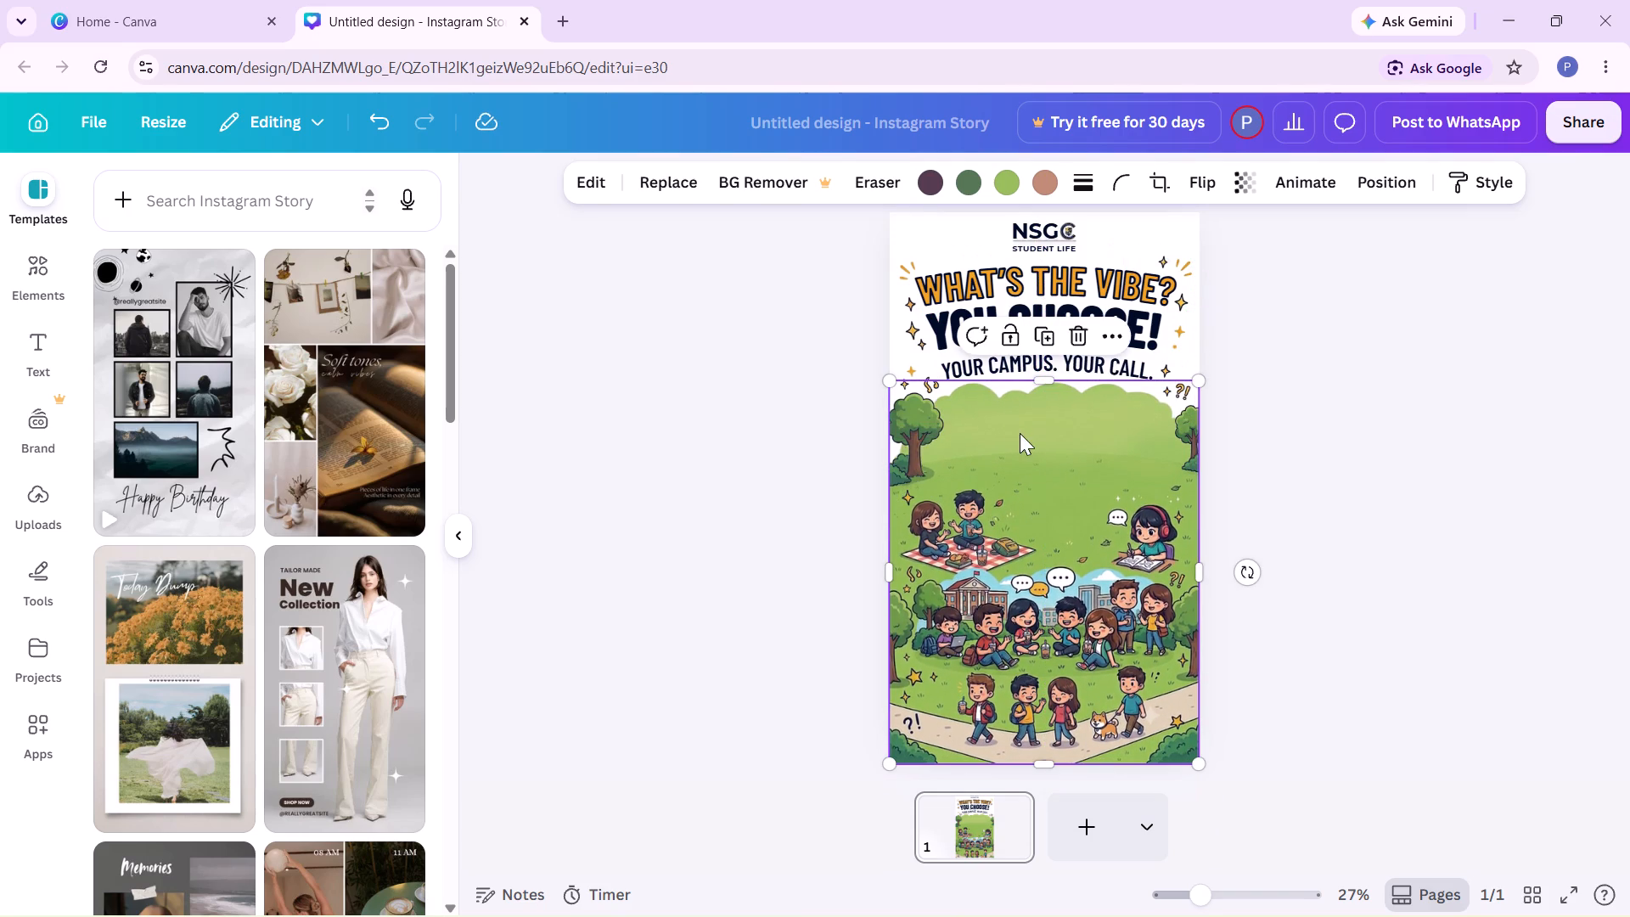
left_click_drag(1197, 385, 1197, 388)
left_click_drag(1197, 388, 1172, 425)
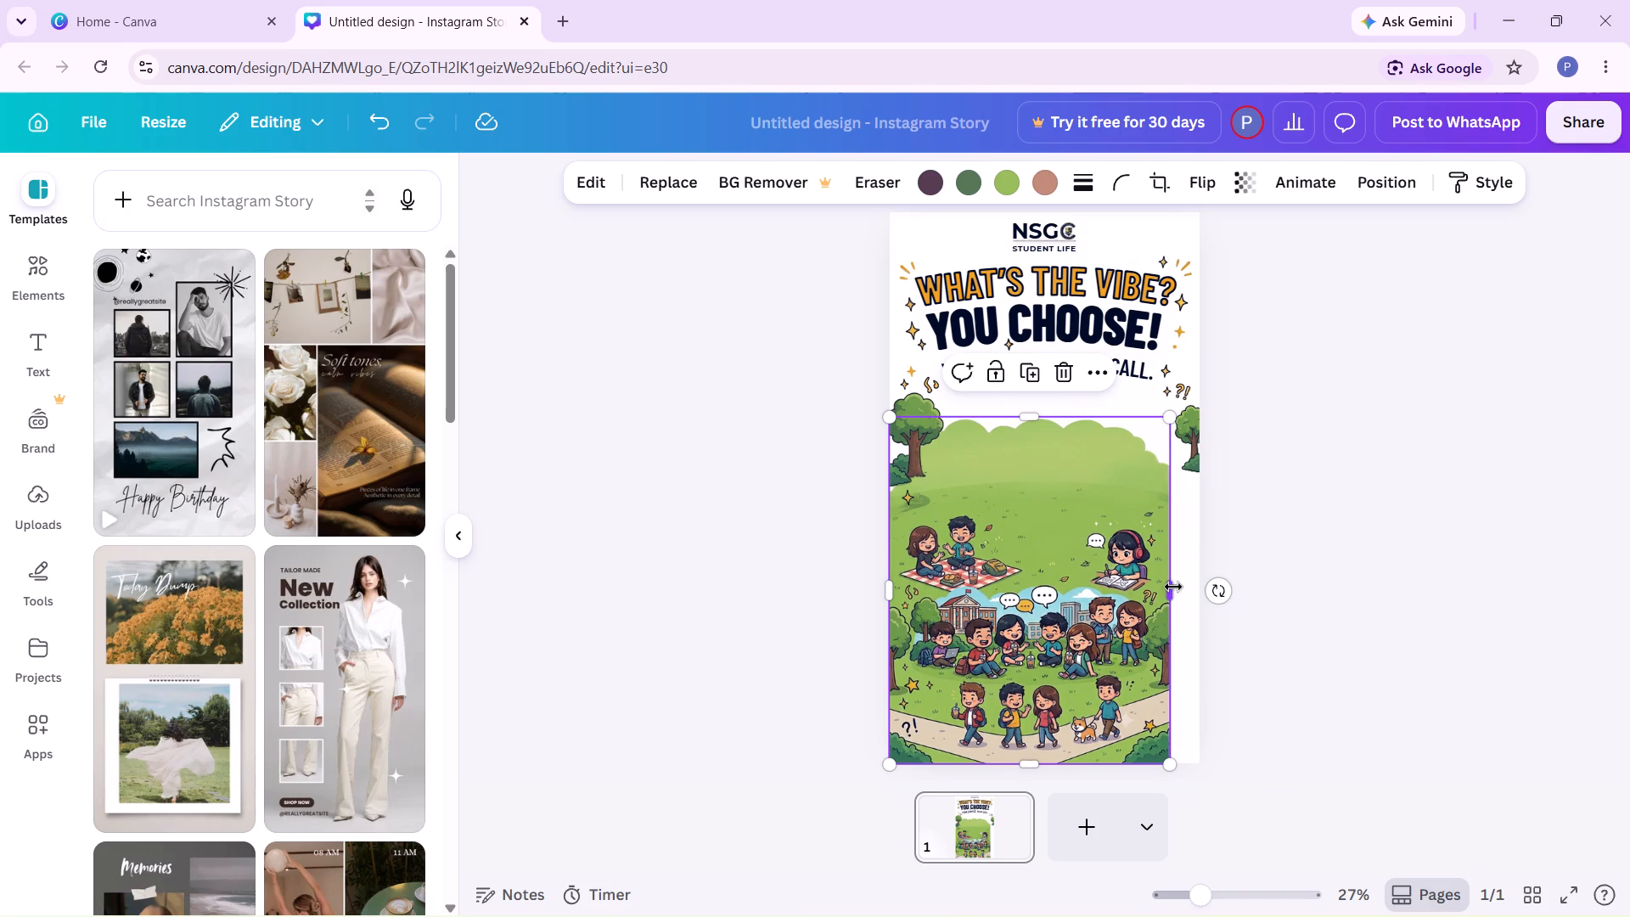
left_click_drag(1173, 593, 1204, 596)
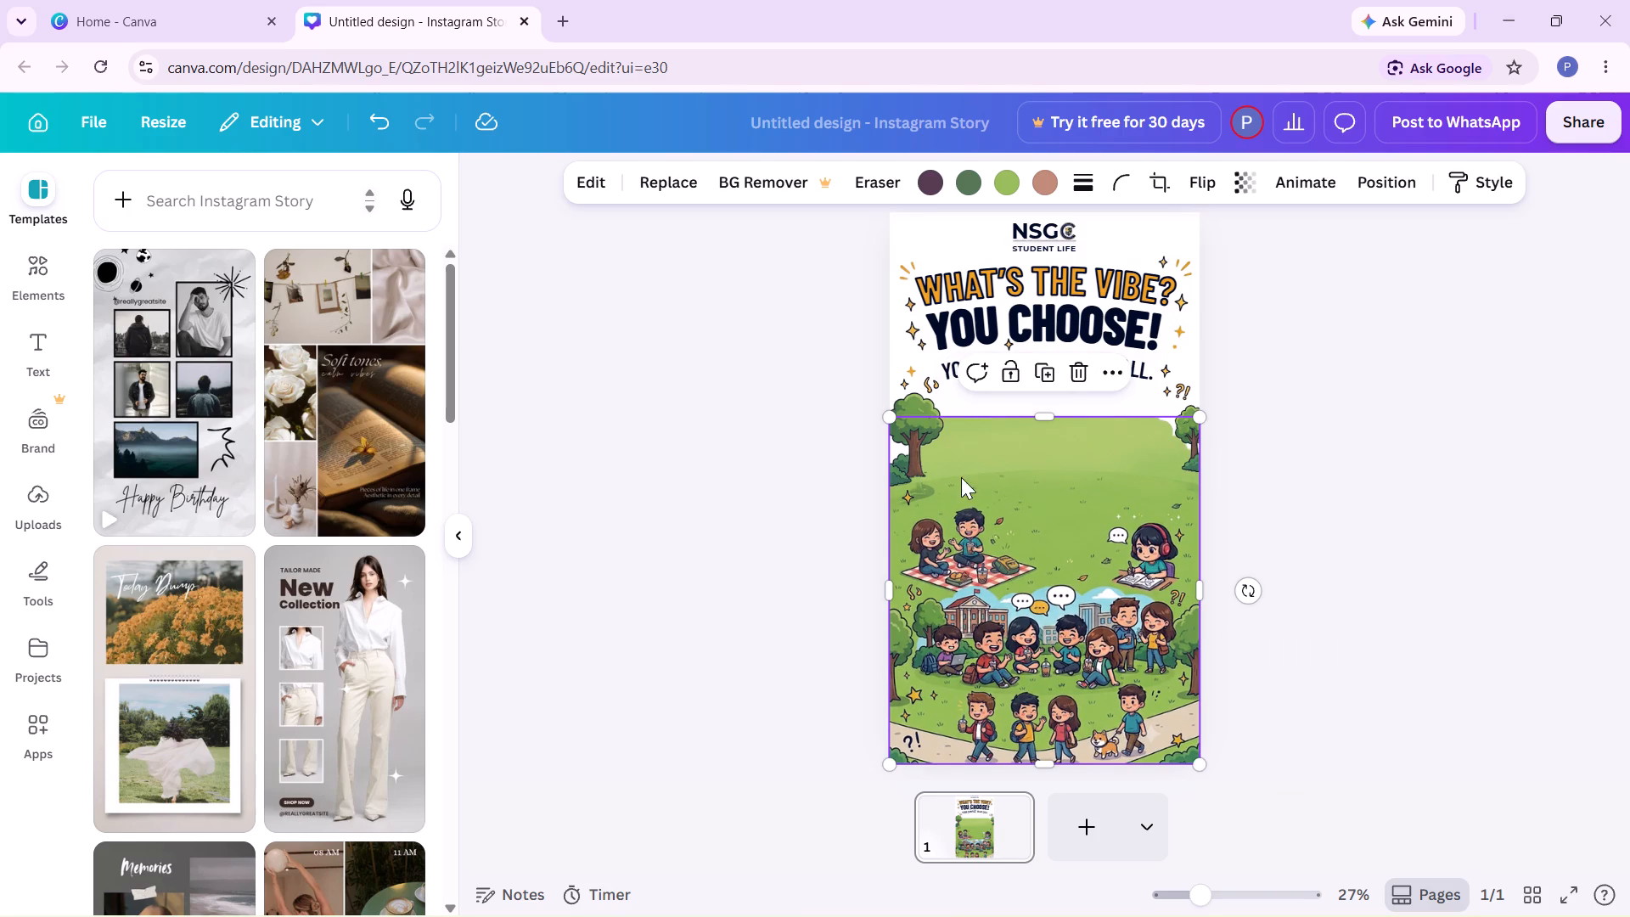
Move the tree and the bush at the campus scene's left edge down to match the lowered illustration.
left_click(911, 437)
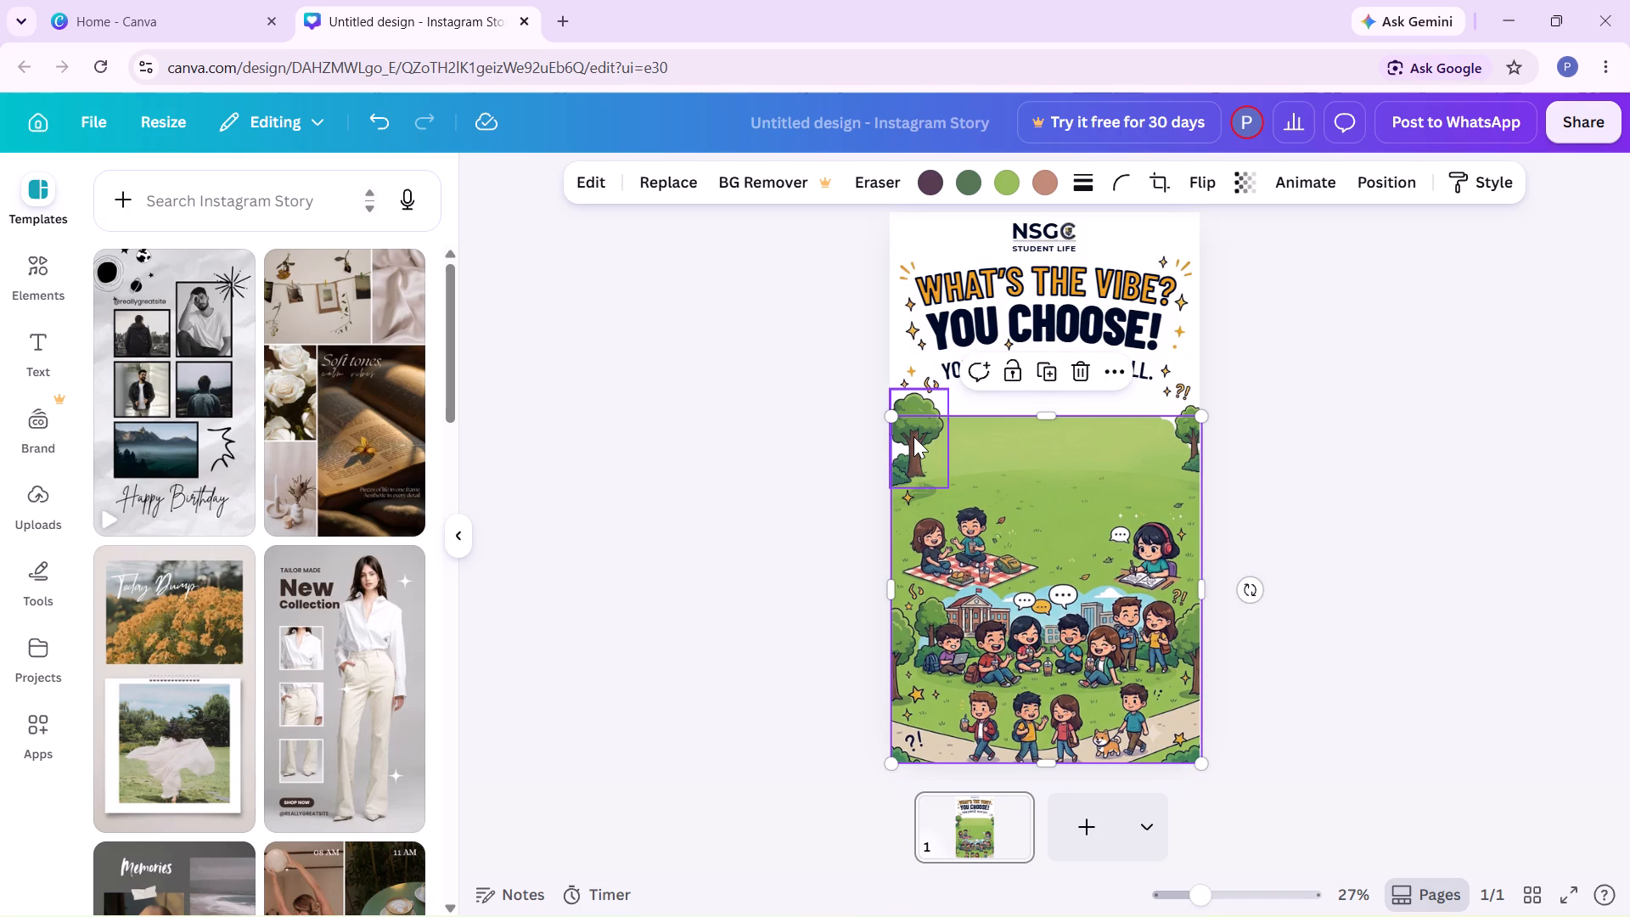
left_click(915, 398)
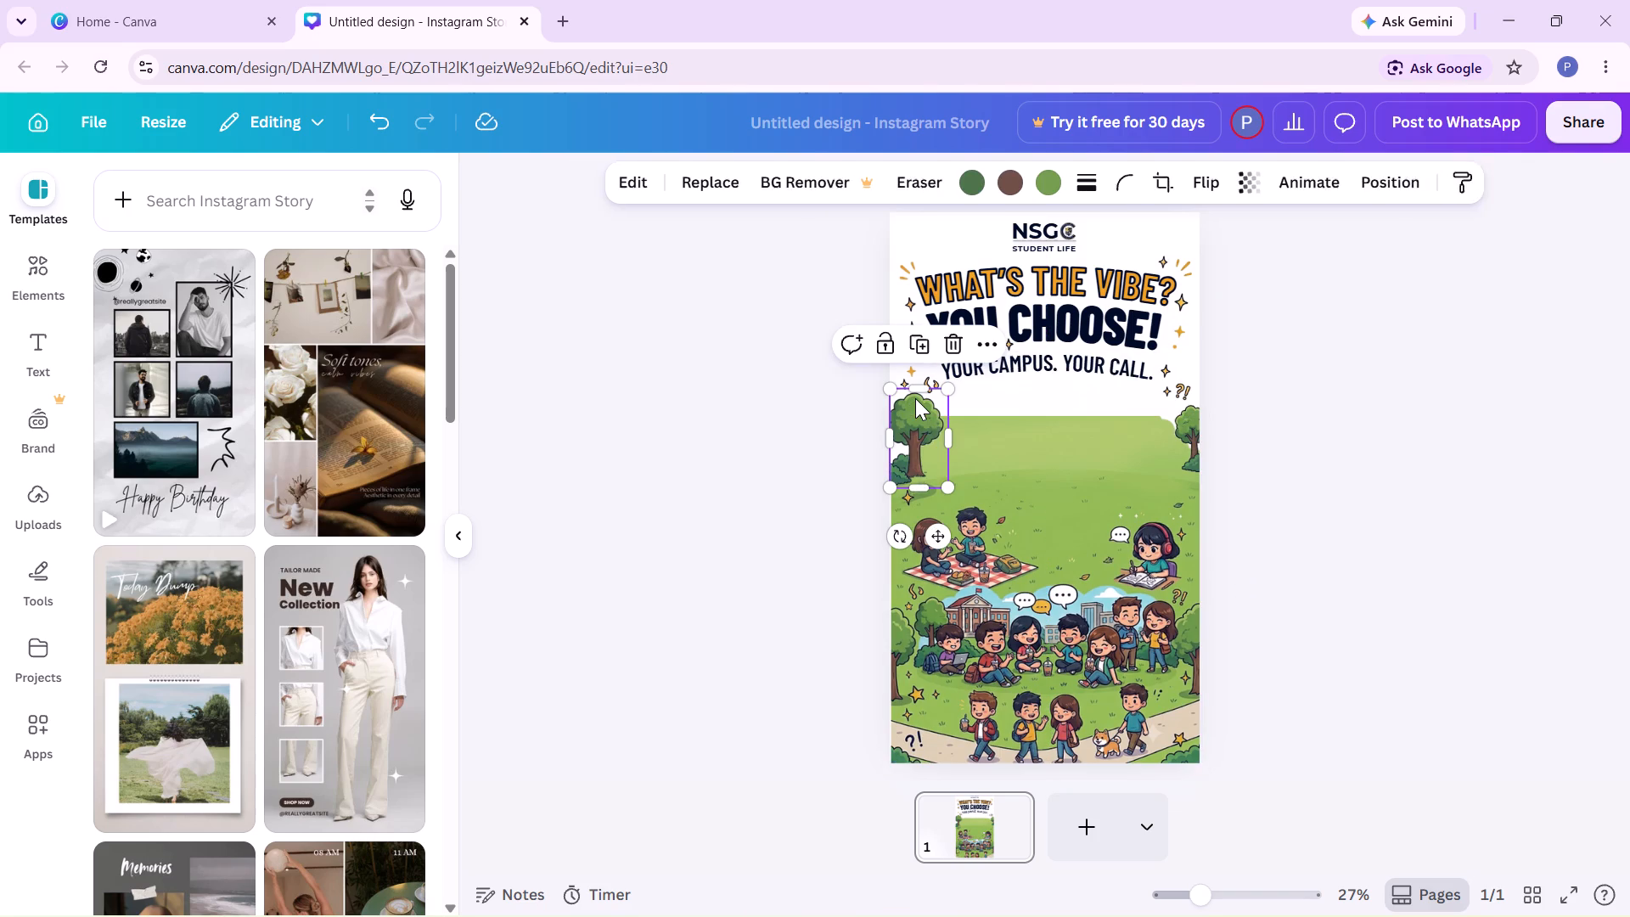
left_click_drag(915, 398, 923, 419)
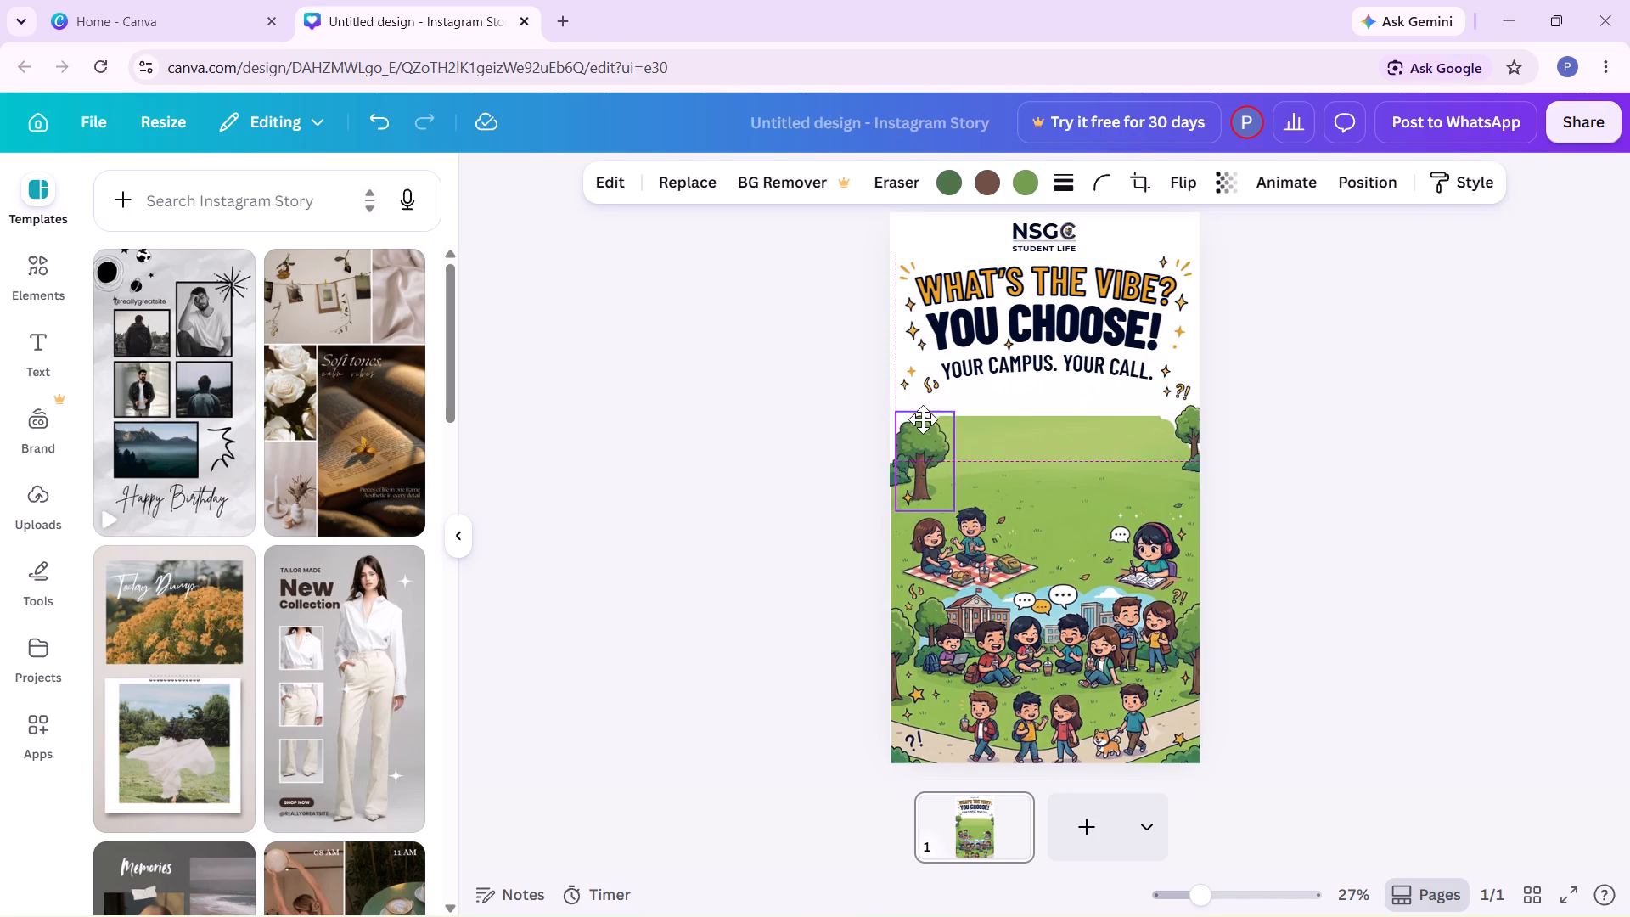
left_click_drag(923, 419, 917, 419)
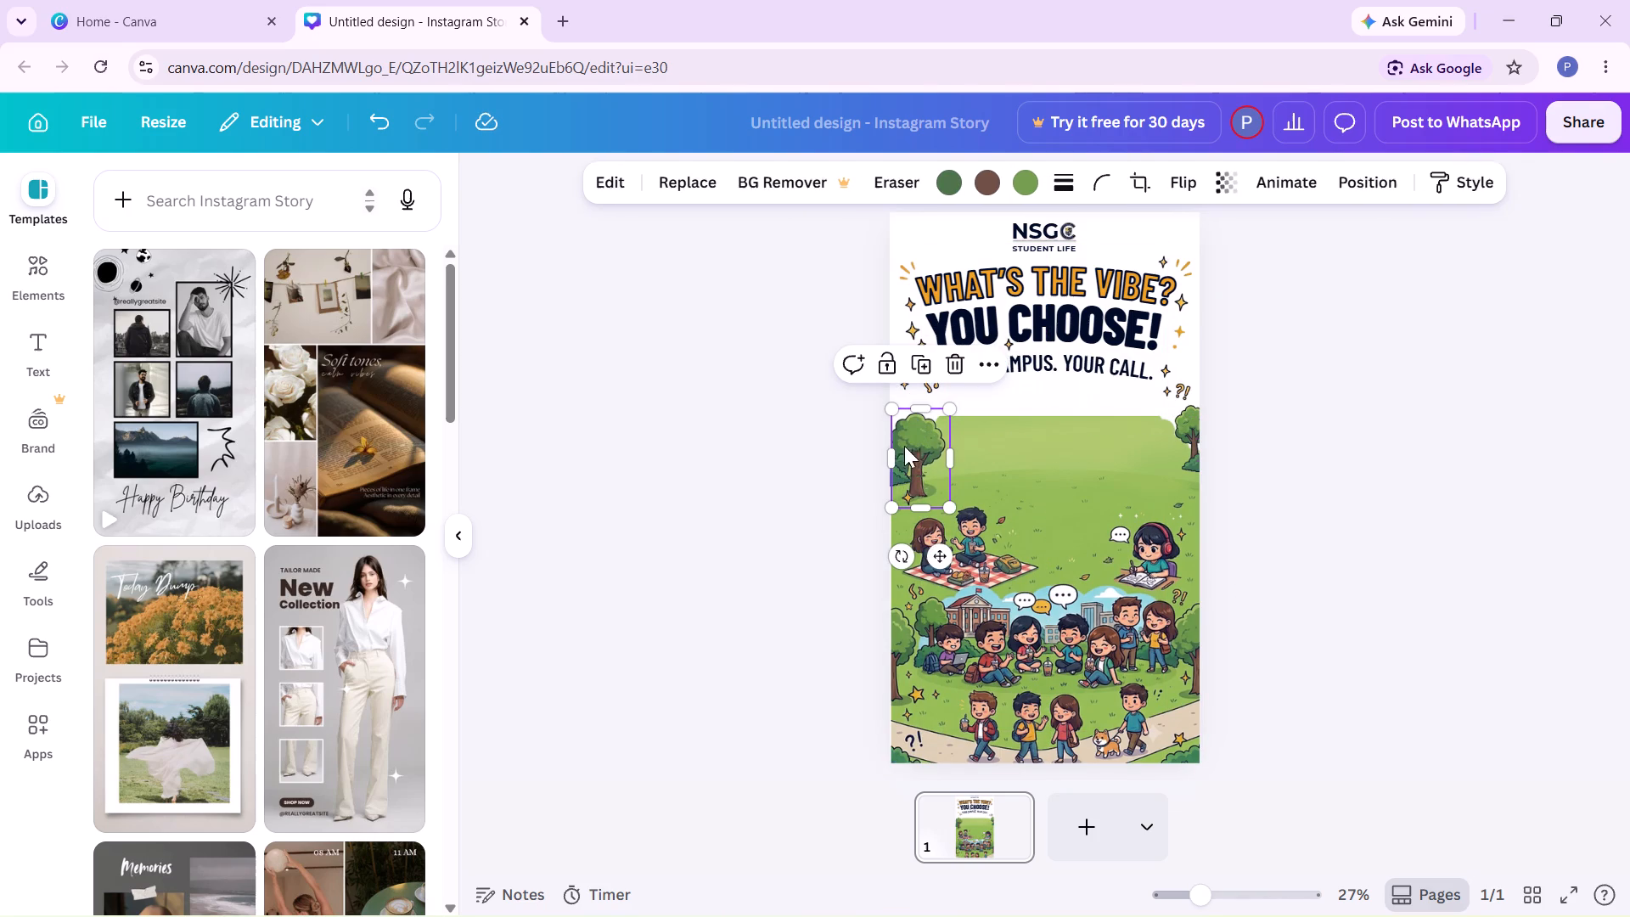
left_click(843, 487)
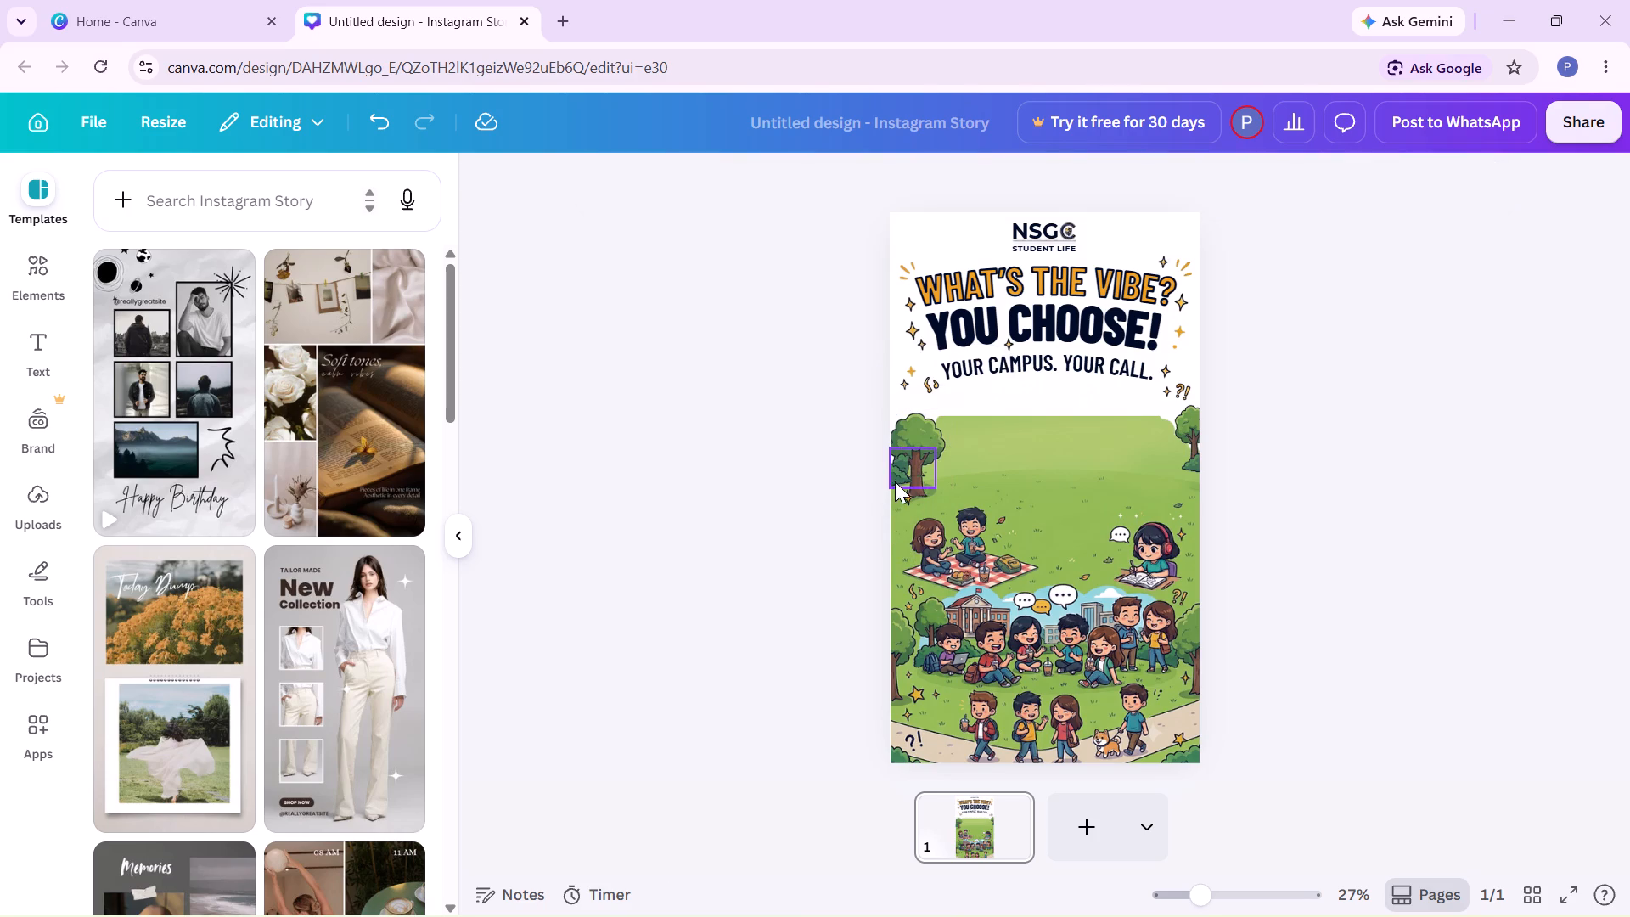
left_click_drag(906, 470, 903, 493)
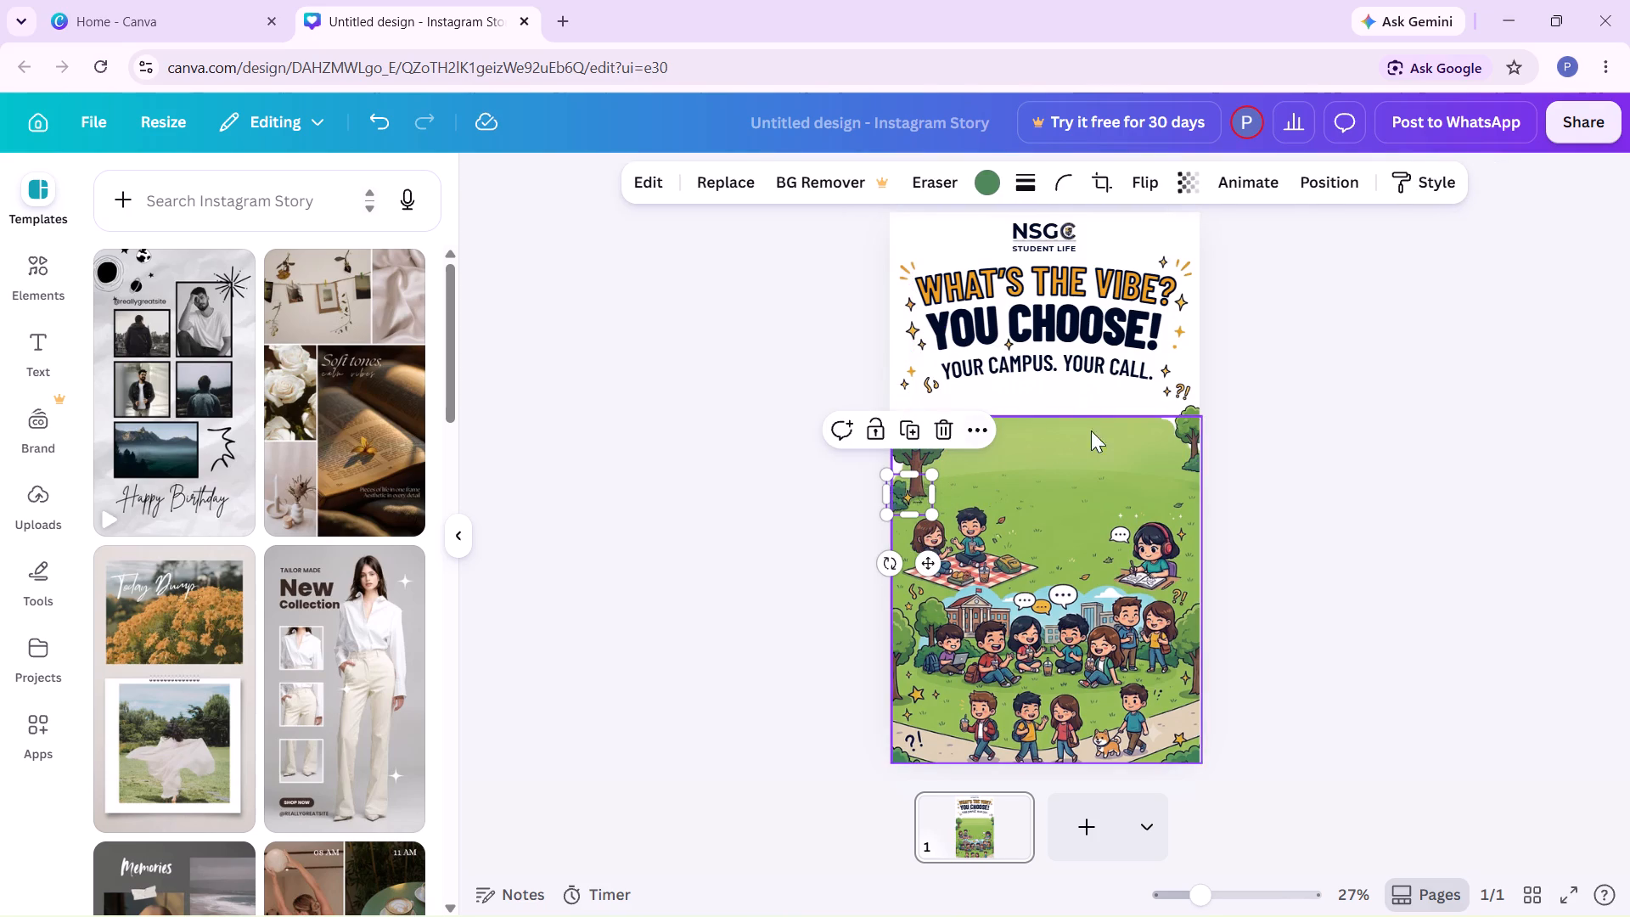
Move the tree and the bush at the campus scene's right edge down along the page border to match the lowered lawn.
left_click(1194, 436)
left_click_drag(1194, 436, 1190, 431)
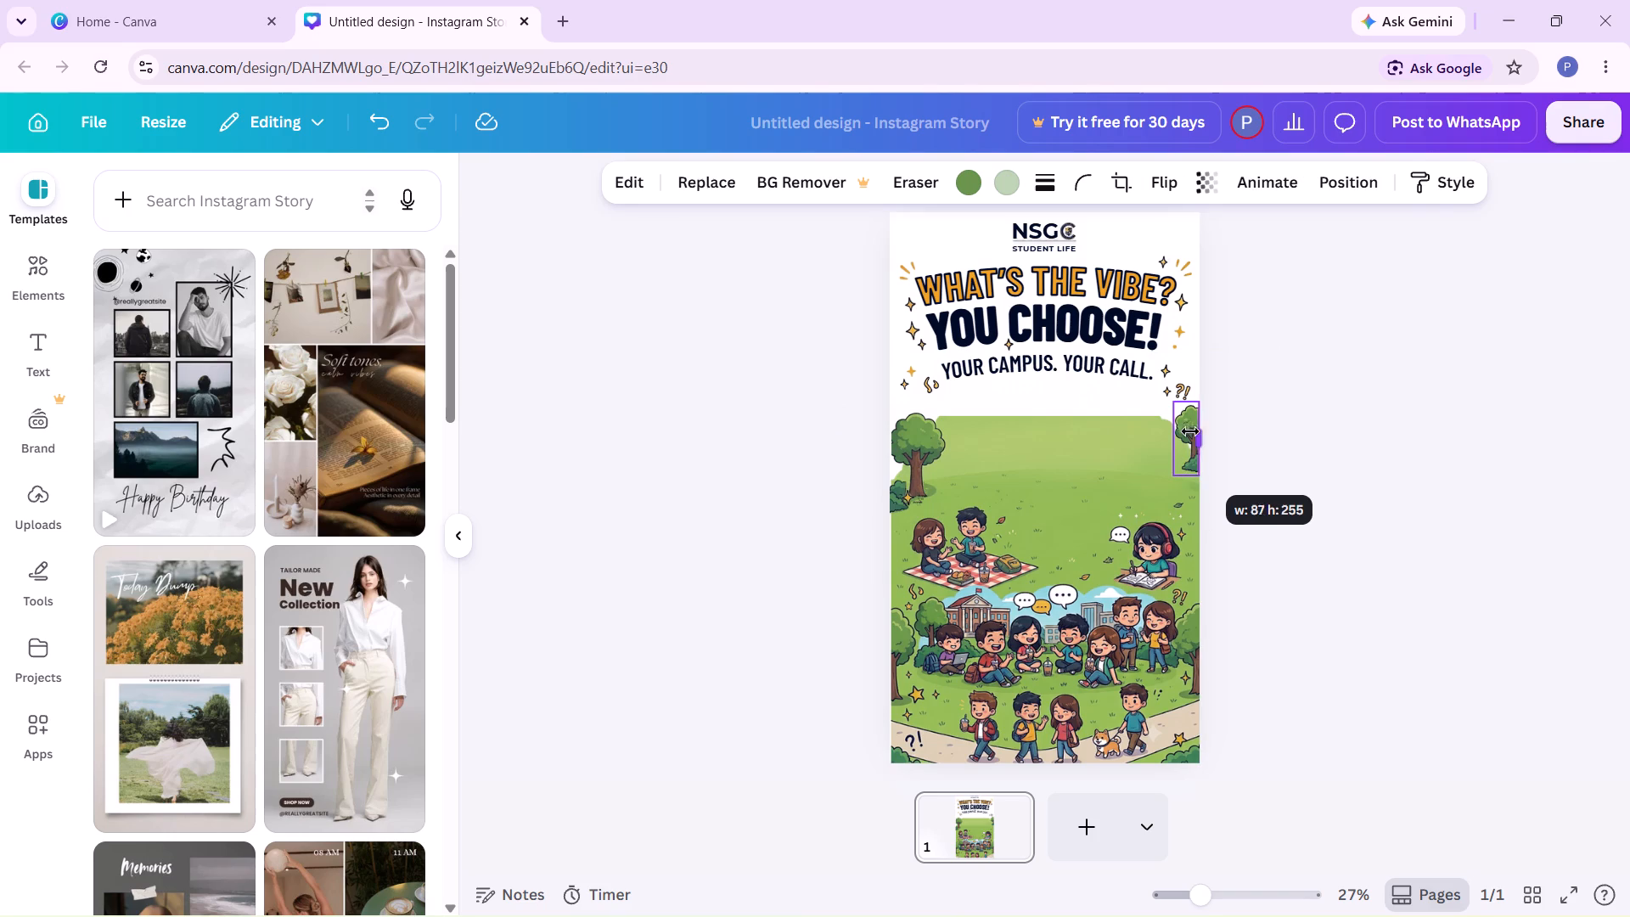
left_click_drag(1190, 431, 1195, 425)
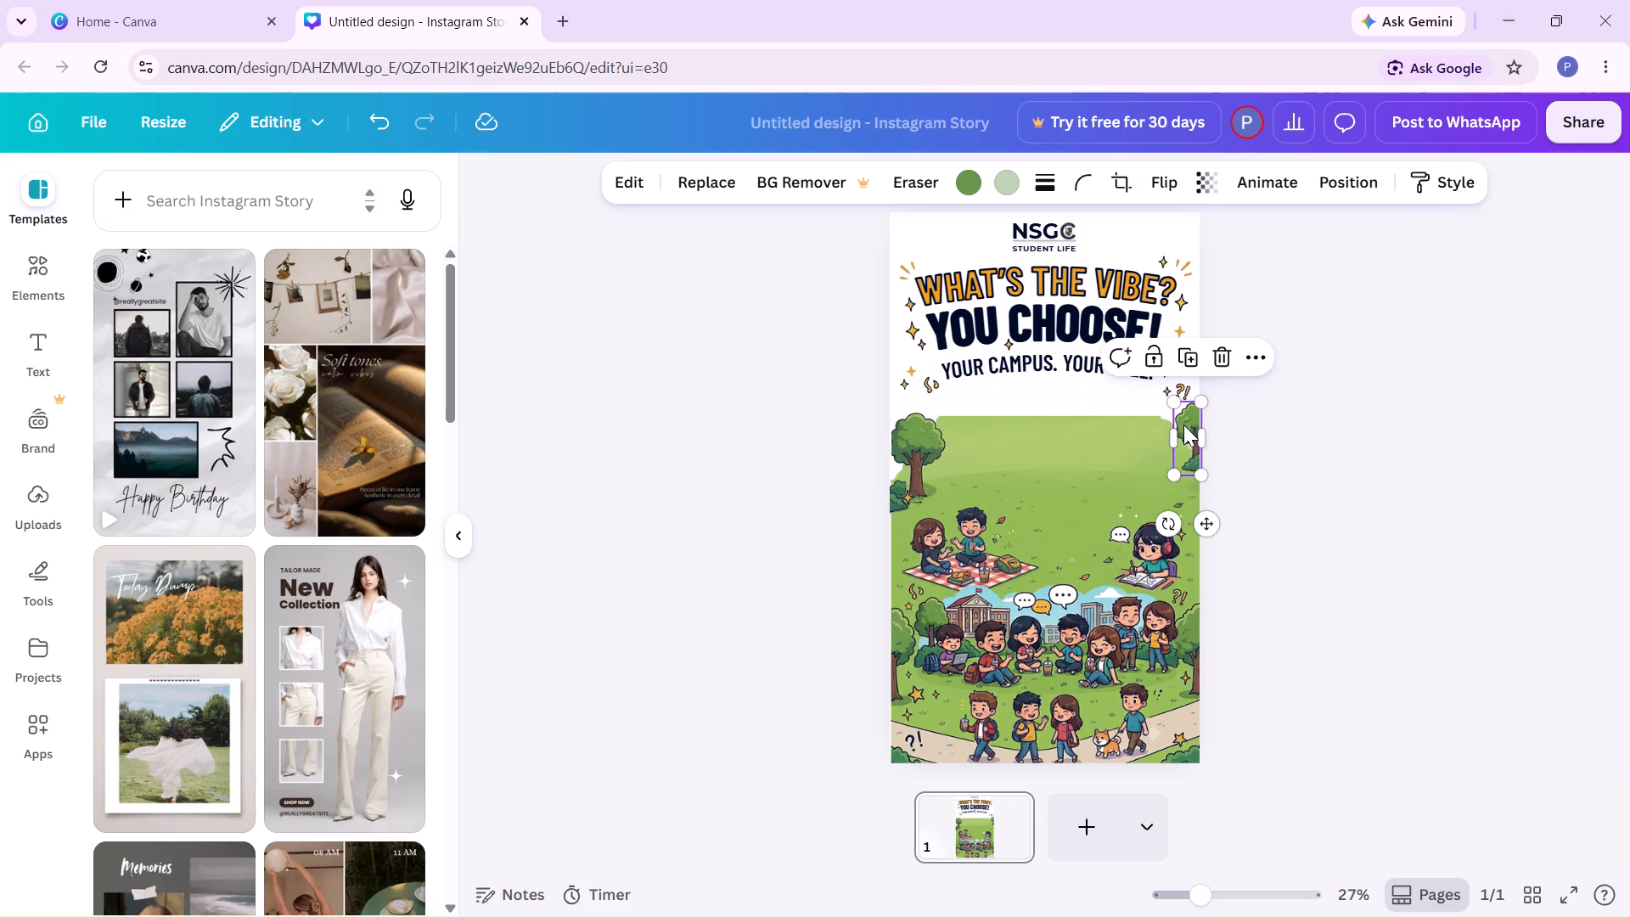
left_click_drag(1183, 425, 1182, 464)
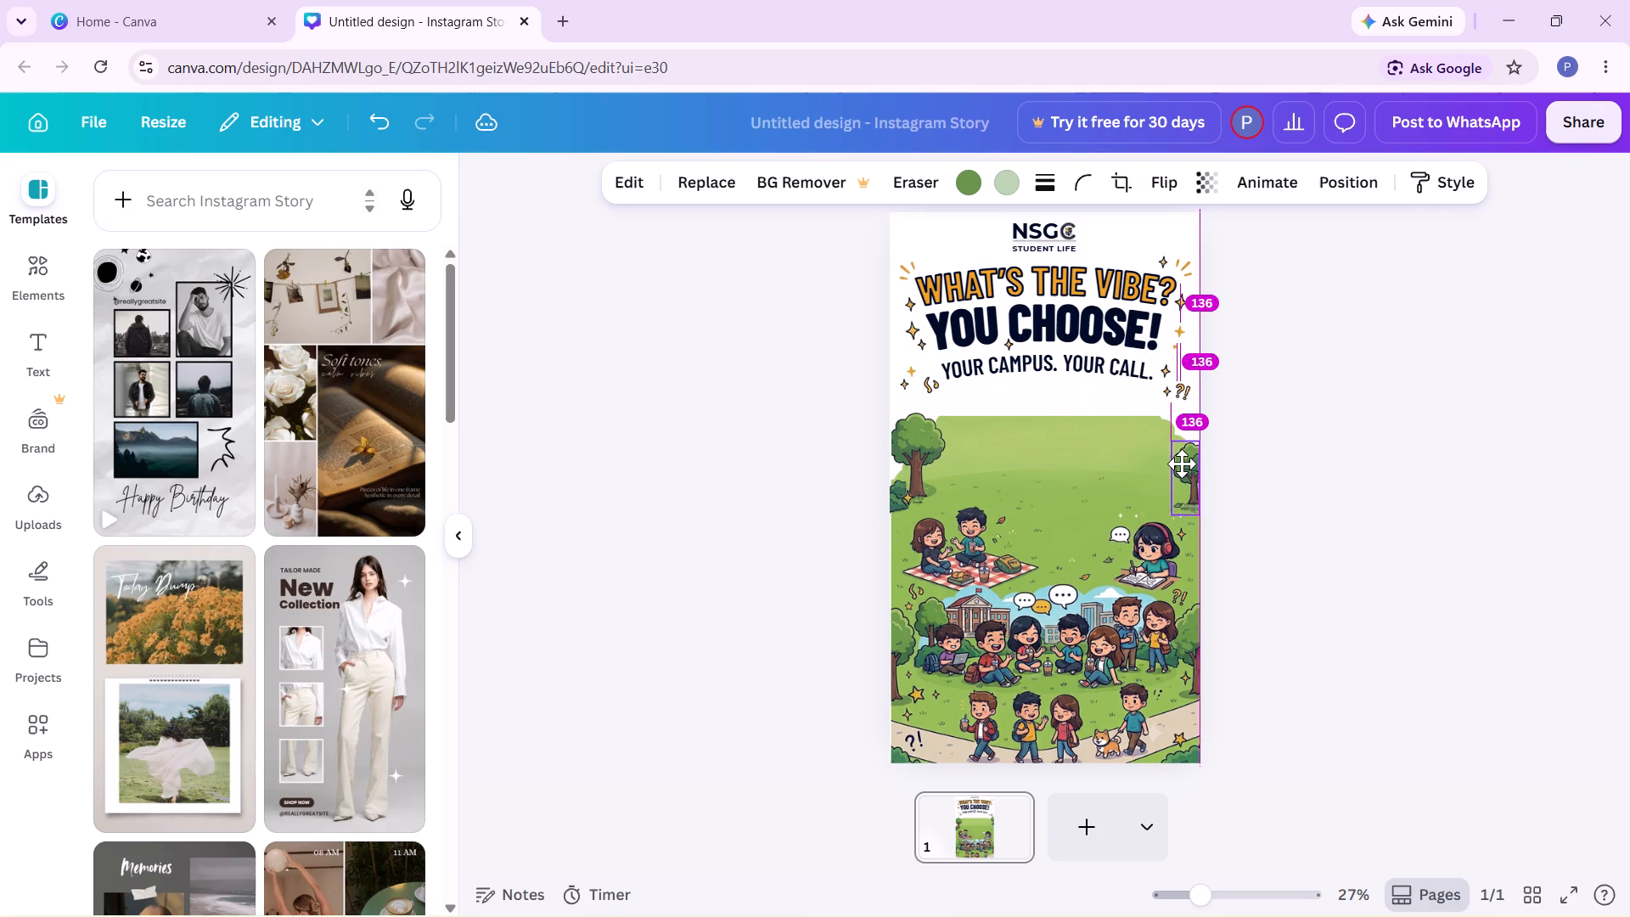
left_click_drag(1182, 464, 1182, 470)
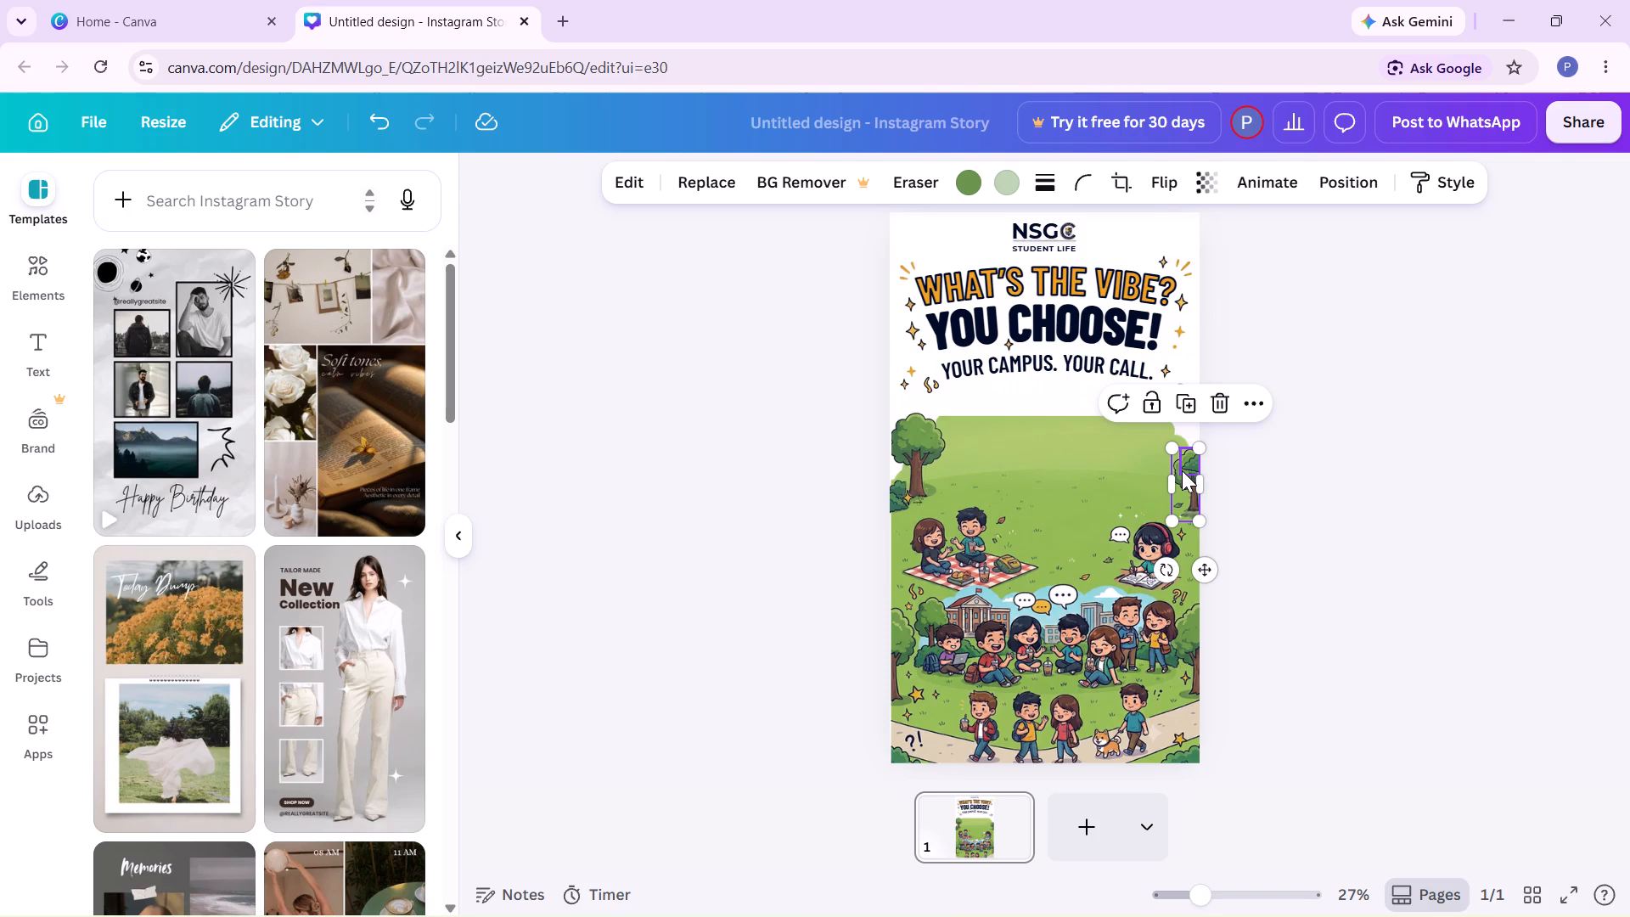
left_click(1227, 462)
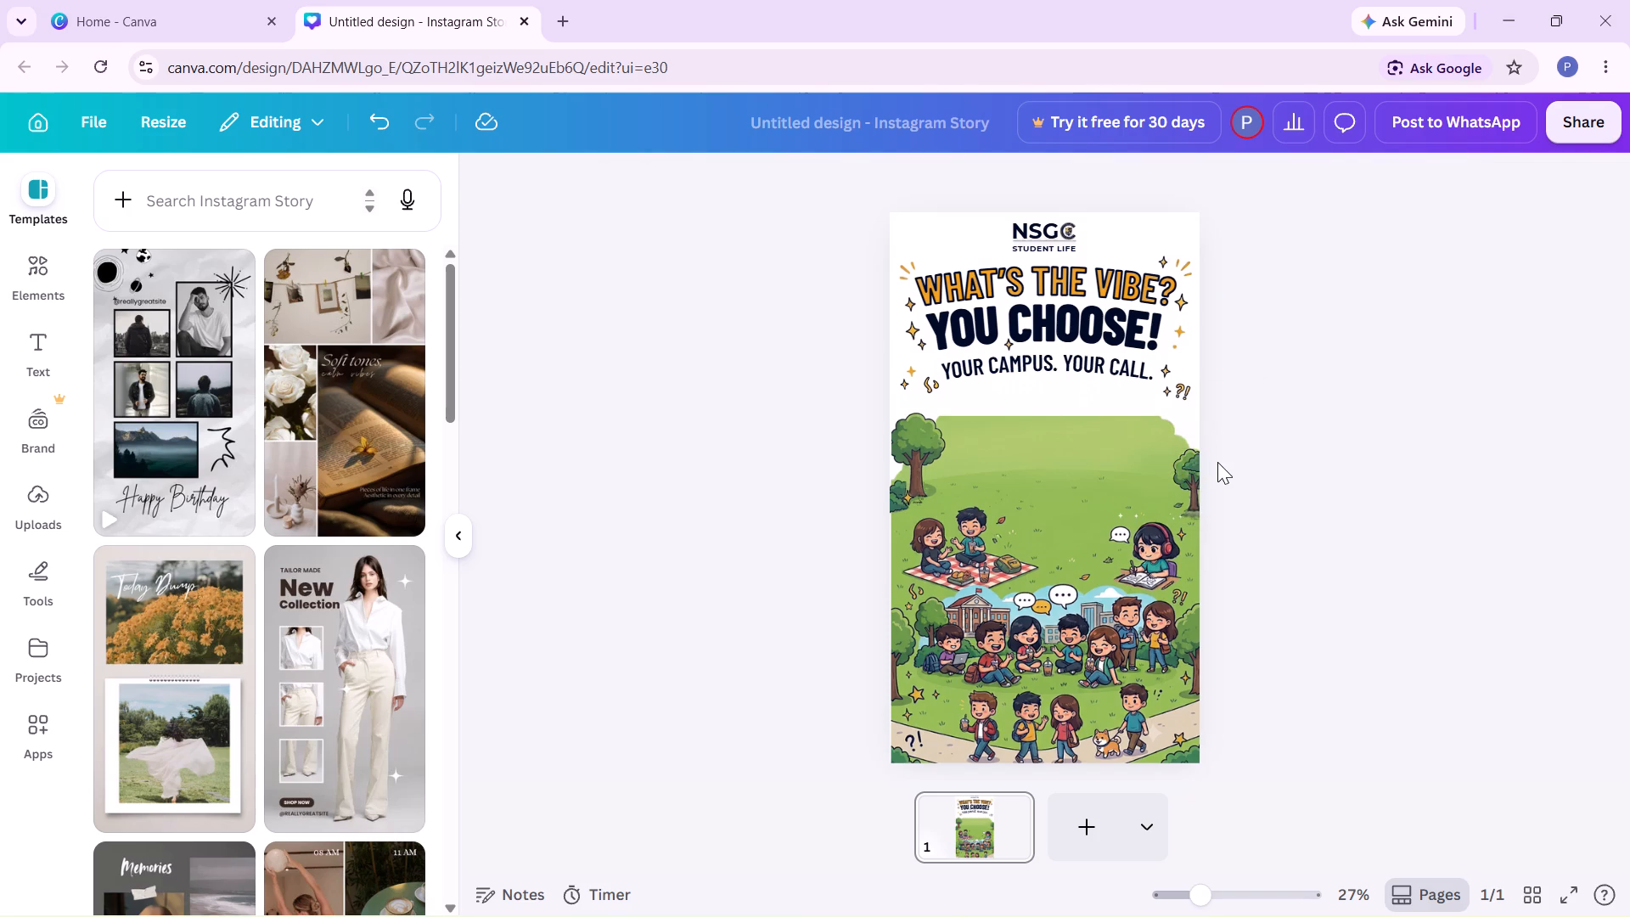
left_click_drag(1195, 467, 1194, 500)
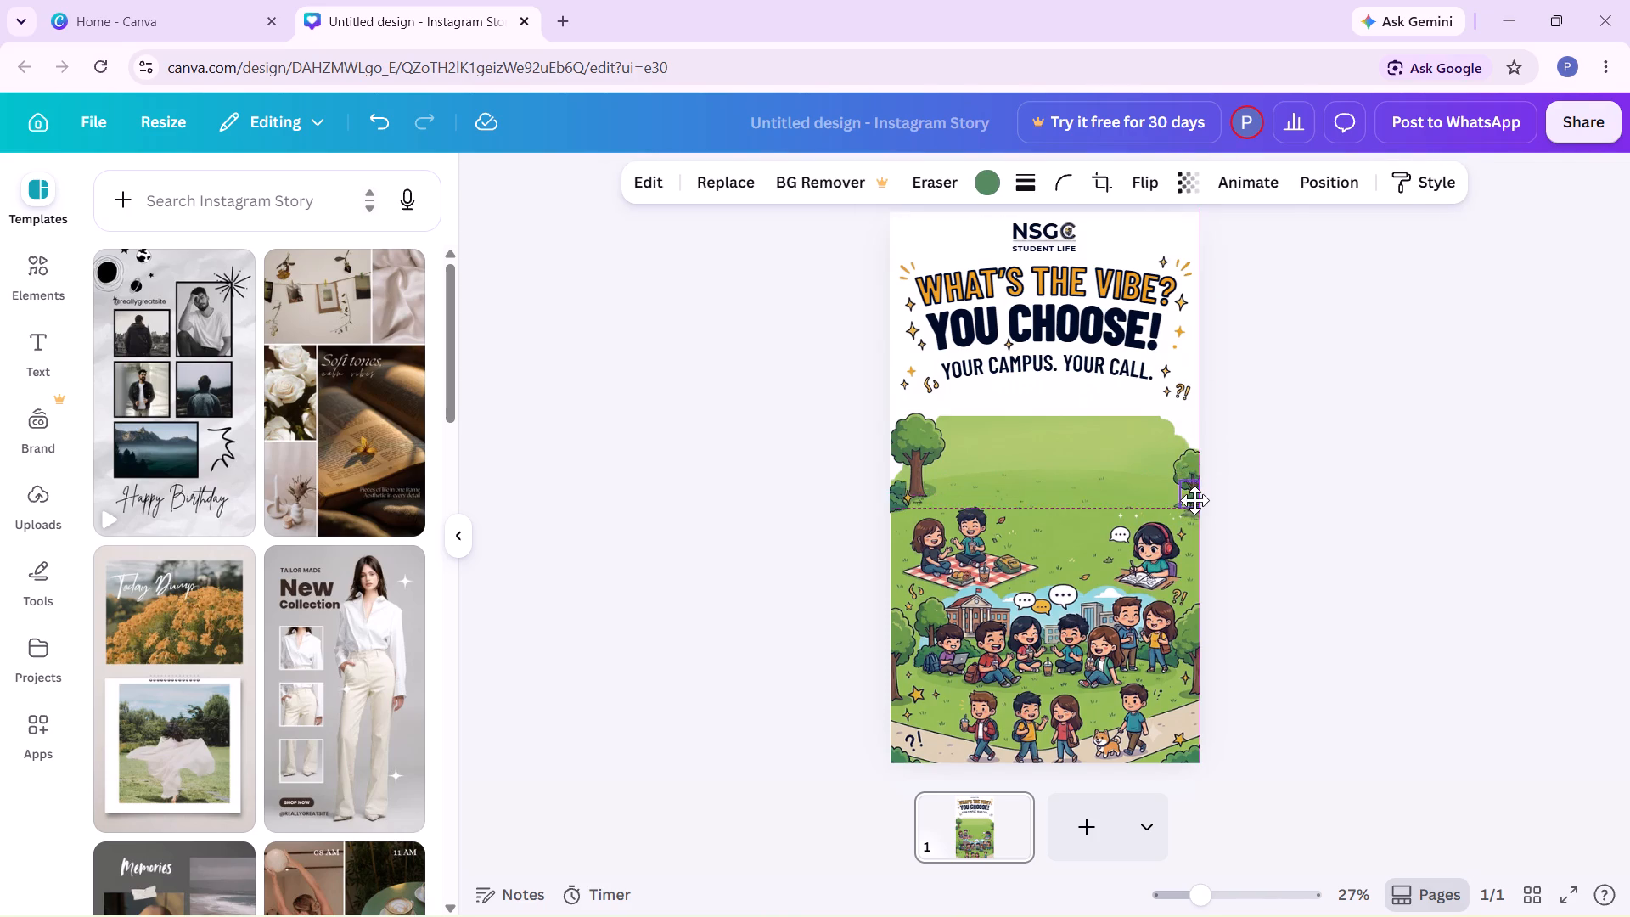
left_click_drag(1194, 500, 1198, 515)
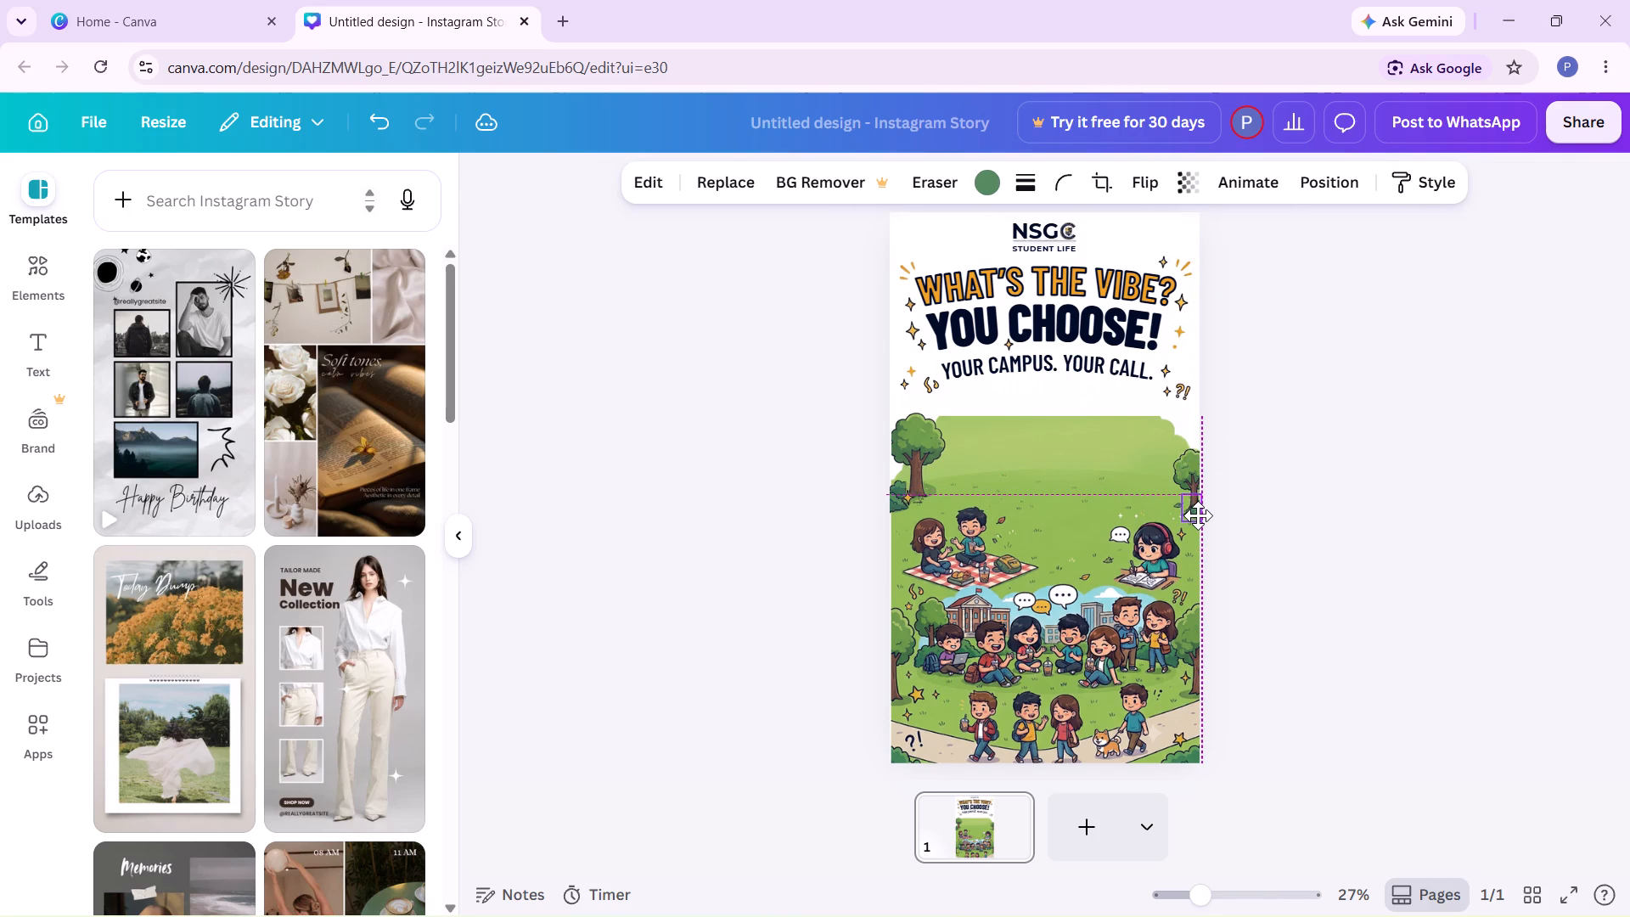
left_click_drag(1198, 515, 1196, 515)
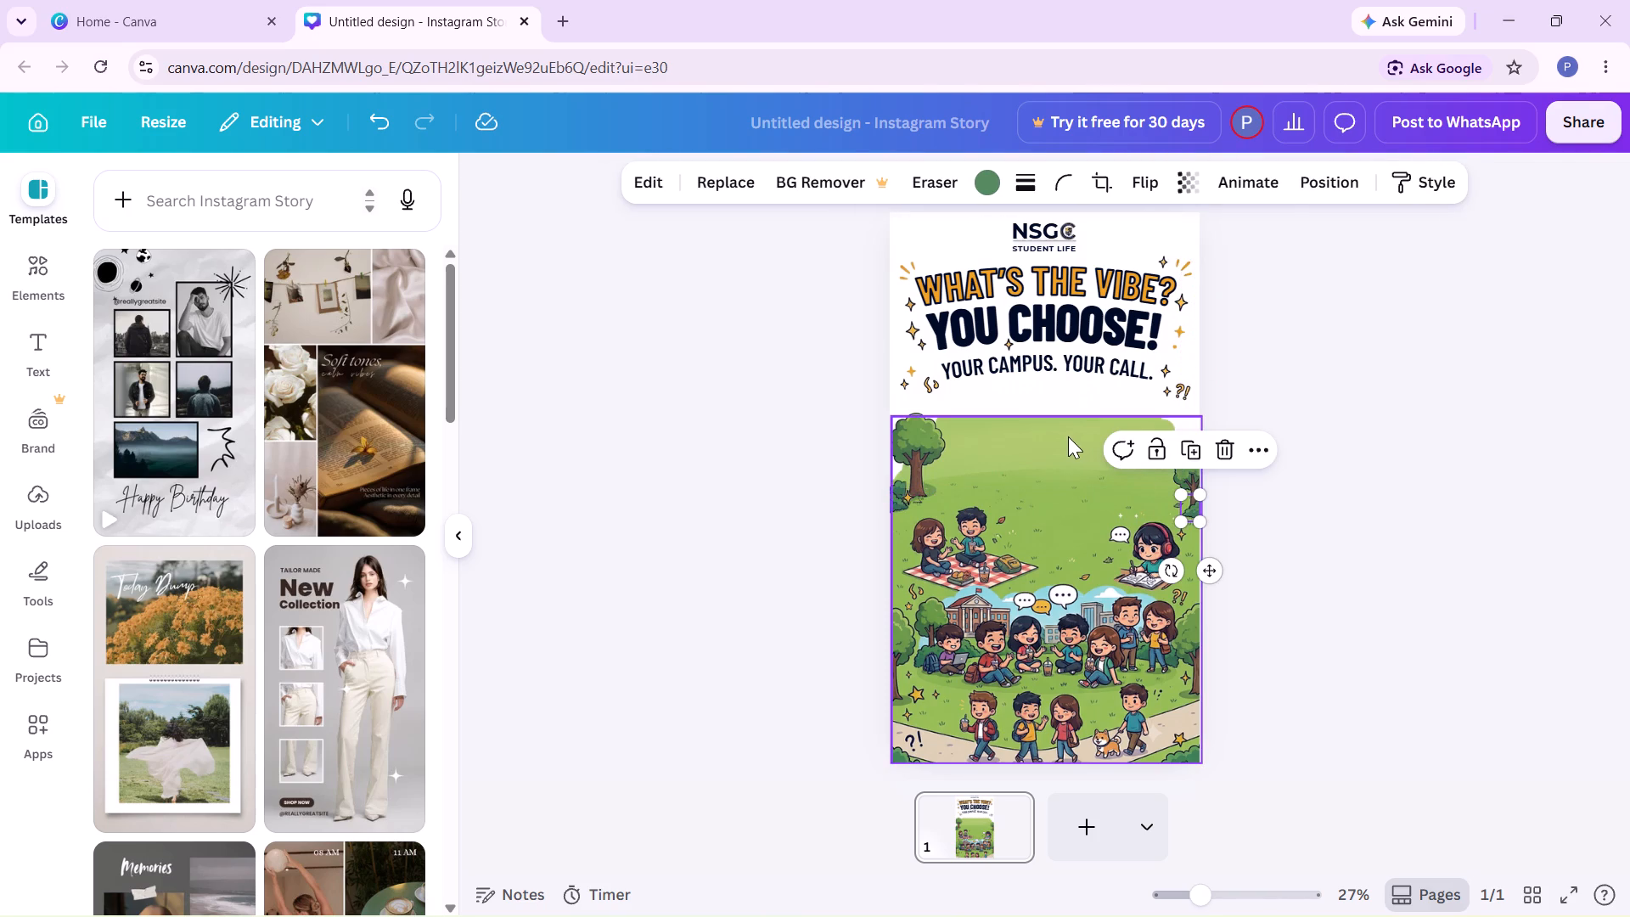
Adjust the campus illustration's top edge, extending it up to just below the tagline so its scalloped hedge line is included.
left_click(1067, 436)
left_click_drag(1048, 419, 1048, 464)
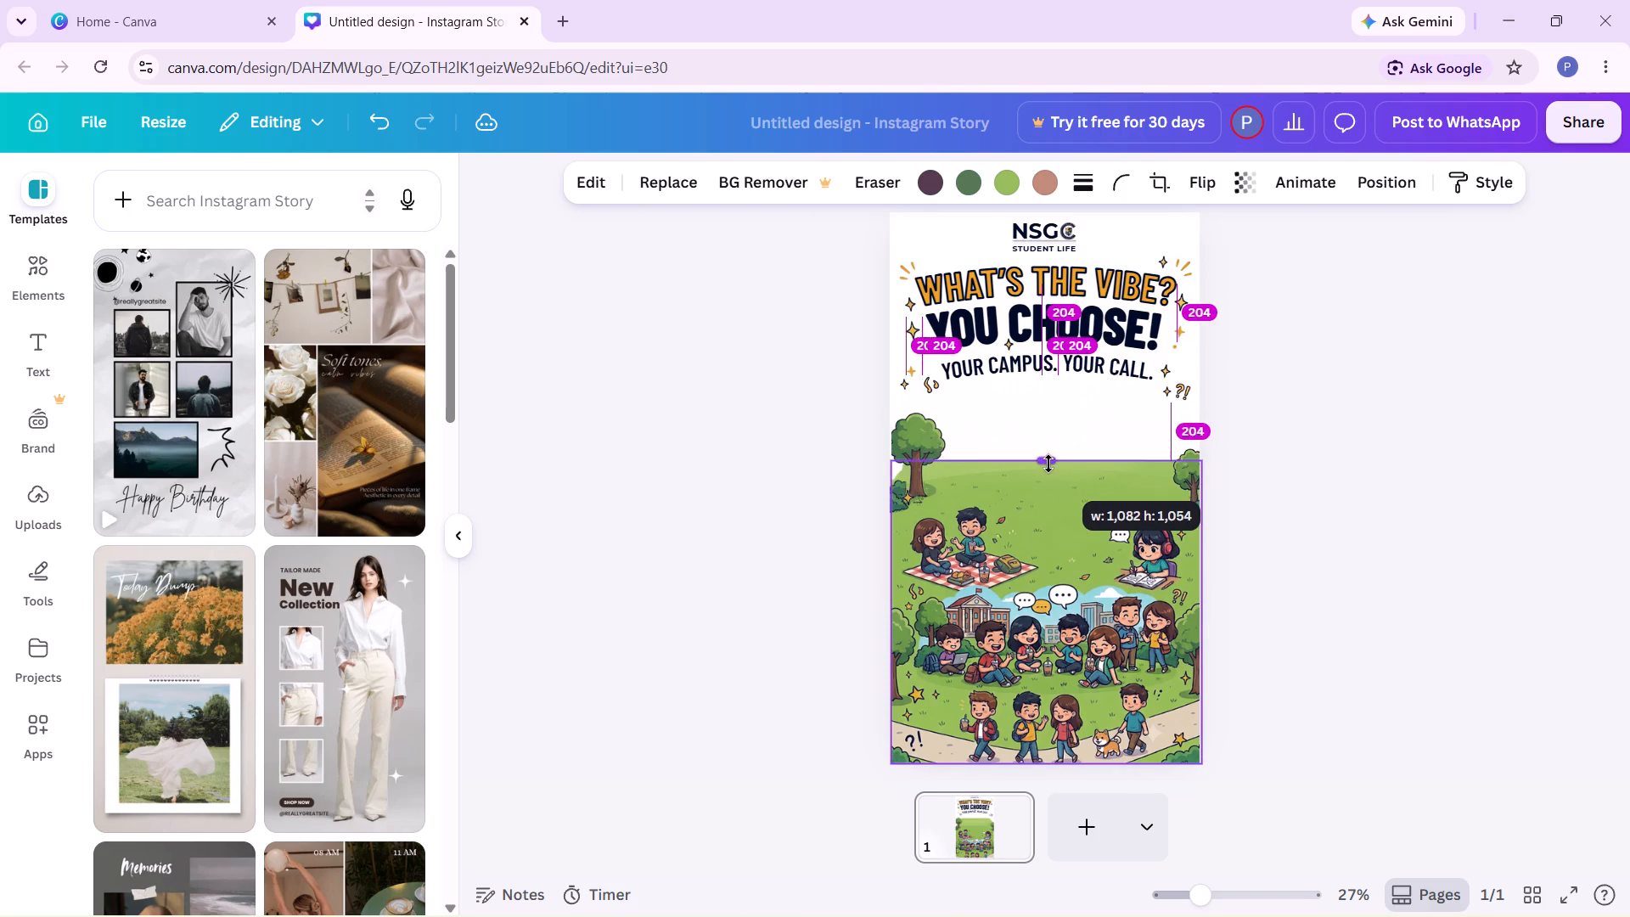
left_click_drag(1048, 464, 1048, 389)
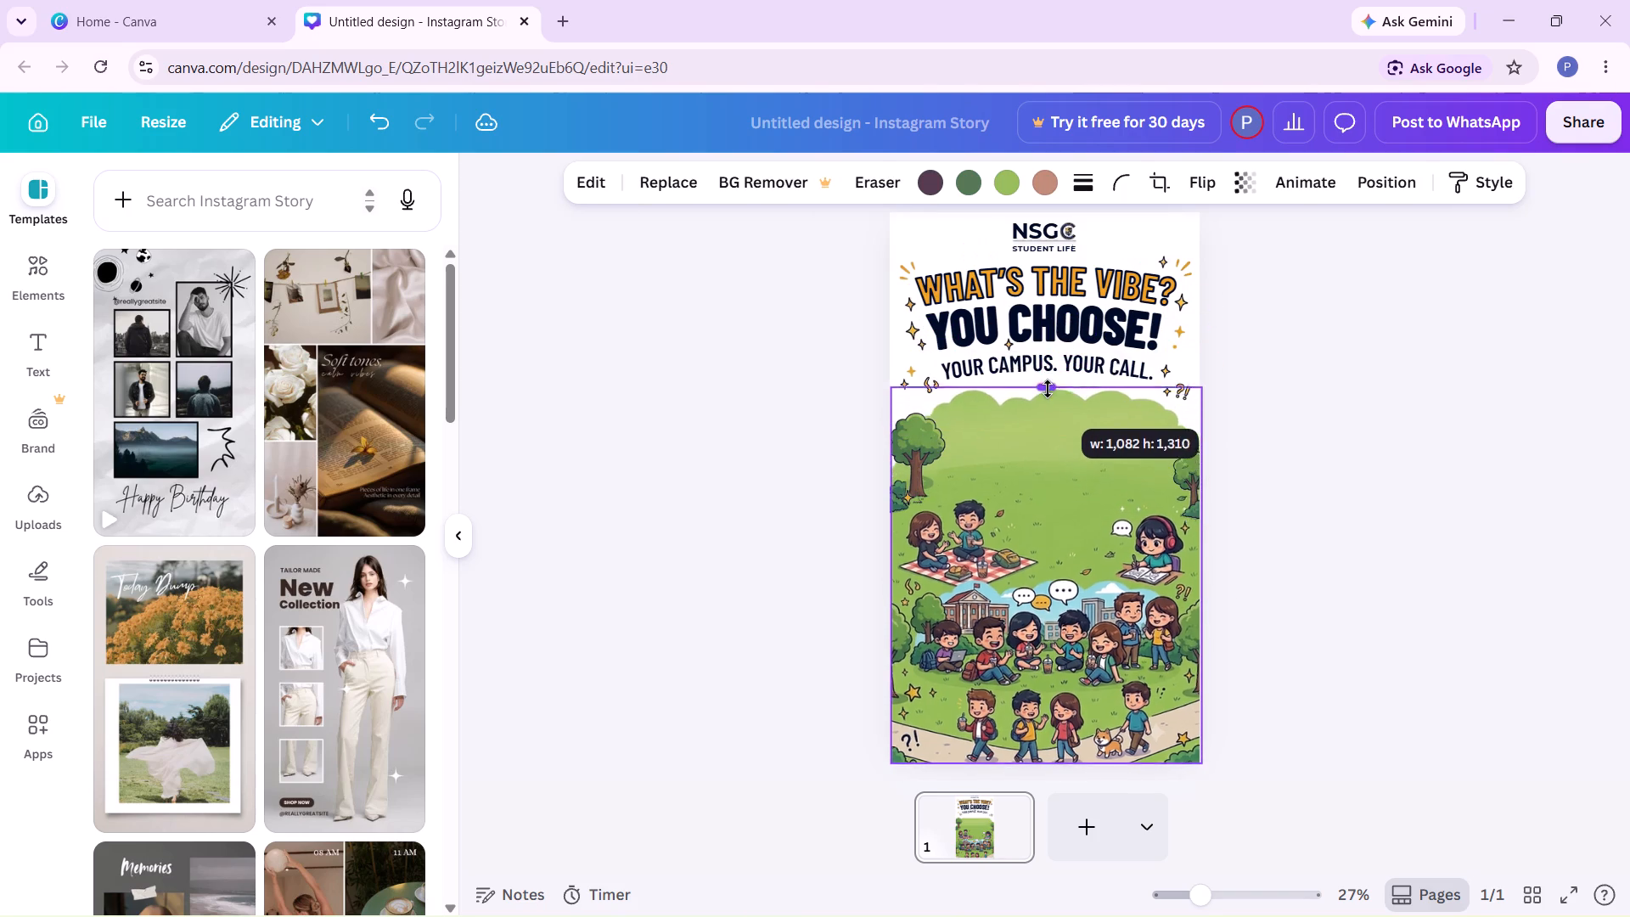
left_click_drag(1048, 389, 1046, 398)
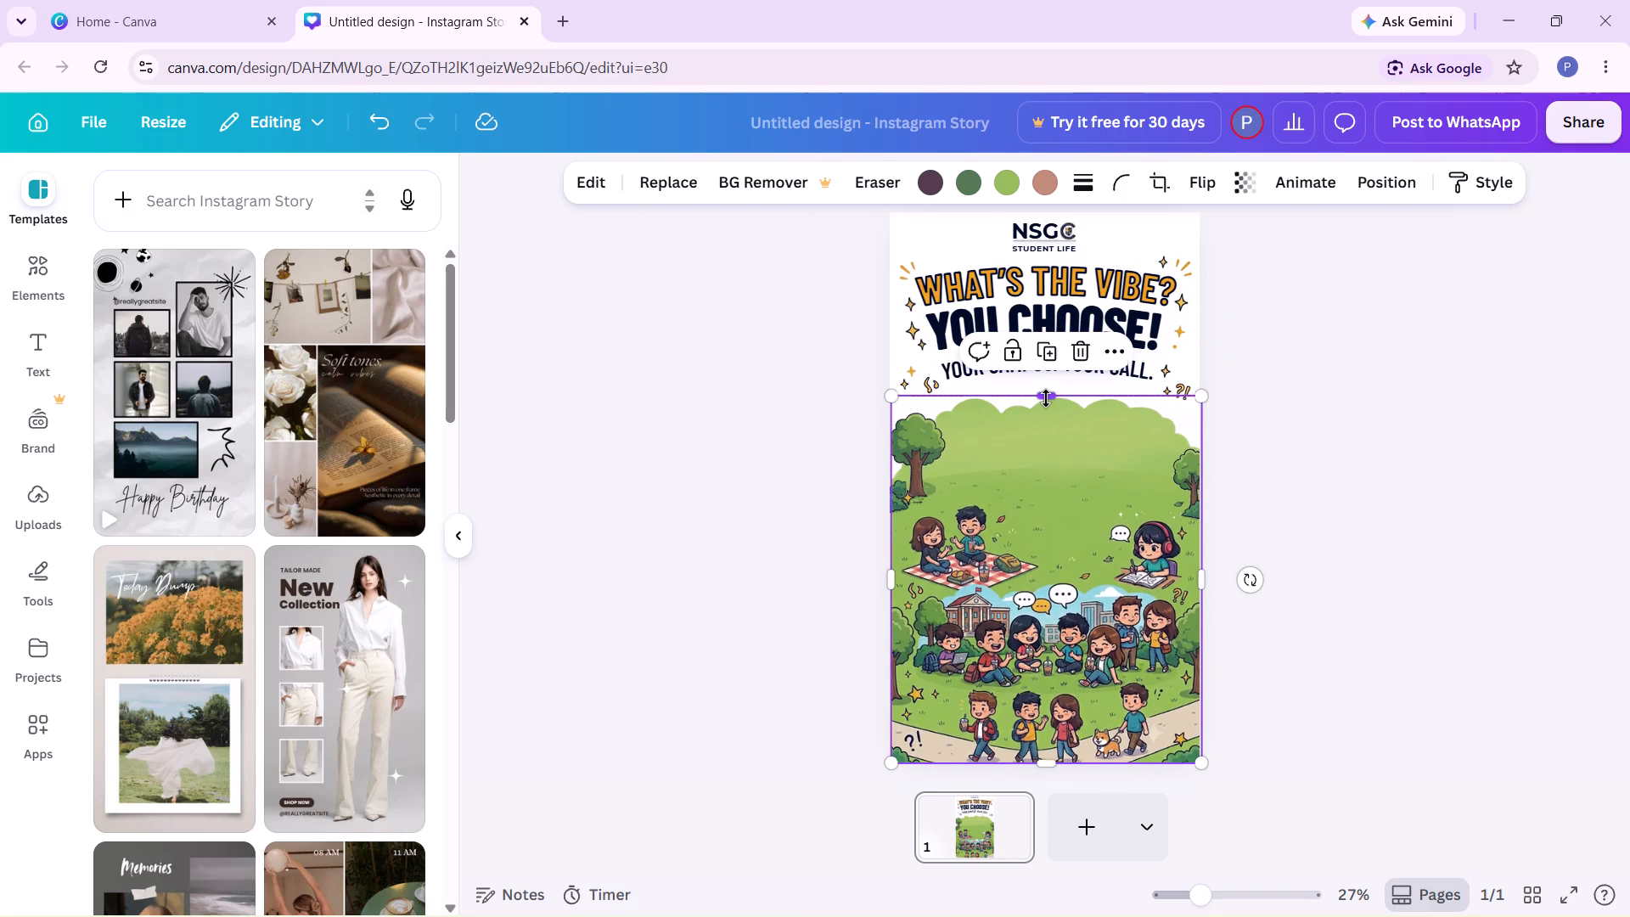
Scale the campus illustration down to about 1,169 high, widen it to the full page width and nudge it into place.
left_click_drag(887, 396, 909, 425)
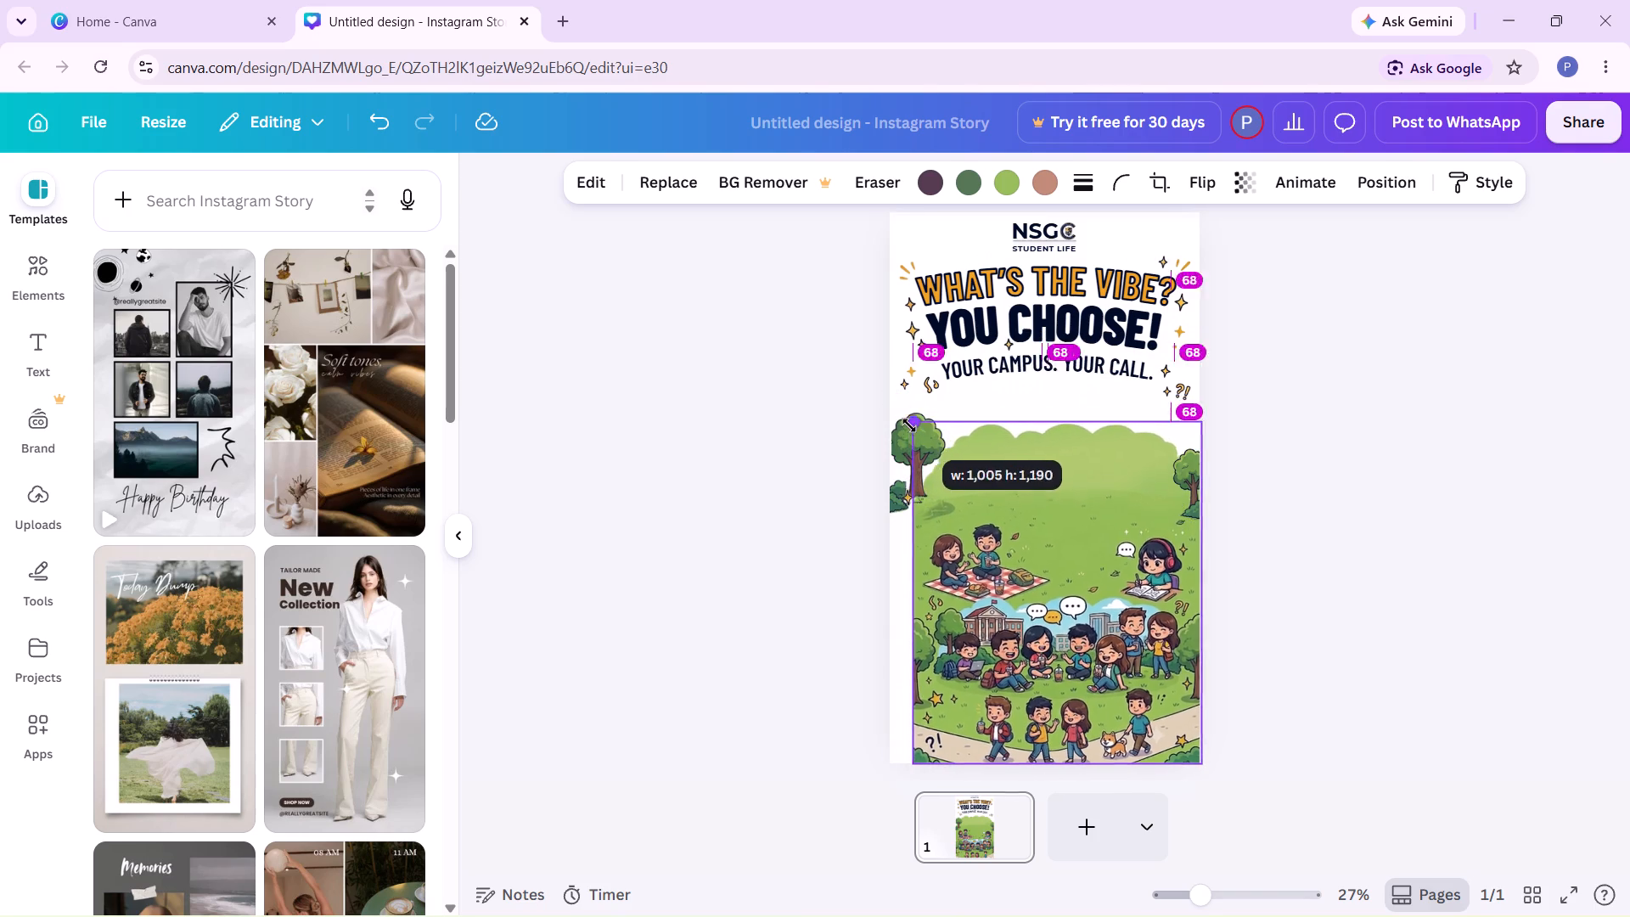
left_click_drag(909, 425, 887, 450)
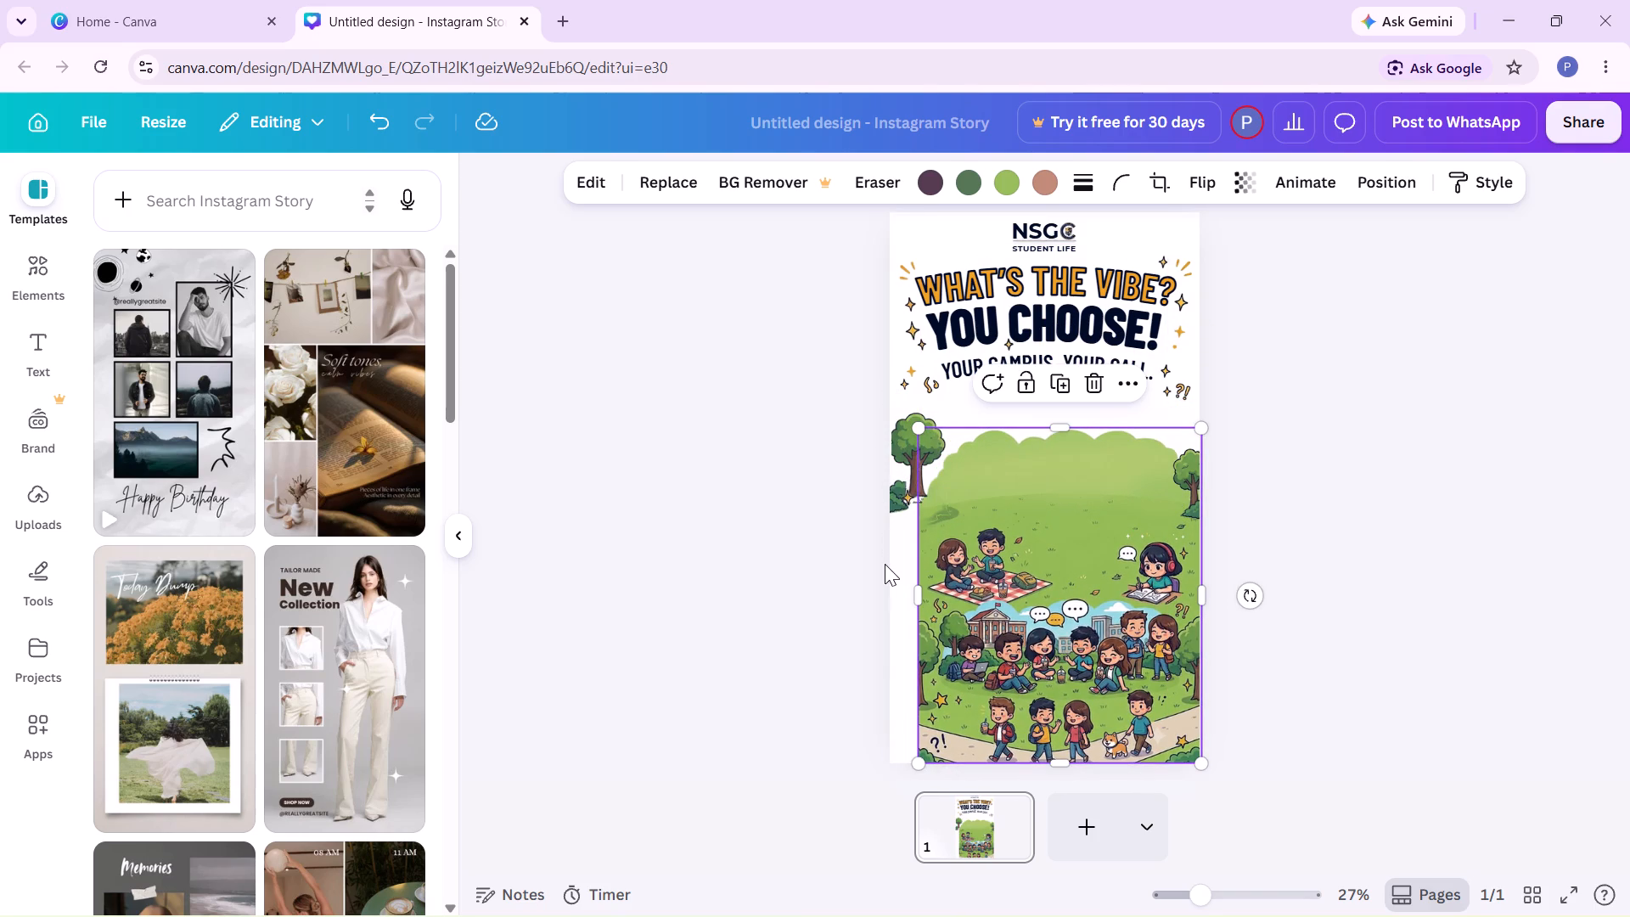
left_click_drag(913, 599, 903, 623)
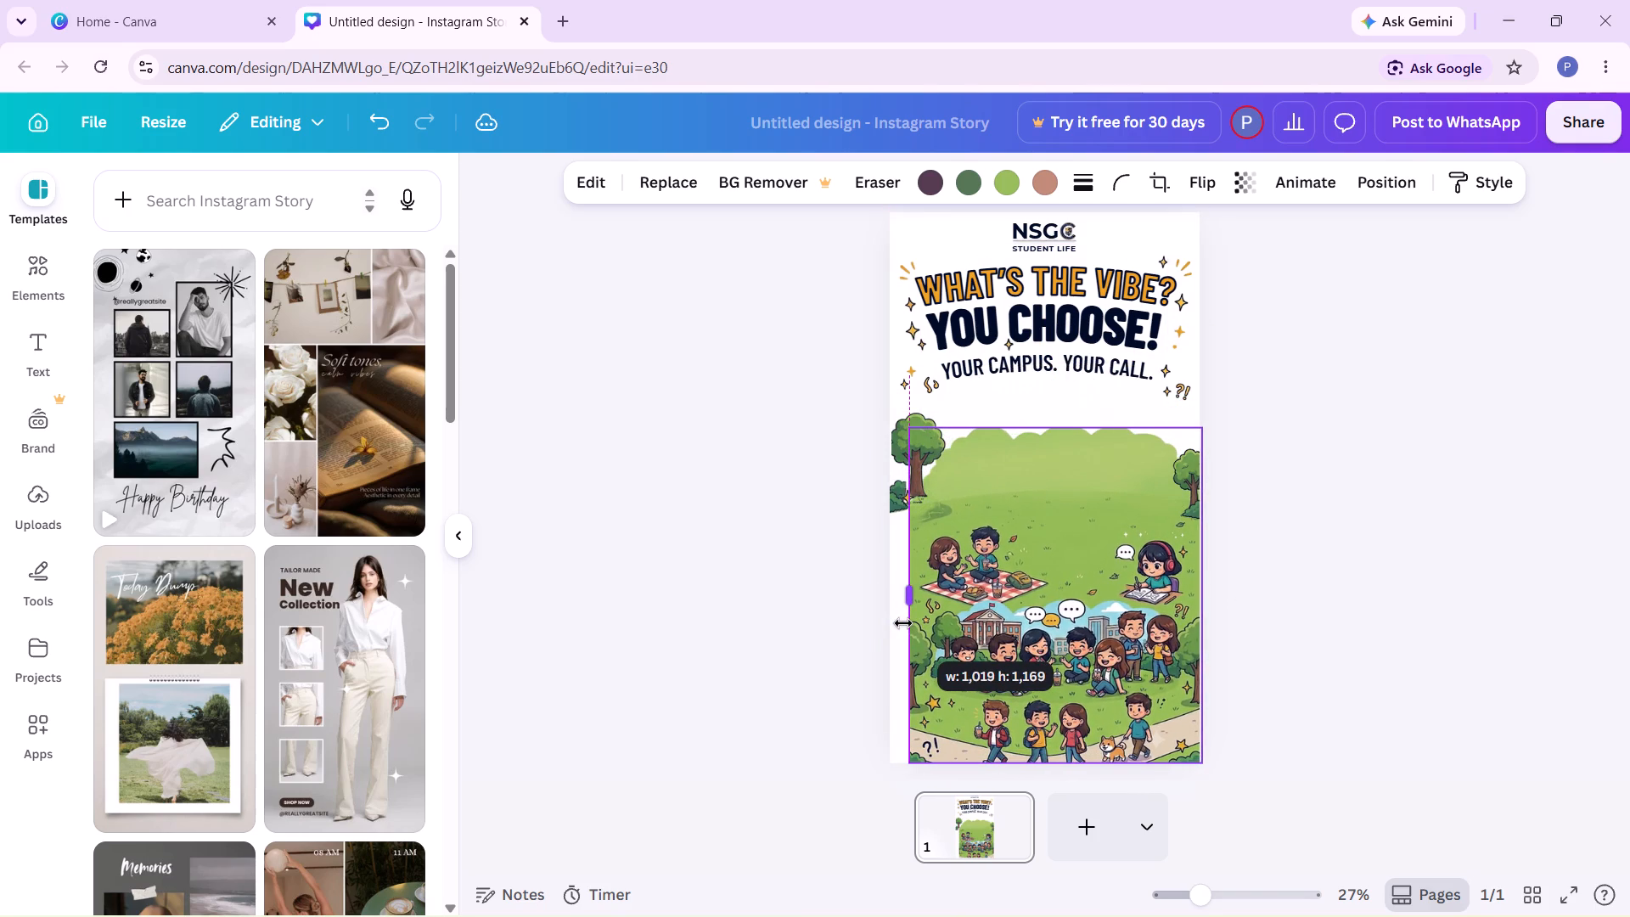
left_click_drag(903, 623, 891, 622)
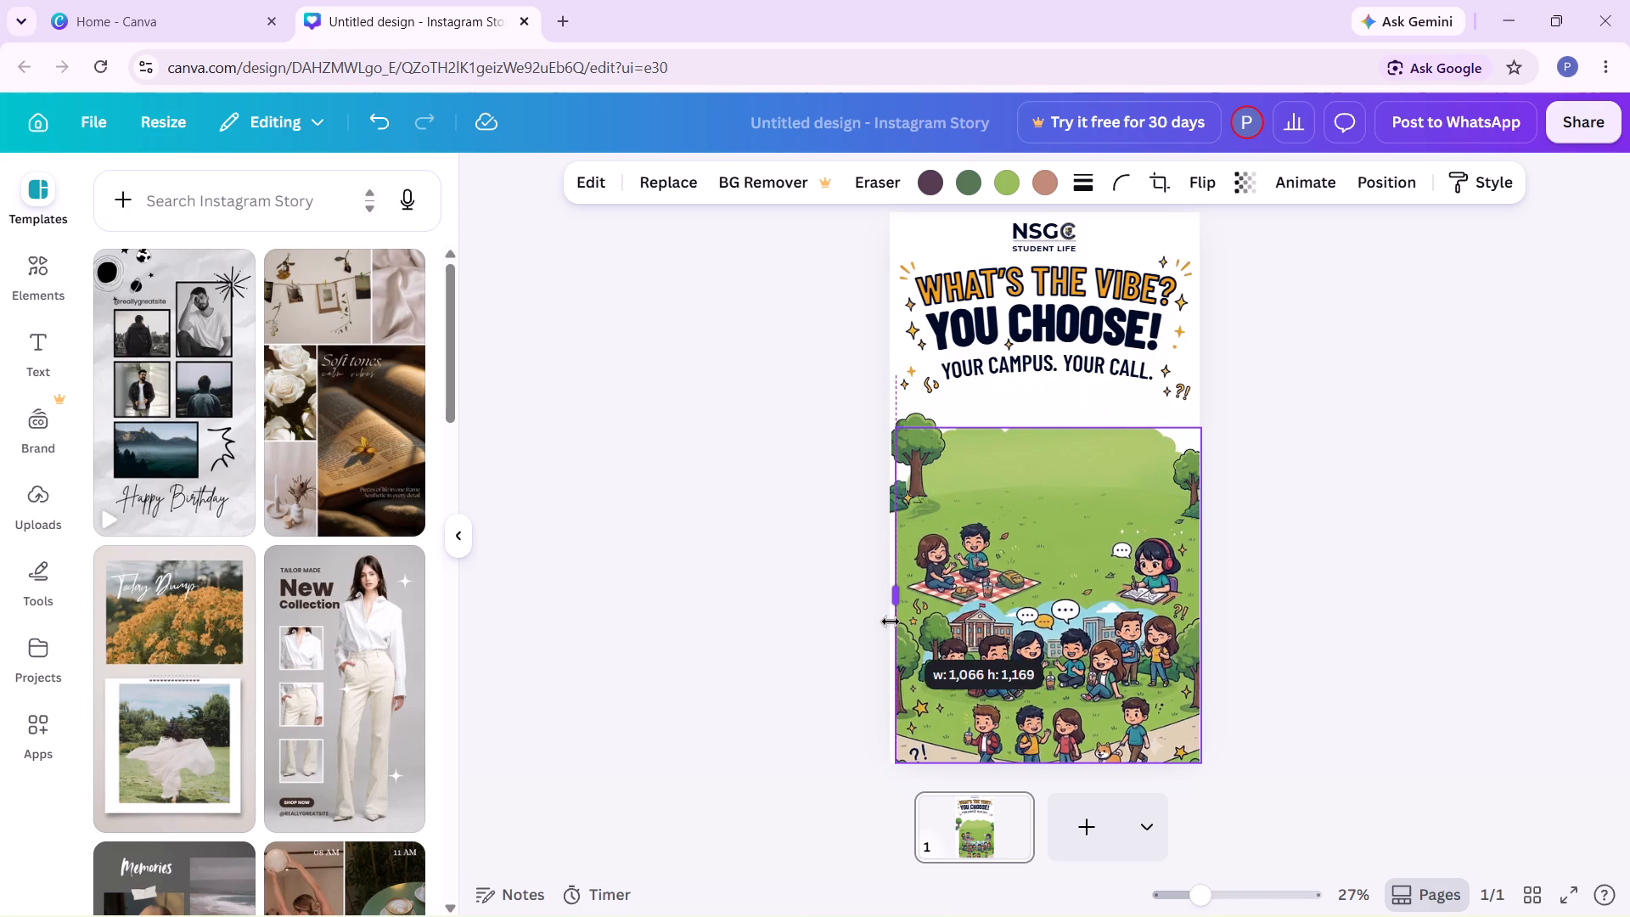
left_click_drag(891, 622, 890, 620)
left_click(890, 620)
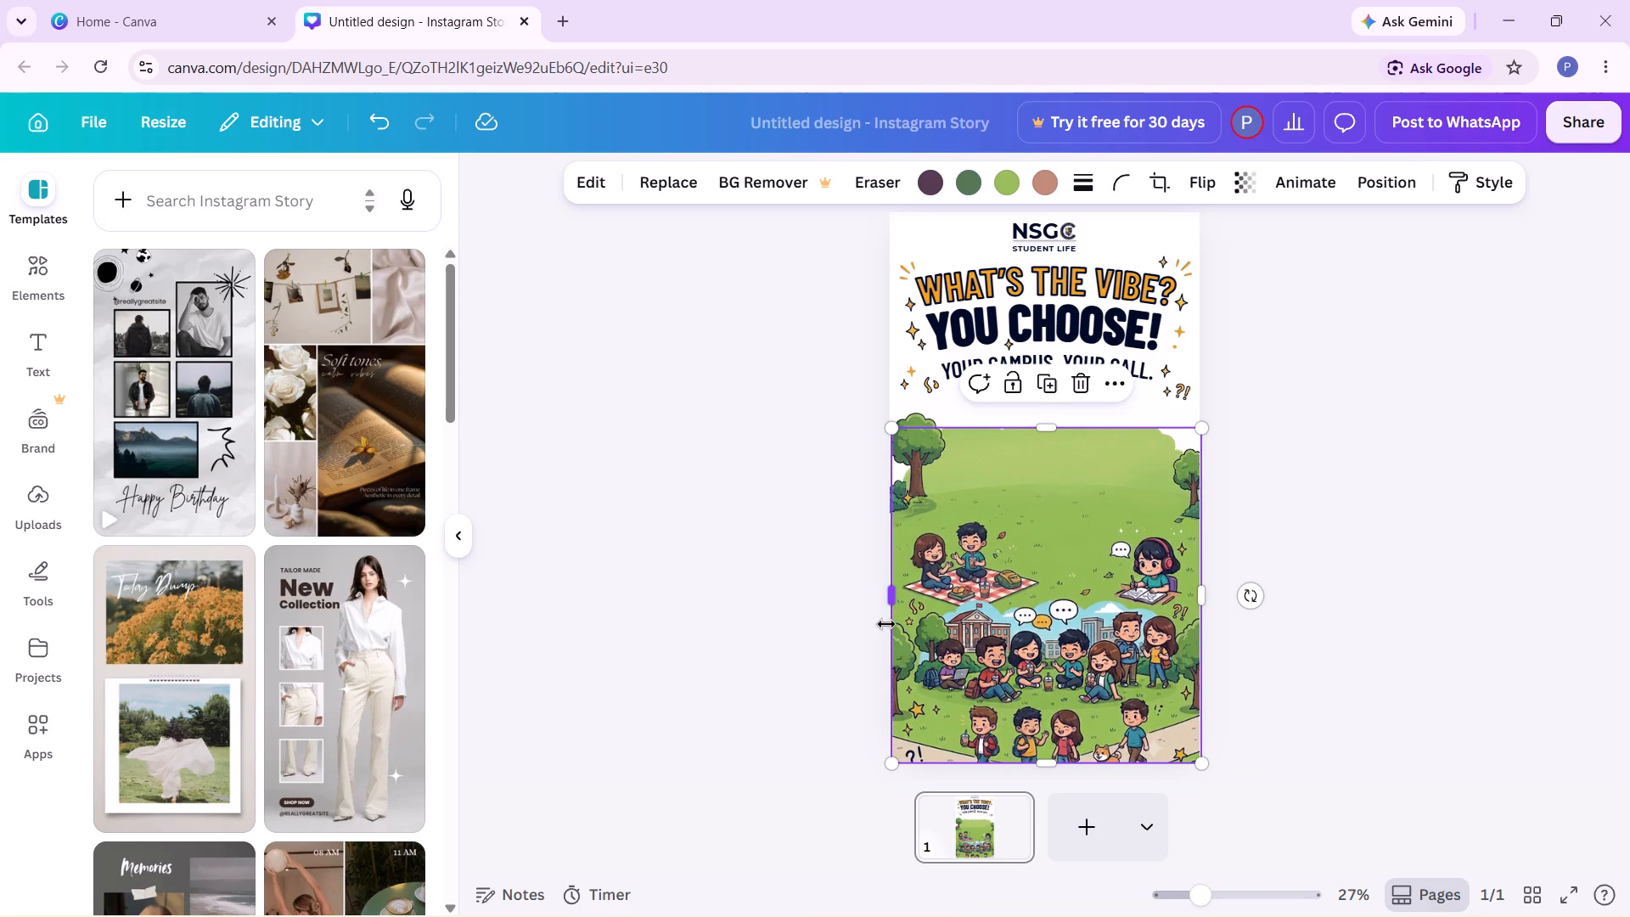
left_click(918, 464)
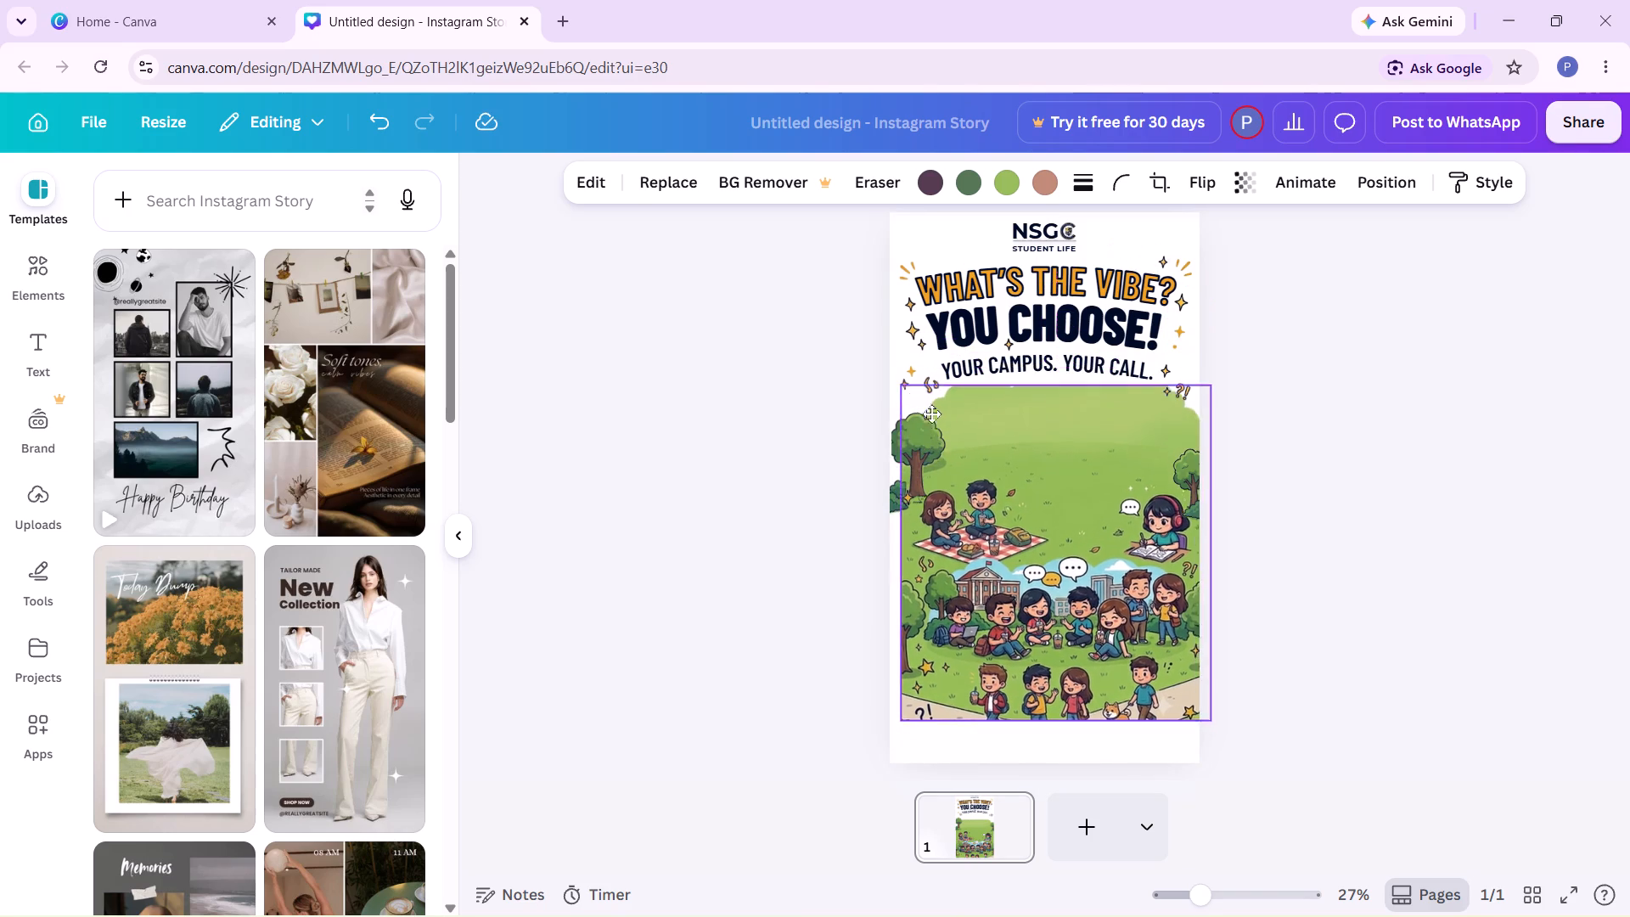
Select the tree at the campus scene's left edge.
left_click(911, 465)
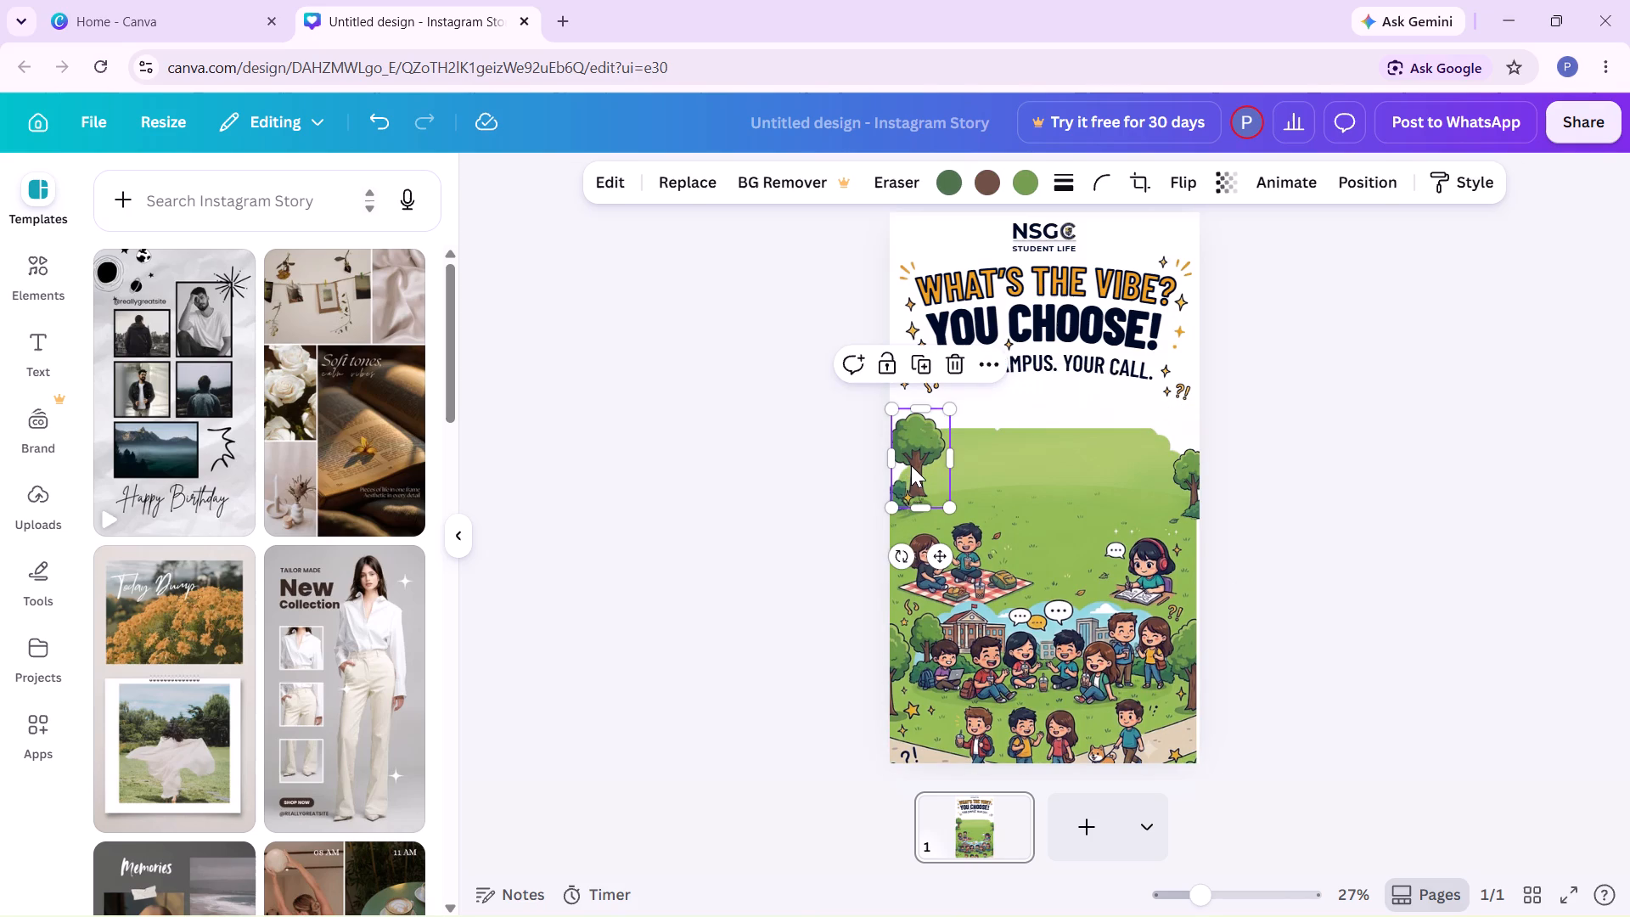
Lower the tree at the poster's left edge and align the bush at the base of its trunk.
left_click_drag(911, 465, 911, 484)
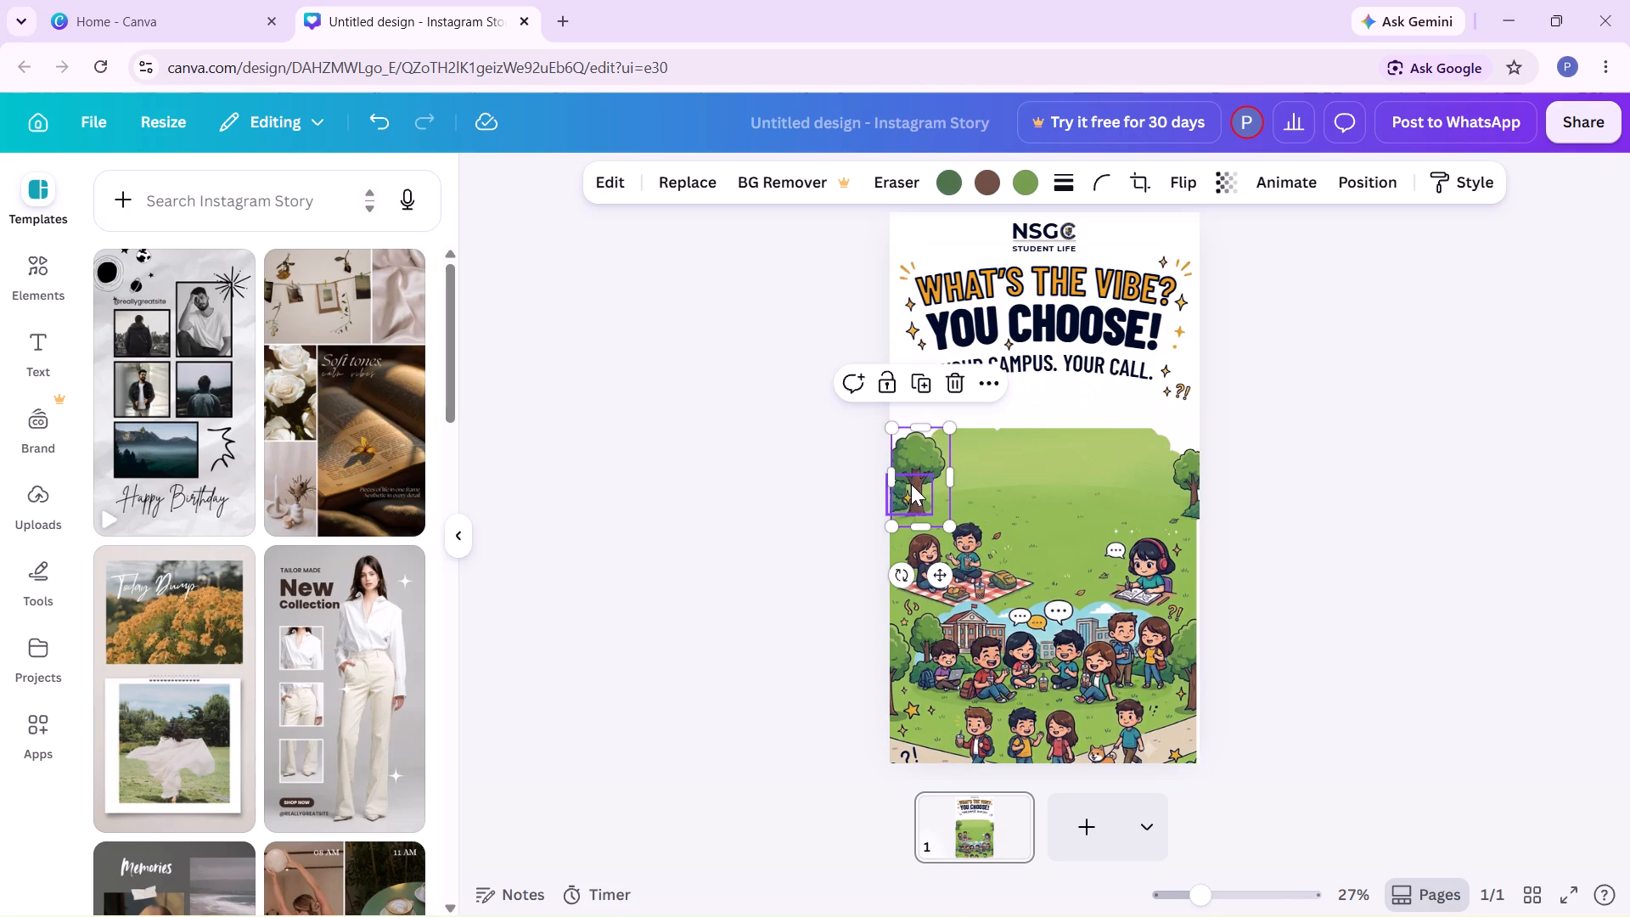
left_click(861, 501)
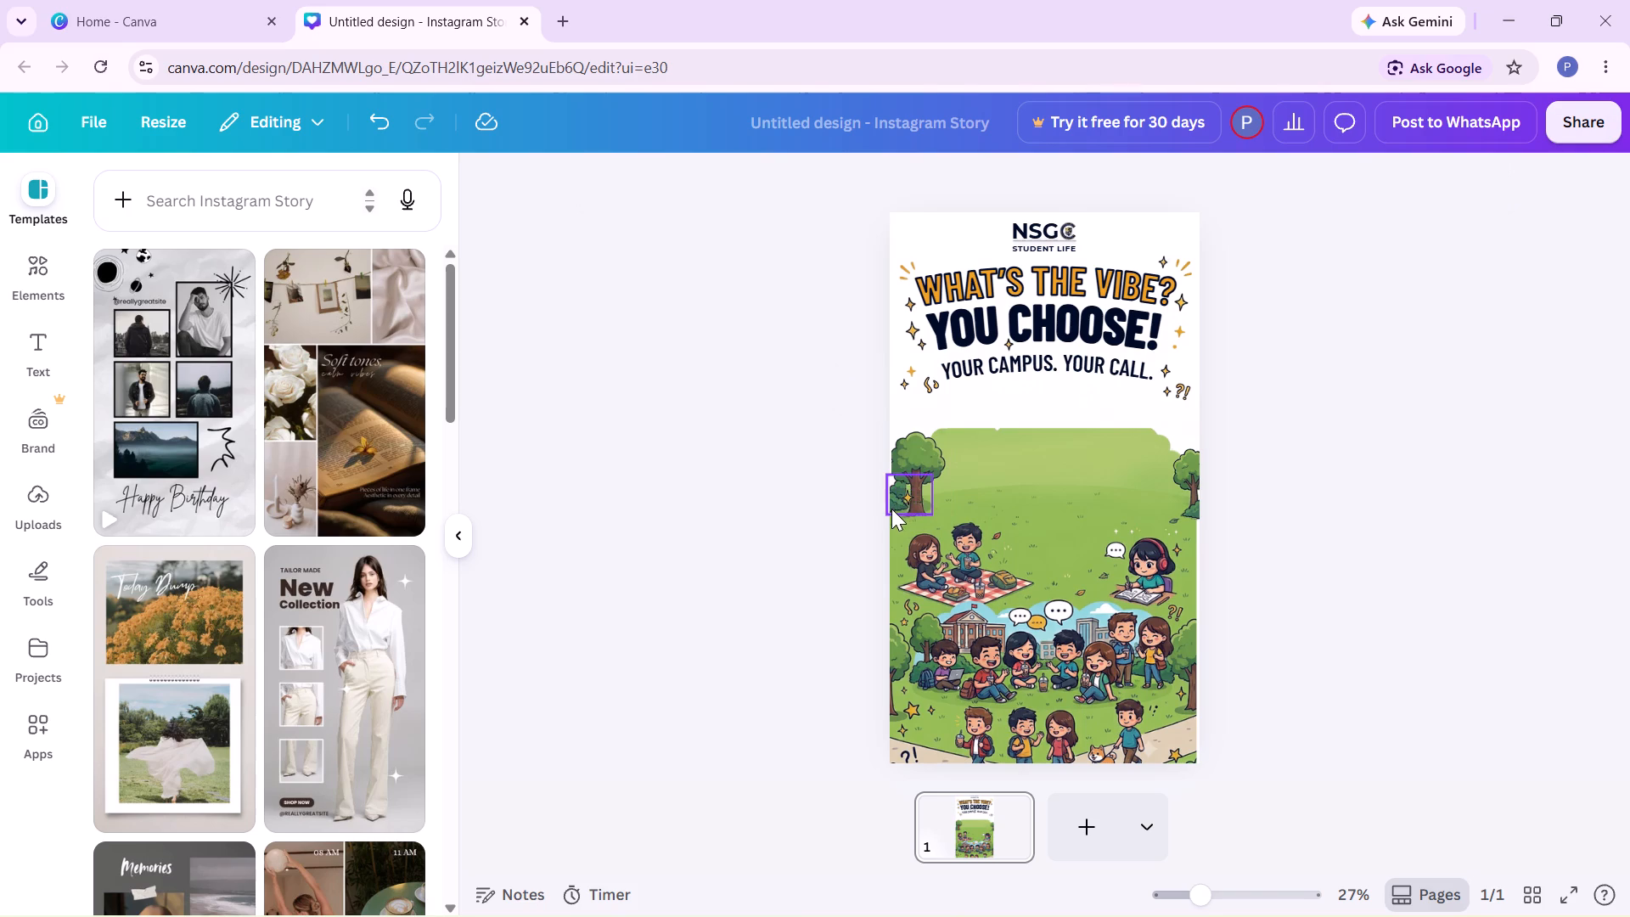
left_click_drag(891, 509, 891, 532)
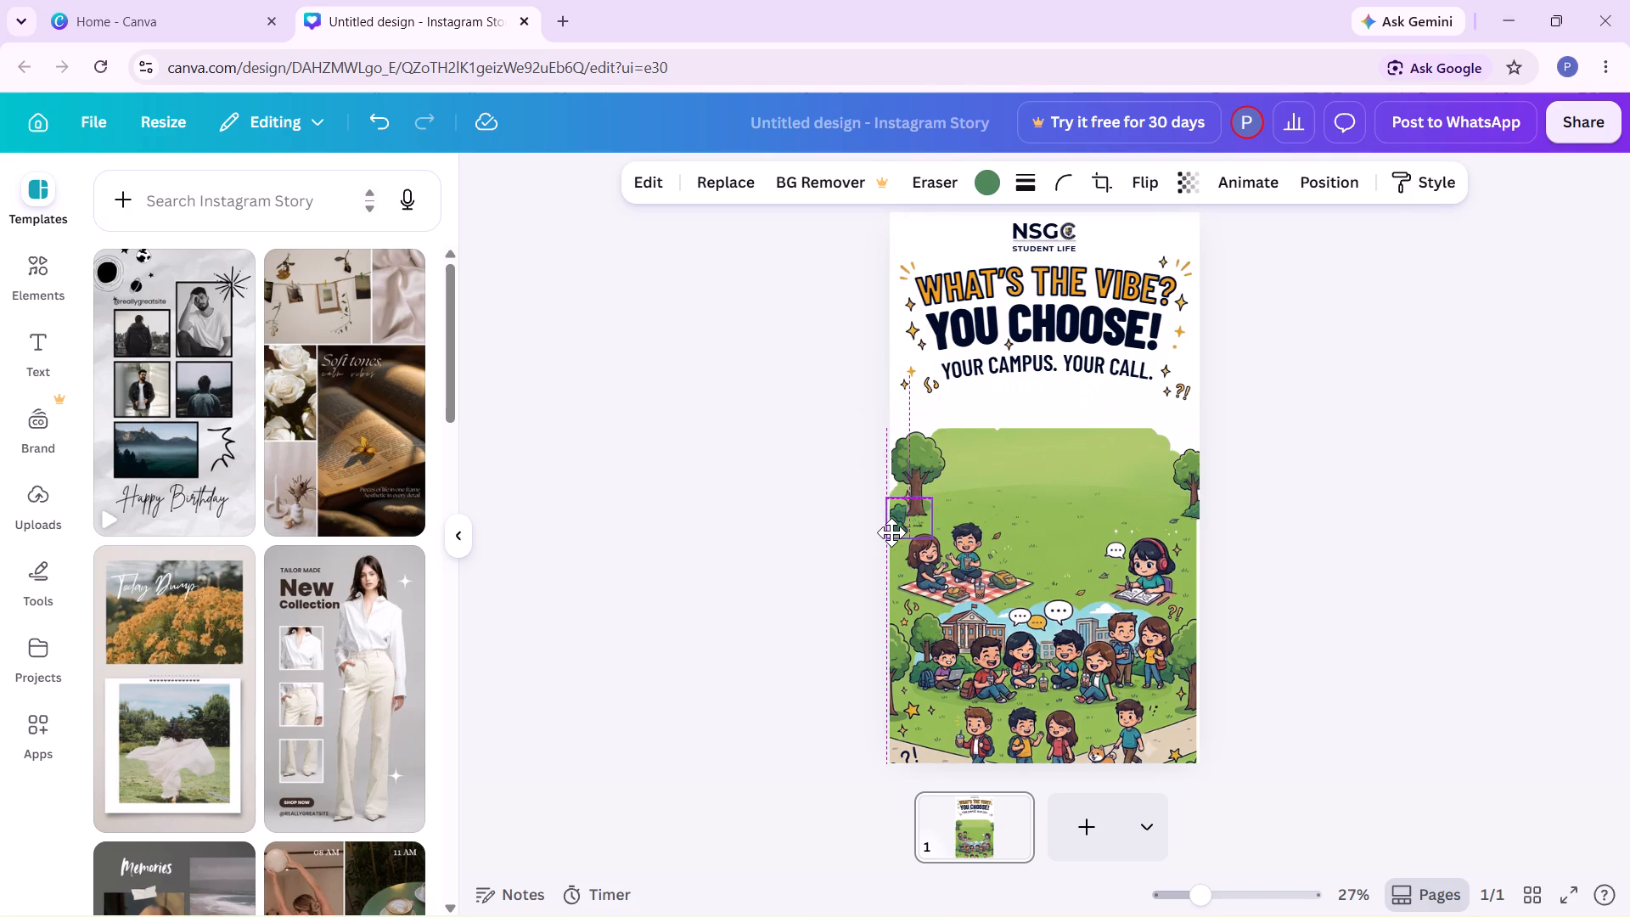
left_click_drag(891, 532, 896, 524)
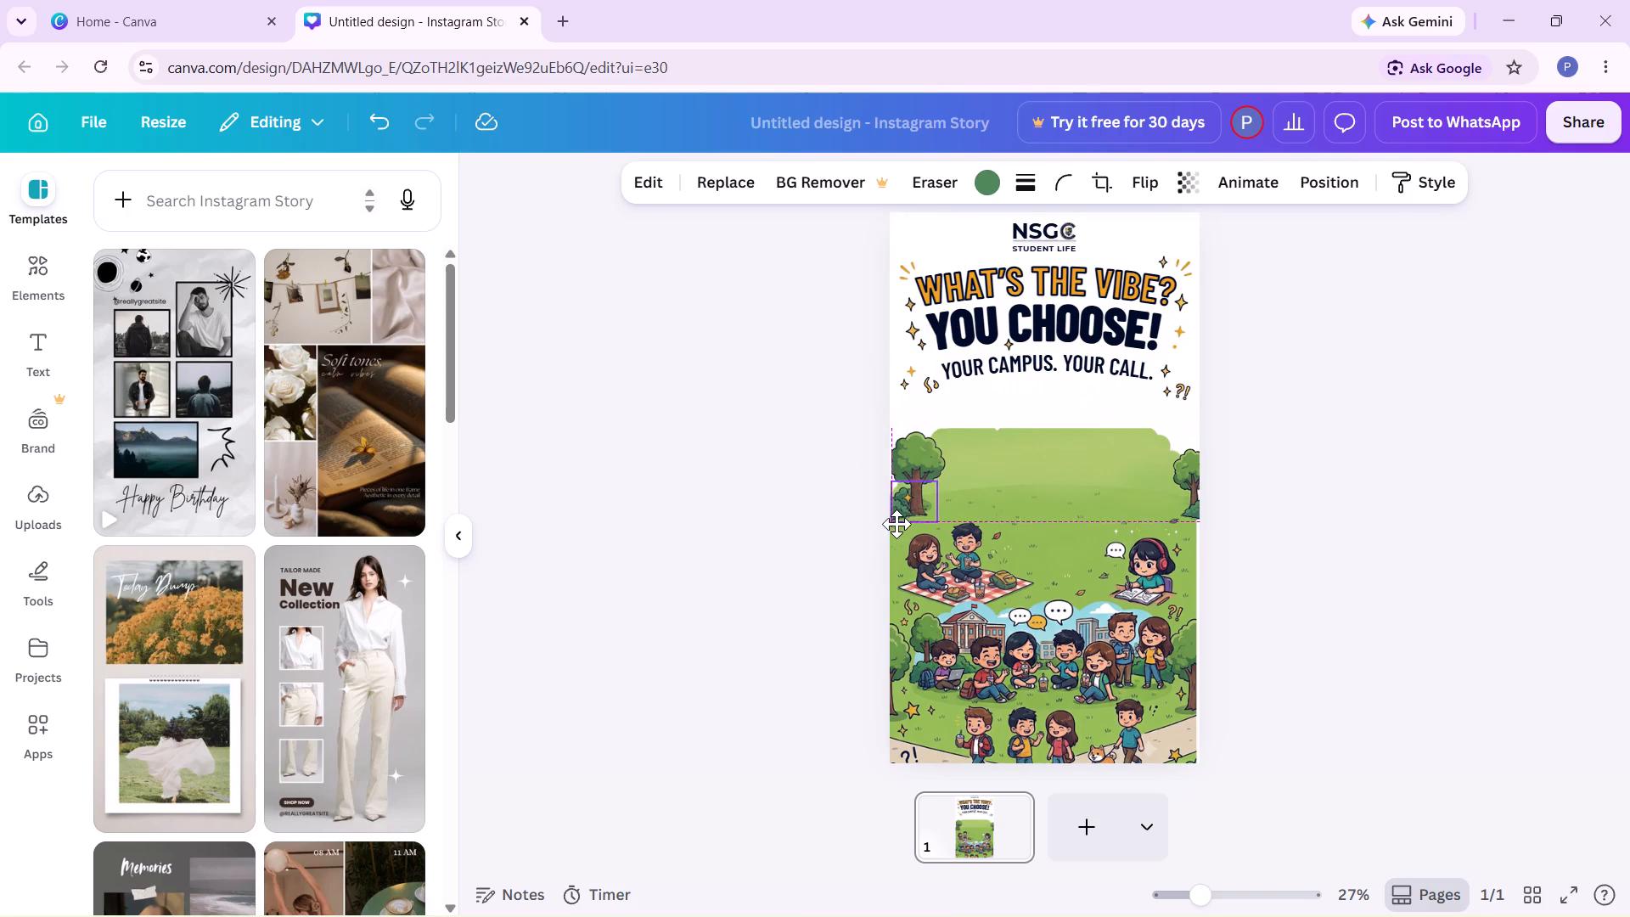
left_click_drag(896, 524, 896, 525)
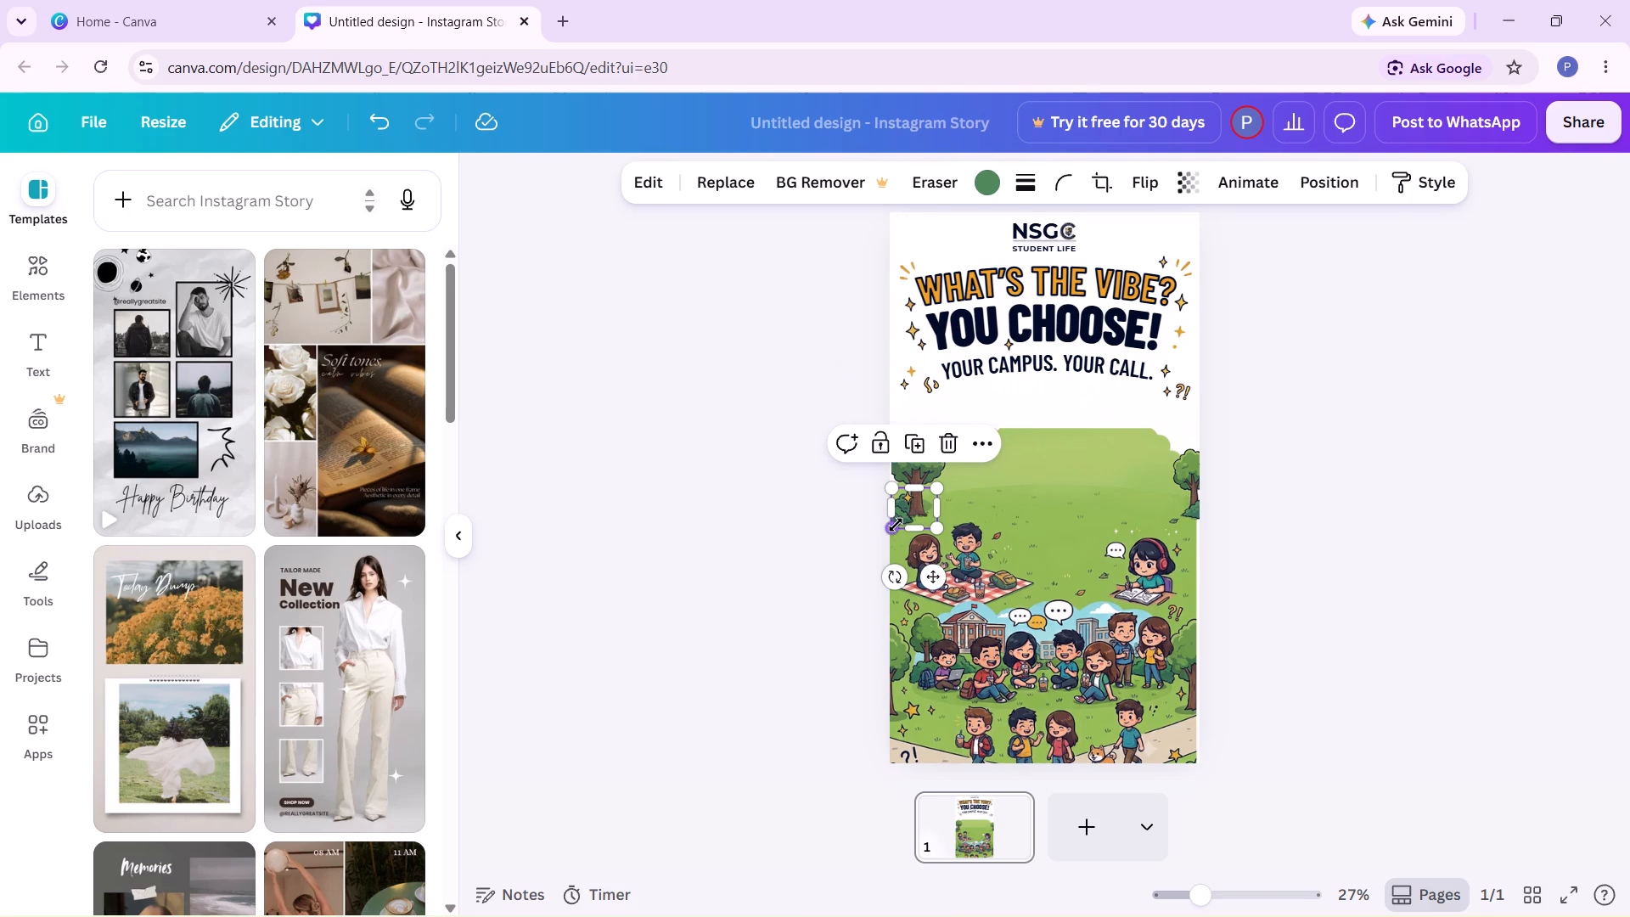
left_click(1262, 545)
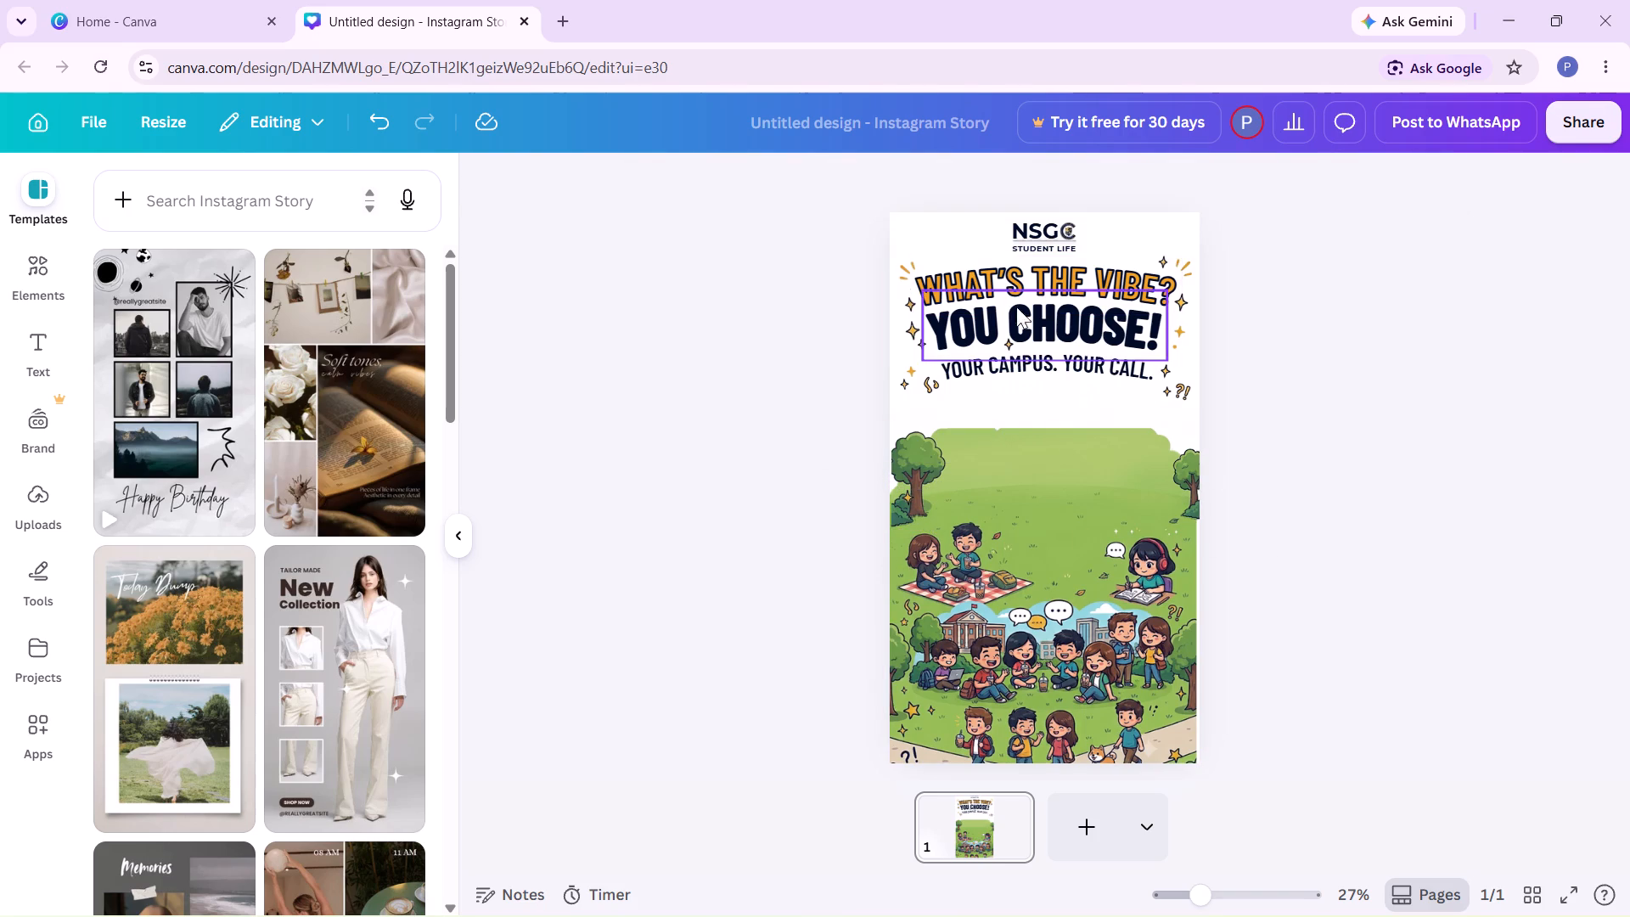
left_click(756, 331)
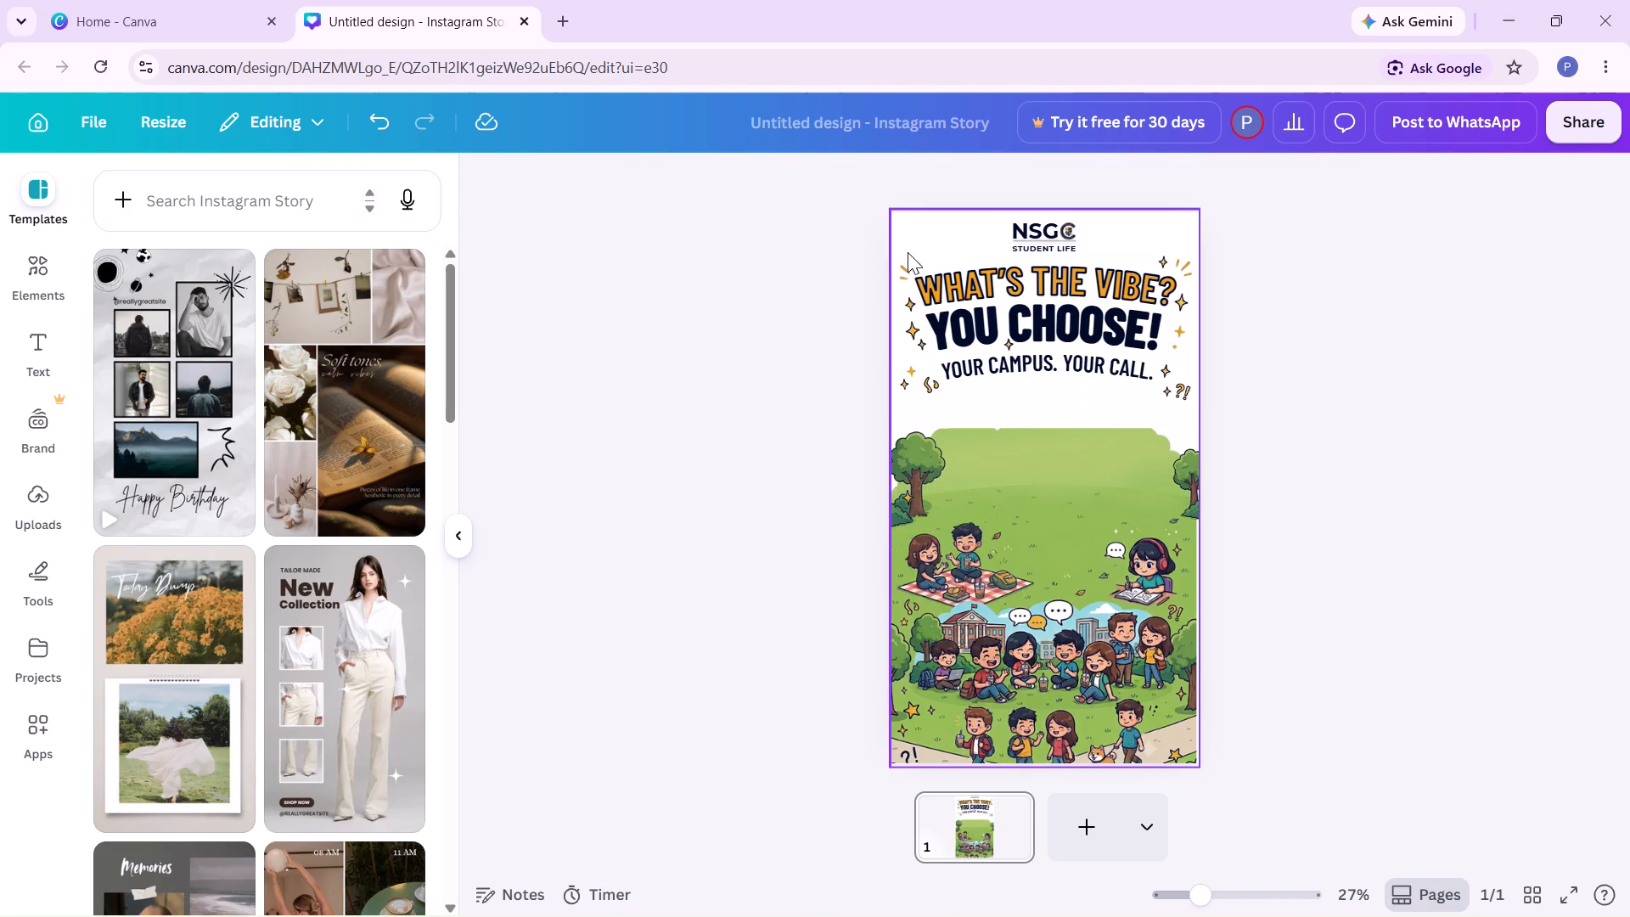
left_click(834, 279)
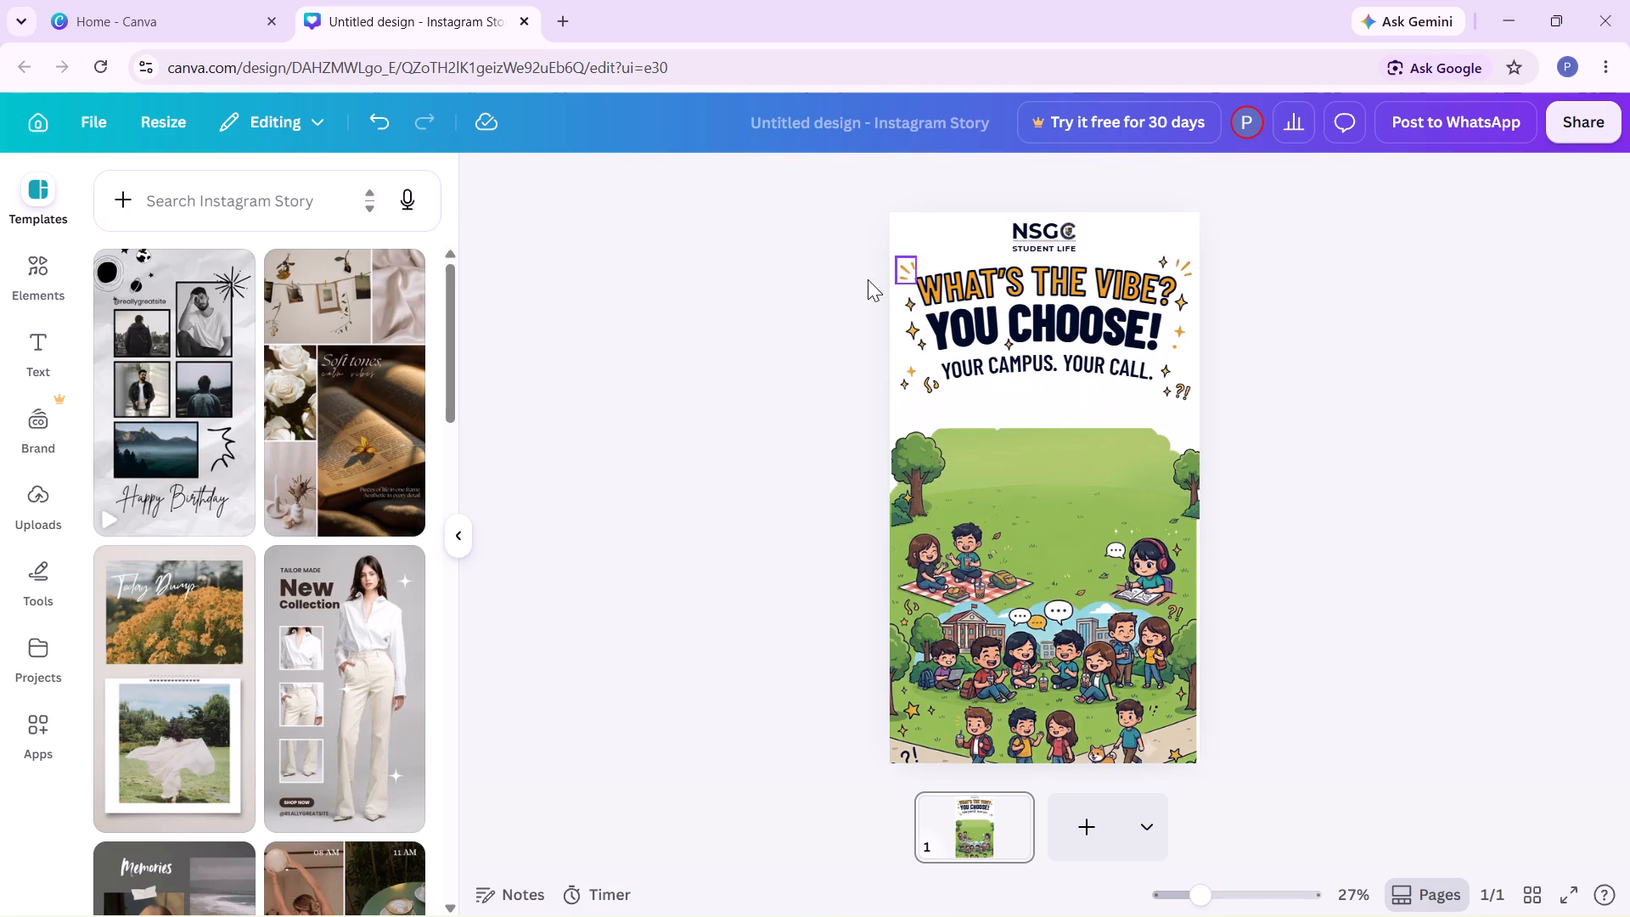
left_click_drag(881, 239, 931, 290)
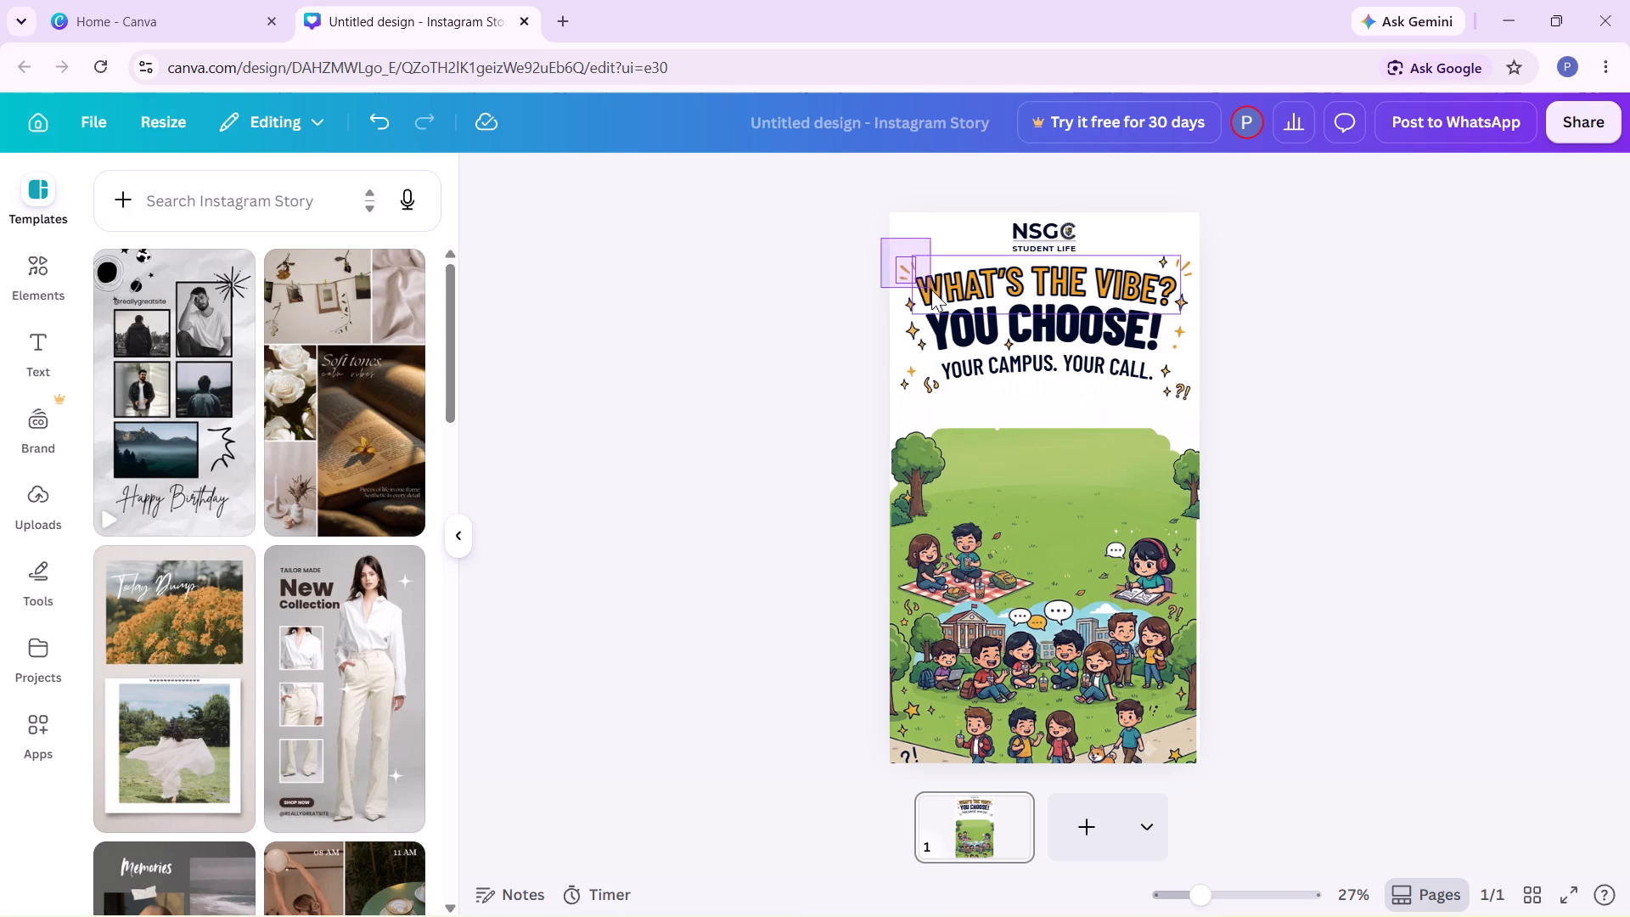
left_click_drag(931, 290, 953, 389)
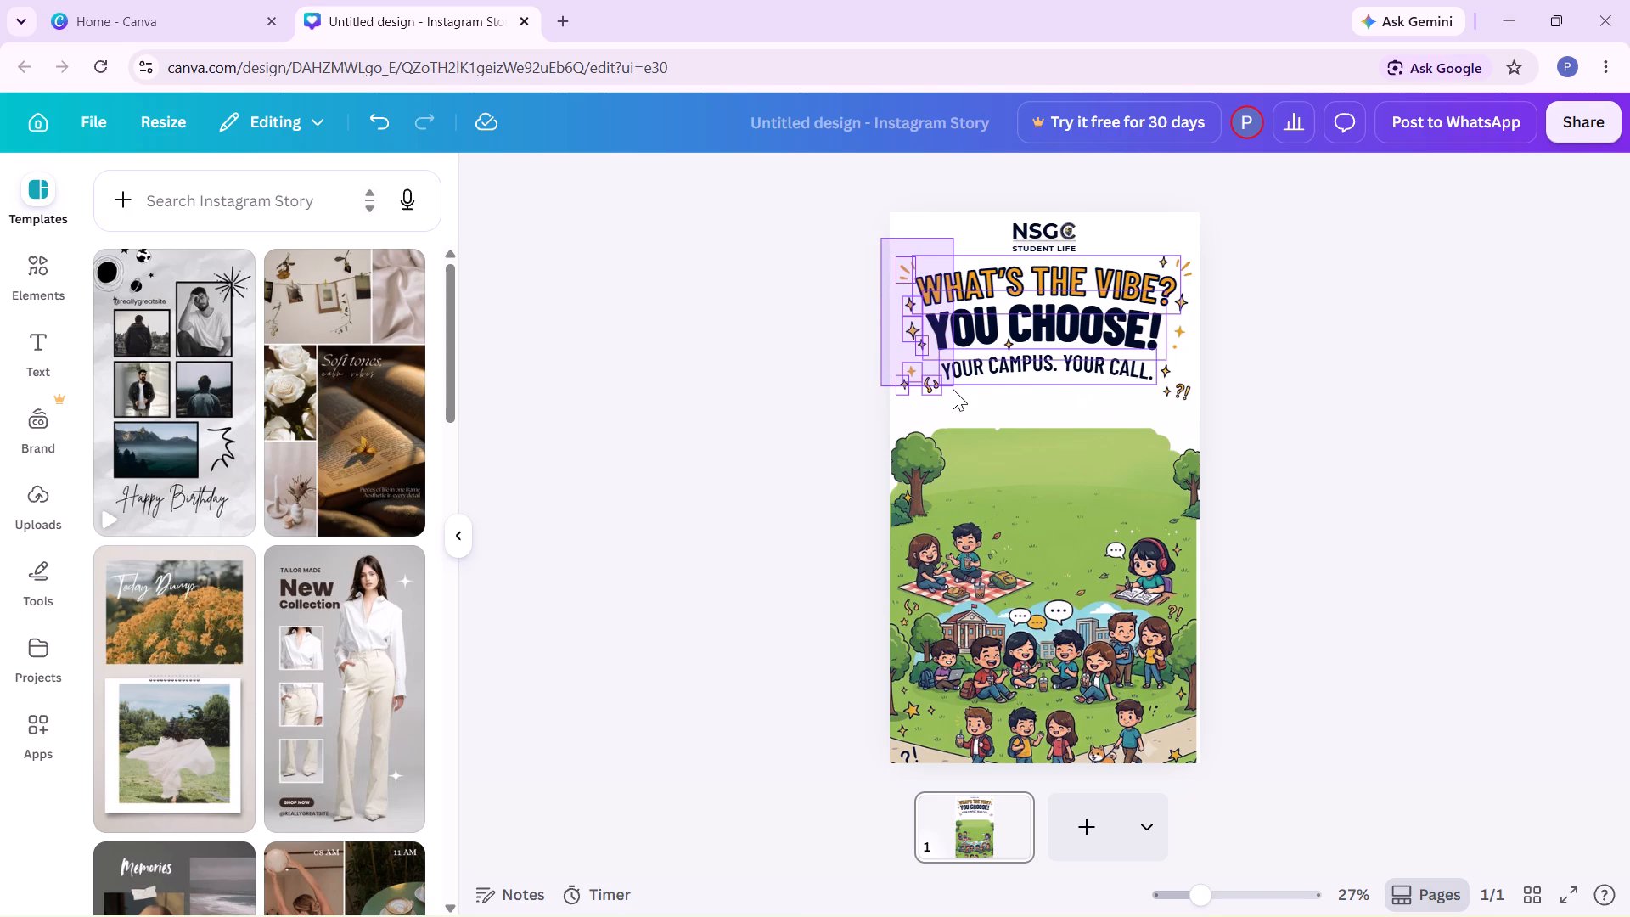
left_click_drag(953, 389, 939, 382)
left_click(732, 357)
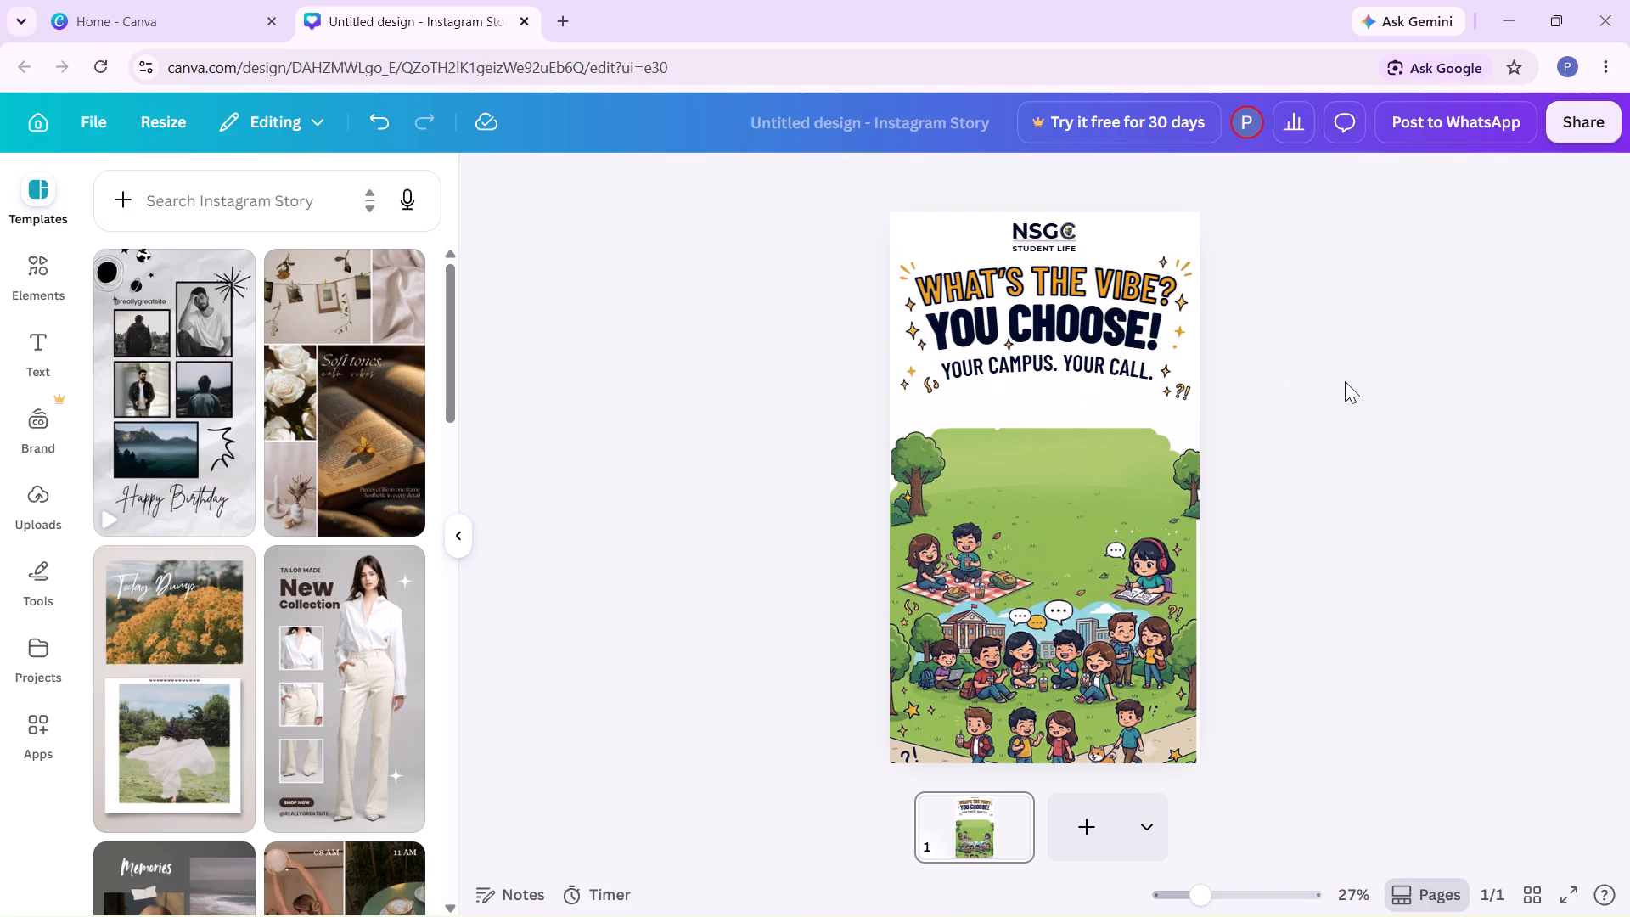
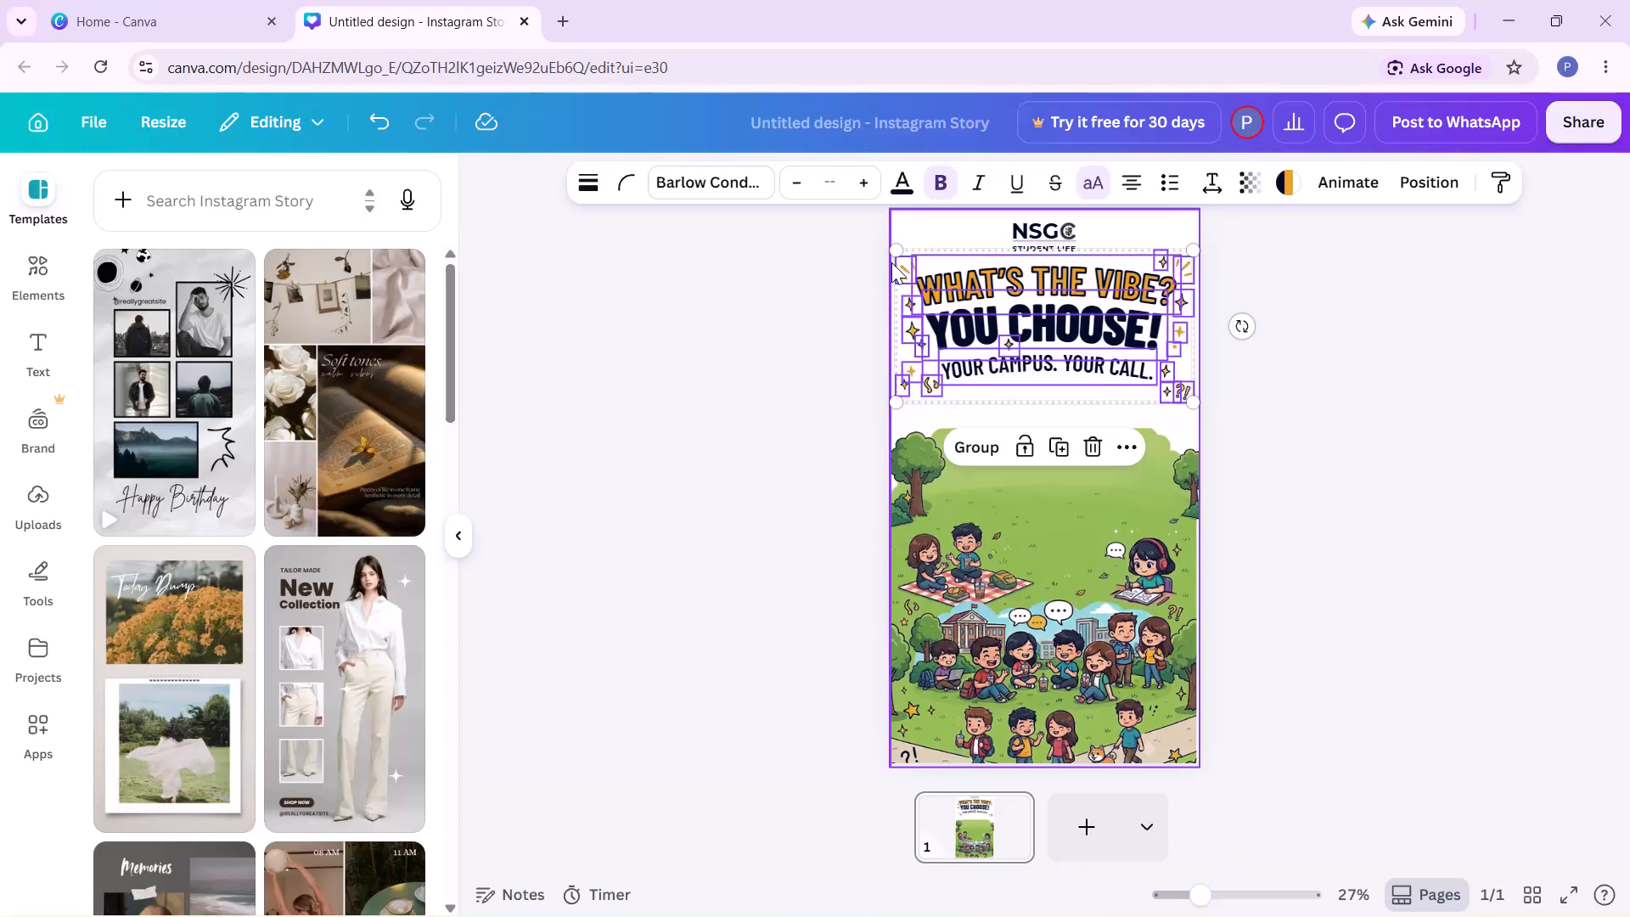
Group the headline, tagline and surrounding sparkle decorations, and shrink the group so it sits centred just below the NSGC Student Life logo.
left_click(975, 447)
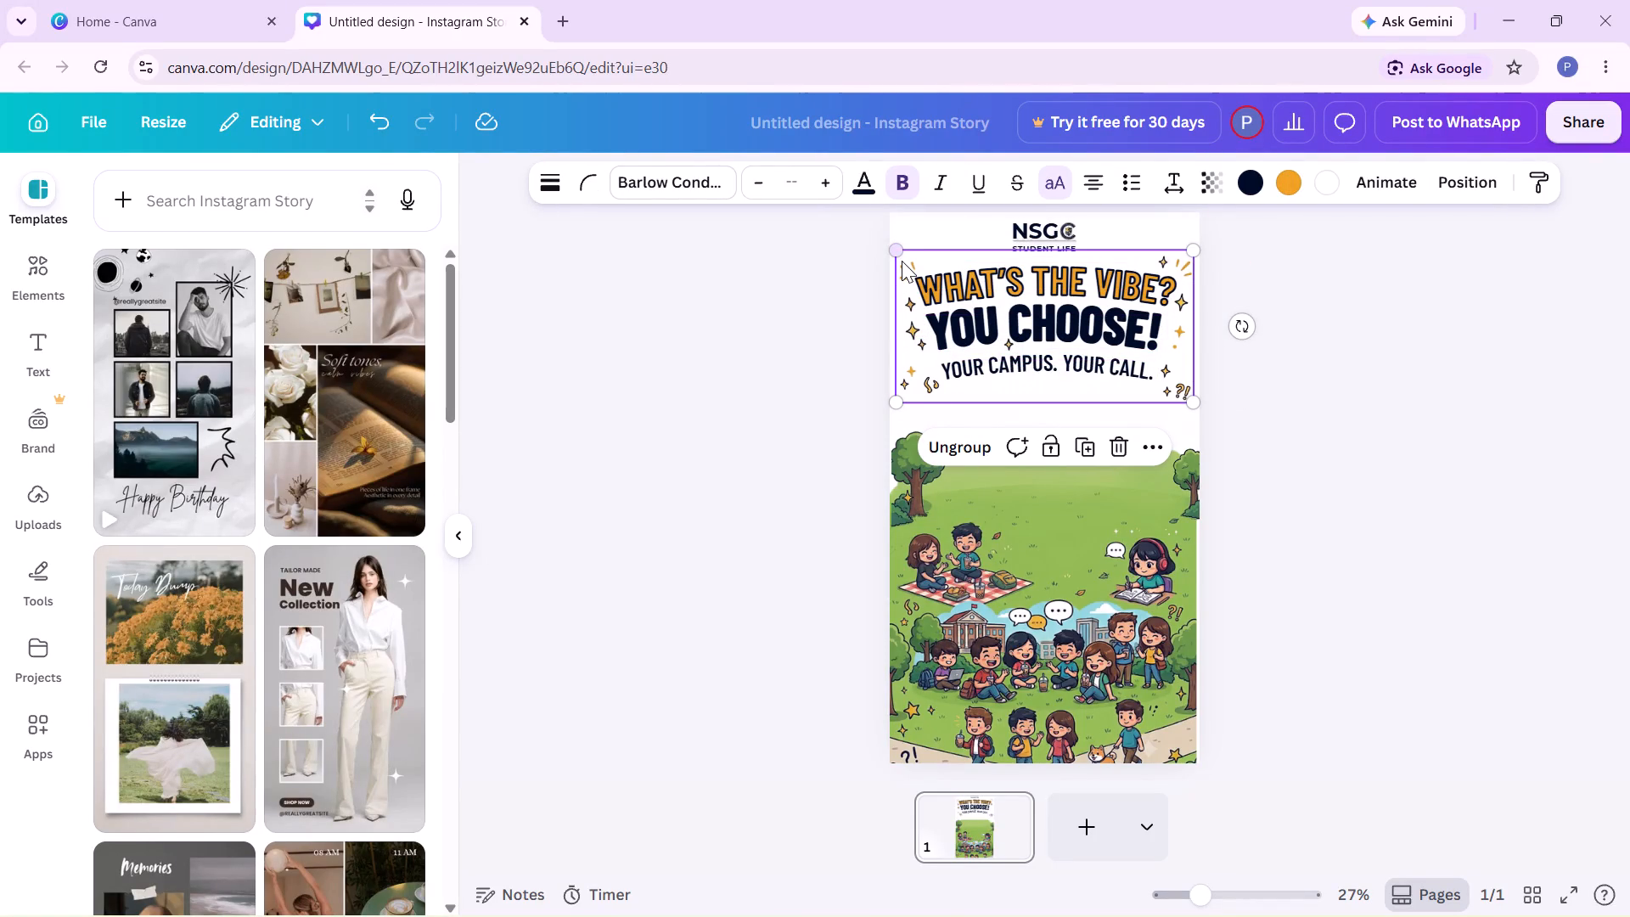
left_click_drag(895, 252, 943, 285)
left_click_drag(1041, 324, 1002, 300)
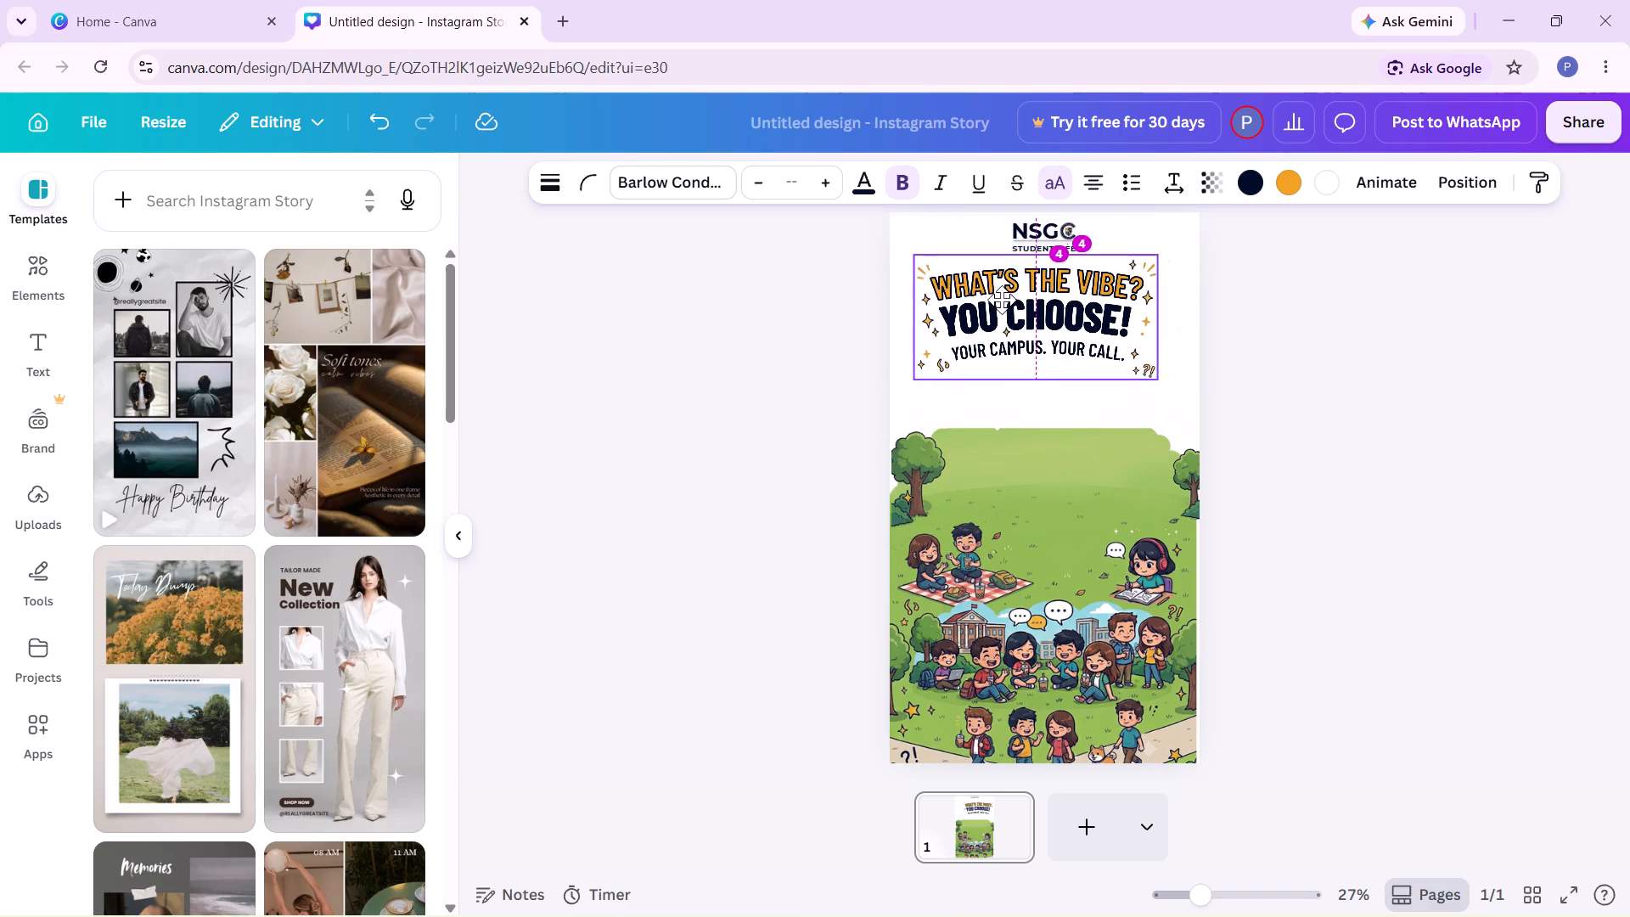
left_click_drag(1002, 300, 1002, 299)
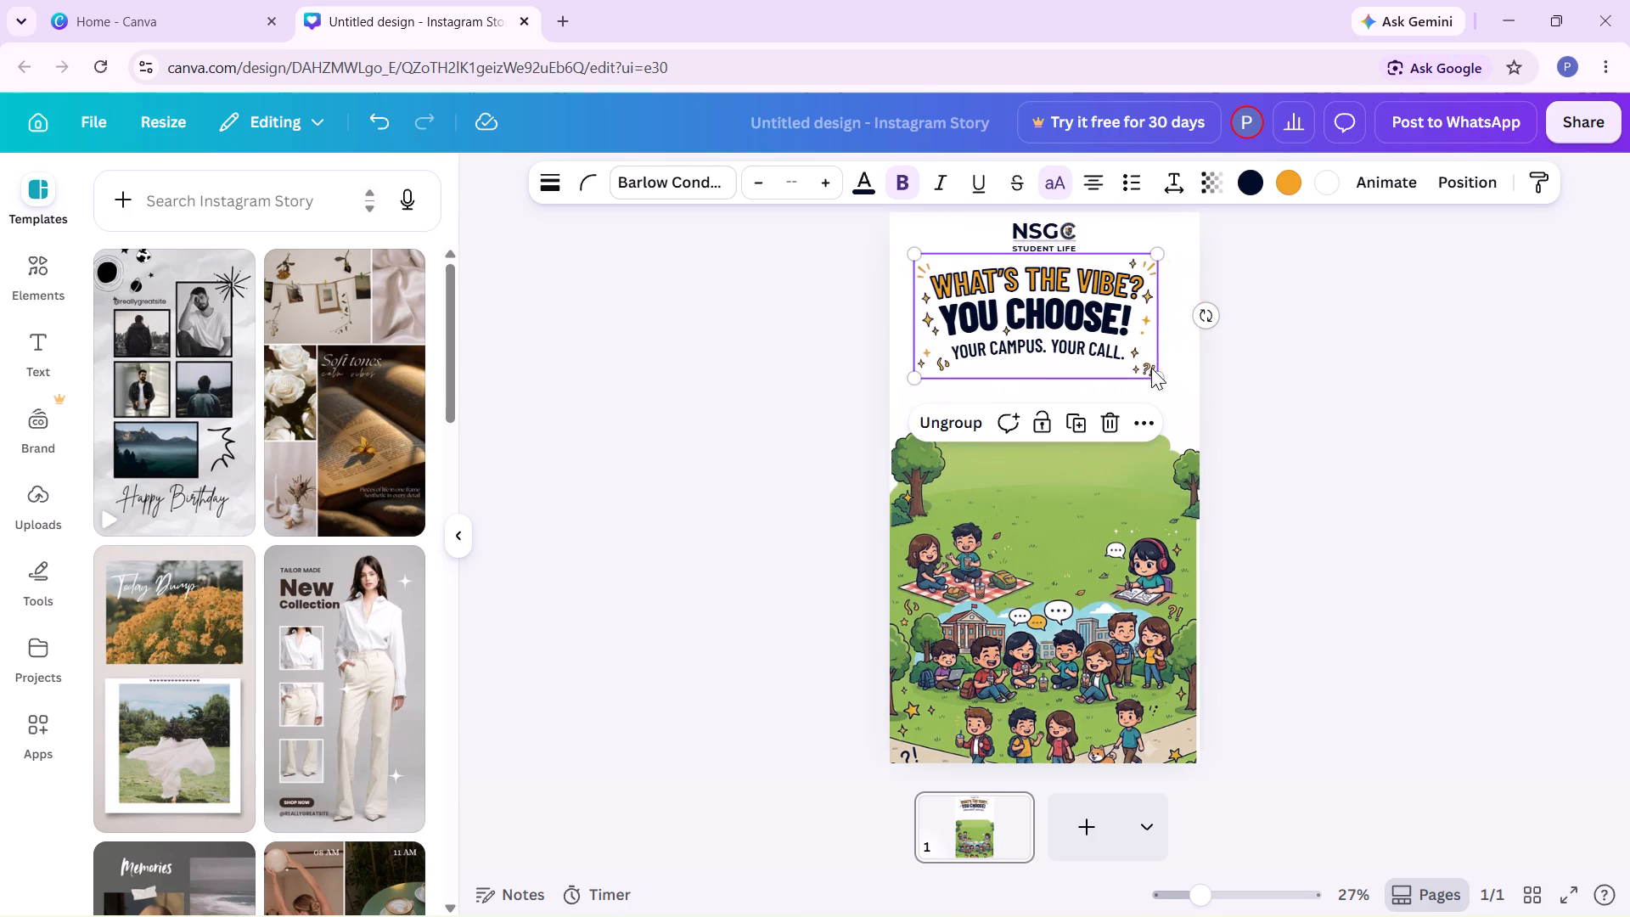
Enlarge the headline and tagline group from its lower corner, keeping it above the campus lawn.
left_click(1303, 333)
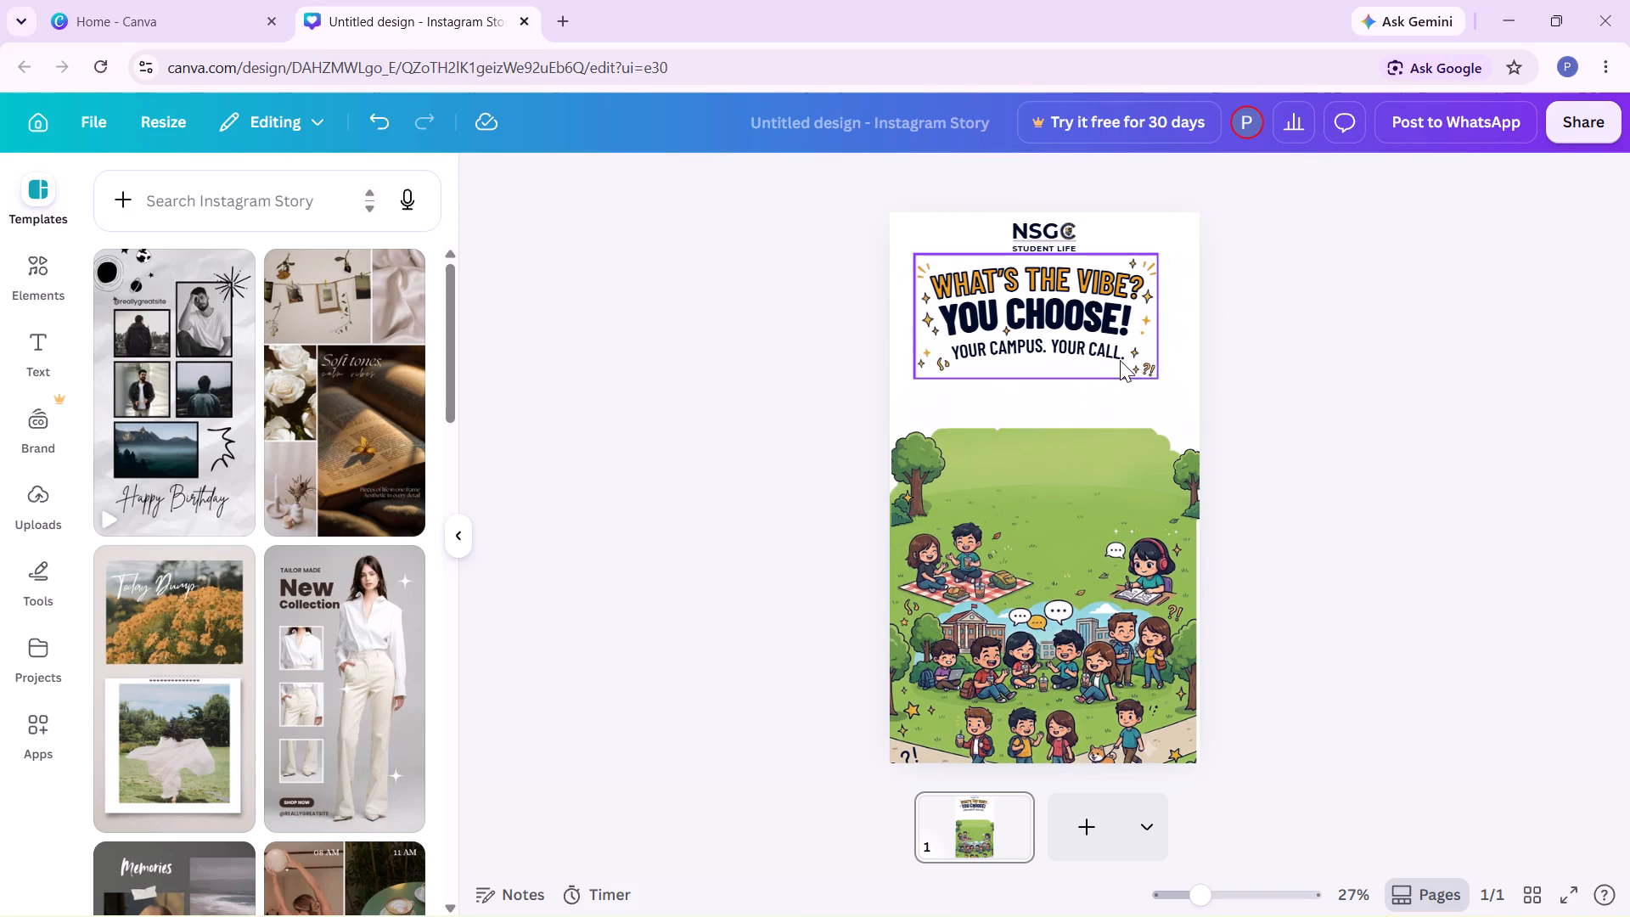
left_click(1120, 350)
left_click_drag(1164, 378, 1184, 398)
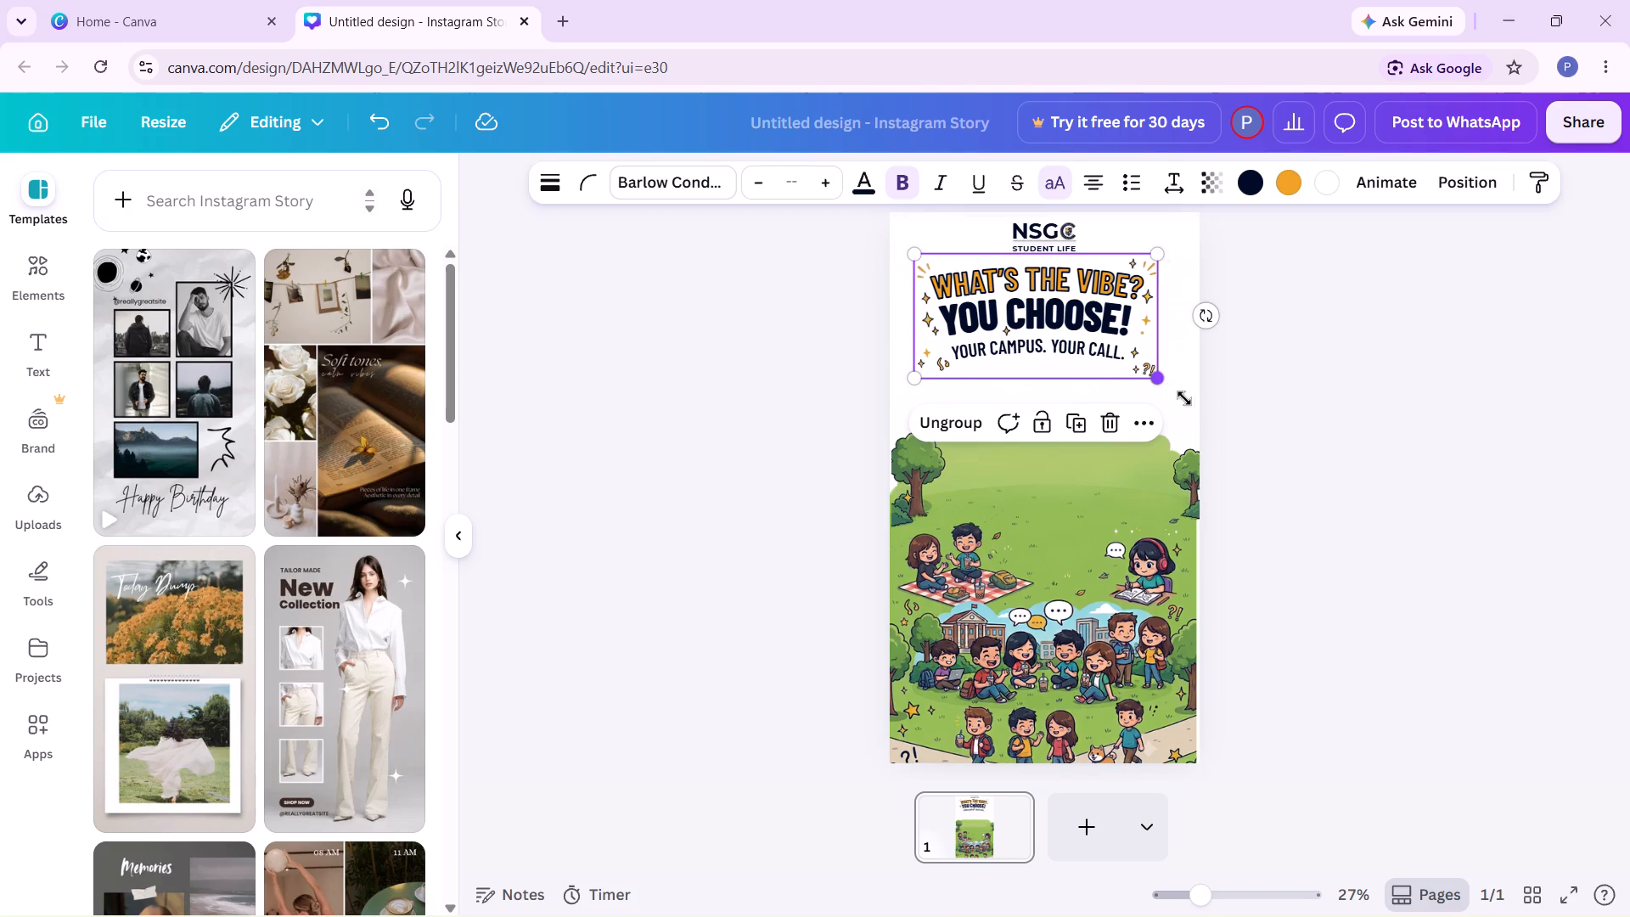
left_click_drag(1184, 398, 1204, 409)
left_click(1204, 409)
Shrink the headline and tagline group and place it between the NSGC Student Life logo and the campus lawn.
left_click_drag(1056, 345, 1031, 326)
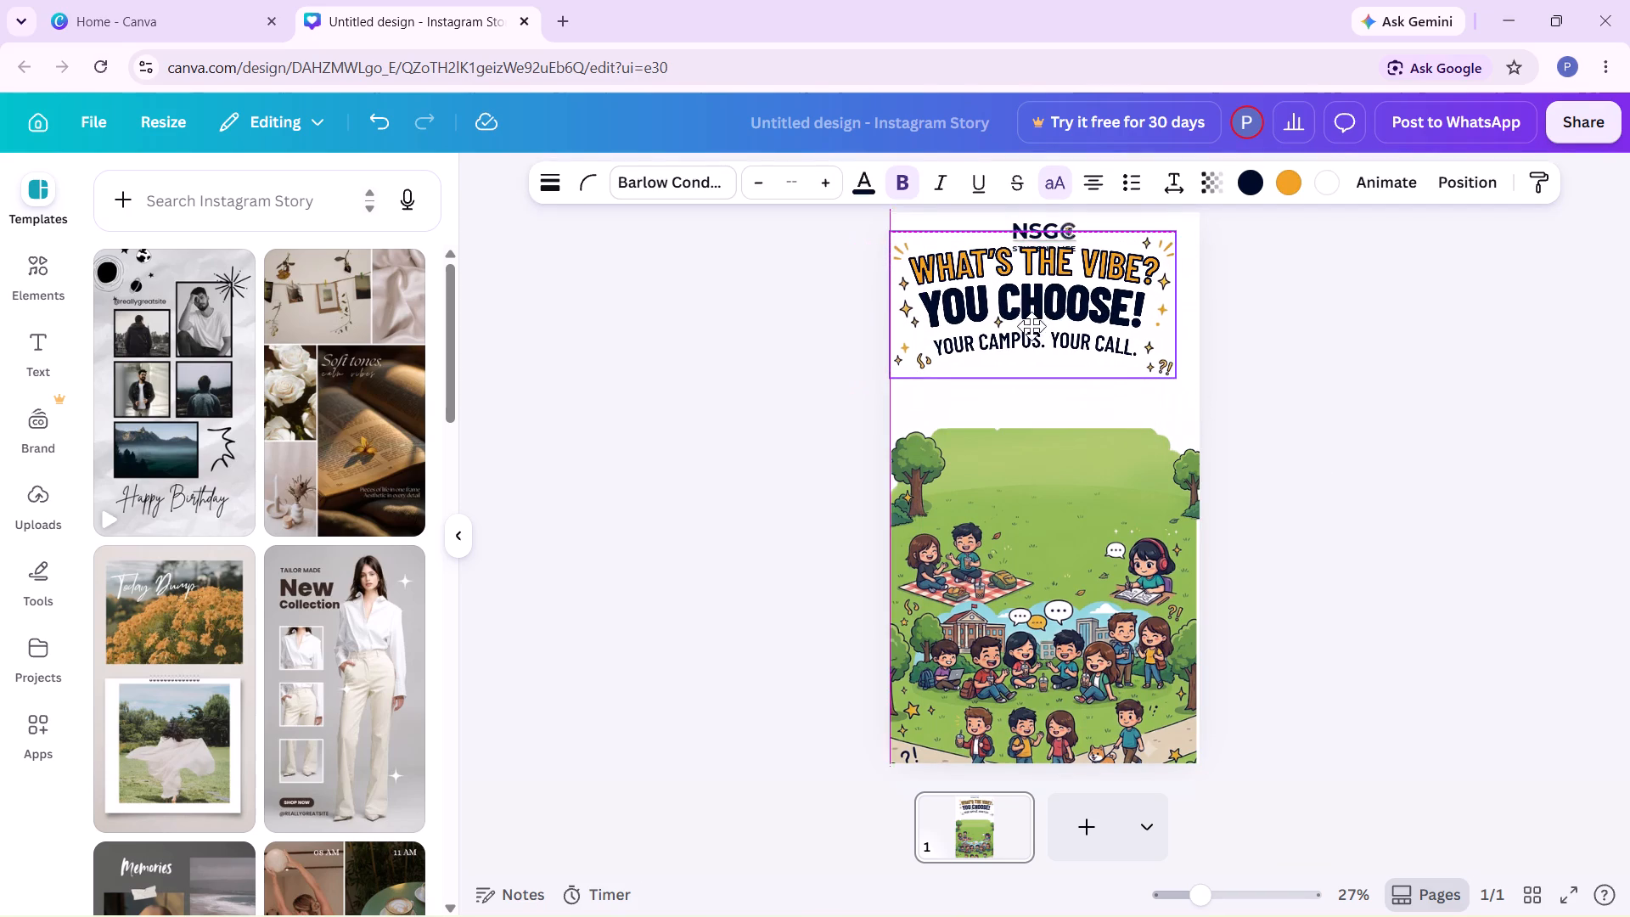
left_click_drag(1031, 326, 1035, 330)
left_click_drag(1178, 241, 1175, 250)
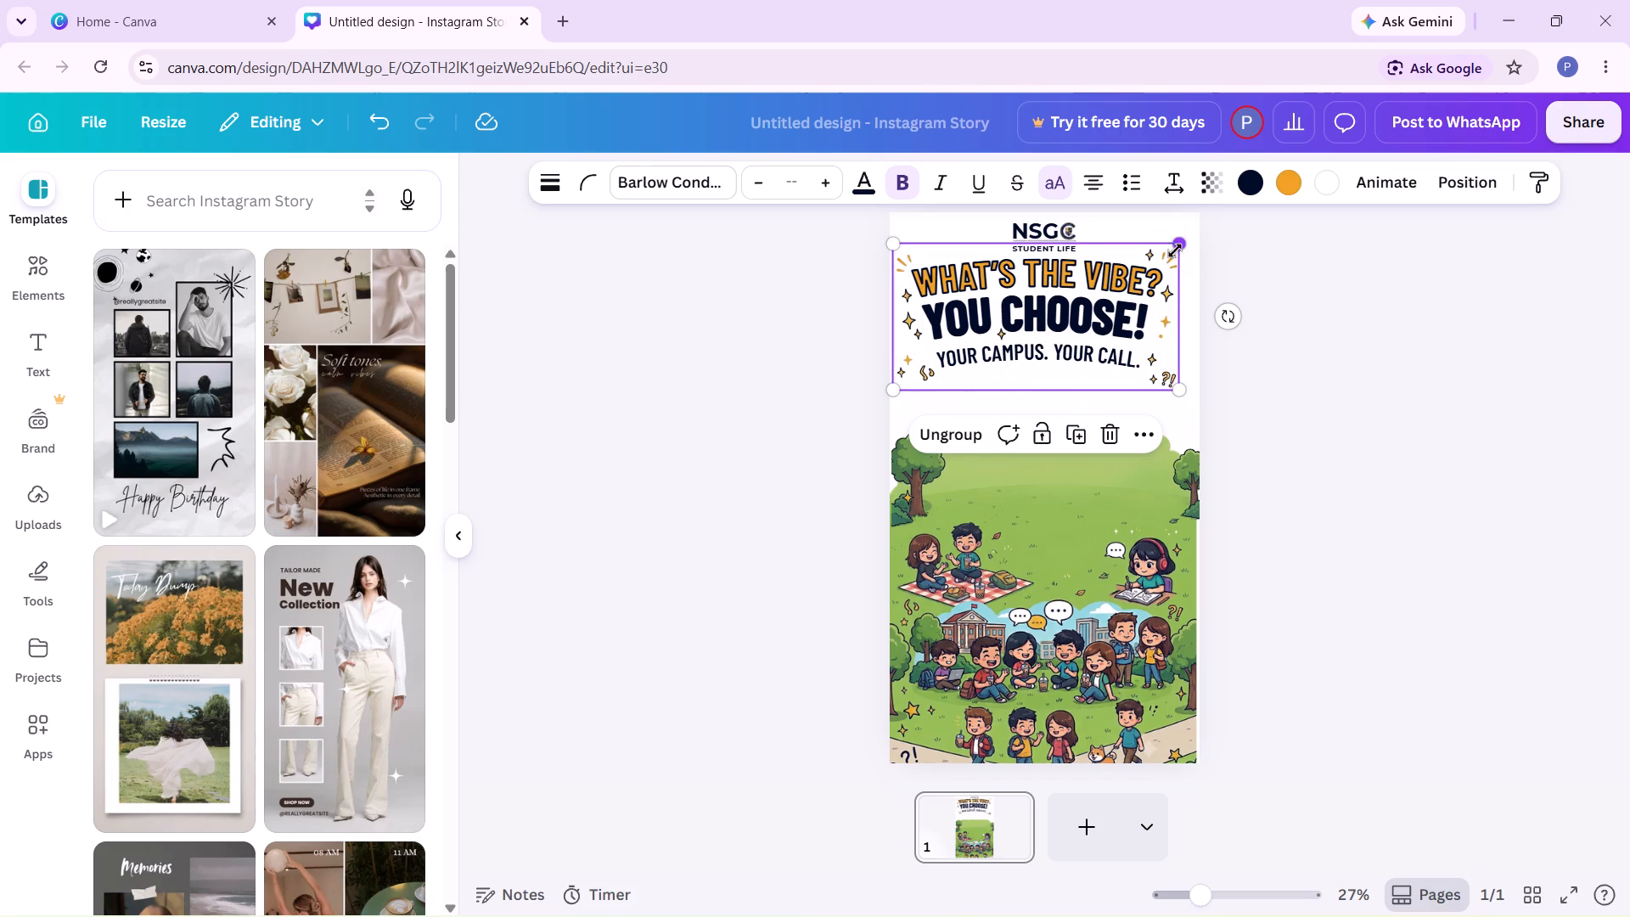
left_click_drag(1175, 250, 1107, 315)
left_click_drag(1025, 332, 1041, 263)
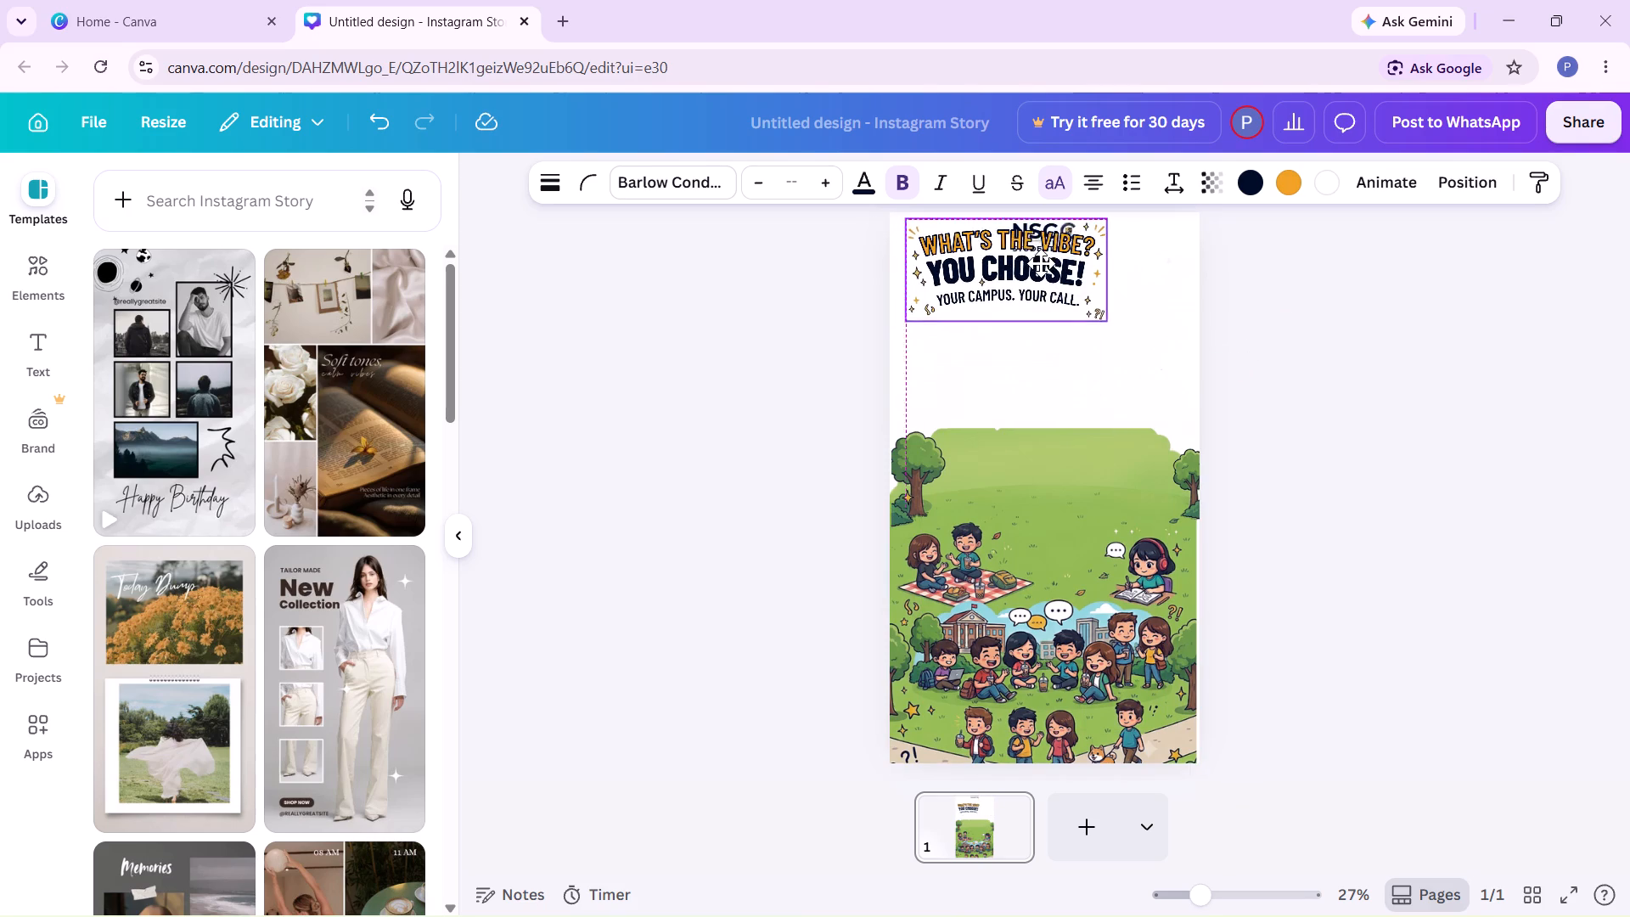
left_click_drag(1041, 263, 1052, 287)
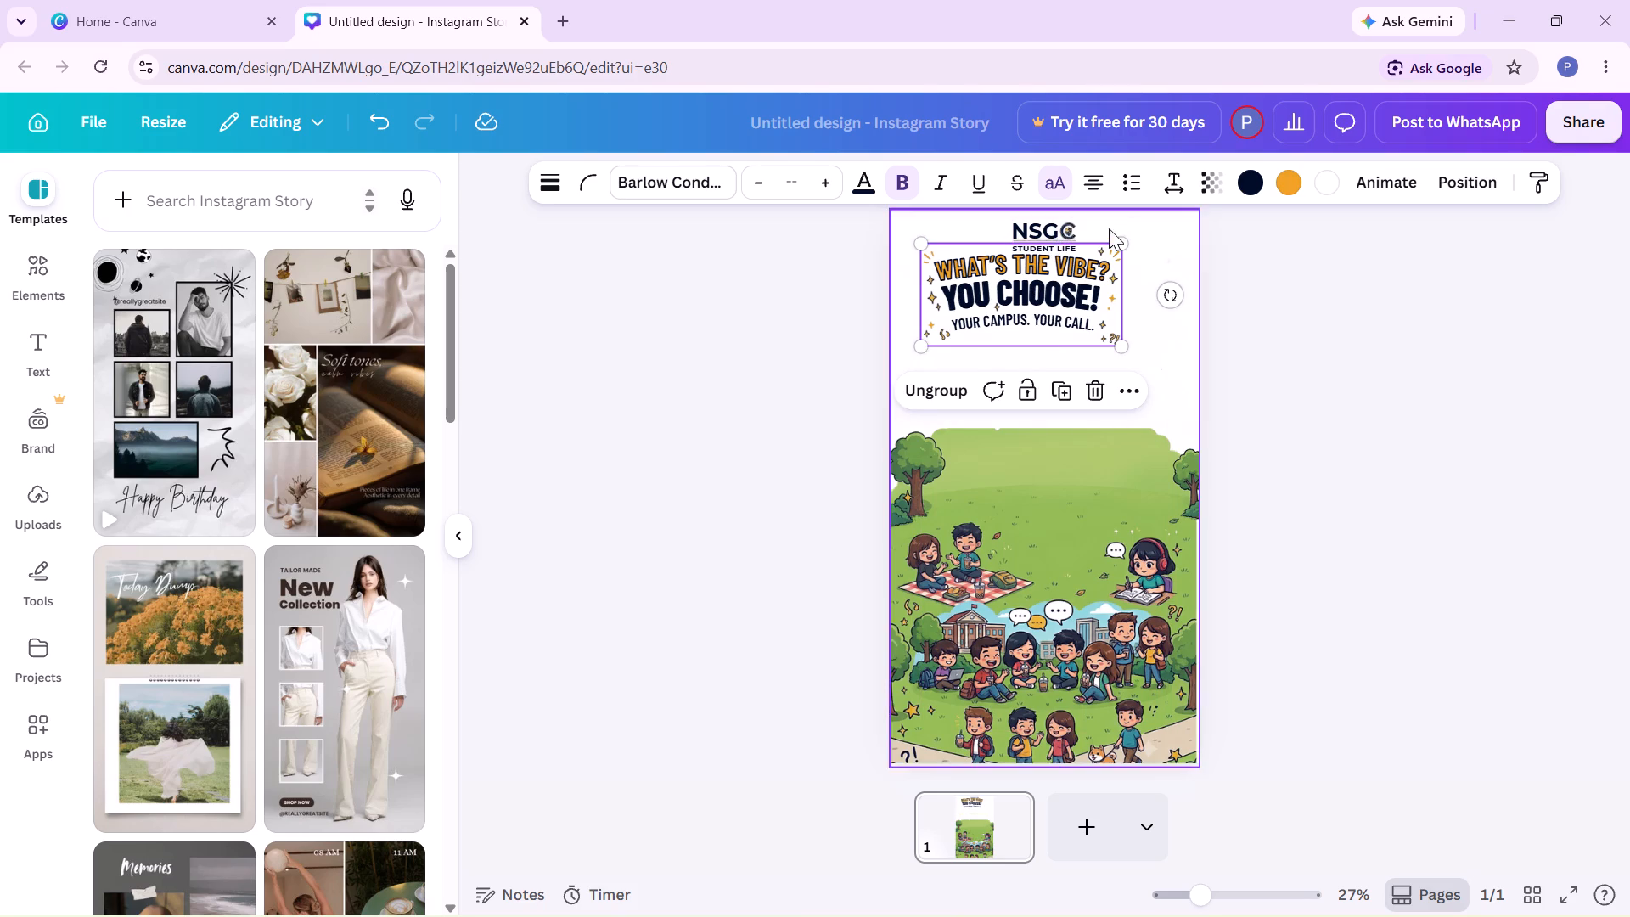
left_click_drag(1082, 286, 1077, 321)
left_click(1077, 321)
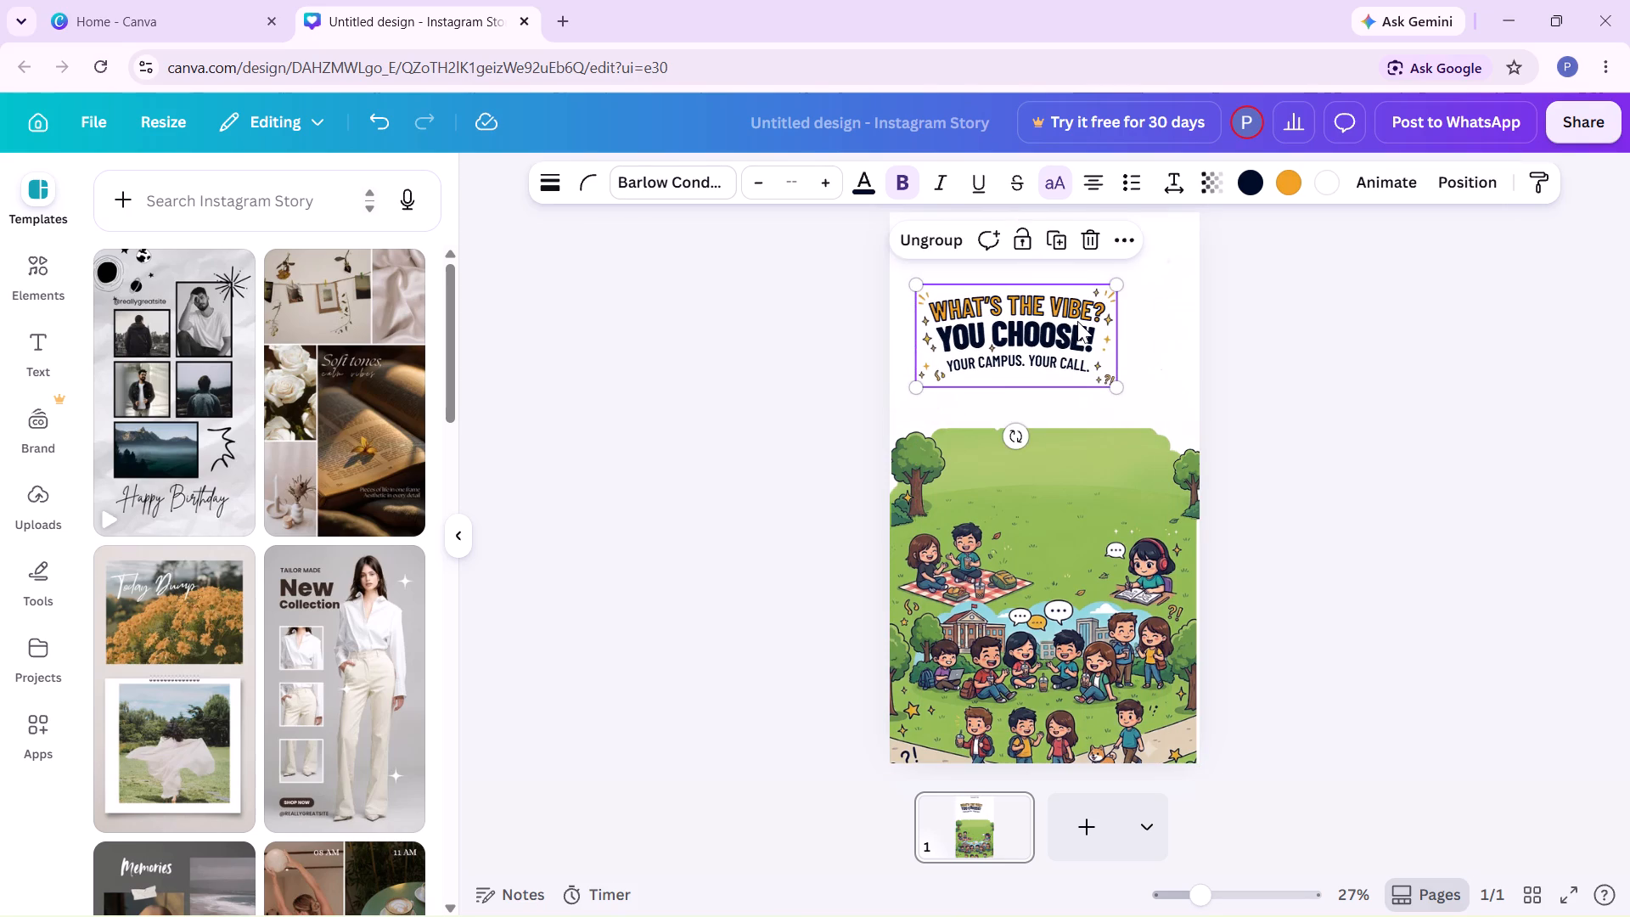
left_click(857, 326)
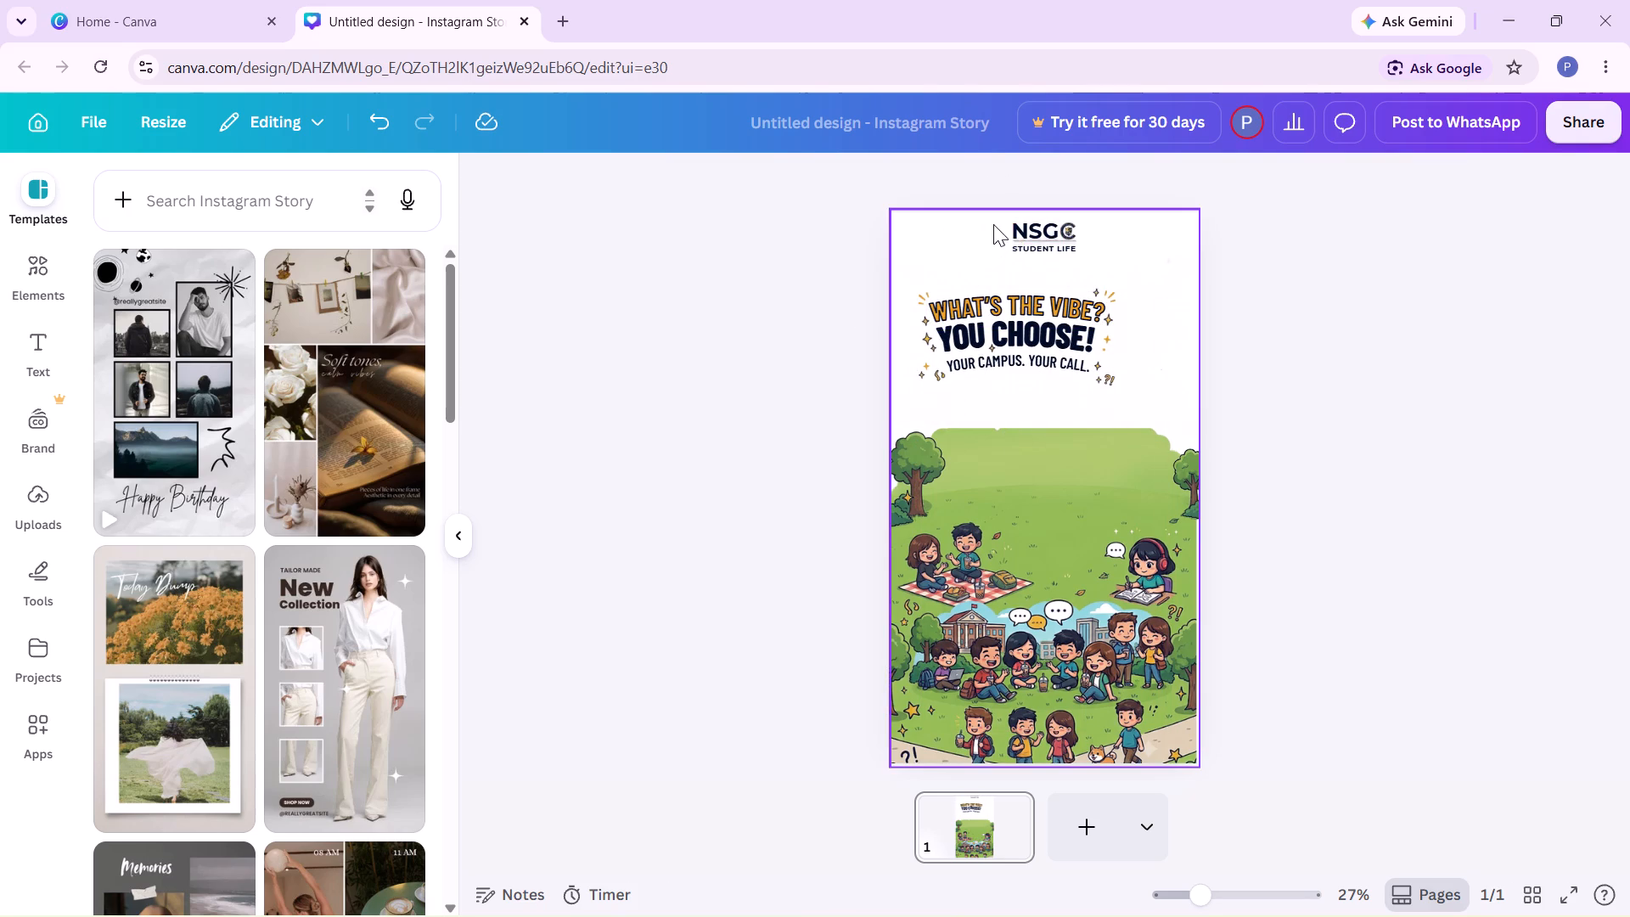
Delete the NSGC Student Life logo and its lettering from the top of the page.
left_click_drag(1010, 221, 1072, 250)
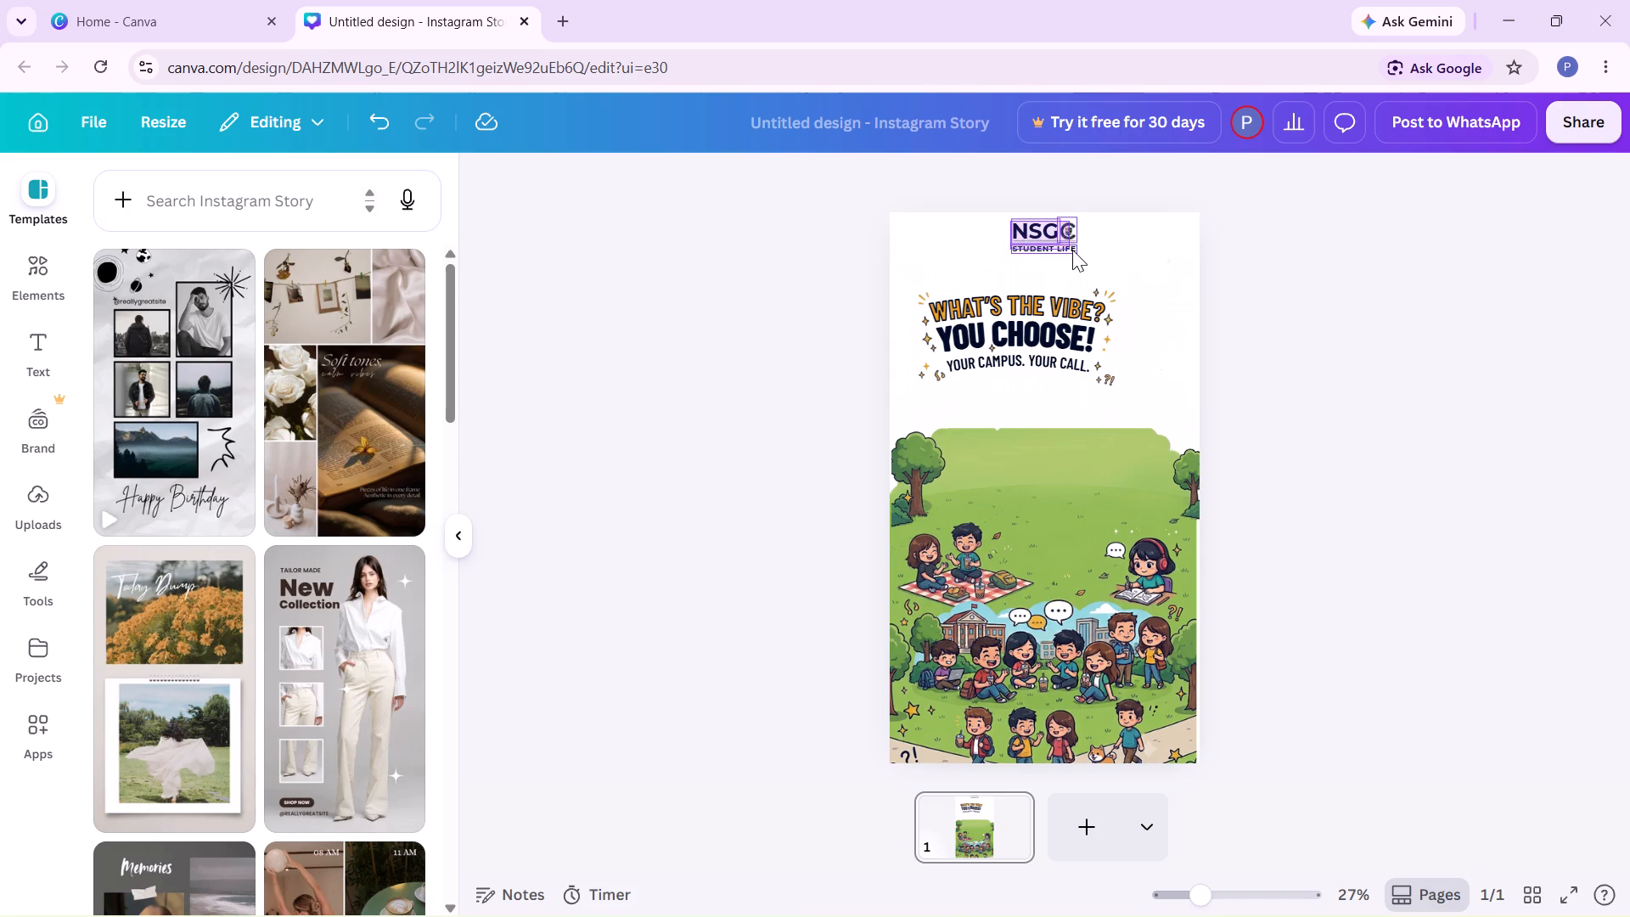
left_click_drag(1072, 250, 1078, 255)
key("Delete")
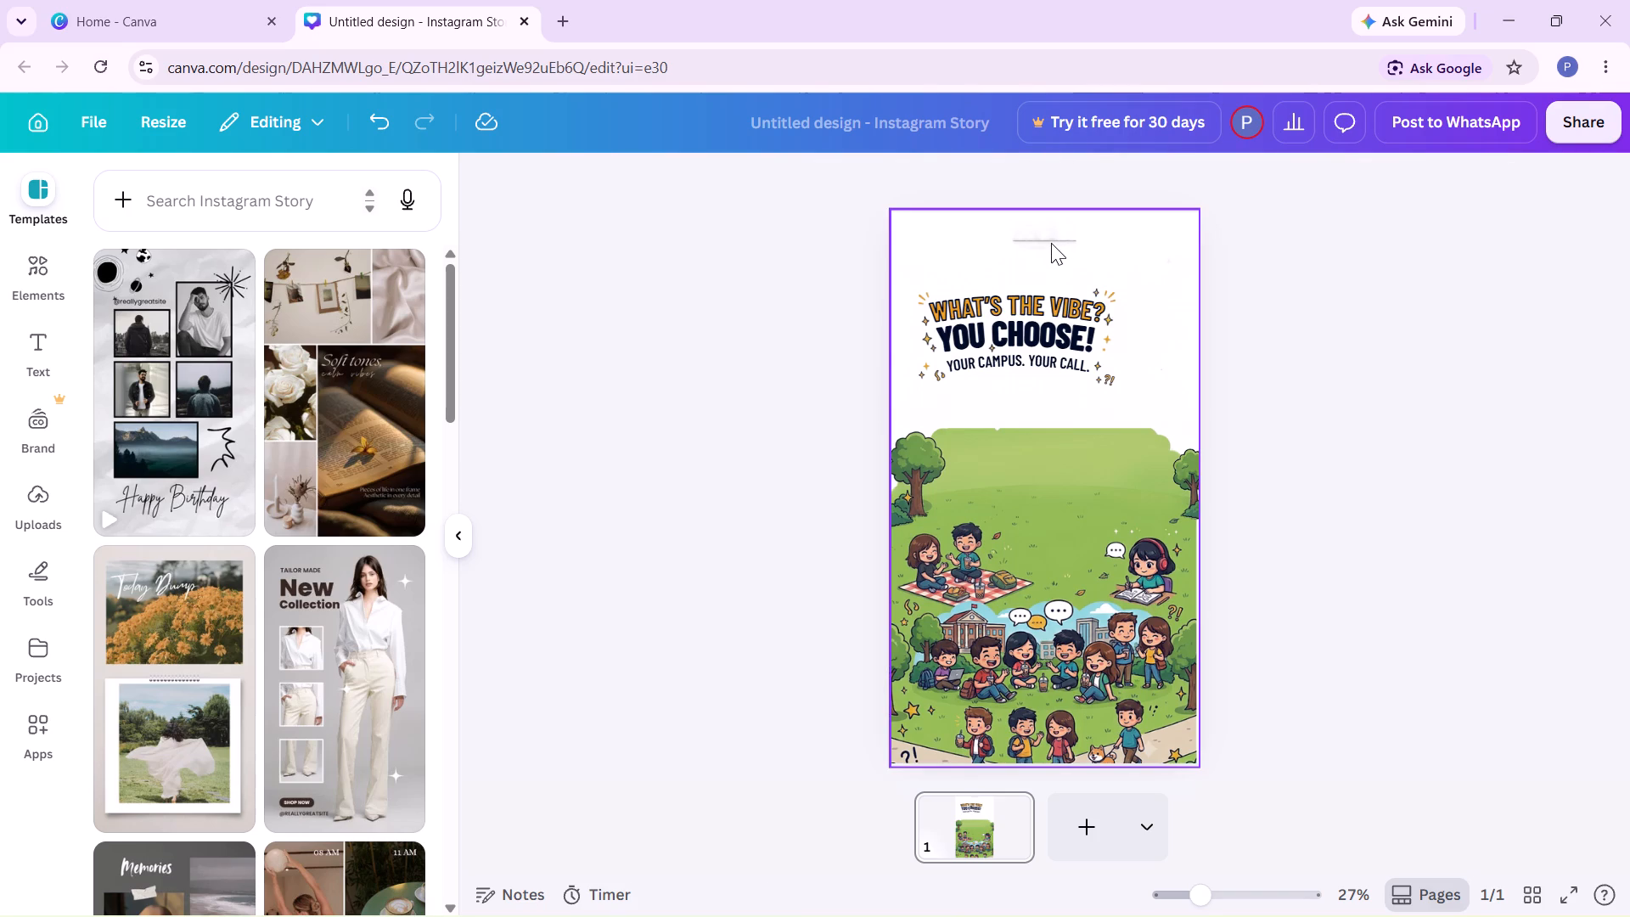
left_click(1051, 243)
left_click(765, 369)
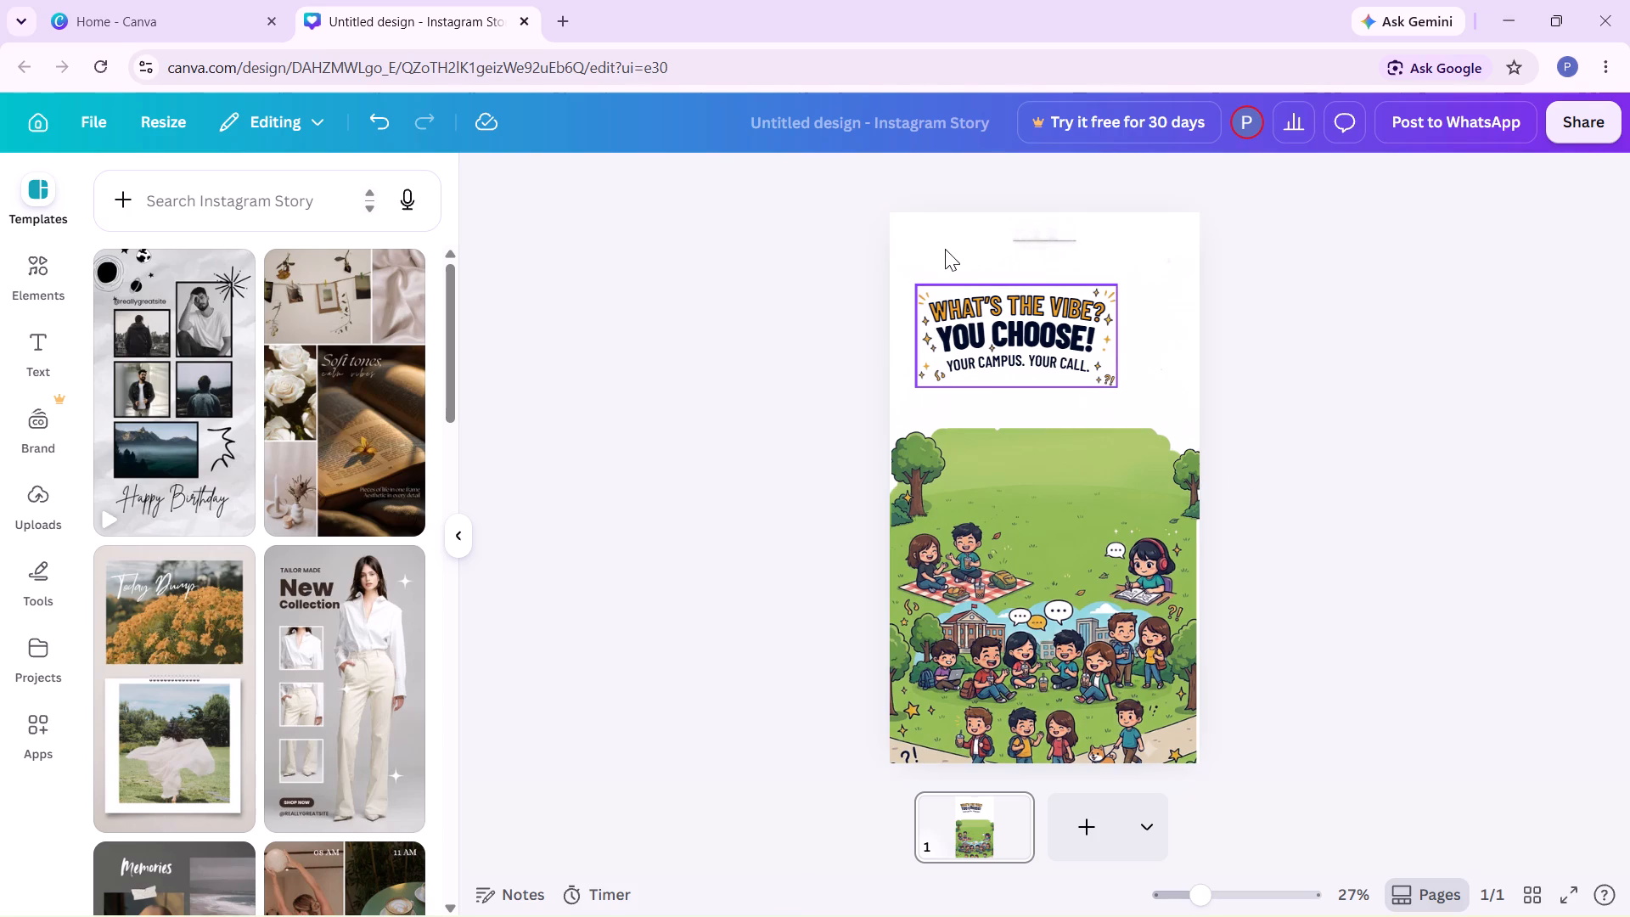
Move the headline group to the page's top edge, enlarge it to about 780 × 398, and roughly centre it horizontally.
left_click_drag(988, 305, 1006, 239)
left_click(1006, 239)
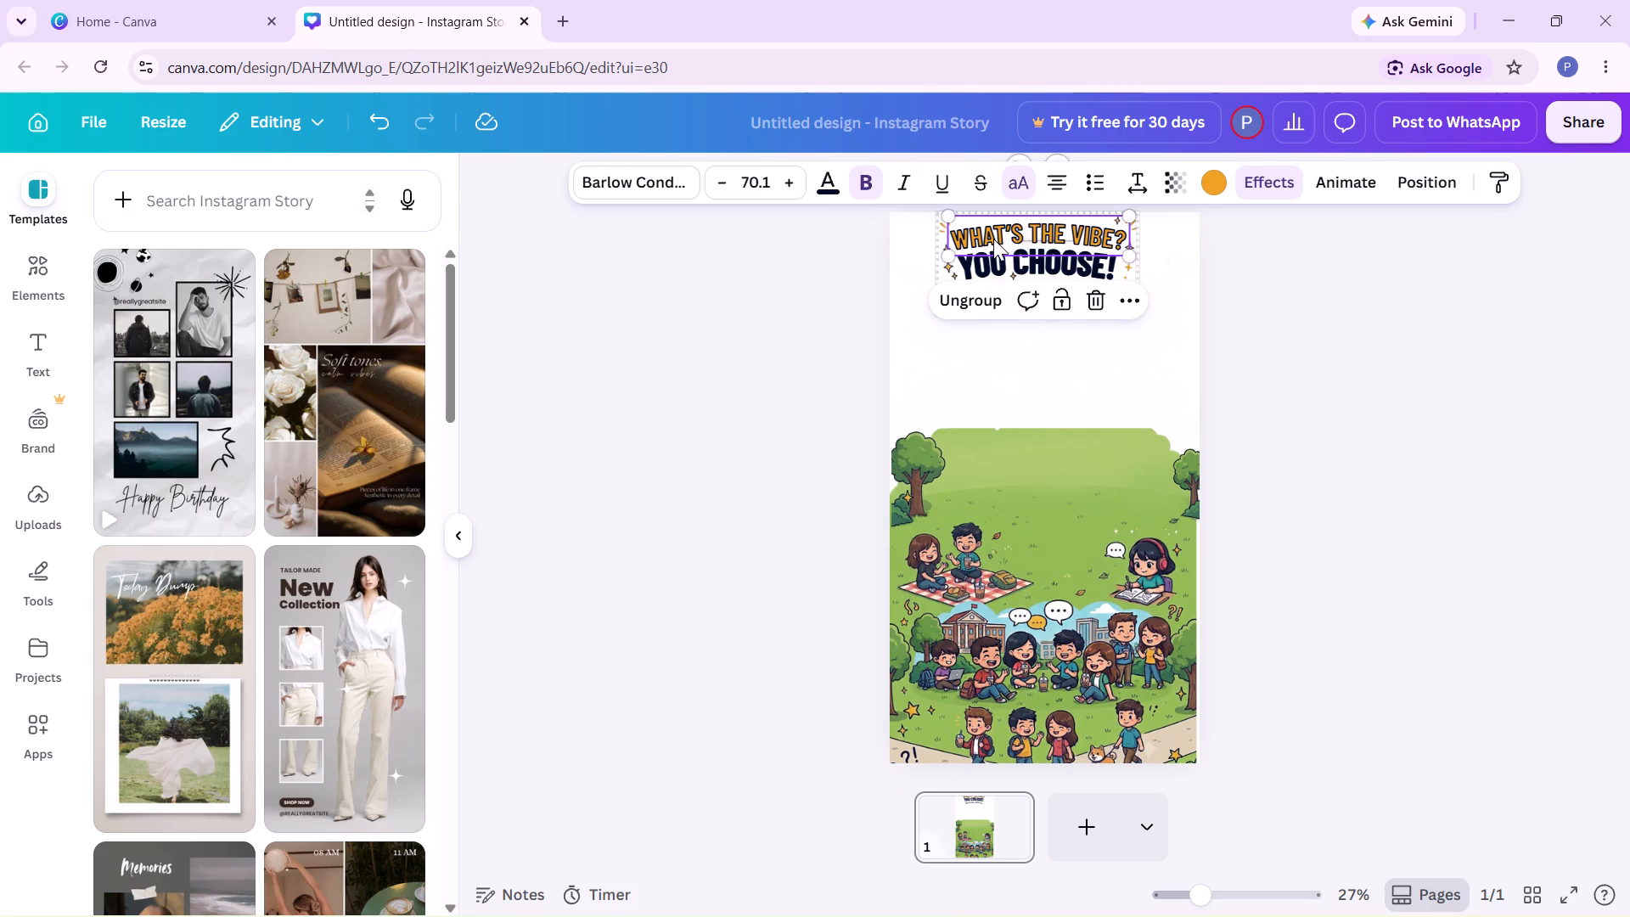
left_click(882, 303)
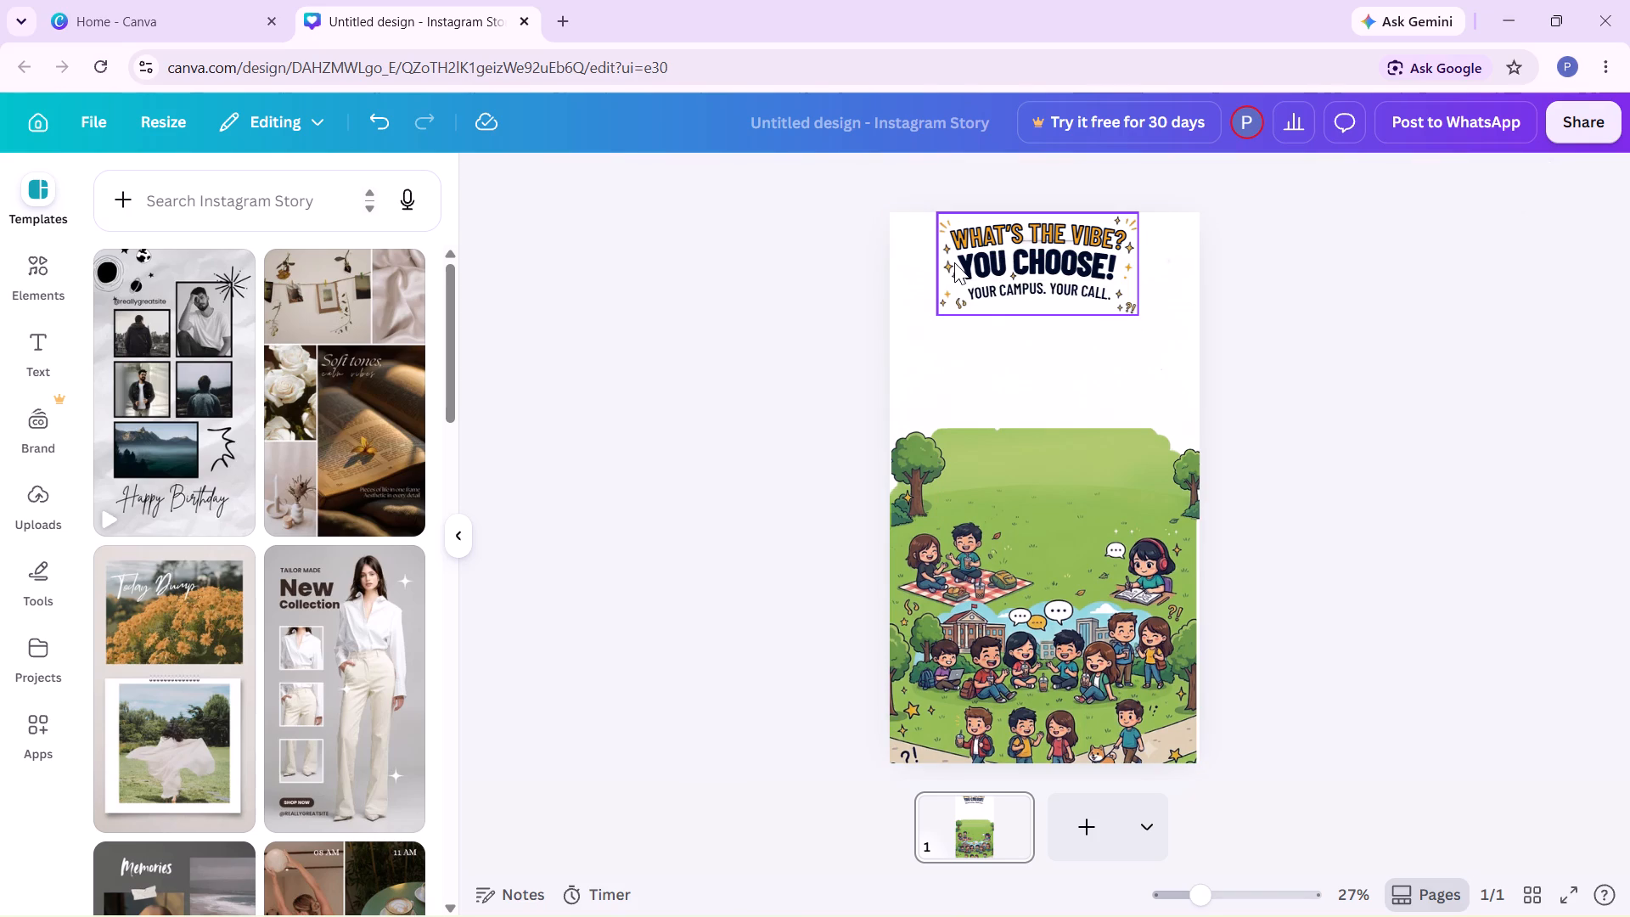
left_click(954, 262)
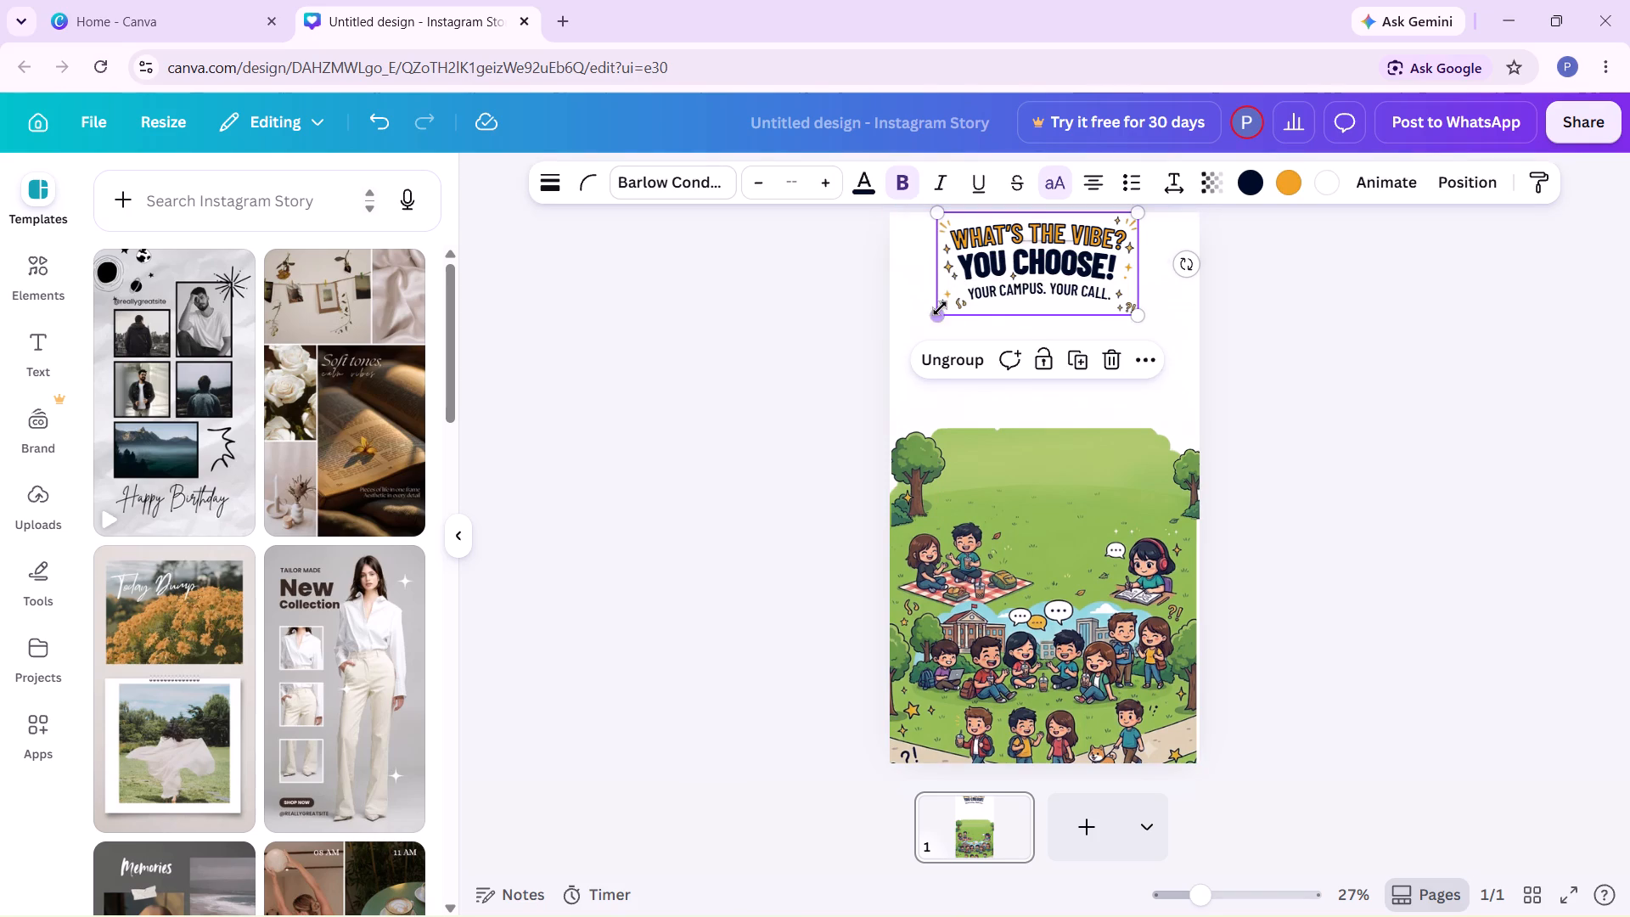
left_click_drag(940, 312, 912, 322)
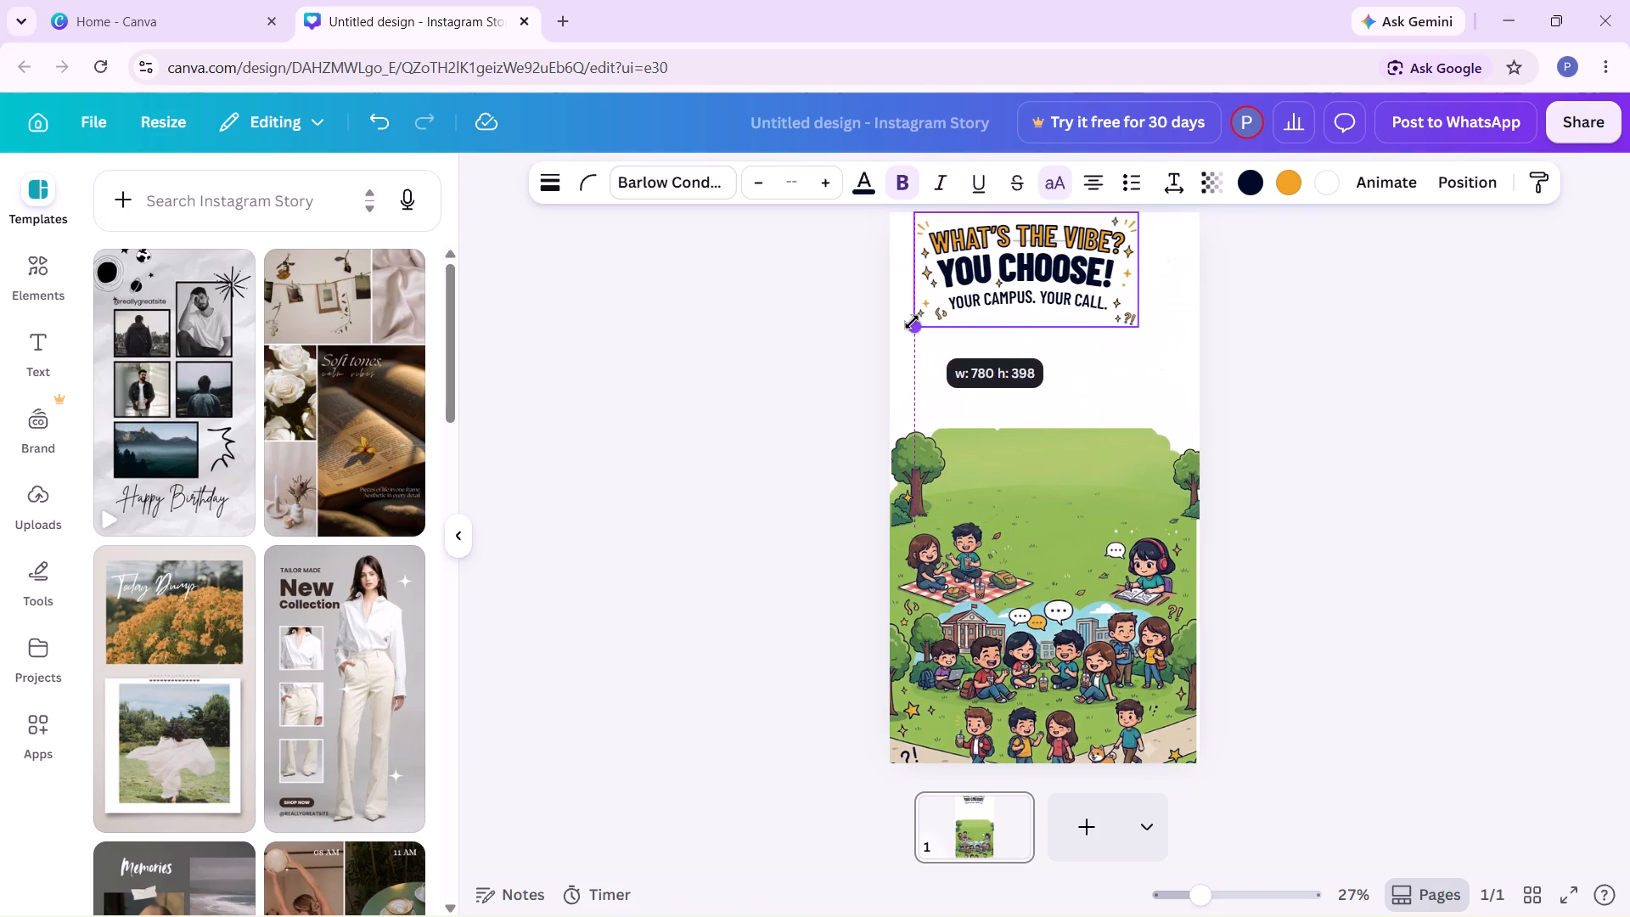
left_click_drag(912, 322, 911, 322)
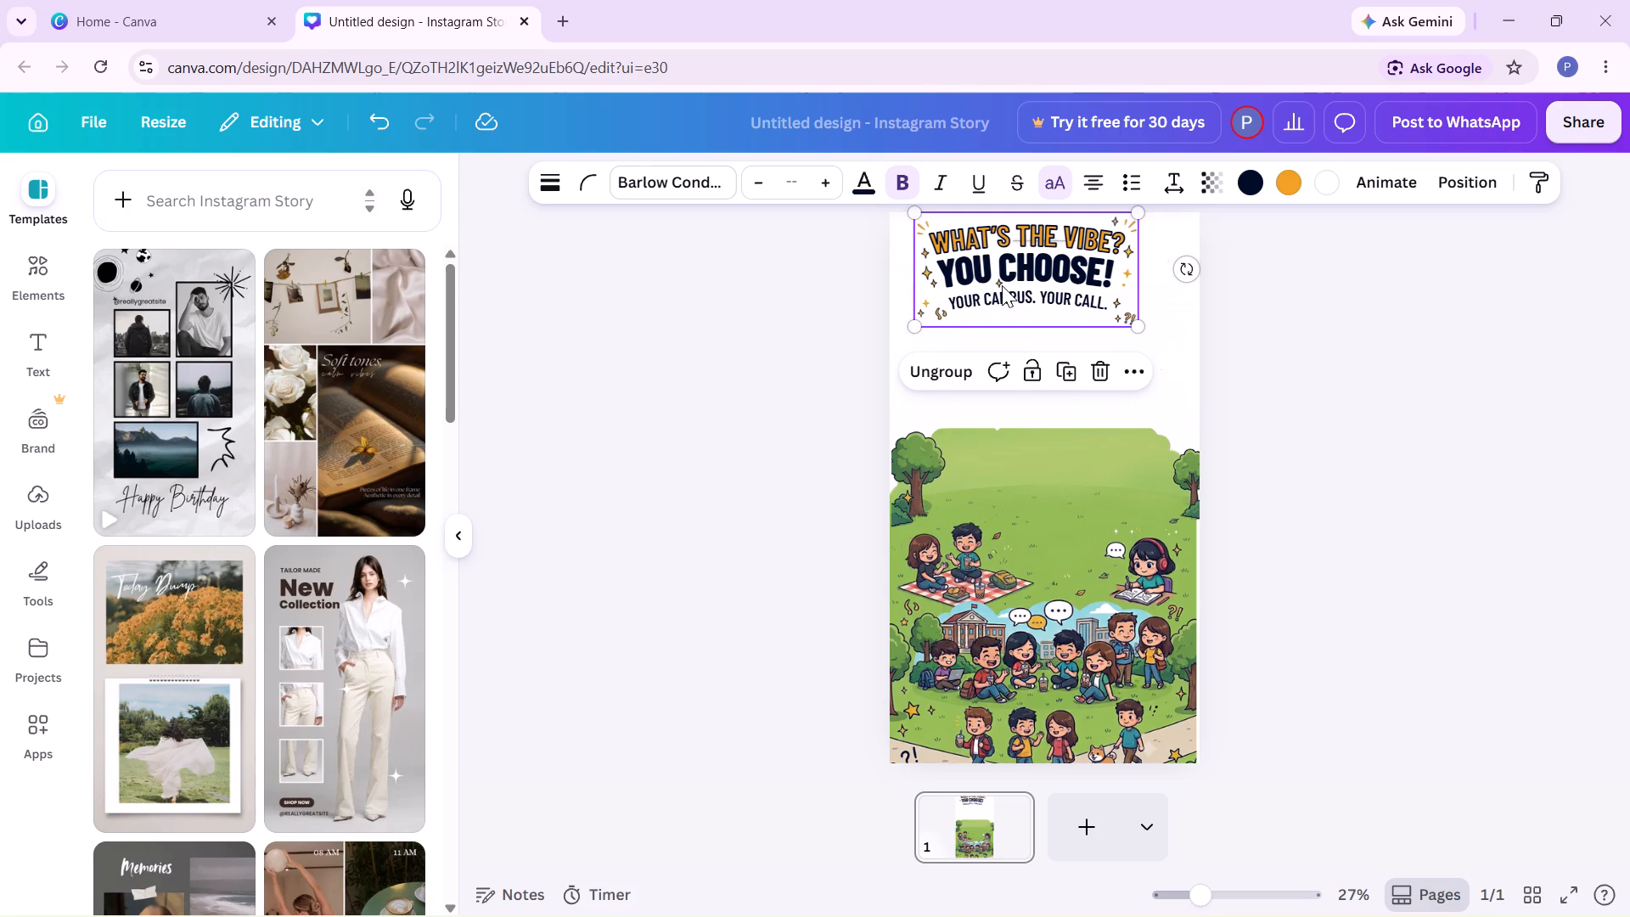
left_click_drag(1002, 285, 1017, 292)
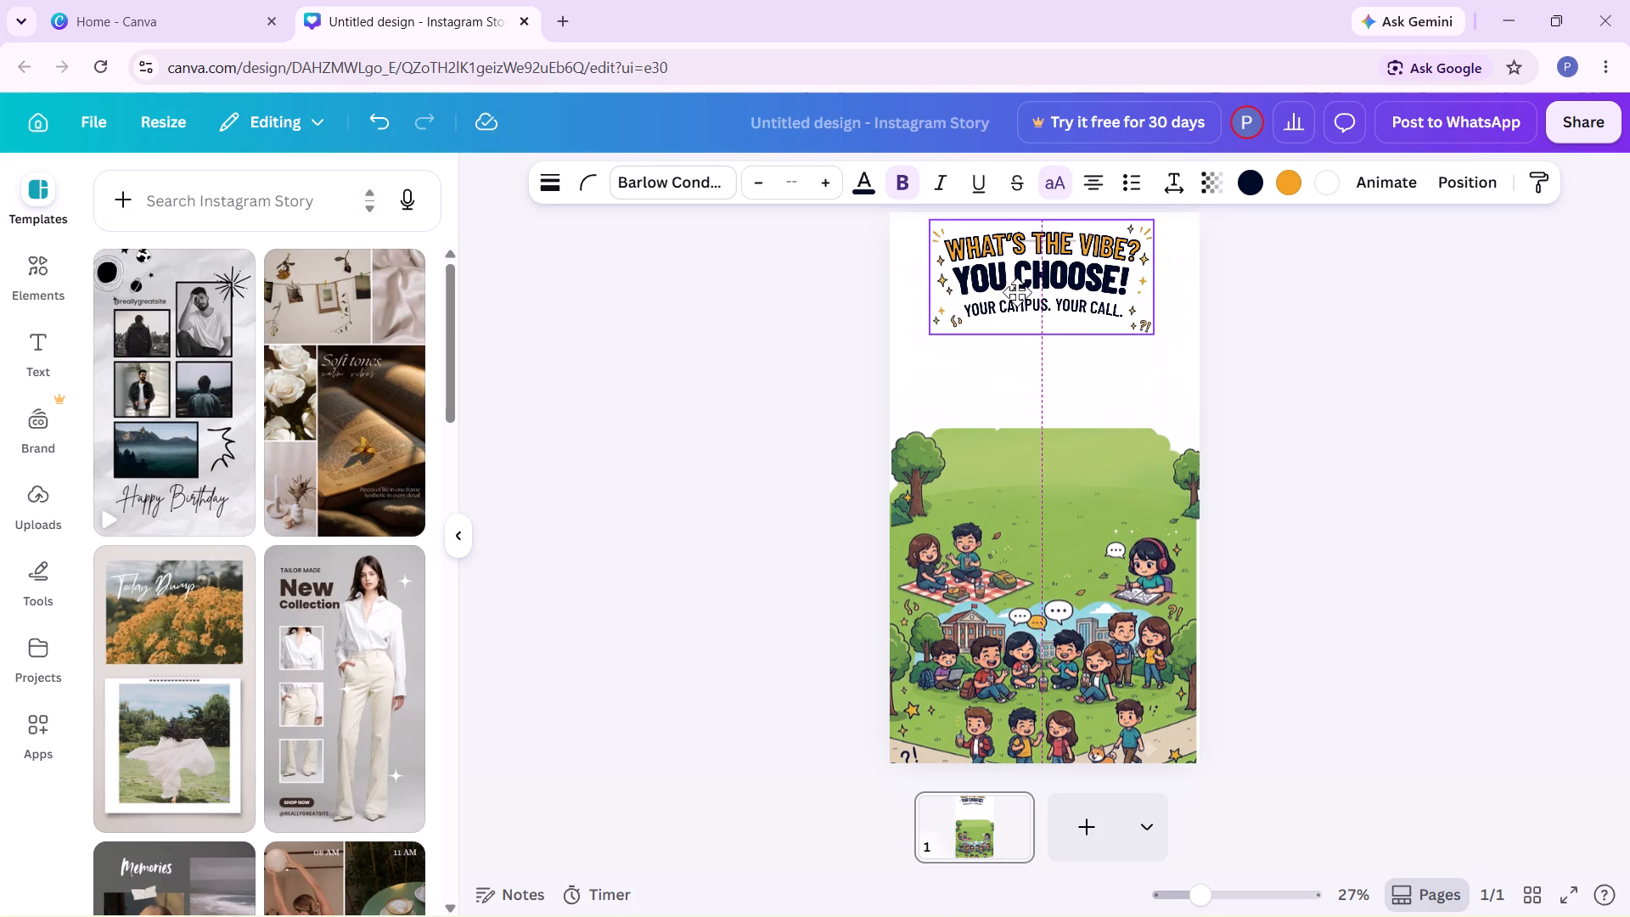
left_click_drag(1017, 292, 1017, 279)
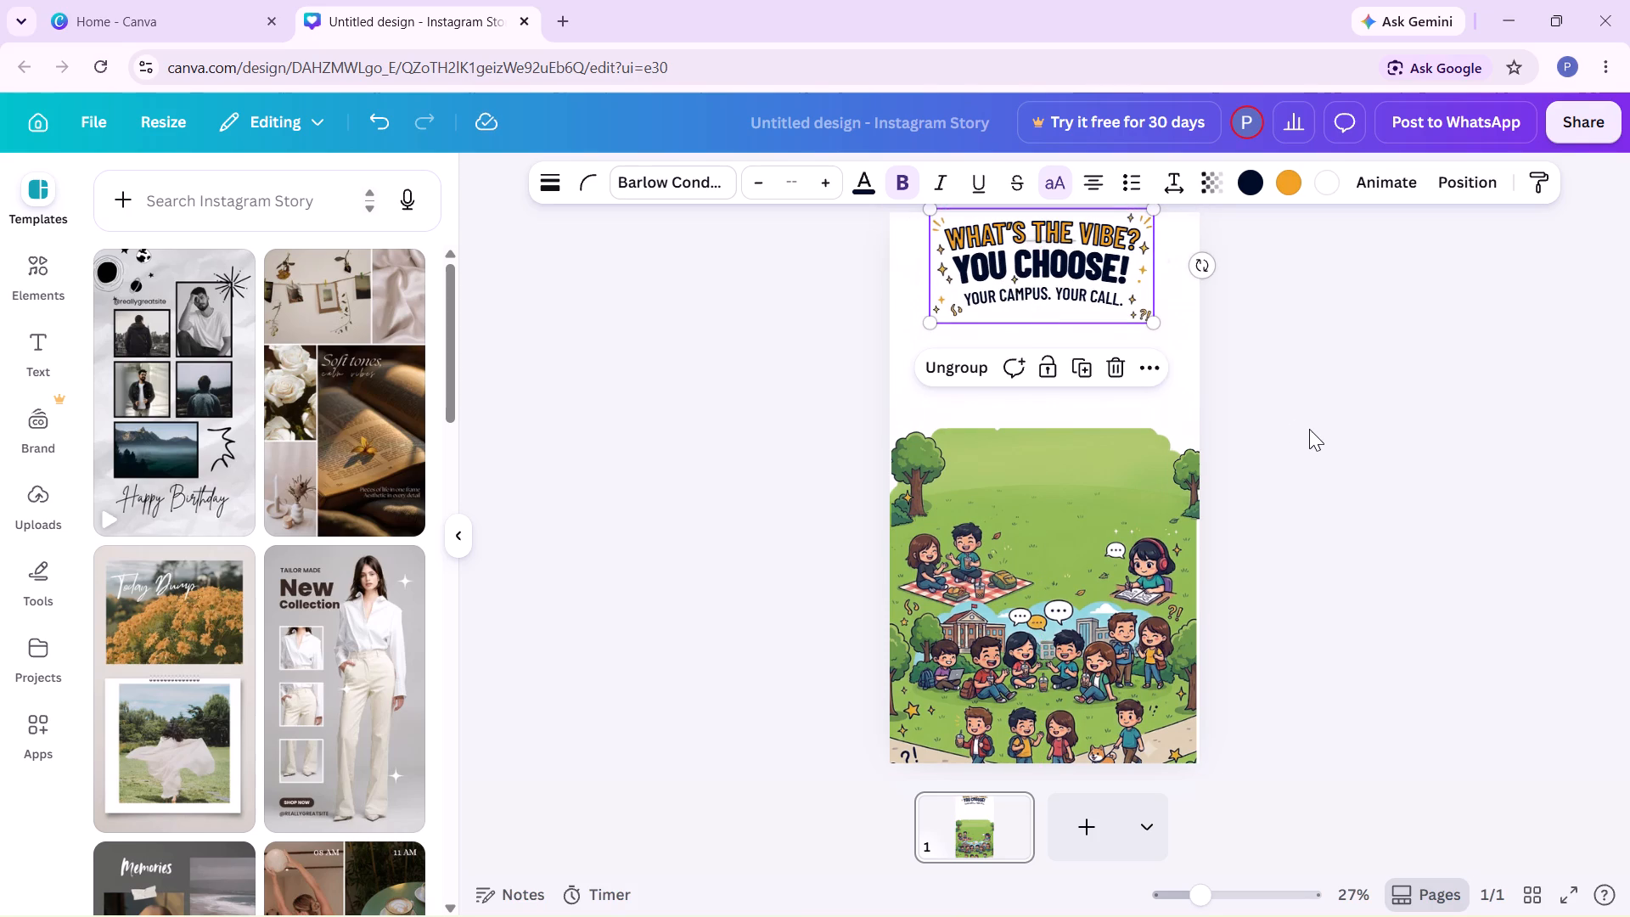
left_click(1309, 429)
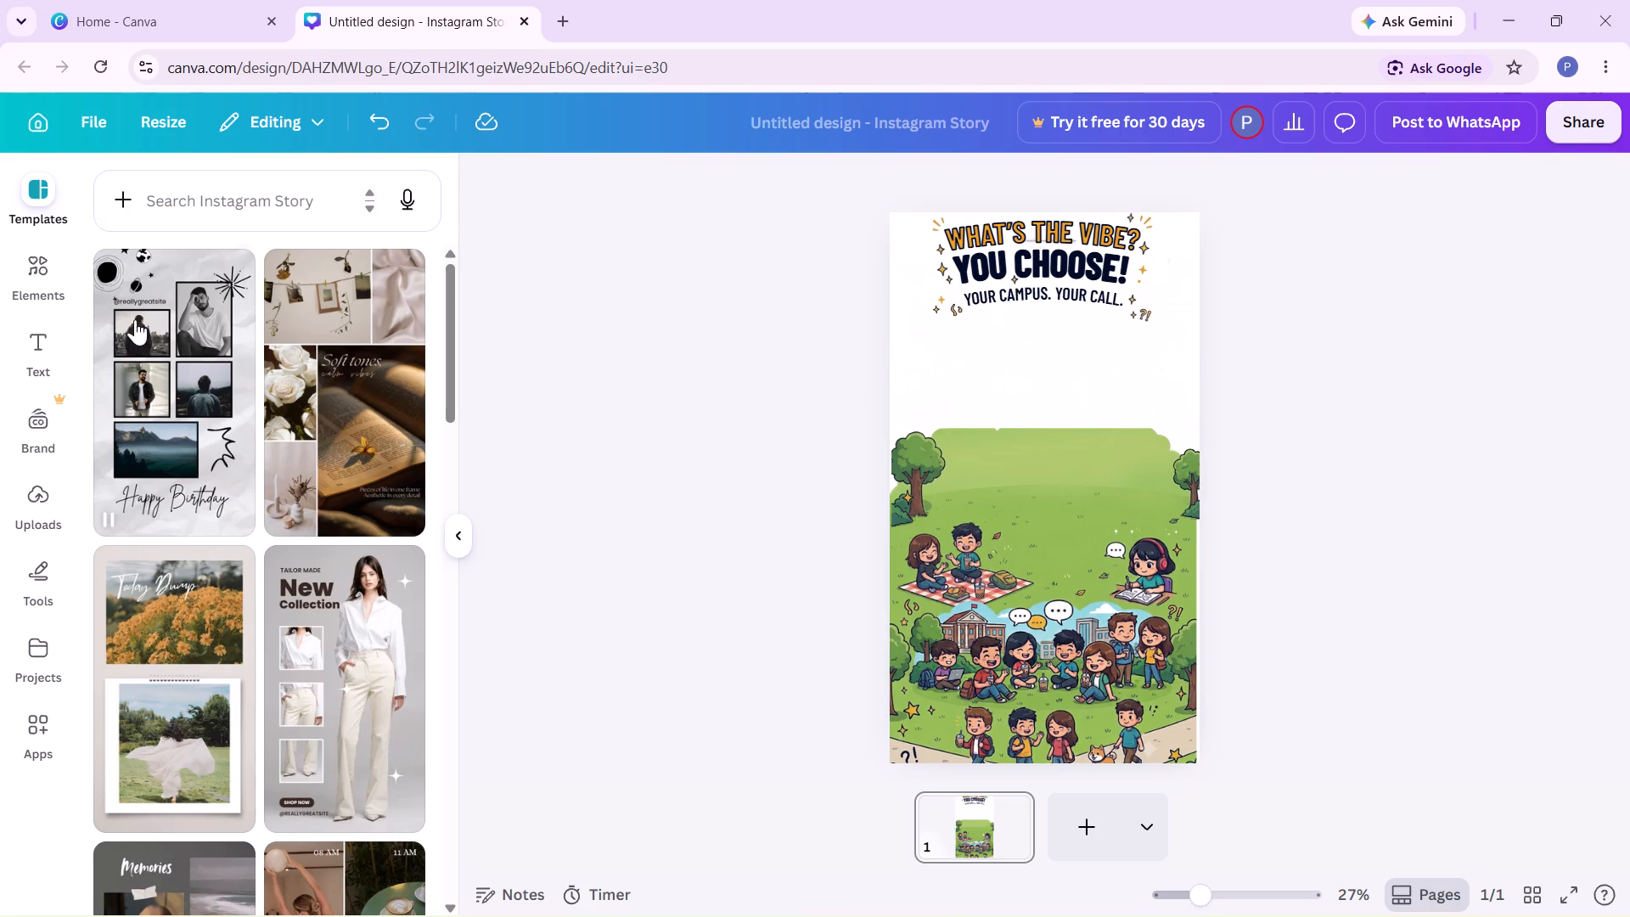
Open the earlier "What's the" Instagram Story design and copy the NSGC crest logo from its first page.
left_click(37, 122)
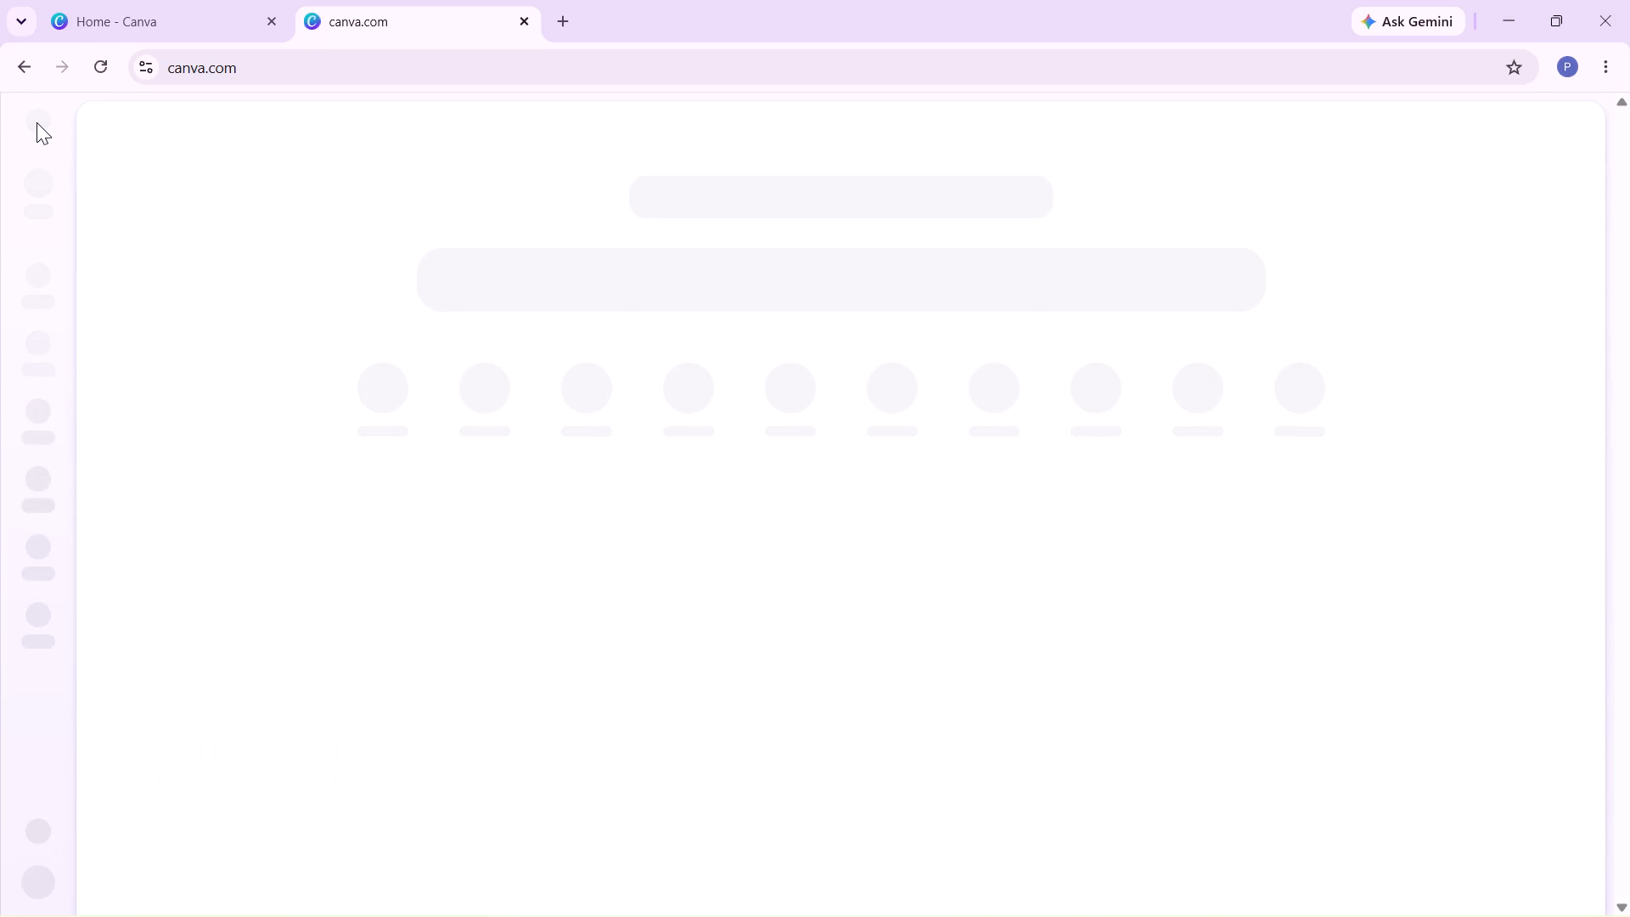
scroll(288, 395, "down", 3)
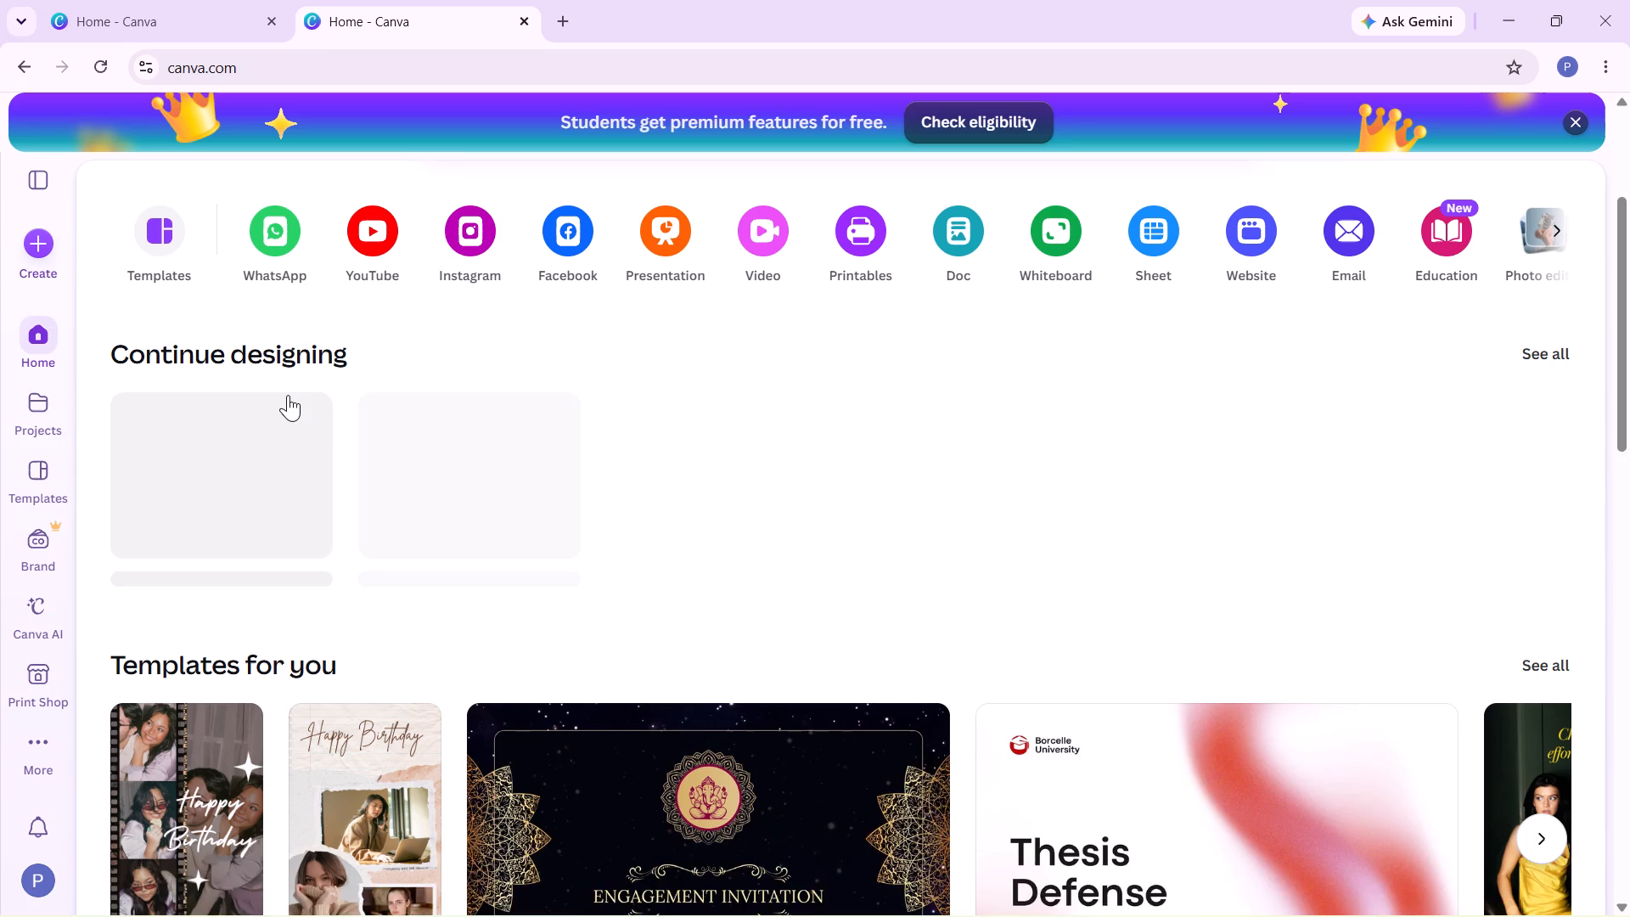
left_click(513, 535)
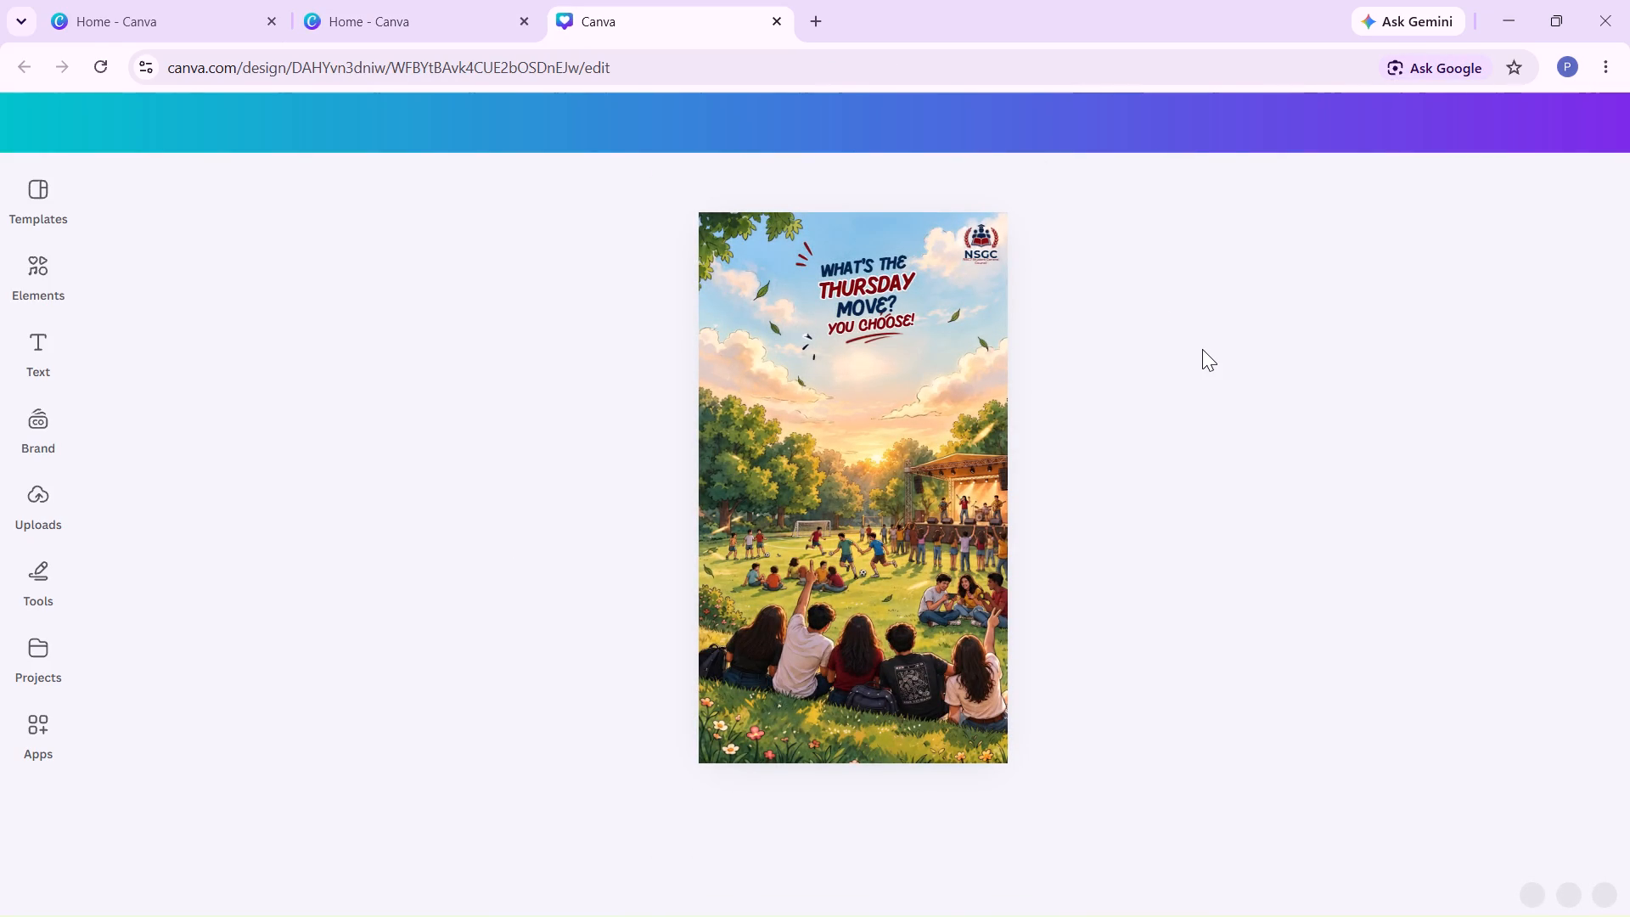
left_click(980, 239)
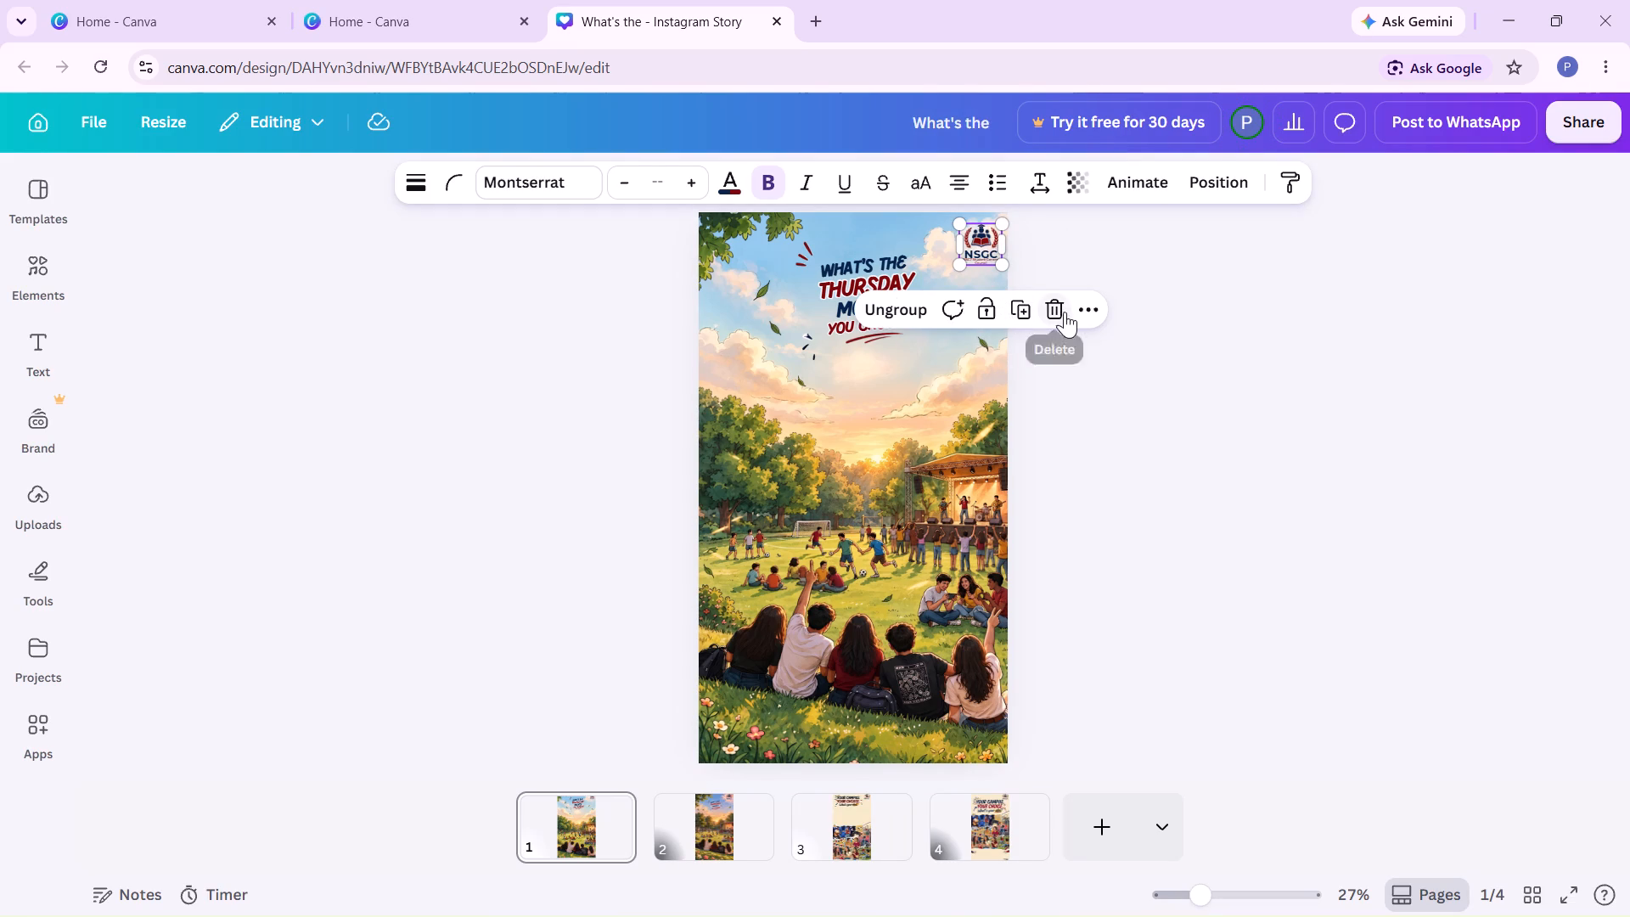
left_click(1085, 300)
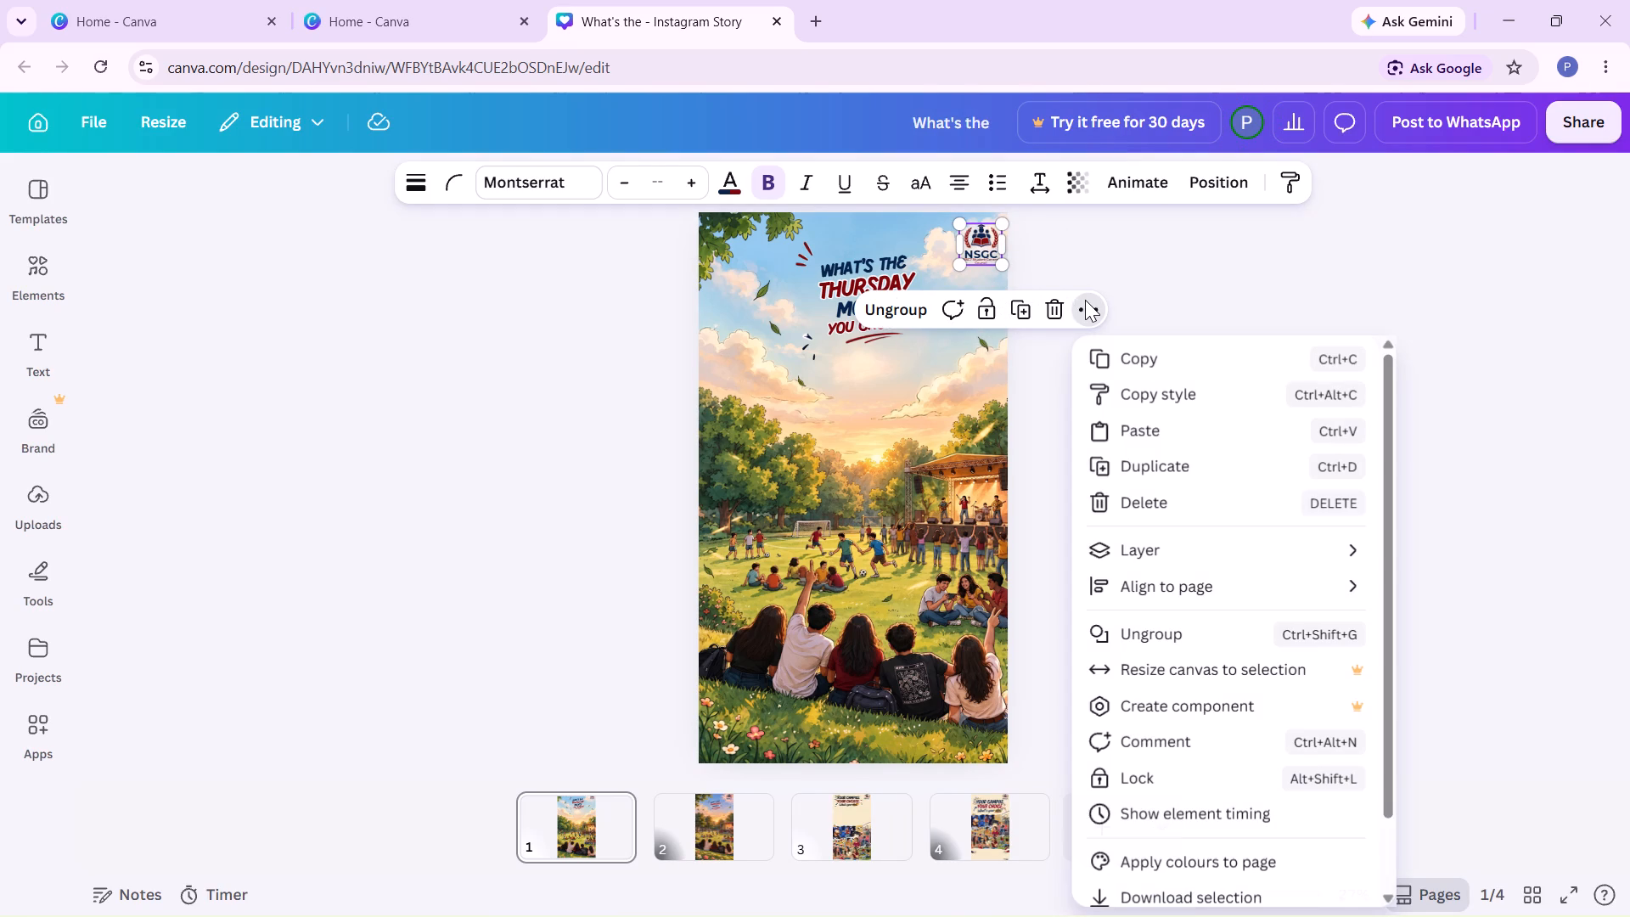
left_click(1110, 357)
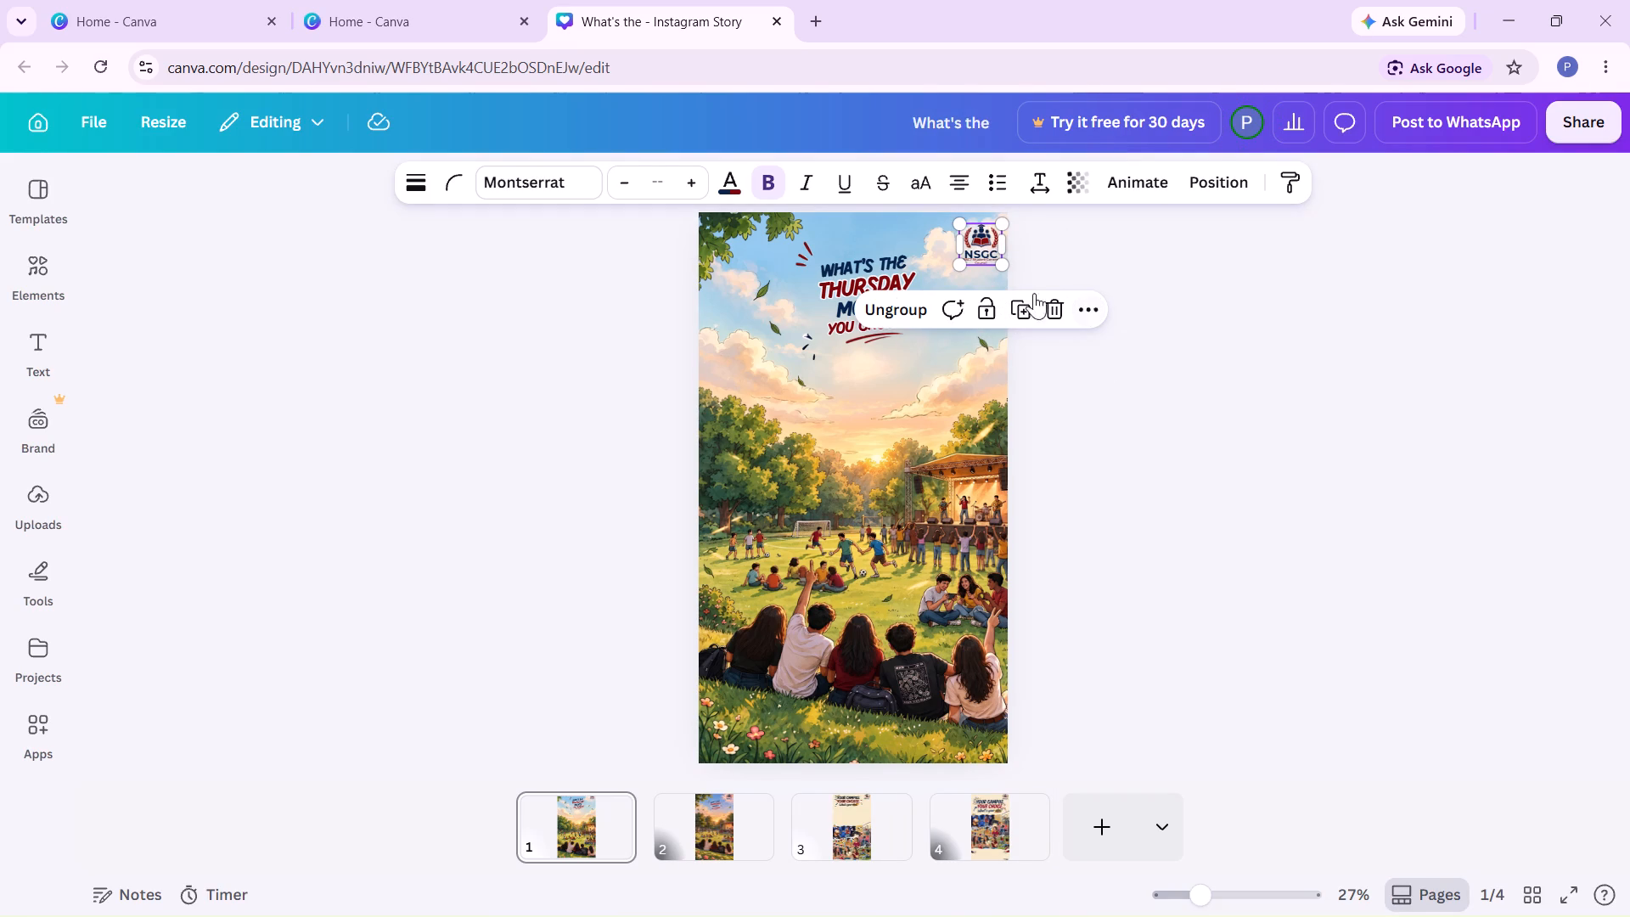
Reopen the untitled "What's the vibe?" design and paste the NSGC crest logo into the page's upper-right corner.
left_click(401, 0)
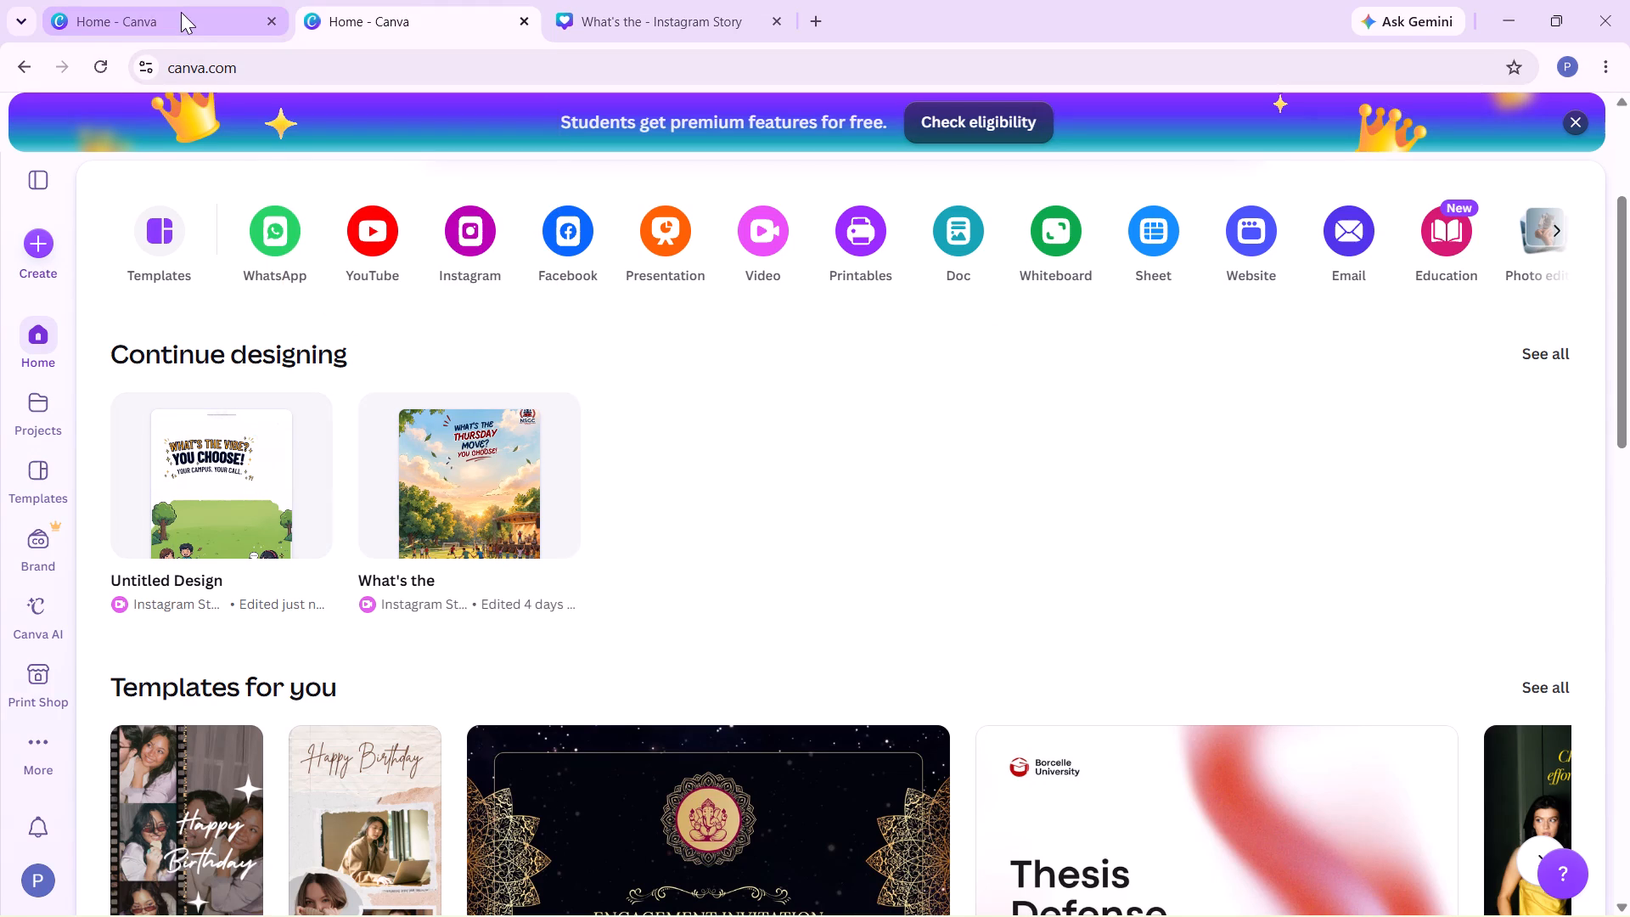
left_click(191, 466)
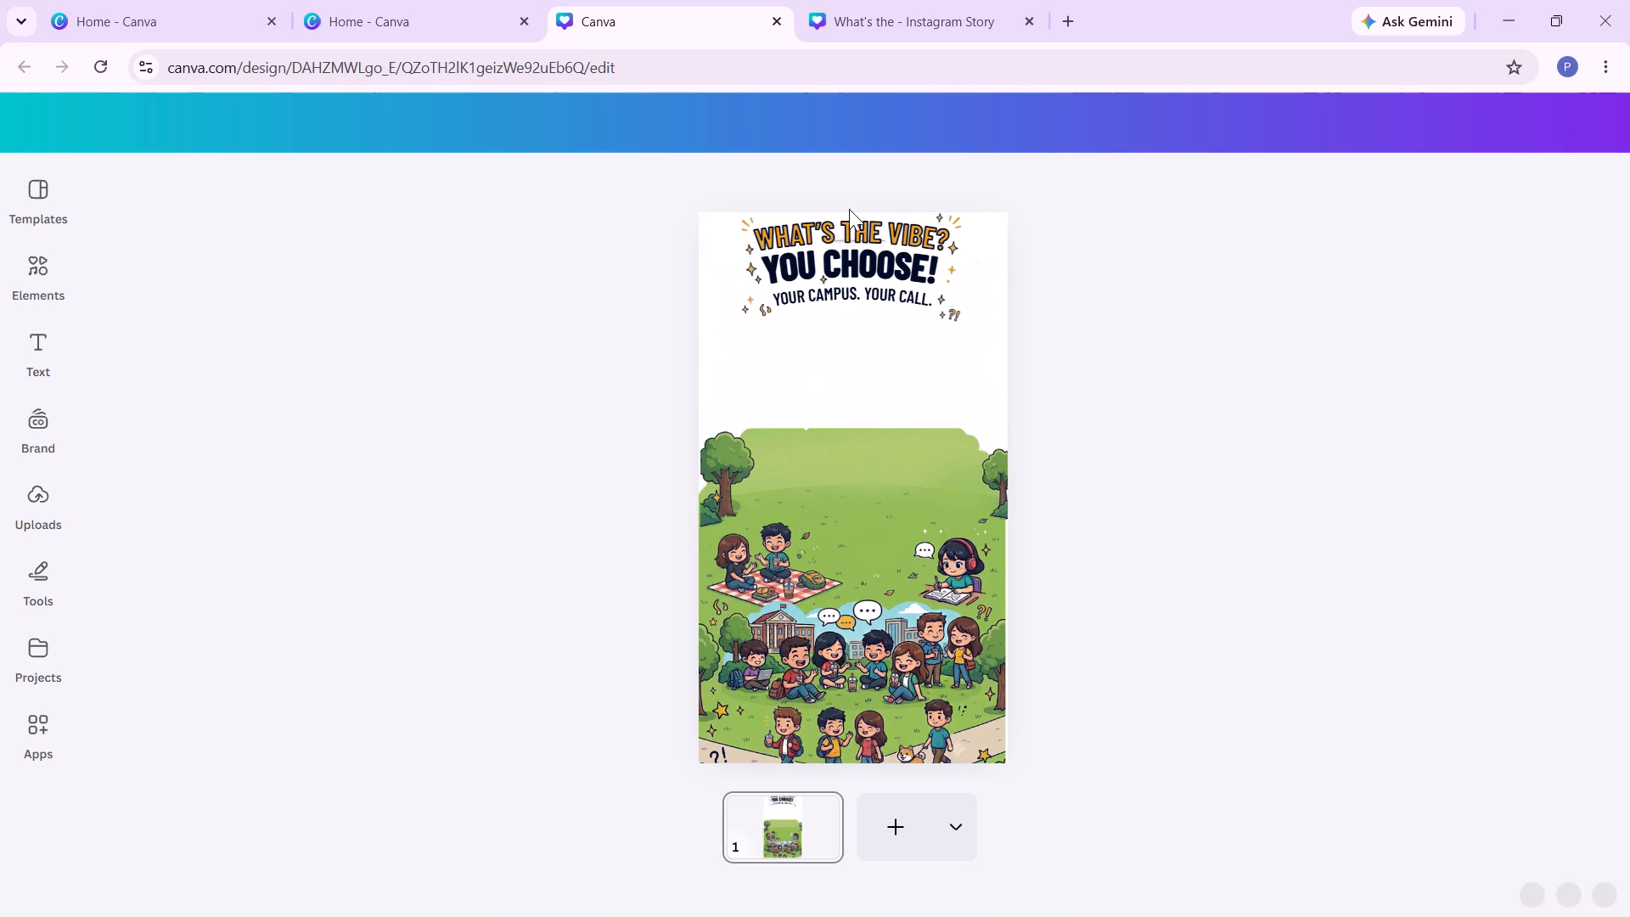
left_click(849, 254)
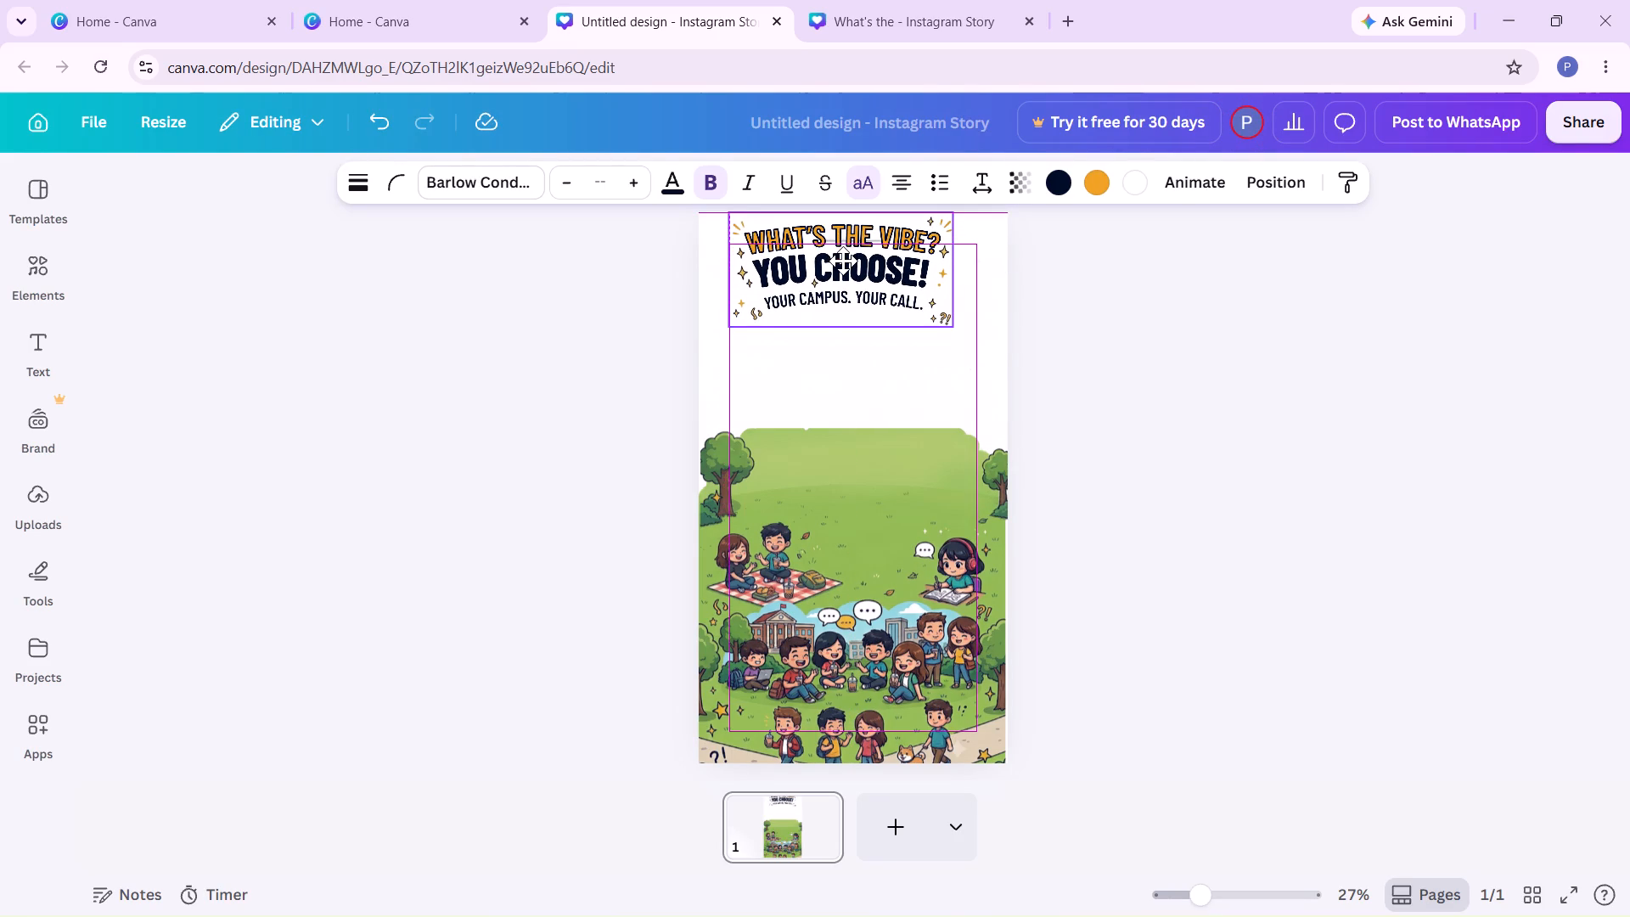
left_click(1127, 461)
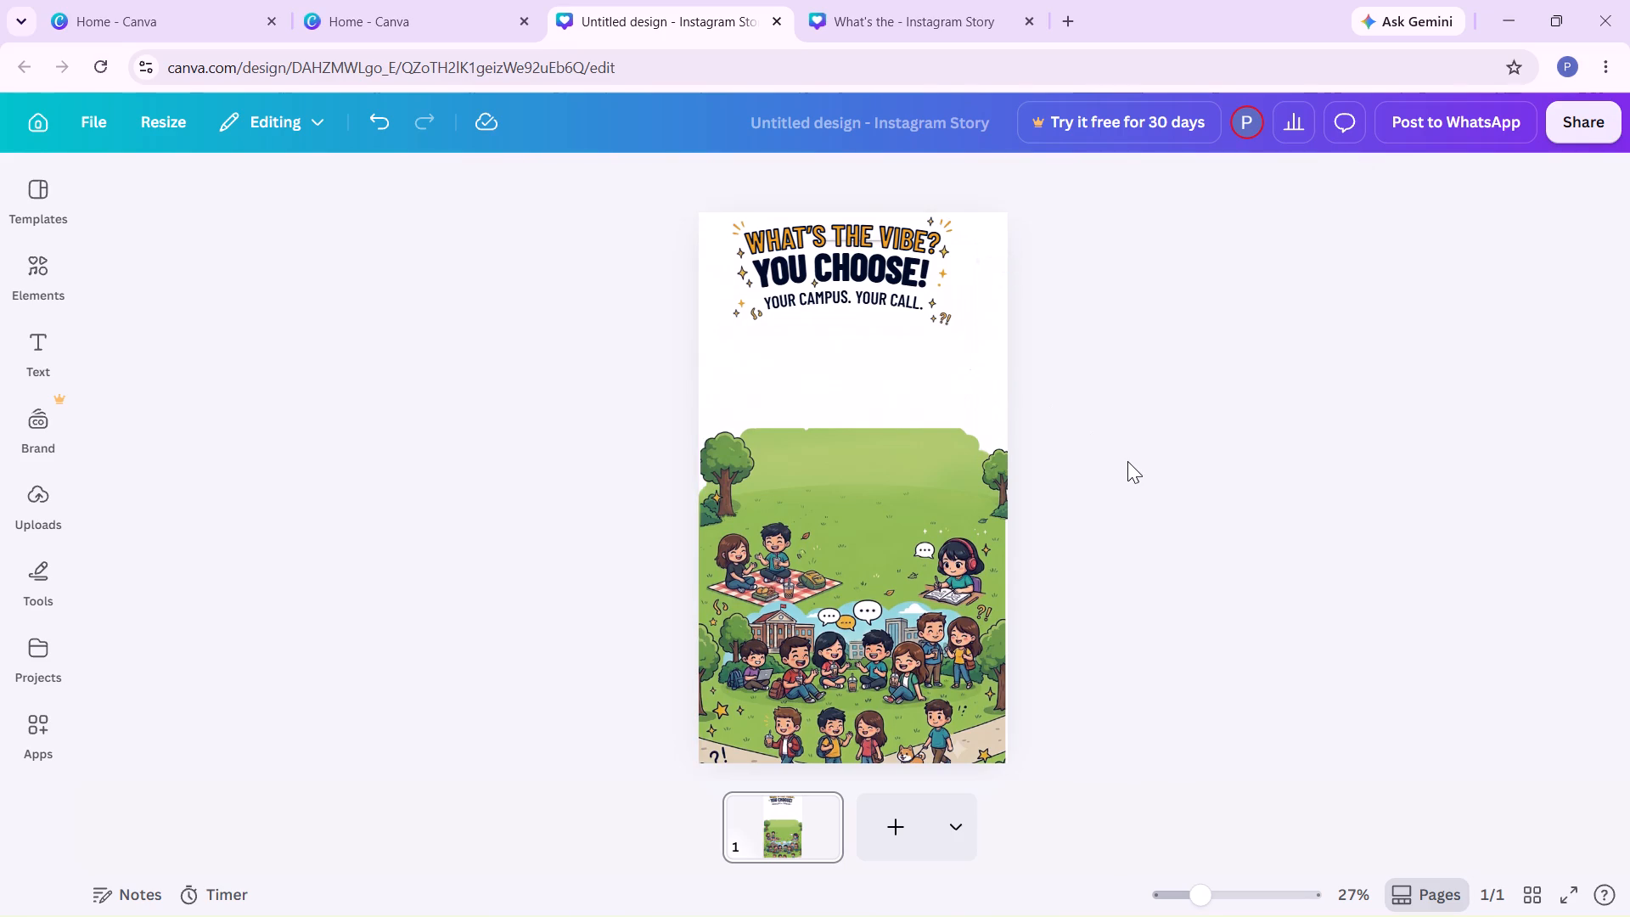
left_click(904, 380)
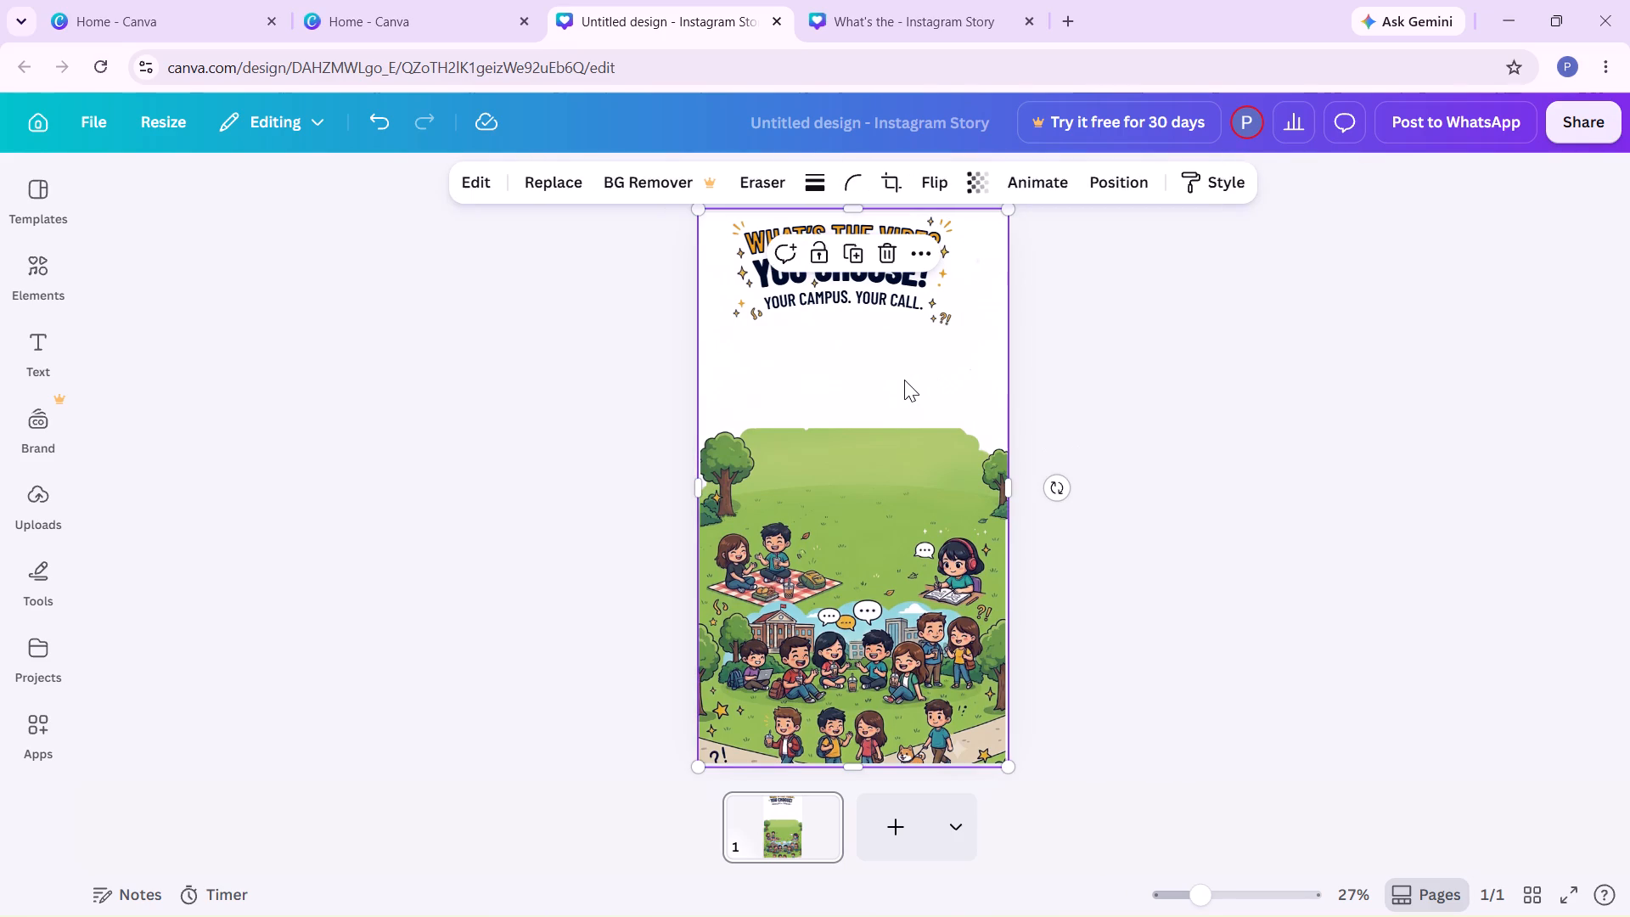
key("ctrl+v")
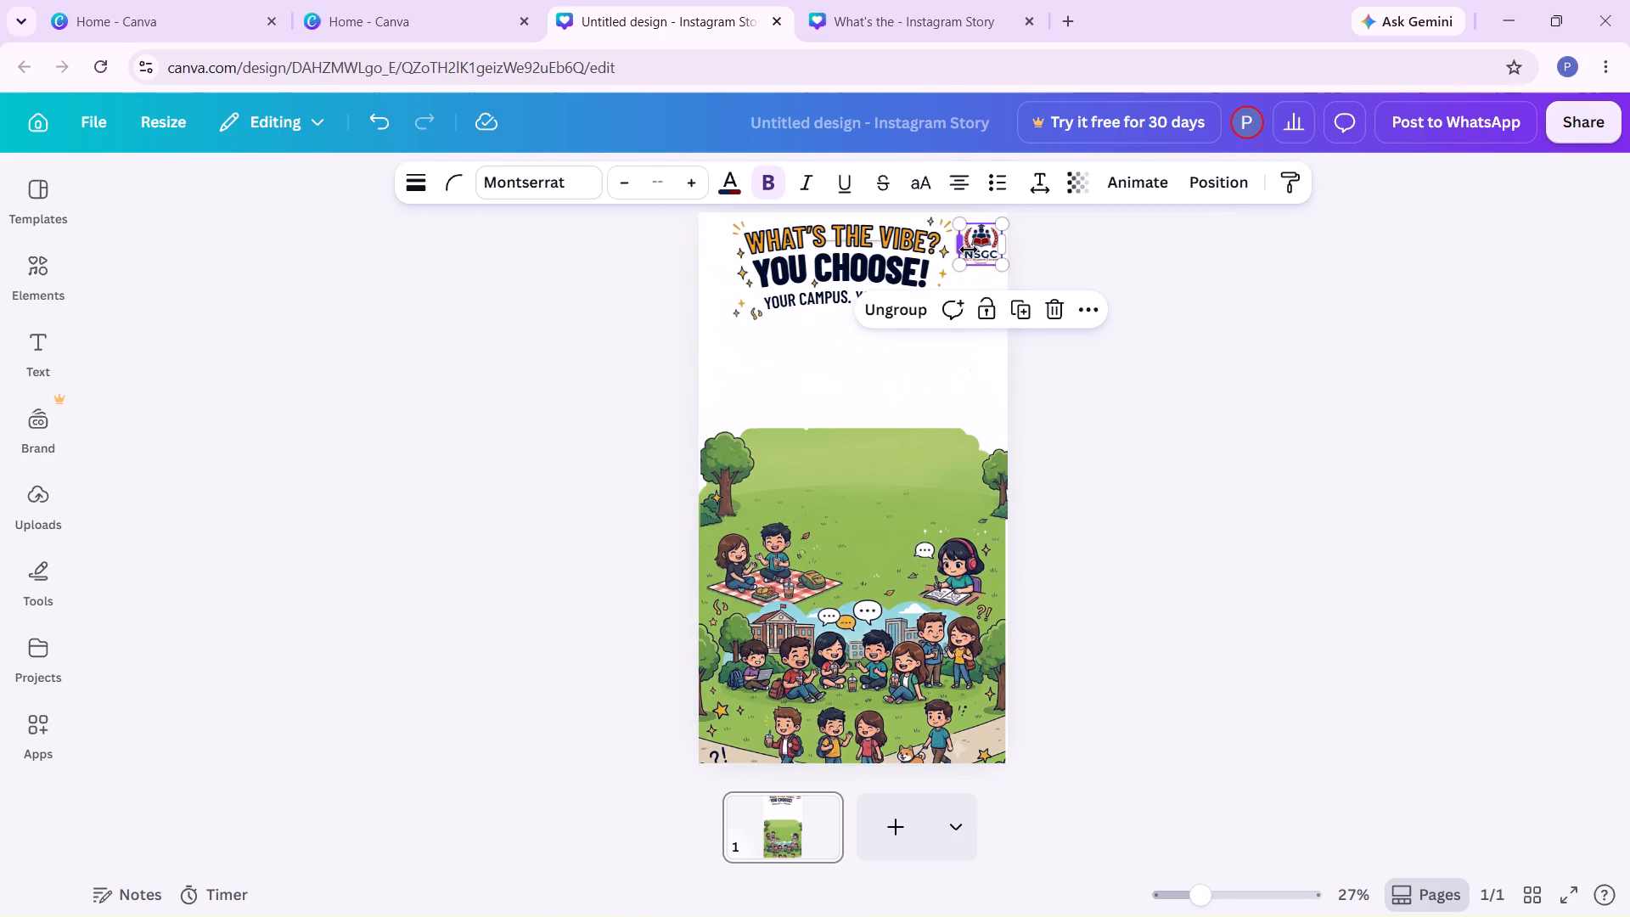
left_click(919, 410)
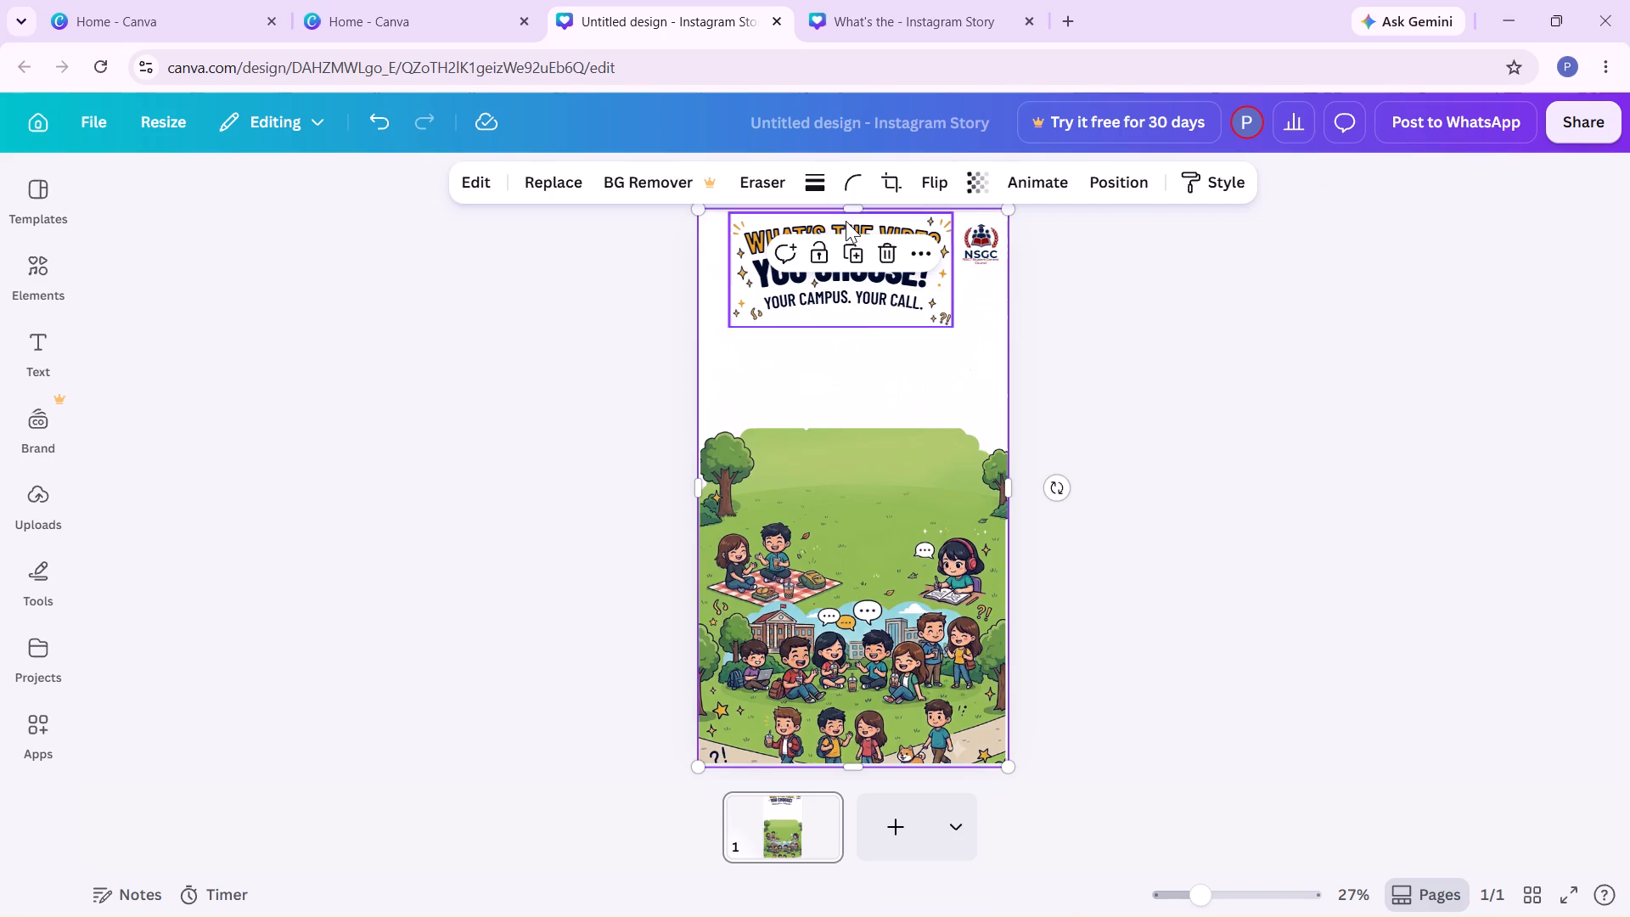
Enlarge the headline and tagline group and position it roughly centred near the page's top edge, beside the NSGC crest logo.
left_click(818, 282)
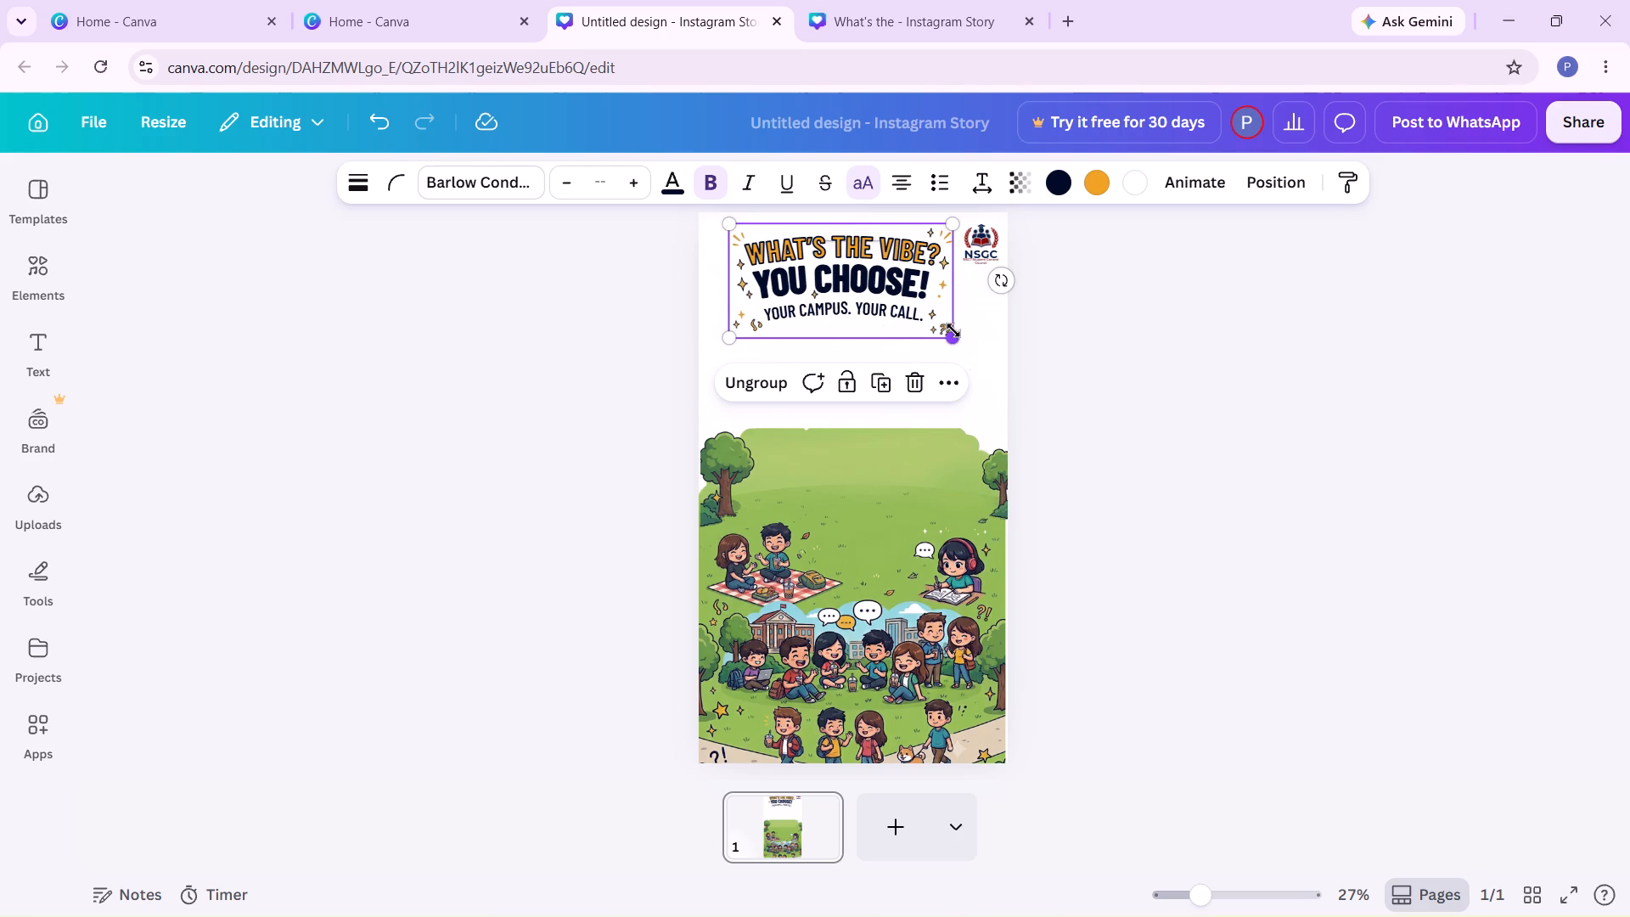
left_click_drag(953, 330, 979, 349)
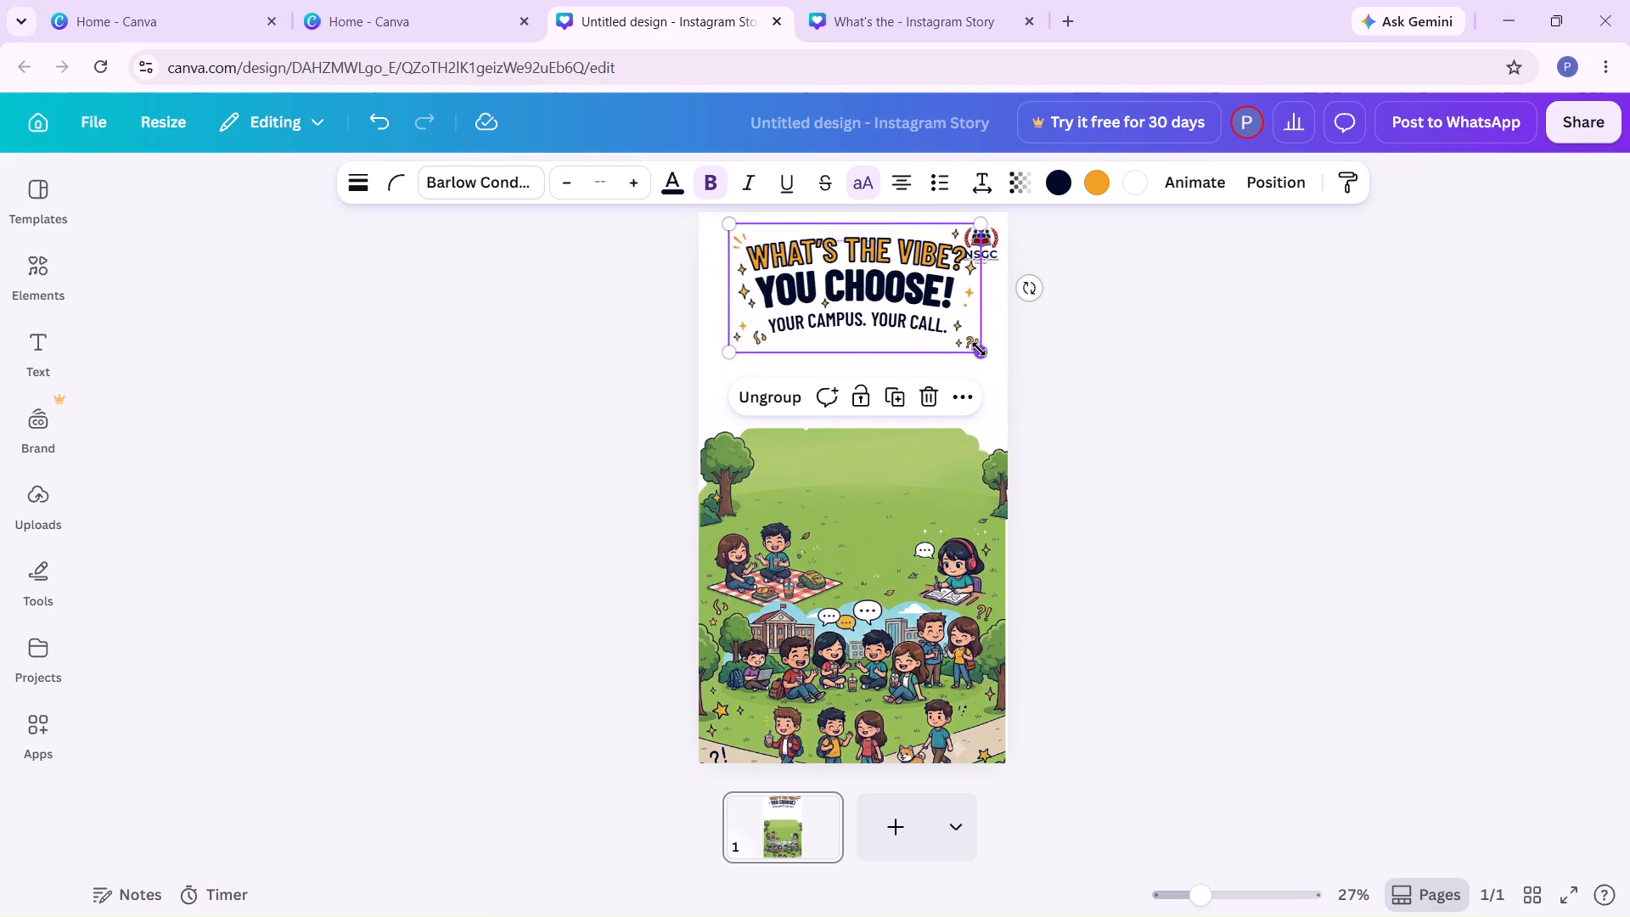
left_click_drag(911, 295, 874, 308)
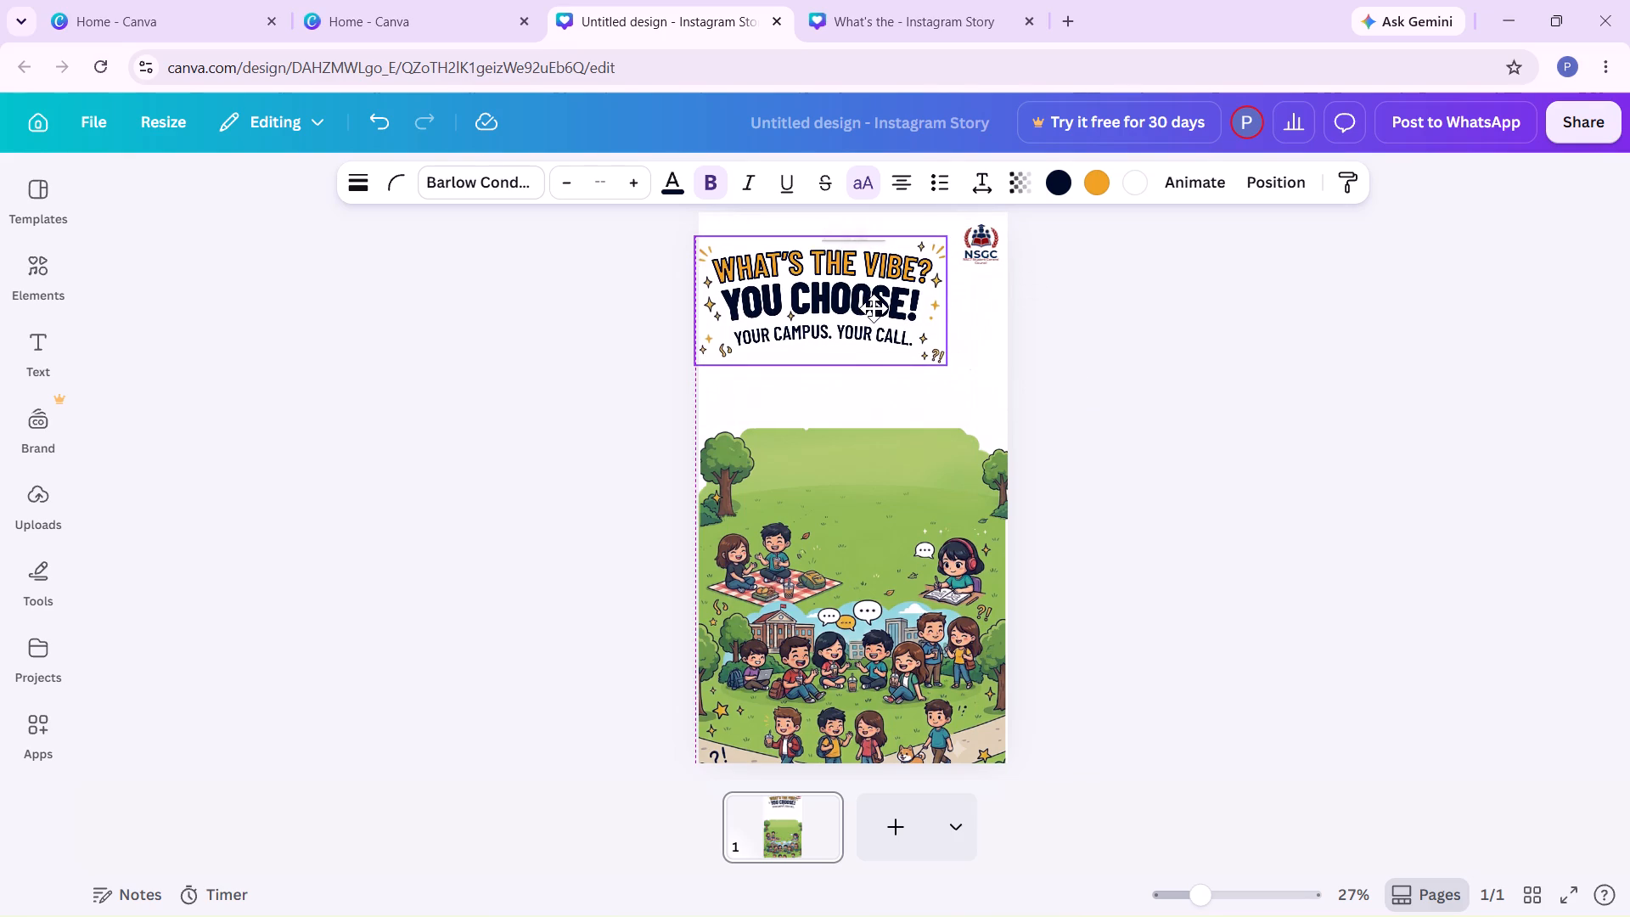
left_click_drag(874, 308, 883, 295)
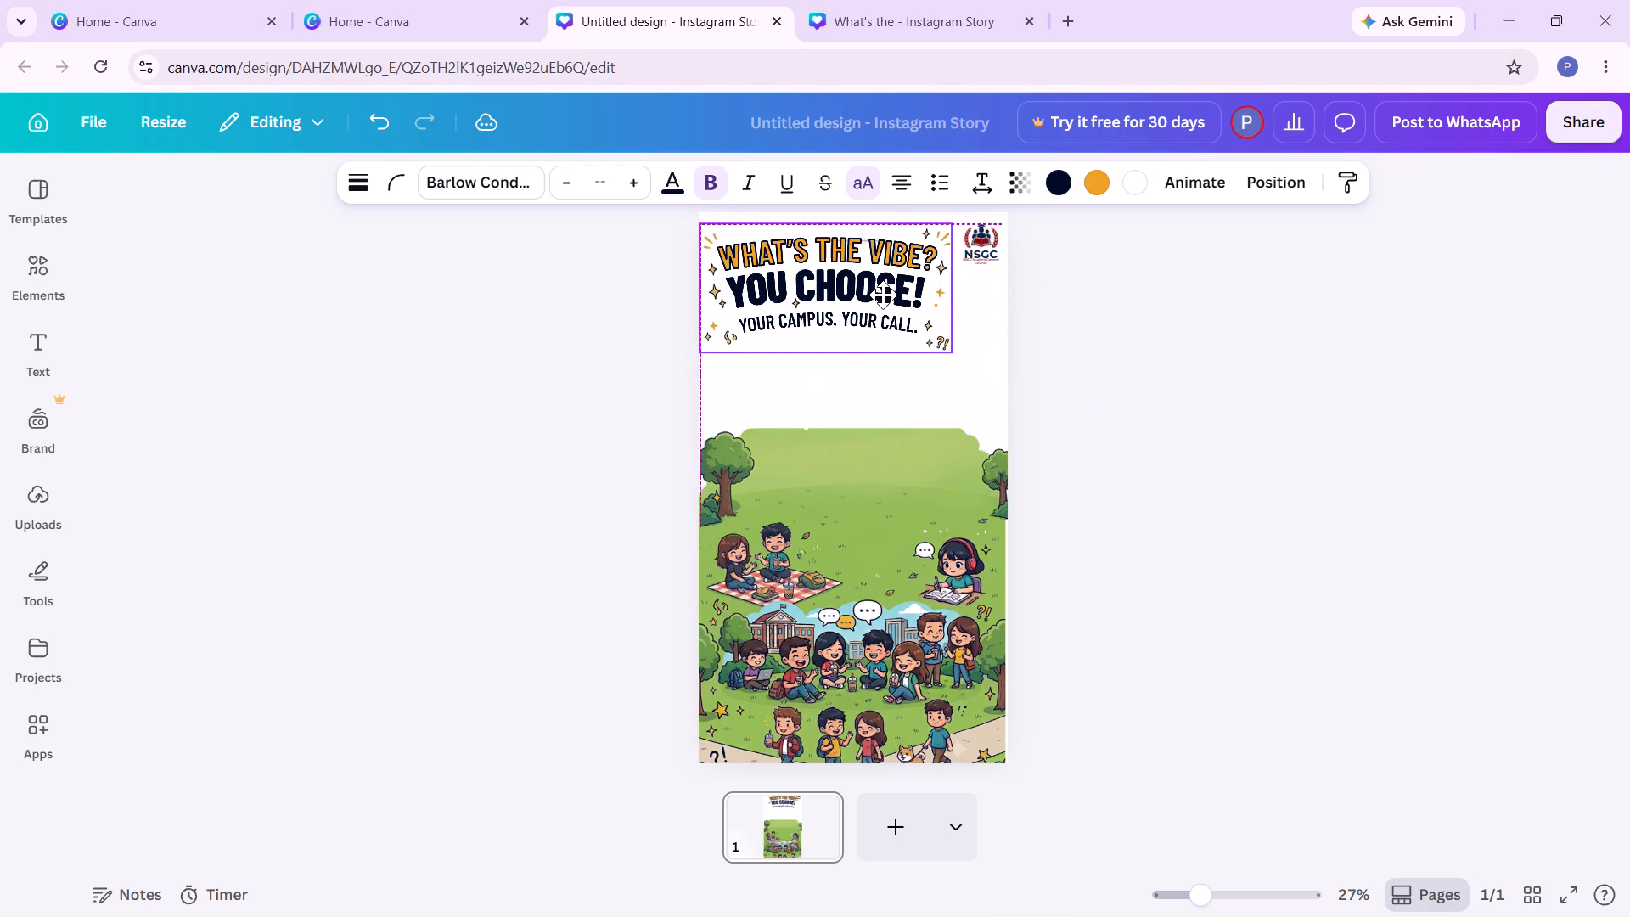
left_click_drag(883, 295, 885, 291)
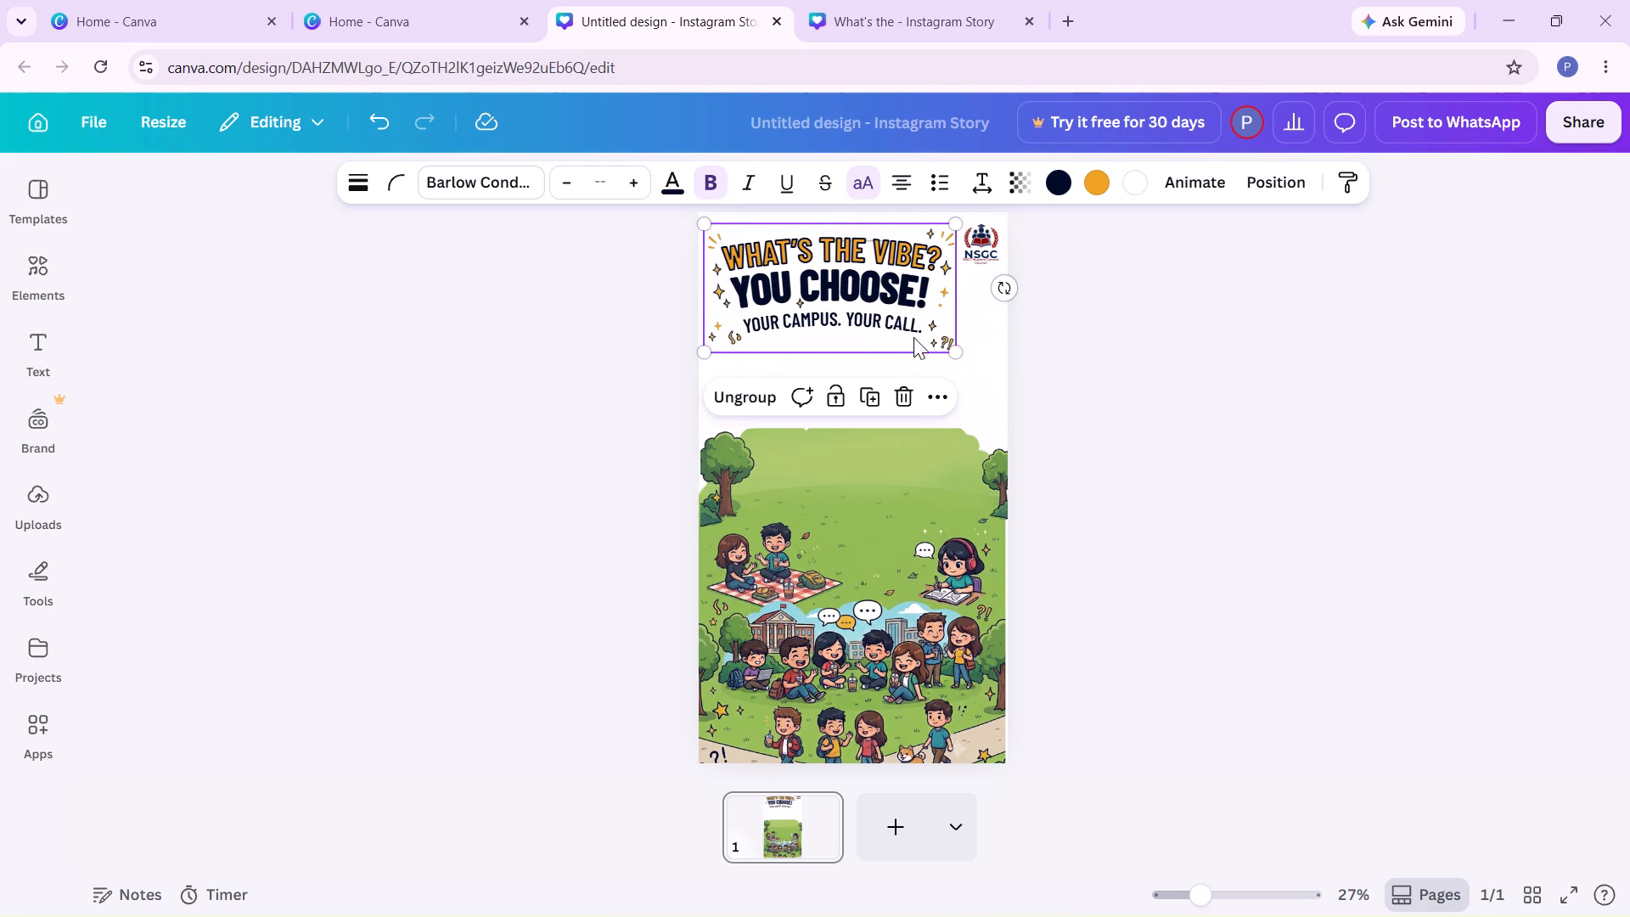
left_click(1134, 448)
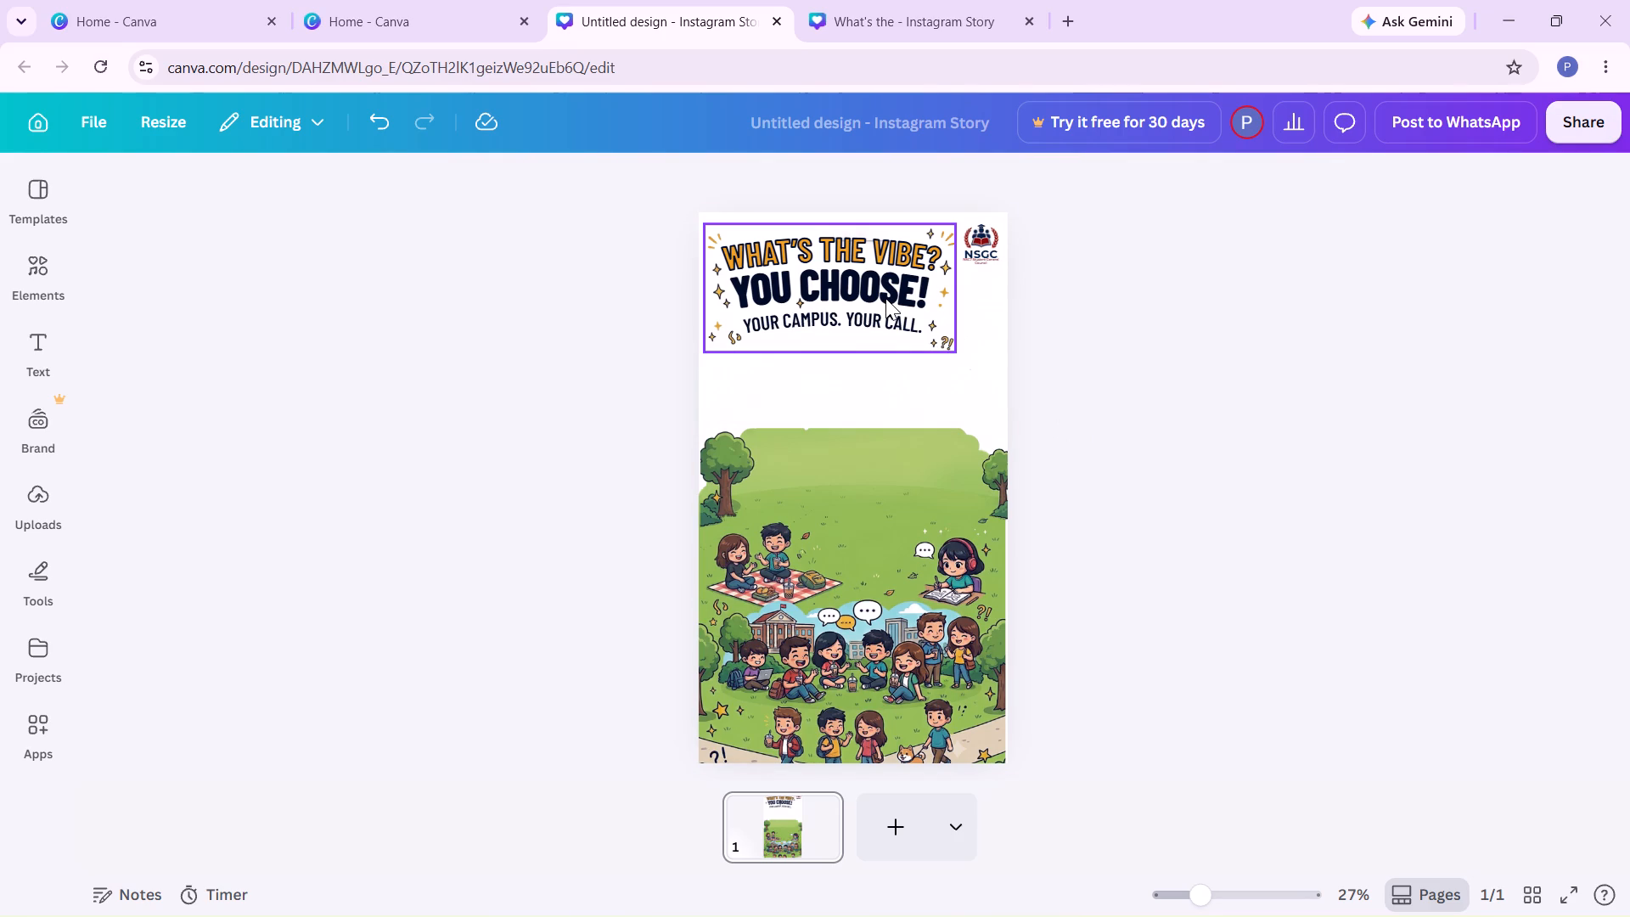
left_click_drag(885, 298, 901, 294)
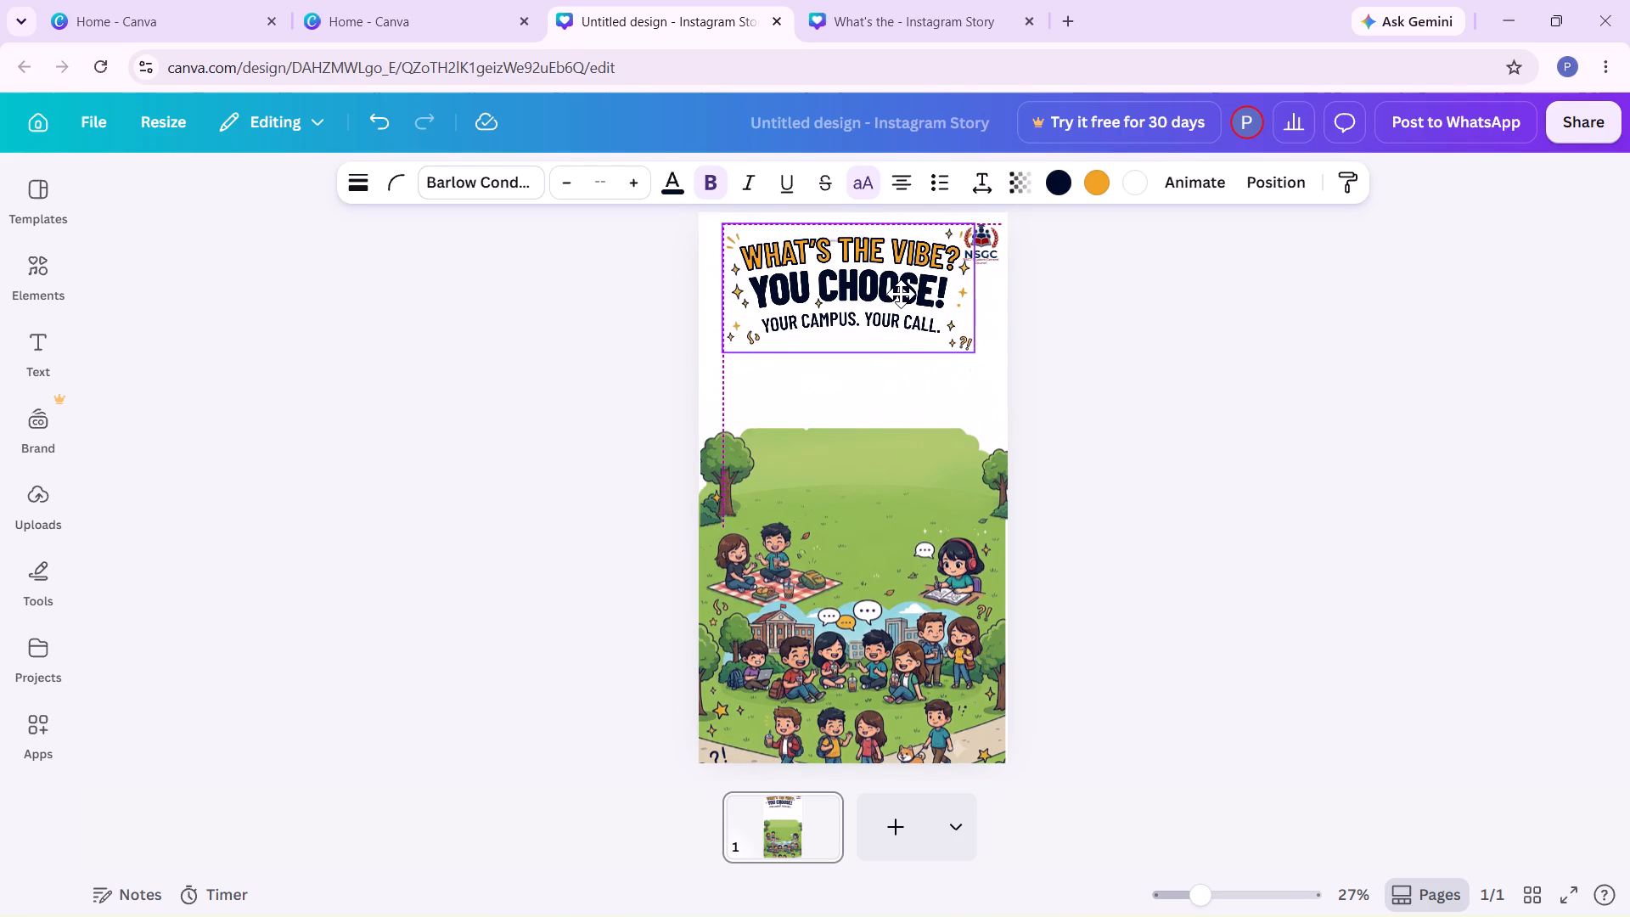
left_click_drag(901, 294, 904, 294)
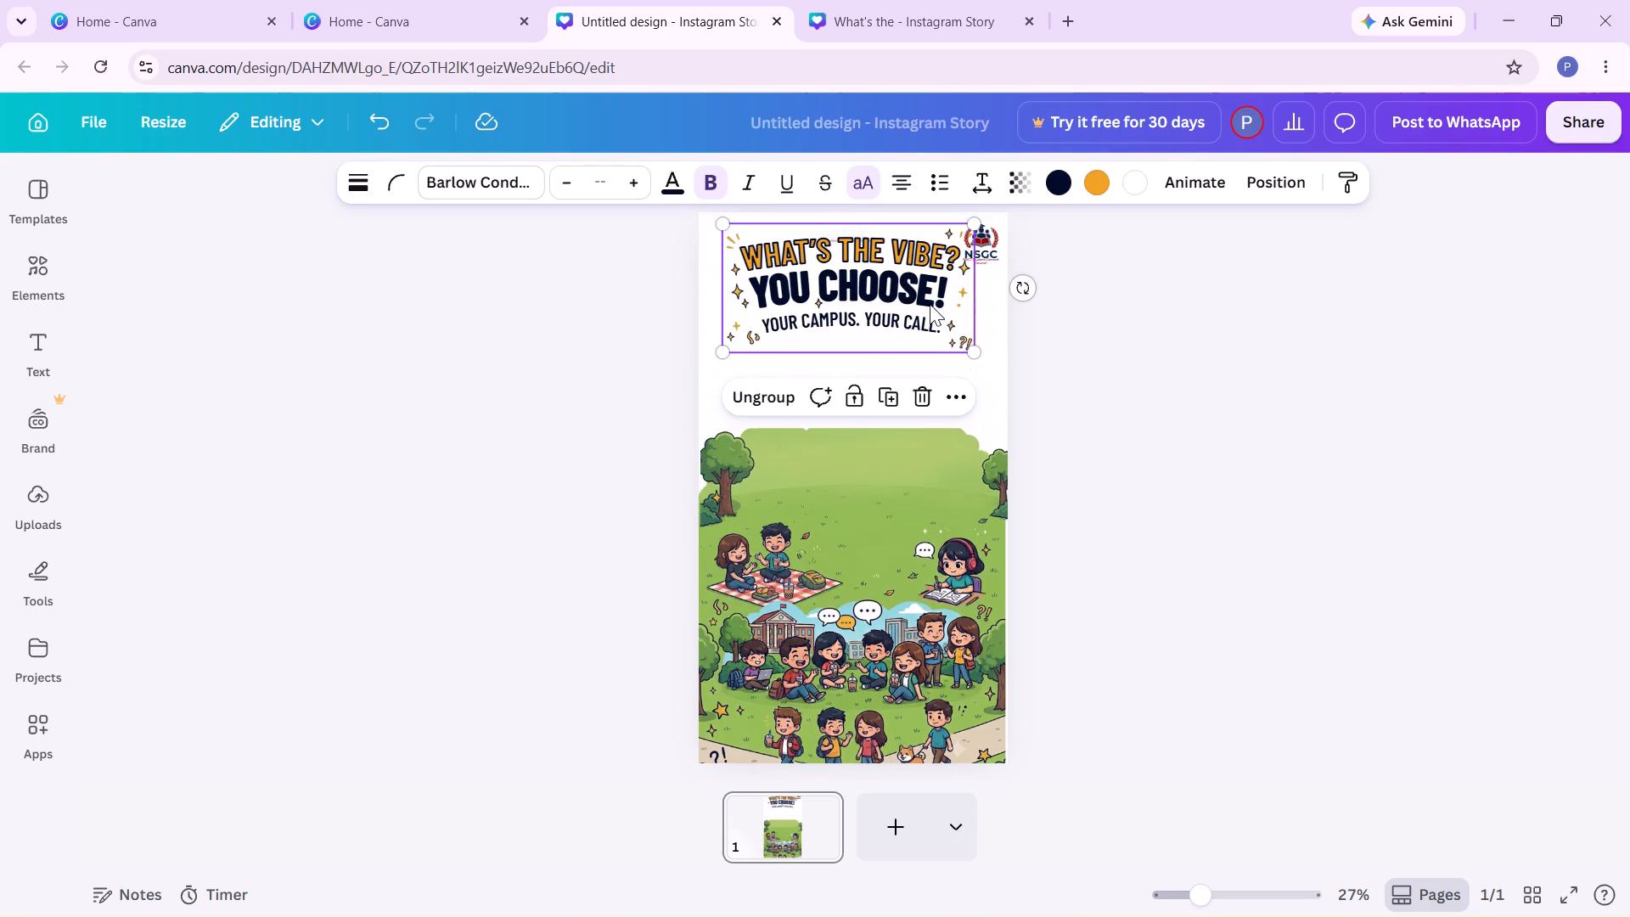
left_click(1108, 368)
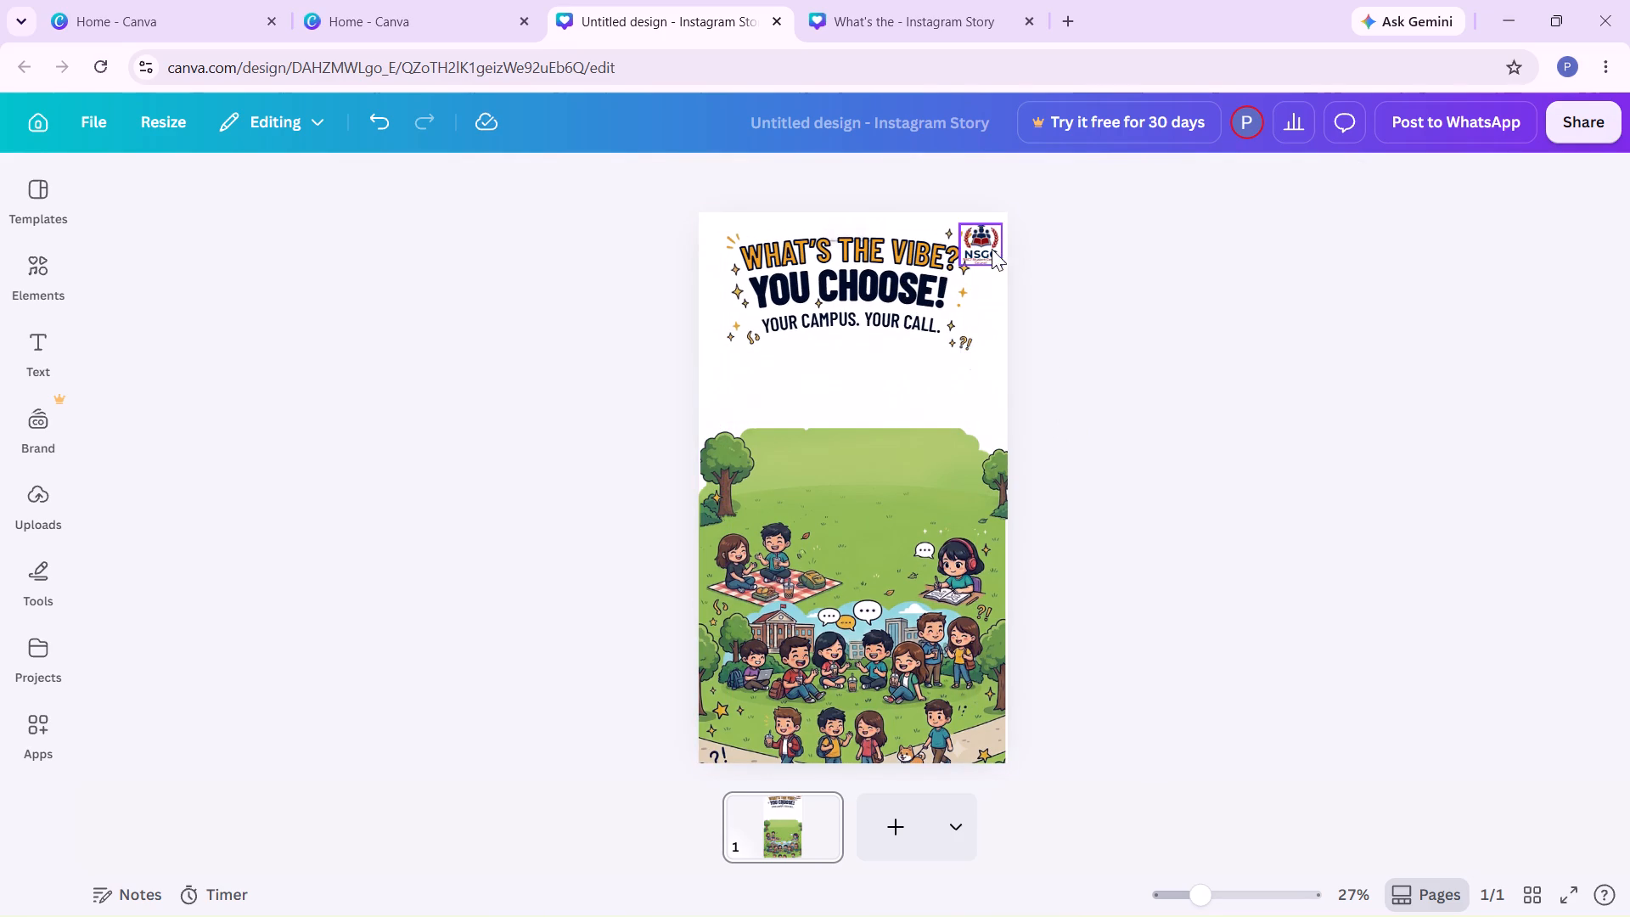
Shrink the NSGC logo in the page's upper corner beside the headline.
left_click(981, 247)
left_click_drag(964, 262, 975, 248)
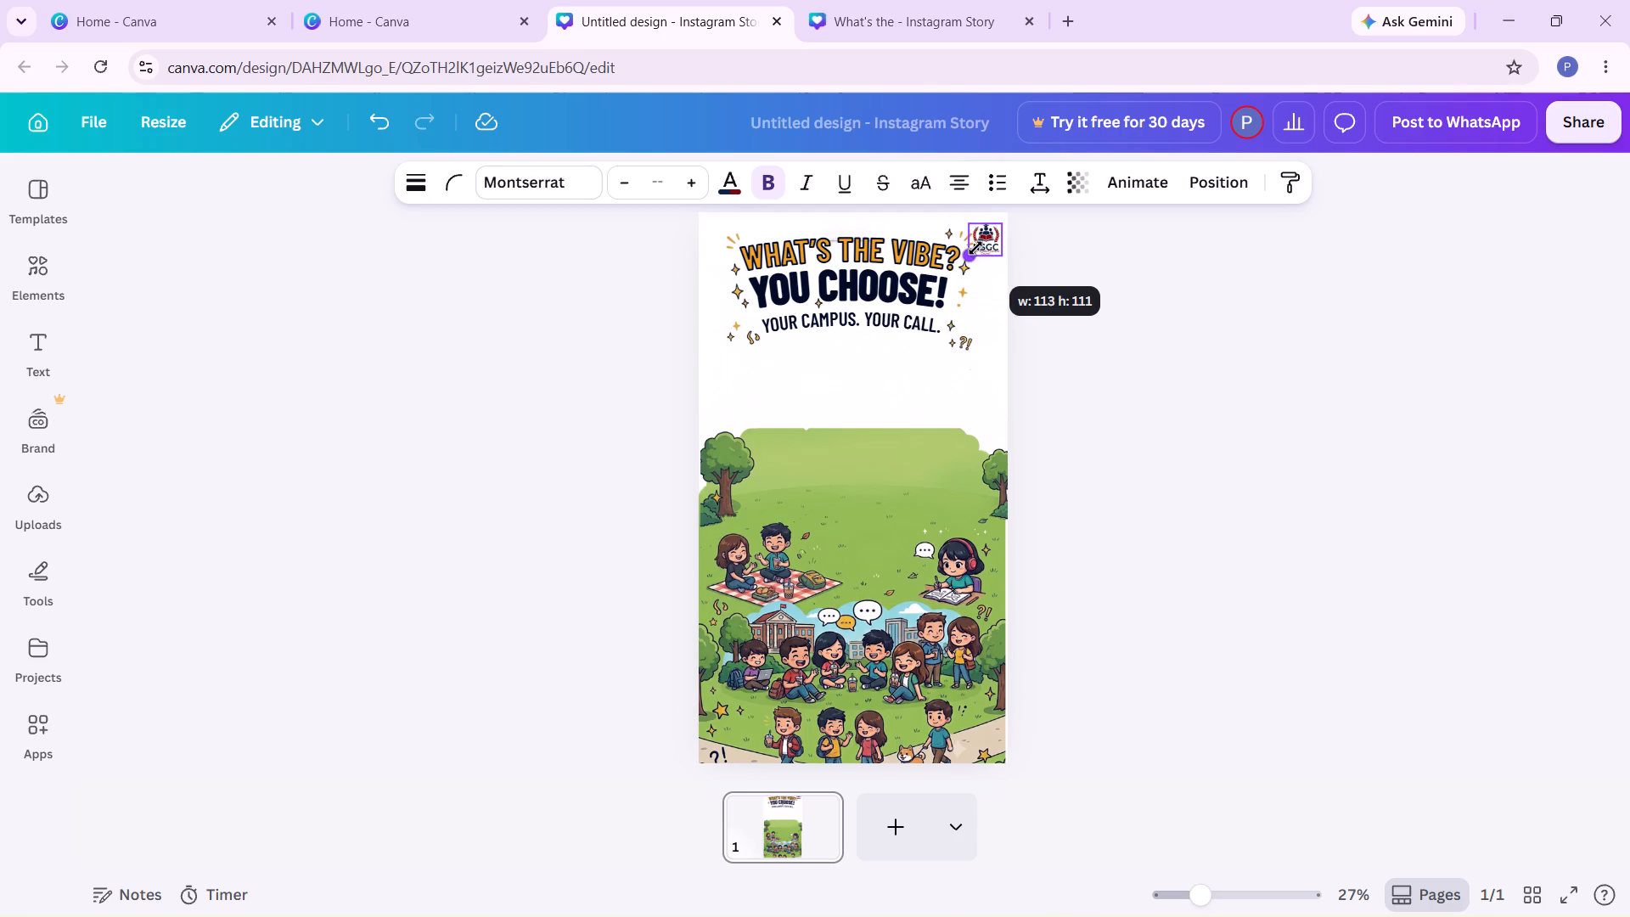
Shrink the NSGC logo slightly and place it at the margins in the page's upper-right corner, beside the headline.
left_click_drag(975, 248, 978, 245)
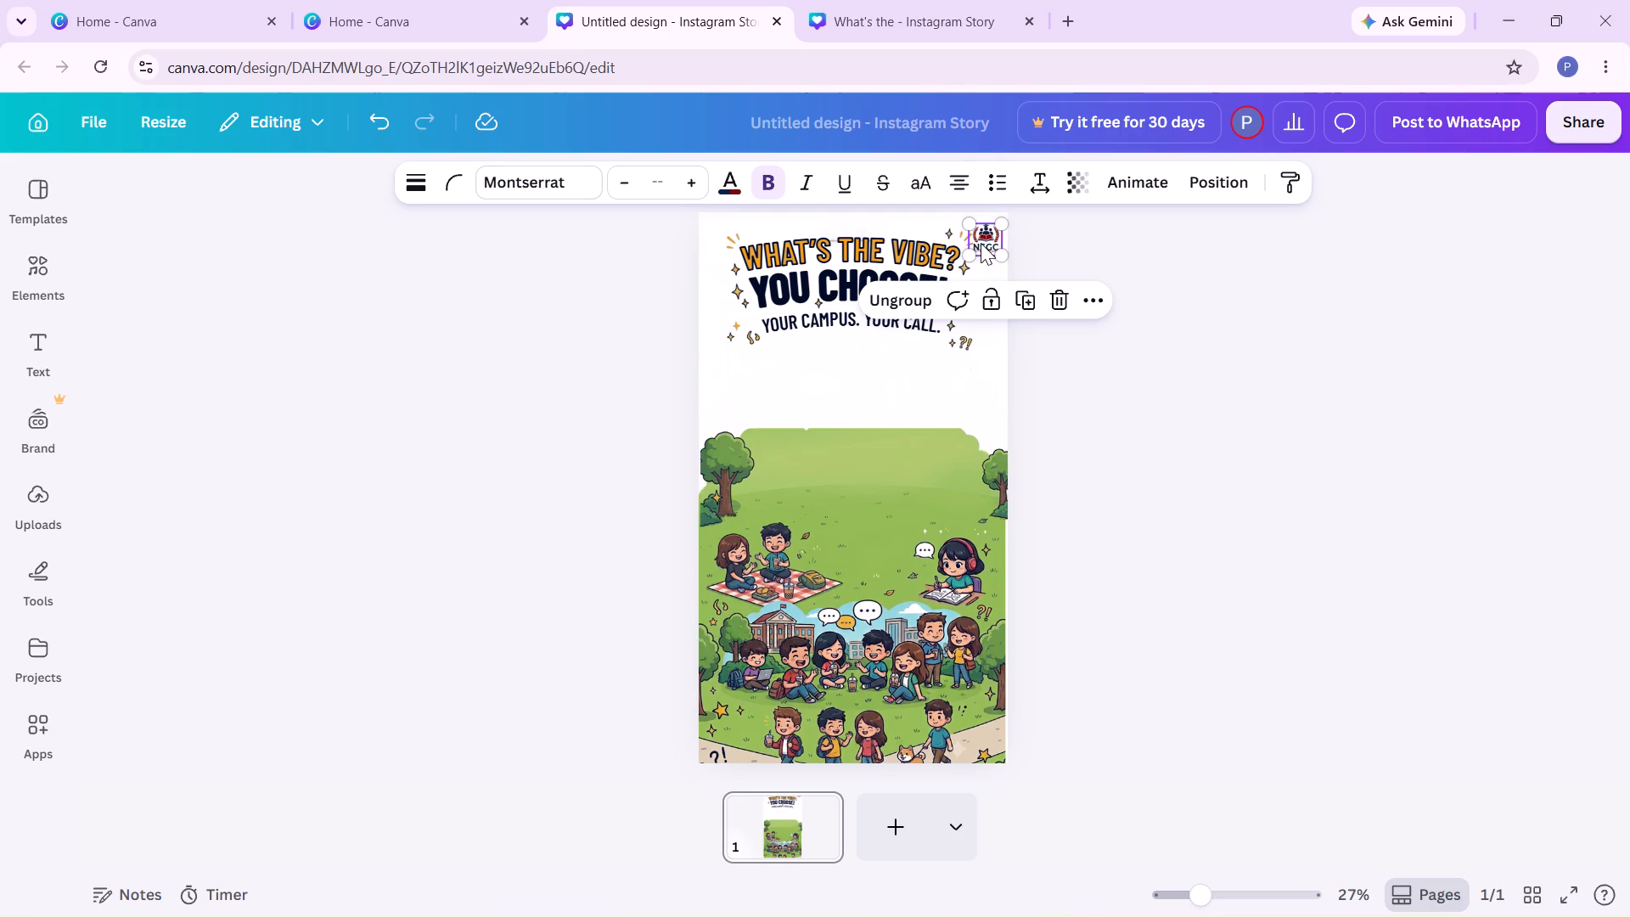
left_click_drag(982, 243, 984, 235)
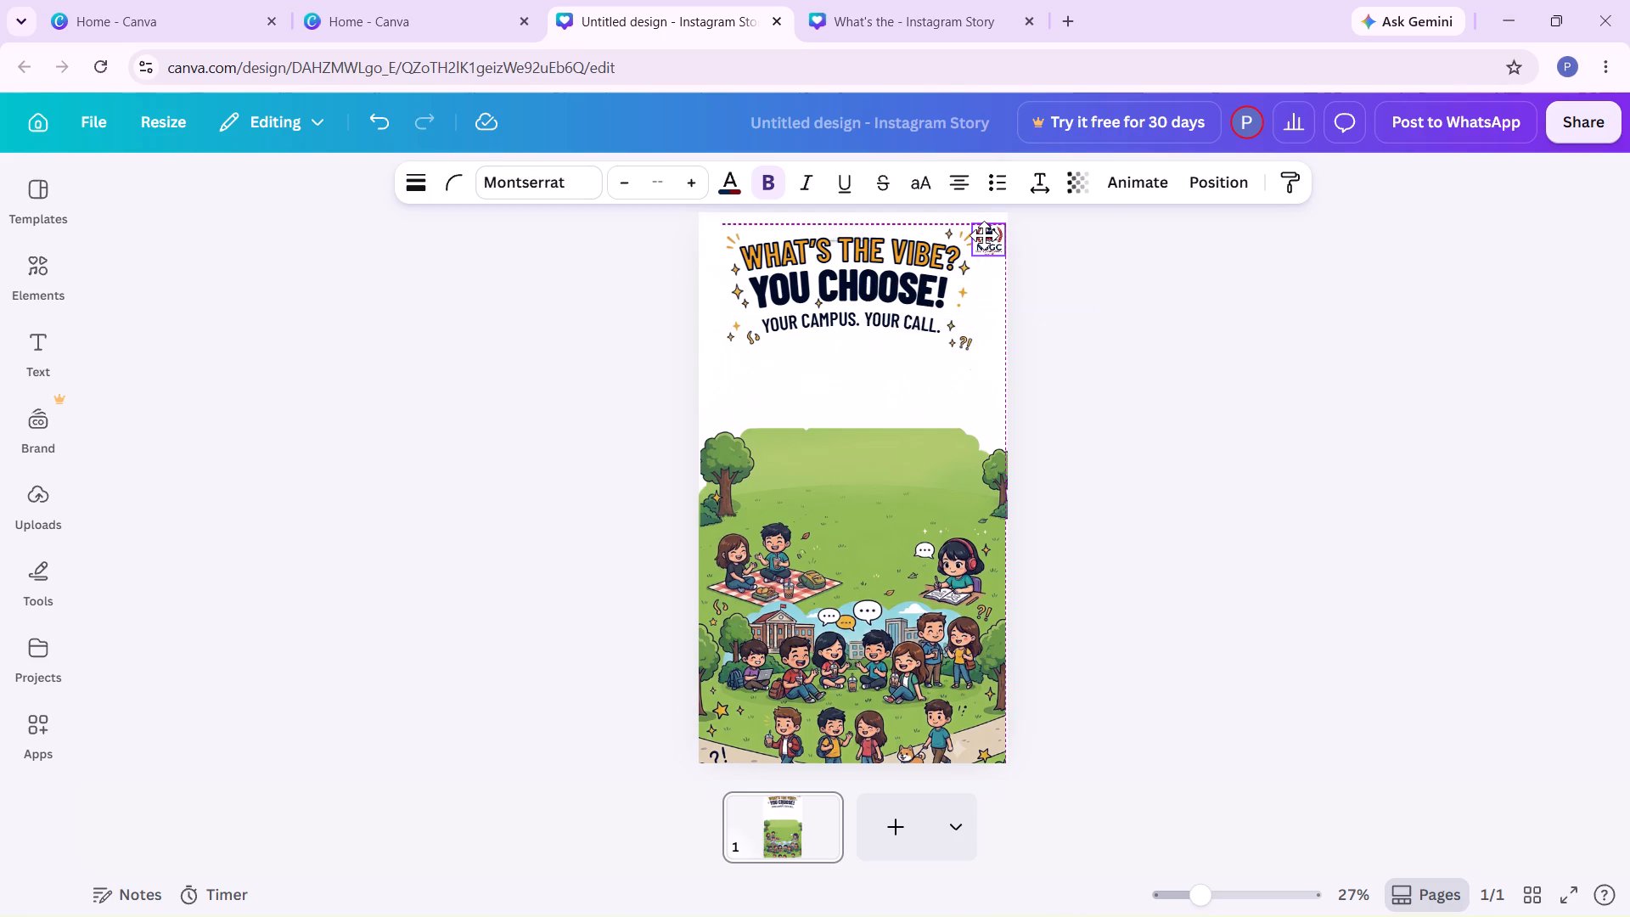
left_click_drag(984, 235, 986, 238)
left_click_drag(986, 238, 986, 235)
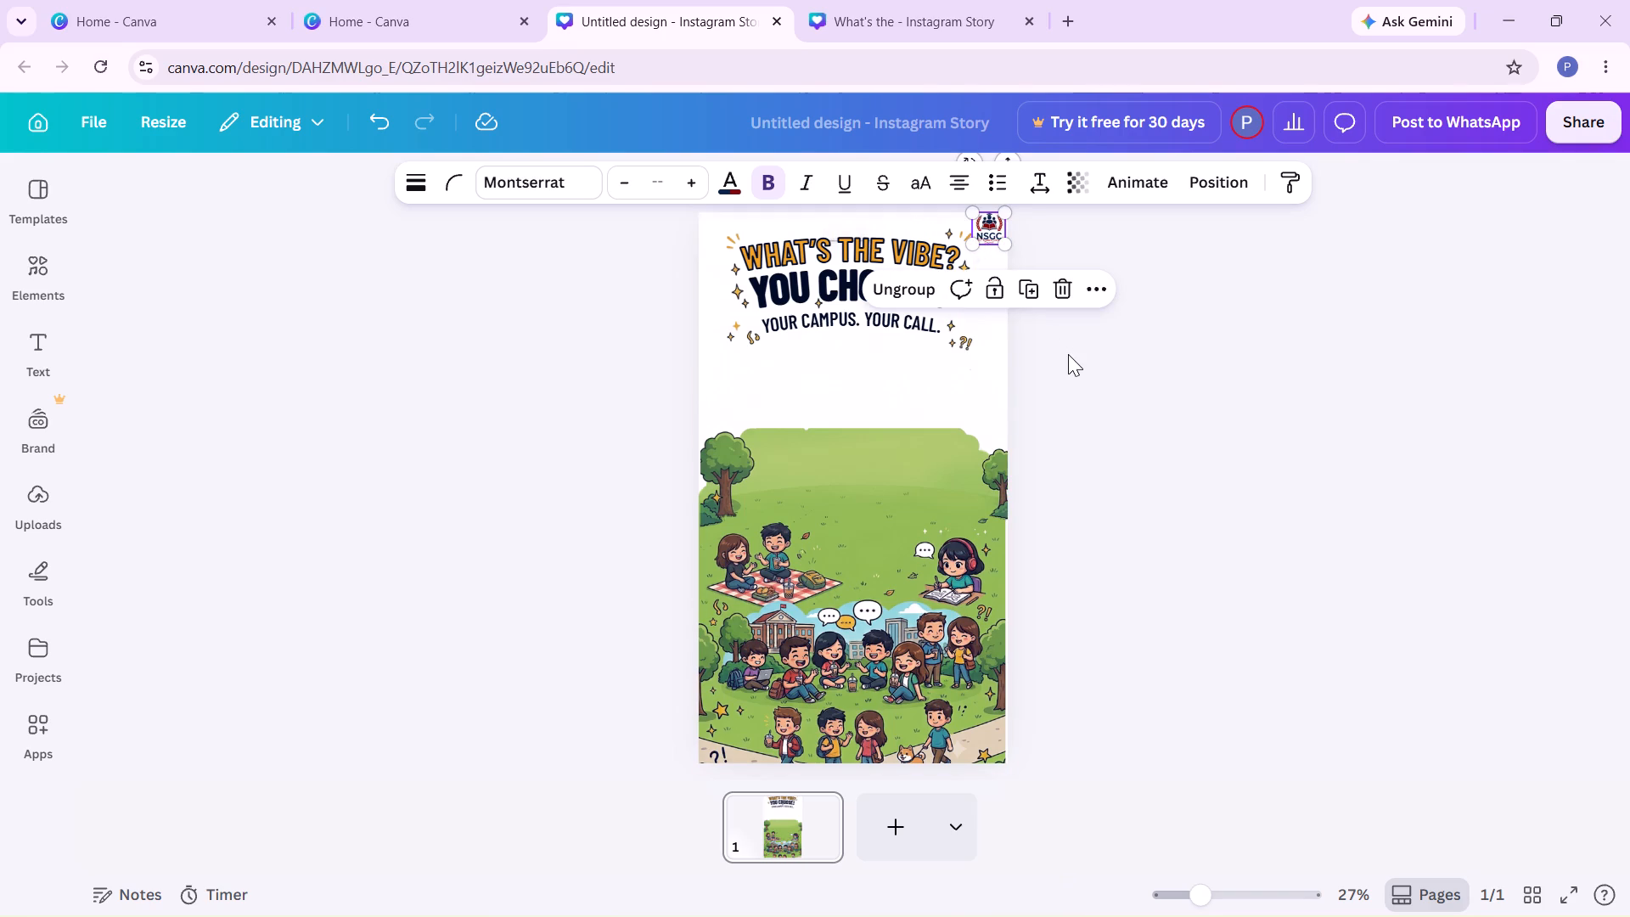
left_click(1068, 354)
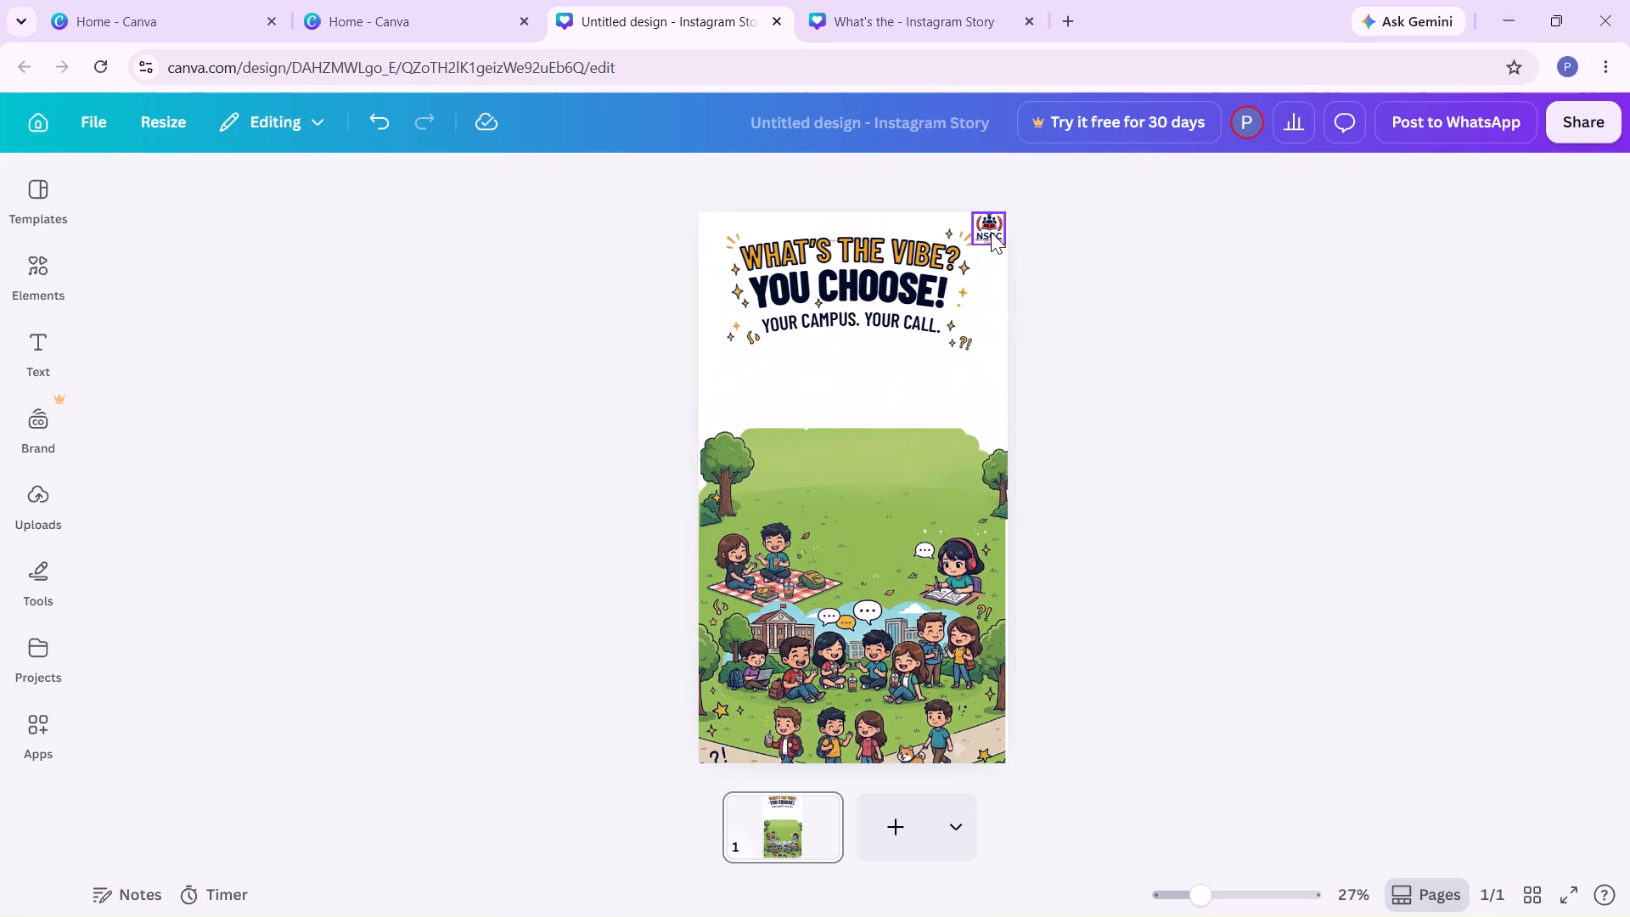
left_click_drag(991, 232, 989, 244)
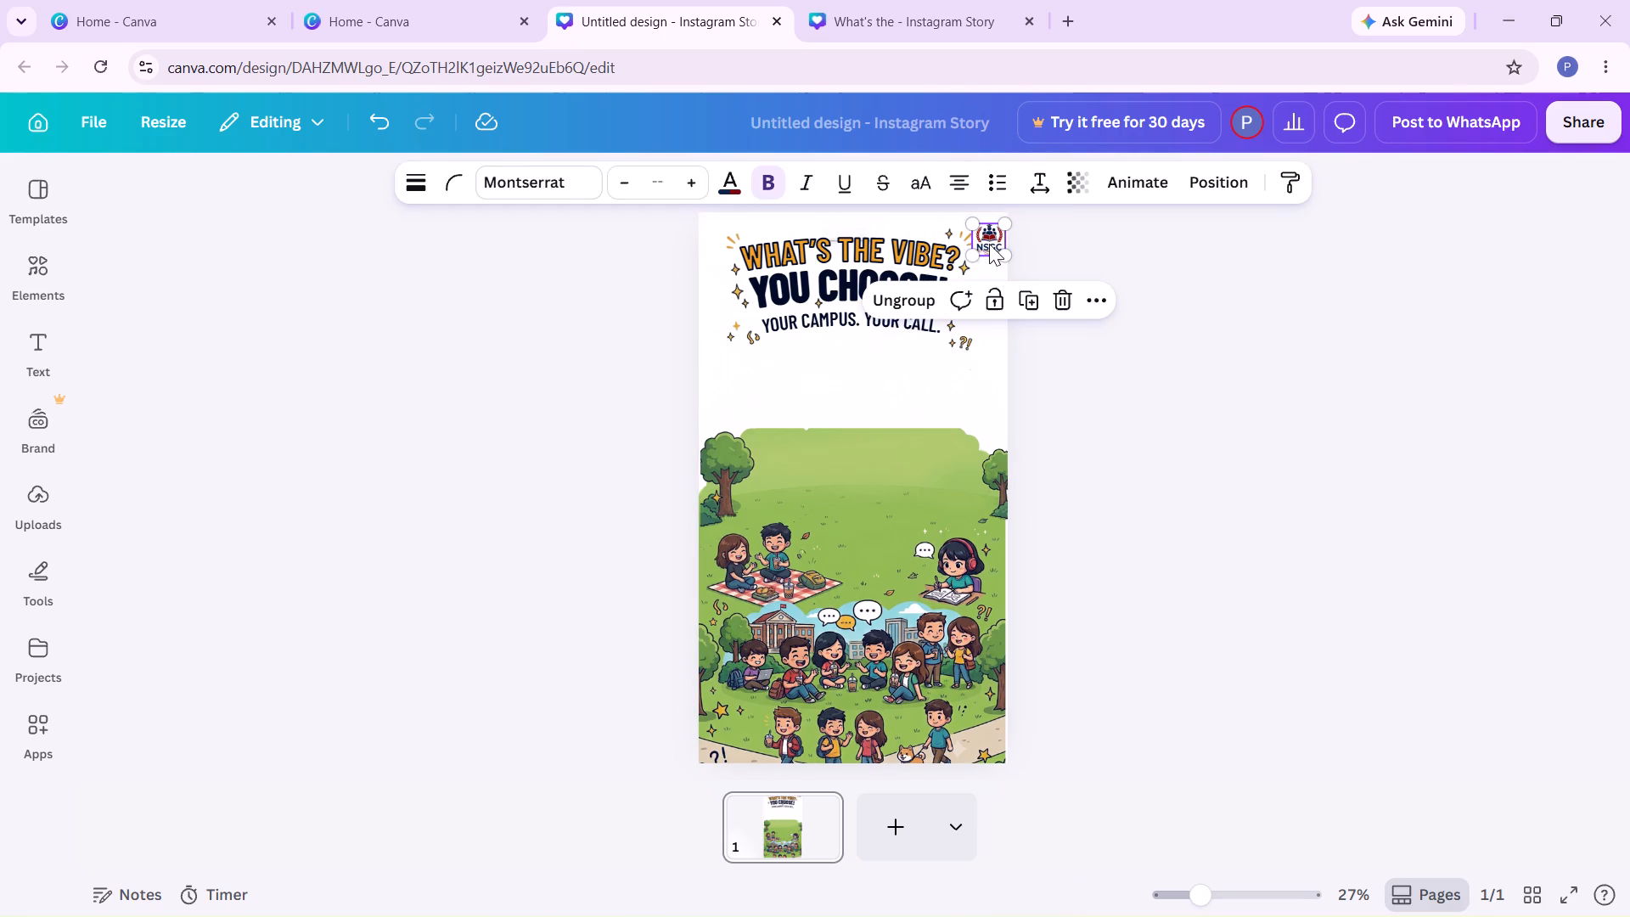
Shift the headline and tagline group slightly toward the page's left edge, clear of the NSGC logo.
left_click(815, 266)
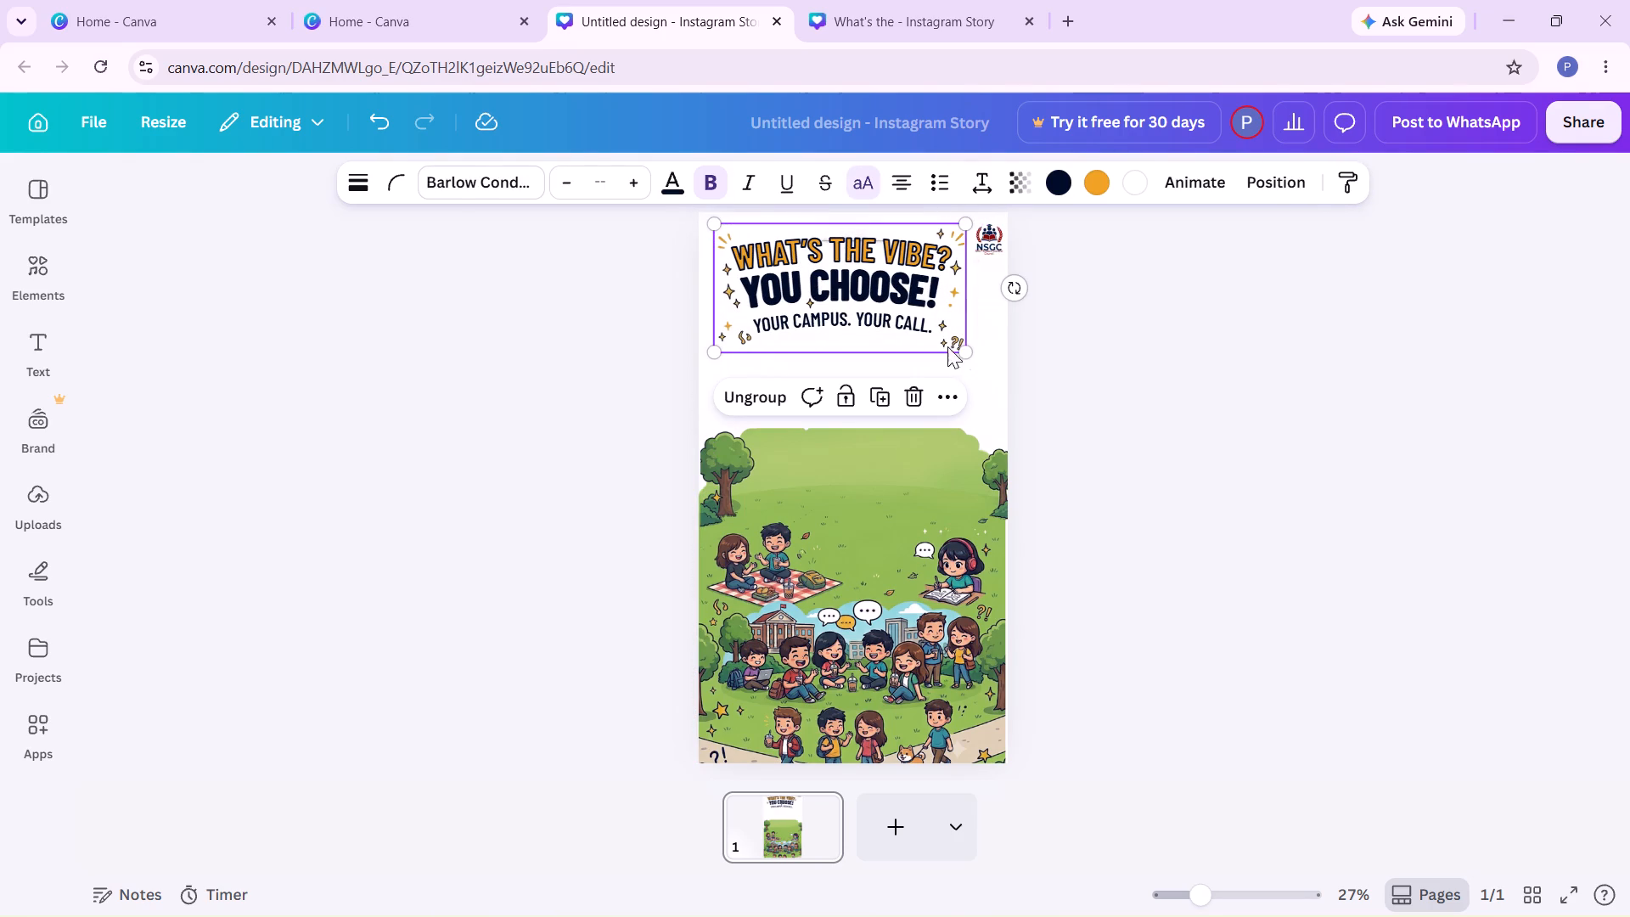
left_click(1114, 415)
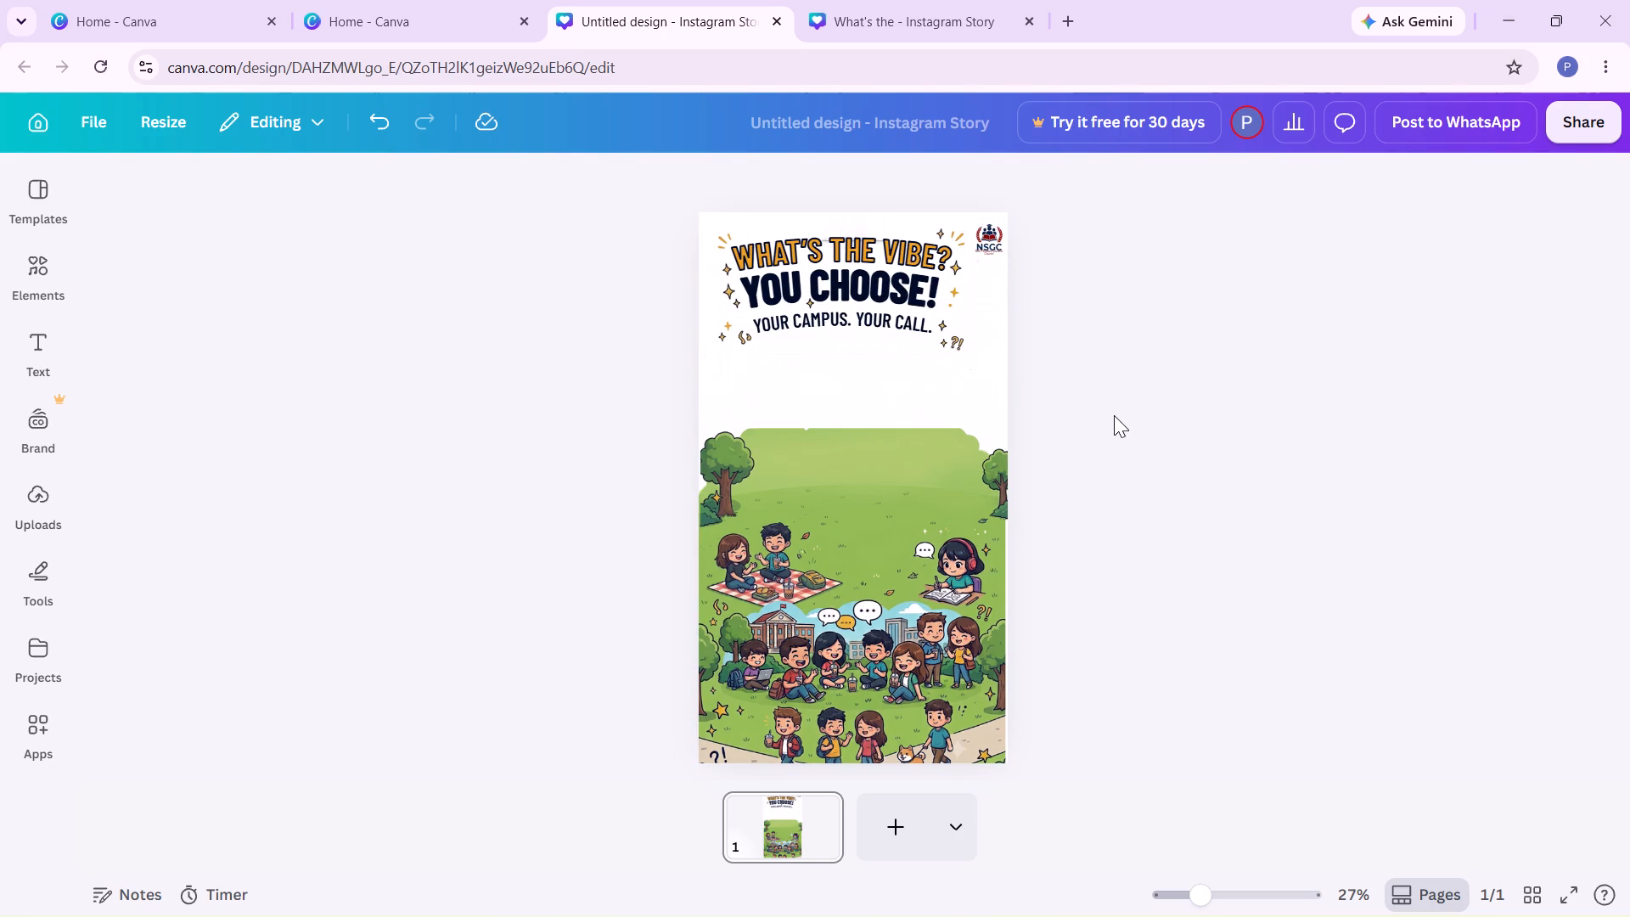
Change the font of the headline and tagline group to Montserrat.
left_click(848, 318)
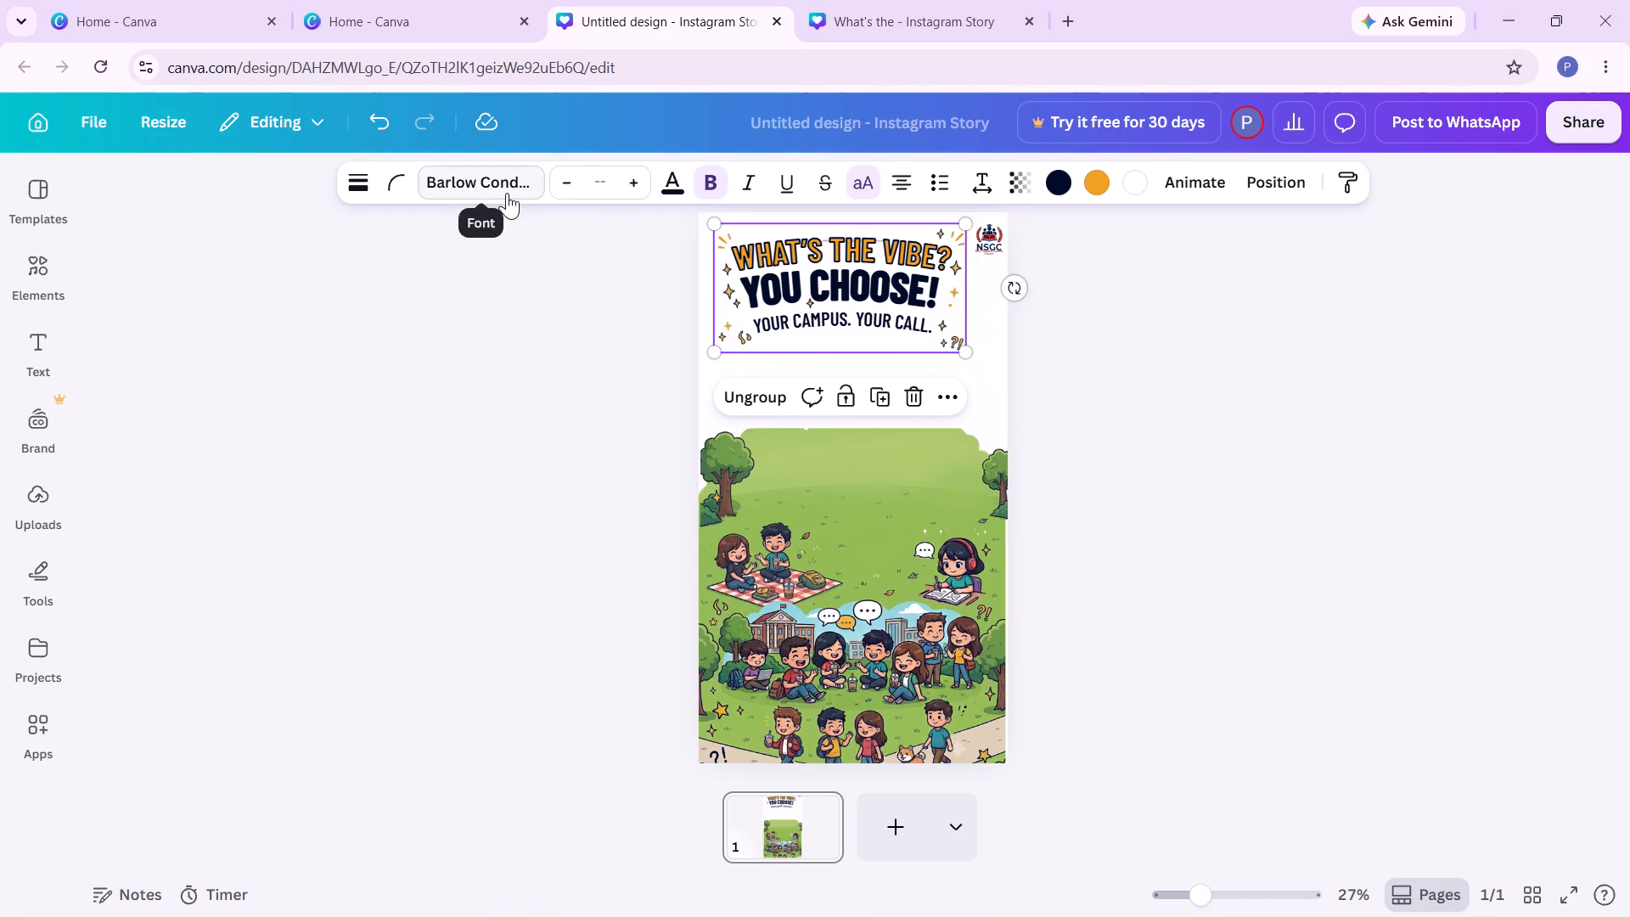
left_click(507, 193)
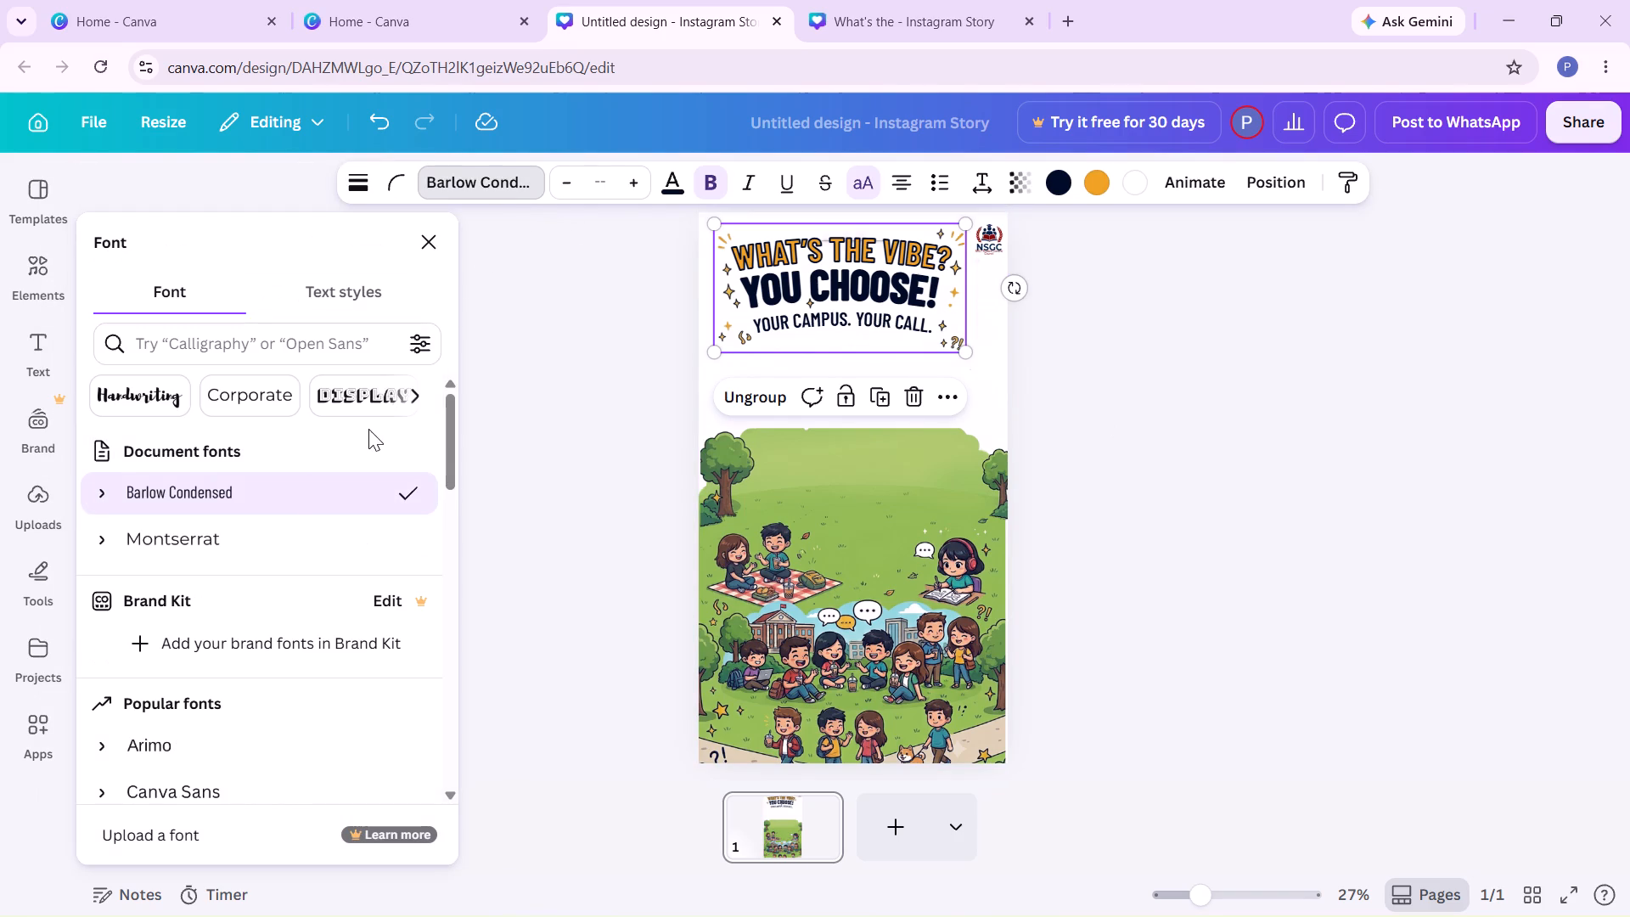
left_click(268, 533)
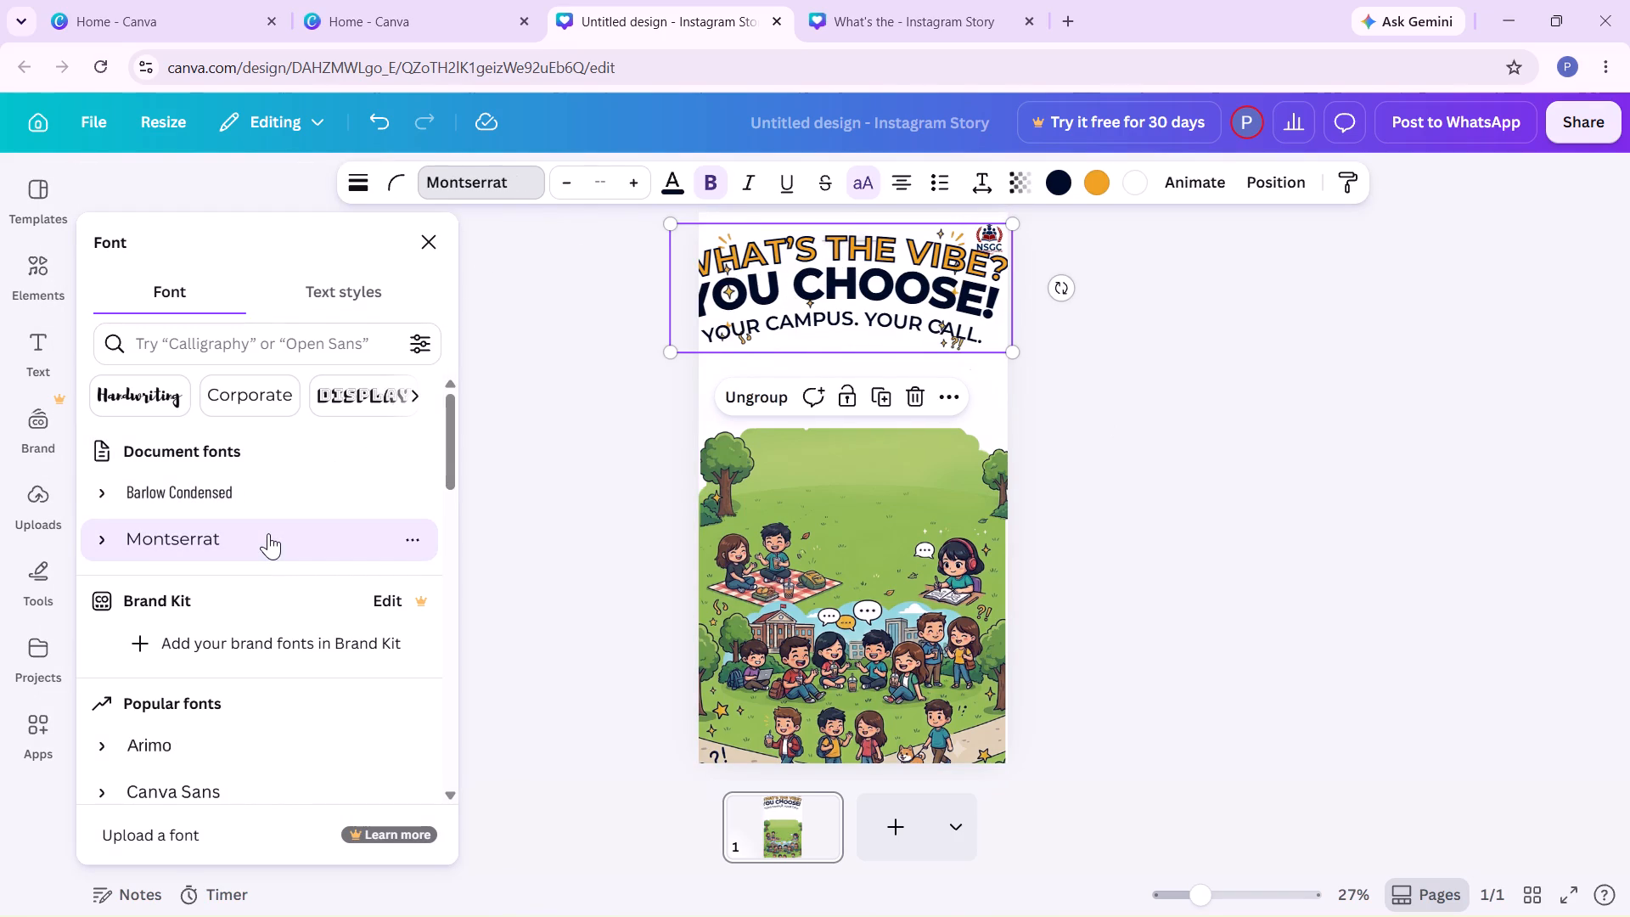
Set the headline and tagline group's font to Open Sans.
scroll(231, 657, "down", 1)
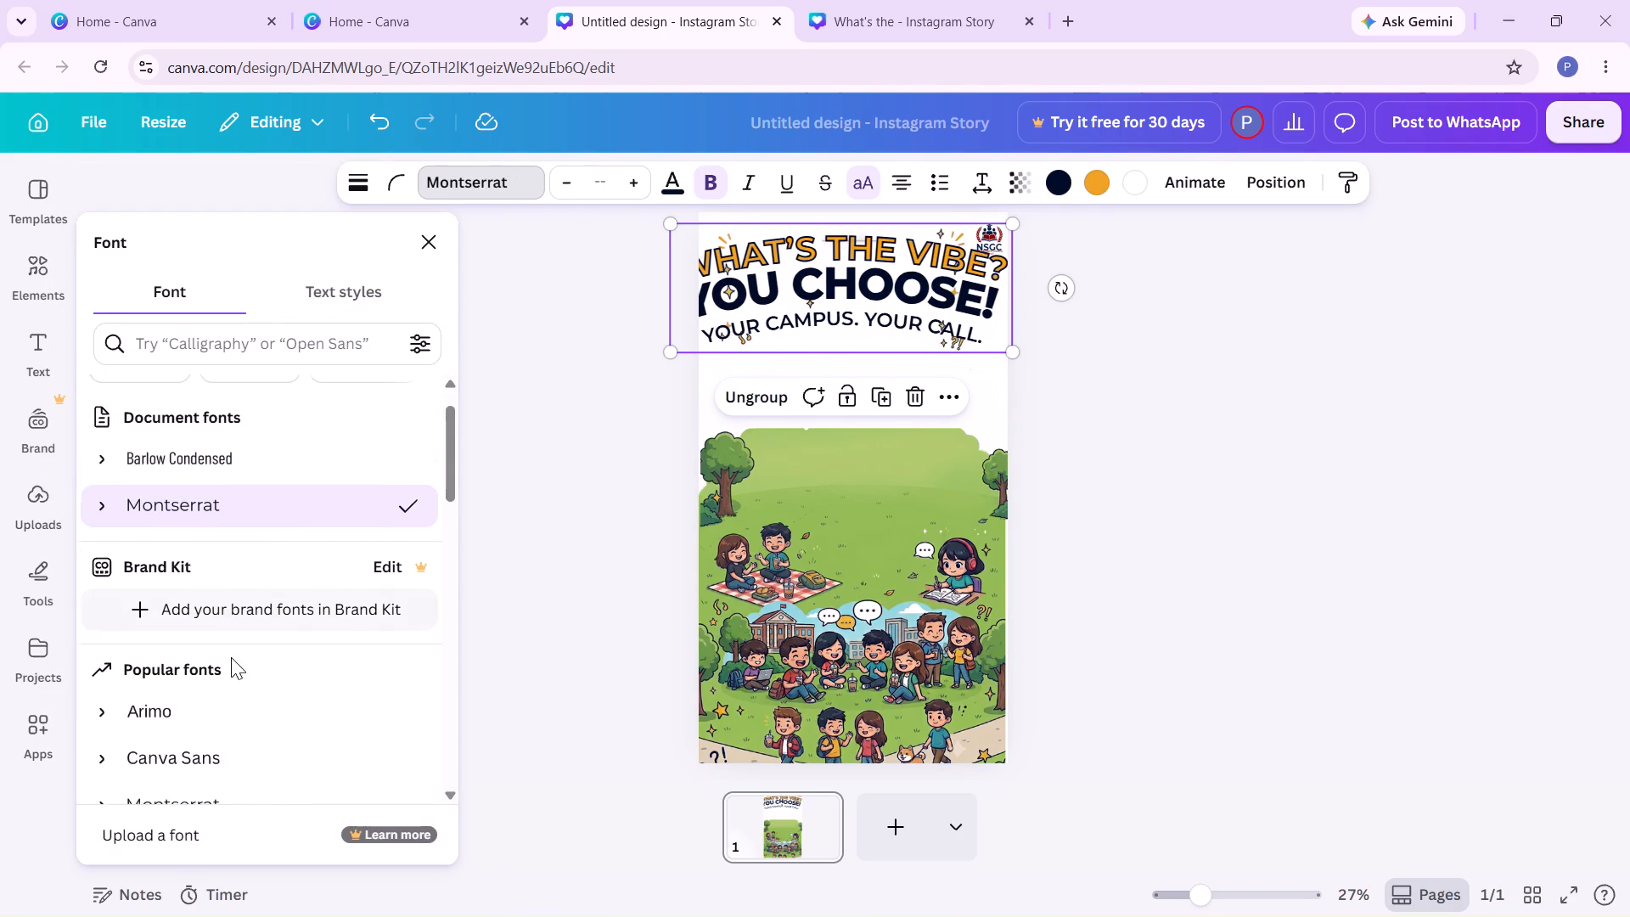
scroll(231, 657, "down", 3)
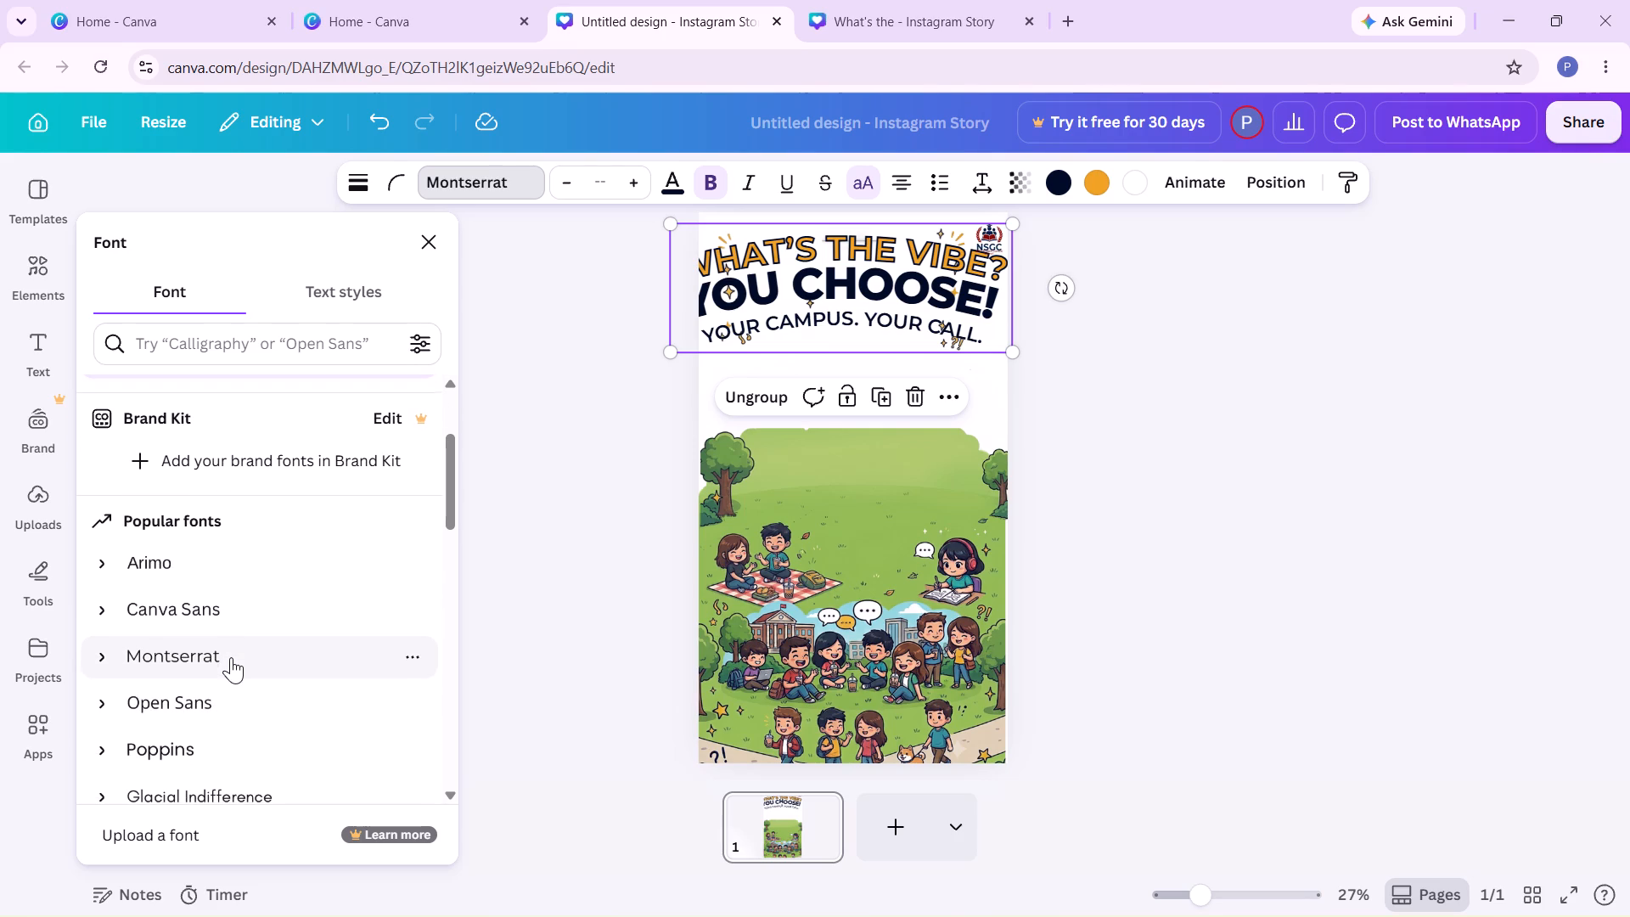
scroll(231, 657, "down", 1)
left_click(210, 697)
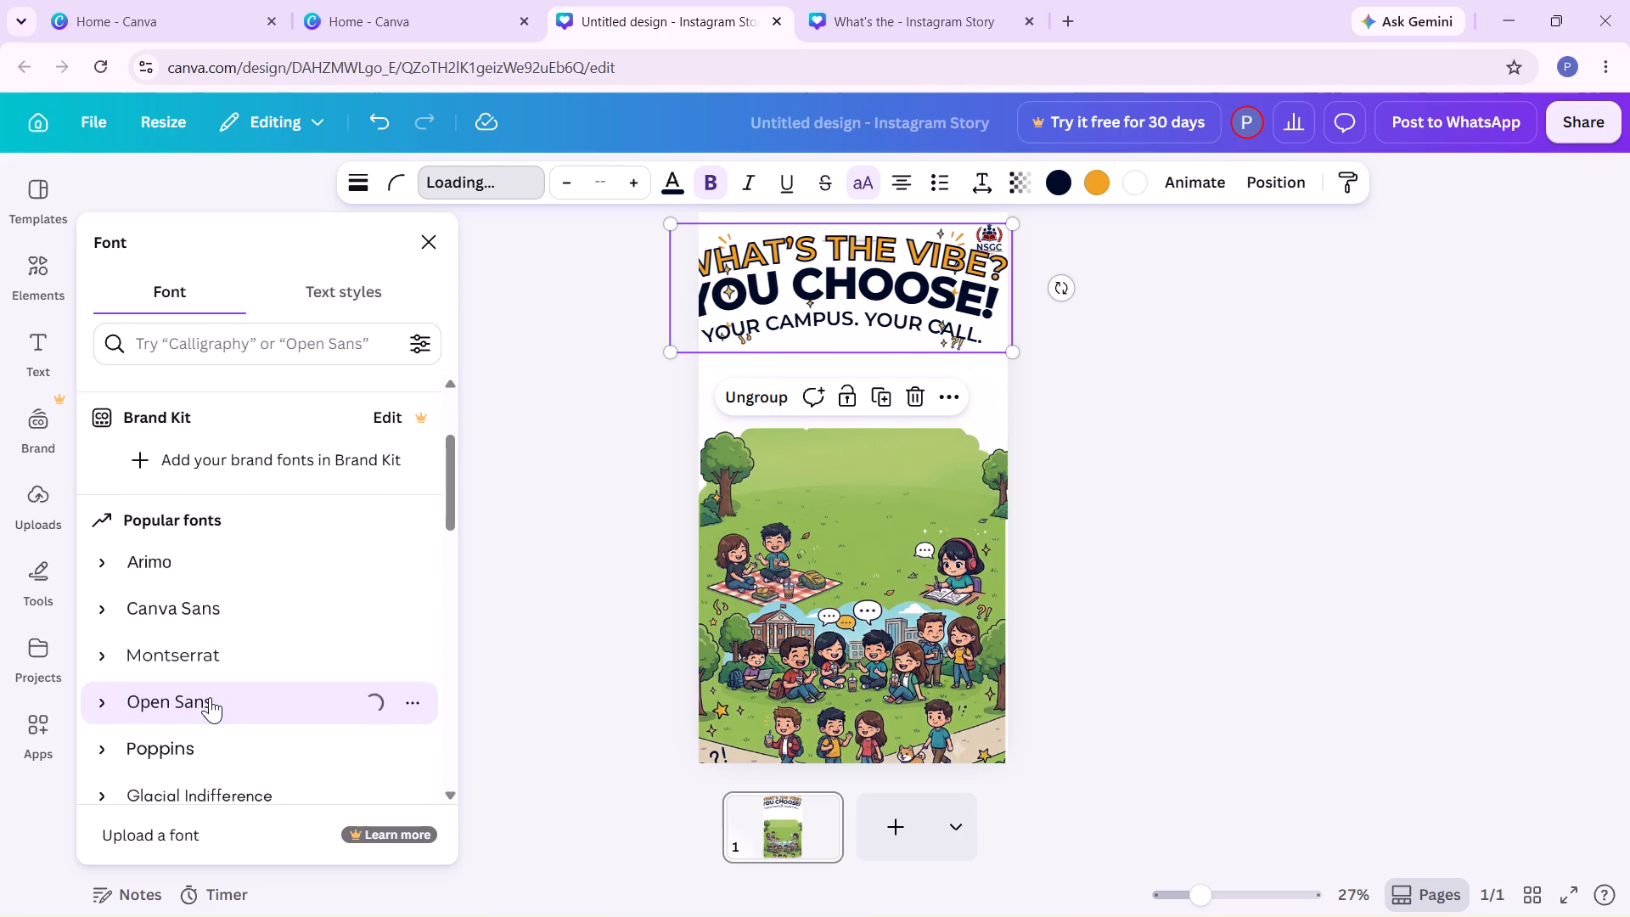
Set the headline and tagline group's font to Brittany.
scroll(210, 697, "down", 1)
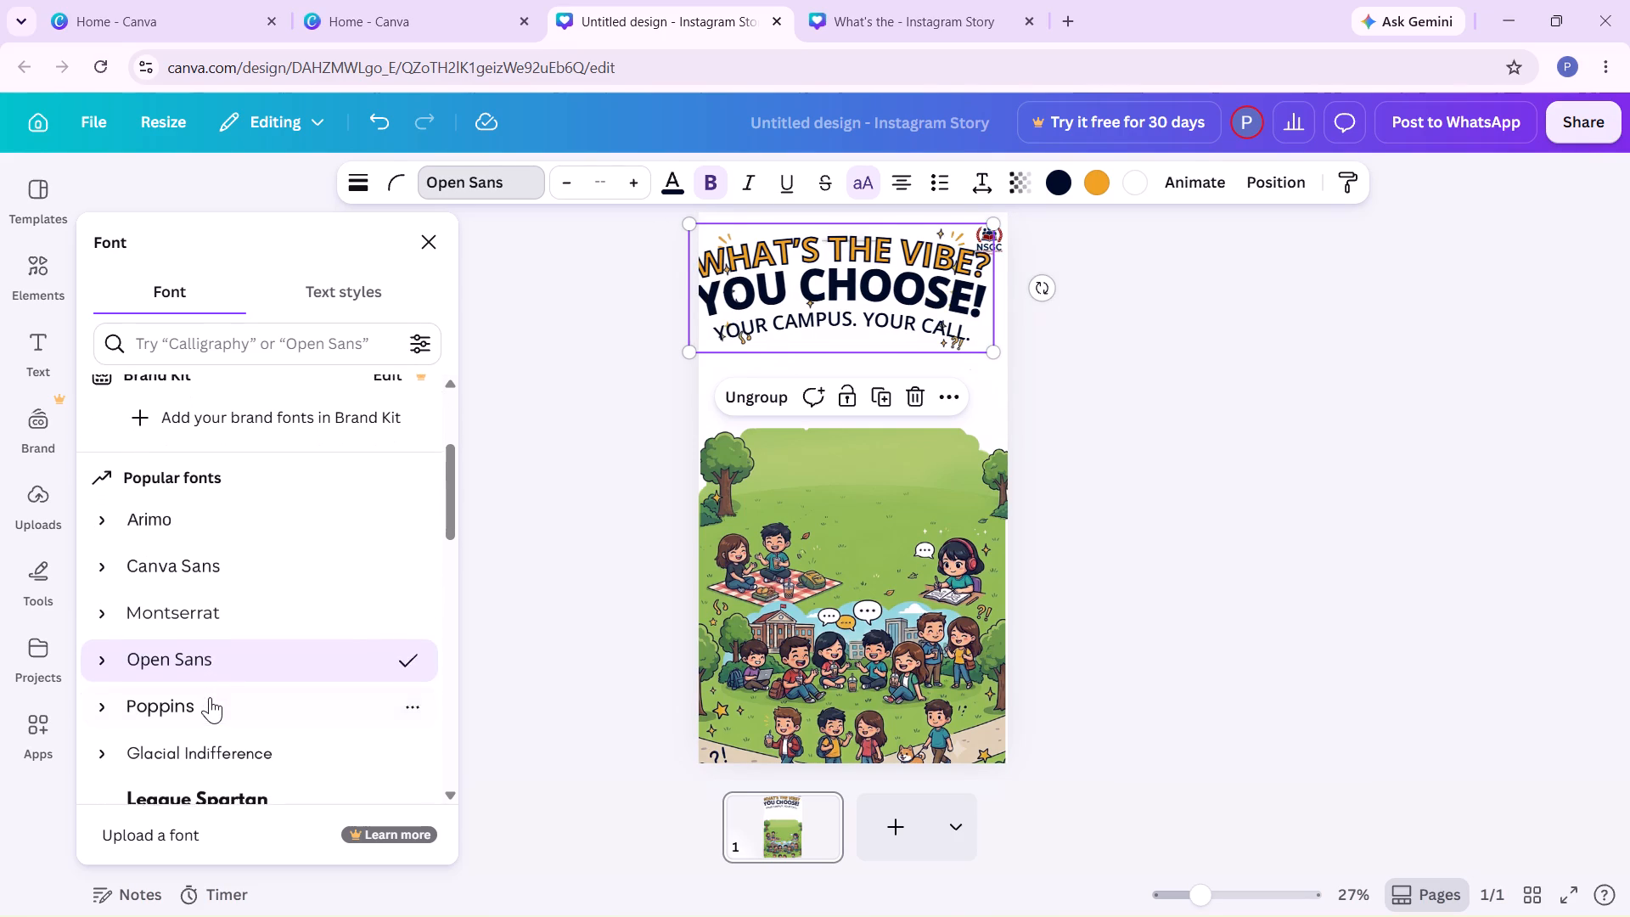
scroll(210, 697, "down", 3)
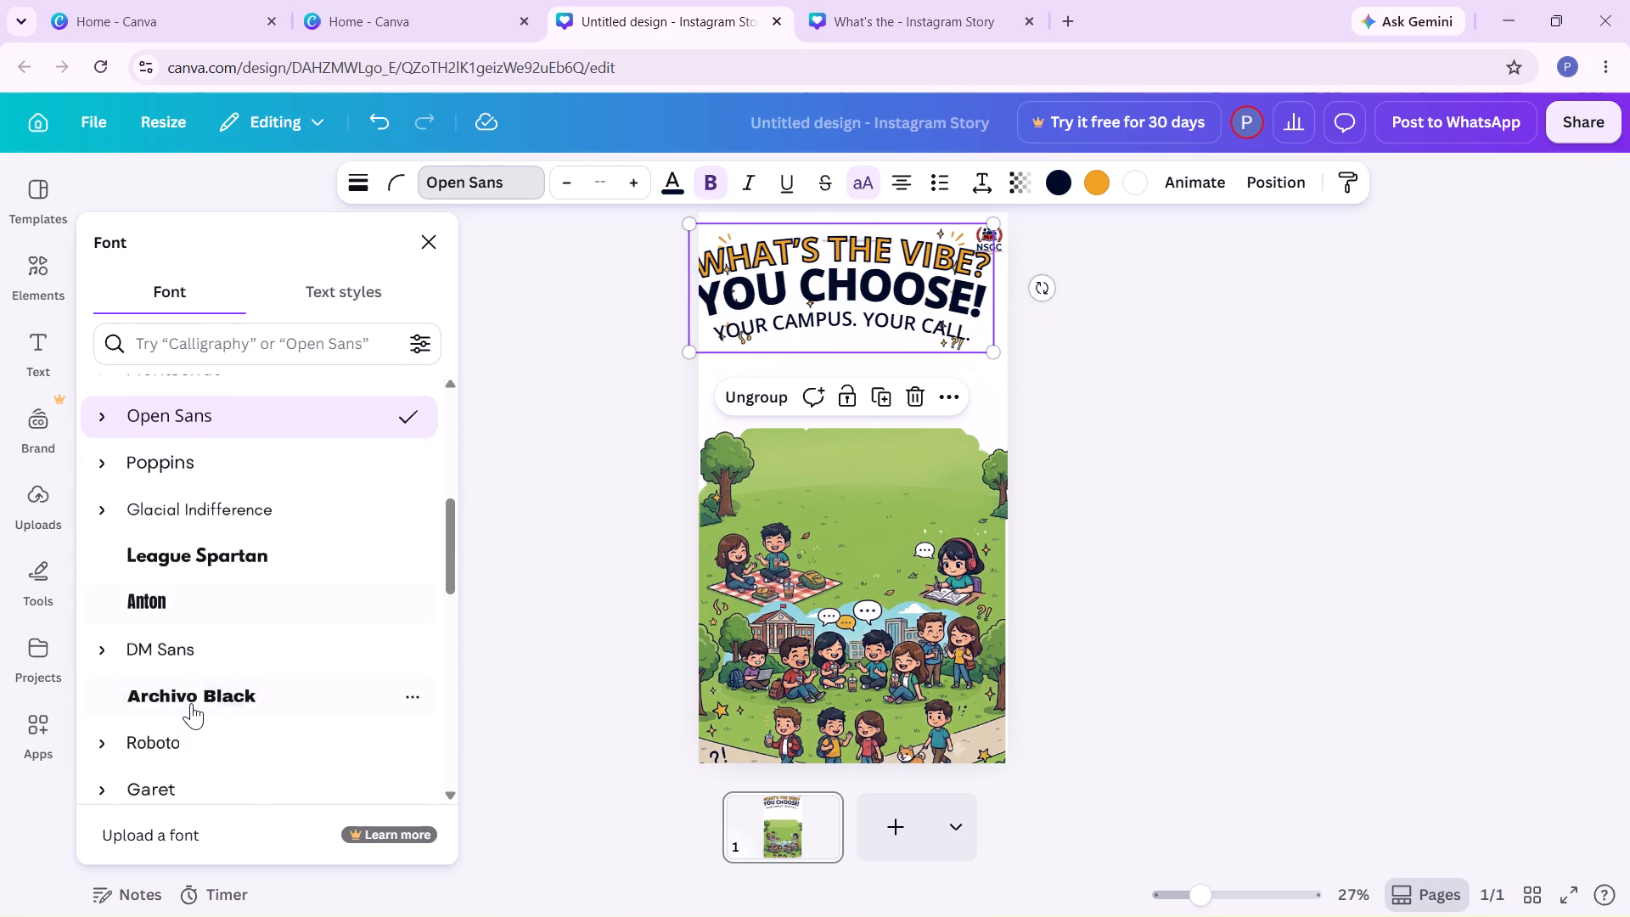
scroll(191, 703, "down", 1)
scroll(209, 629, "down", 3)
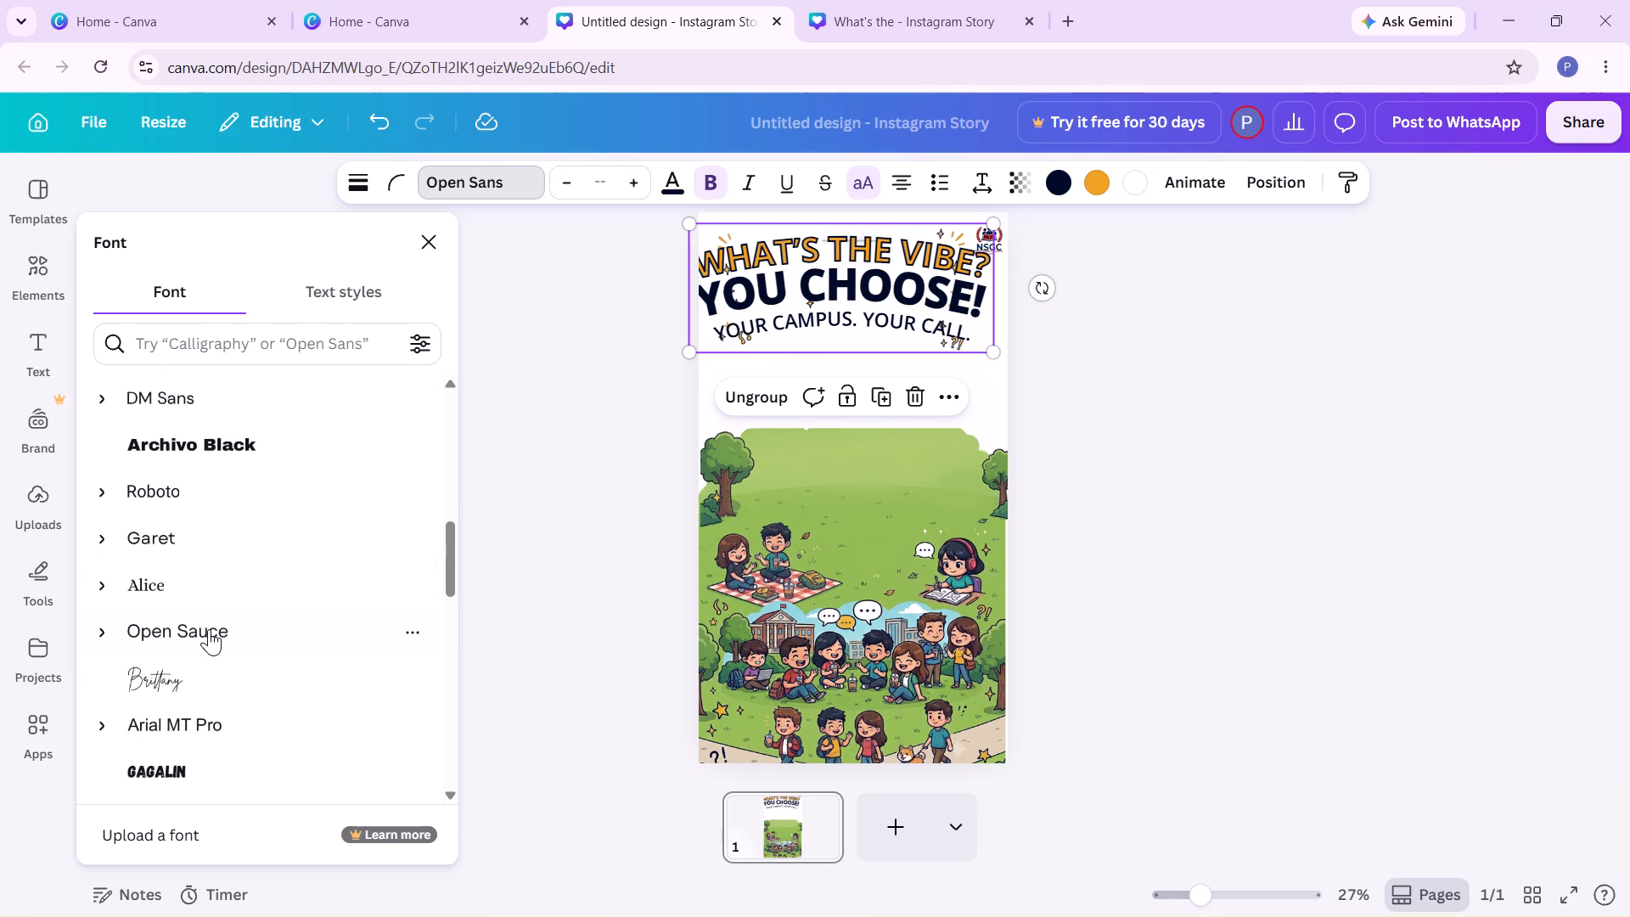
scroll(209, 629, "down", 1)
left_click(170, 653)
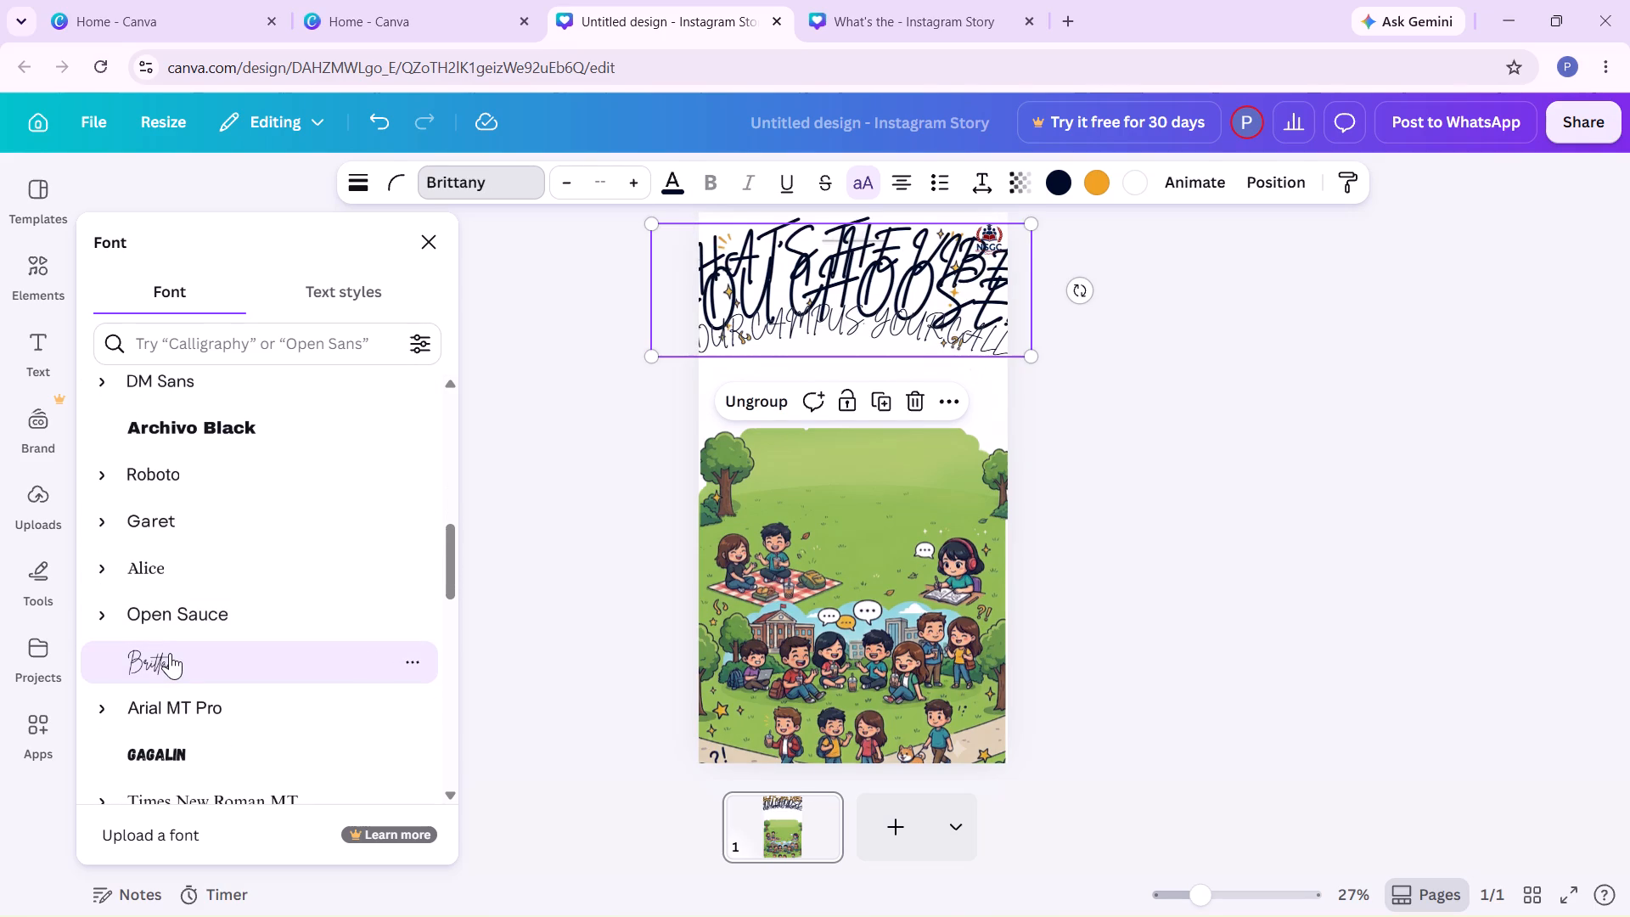
Set the headline and tagline group's font to Times New Roman MT.
scroll(154, 751, "down", 1)
left_click(154, 751)
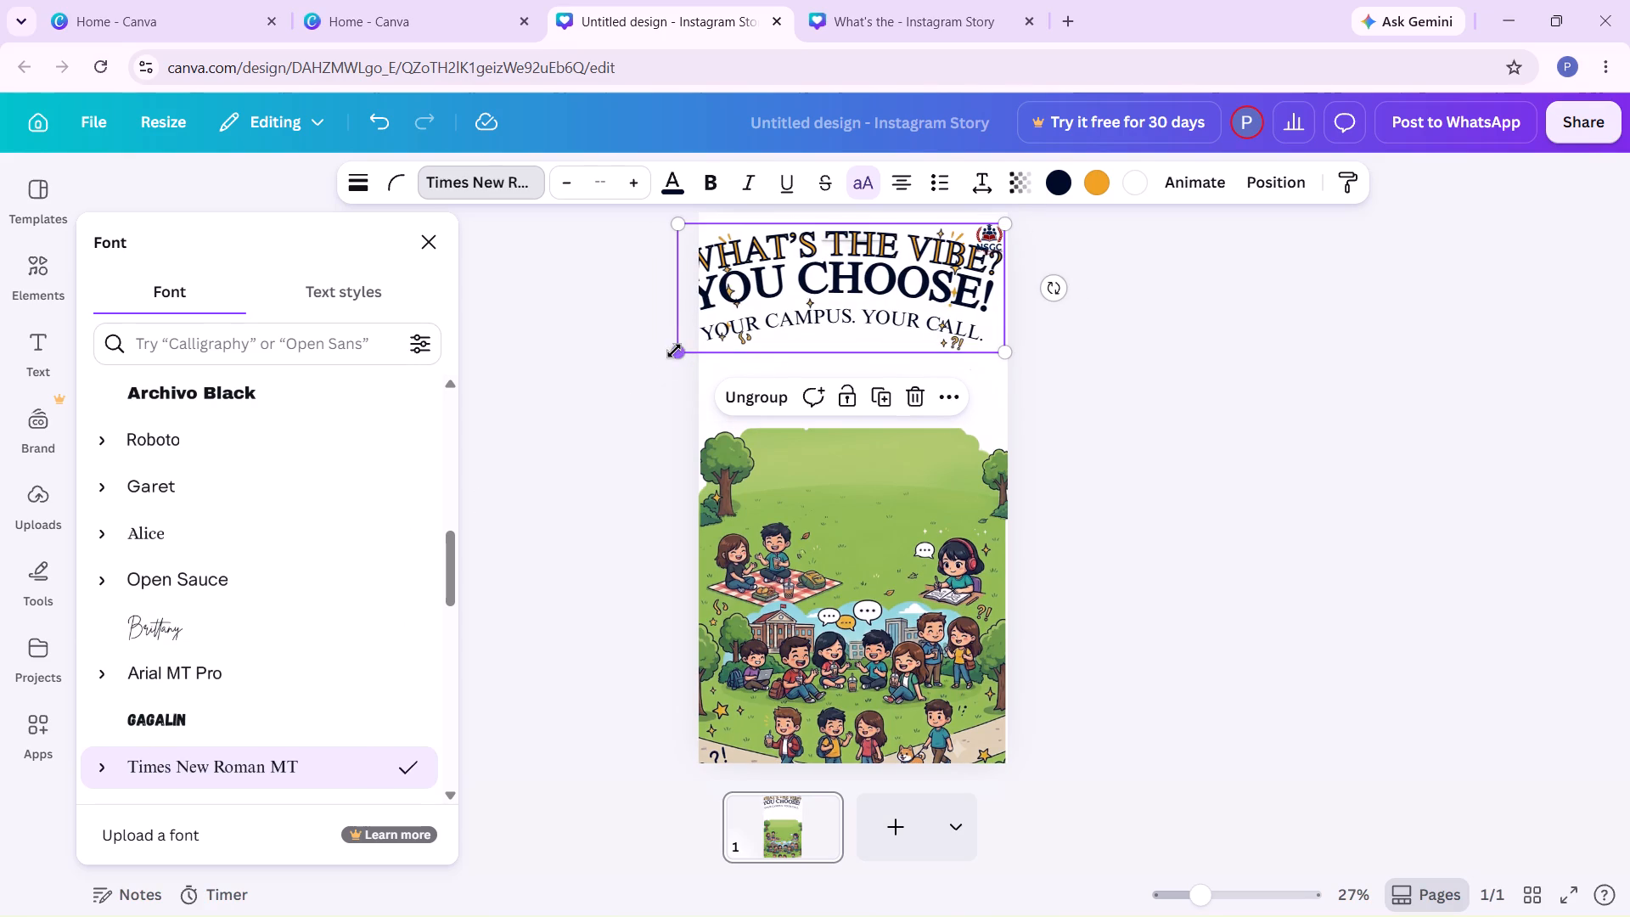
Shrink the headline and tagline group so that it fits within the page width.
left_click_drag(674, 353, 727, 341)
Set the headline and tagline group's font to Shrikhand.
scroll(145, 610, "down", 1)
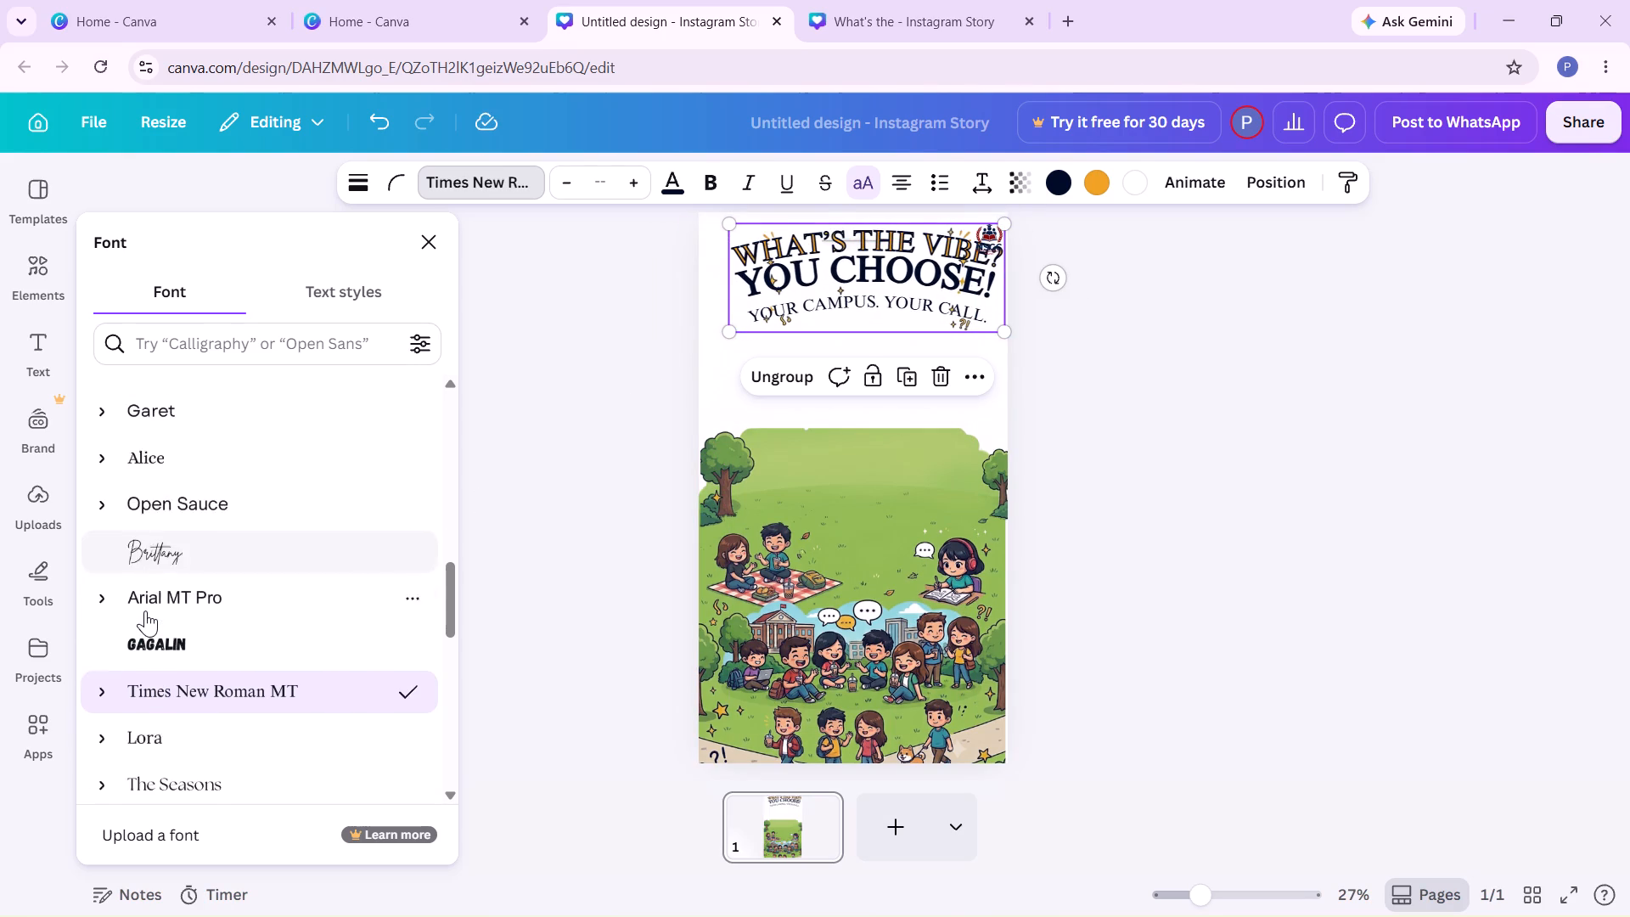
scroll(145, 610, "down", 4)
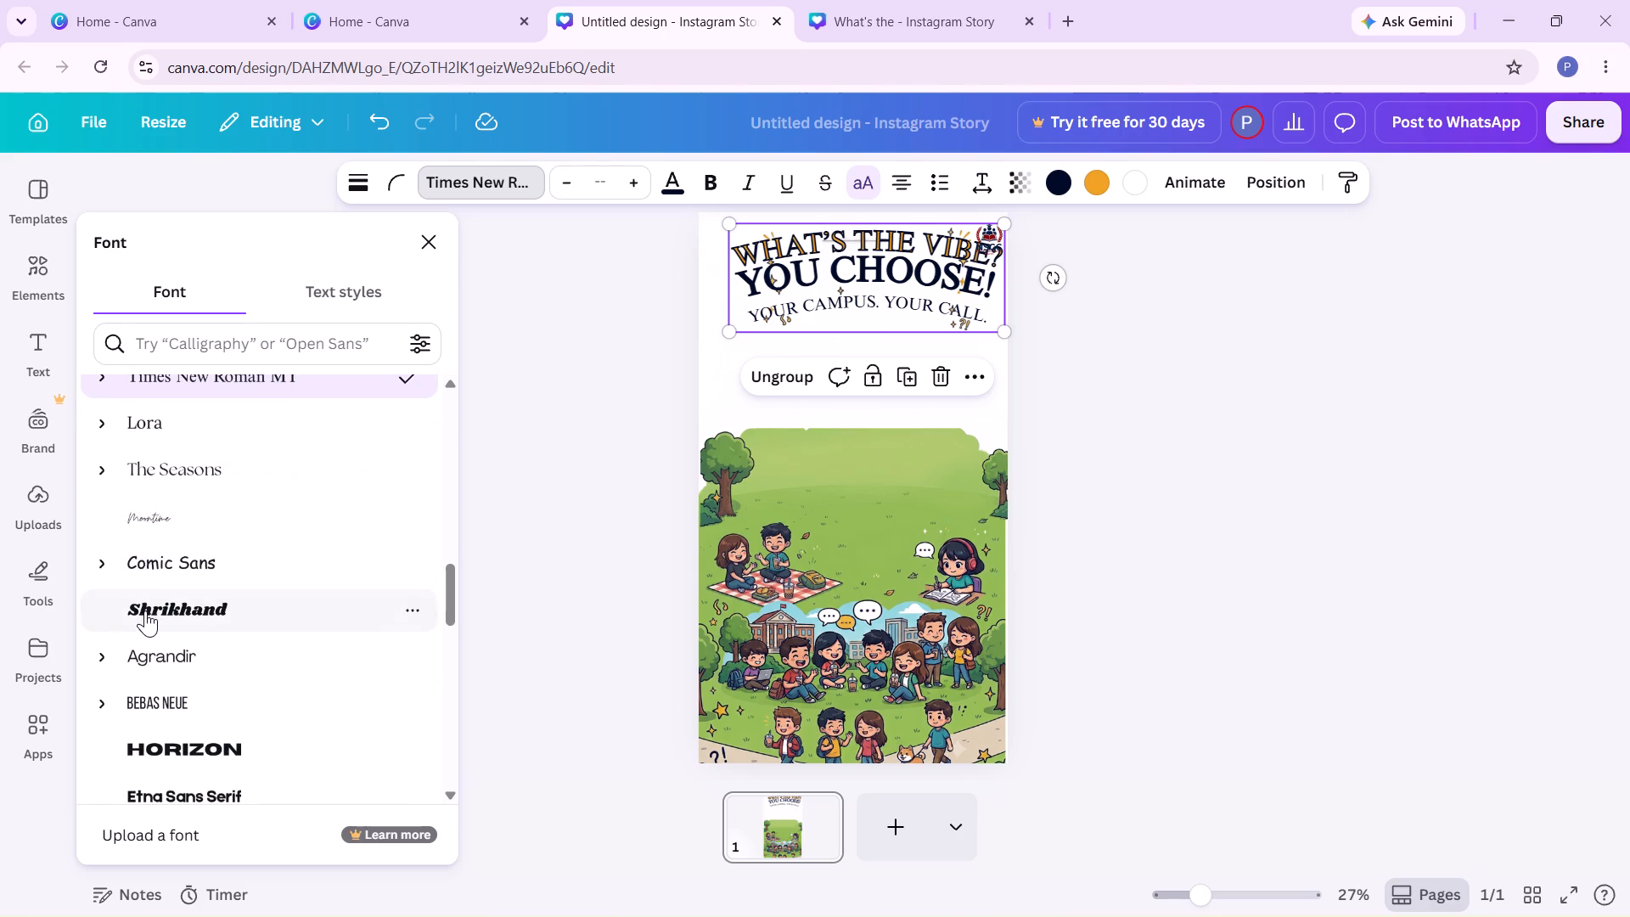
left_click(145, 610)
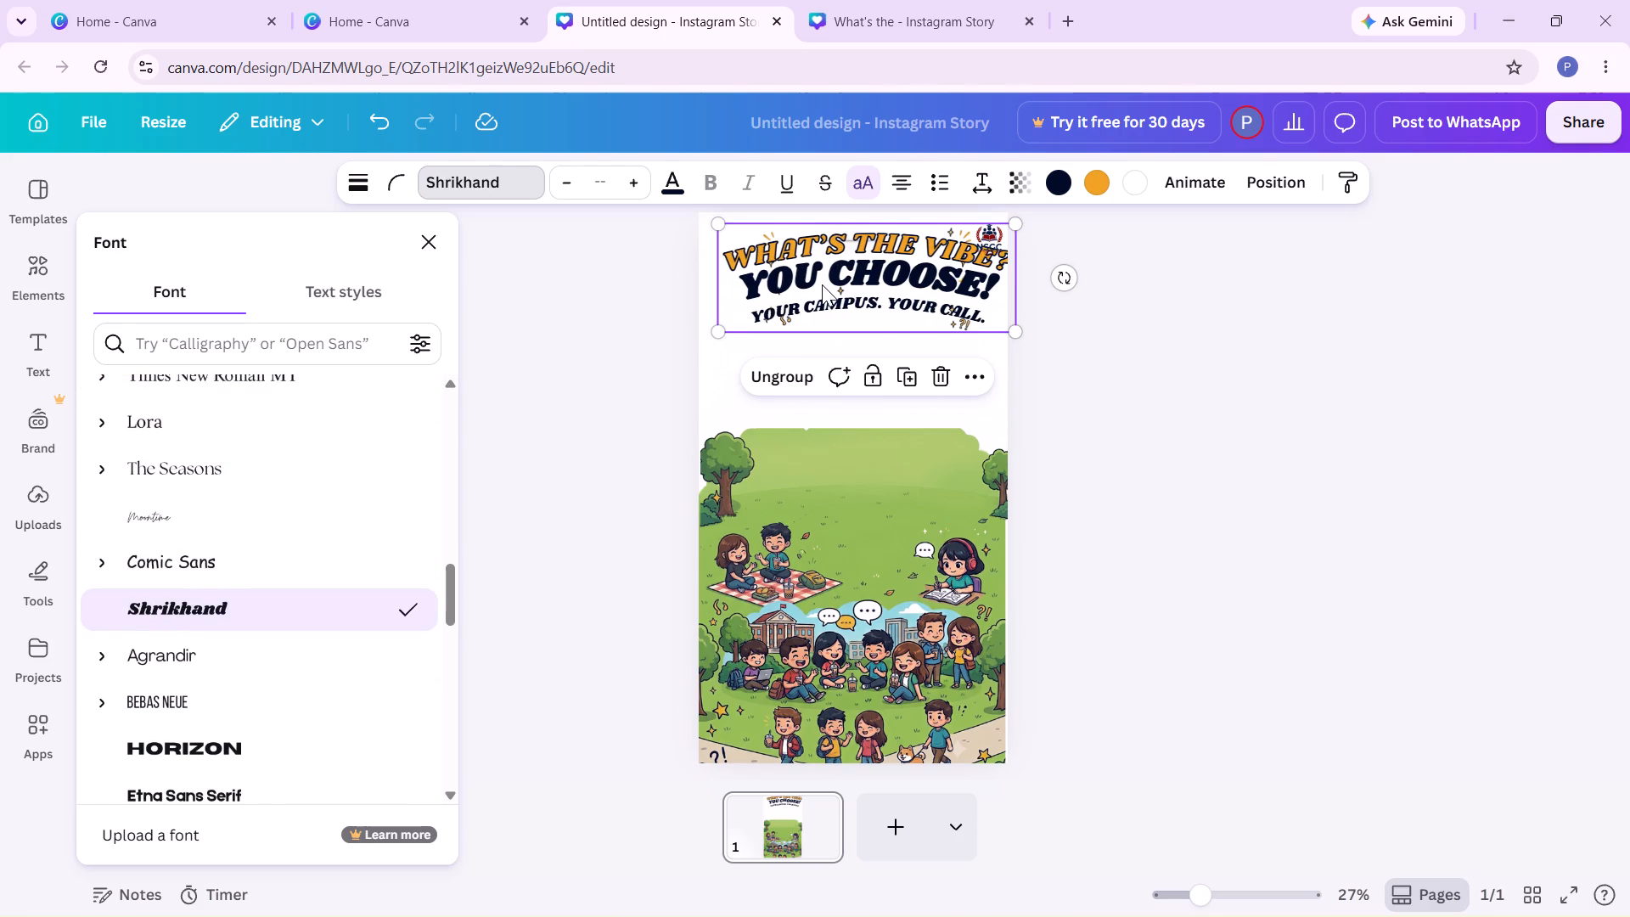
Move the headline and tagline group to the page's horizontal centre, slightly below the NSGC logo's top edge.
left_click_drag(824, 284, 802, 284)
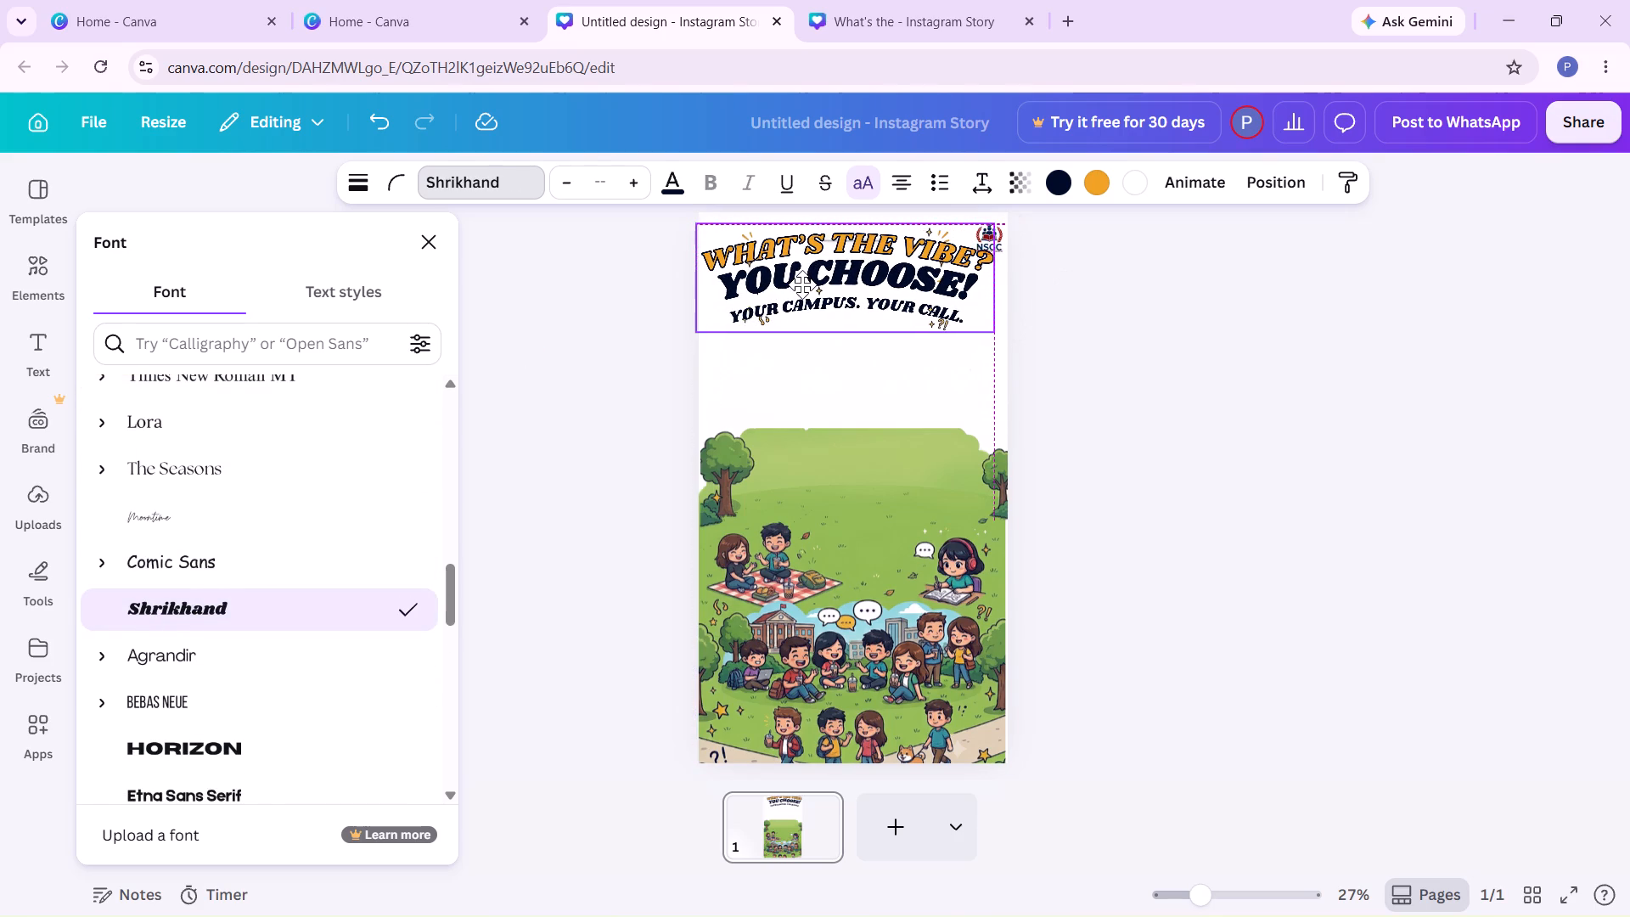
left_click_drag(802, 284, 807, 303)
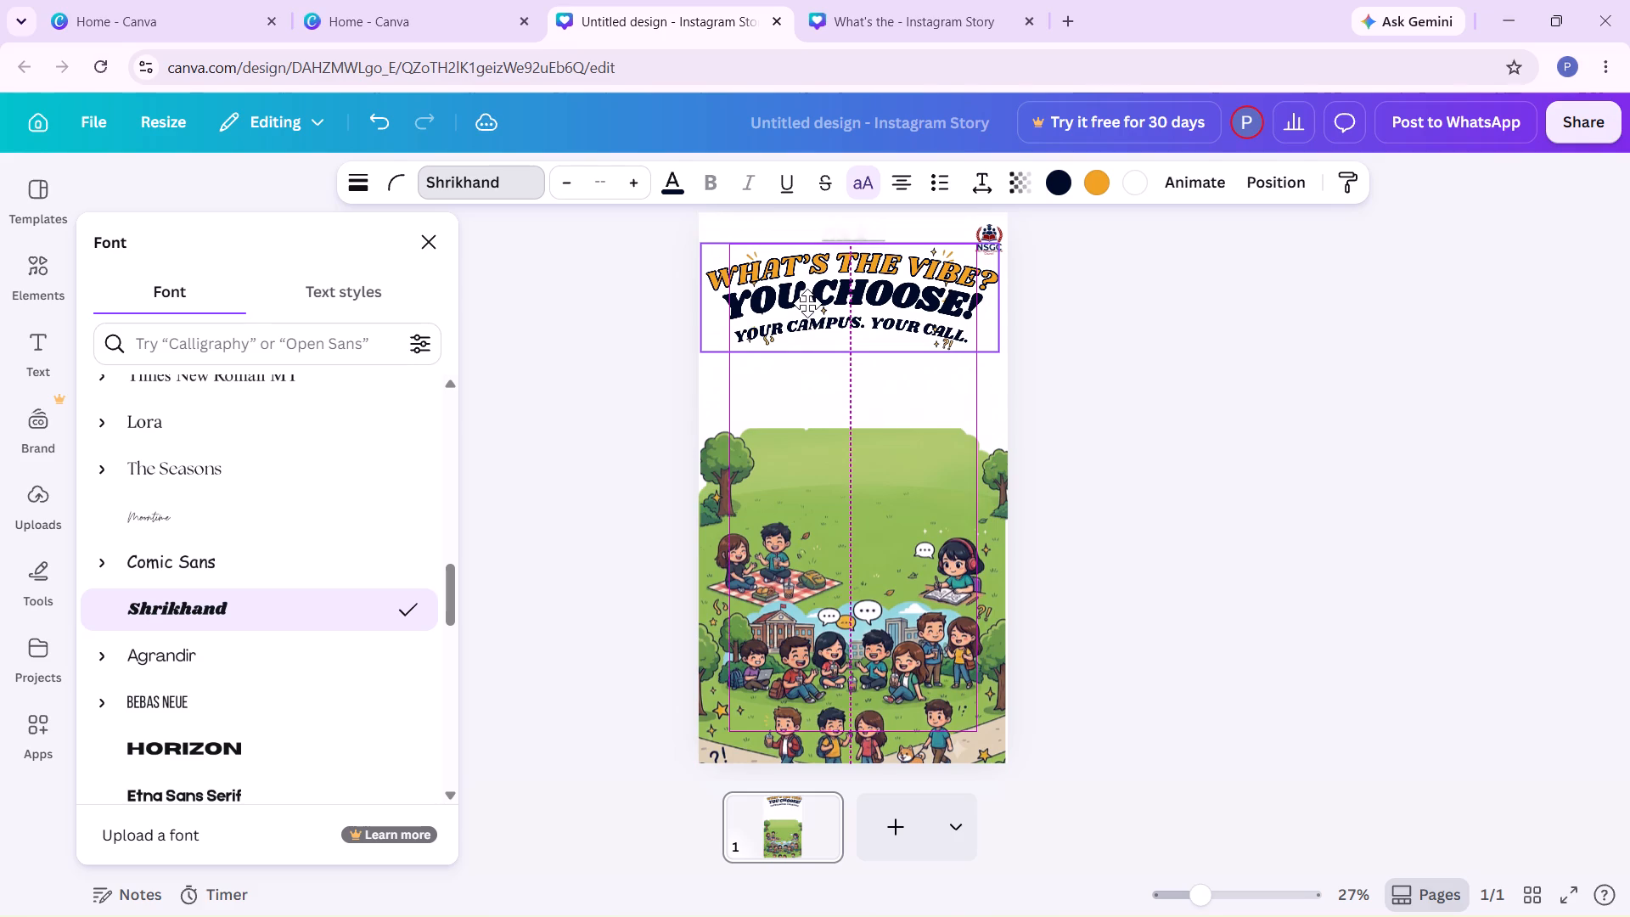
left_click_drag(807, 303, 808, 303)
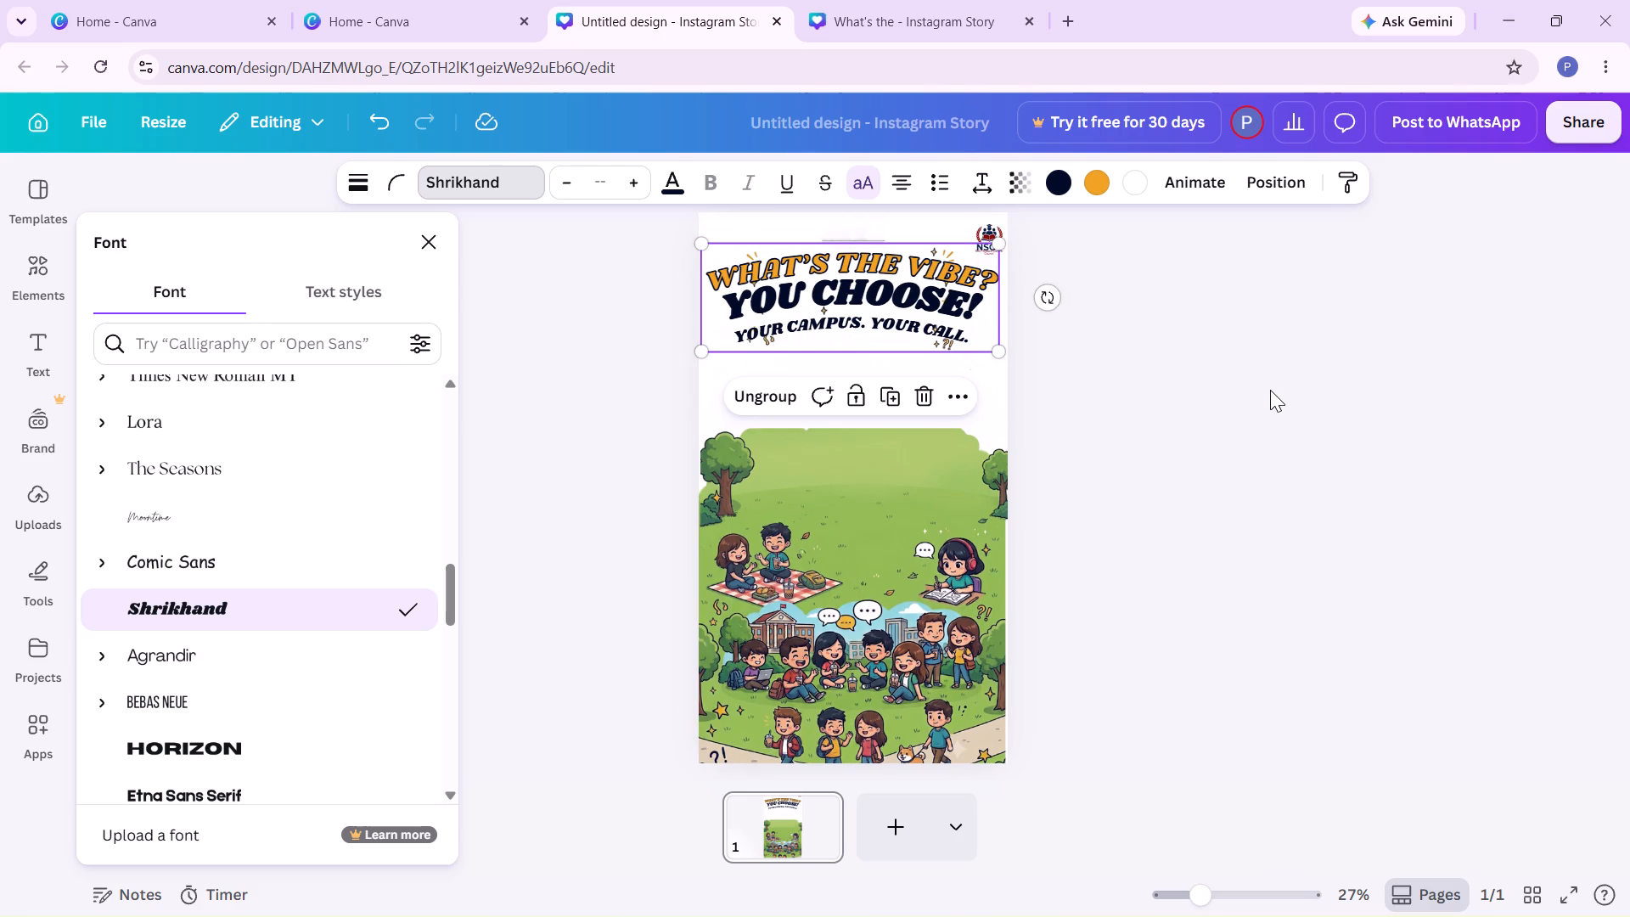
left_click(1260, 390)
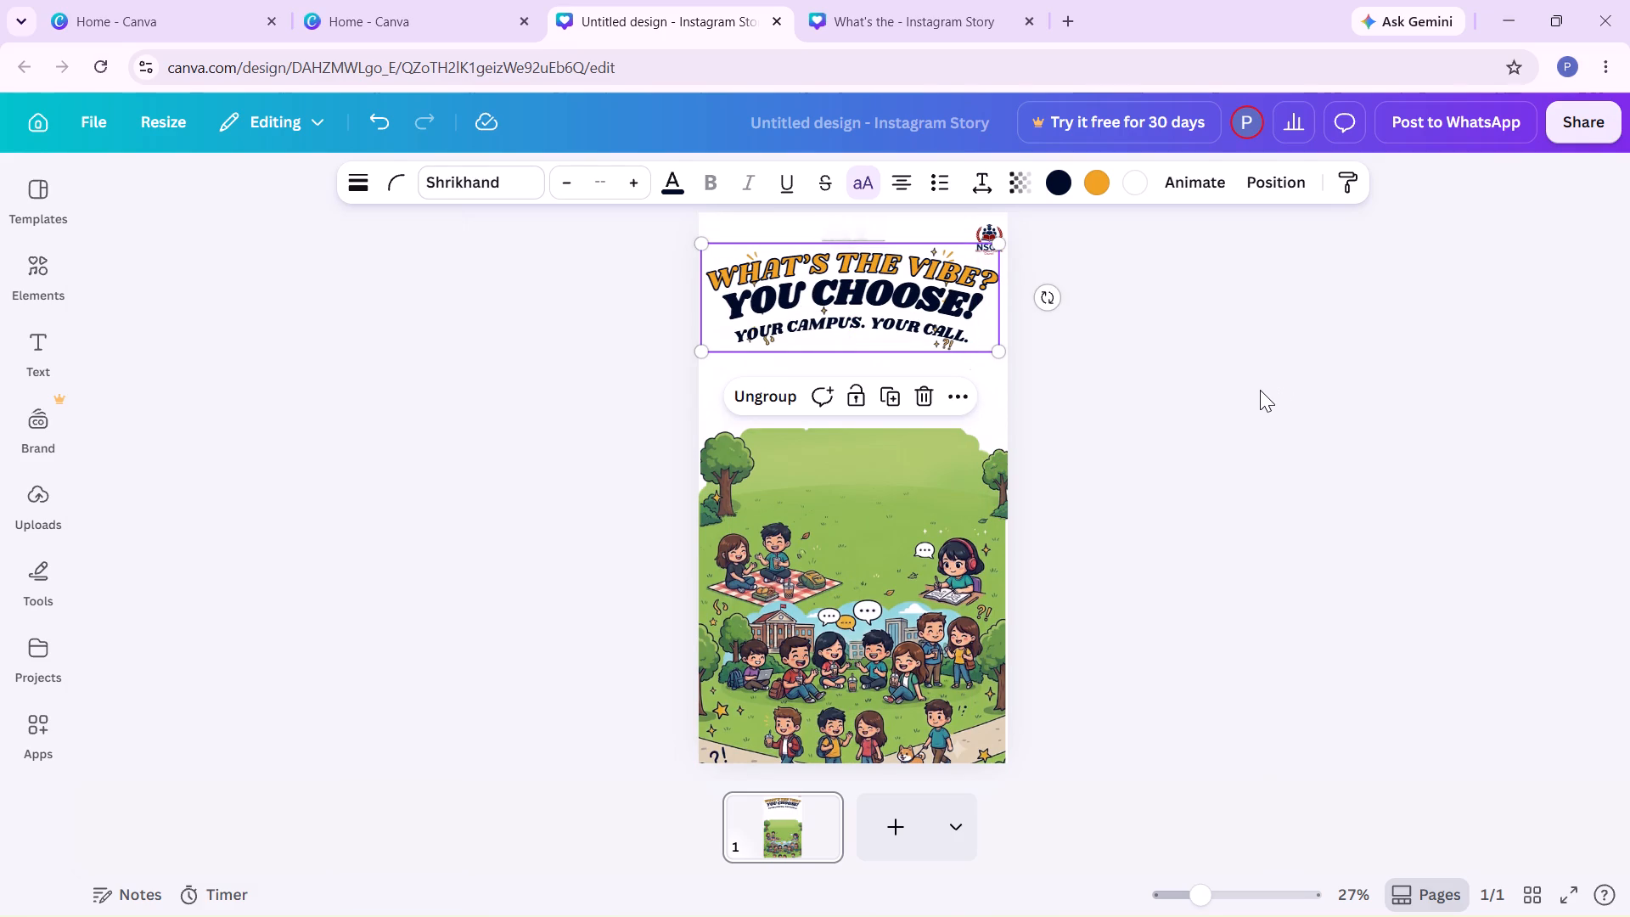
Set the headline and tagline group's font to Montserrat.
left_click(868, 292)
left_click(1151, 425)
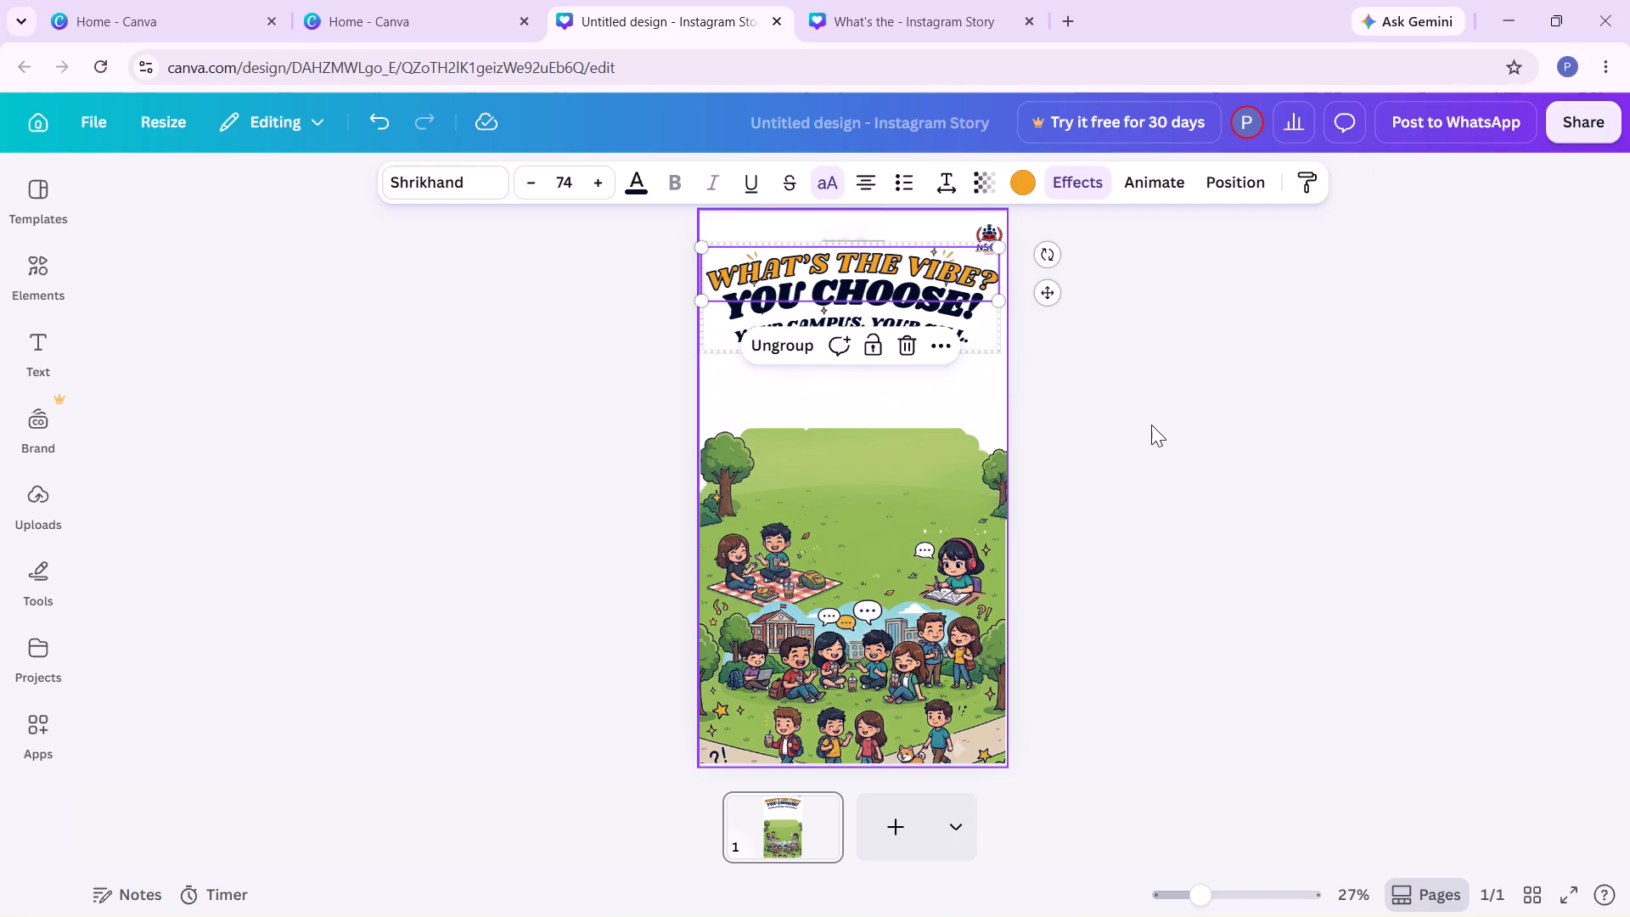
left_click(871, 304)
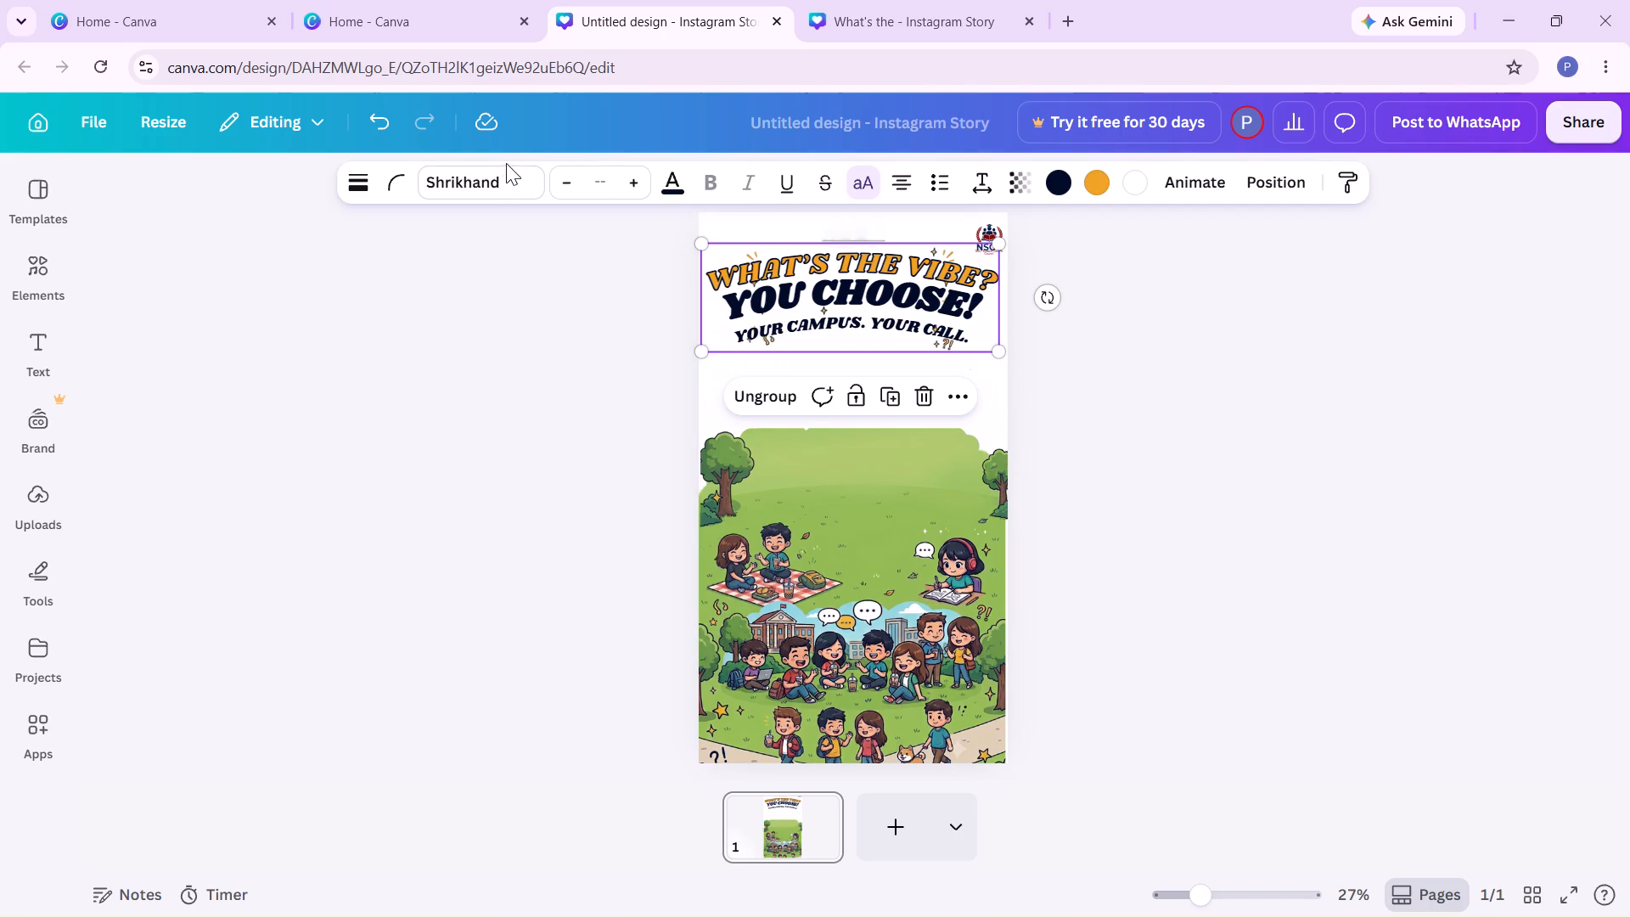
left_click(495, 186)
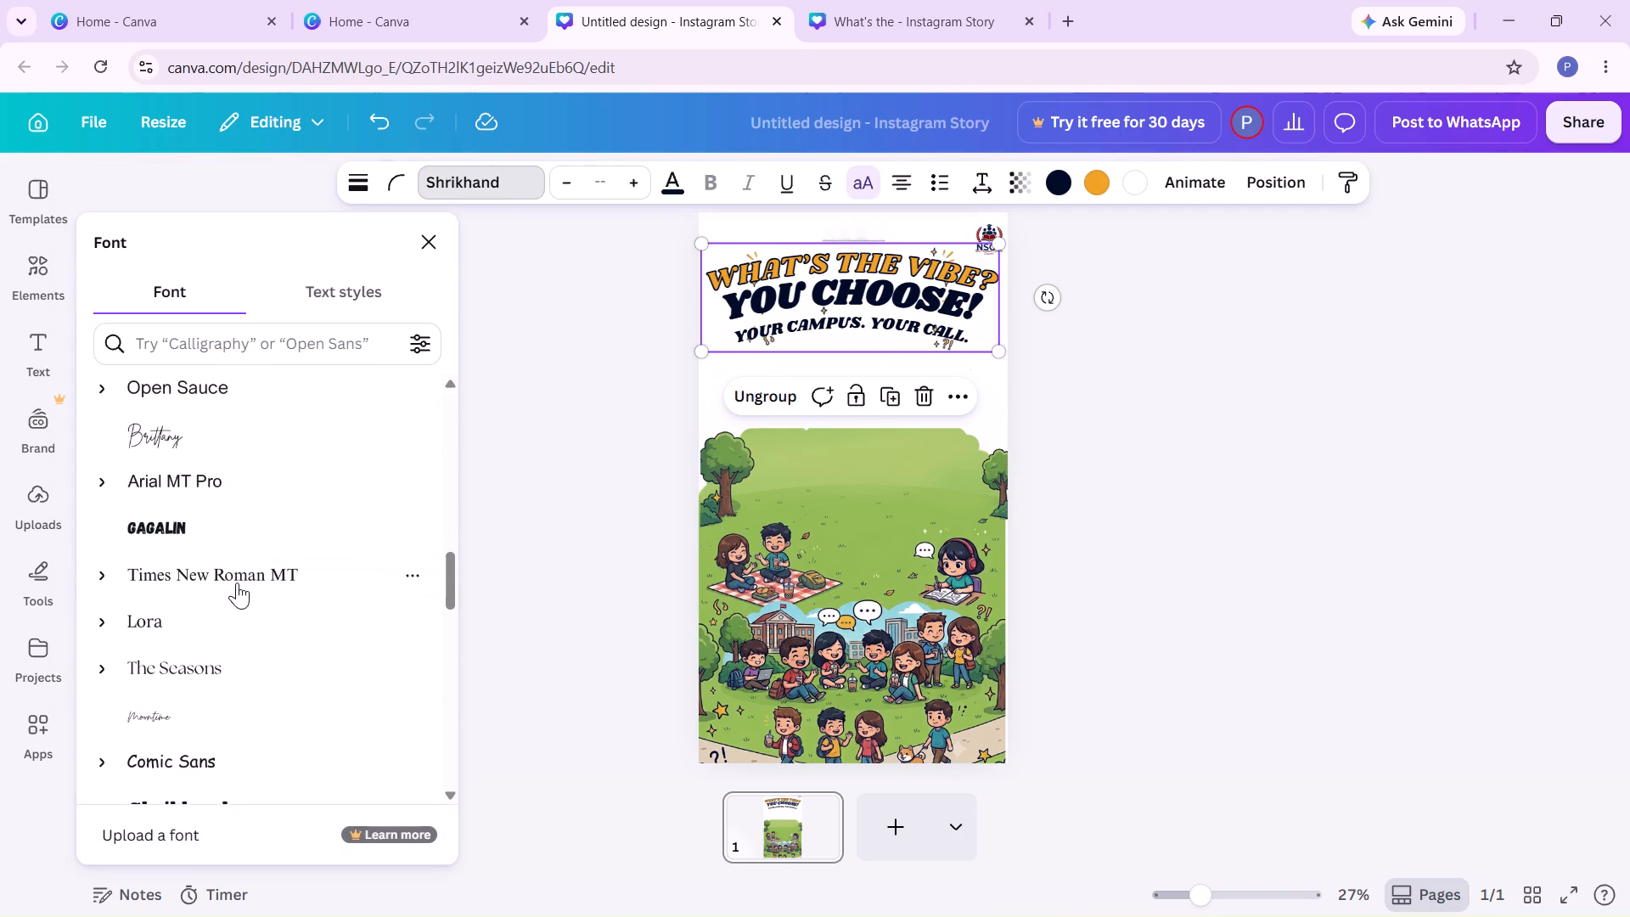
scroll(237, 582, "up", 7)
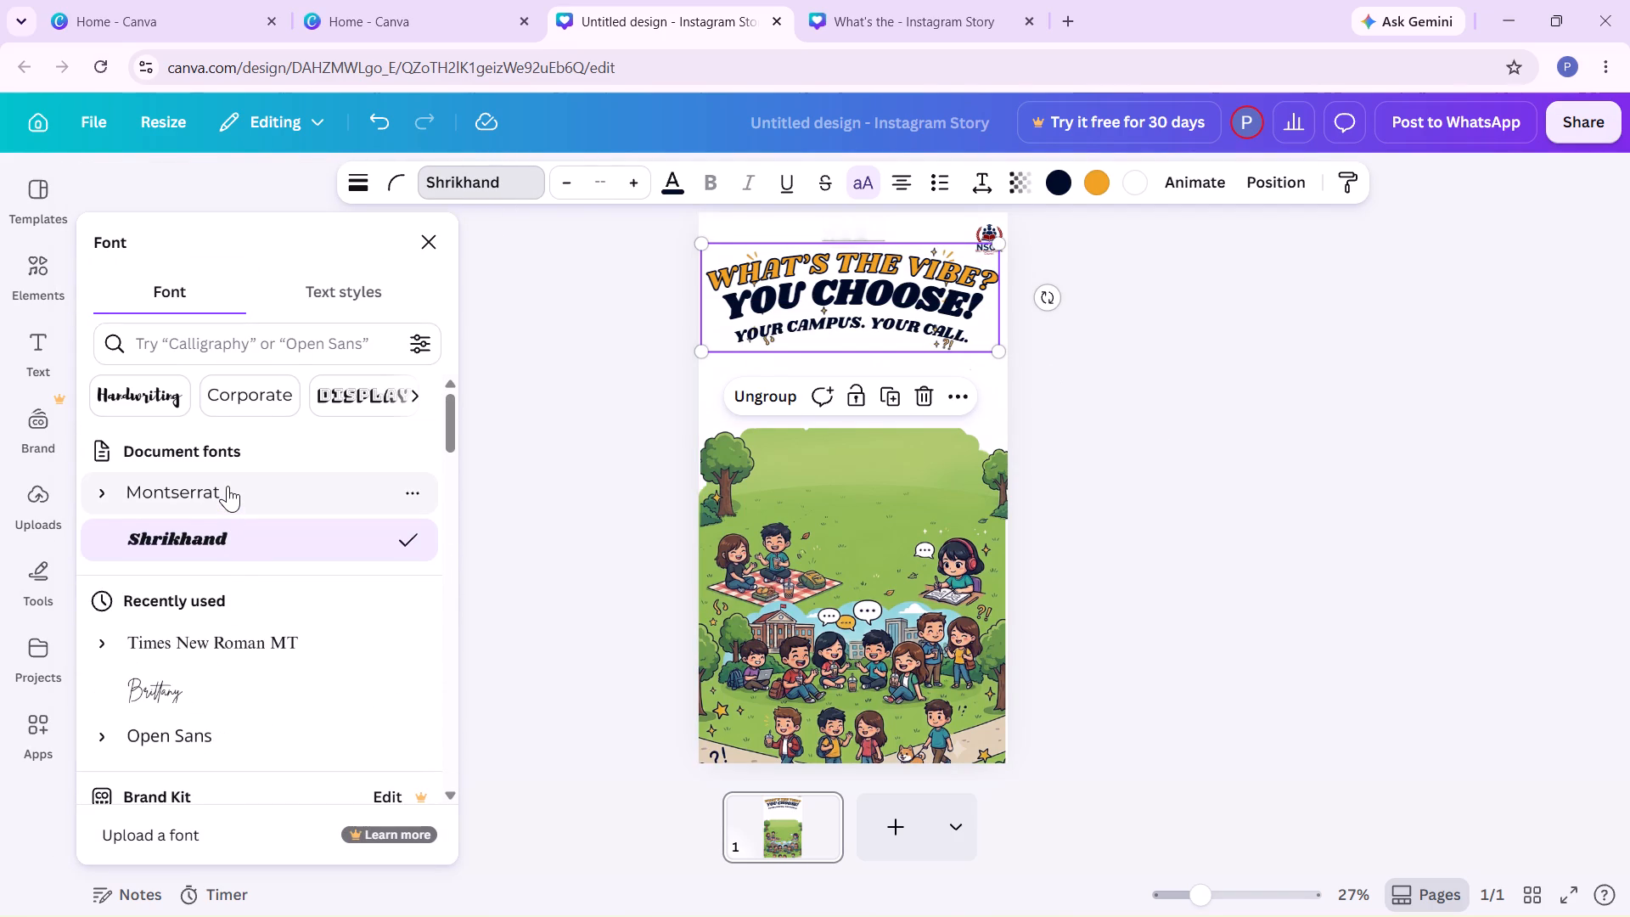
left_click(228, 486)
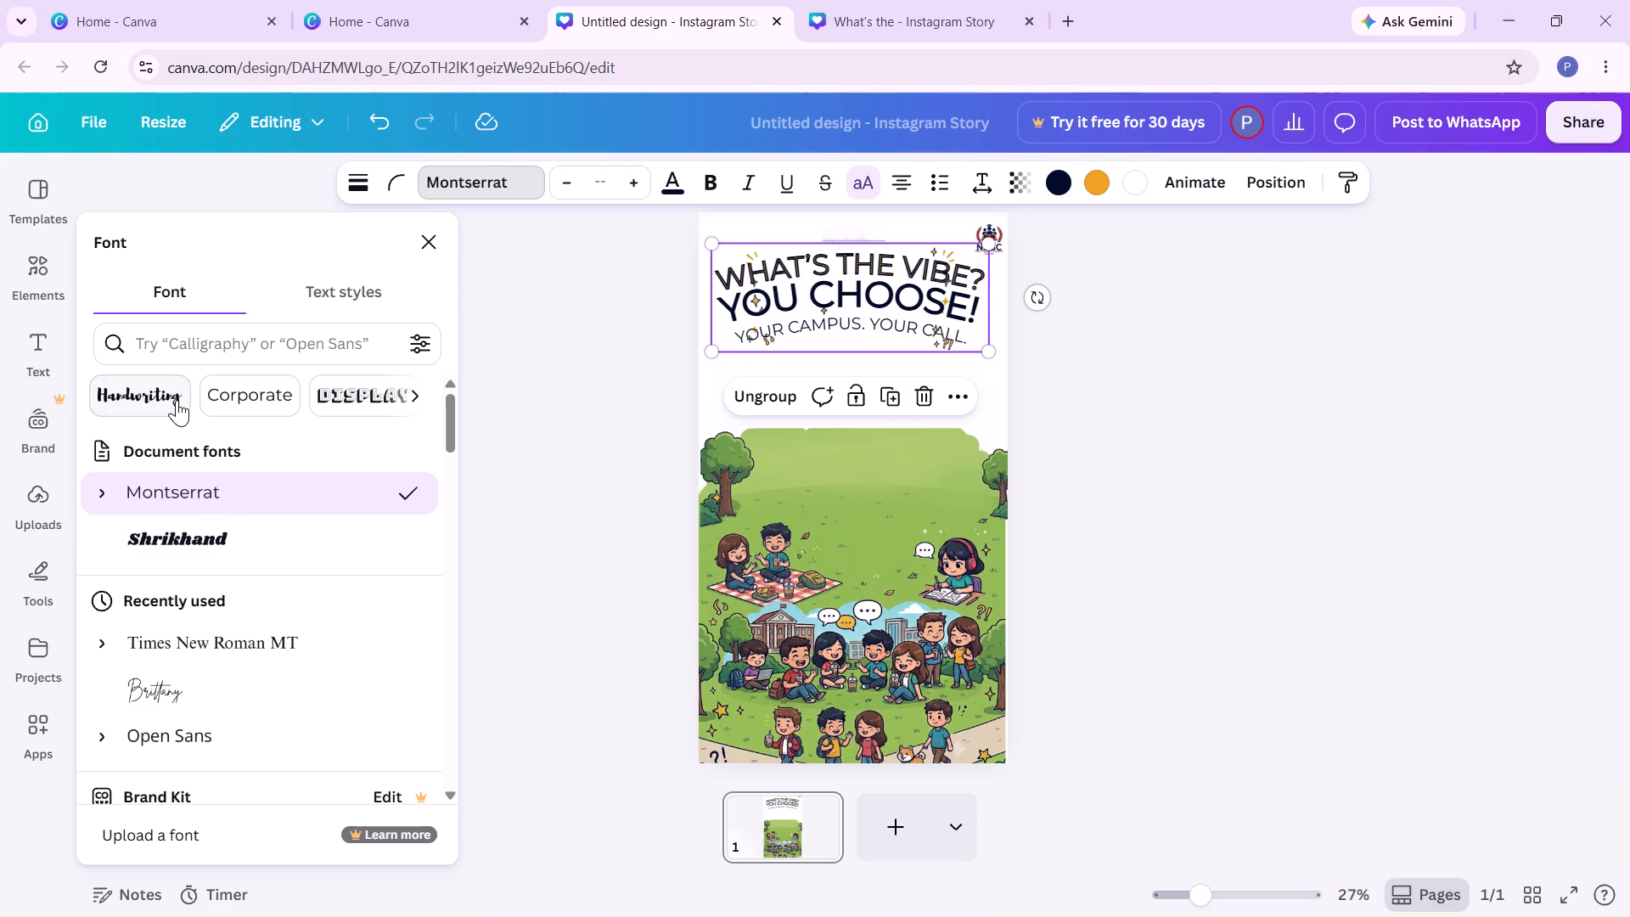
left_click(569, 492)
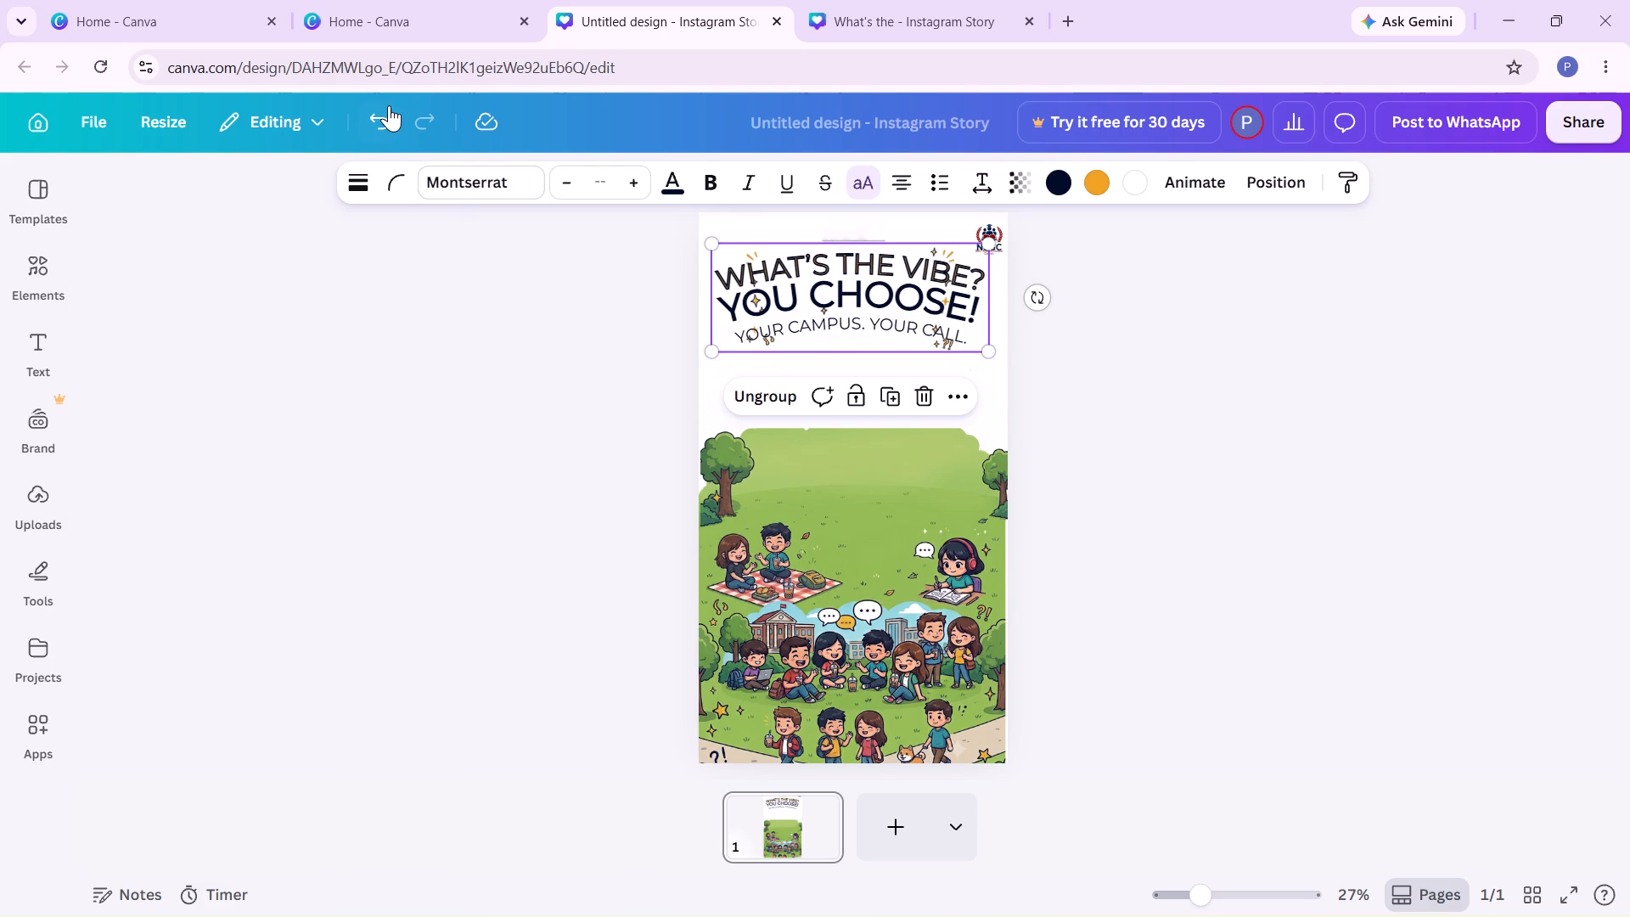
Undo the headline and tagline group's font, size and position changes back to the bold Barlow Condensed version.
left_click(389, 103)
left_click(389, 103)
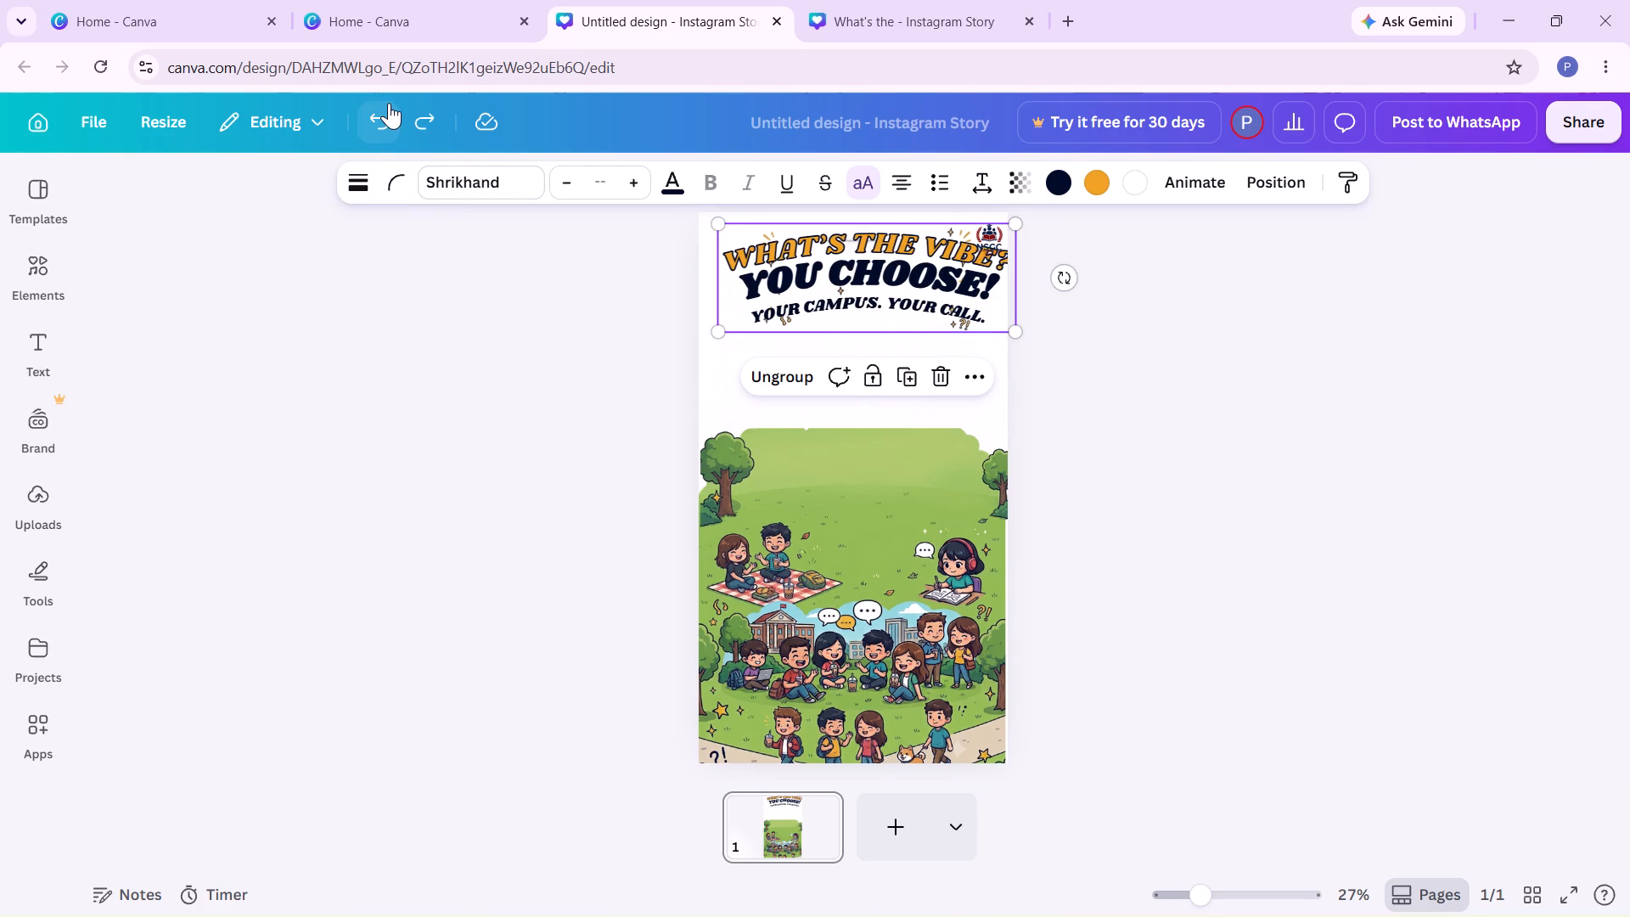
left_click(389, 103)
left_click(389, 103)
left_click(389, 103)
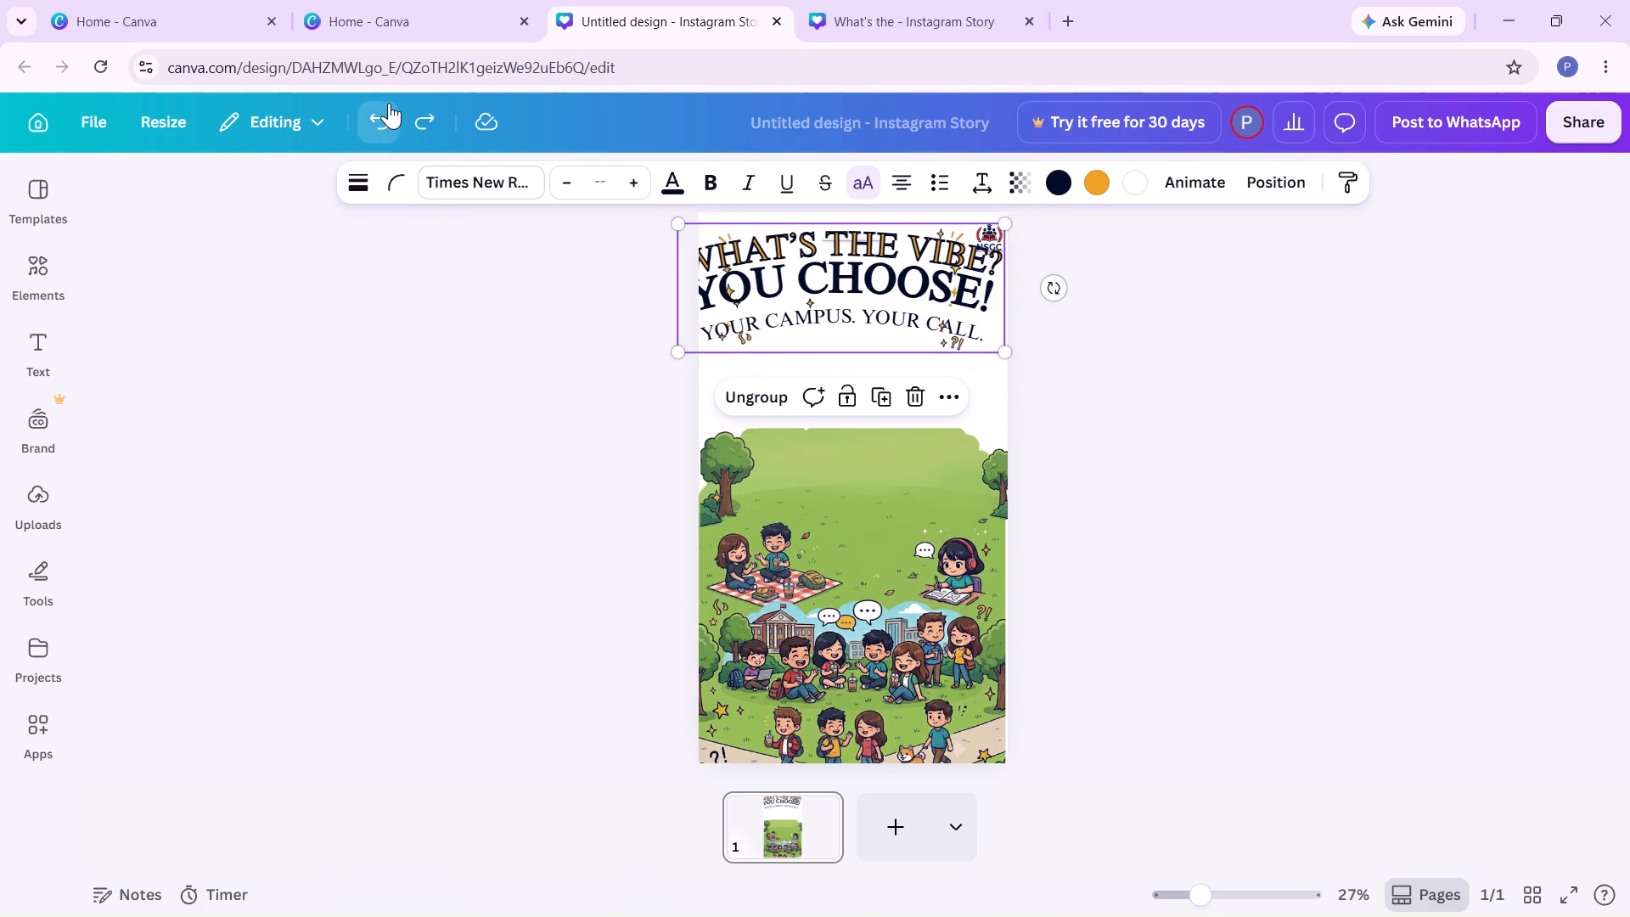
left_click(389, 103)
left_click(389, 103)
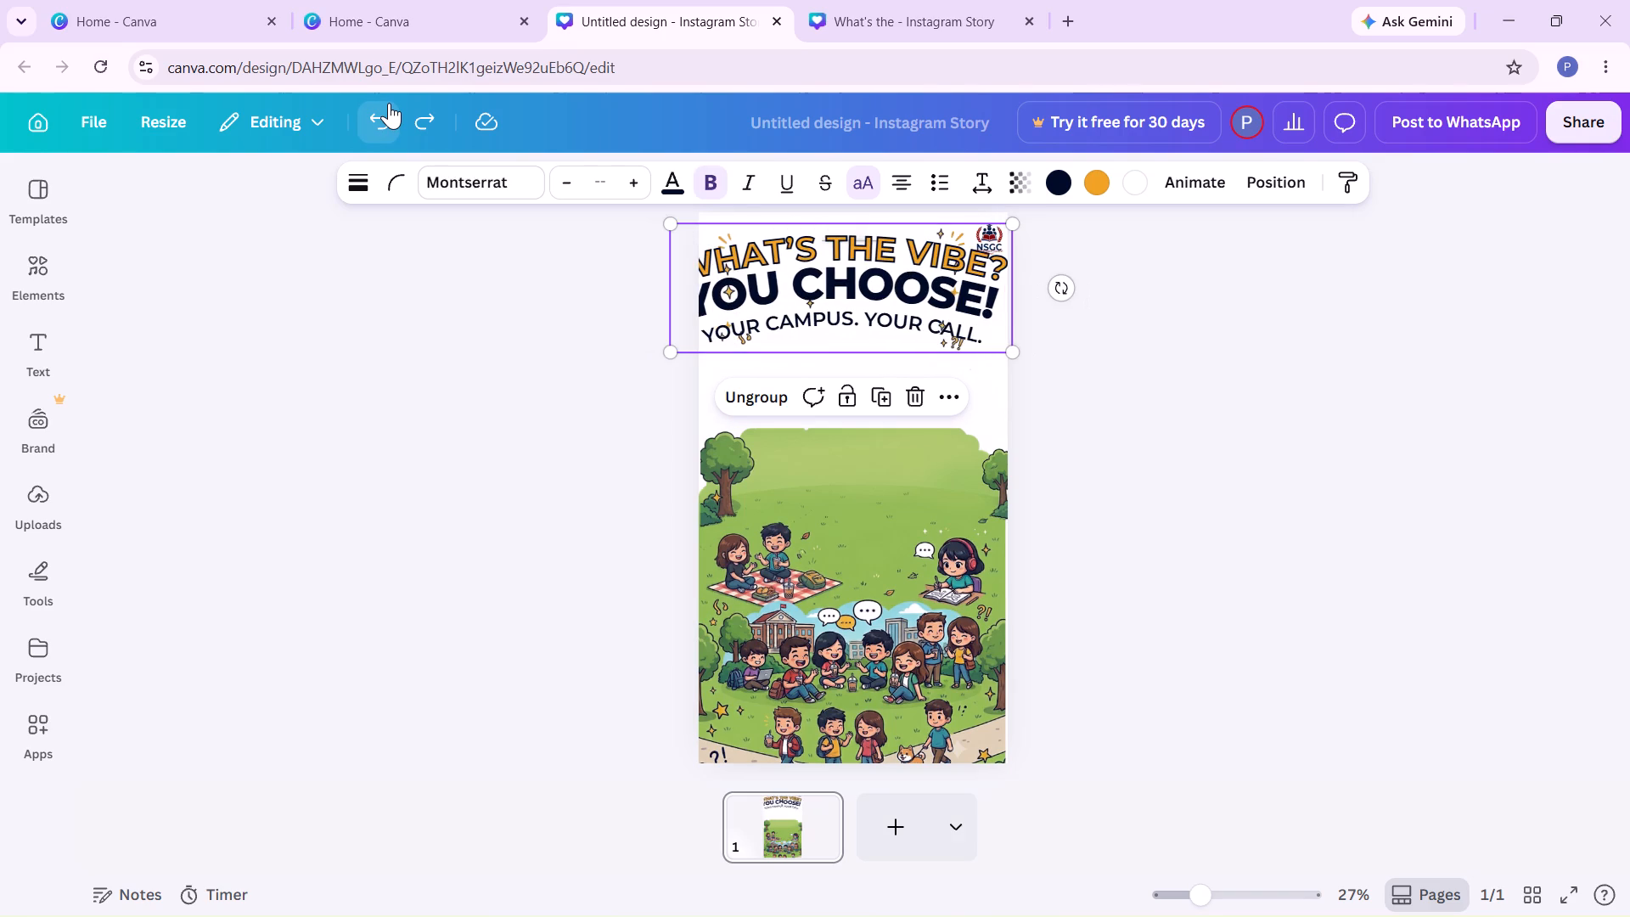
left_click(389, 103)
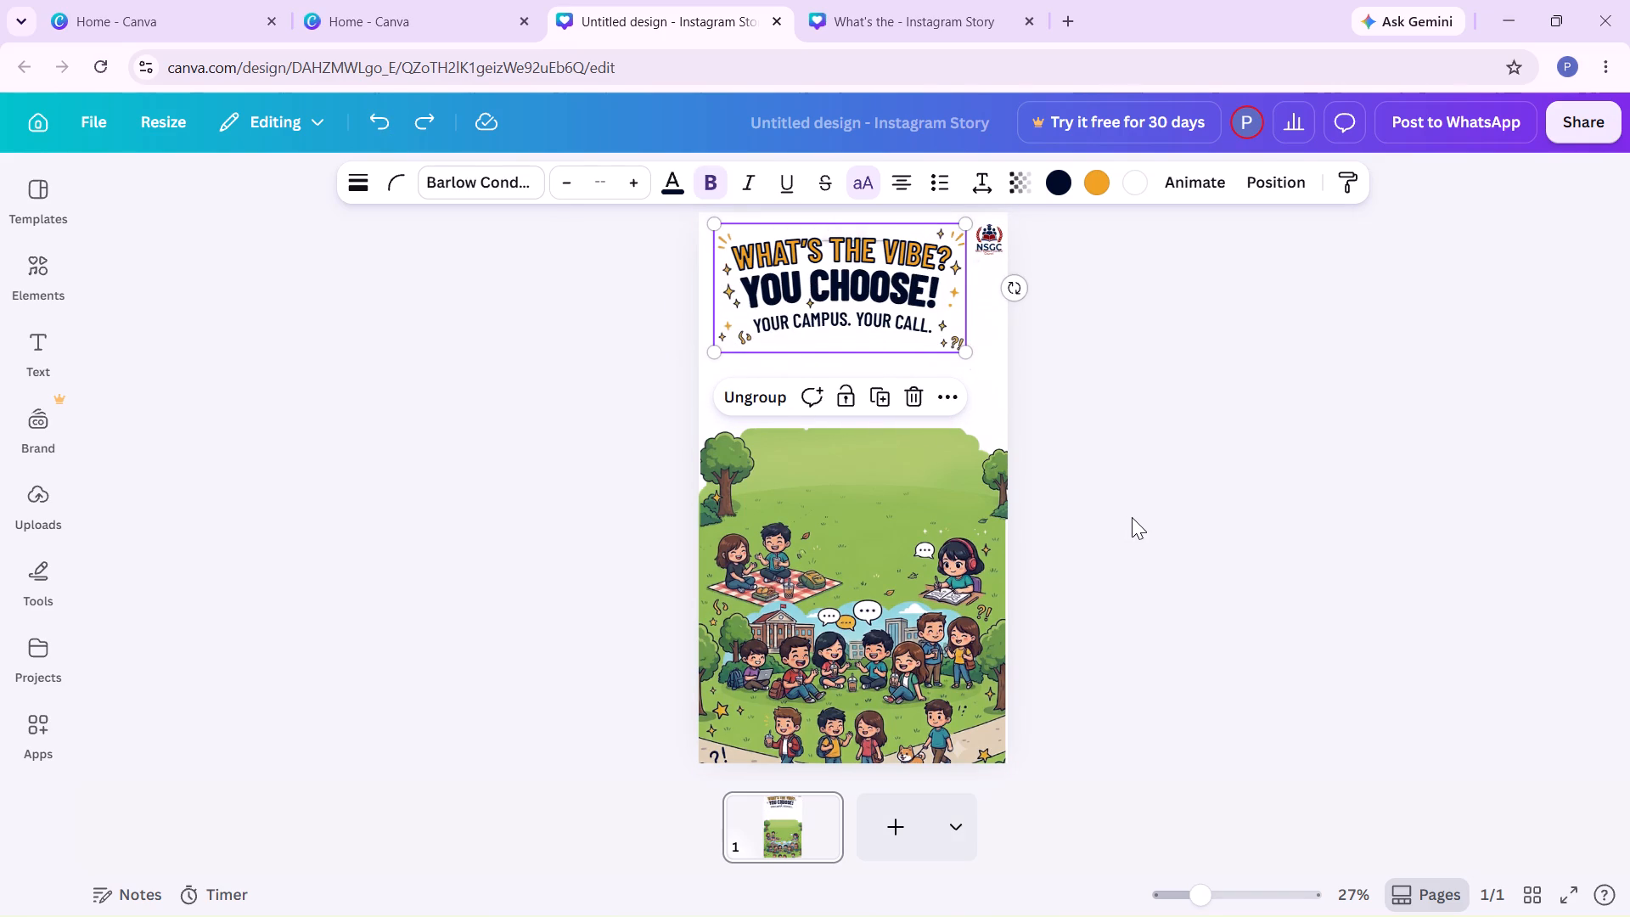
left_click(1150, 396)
Move the headline and tagline group up to the page's top edge, just beside the NSGC logo.
left_click_drag(842, 250, 844, 270)
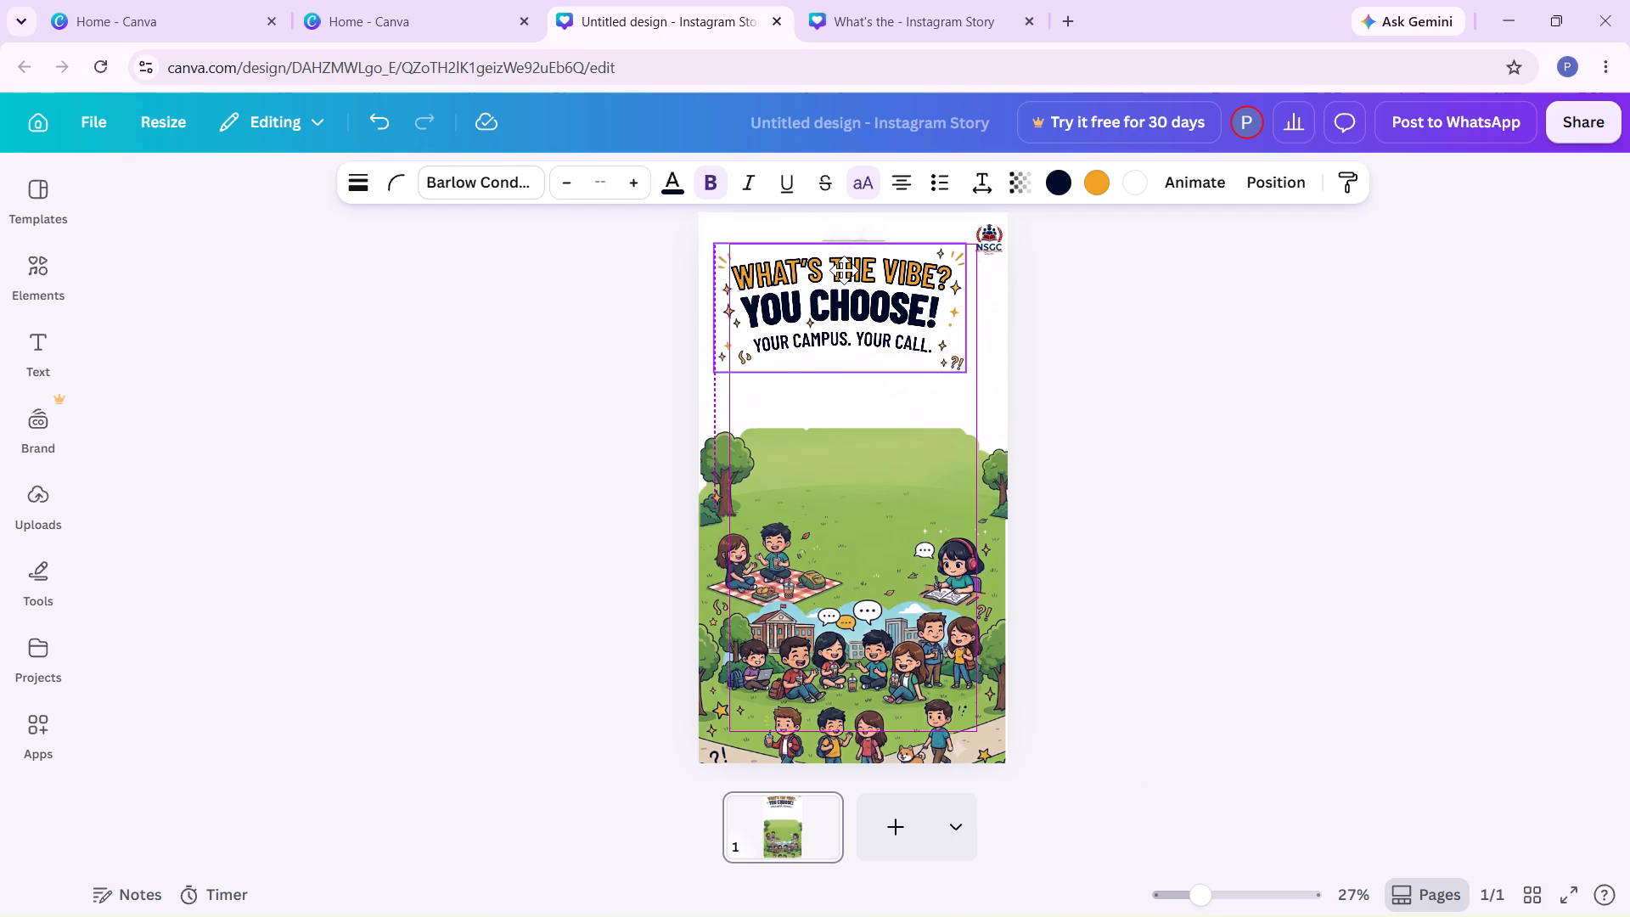
left_click_drag(844, 270, 403, 175)
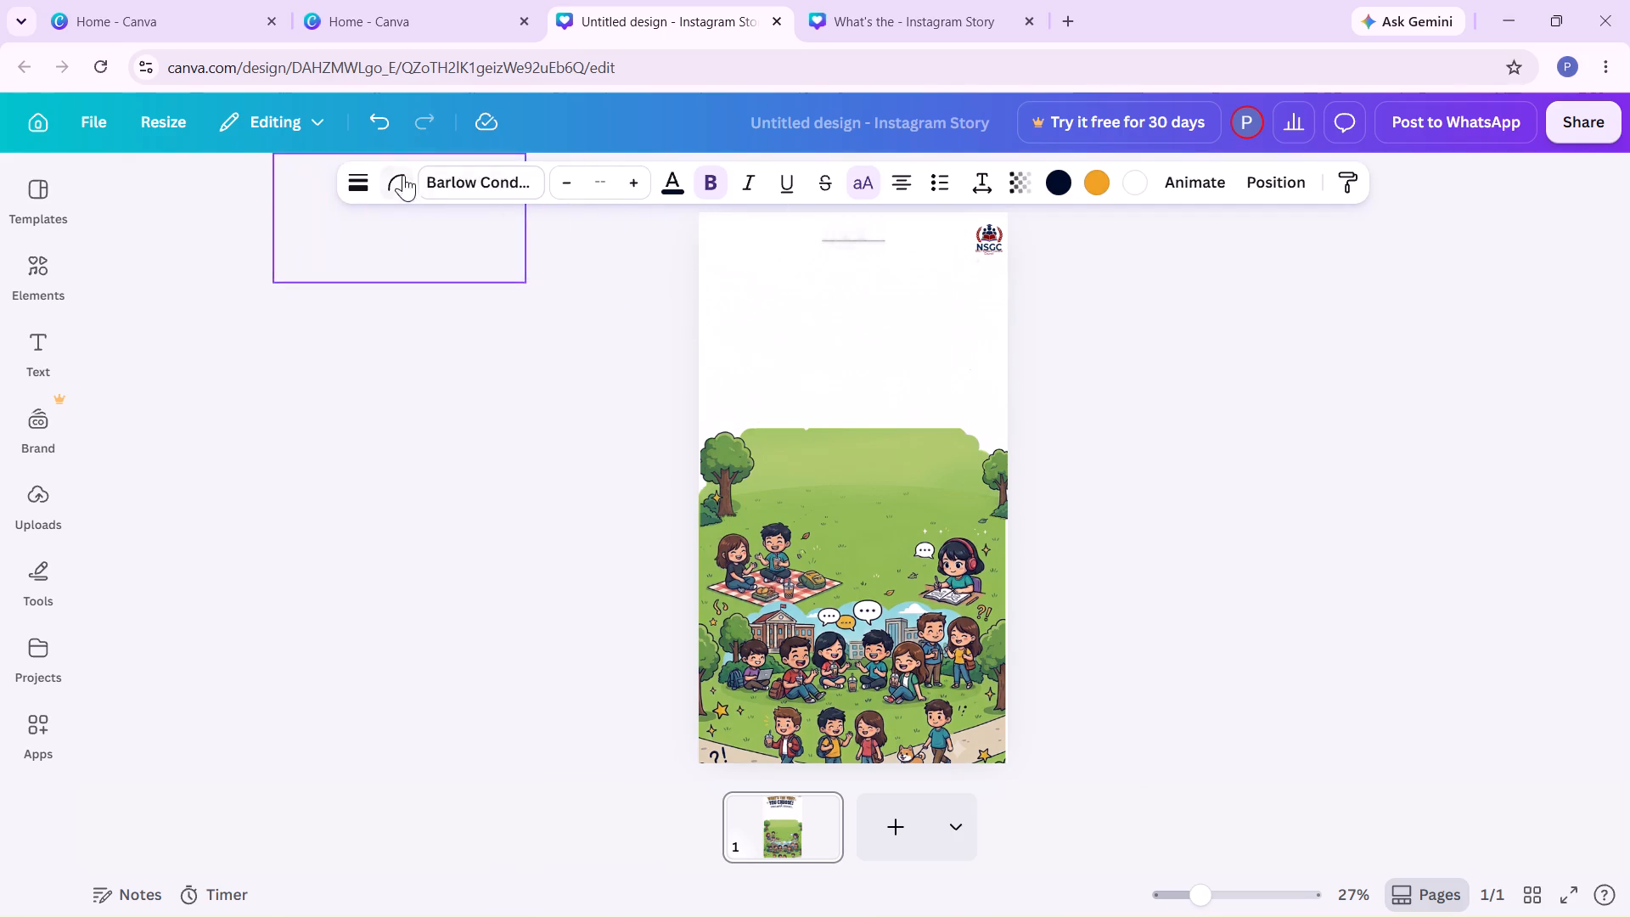
left_click_drag(403, 175, 840, 251)
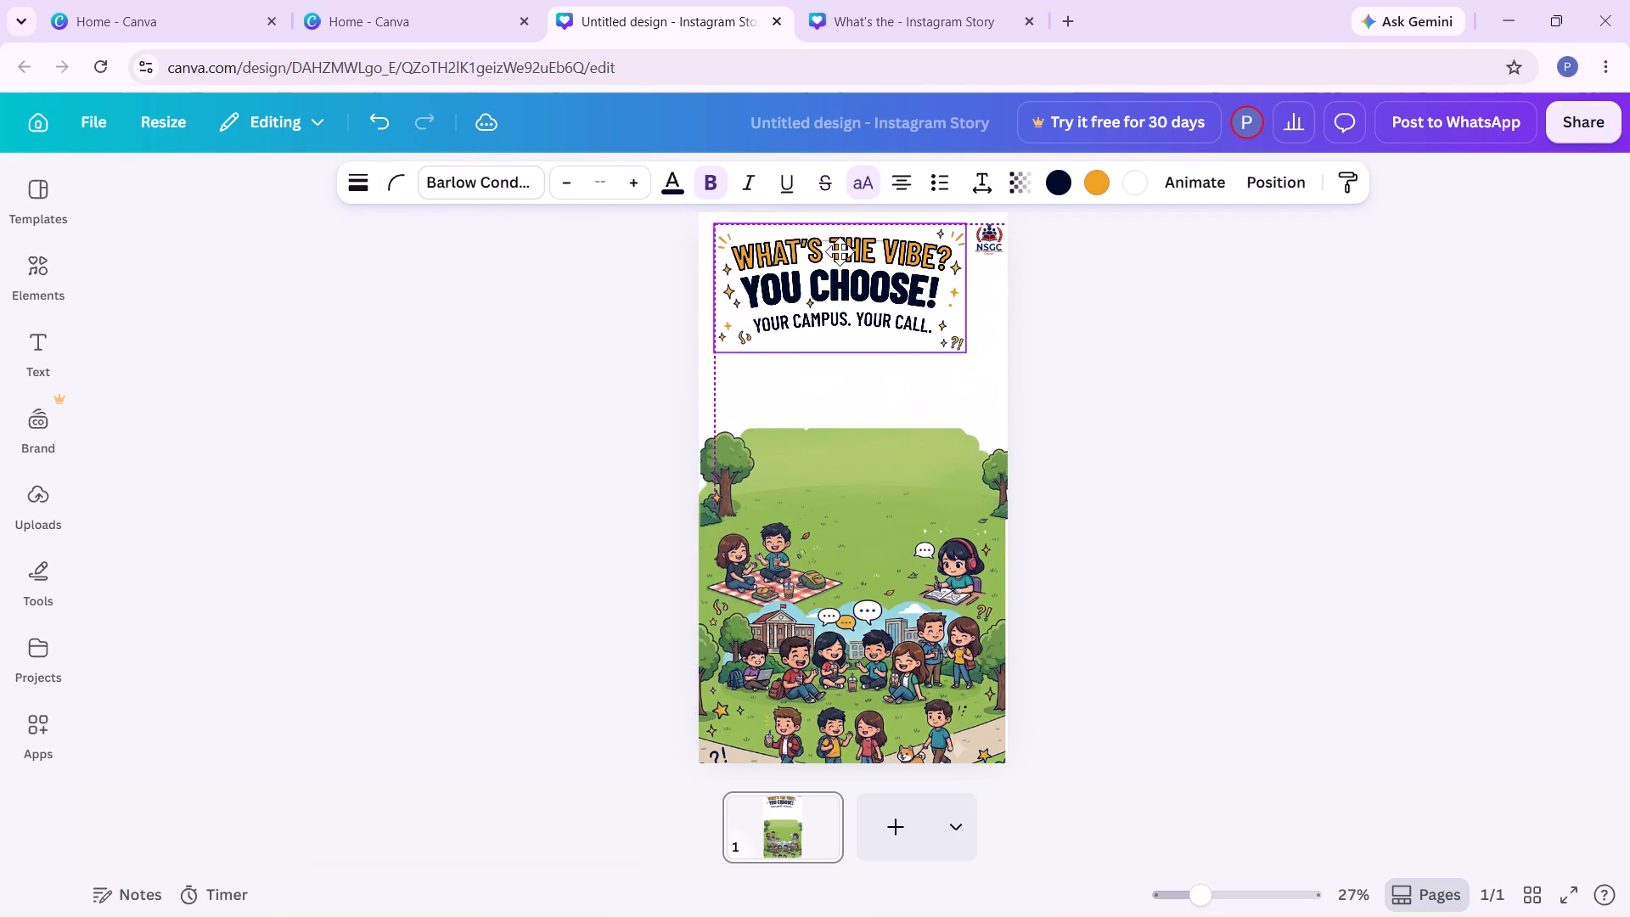
left_click_drag(840, 251, 839, 273)
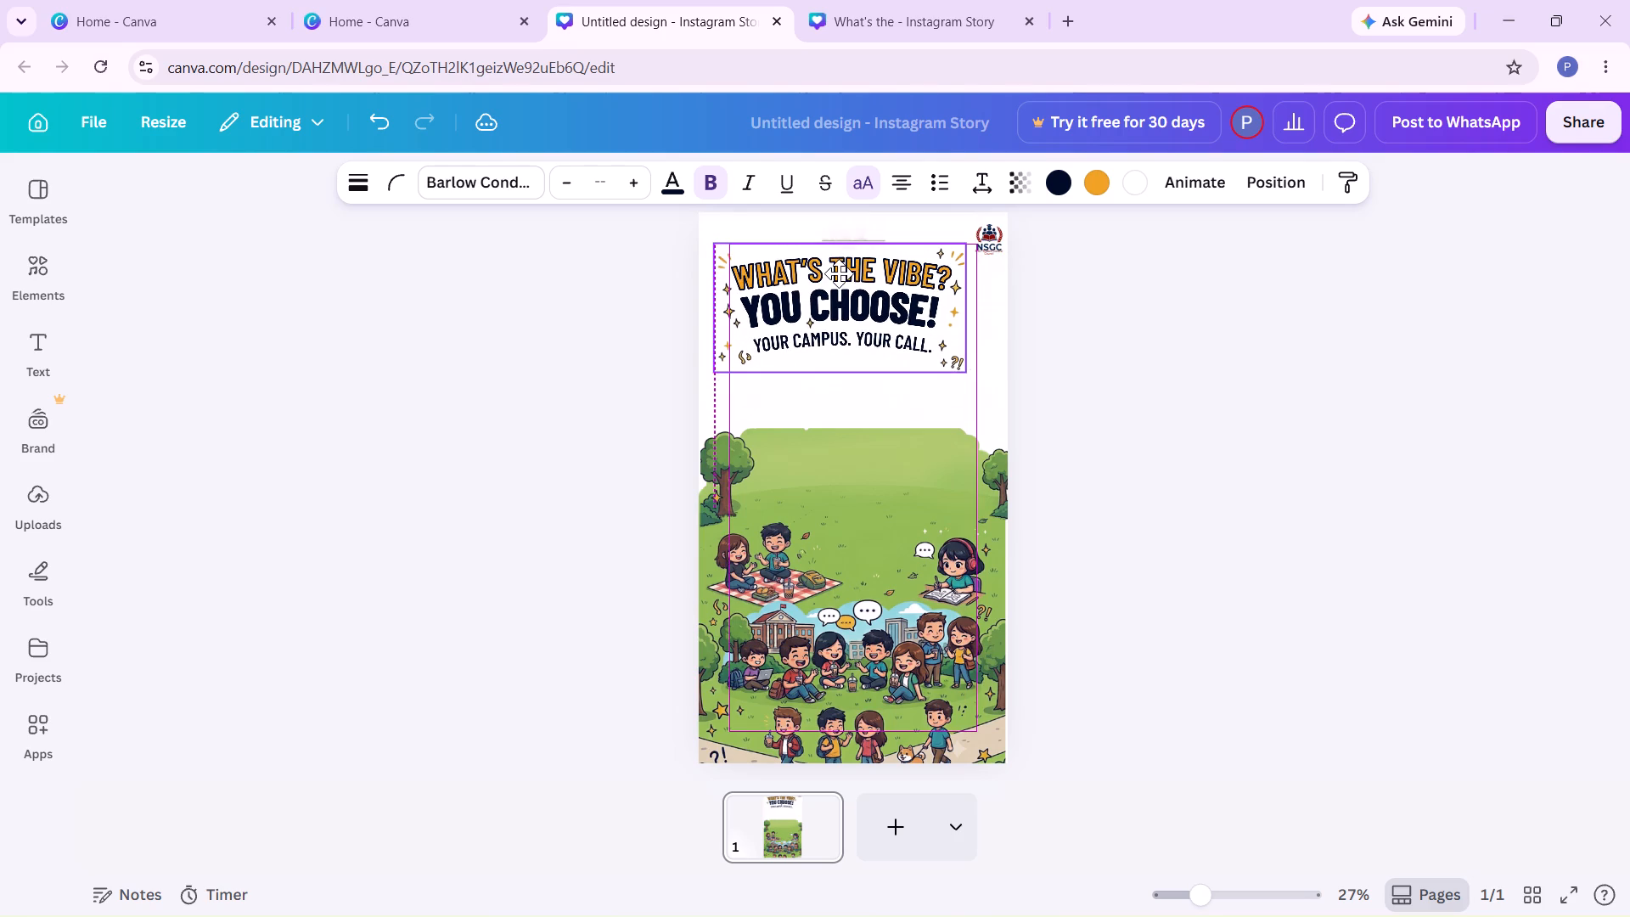
left_click_drag(839, 273, 846, 251)
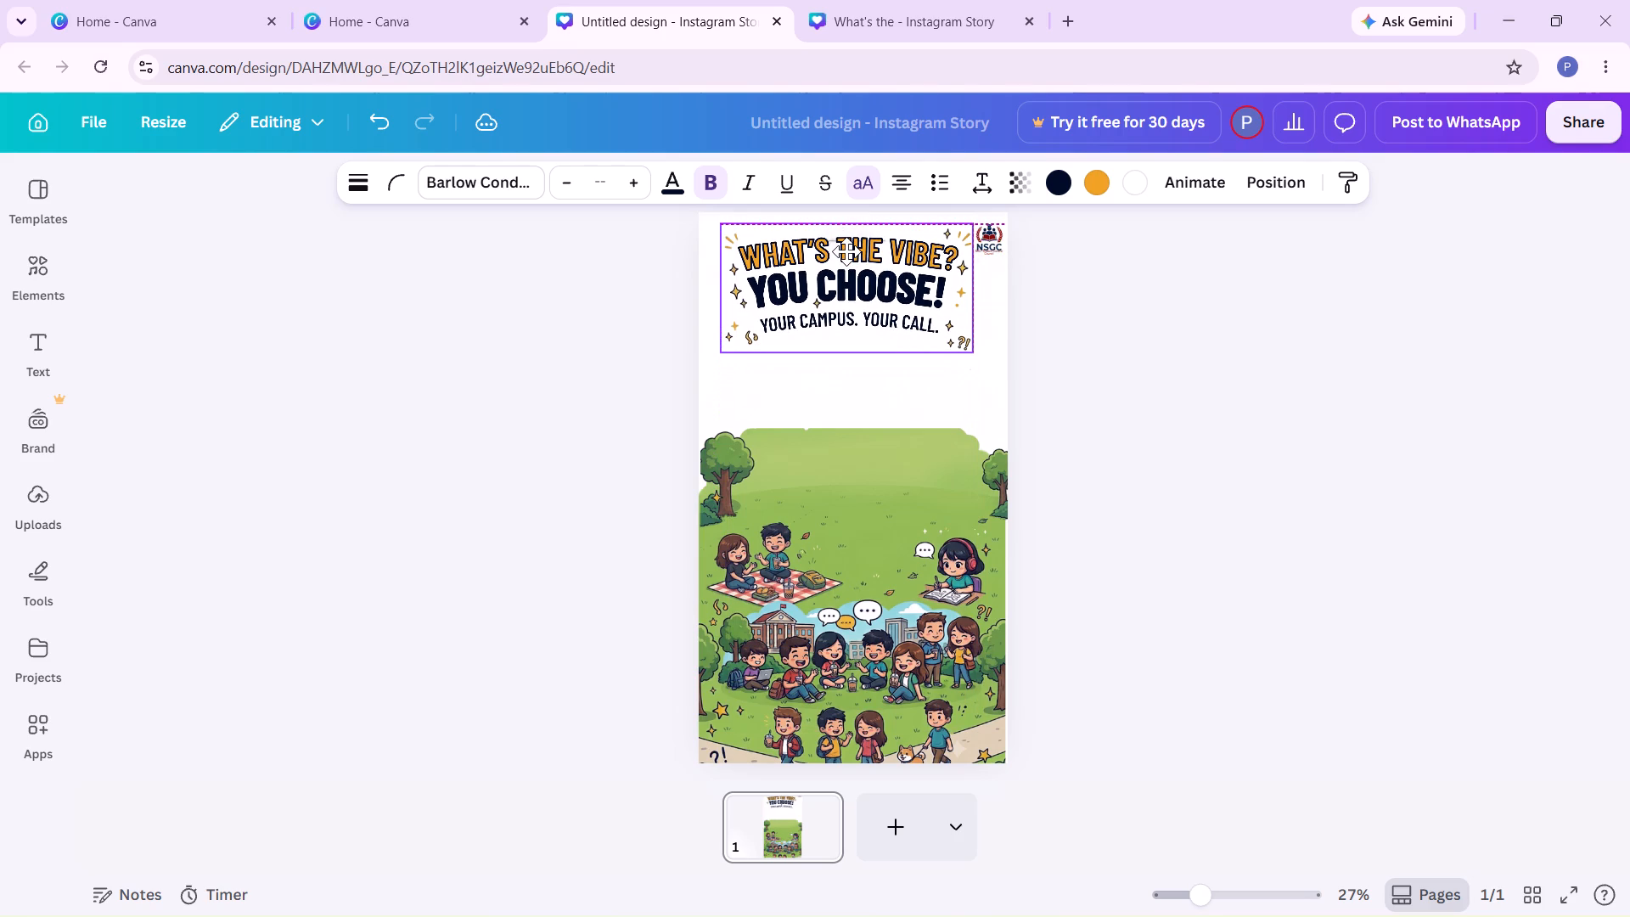
left_click_drag(846, 251, 846, 248)
left_click_drag(846, 248, 846, 239)
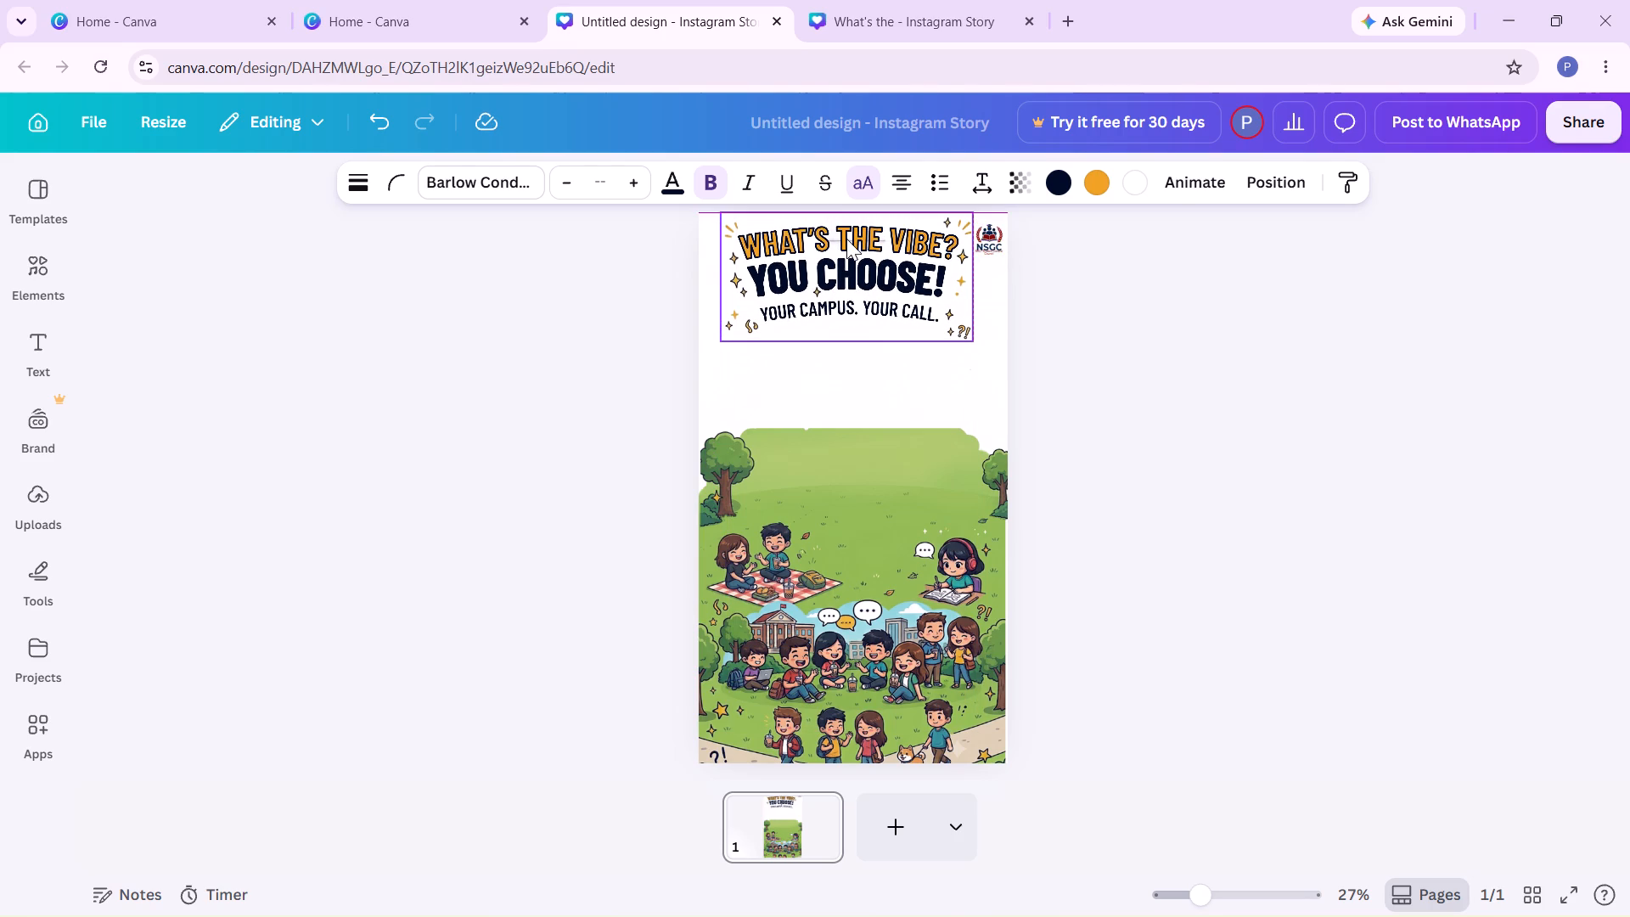
left_click(1178, 492)
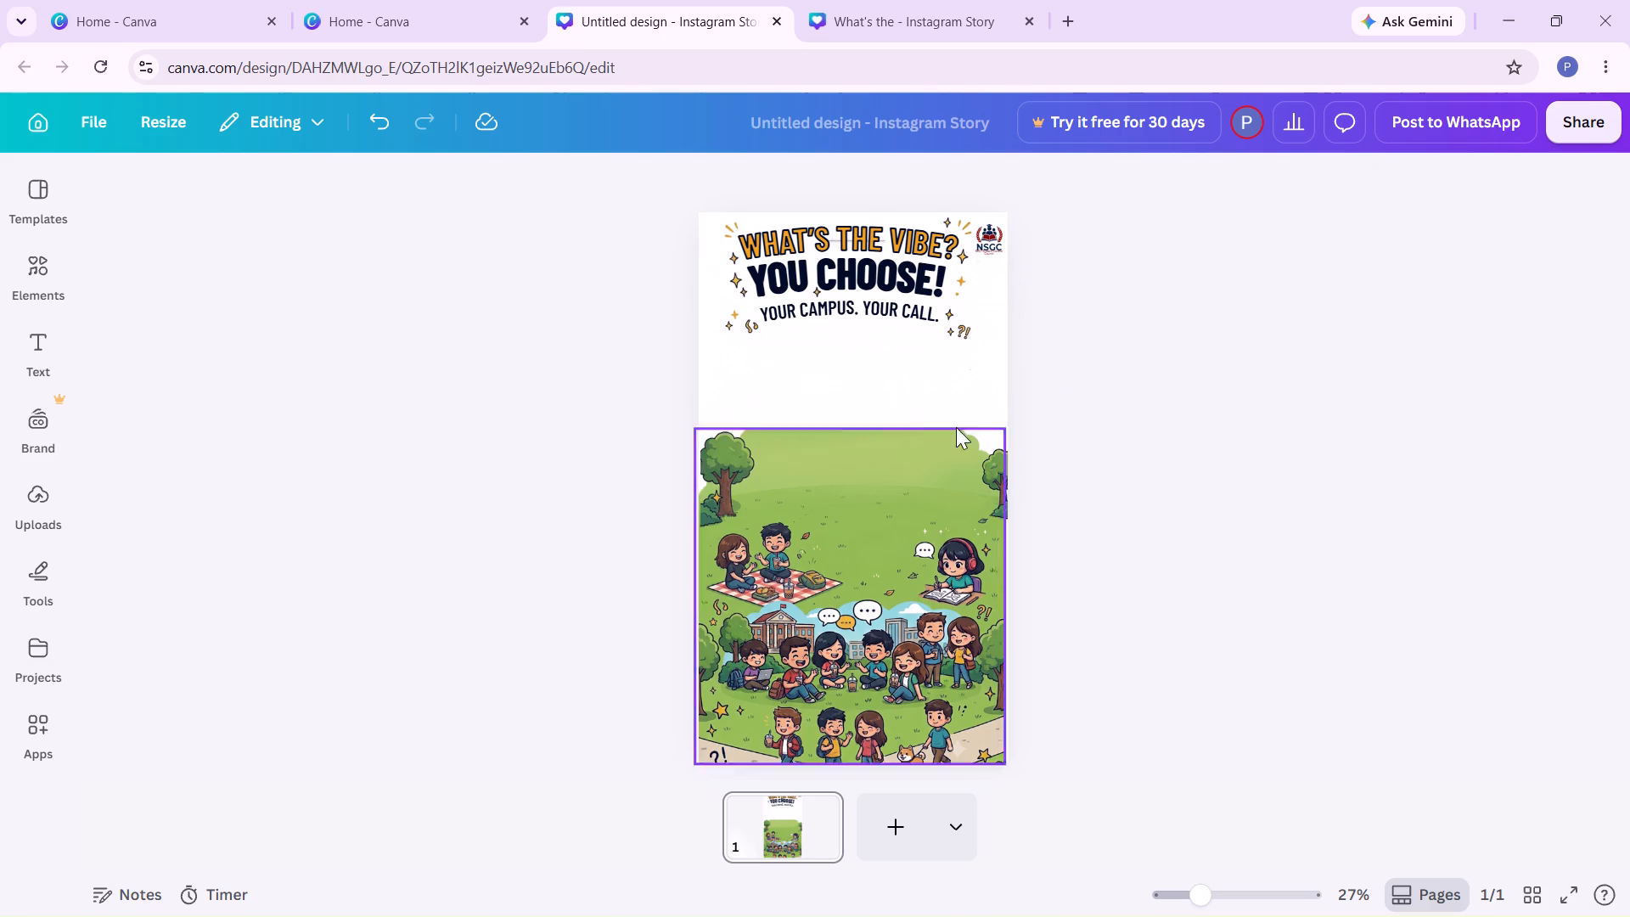
left_click(483, 256)
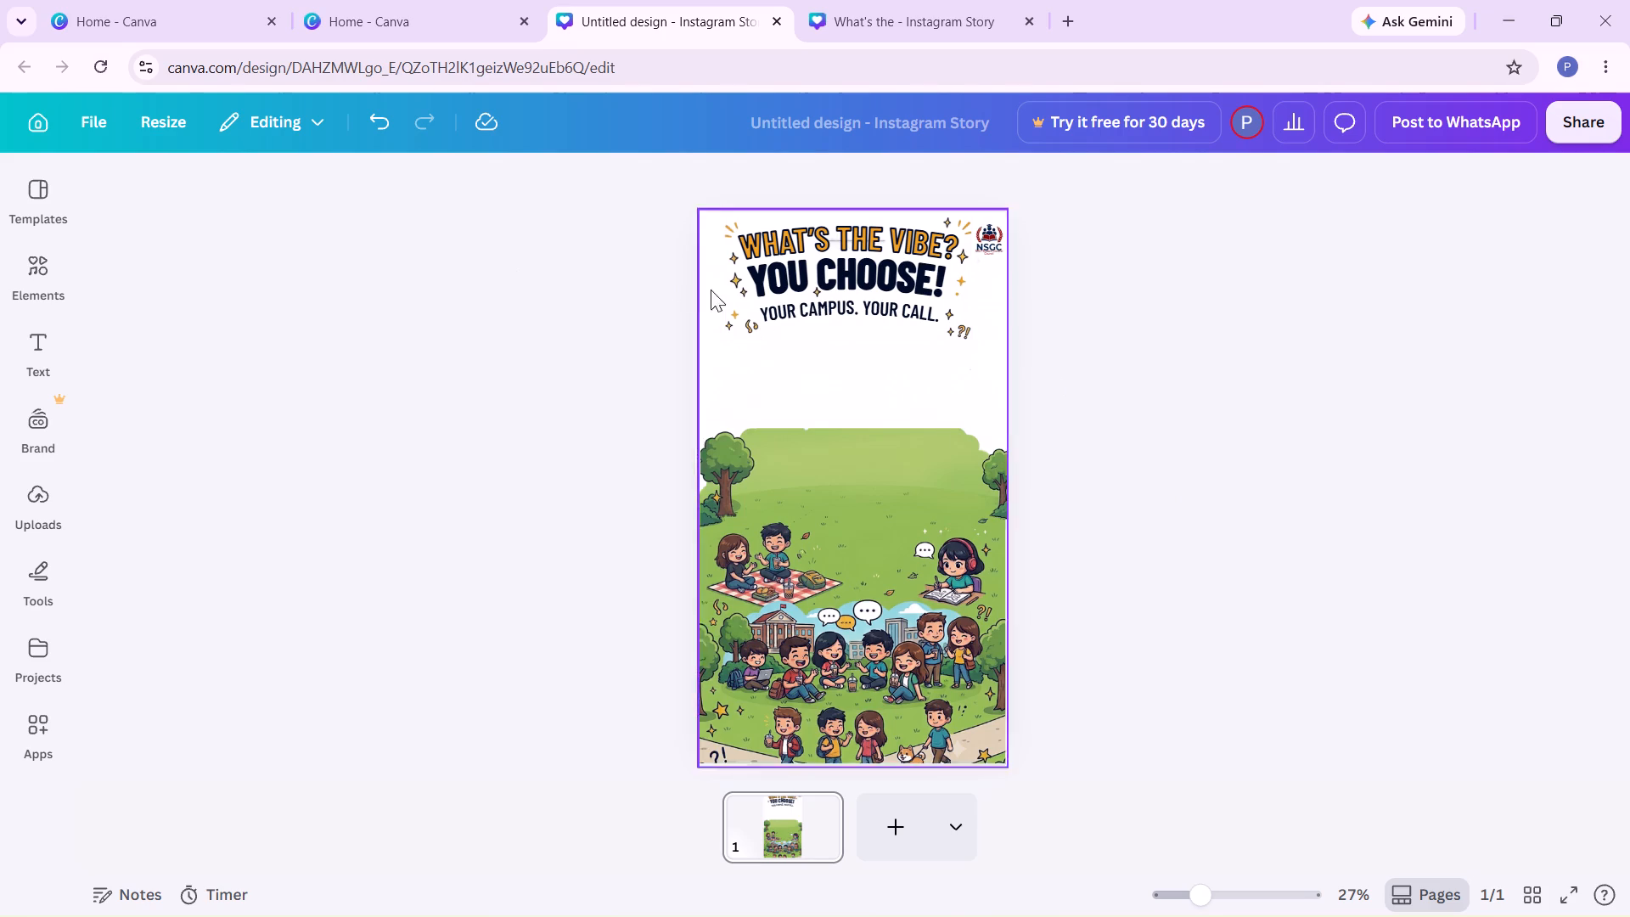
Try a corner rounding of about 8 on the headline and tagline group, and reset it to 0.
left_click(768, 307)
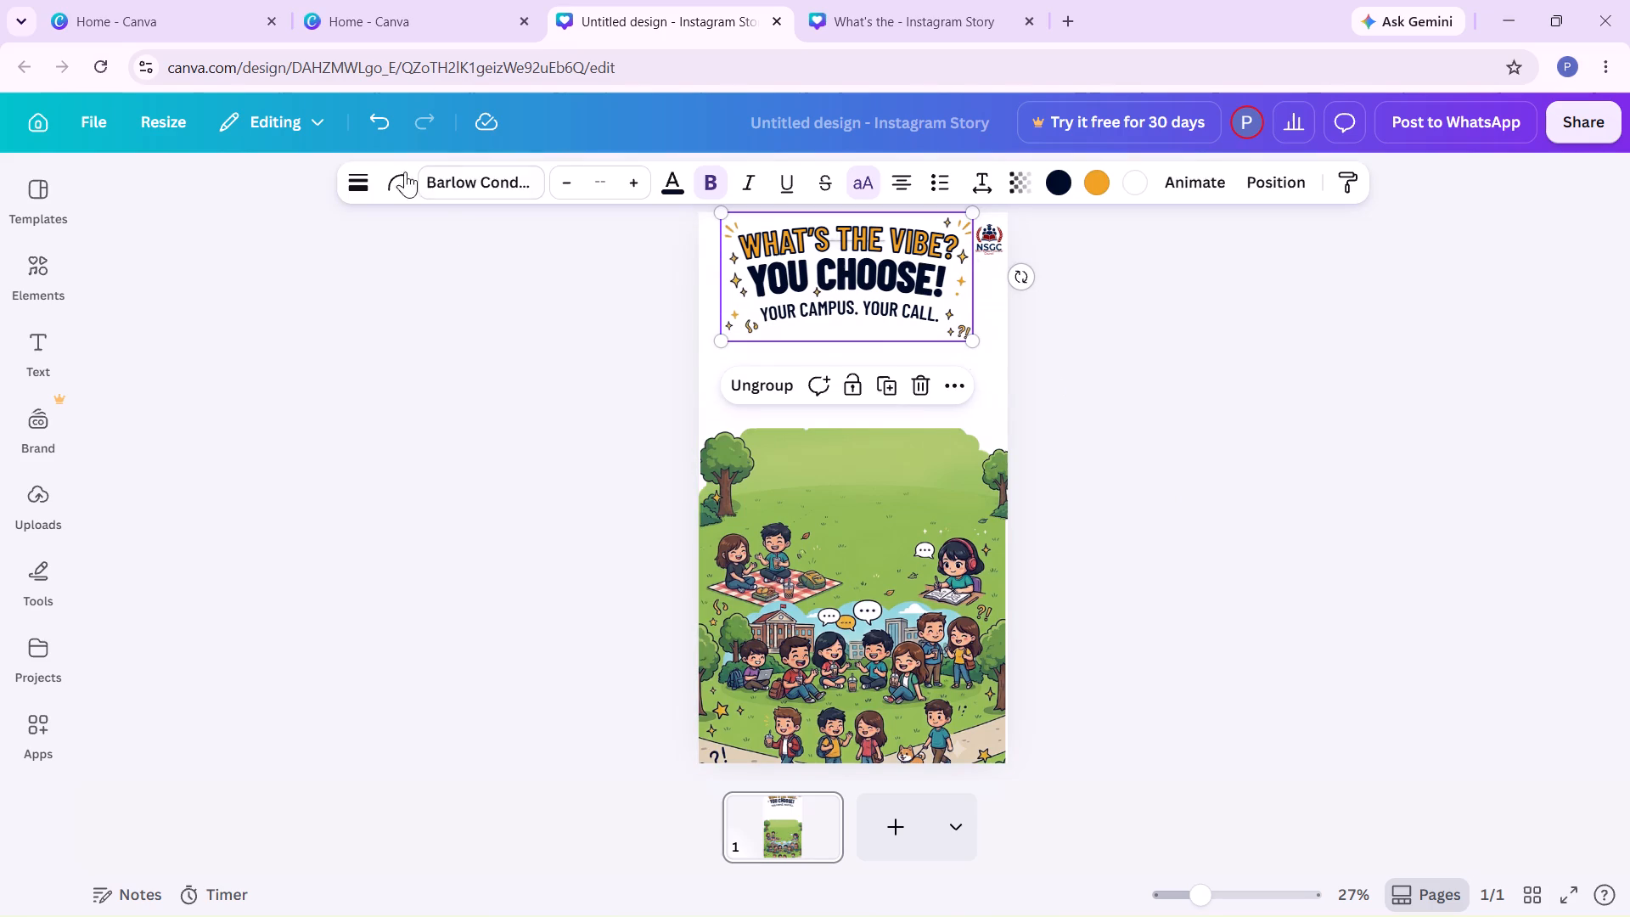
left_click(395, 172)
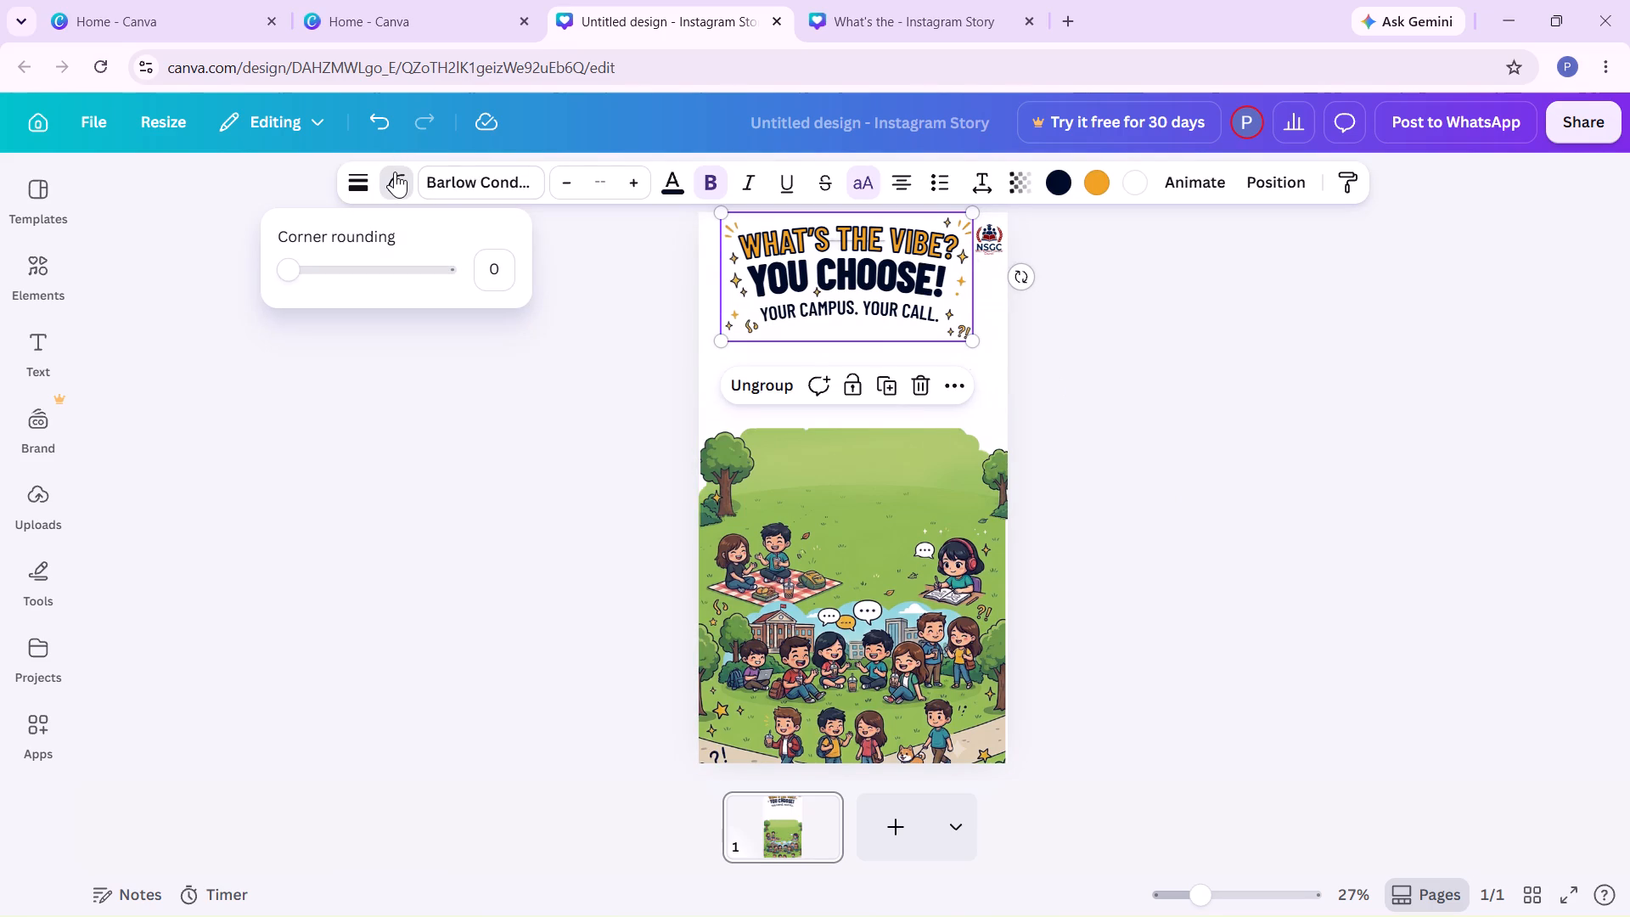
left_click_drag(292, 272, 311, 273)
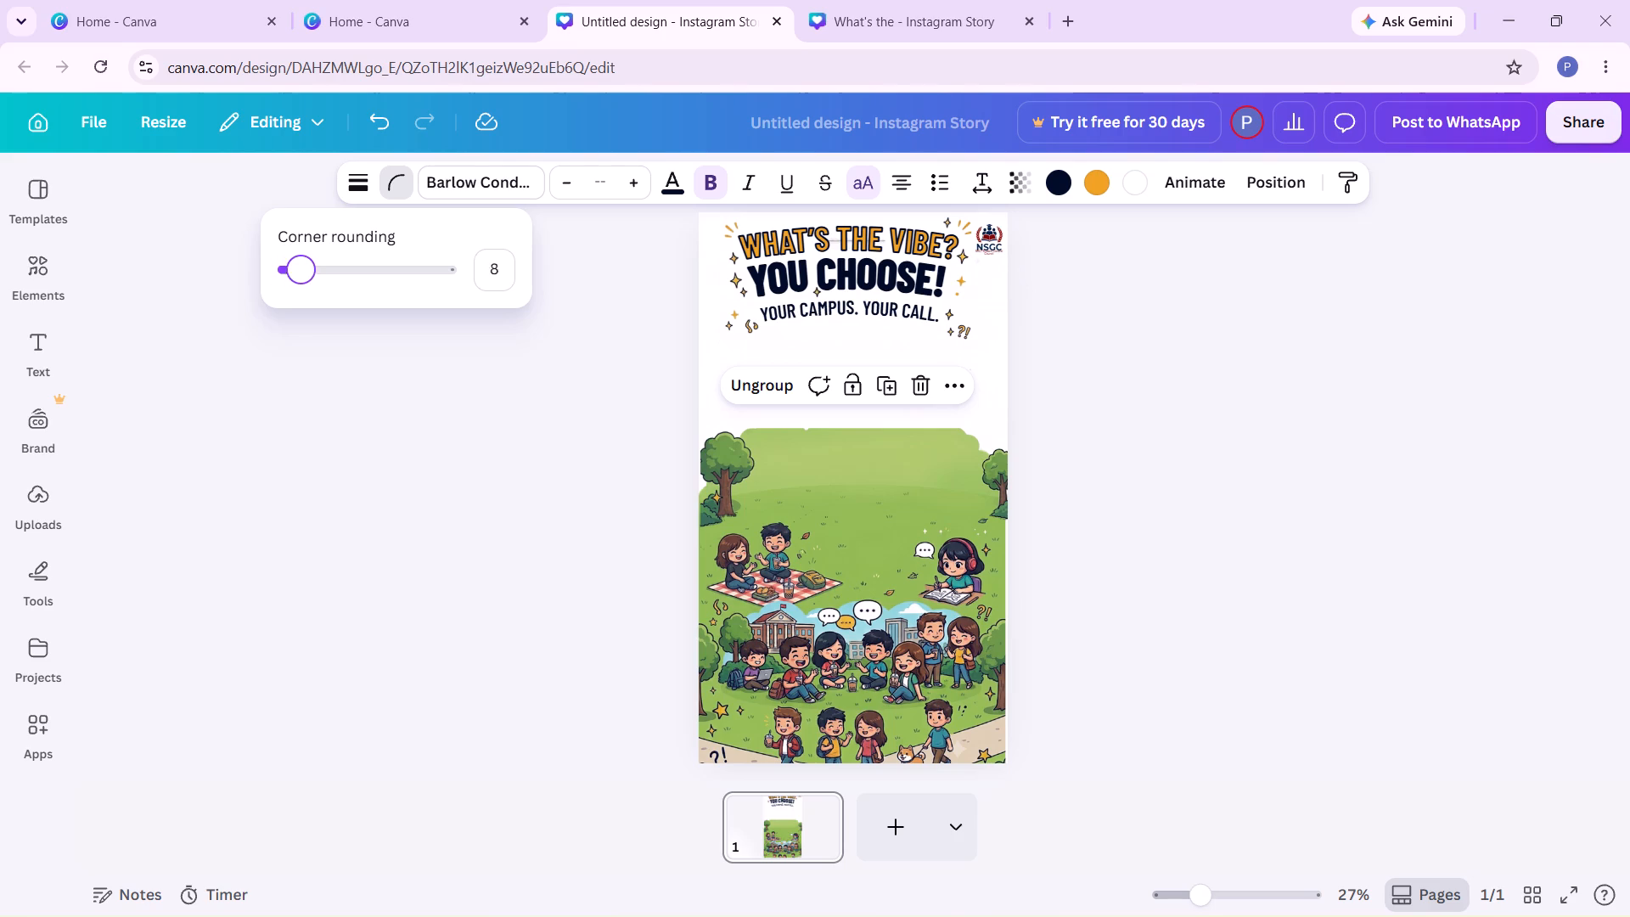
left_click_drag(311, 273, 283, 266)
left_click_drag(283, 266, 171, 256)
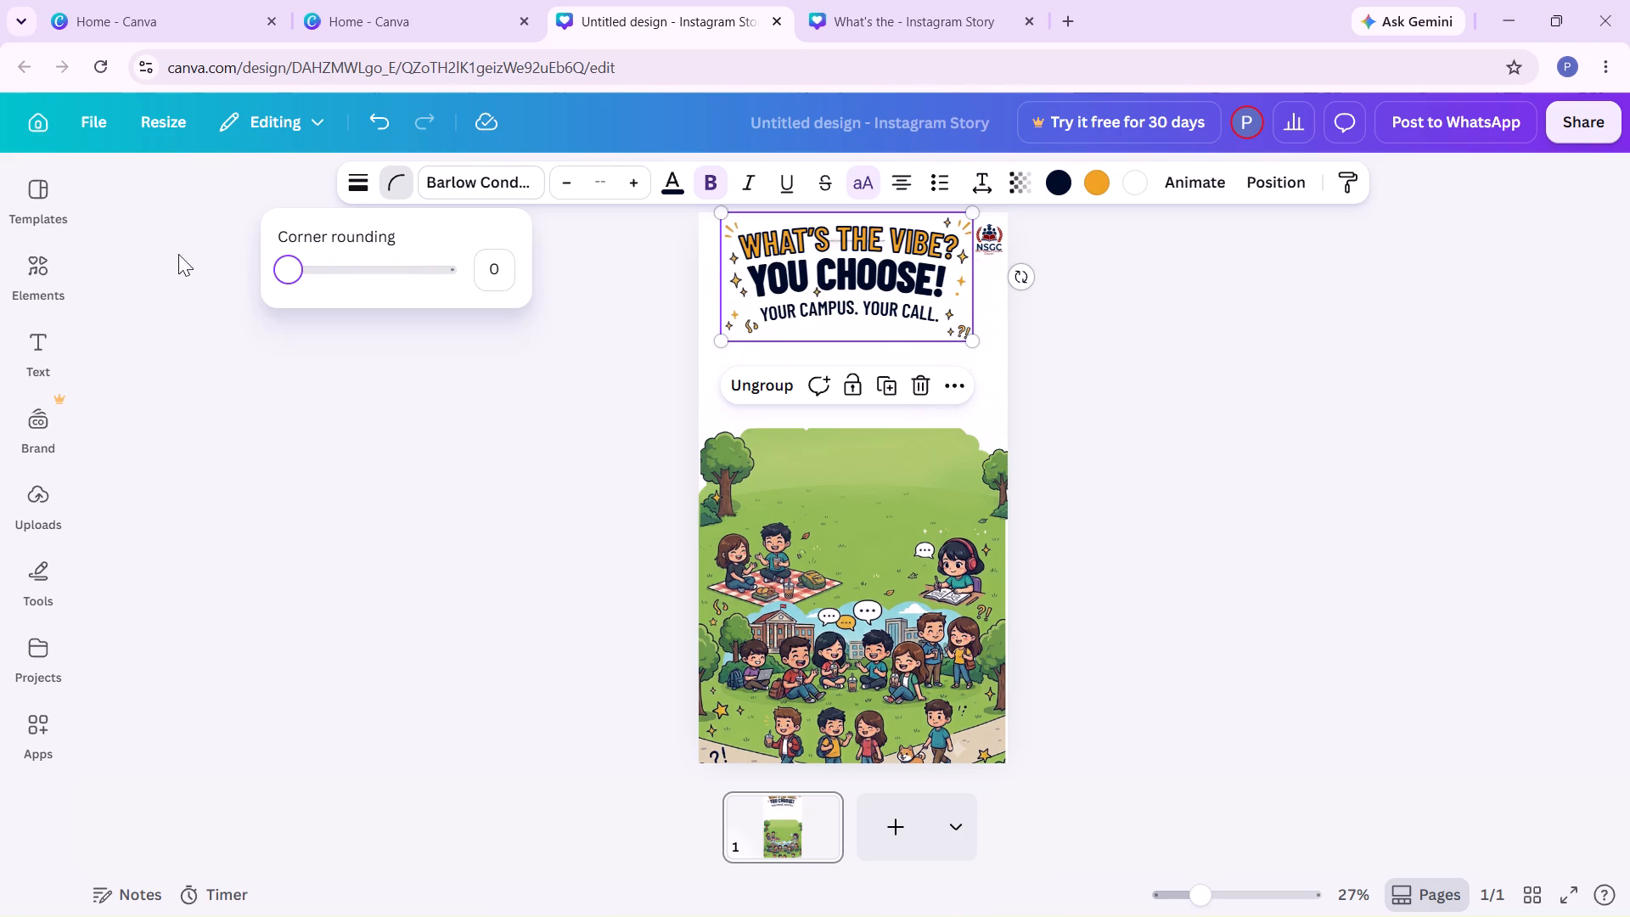
Try a solid stroke on the headline and tagline group, and switch it to the long-dash style at weight 4.
left_click(355, 196)
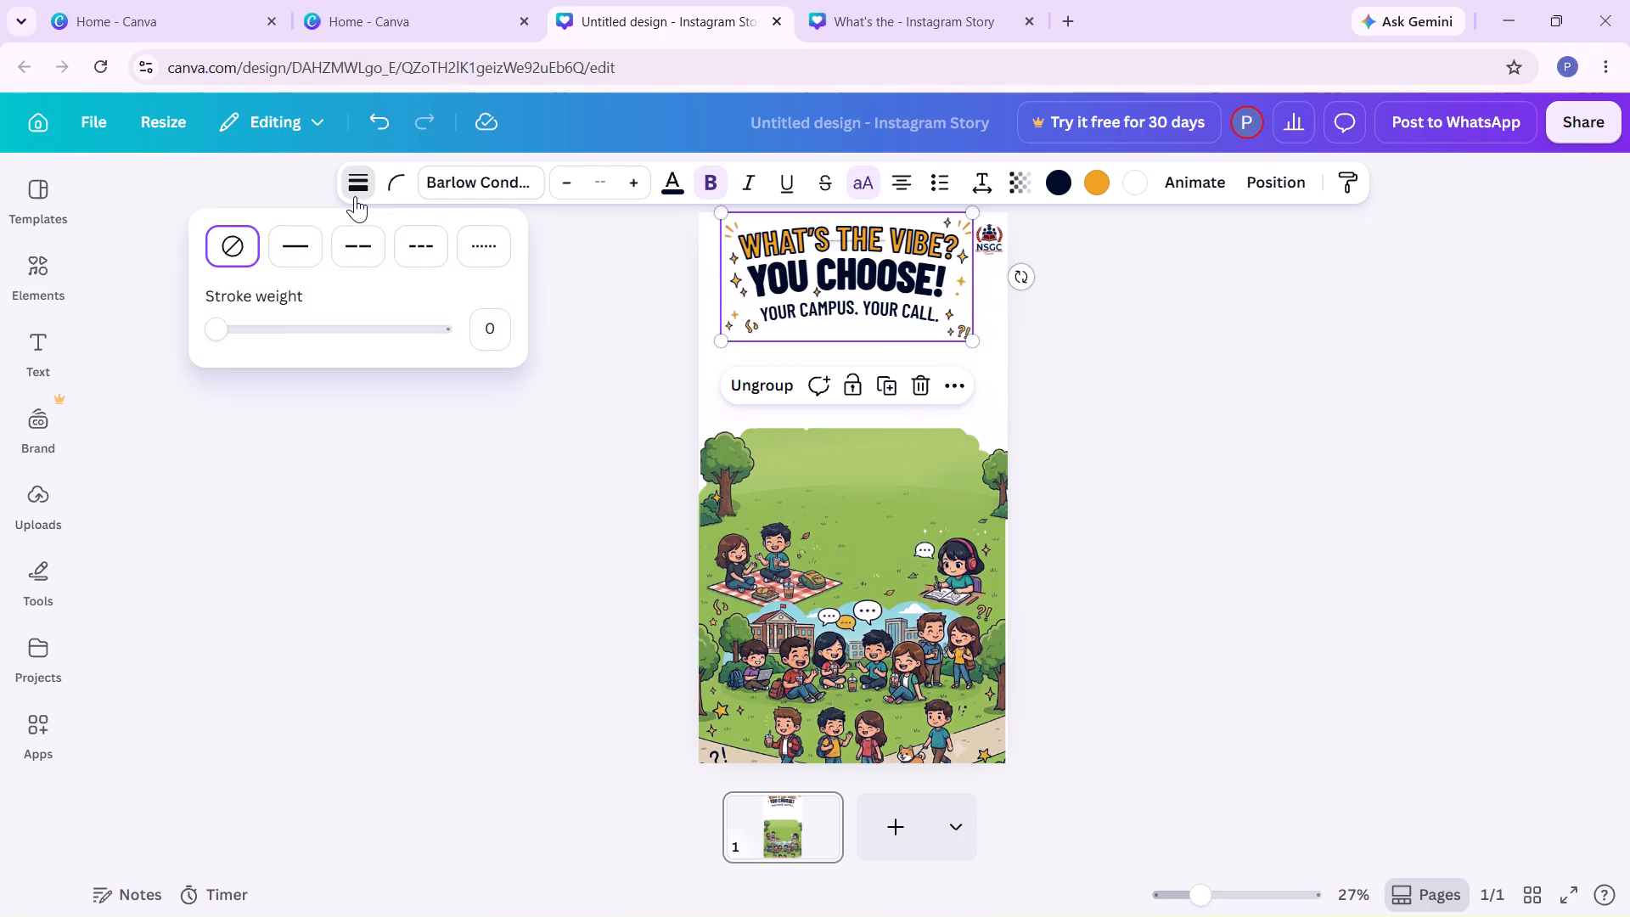
left_click(305, 251)
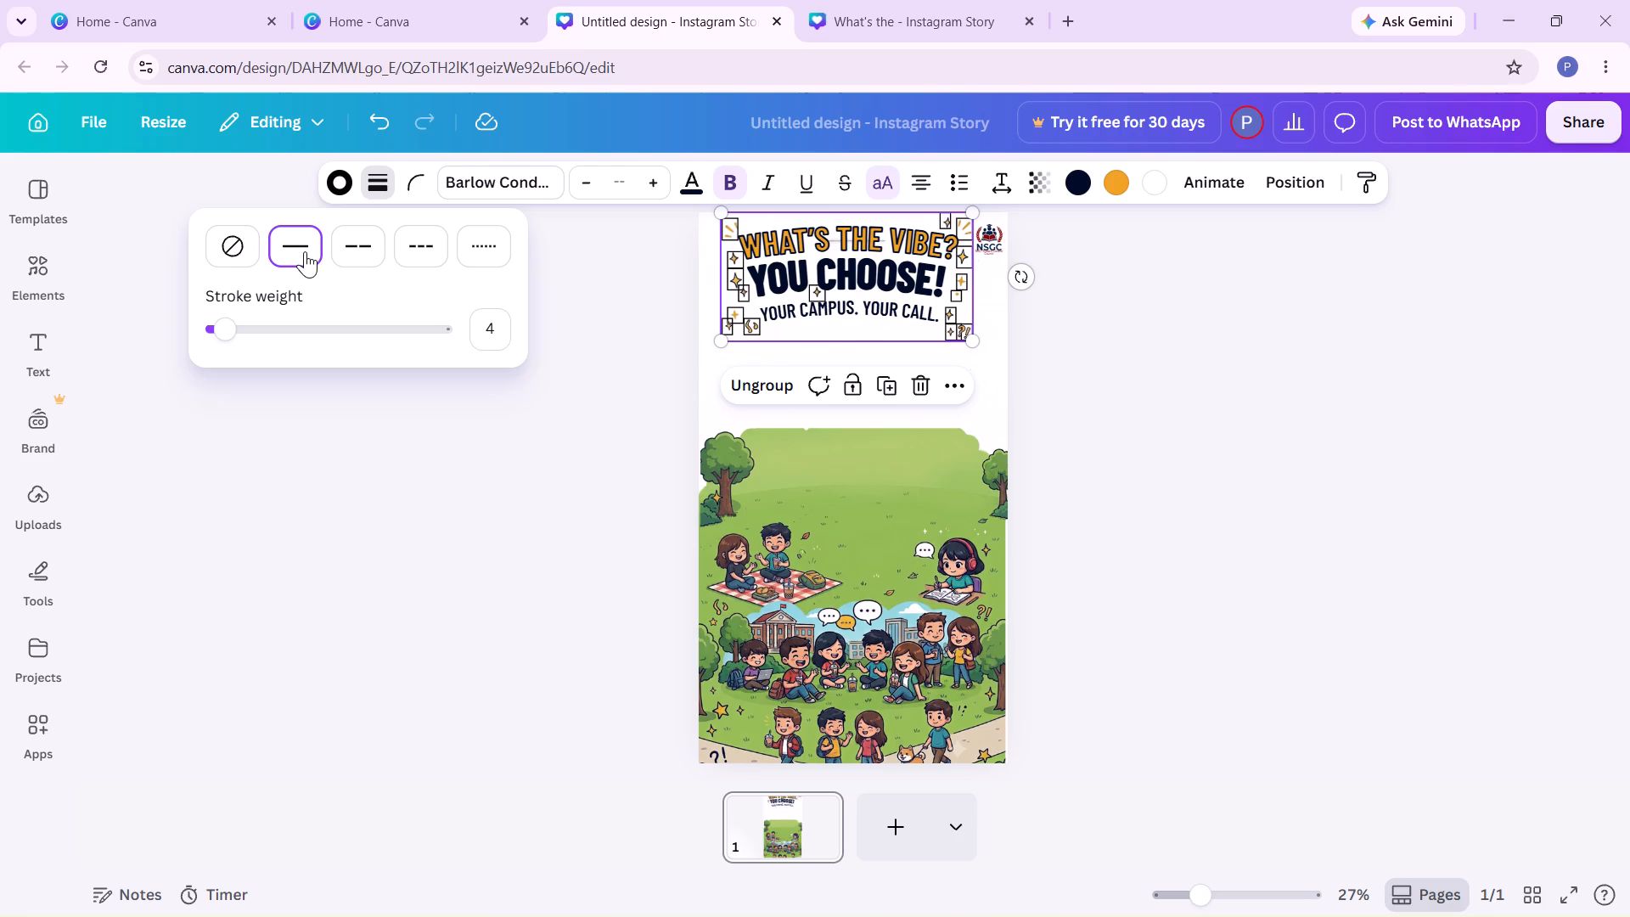
left_click(347, 251)
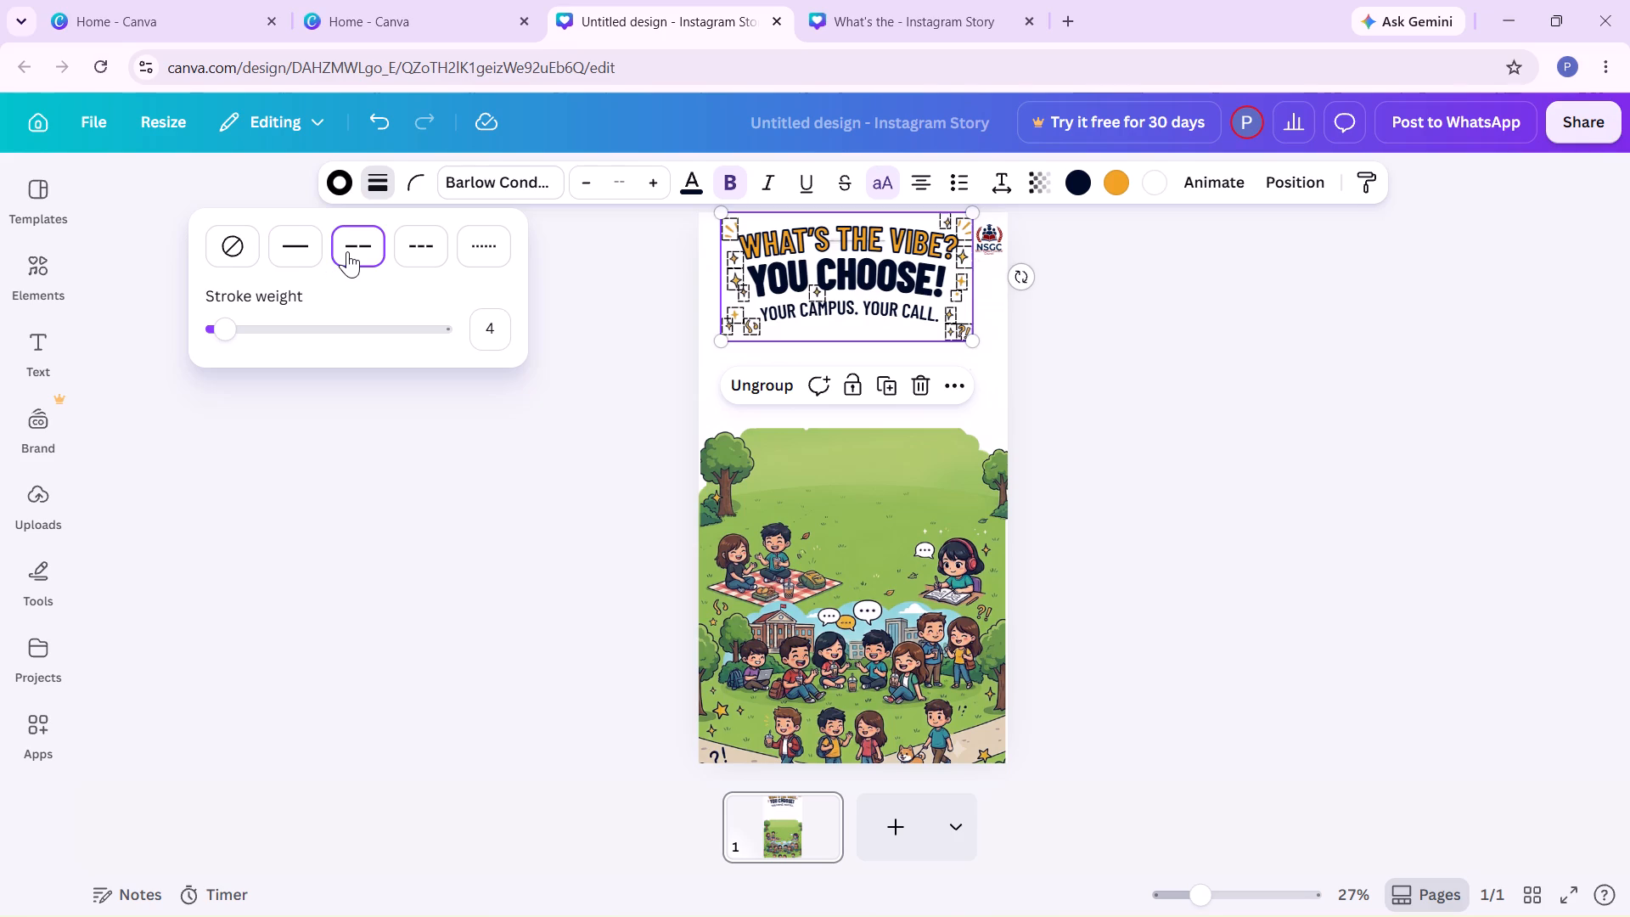
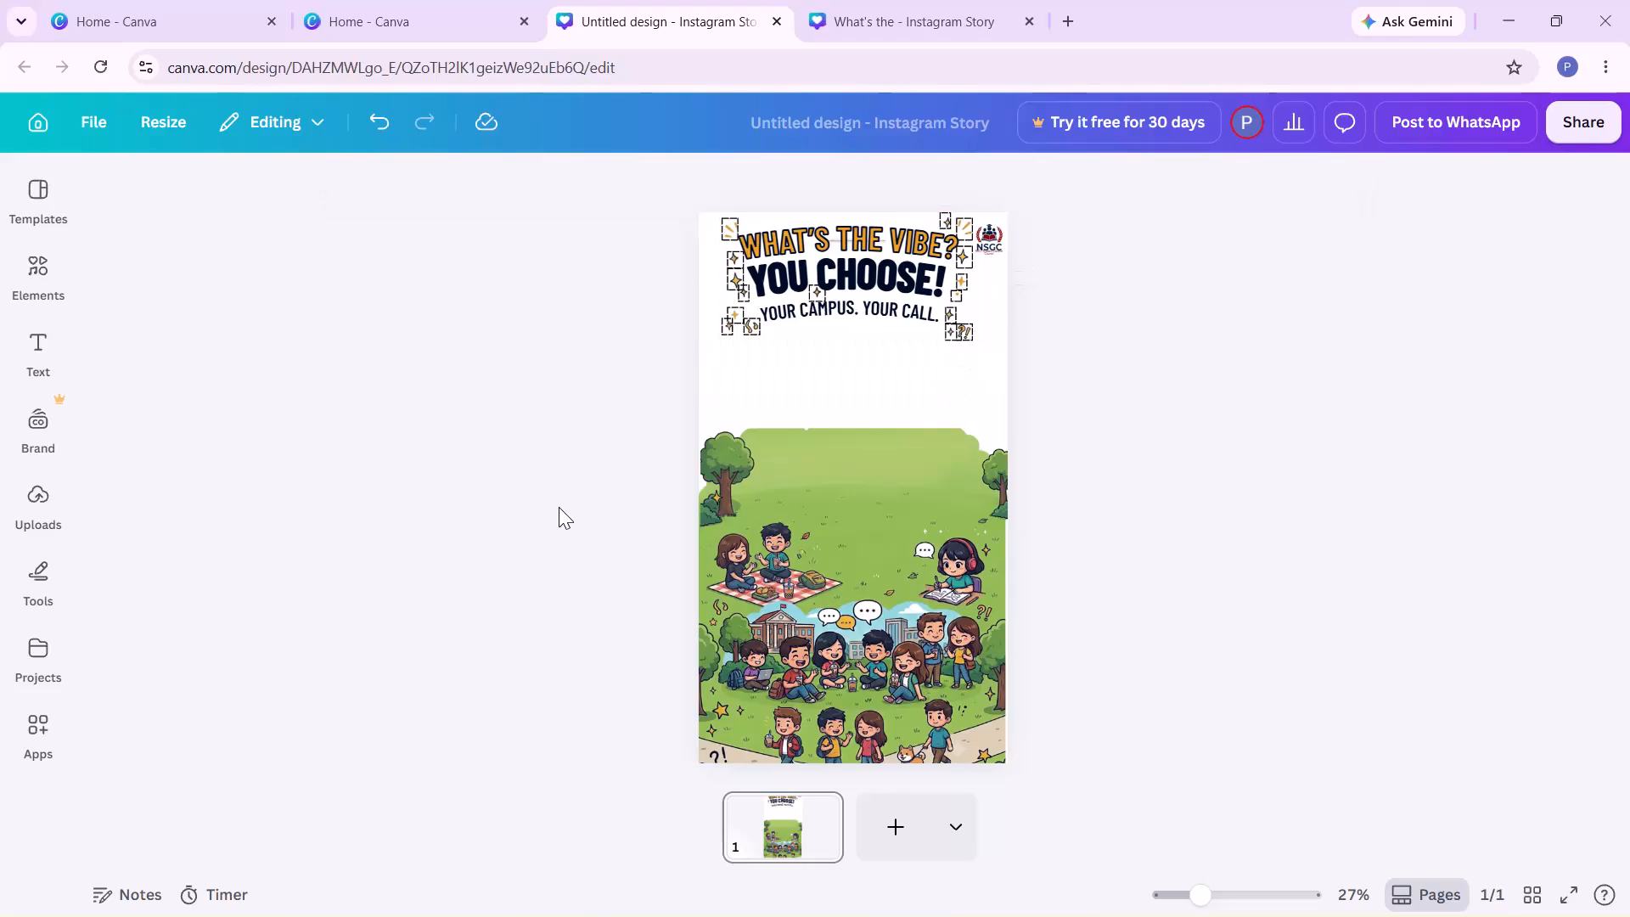
Remove the stroke outlines from the headline and tagline group by setting its stroke style to none.
left_click(813, 334)
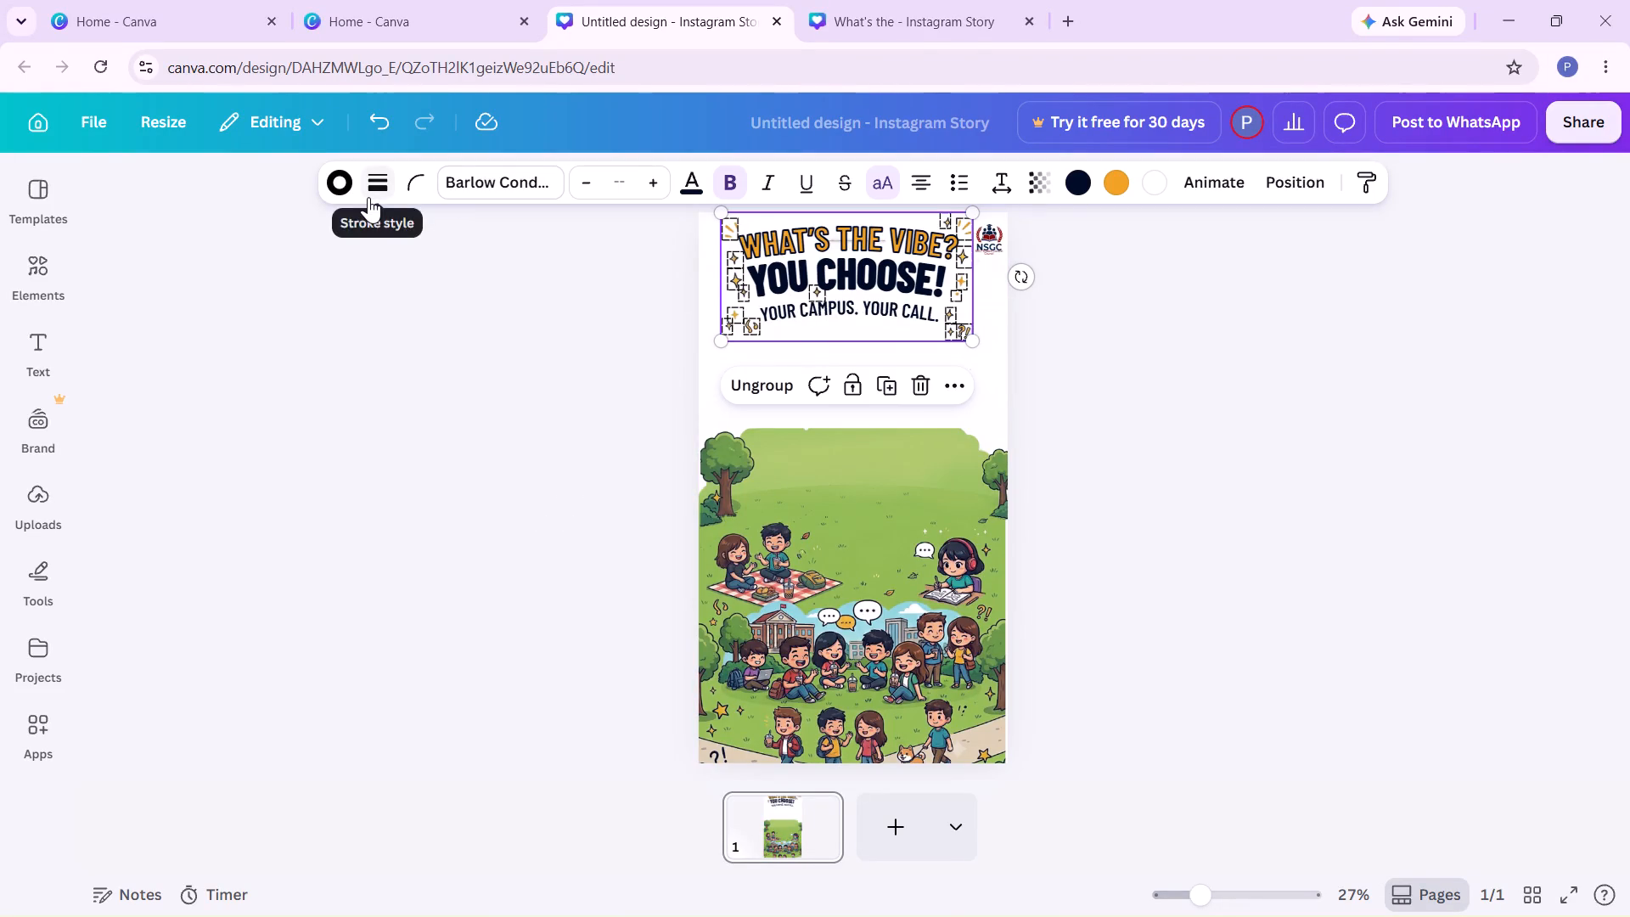
left_click(368, 197)
left_click(257, 259)
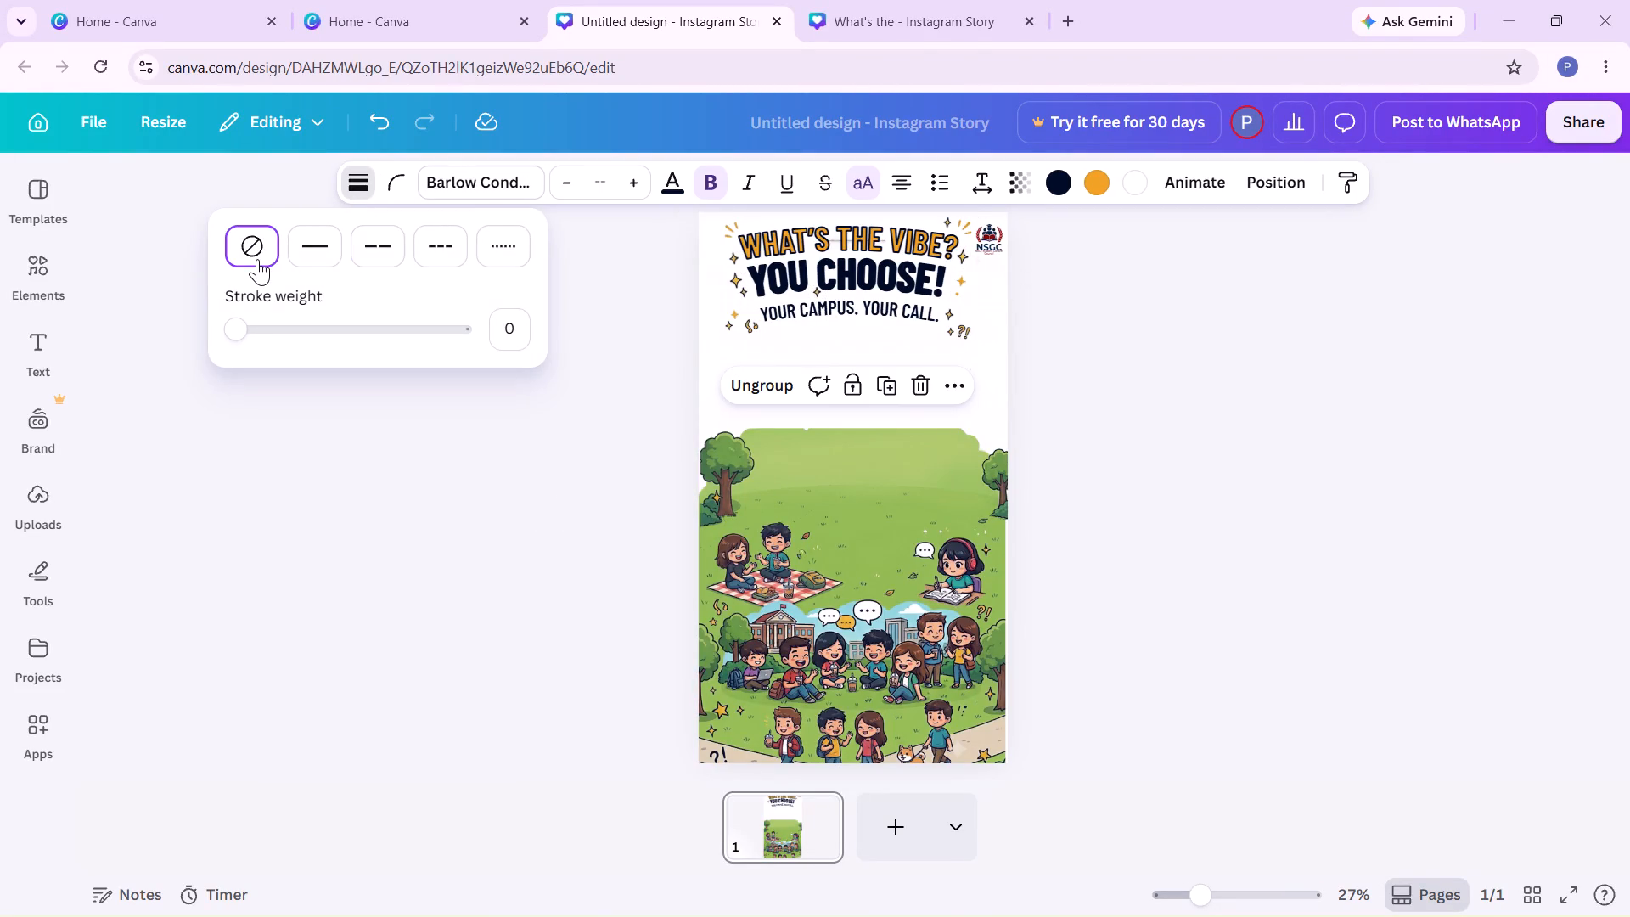
left_click(306, 491)
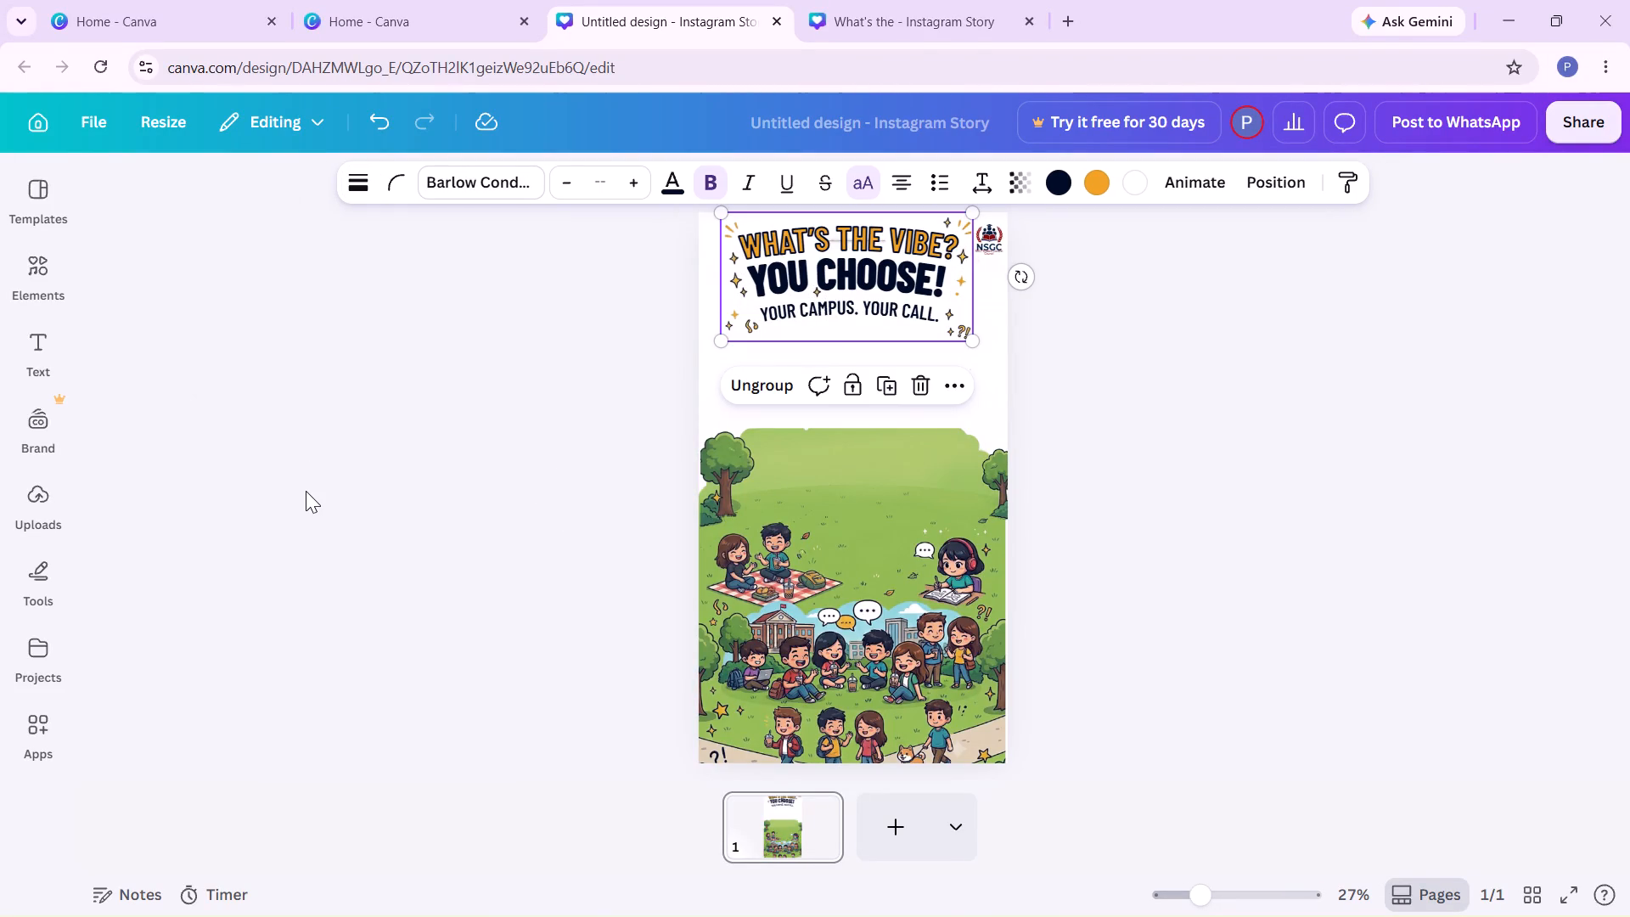
left_click(1260, 482)
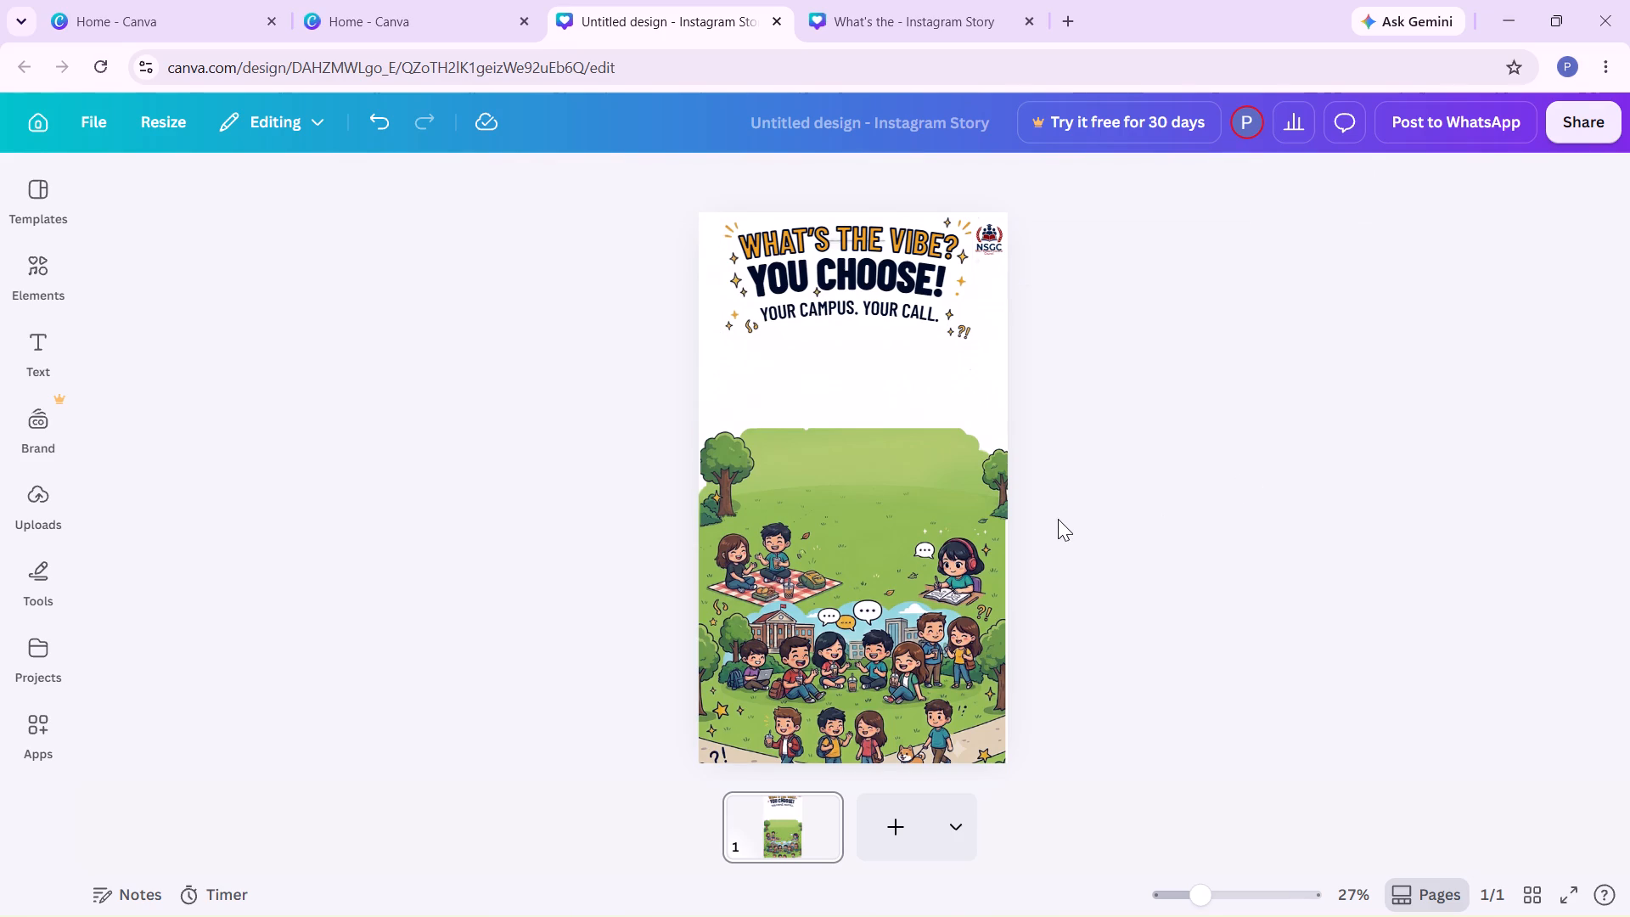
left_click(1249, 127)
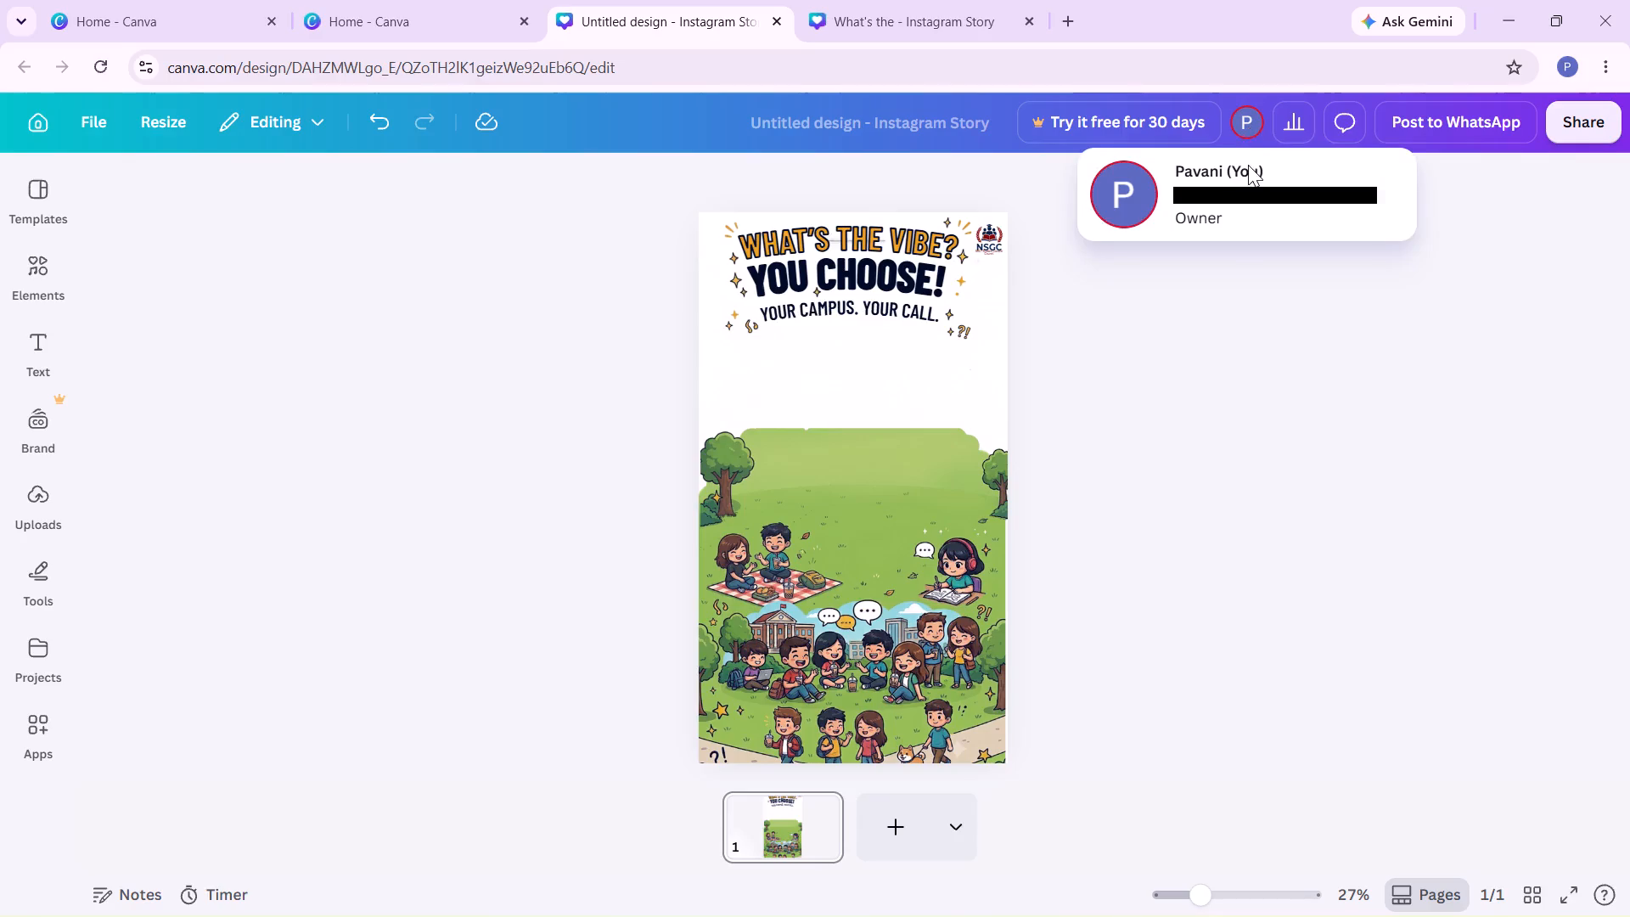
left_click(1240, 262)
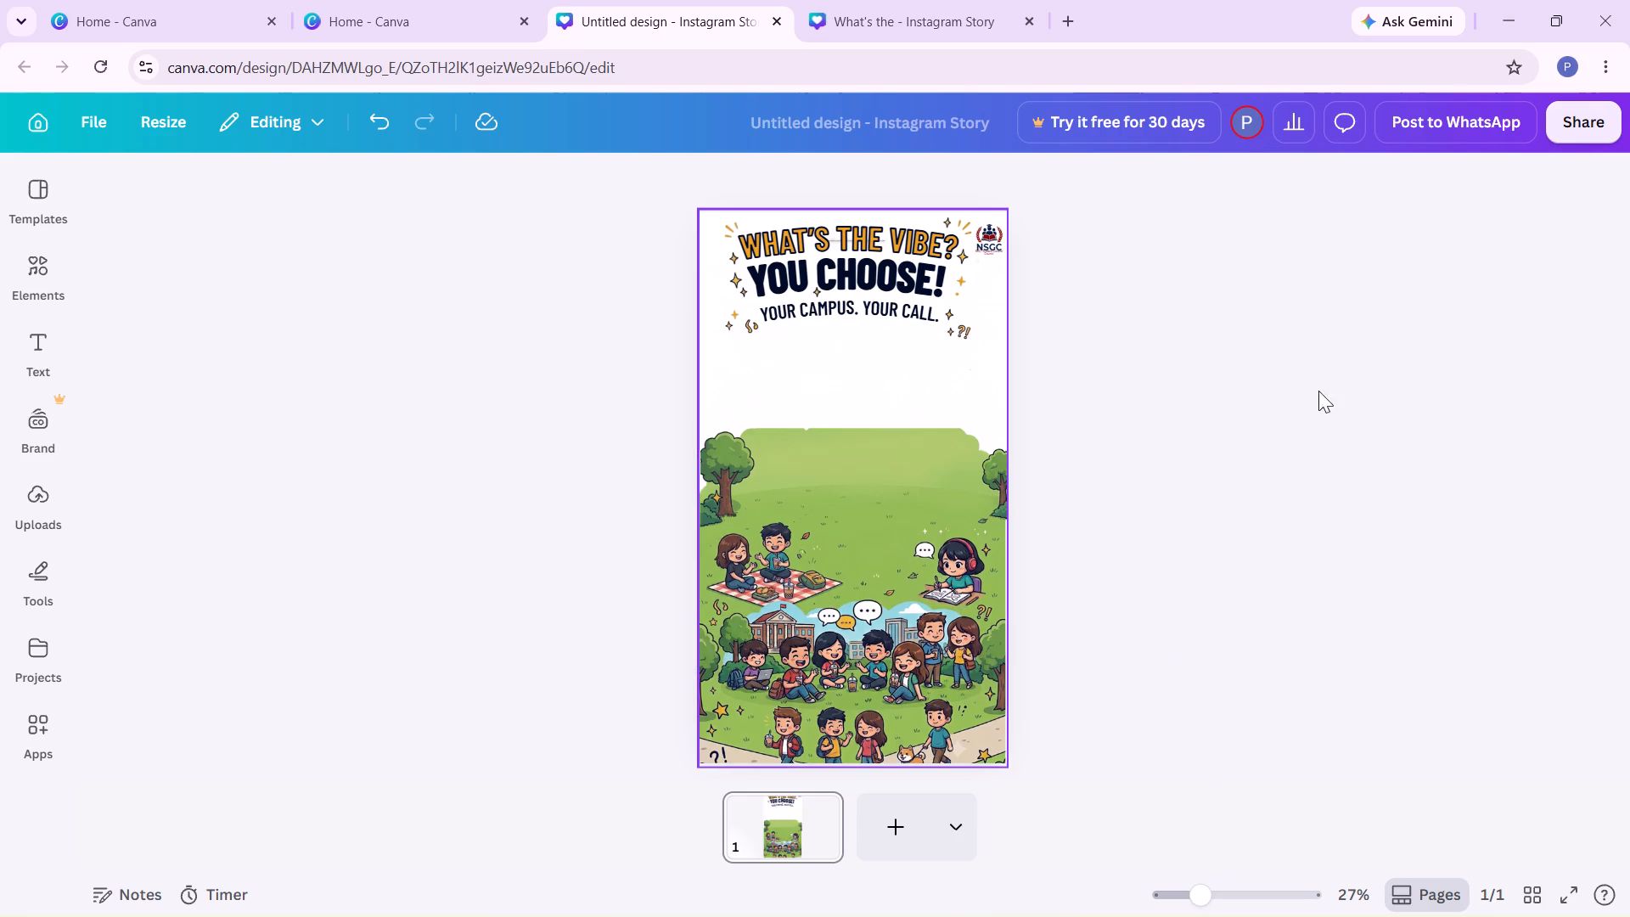
Download the Instagram Story design as a PNG at 1,080 × 1,920 px.
left_click(1576, 124)
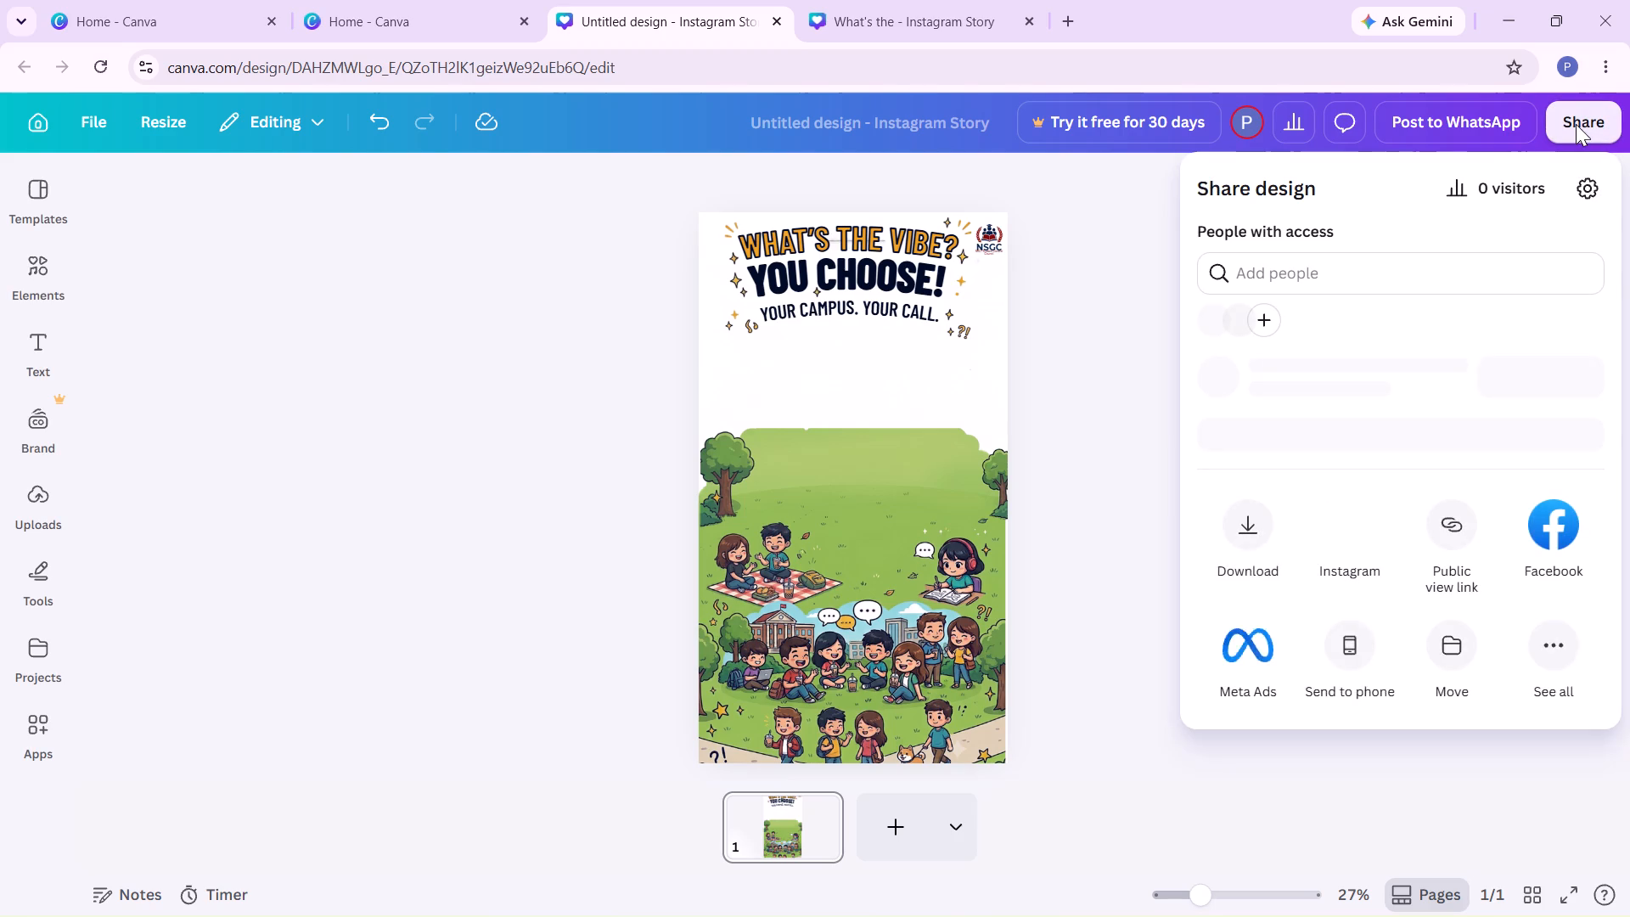
left_click(1249, 622)
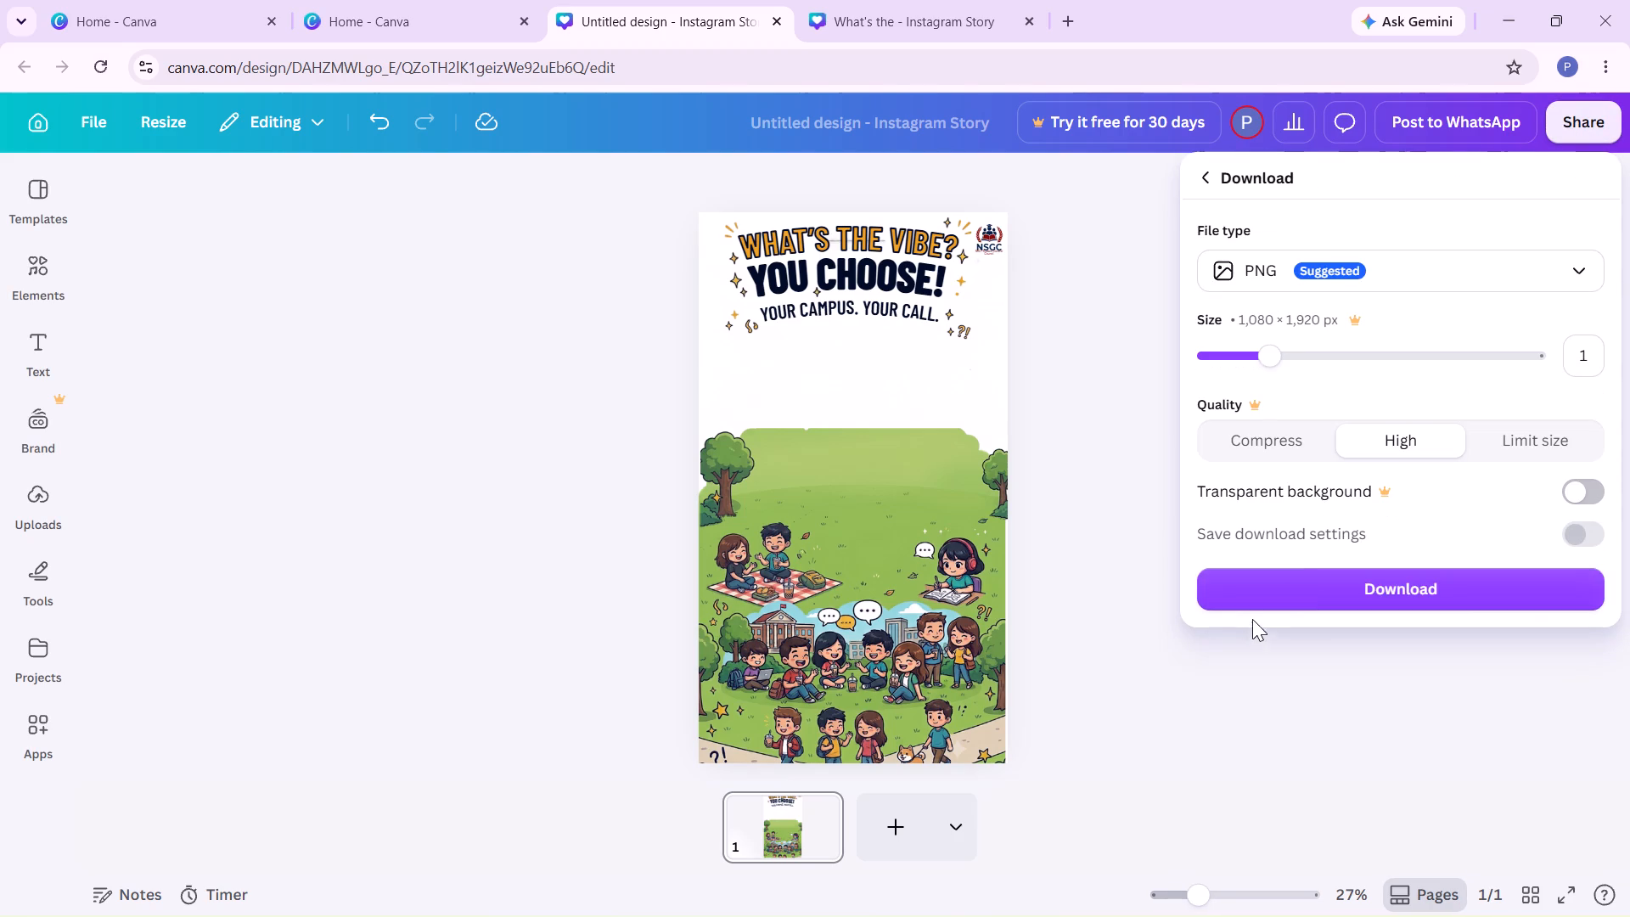
left_click(1301, 588)
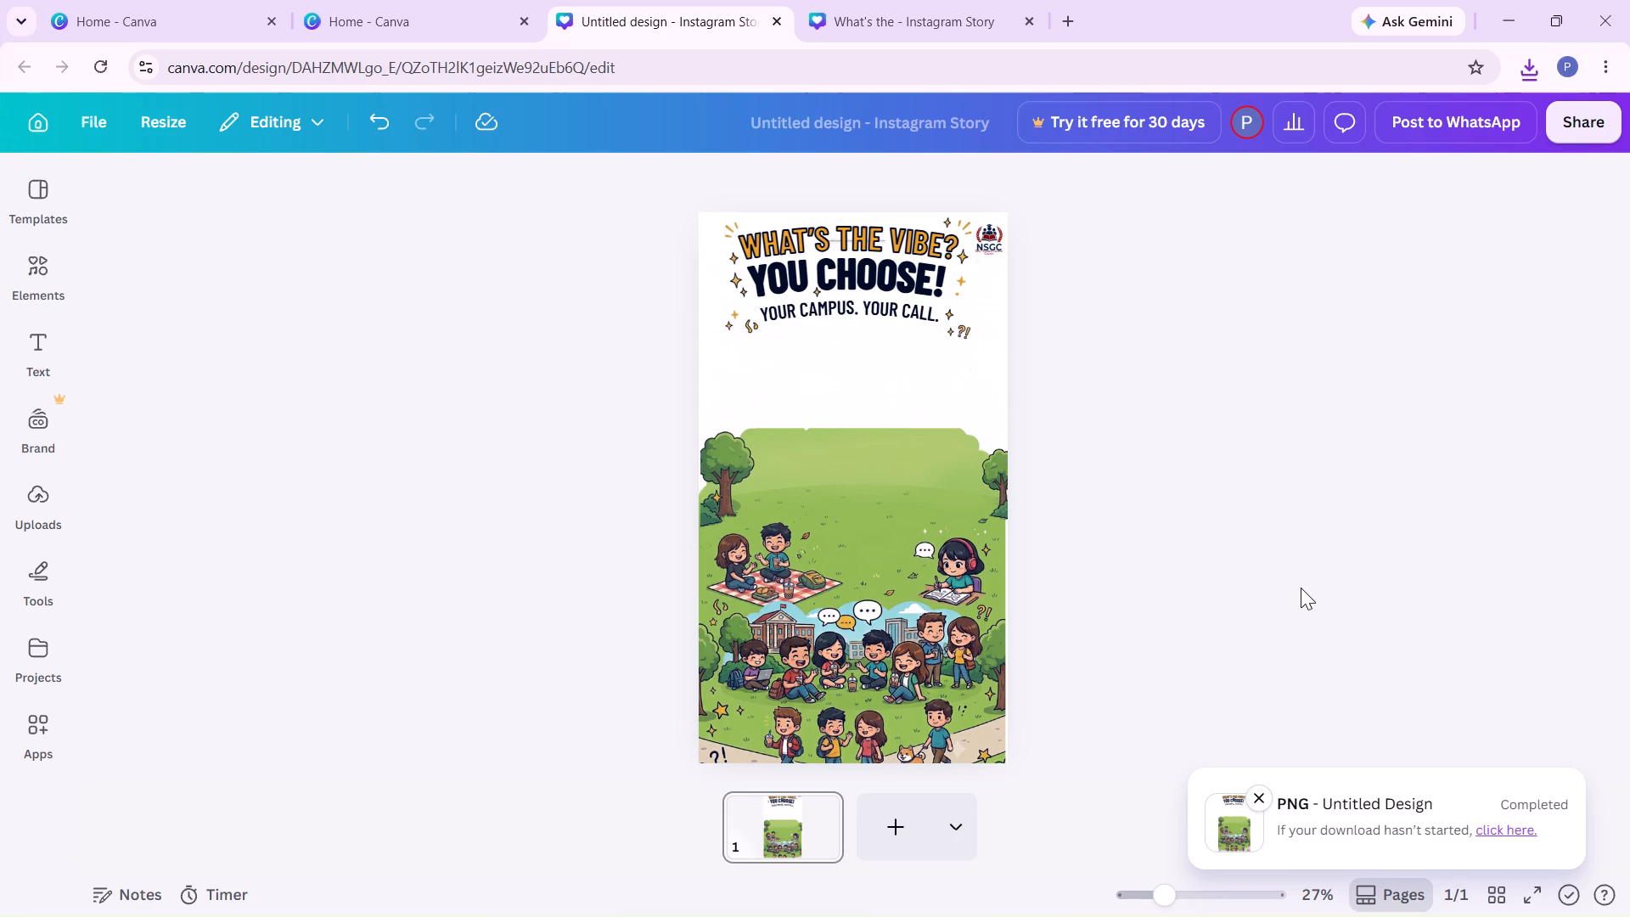
Open the downloaded PNG in Photos to check the exported story, and close it again.
double_click(1383, 126)
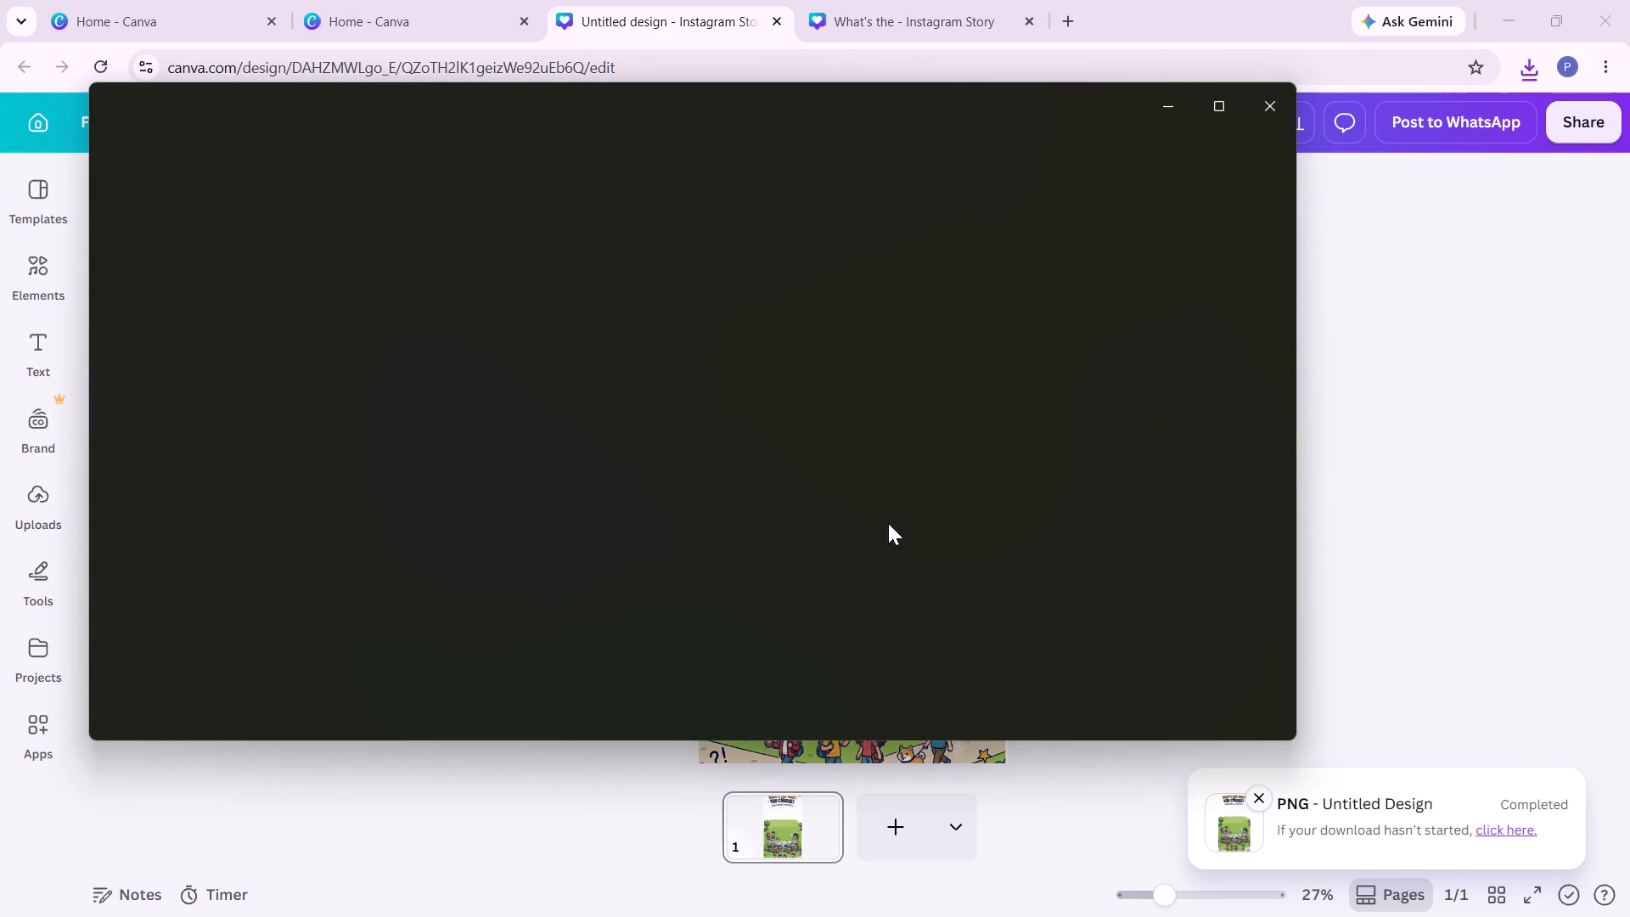
scroll(711, 432, "down", 1)
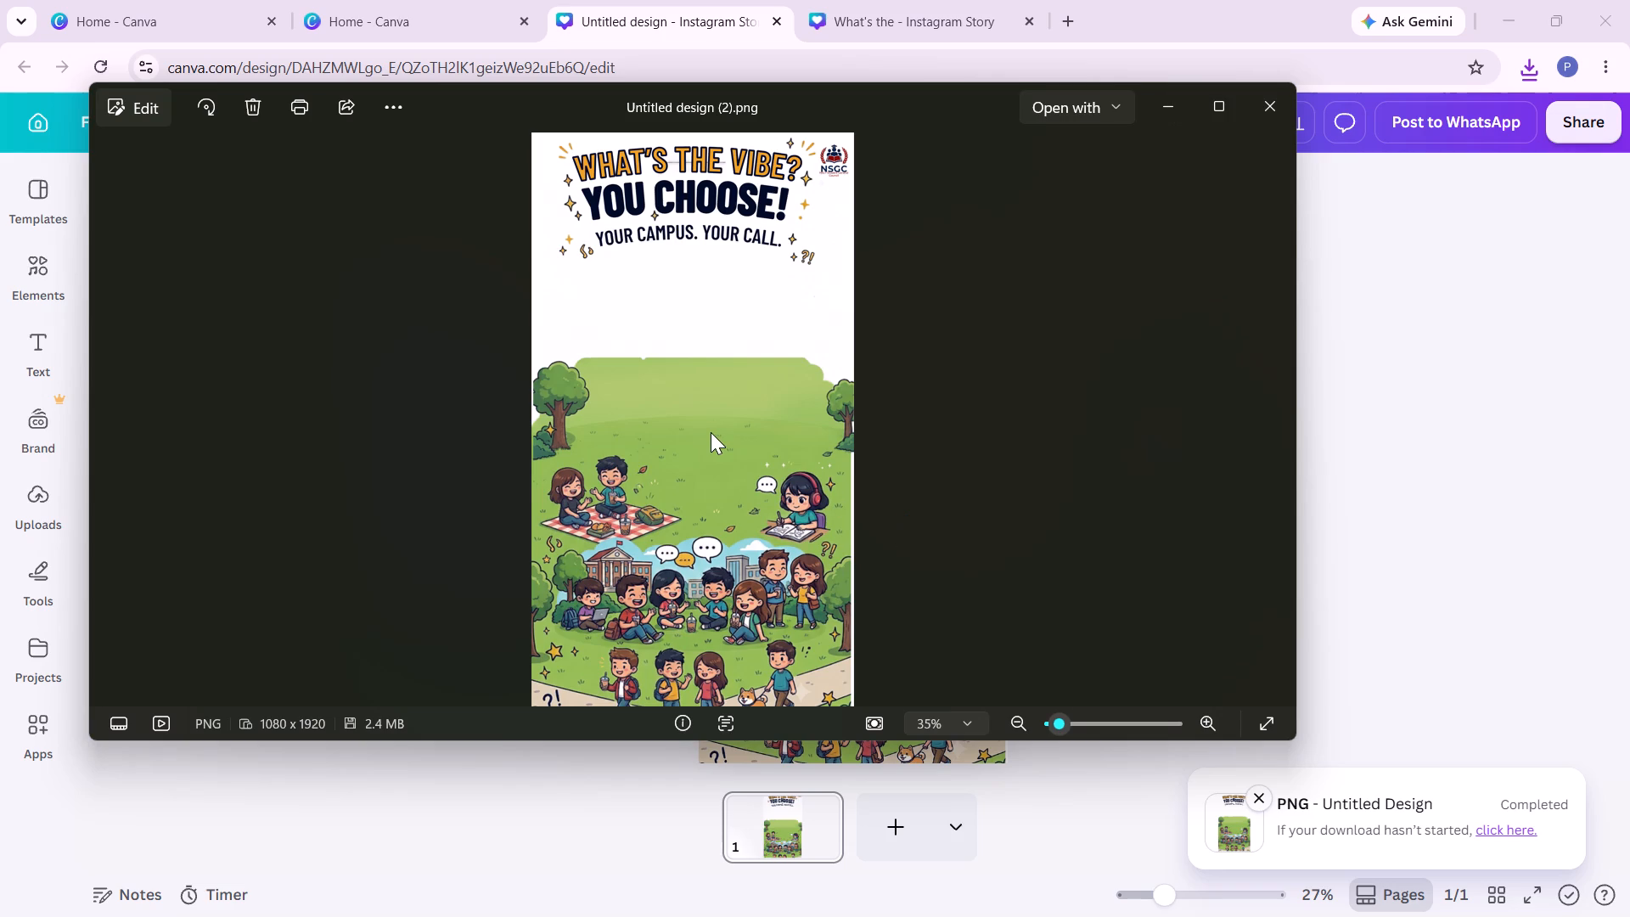
scroll(711, 432, "down", 1)
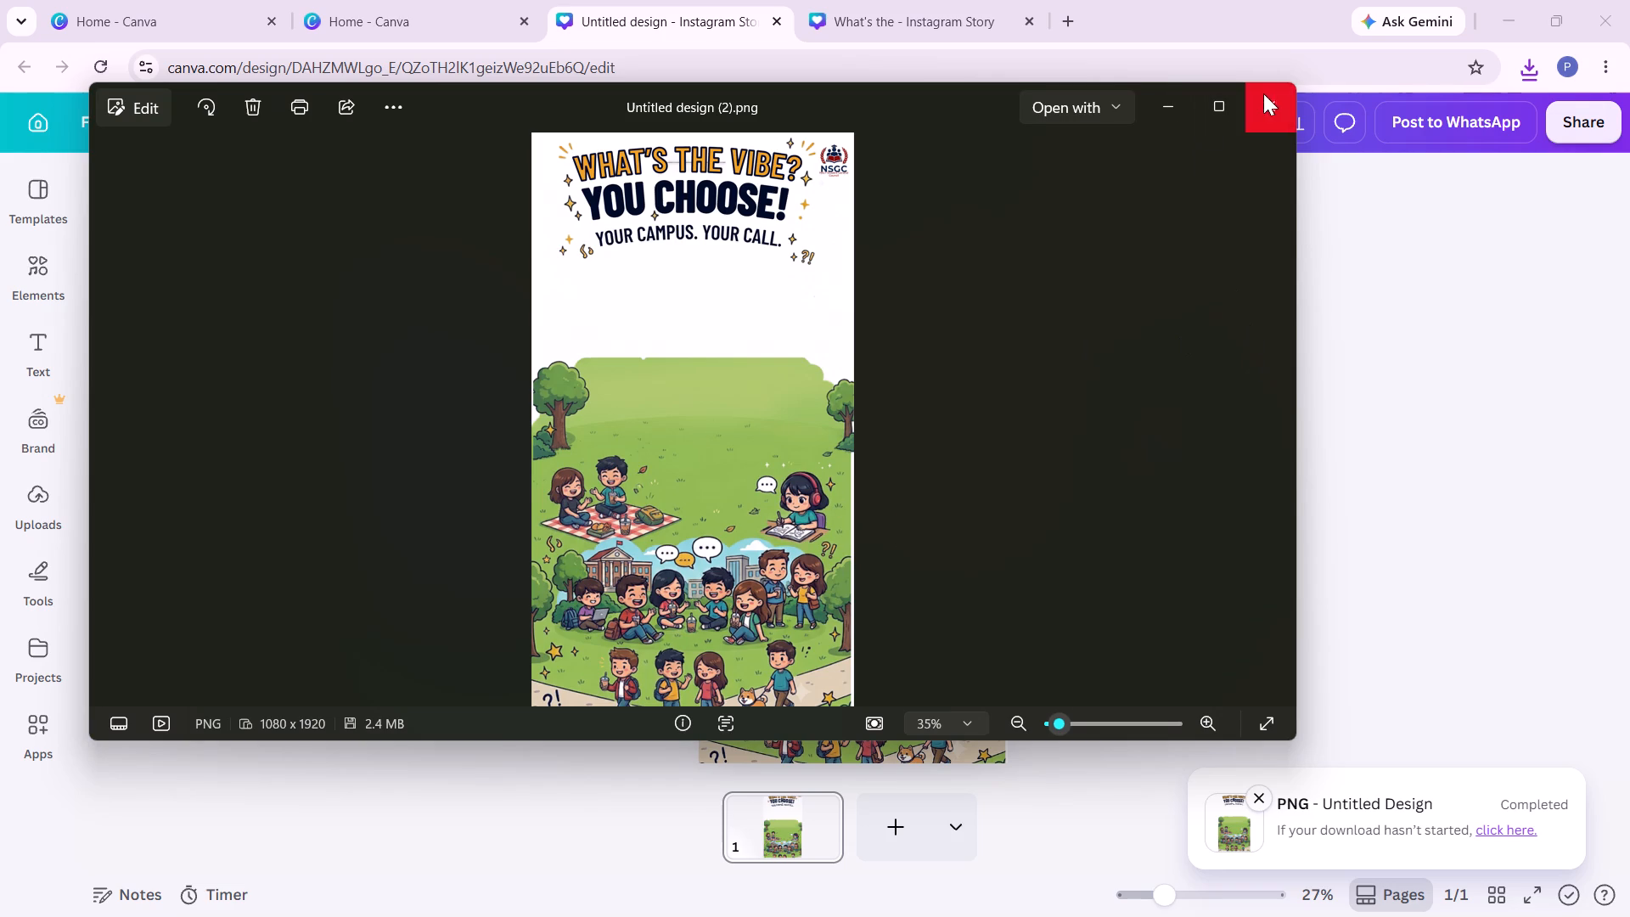
left_click(1269, 93)
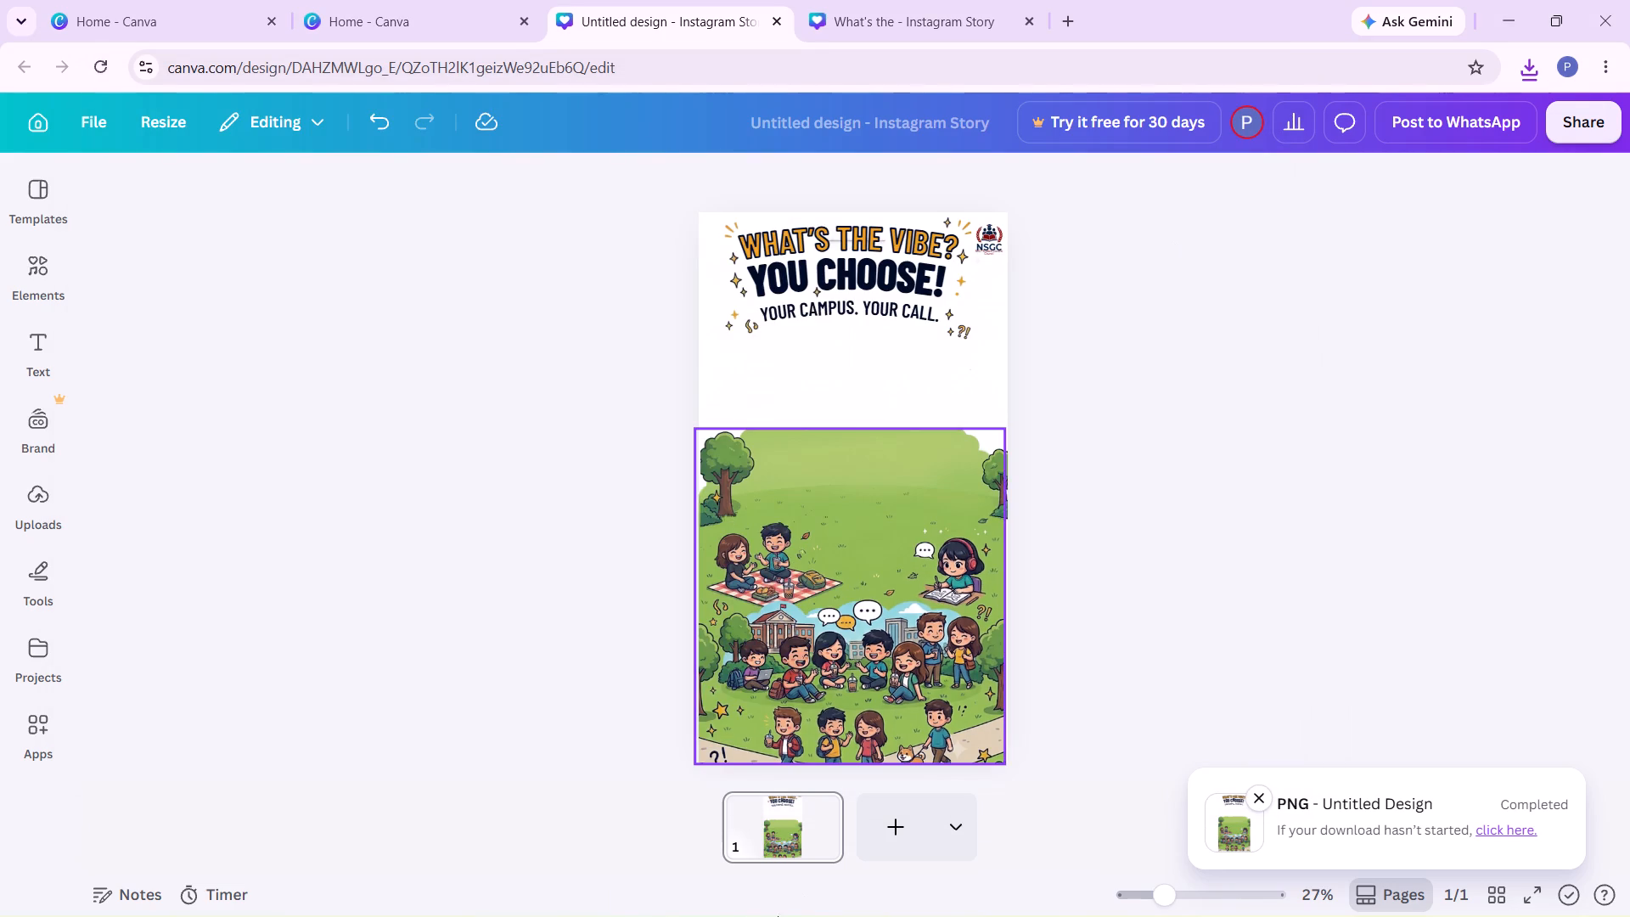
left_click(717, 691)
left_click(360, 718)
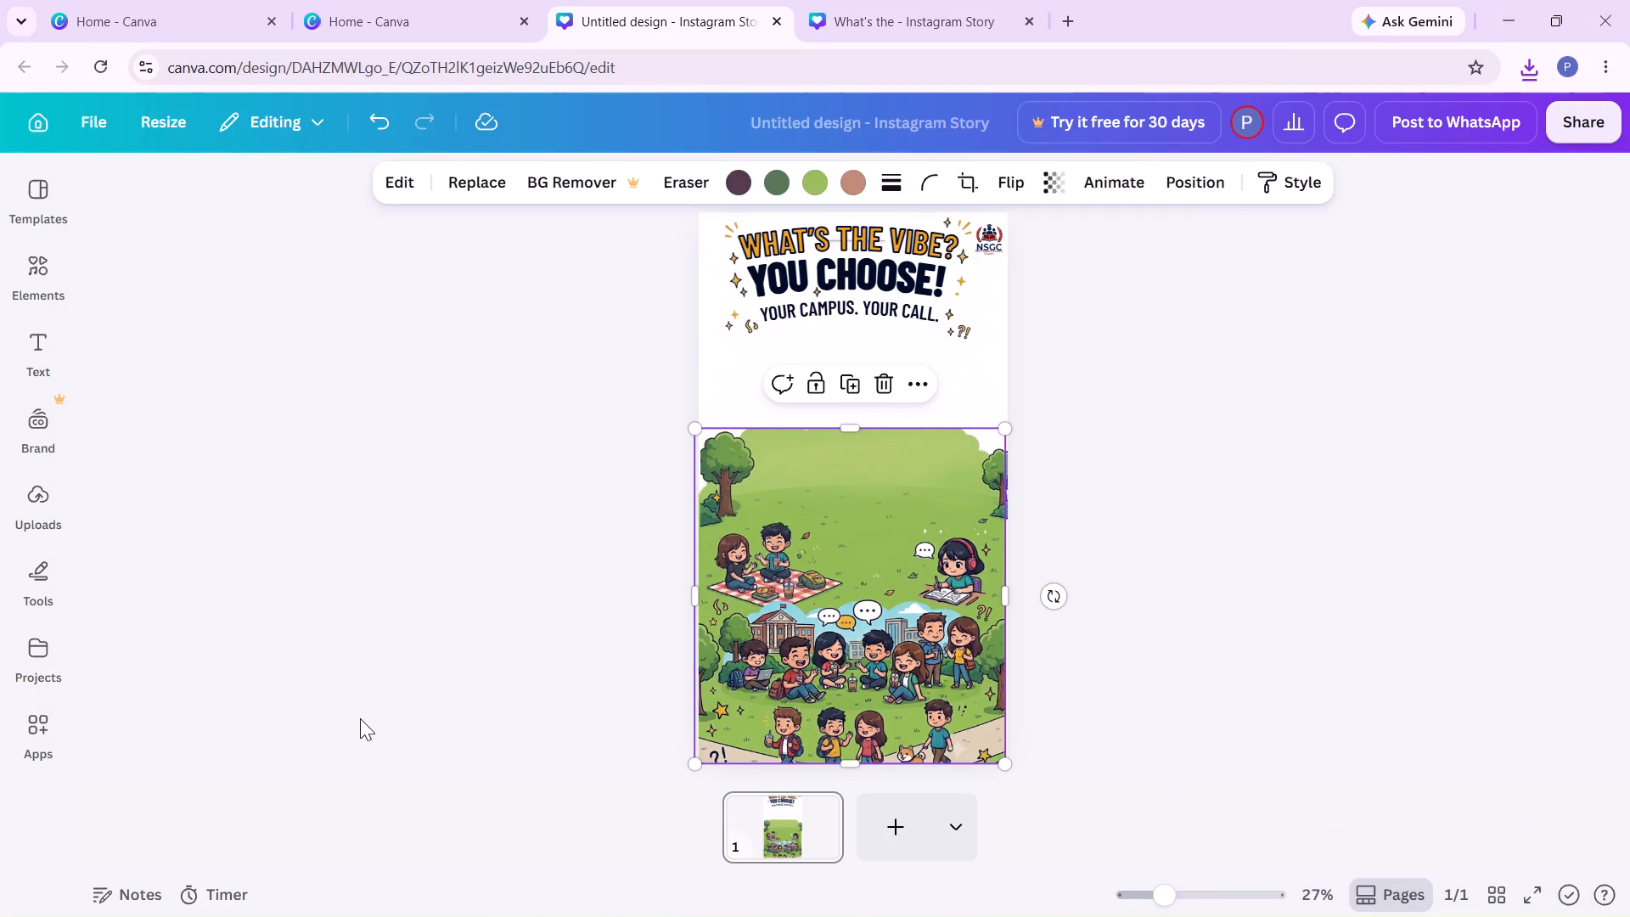
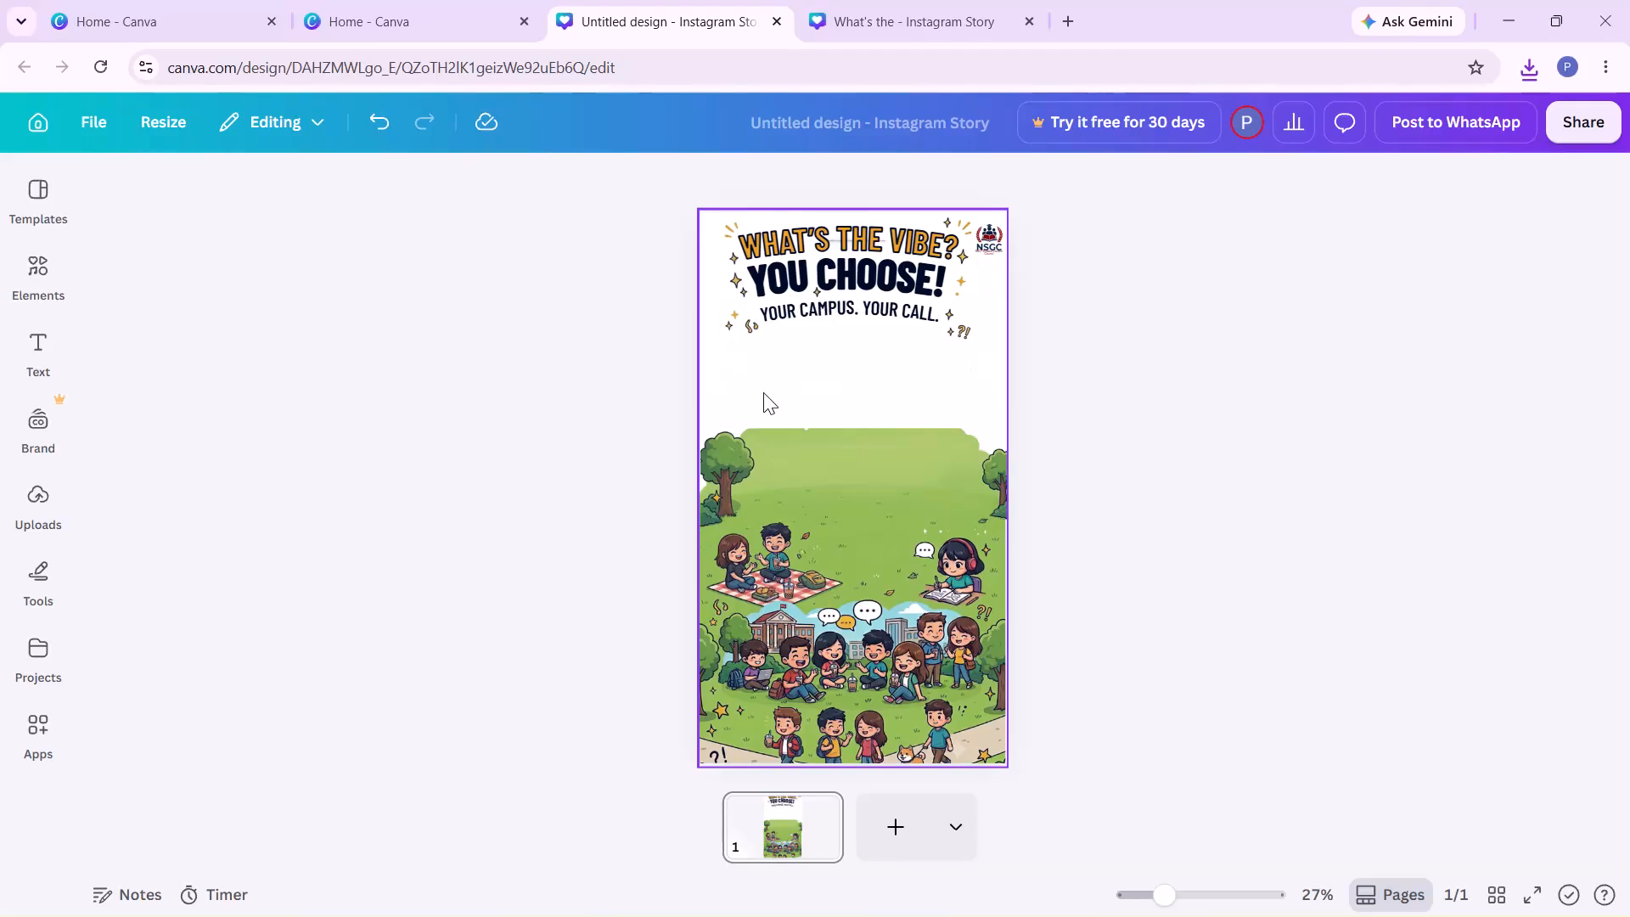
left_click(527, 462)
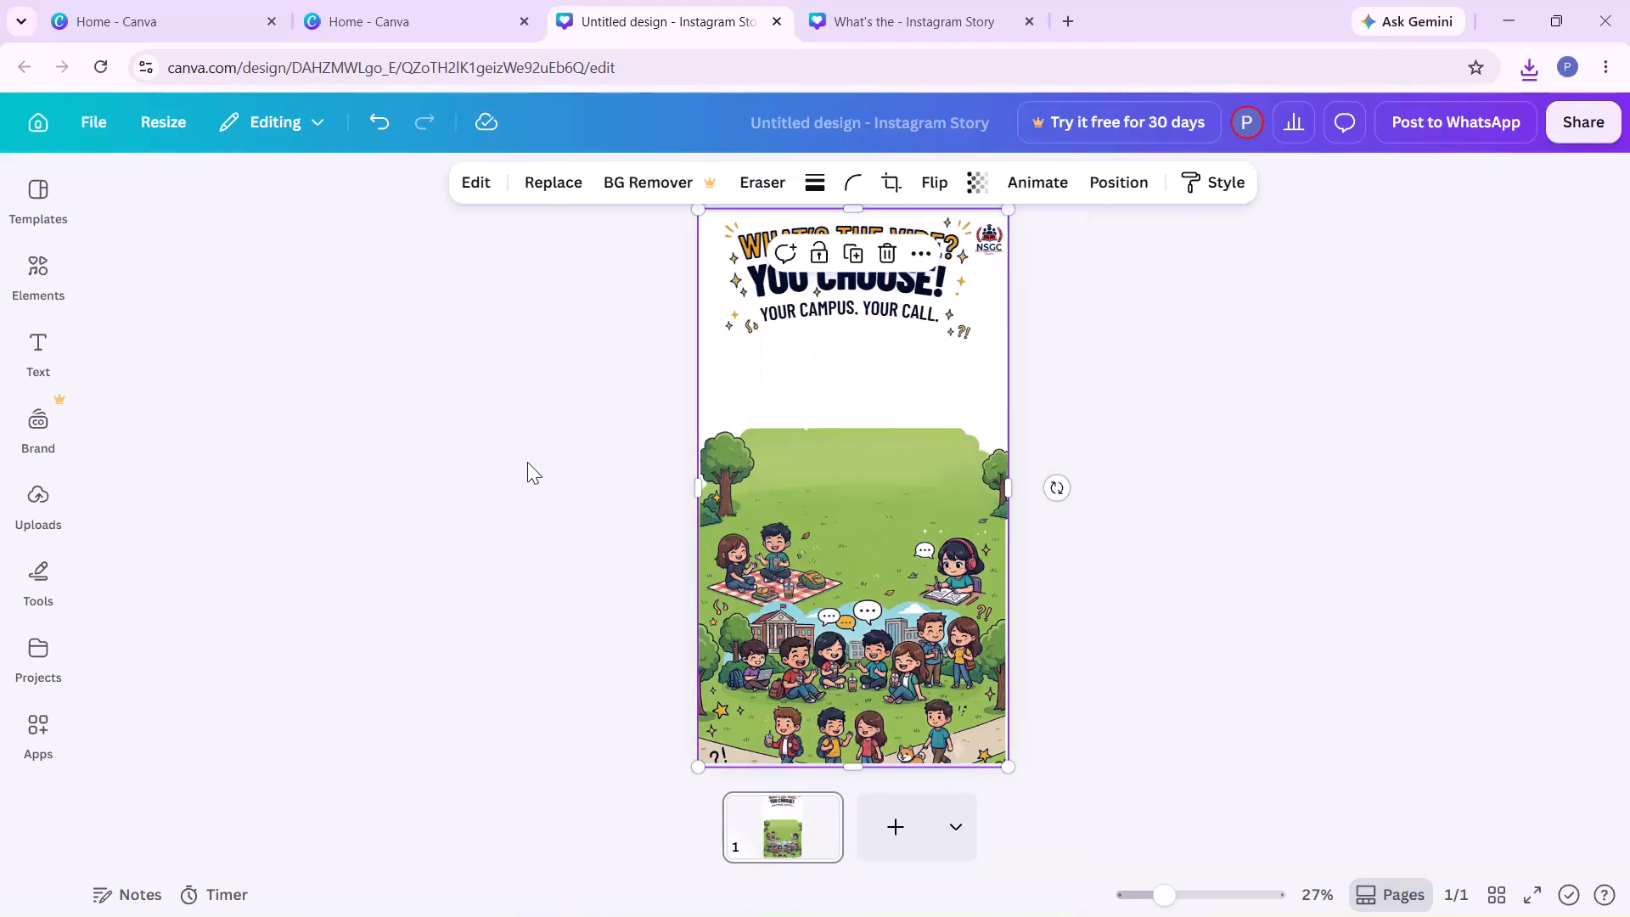
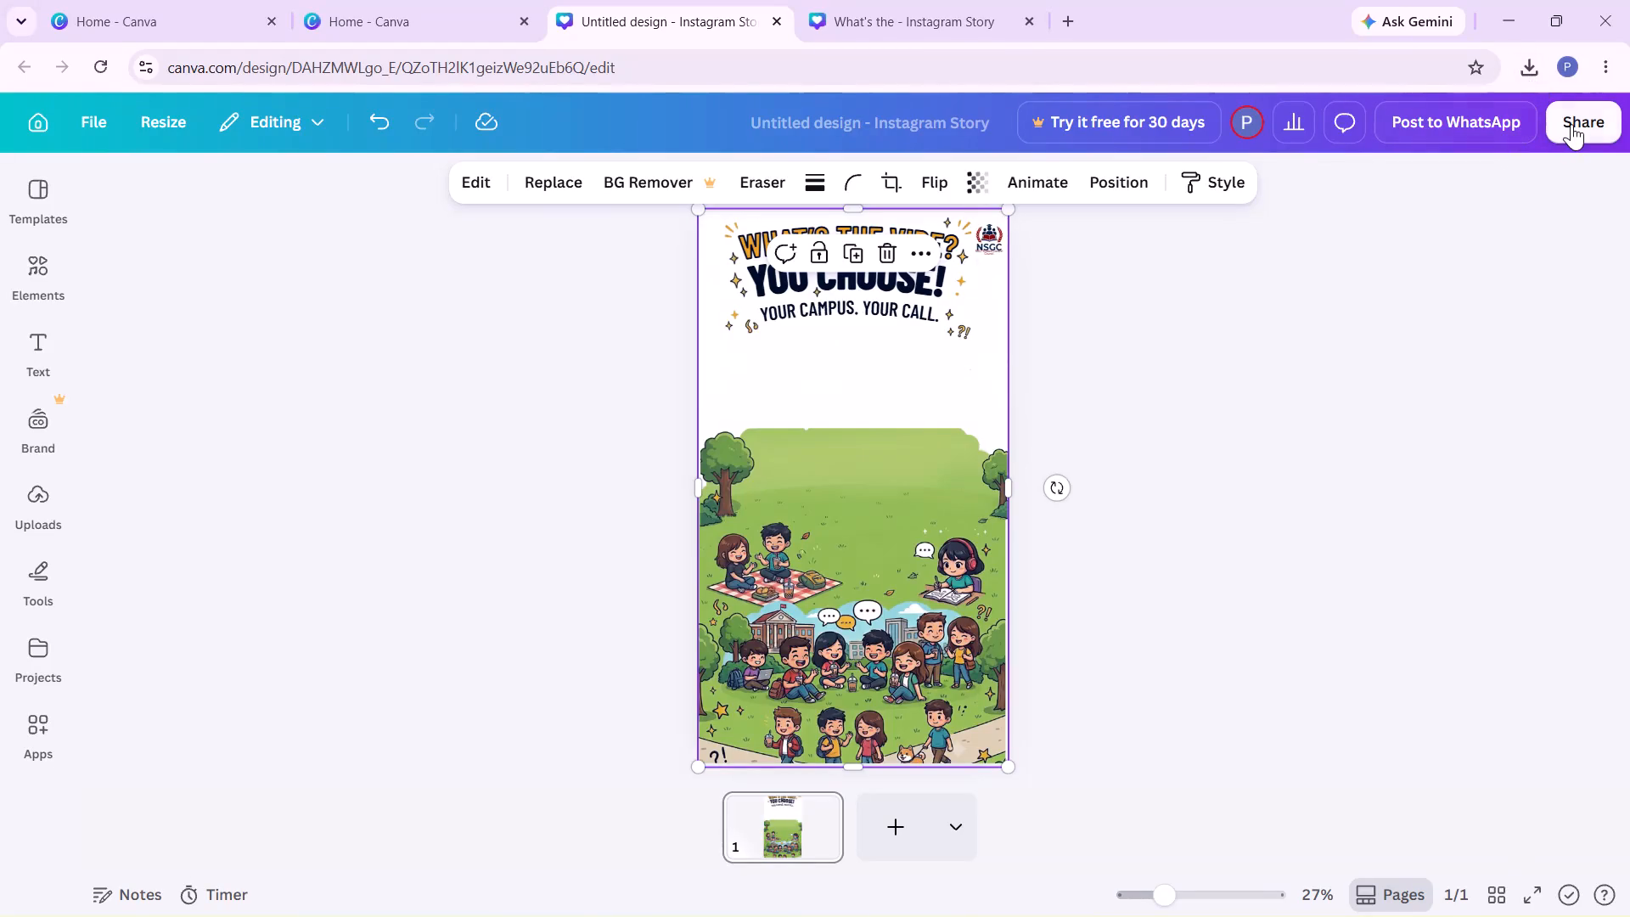
Set the Instagram Story design's sharing access level to "Anyone with the link".
left_click(1571, 124)
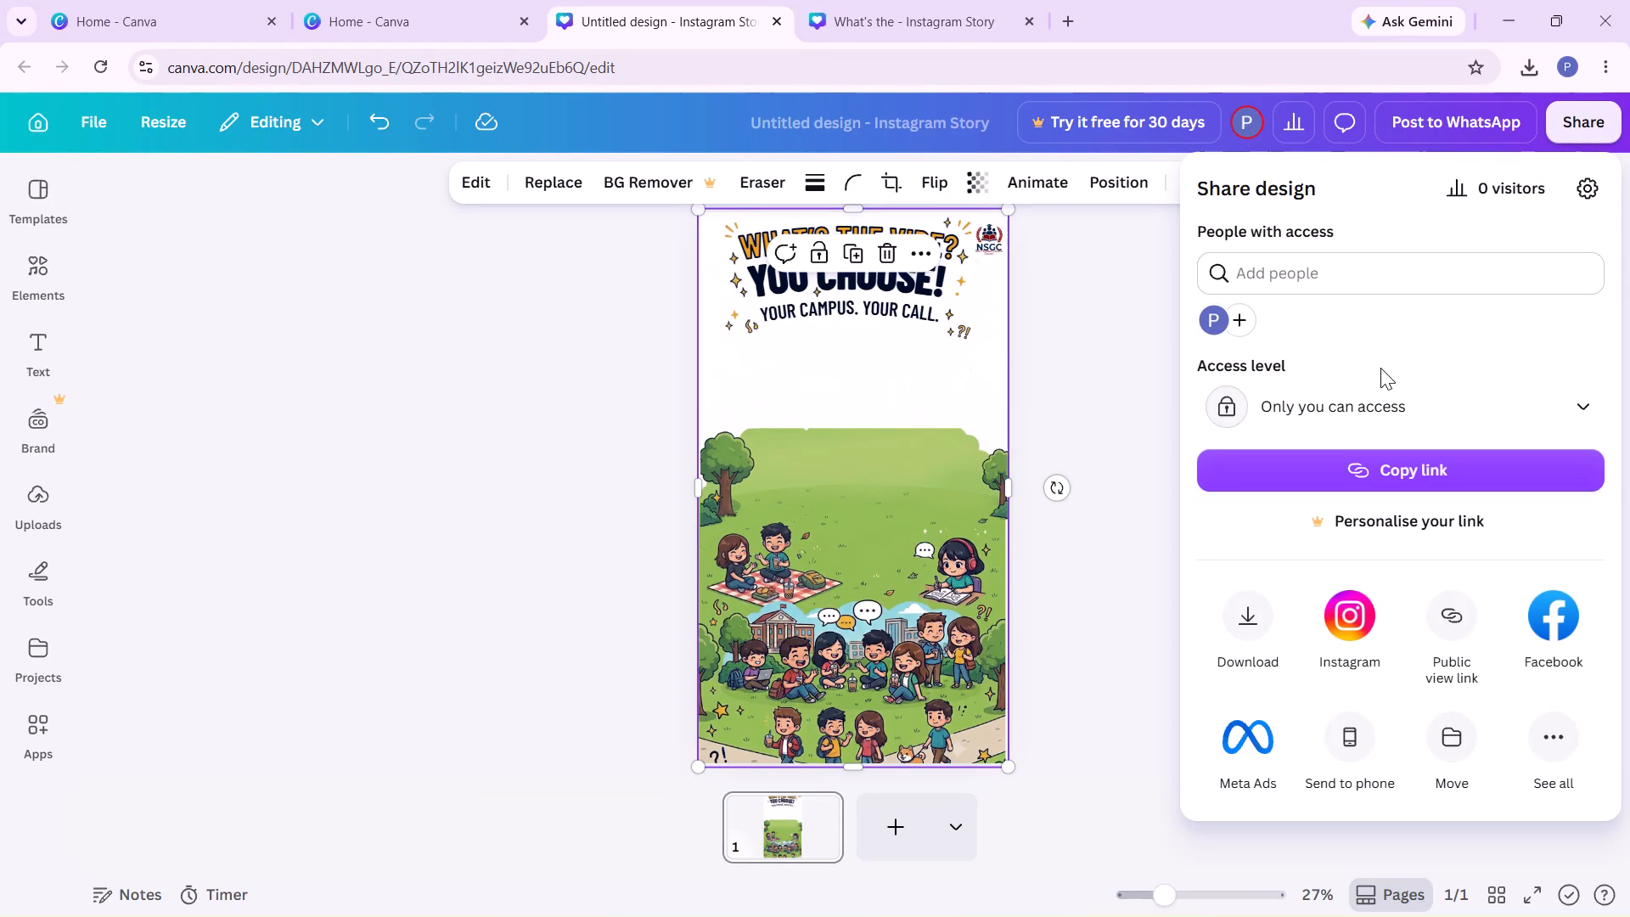
left_click(1358, 402)
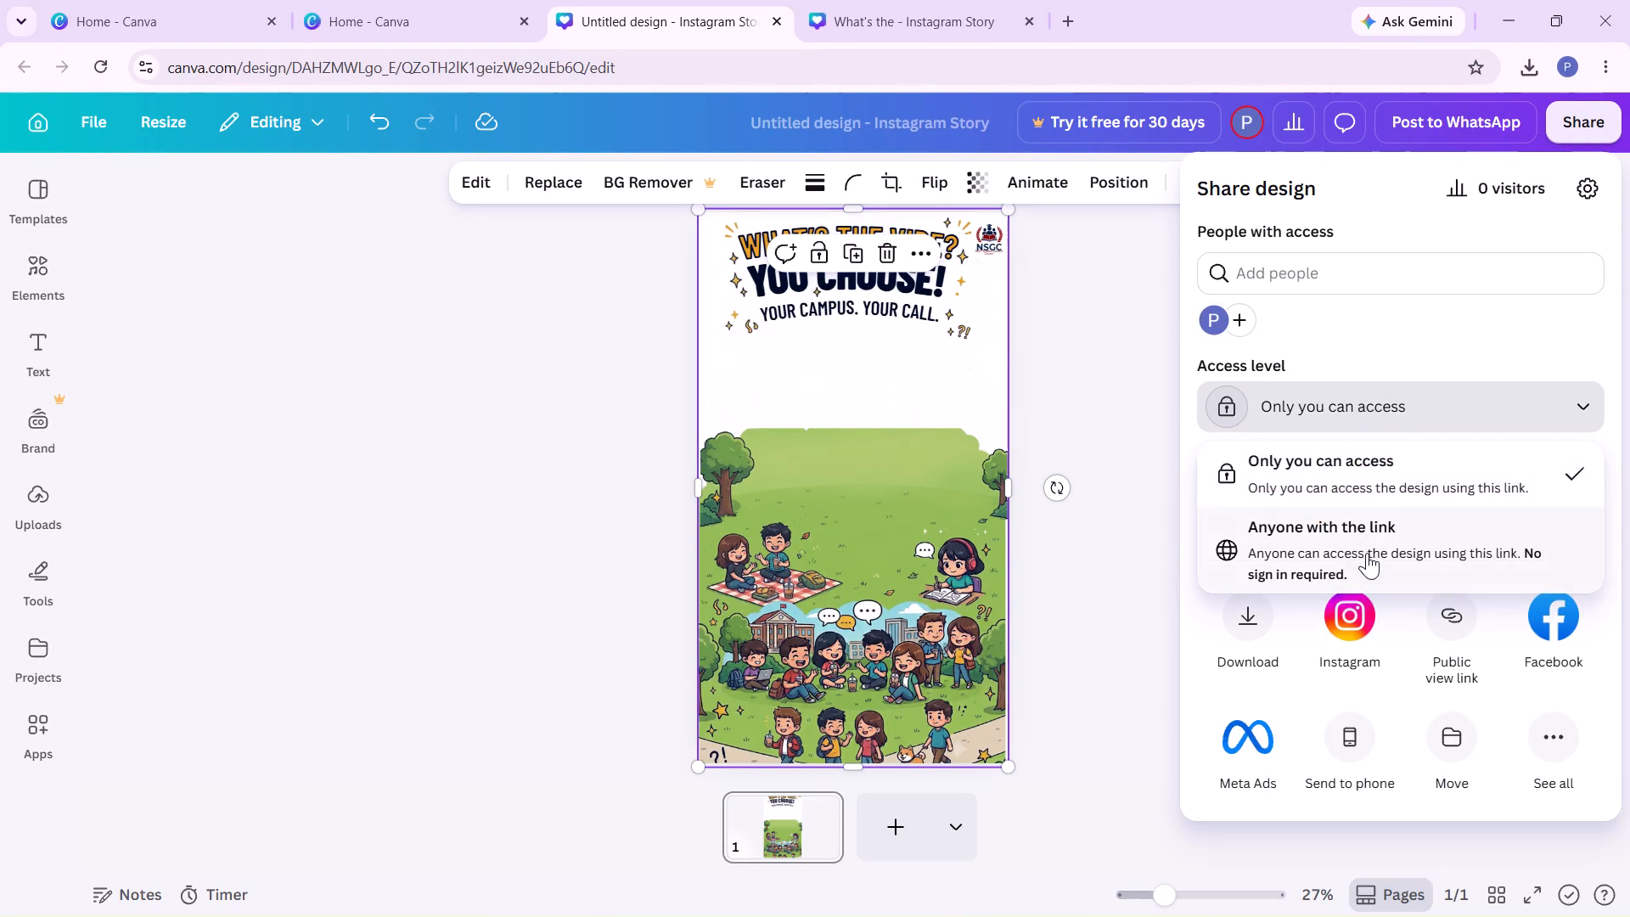
left_click(1367, 553)
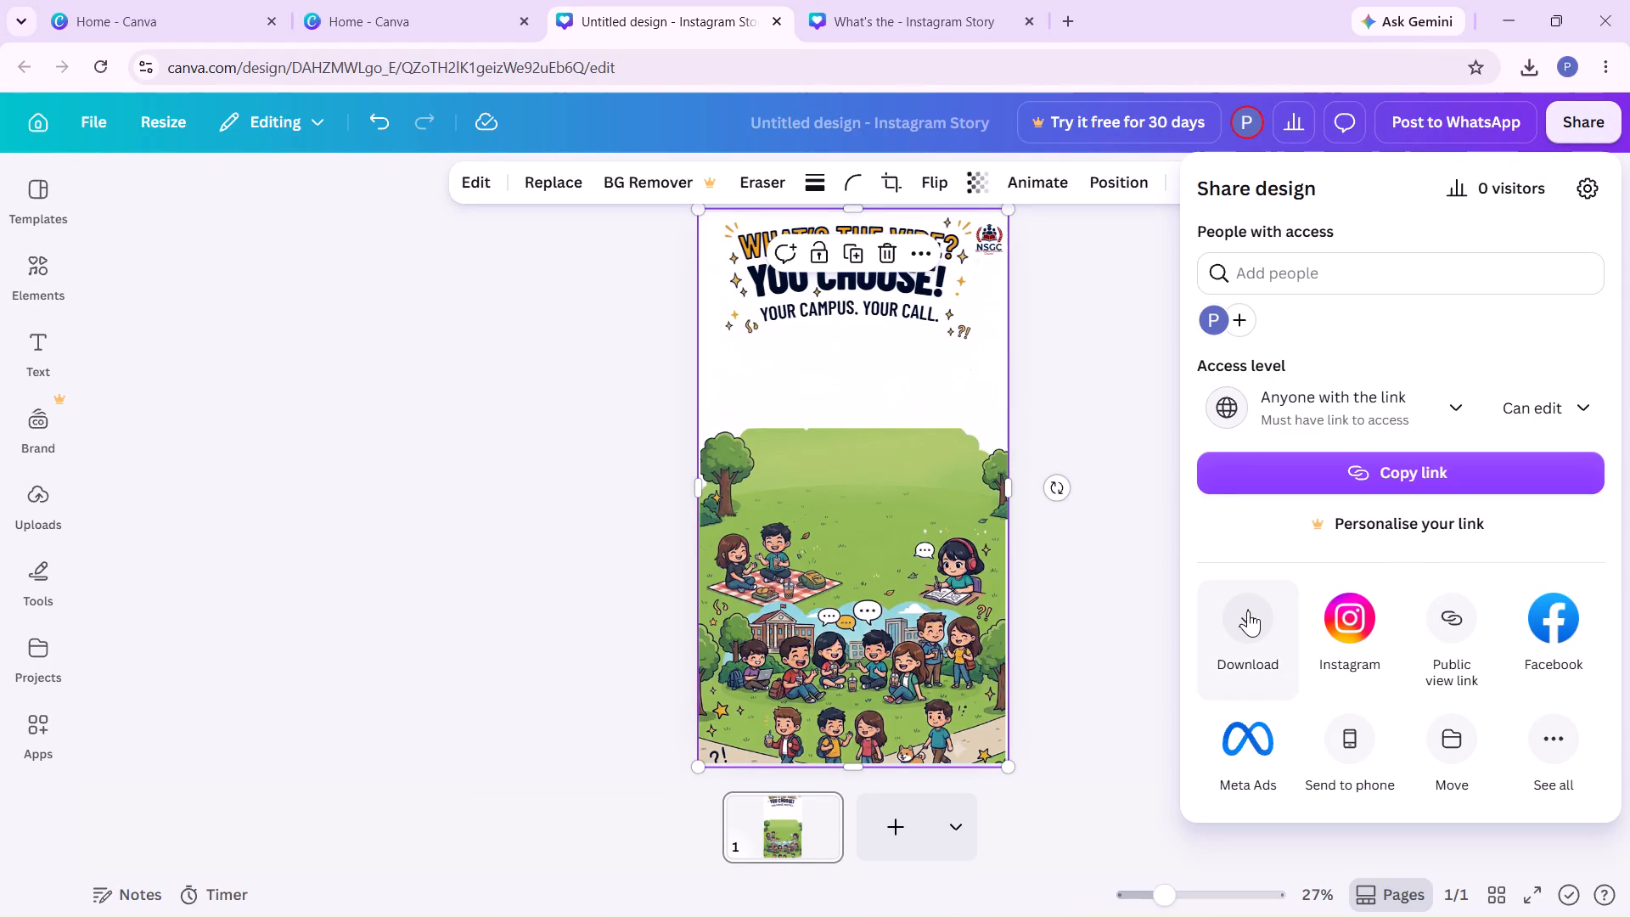
Open the download settings for exporting the Instagram Story design.
left_click(1251, 614)
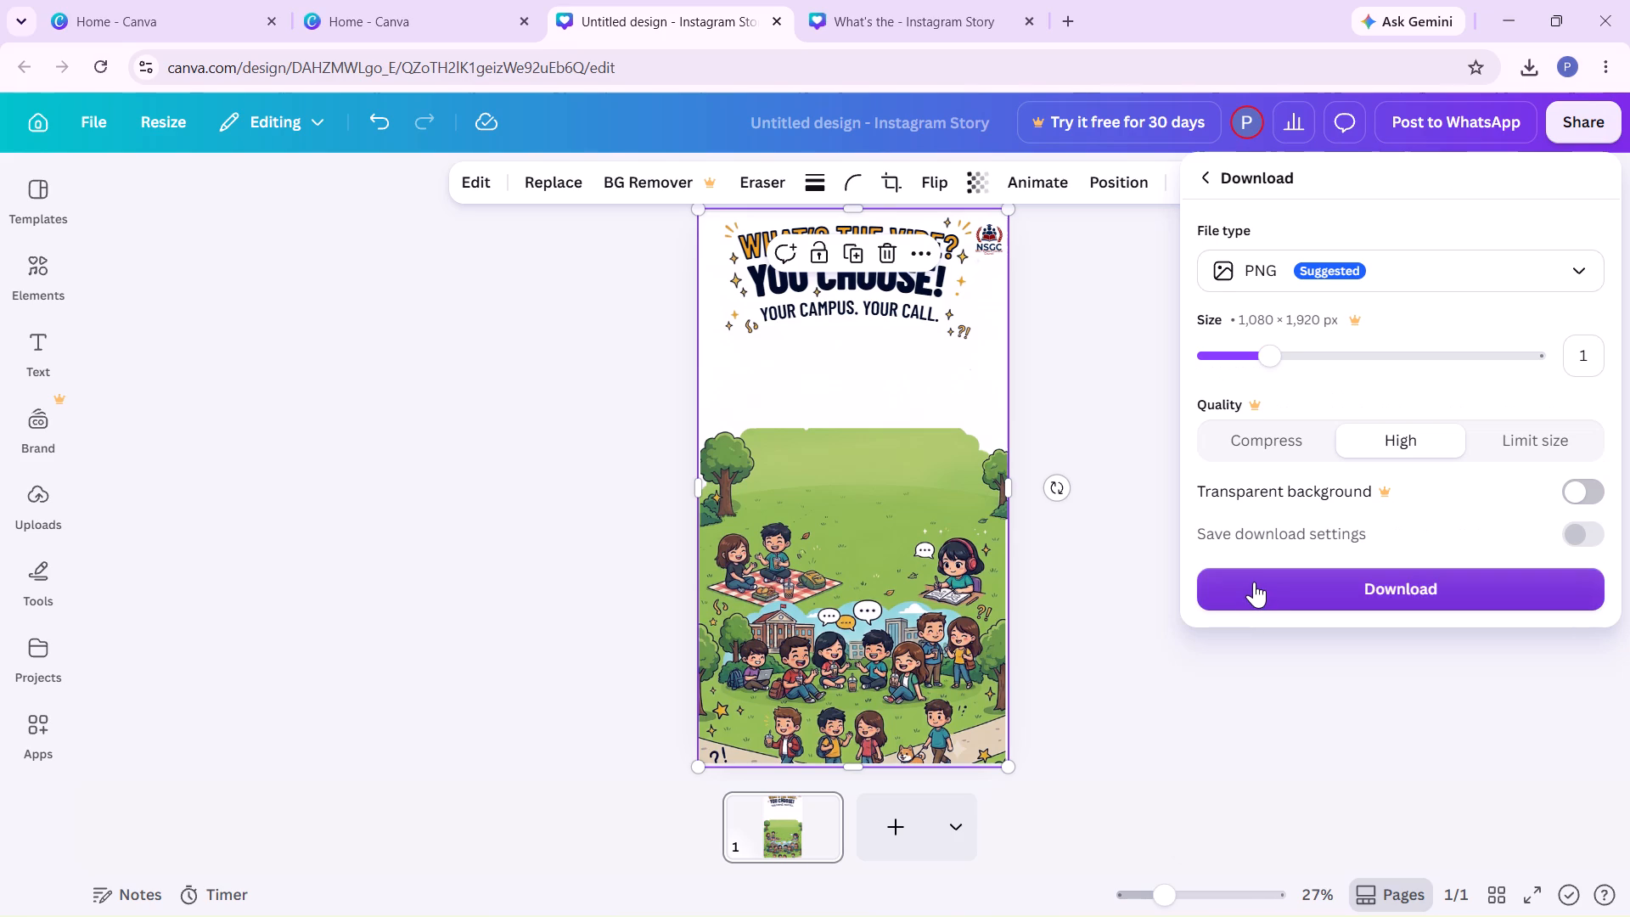
Download the Instagram Story design as a high-quality PNG at 1,080 × 1,920 px.
left_click(1254, 582)
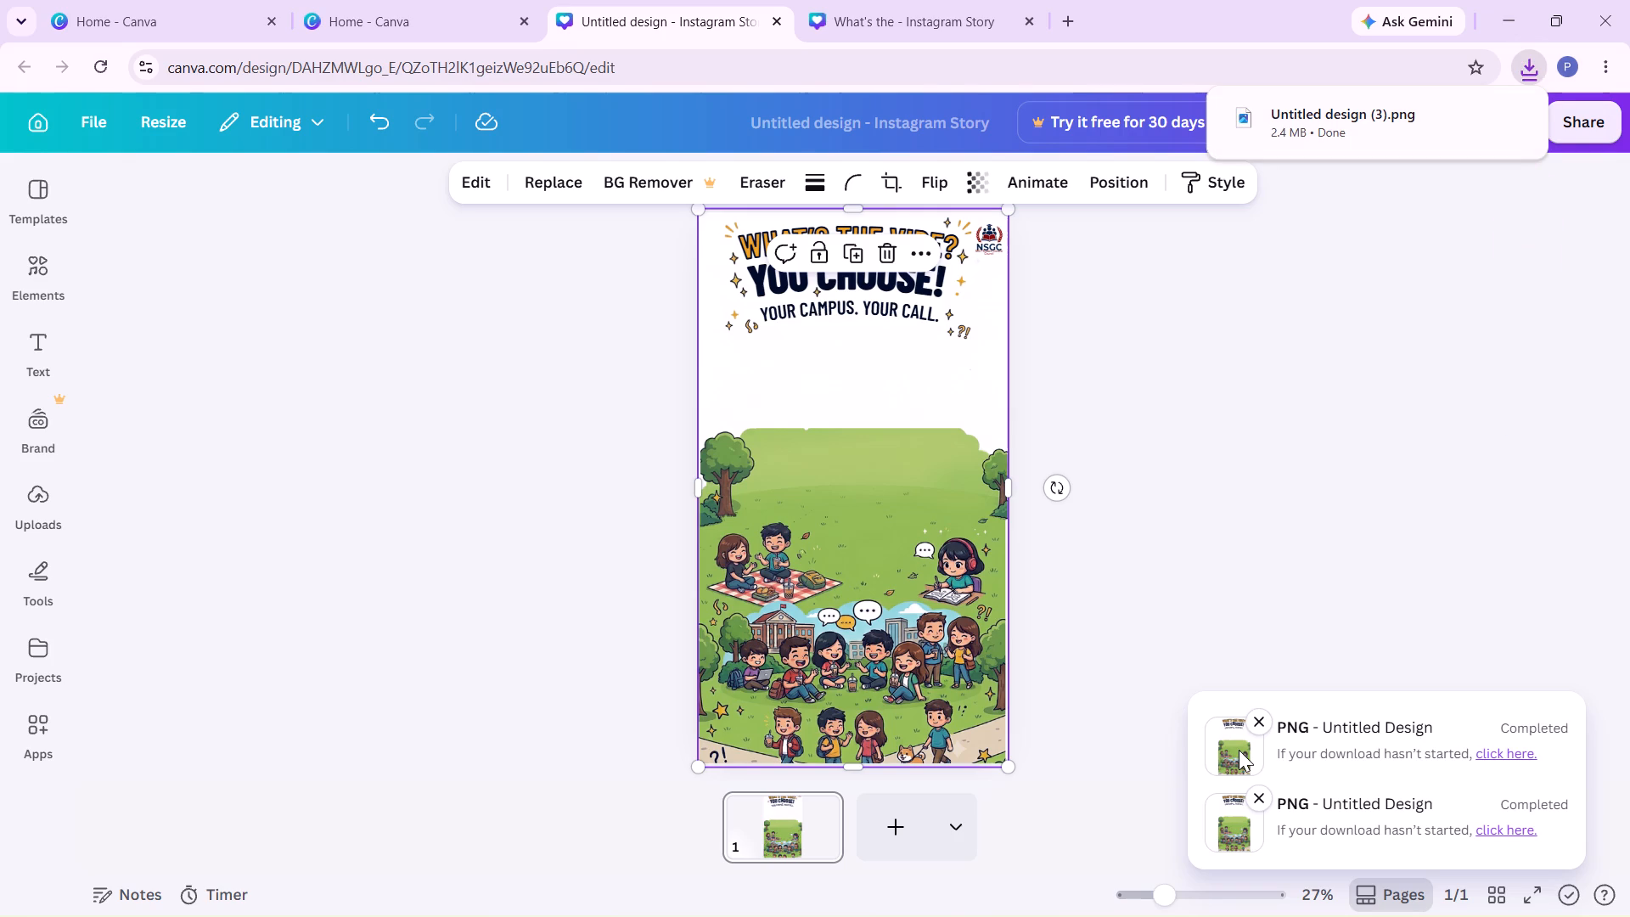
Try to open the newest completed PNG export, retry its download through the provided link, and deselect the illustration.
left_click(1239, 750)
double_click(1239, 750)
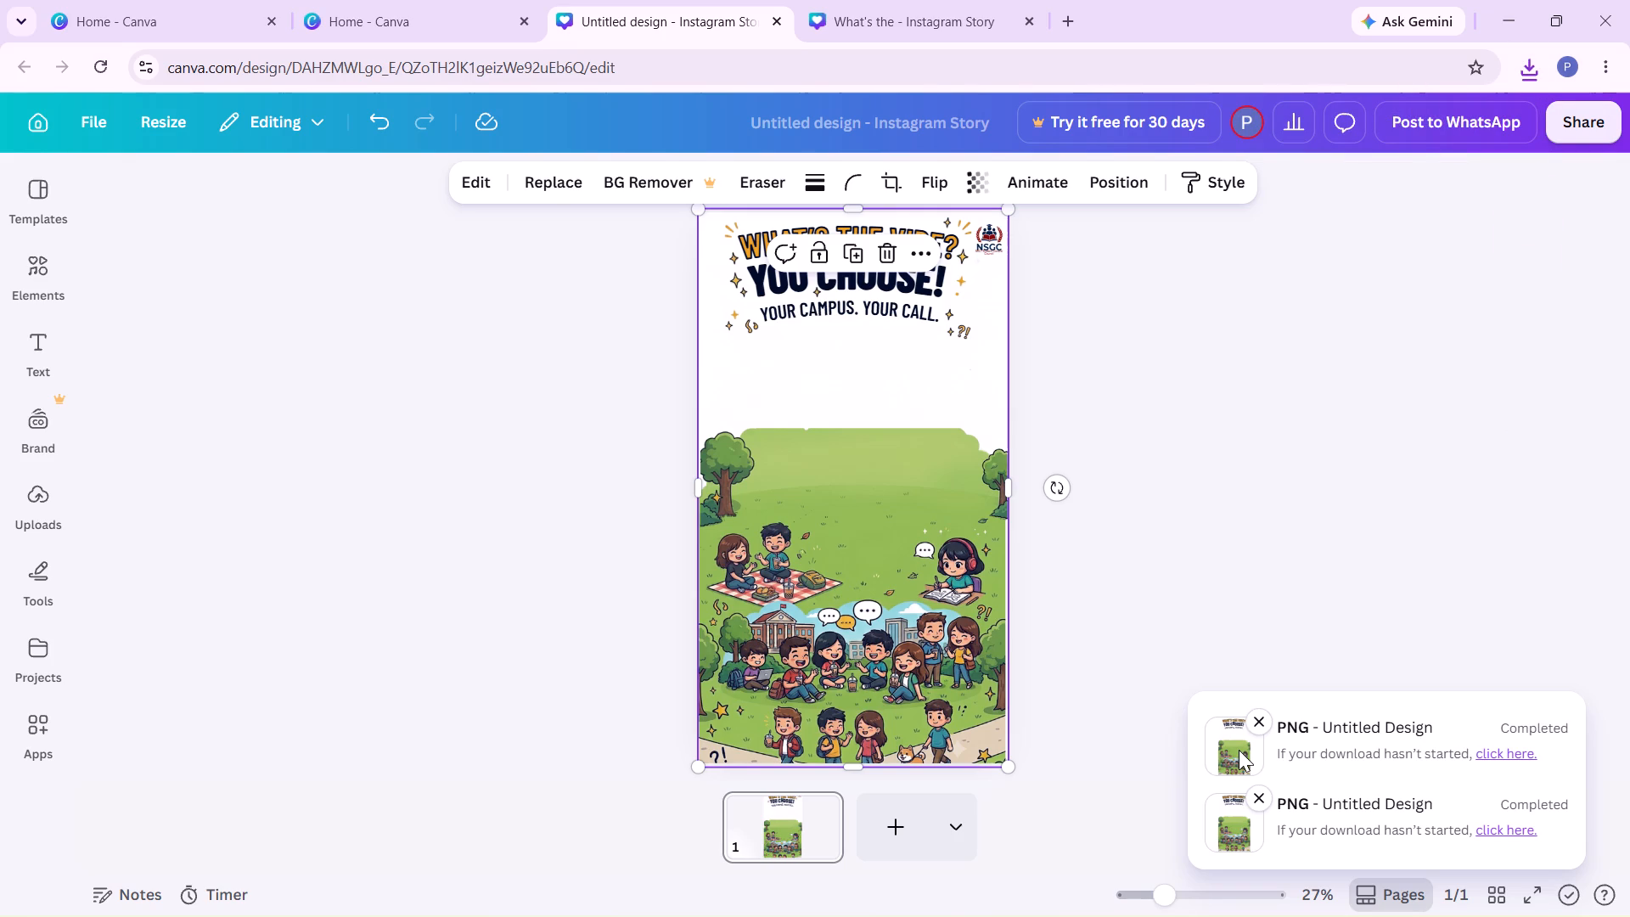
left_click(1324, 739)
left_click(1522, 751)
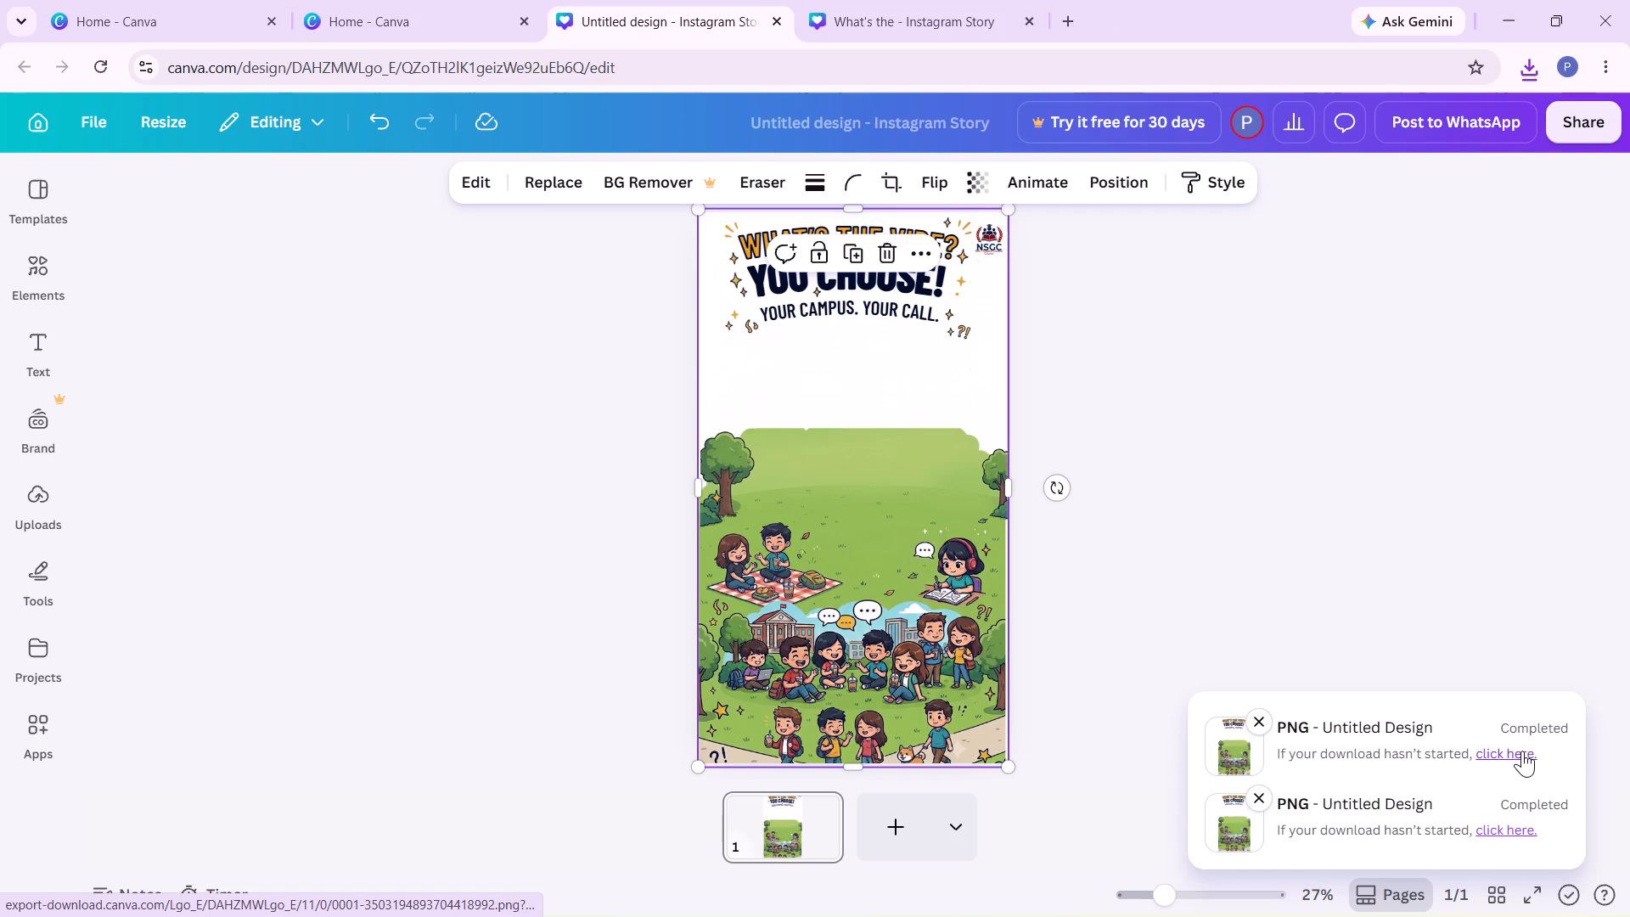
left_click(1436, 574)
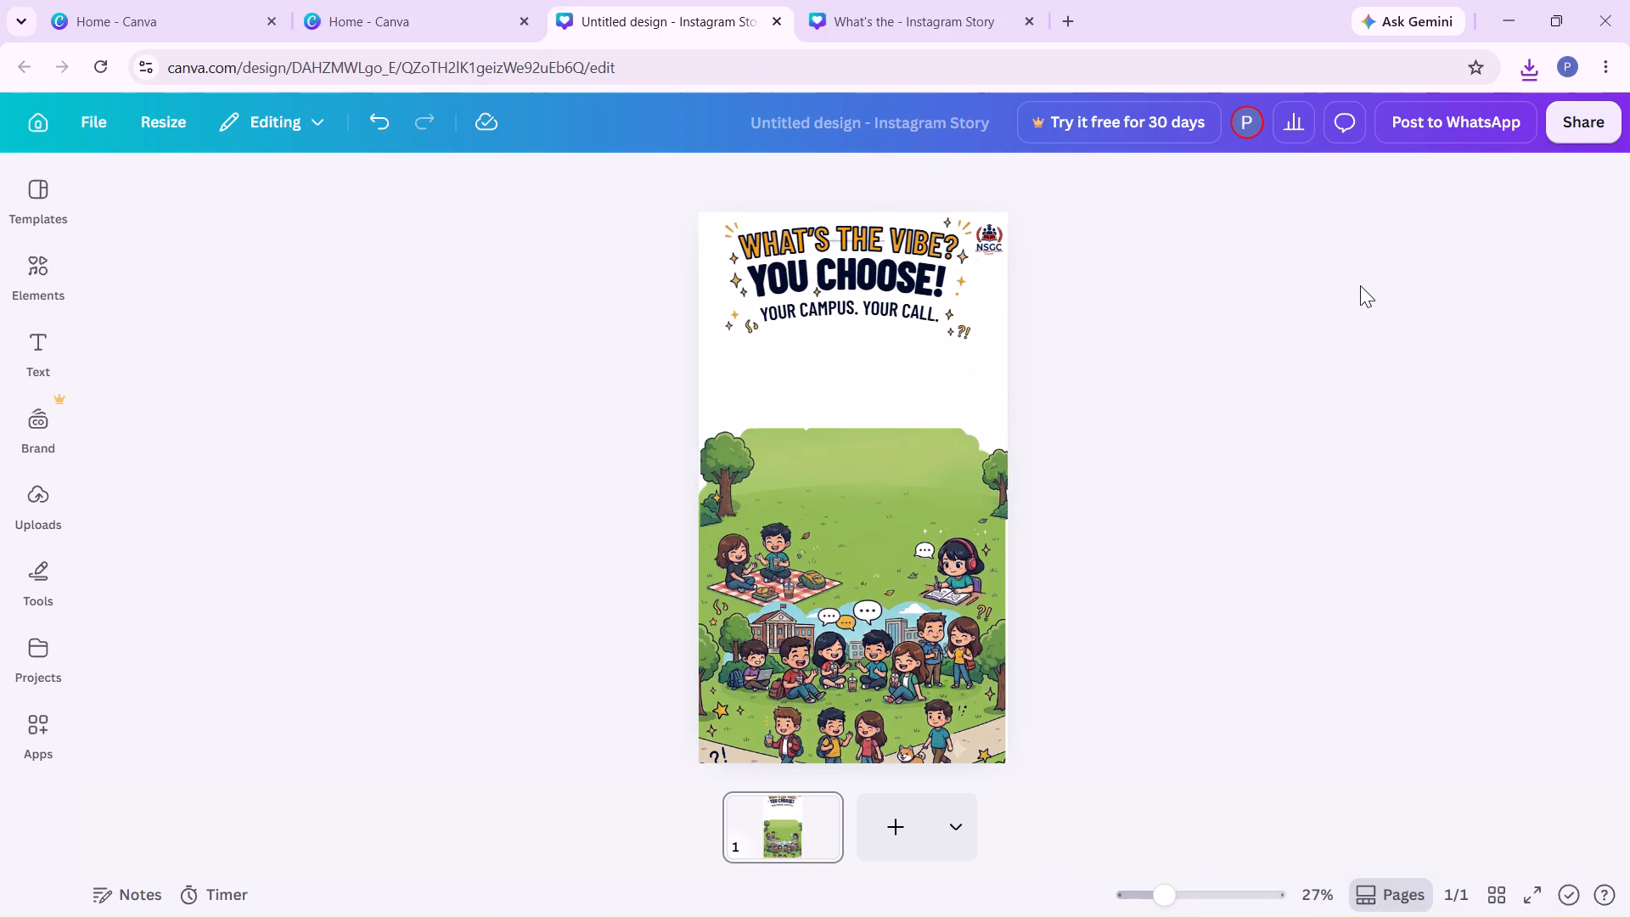
Open the newest downloaded export, Untitled design (4).png, from the recent downloads to check the image.
left_click(1525, 75)
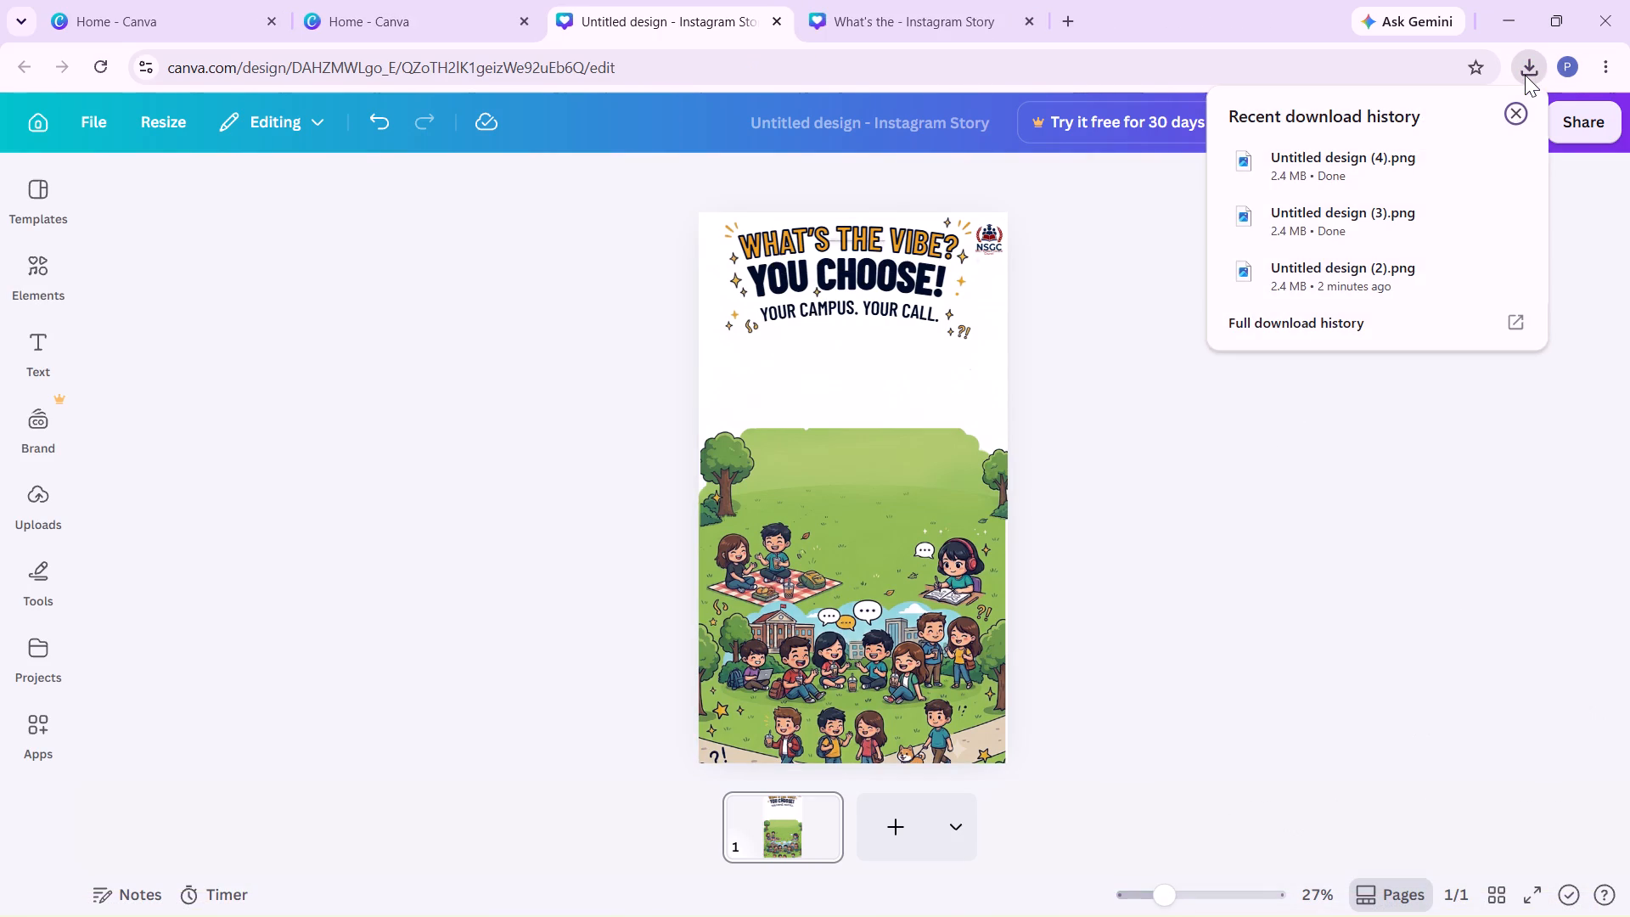
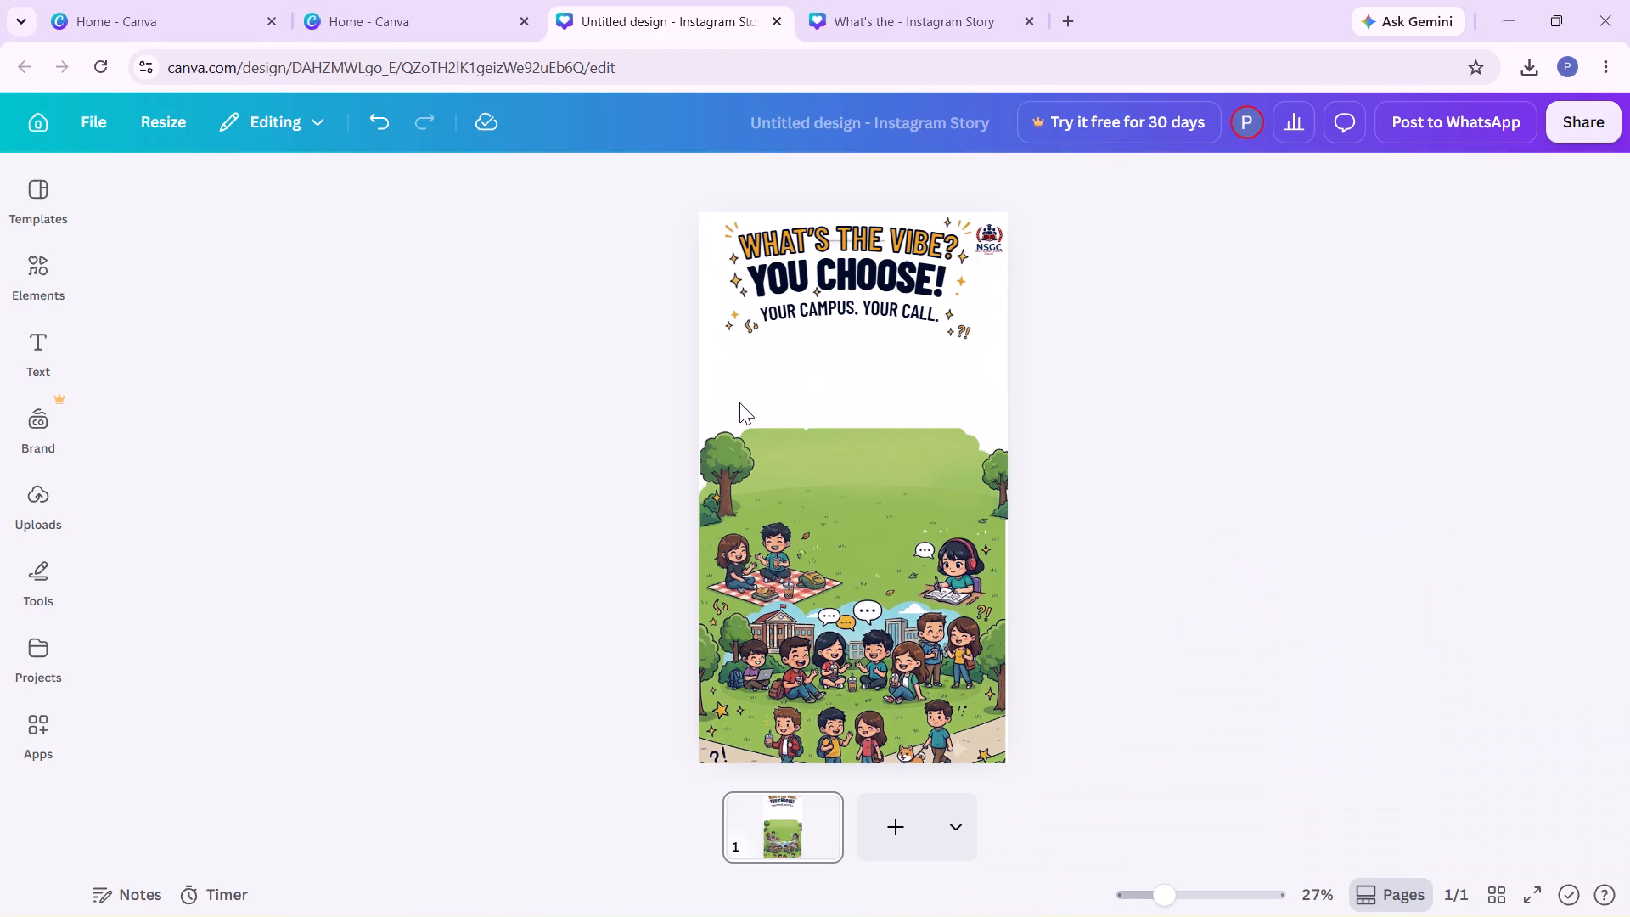
Create a new blank Instagram Story design at 1080 × 1920 px.
left_click(30, 134)
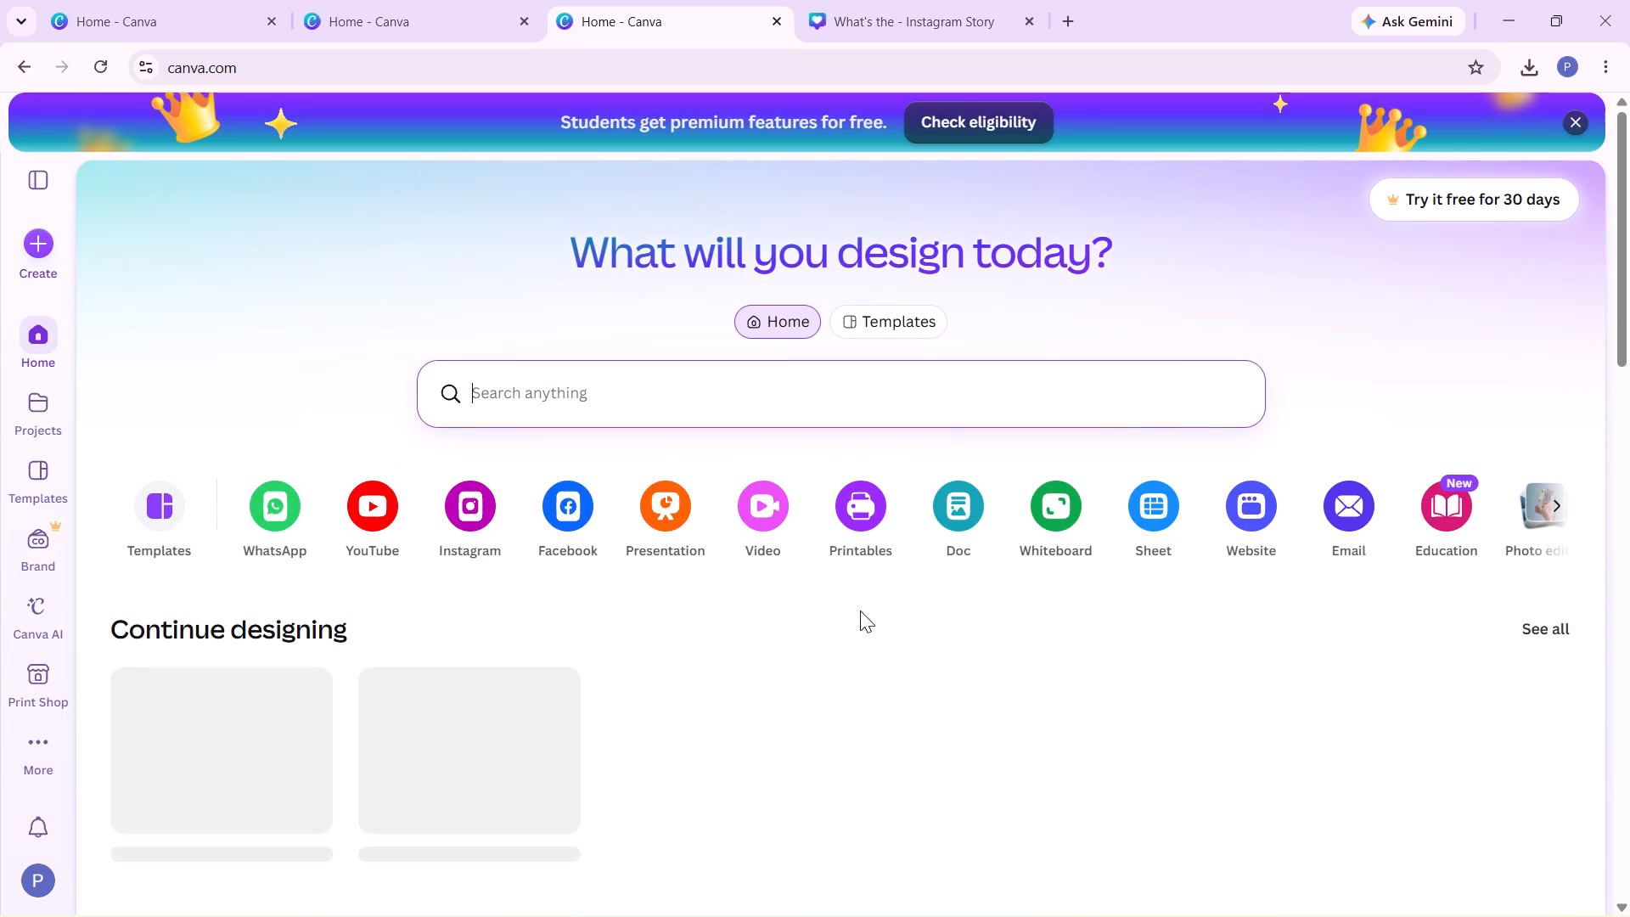
left_click(481, 502)
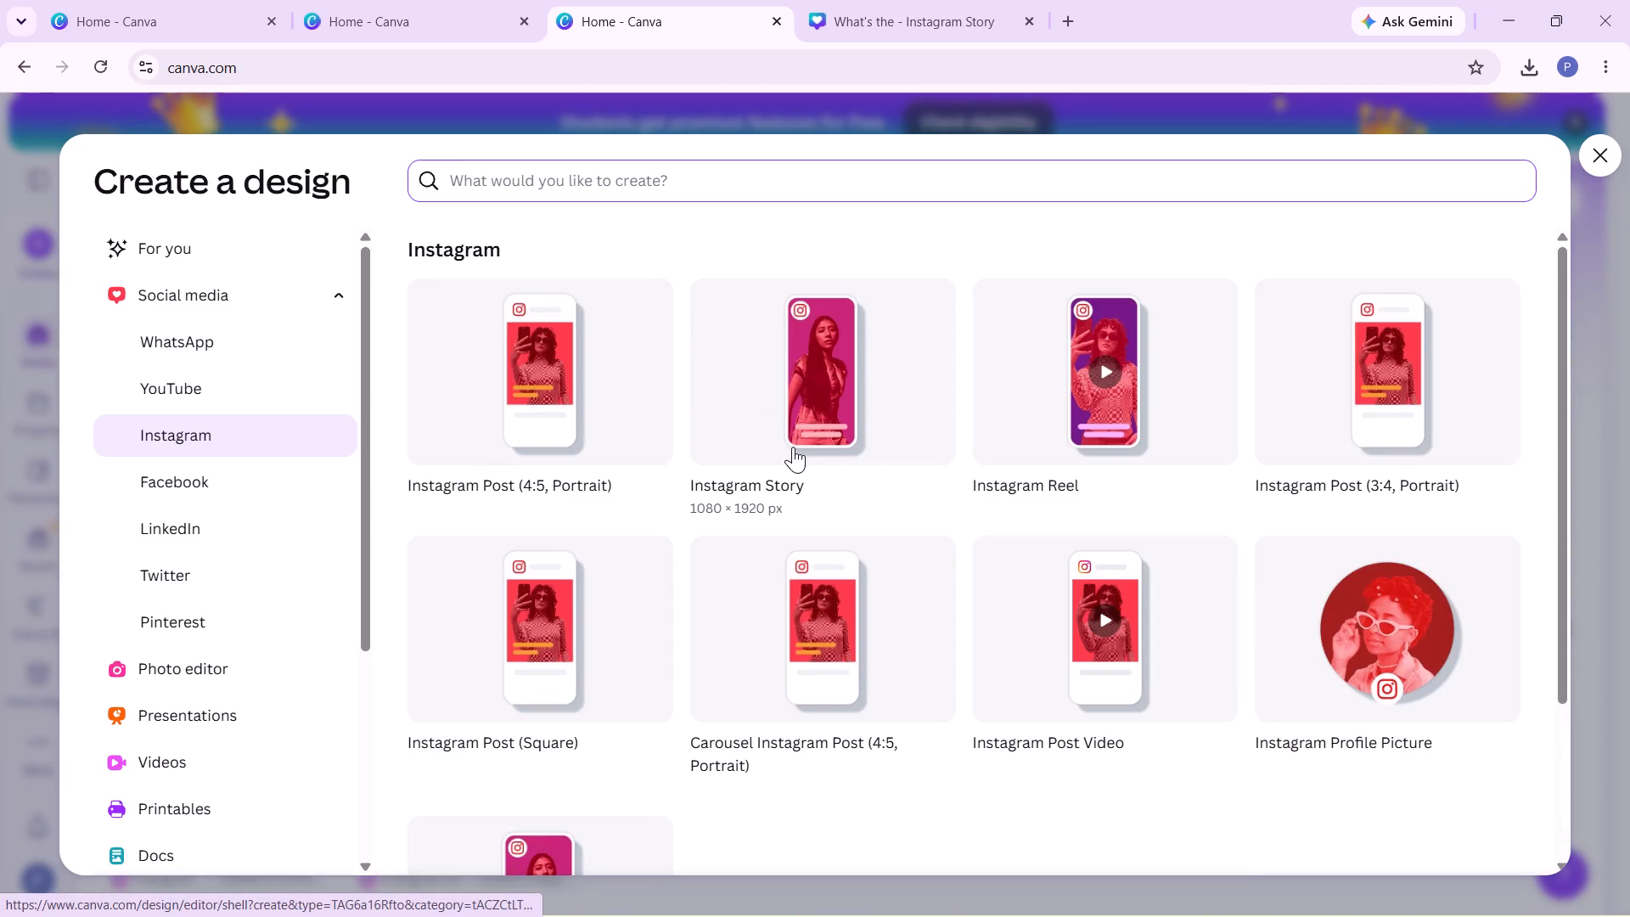
left_click(793, 446)
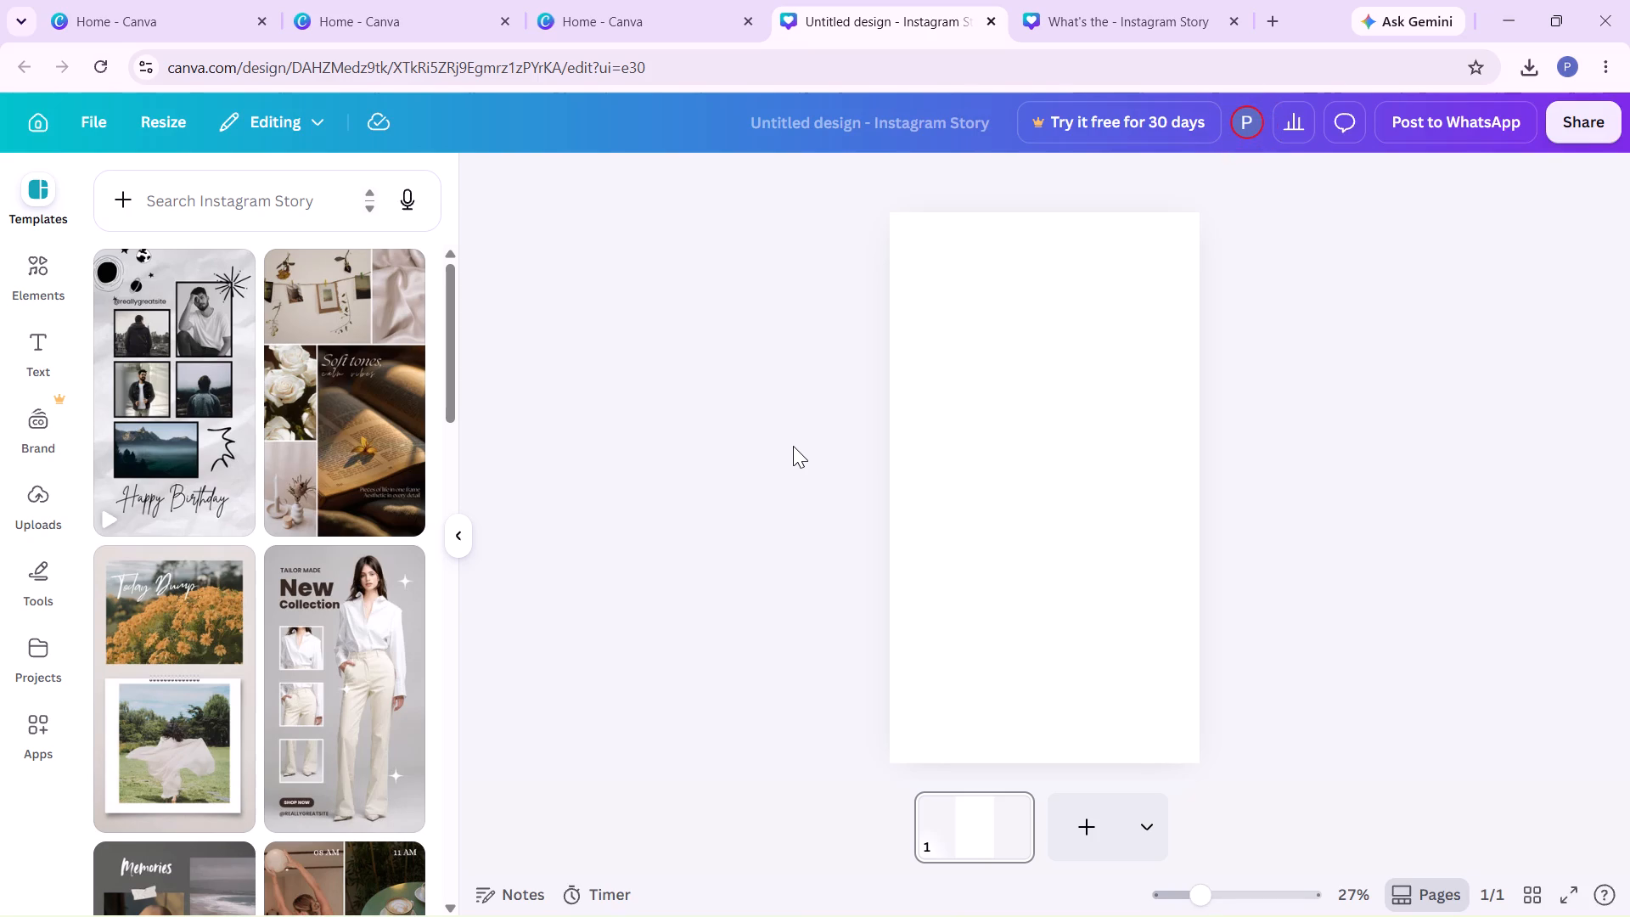
Search the Instagram Story templates for "students".
left_click(279, 205)
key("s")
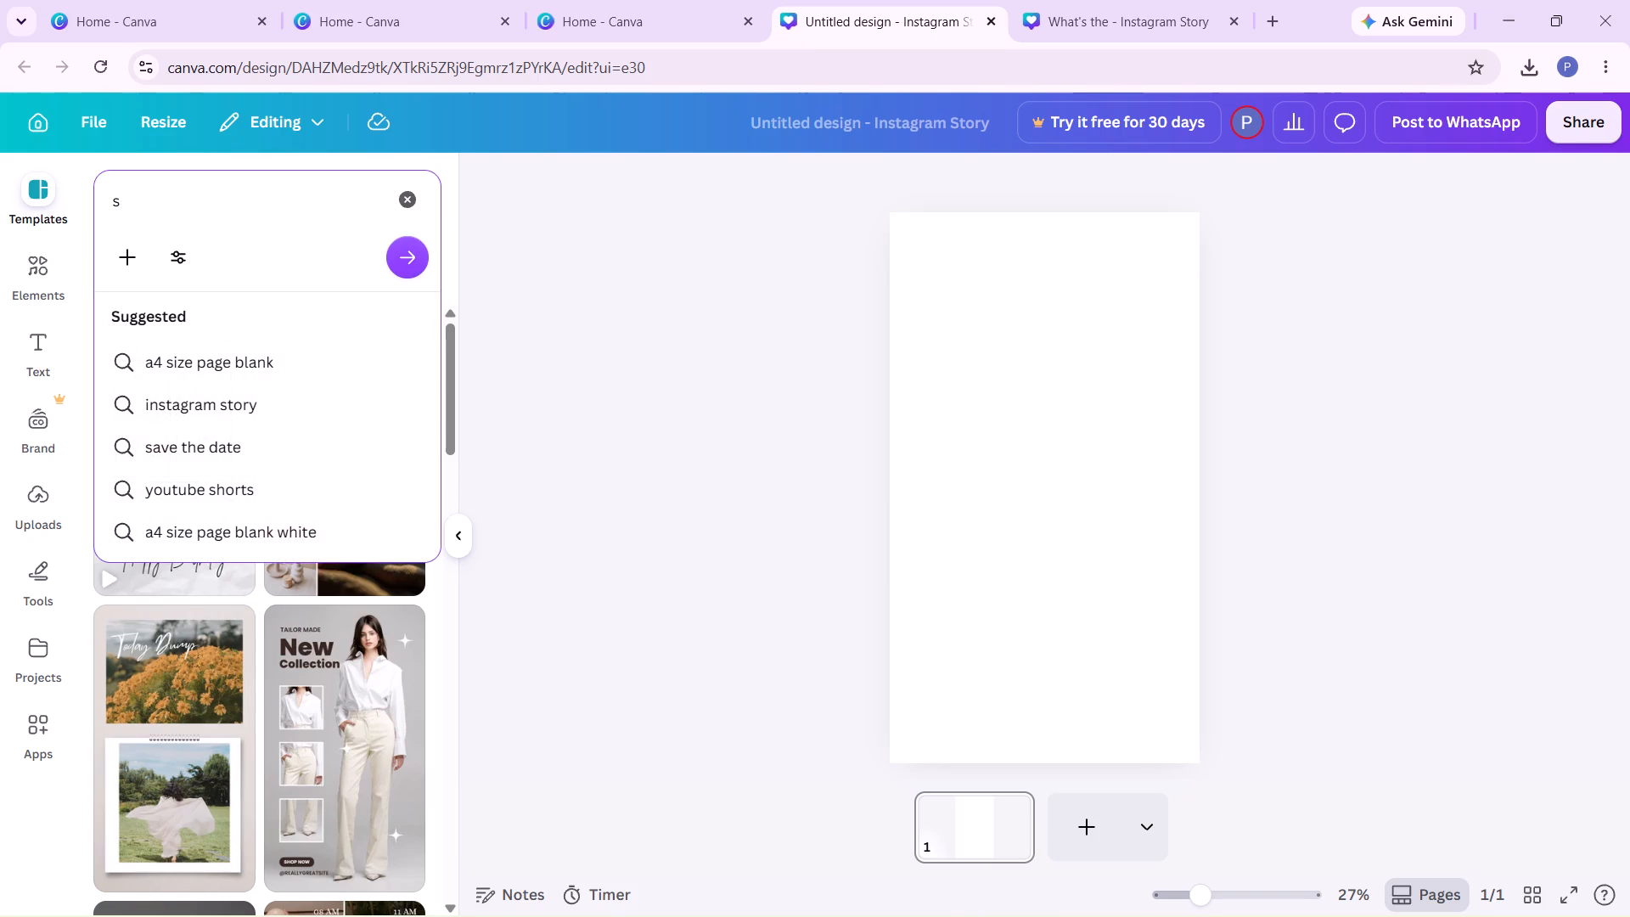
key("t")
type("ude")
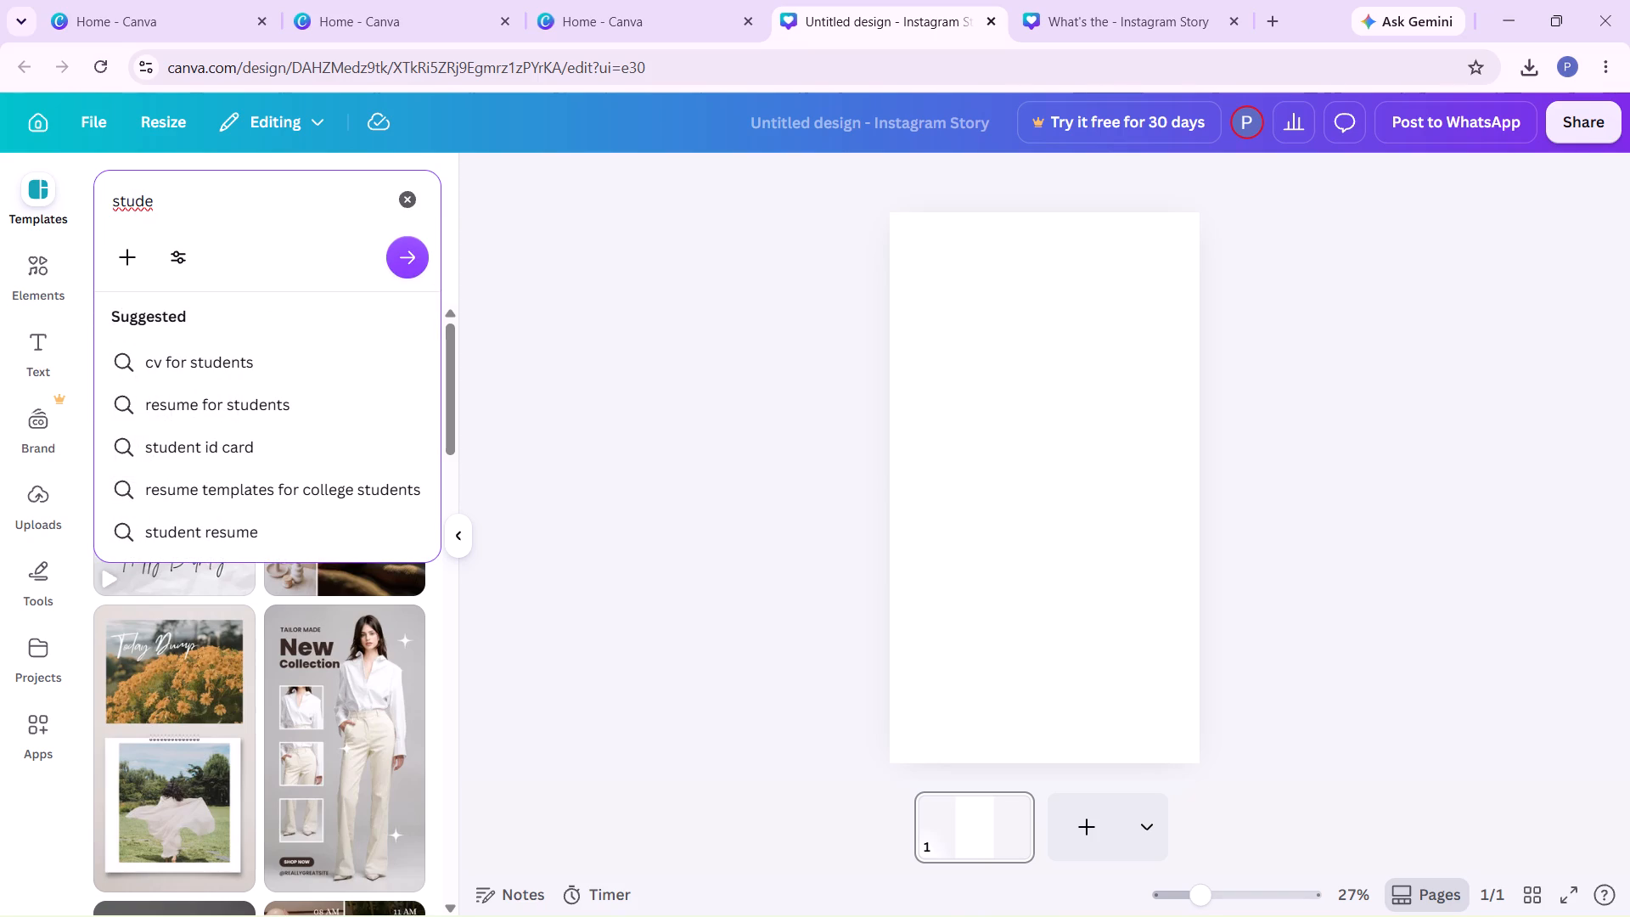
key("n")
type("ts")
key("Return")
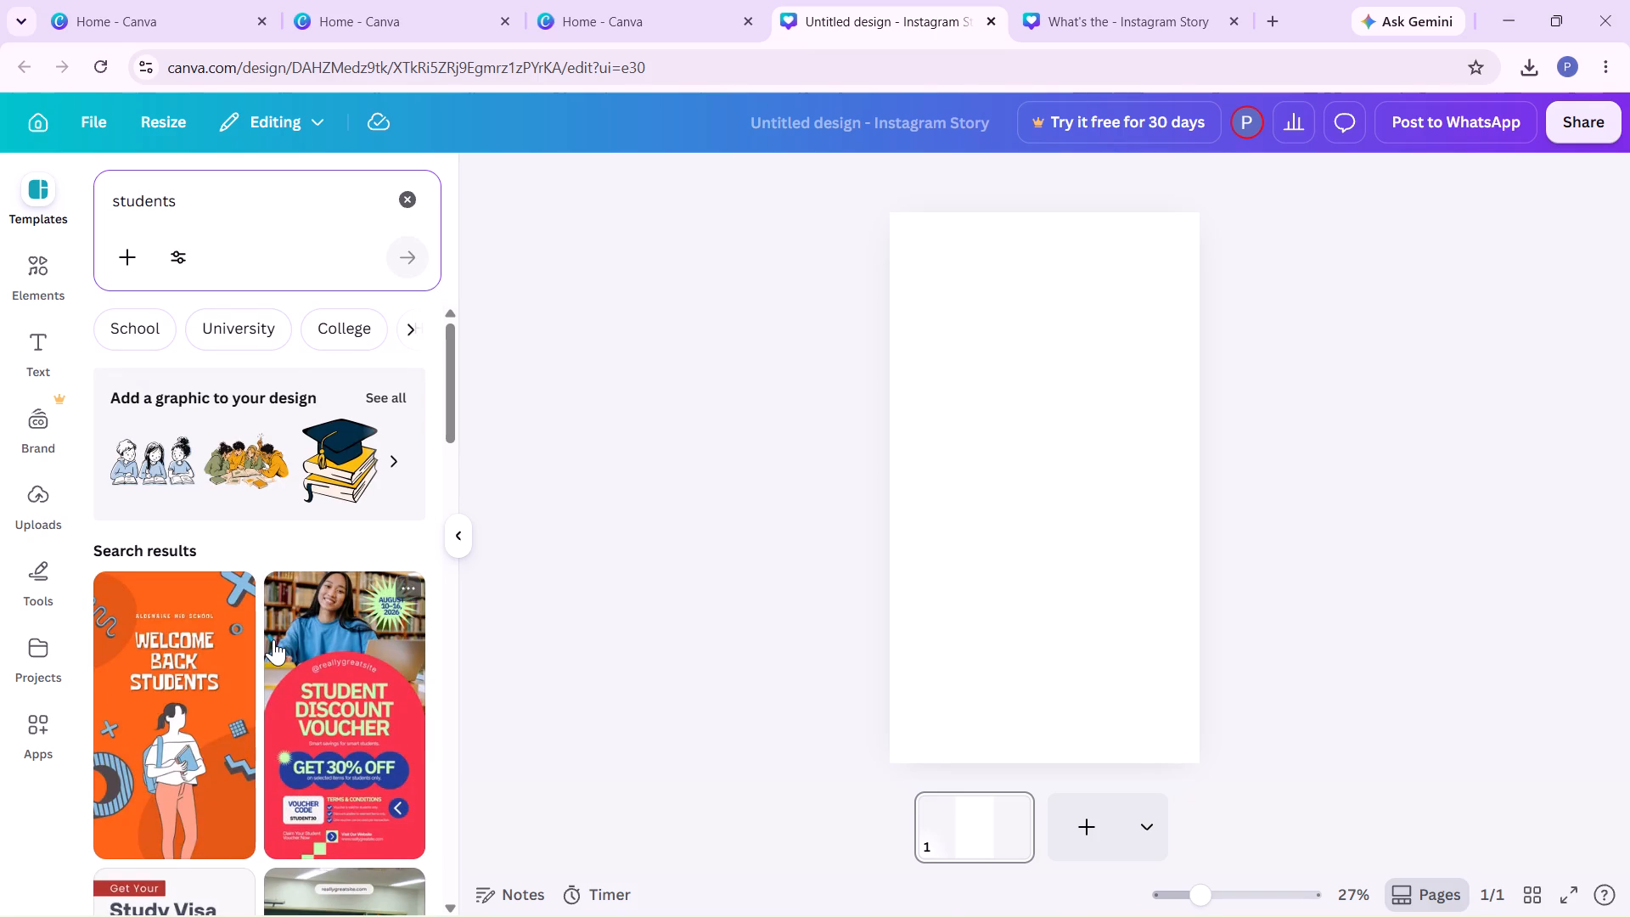
Show all element results for "students" and look through the student illustrations among the graphics.
scroll(273, 639, "down", 1)
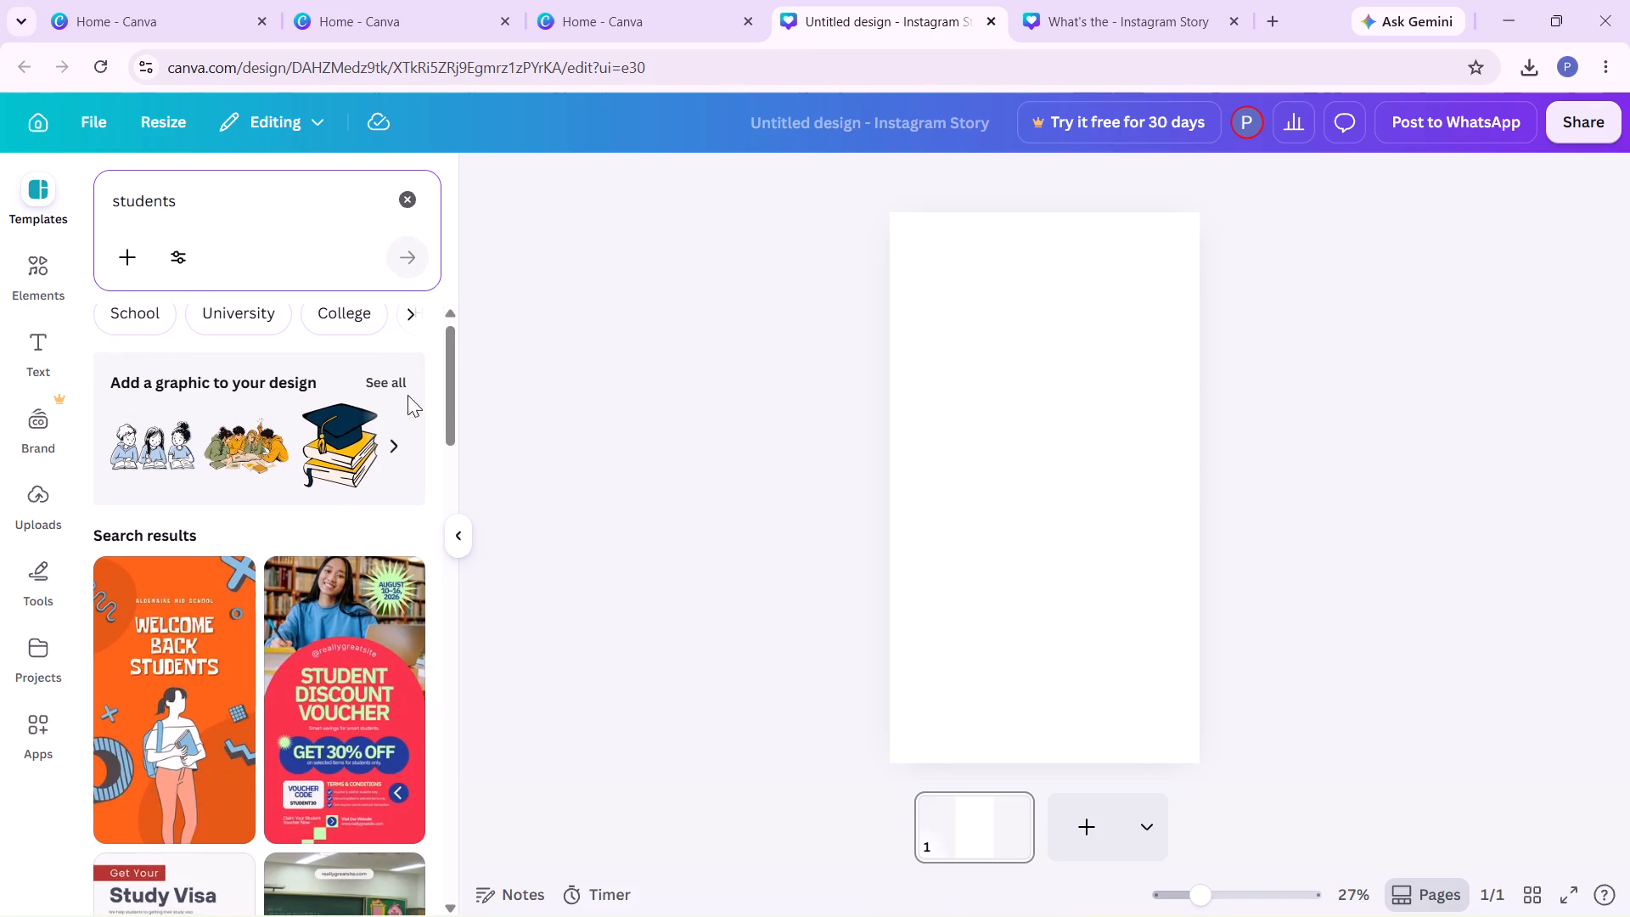
left_click(398, 382)
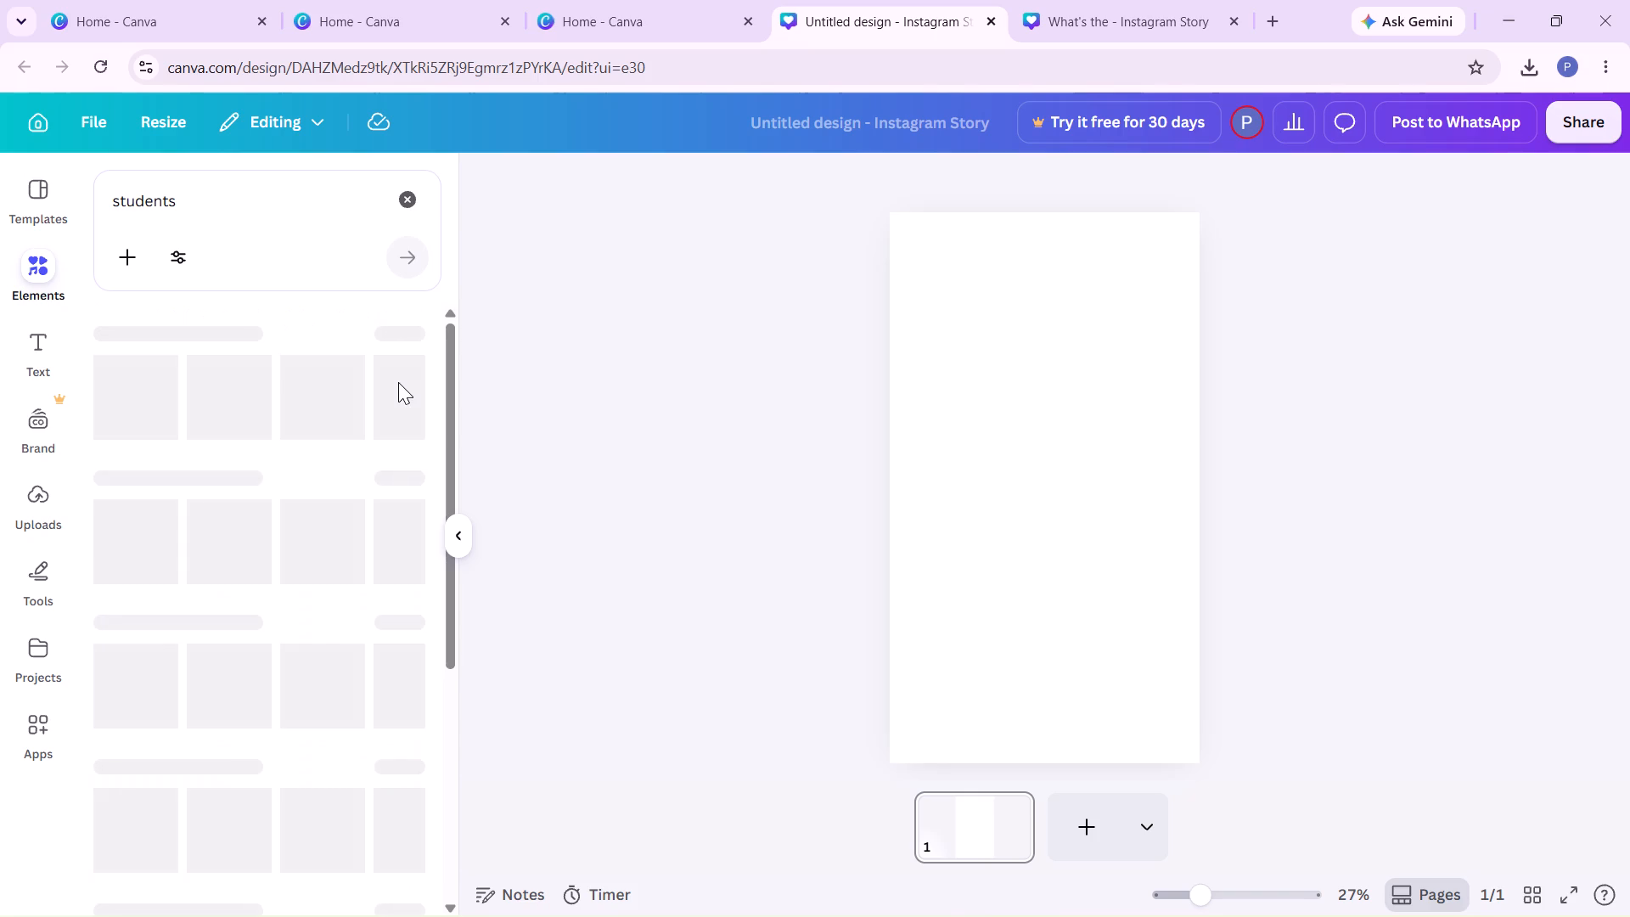
scroll(256, 525, "left", 1)
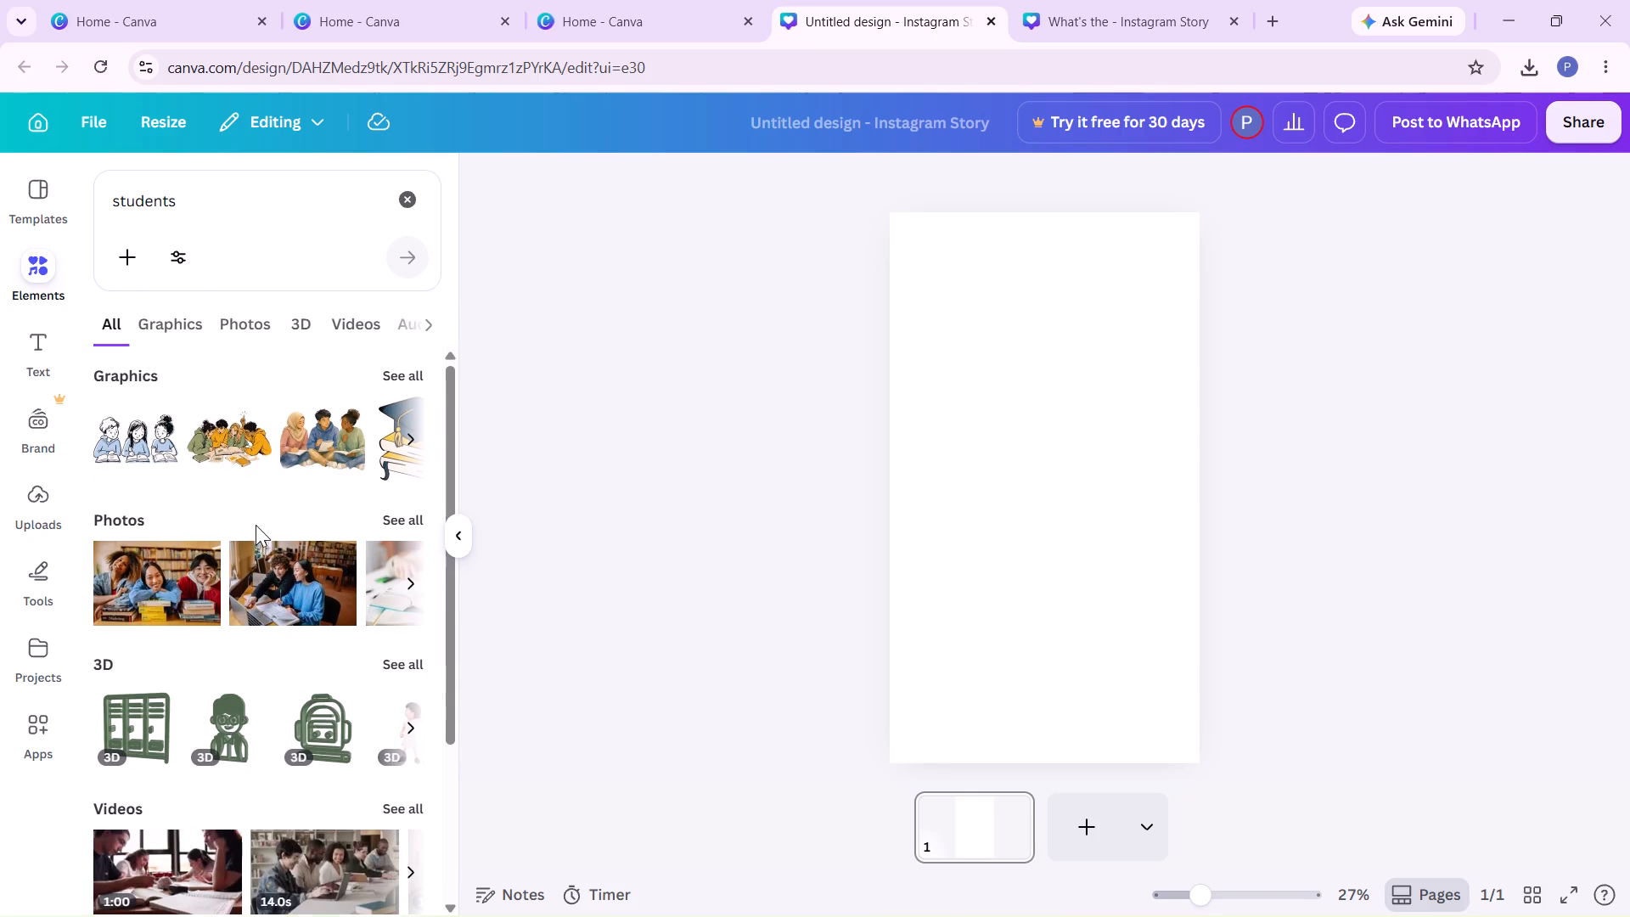
scroll(256, 525, "left", 1)
scroll(328, 465, "left", 1)
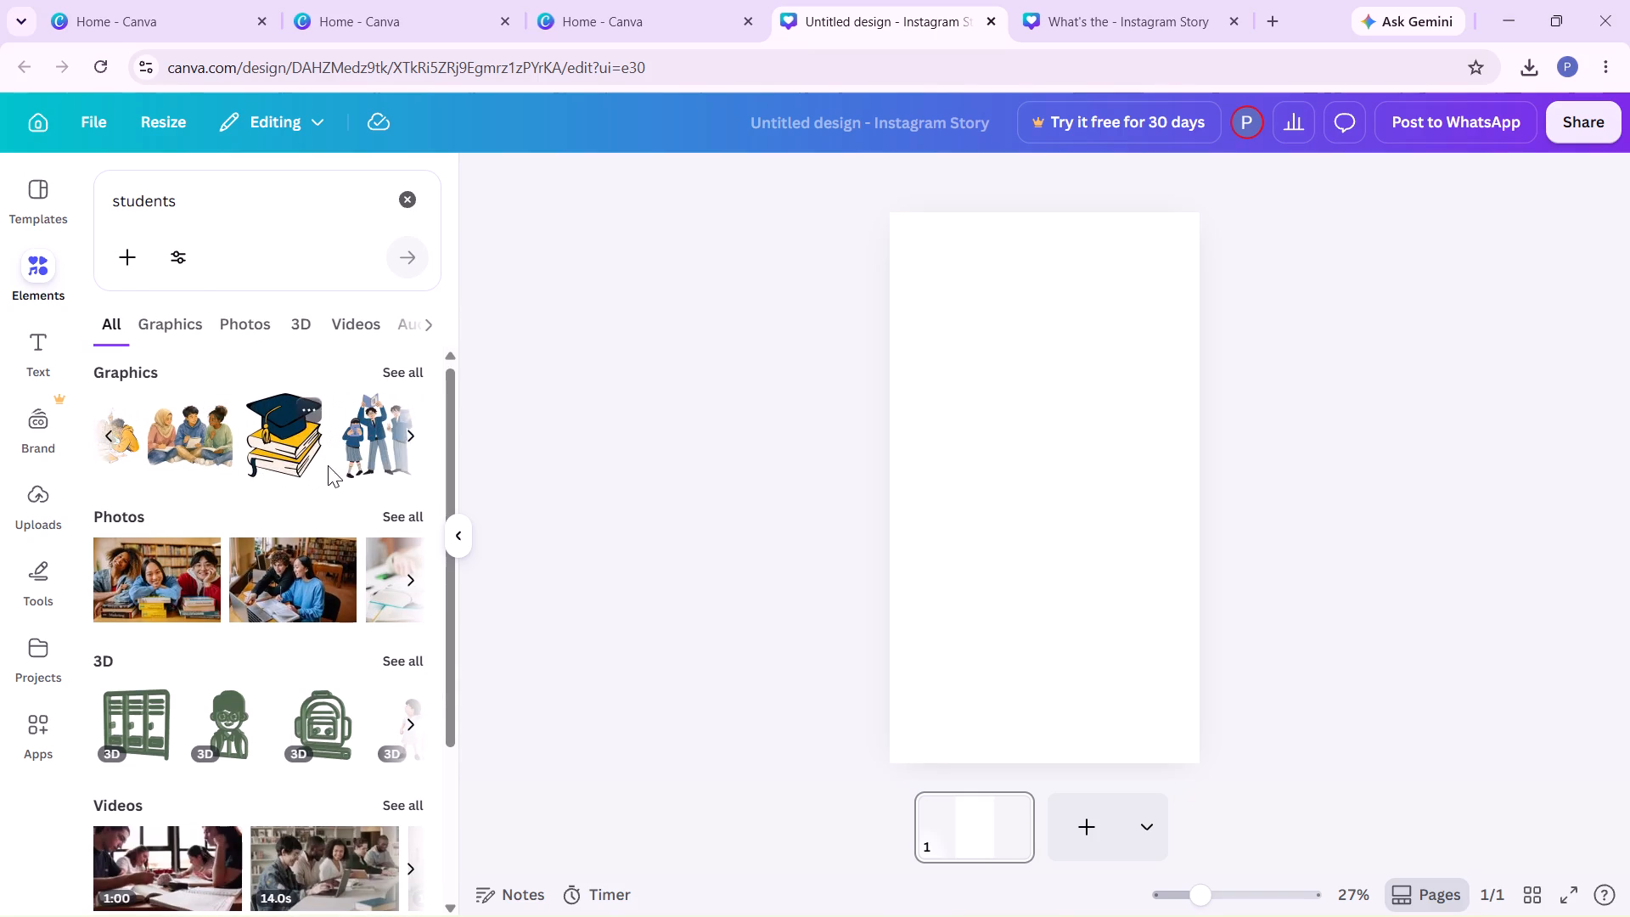
scroll(328, 465, "left", 4)
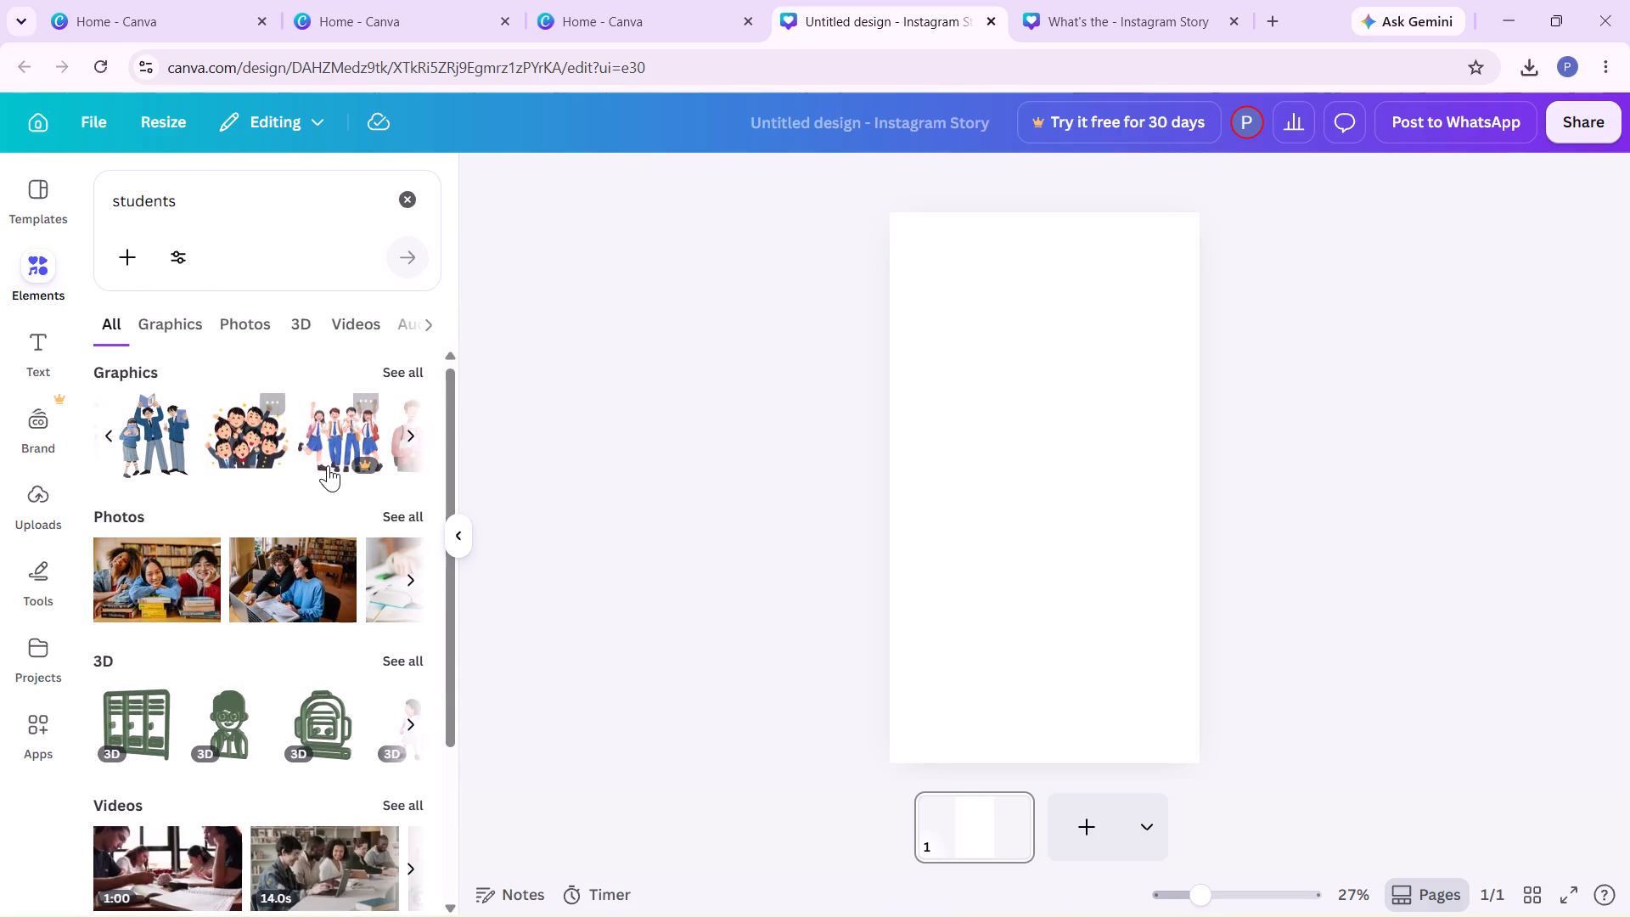
scroll(328, 465, "left", 5)
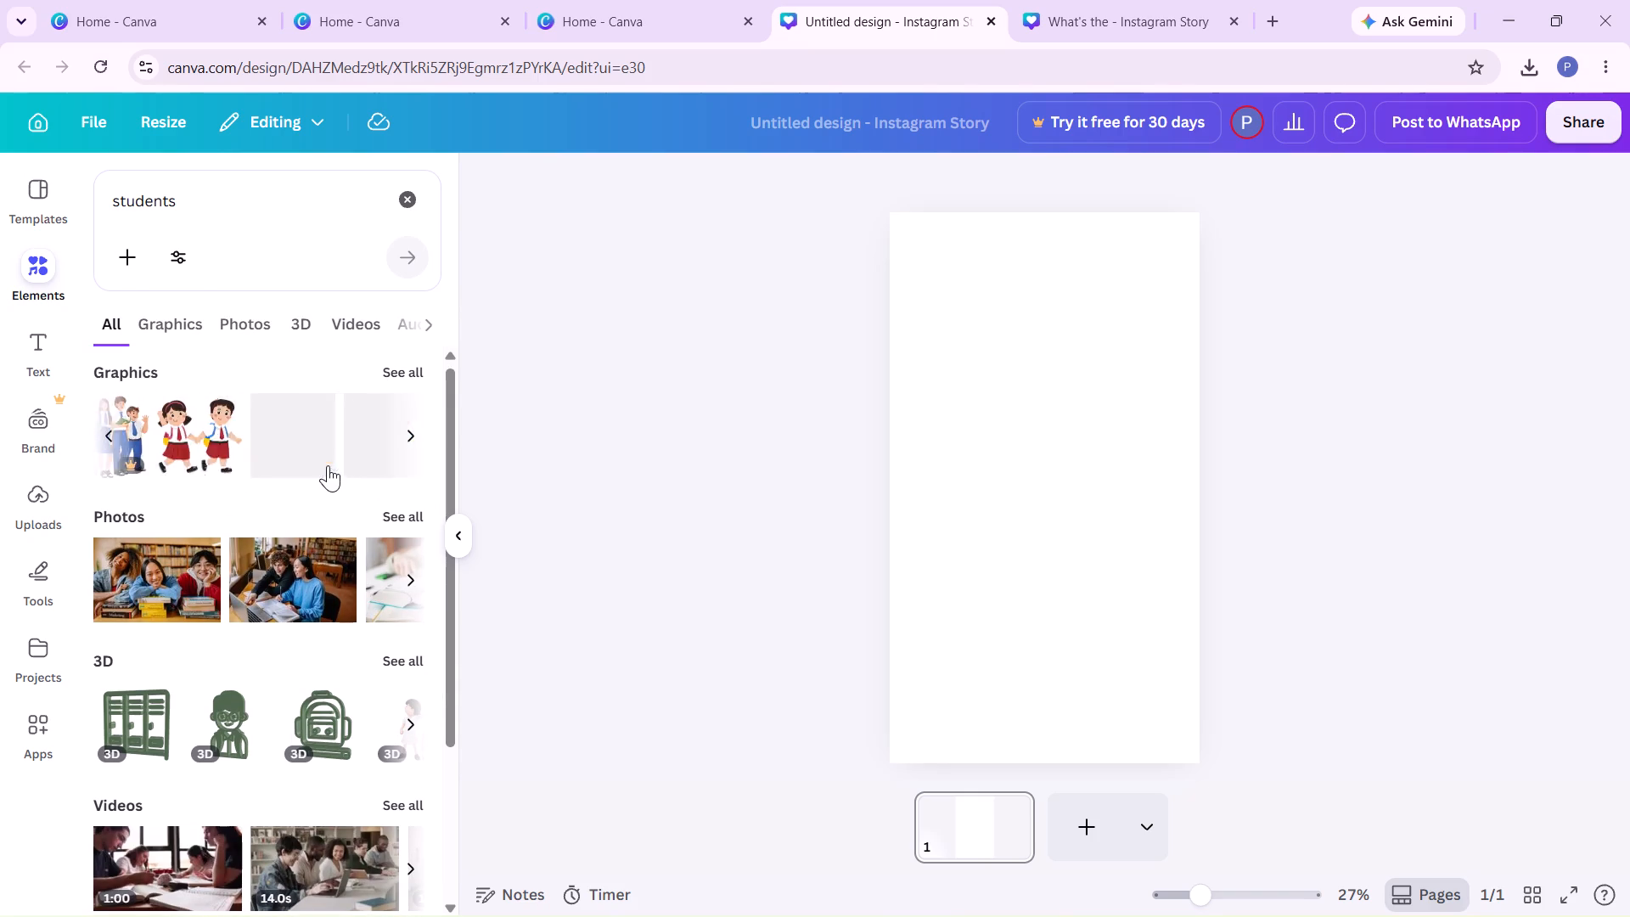
scroll(328, 465, "left", 6)
scroll(328, 465, "right", 1)
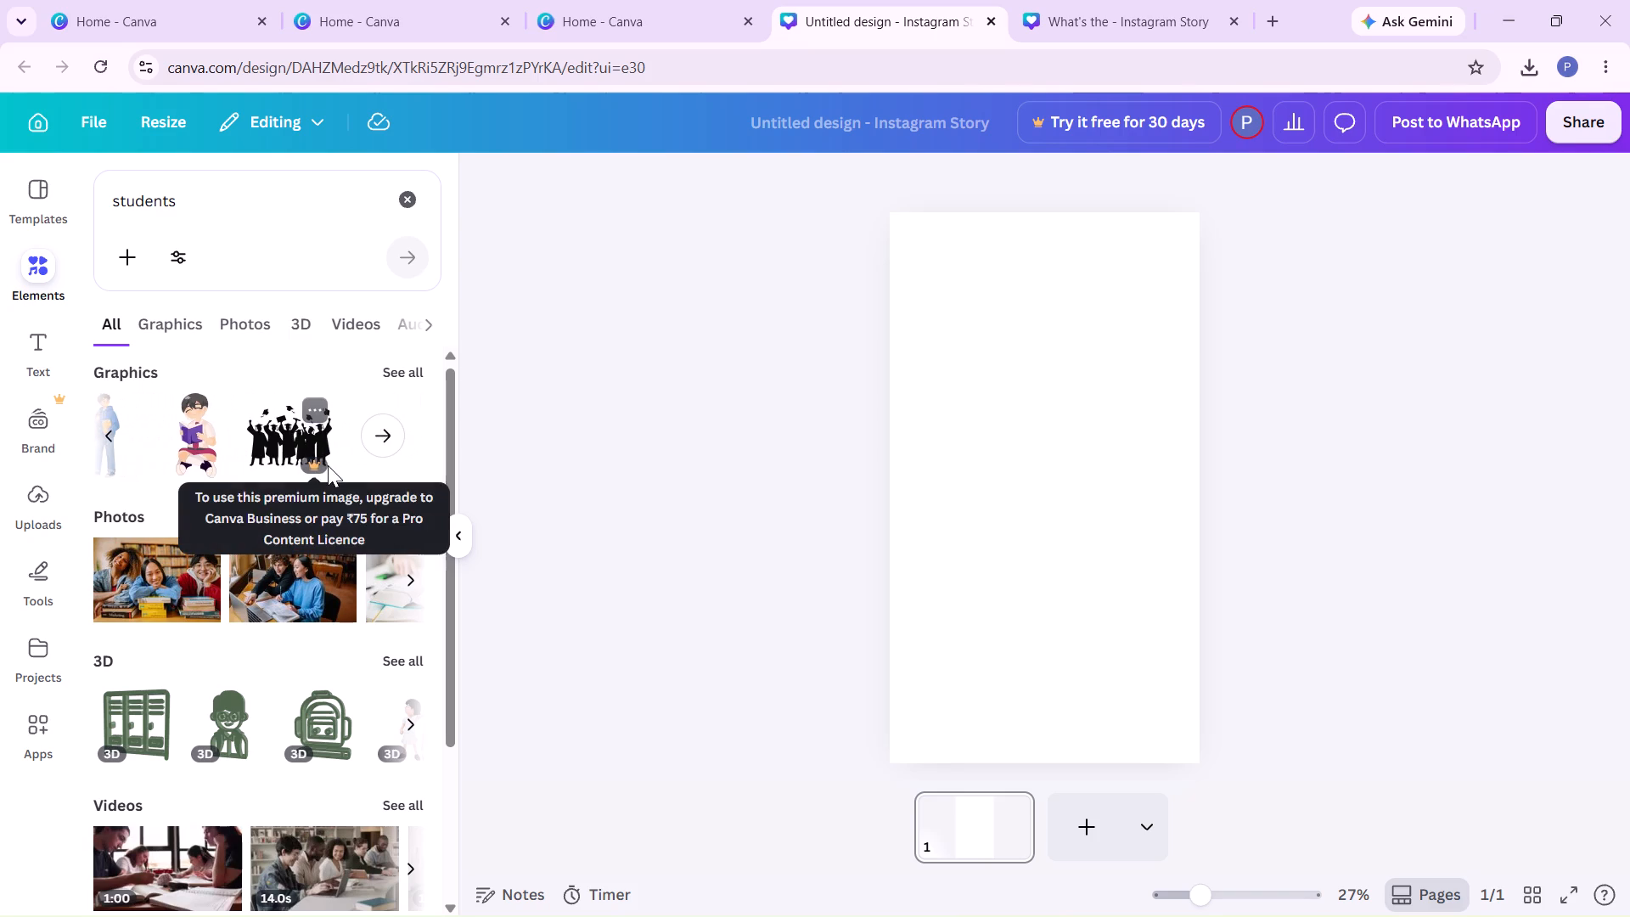
scroll(328, 465, "right", 8)
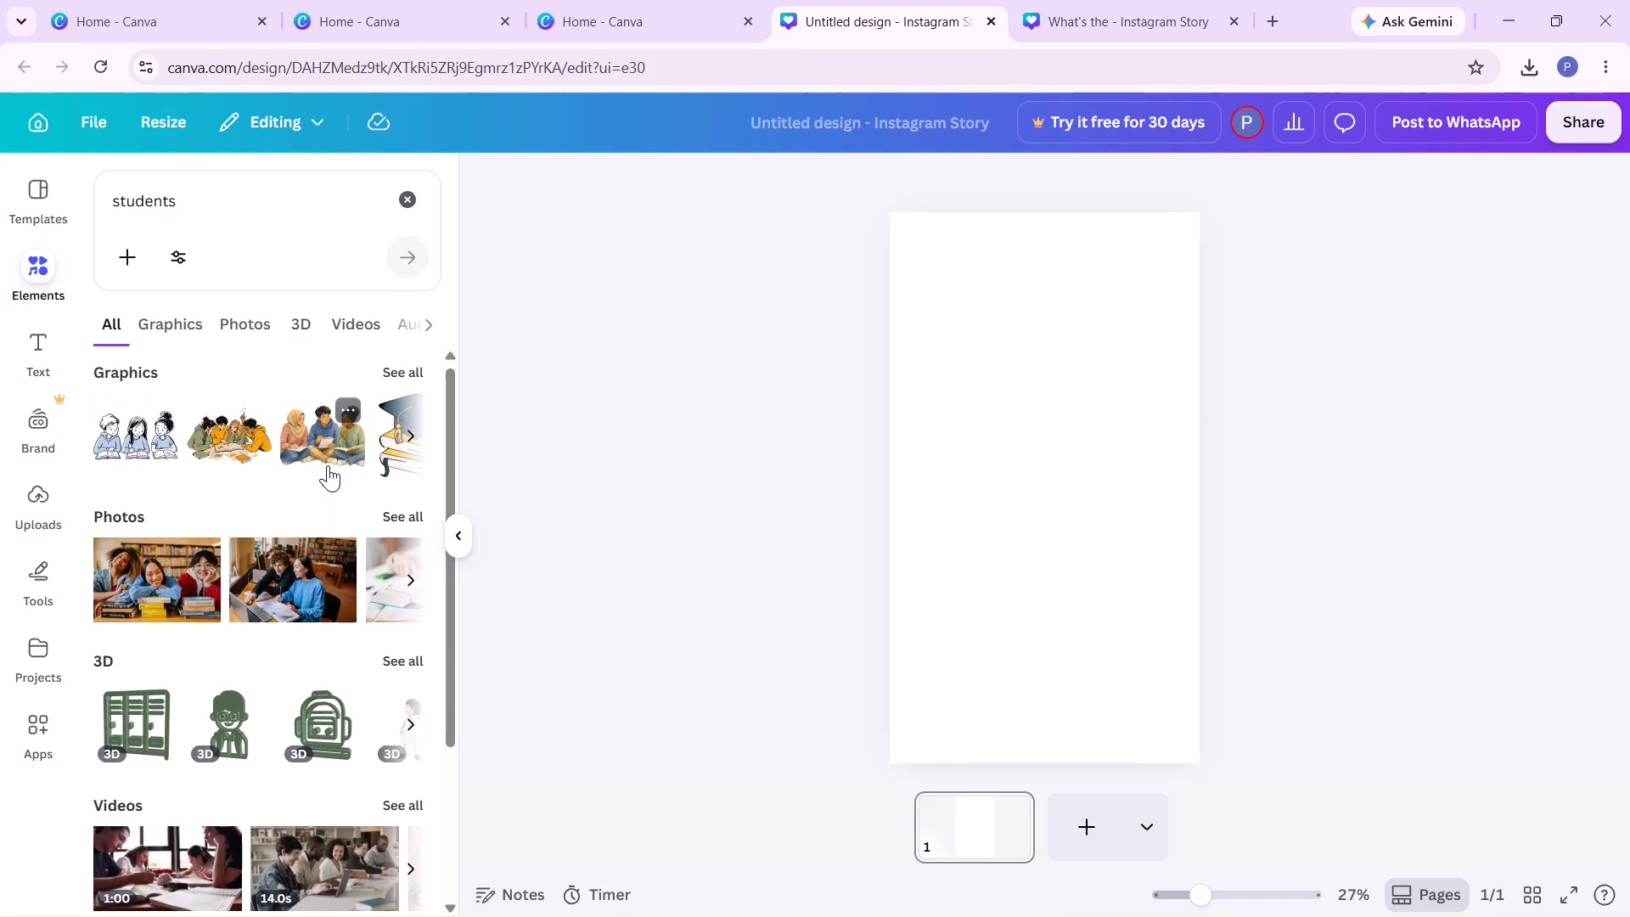
In Canva's blank Instagram Story design, add the four studying students graphic along the page's bottom edge, widened to the full 1,080 px width.
left_click(235, 433)
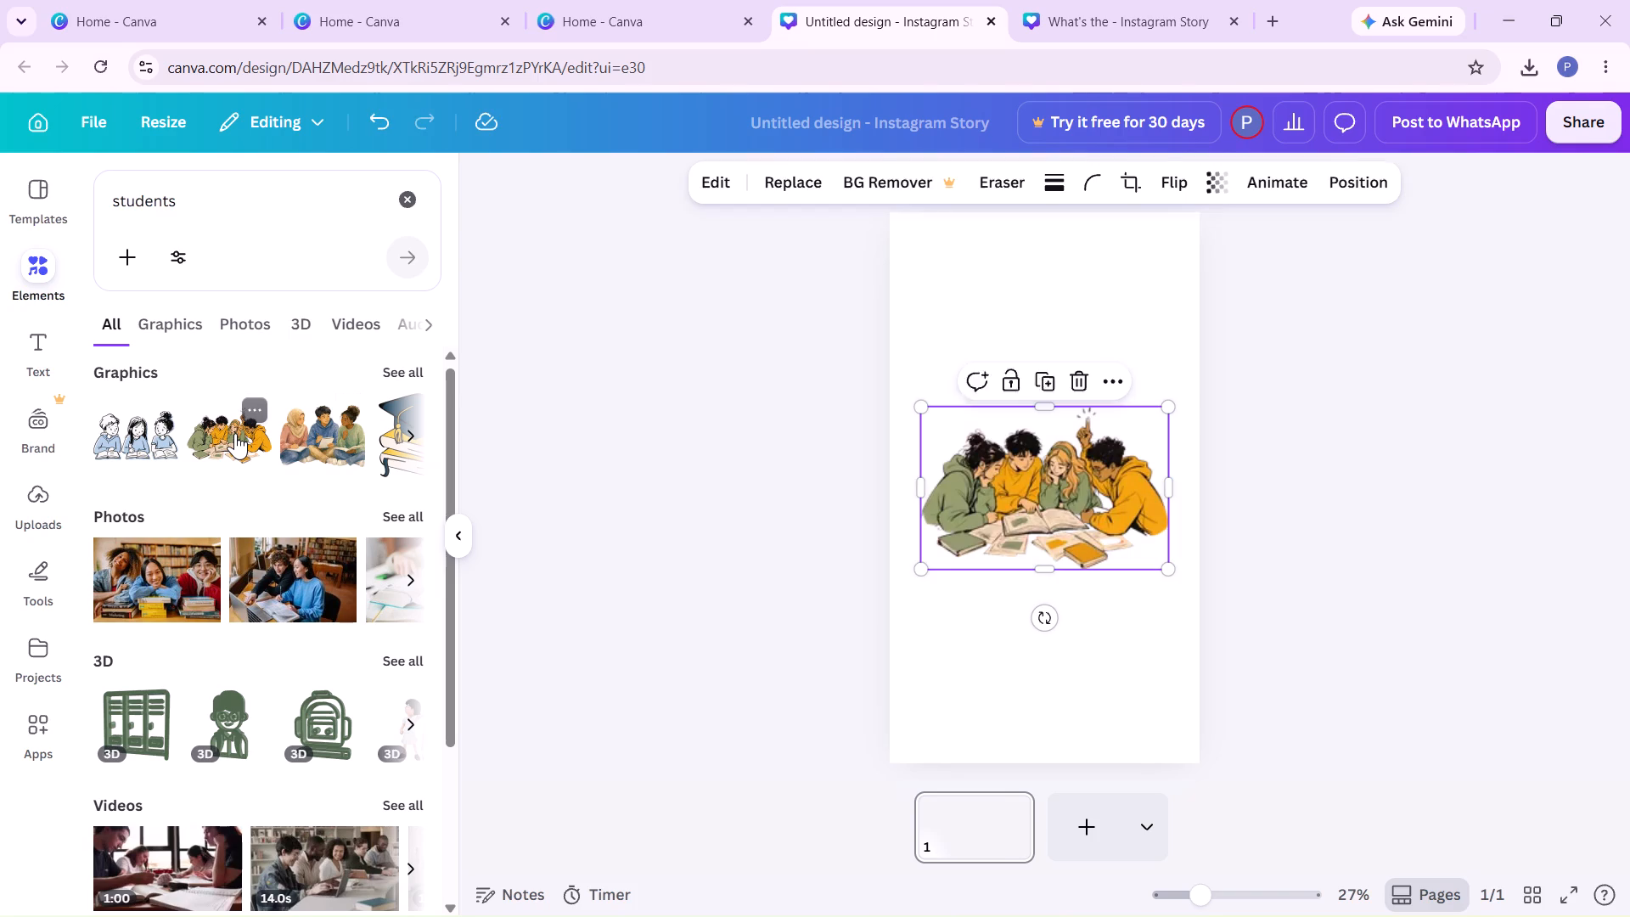
left_click_drag(980, 461, 964, 651)
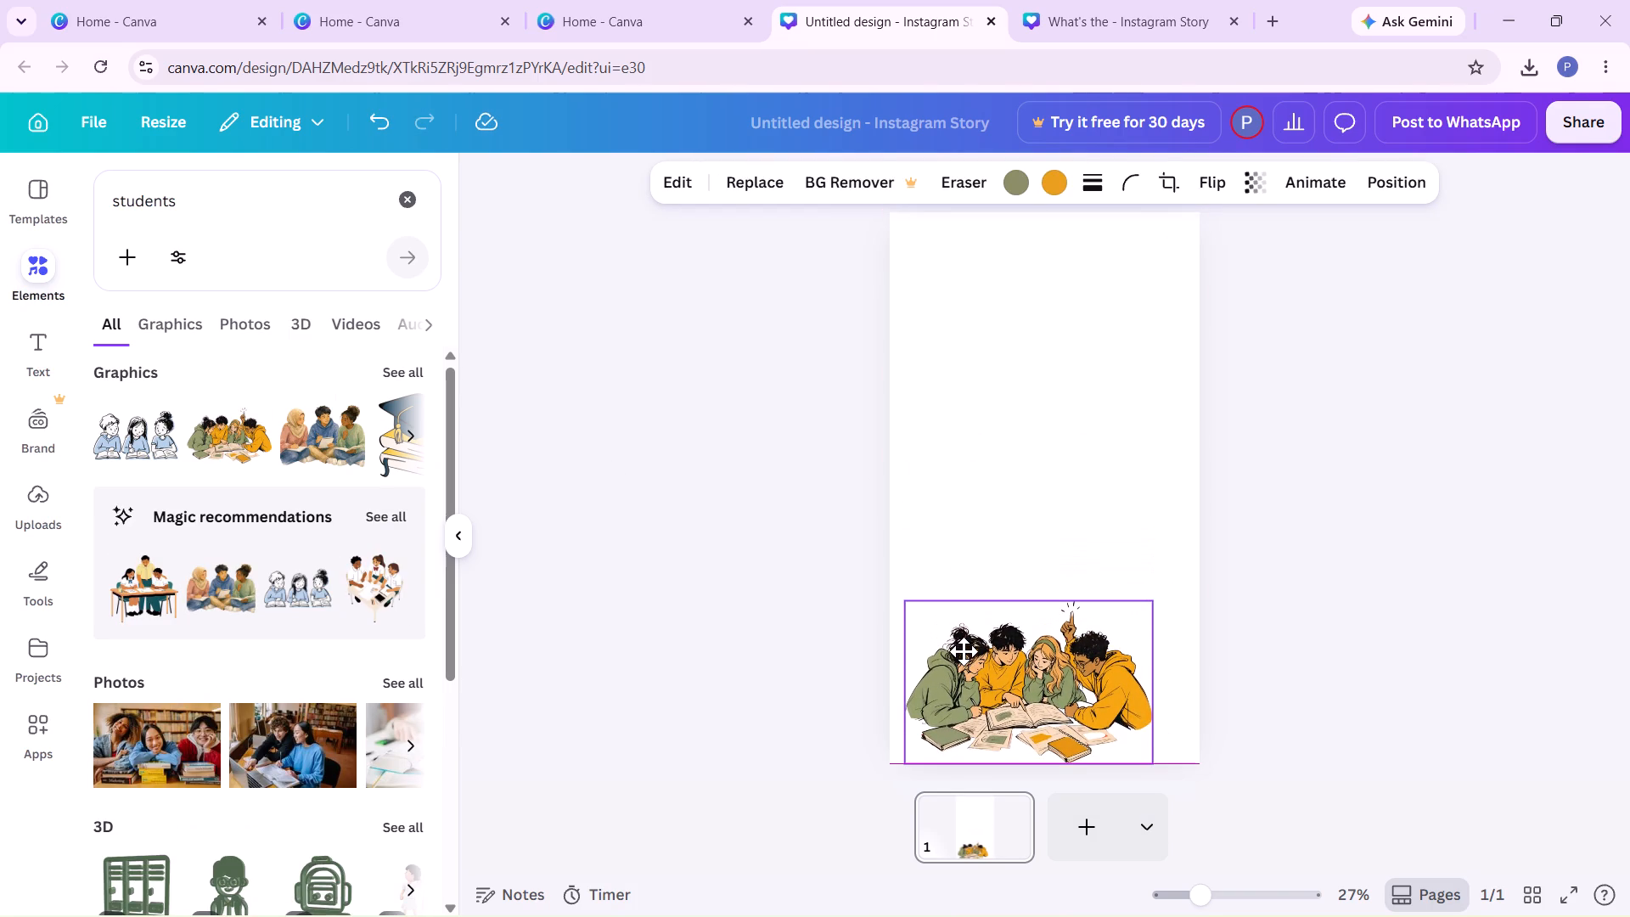
left_click_drag(964, 651, 951, 663)
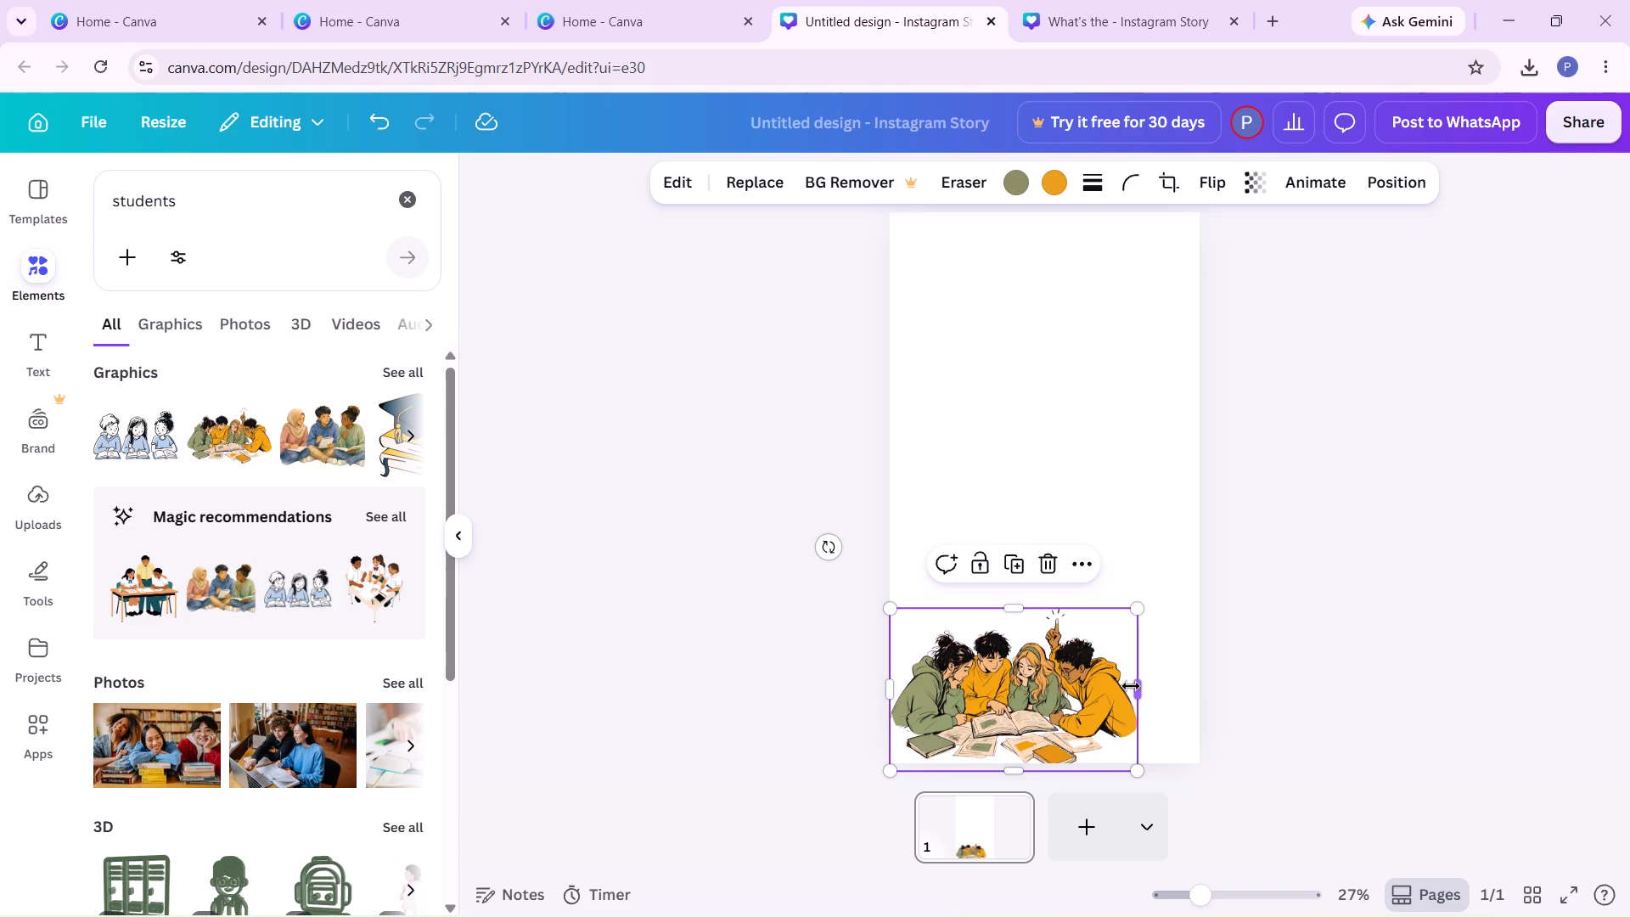
left_click_drag(1131, 686, 1194, 686)
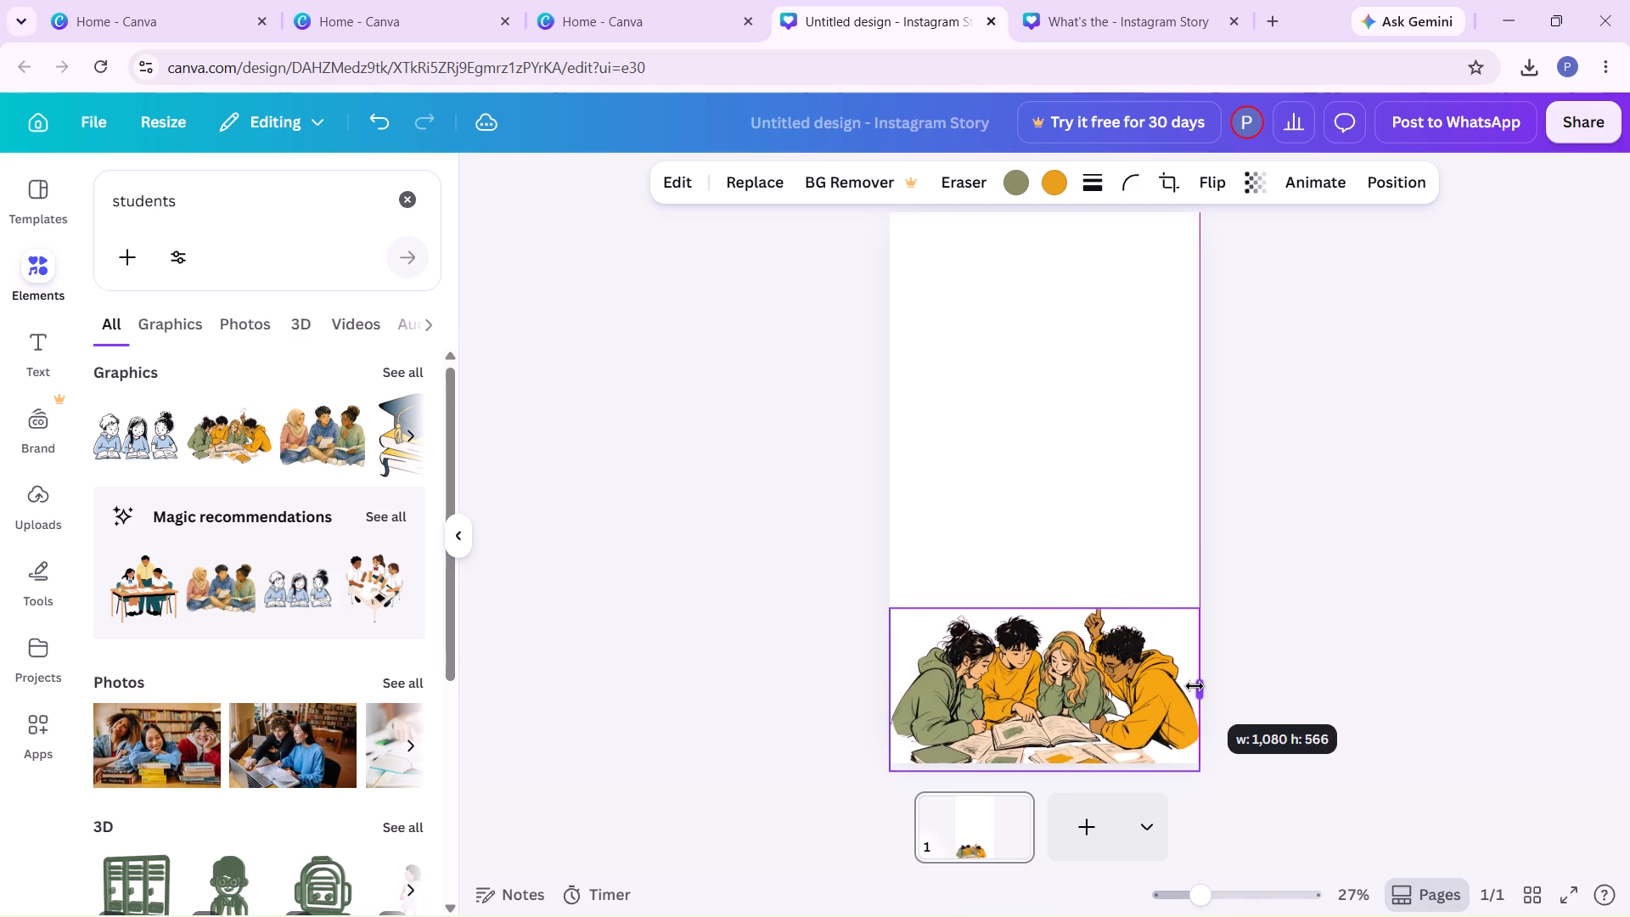
left_click_drag(1194, 686, 1194, 684)
left_click_drag(1066, 668, 1064, 658)
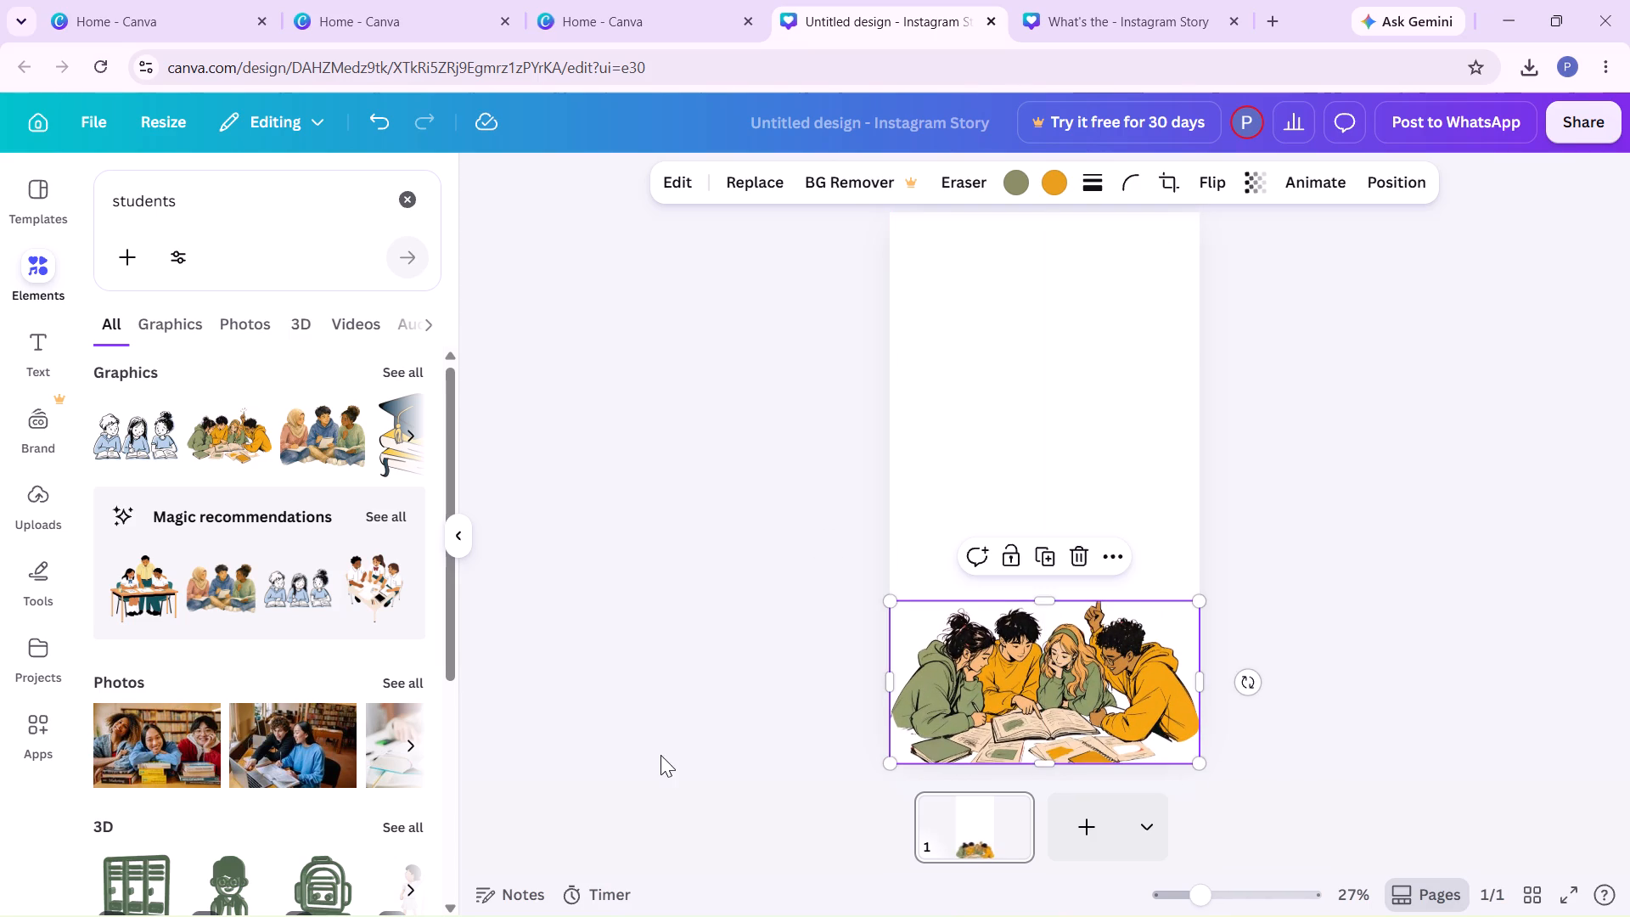
left_click(655, 755)
Replace the elements search "students" with the suggested search "campus life".
left_click(200, 190)
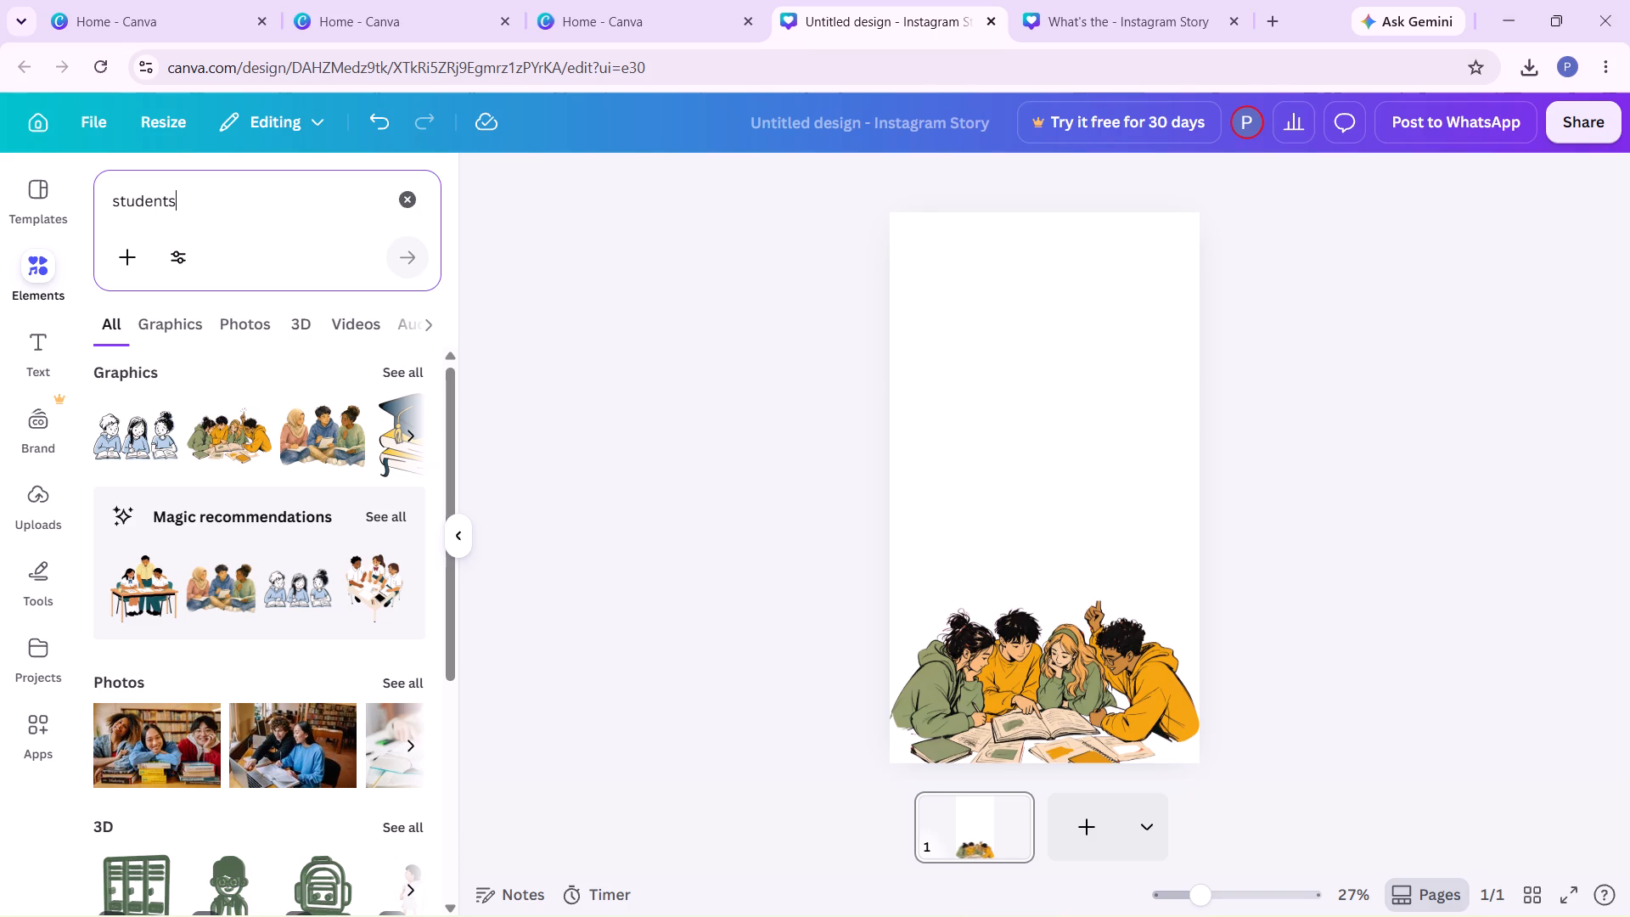
key("BackSpace")
key("BackSpace")
key("BackSpace")
key("BackSpace")
key("BackSpace")
key("BackSpace")
key("BackSpace")
key("BackSpace")
key("BackSpace")
key("BackSpace")
key("BackSpace")
key("BackSpace")
key("BackSpace")
key("BackSpace")
key("BackSpace")
key("BackSpace")
key("BackSpace")
key("BackSpace")
key("BackSpace")
key("BackSpace")
type("campus")
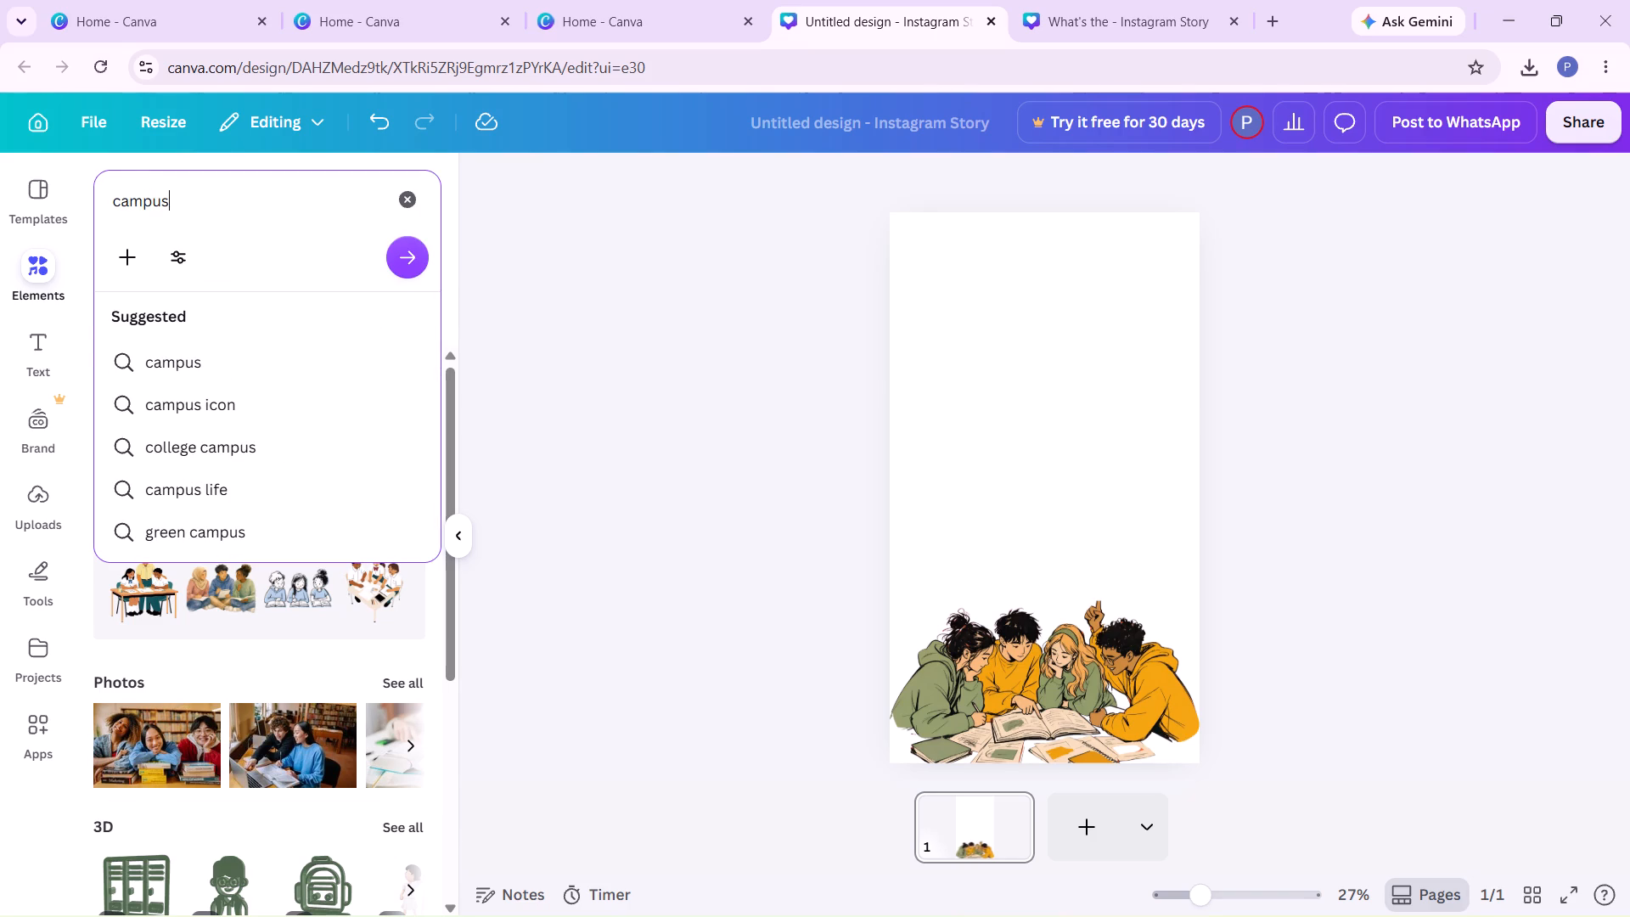
key("space")
left_click(198, 479)
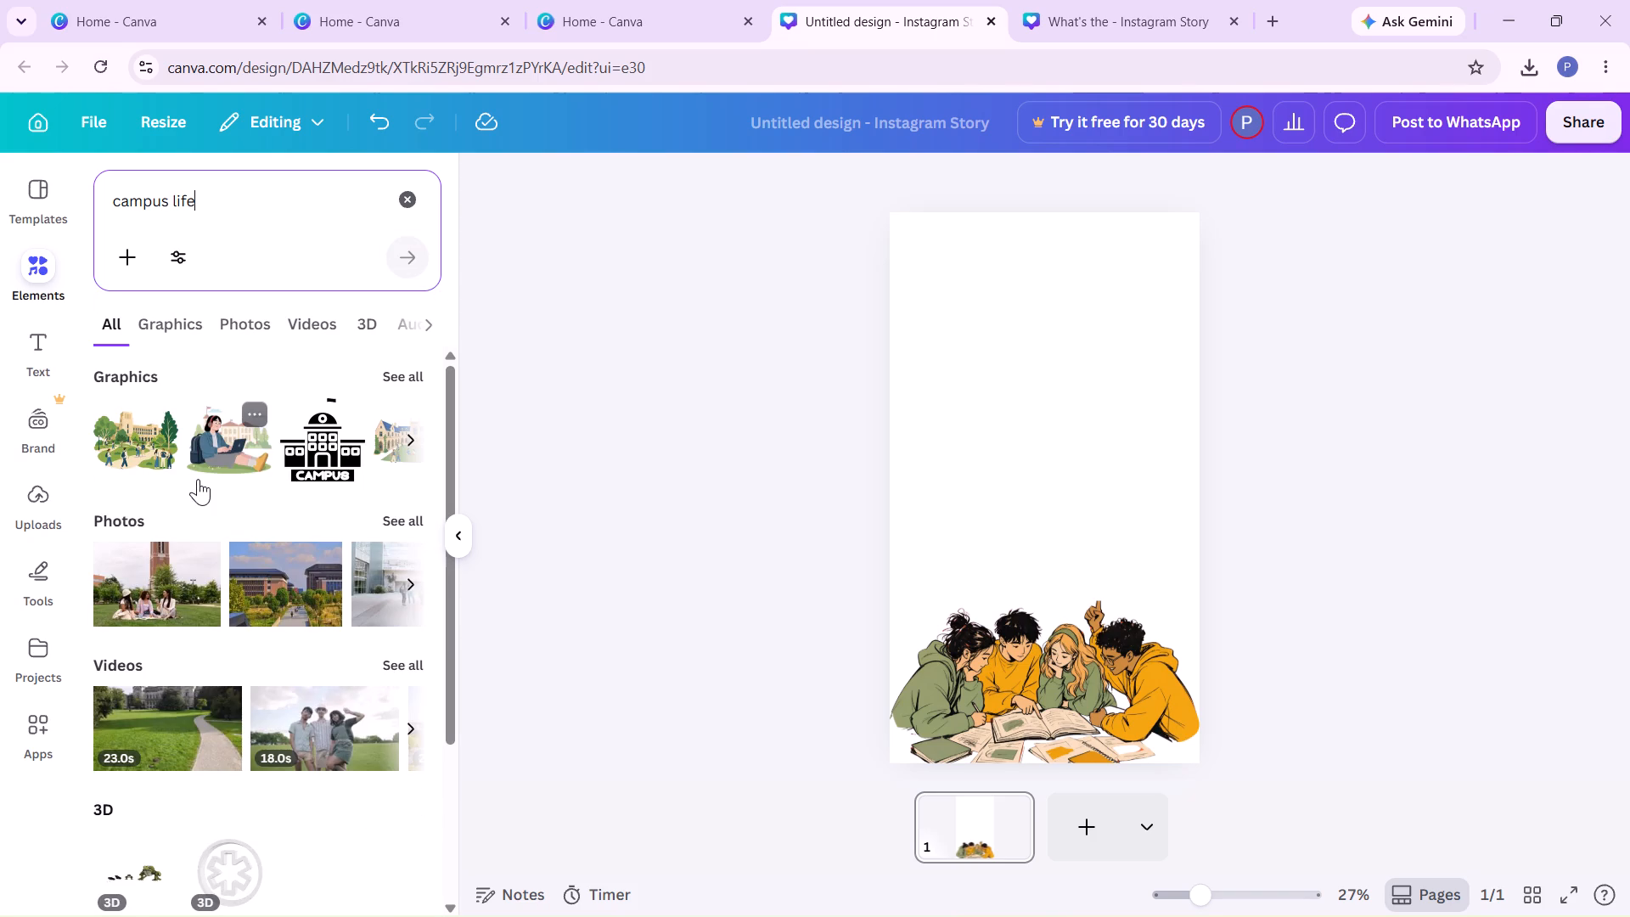
Add the red-brick campus building graphic with walking students, enlarged to about 1,137 px wide, horizontally centred and overlapping the studying students' heads.
scroll(275, 446, "left", 1)
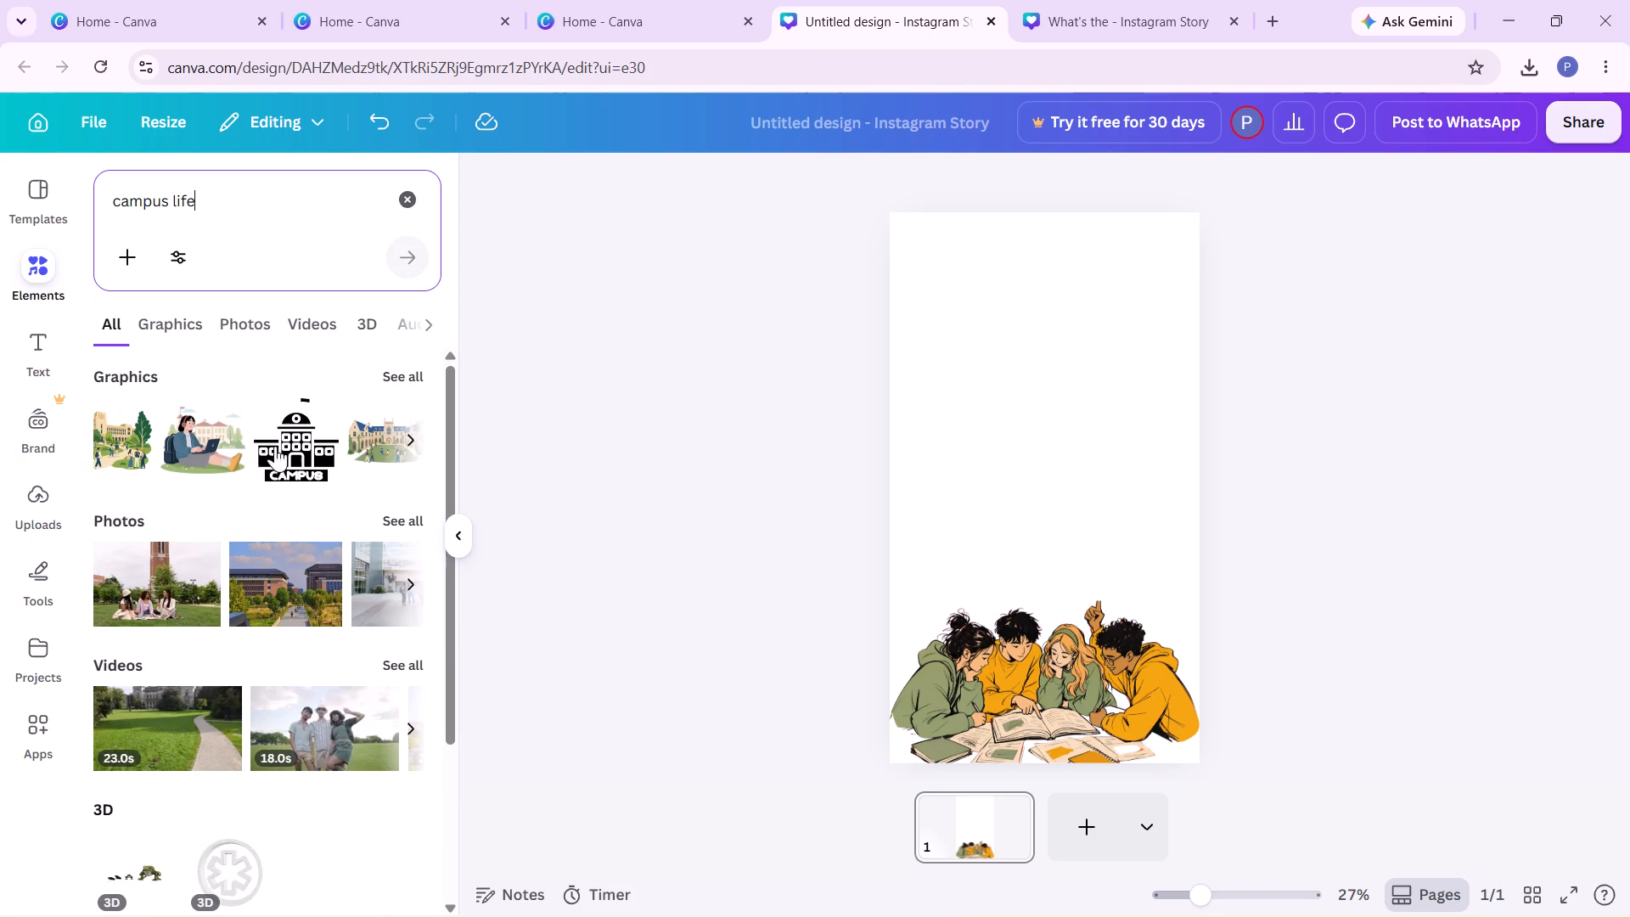
scroll(275, 446, "left", 1)
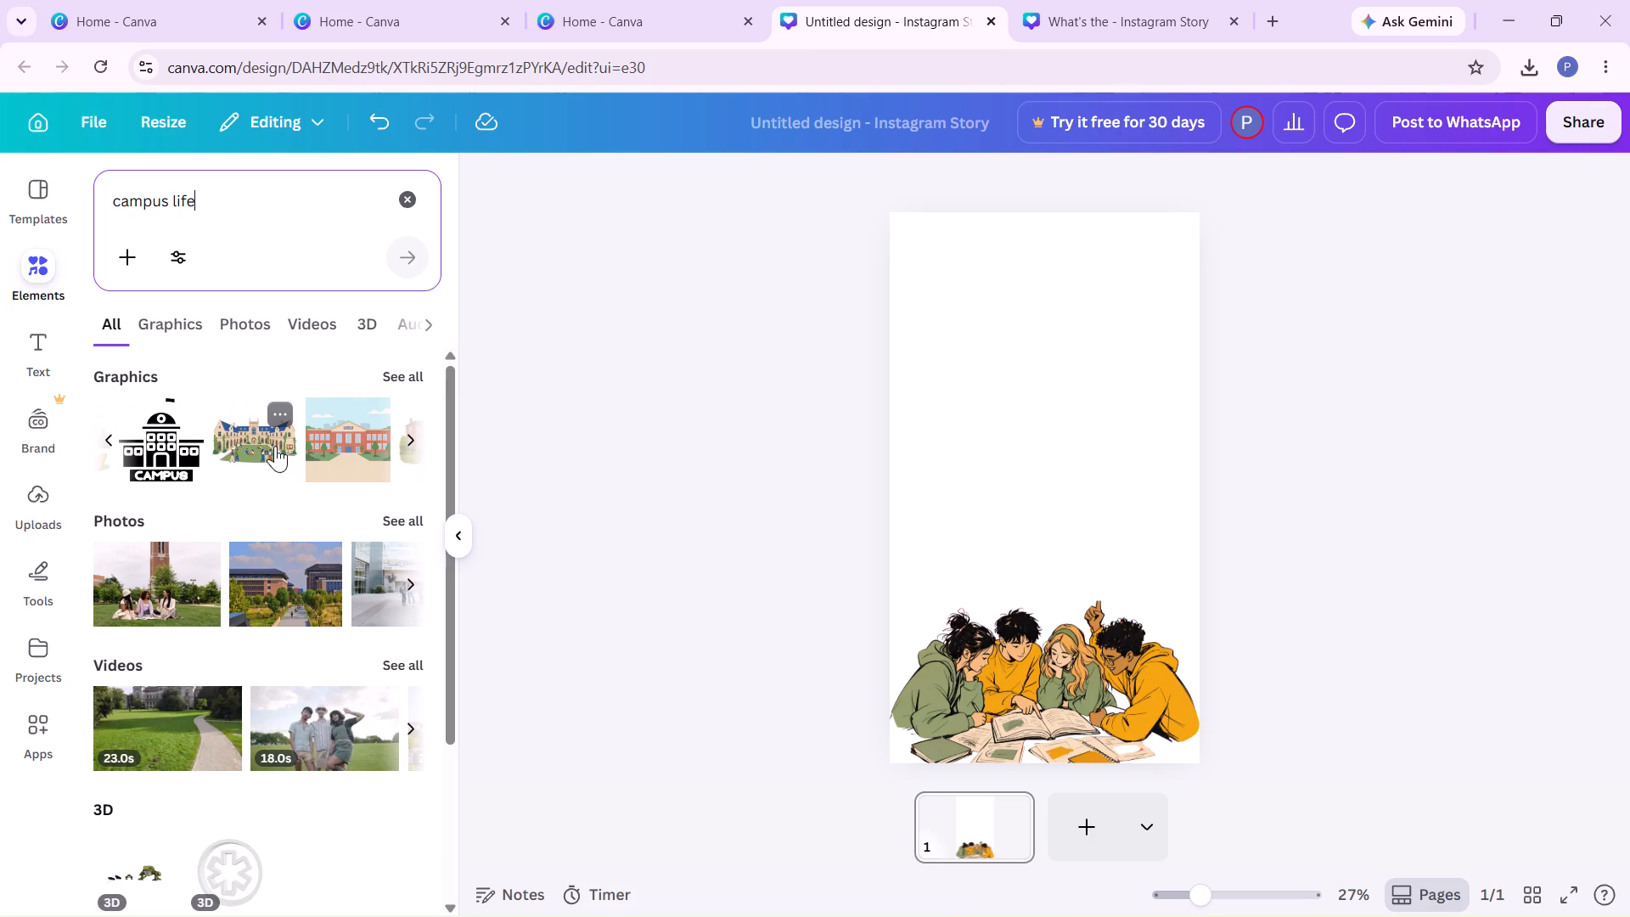
scroll(349, 436, "left", 2)
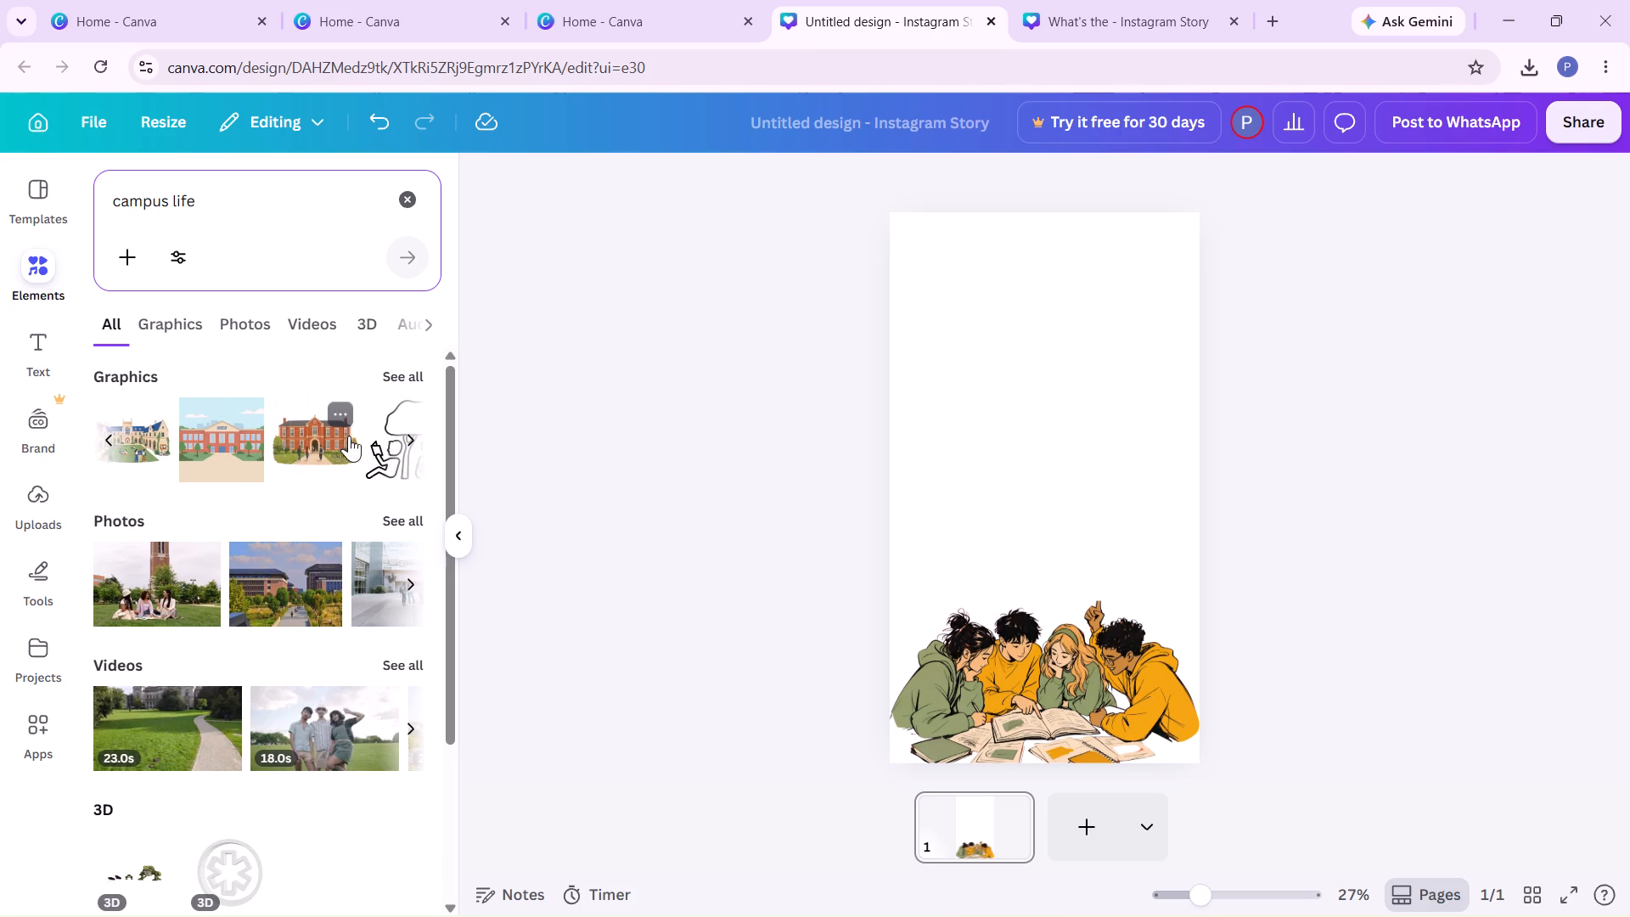
scroll(349, 436, "left", 1)
left_click(298, 436)
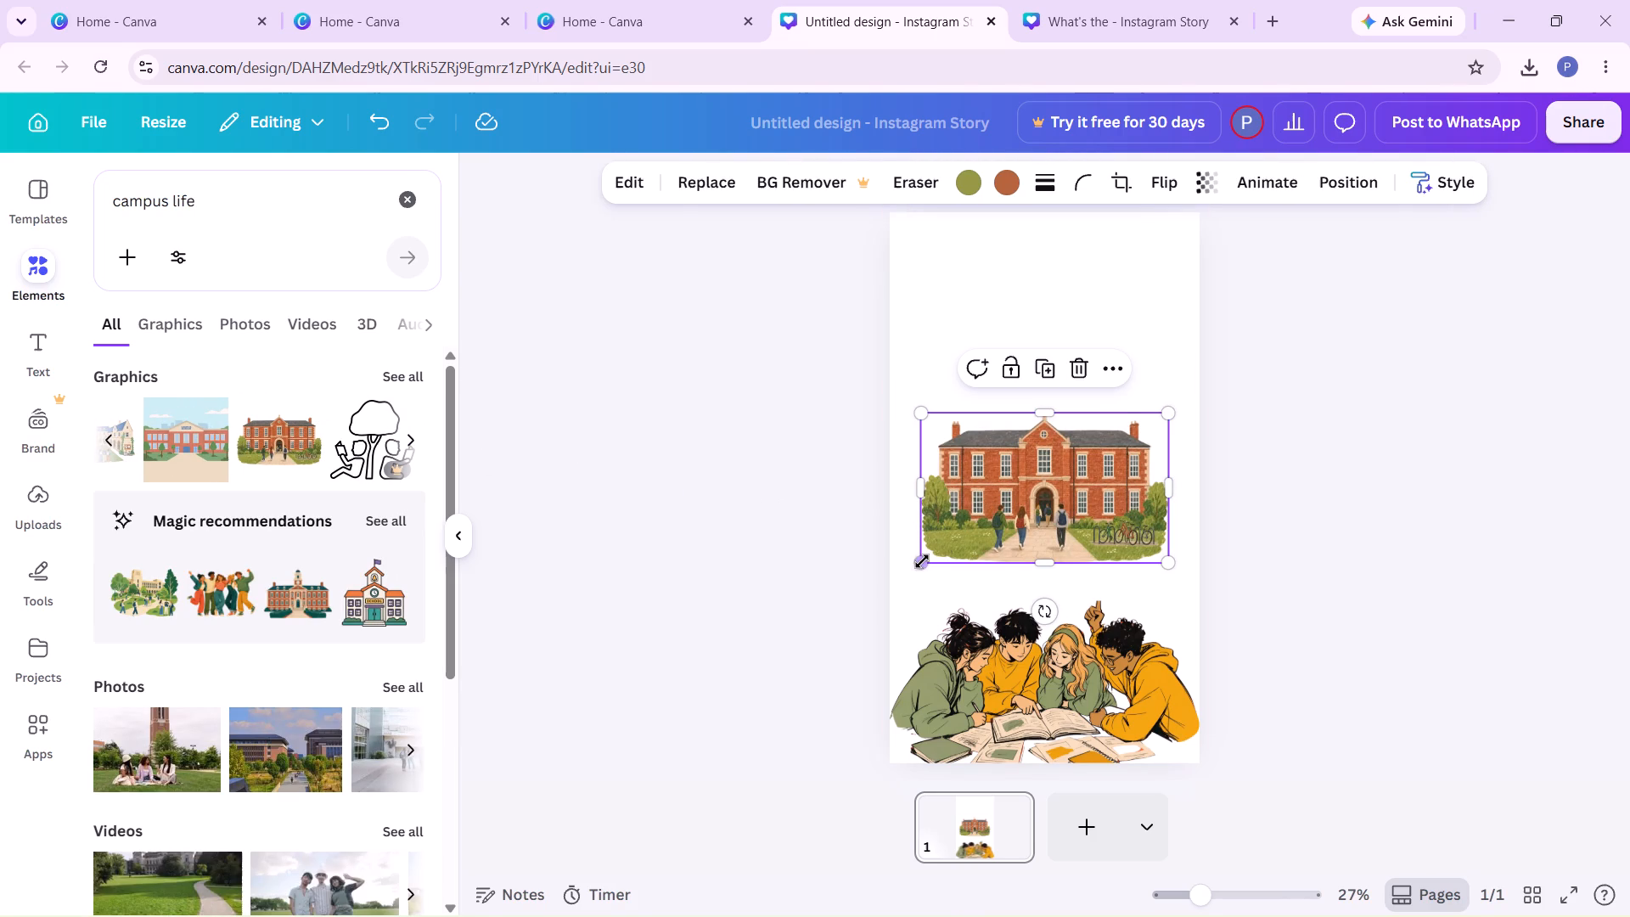
left_click_drag(922, 561, 884, 576)
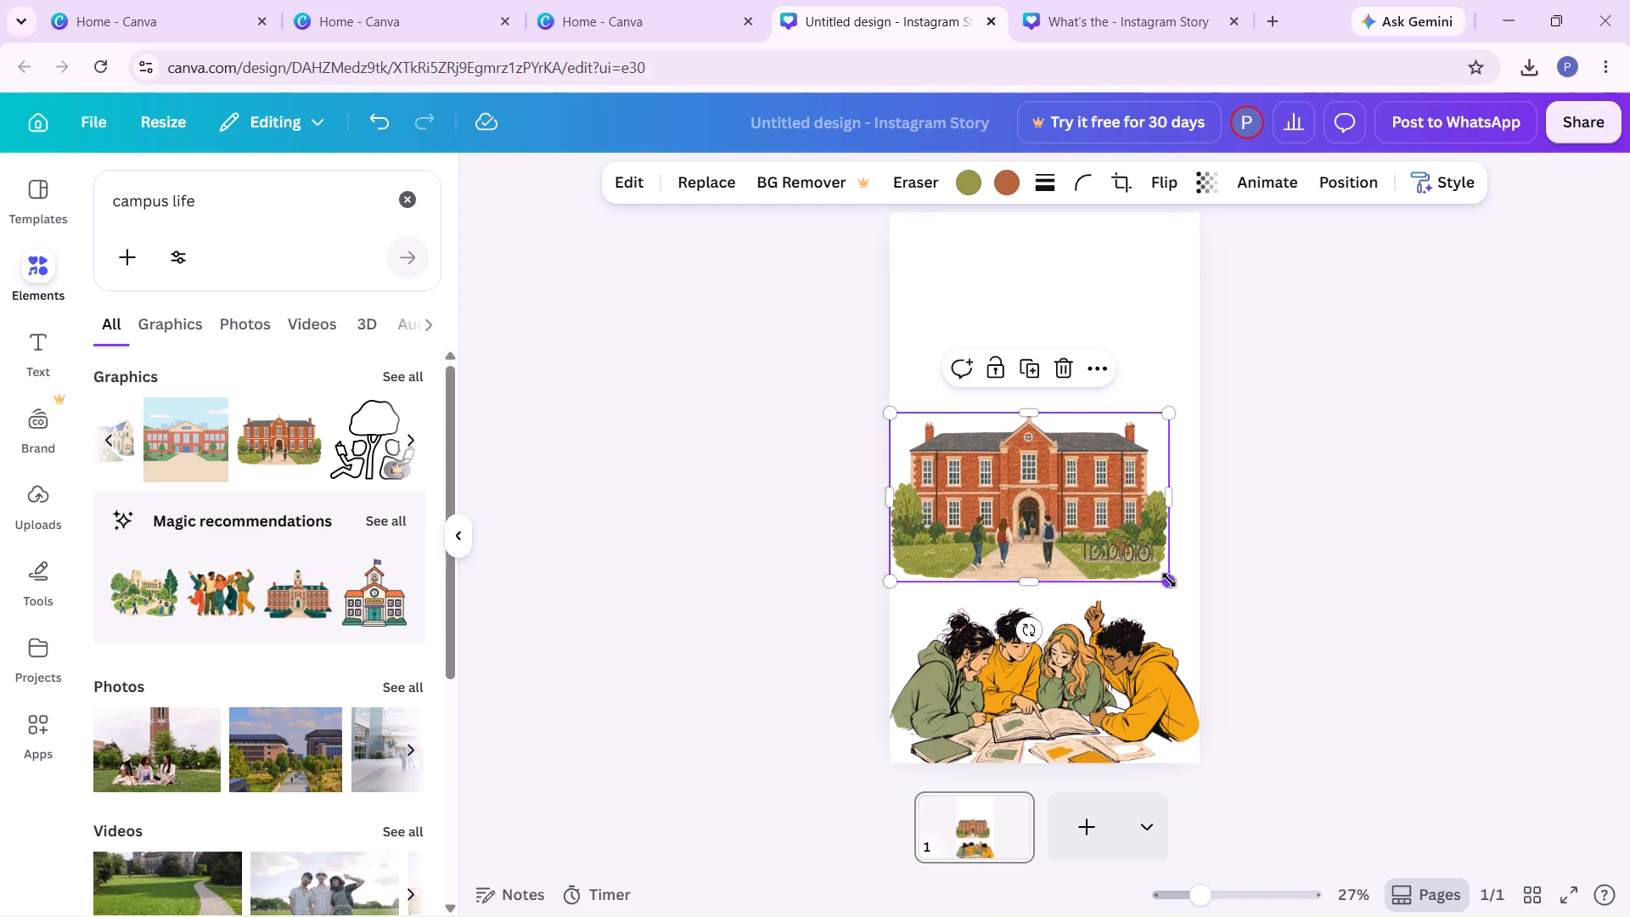
left_click_drag(1169, 580, 1197, 639)
left_click(1197, 639)
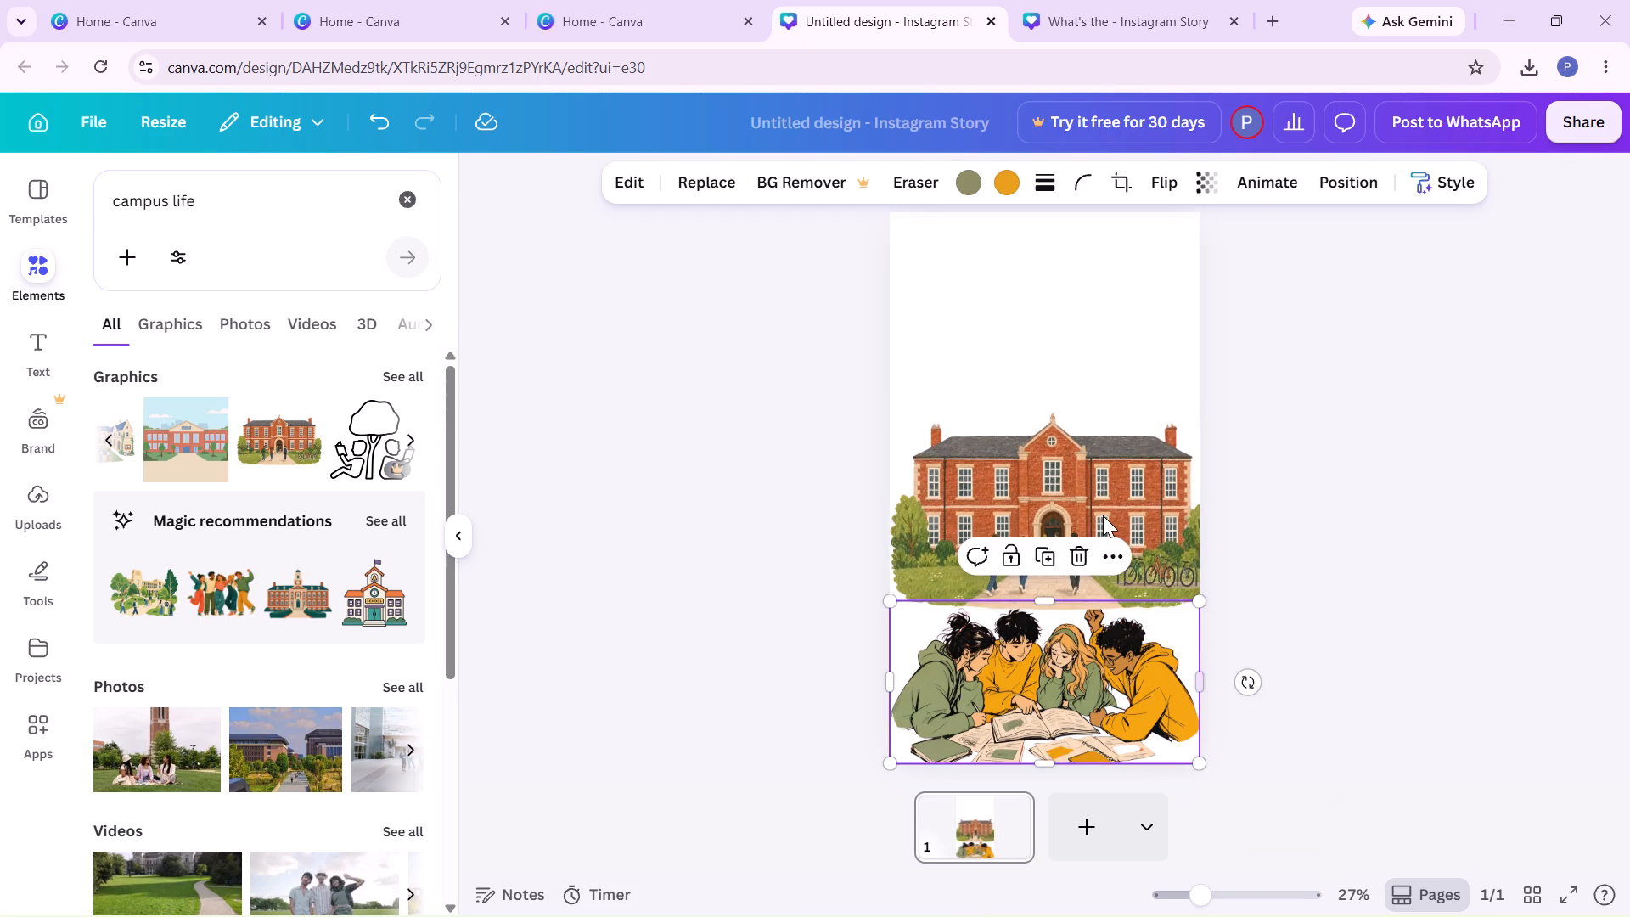
left_click_drag(1103, 515, 1093, 442)
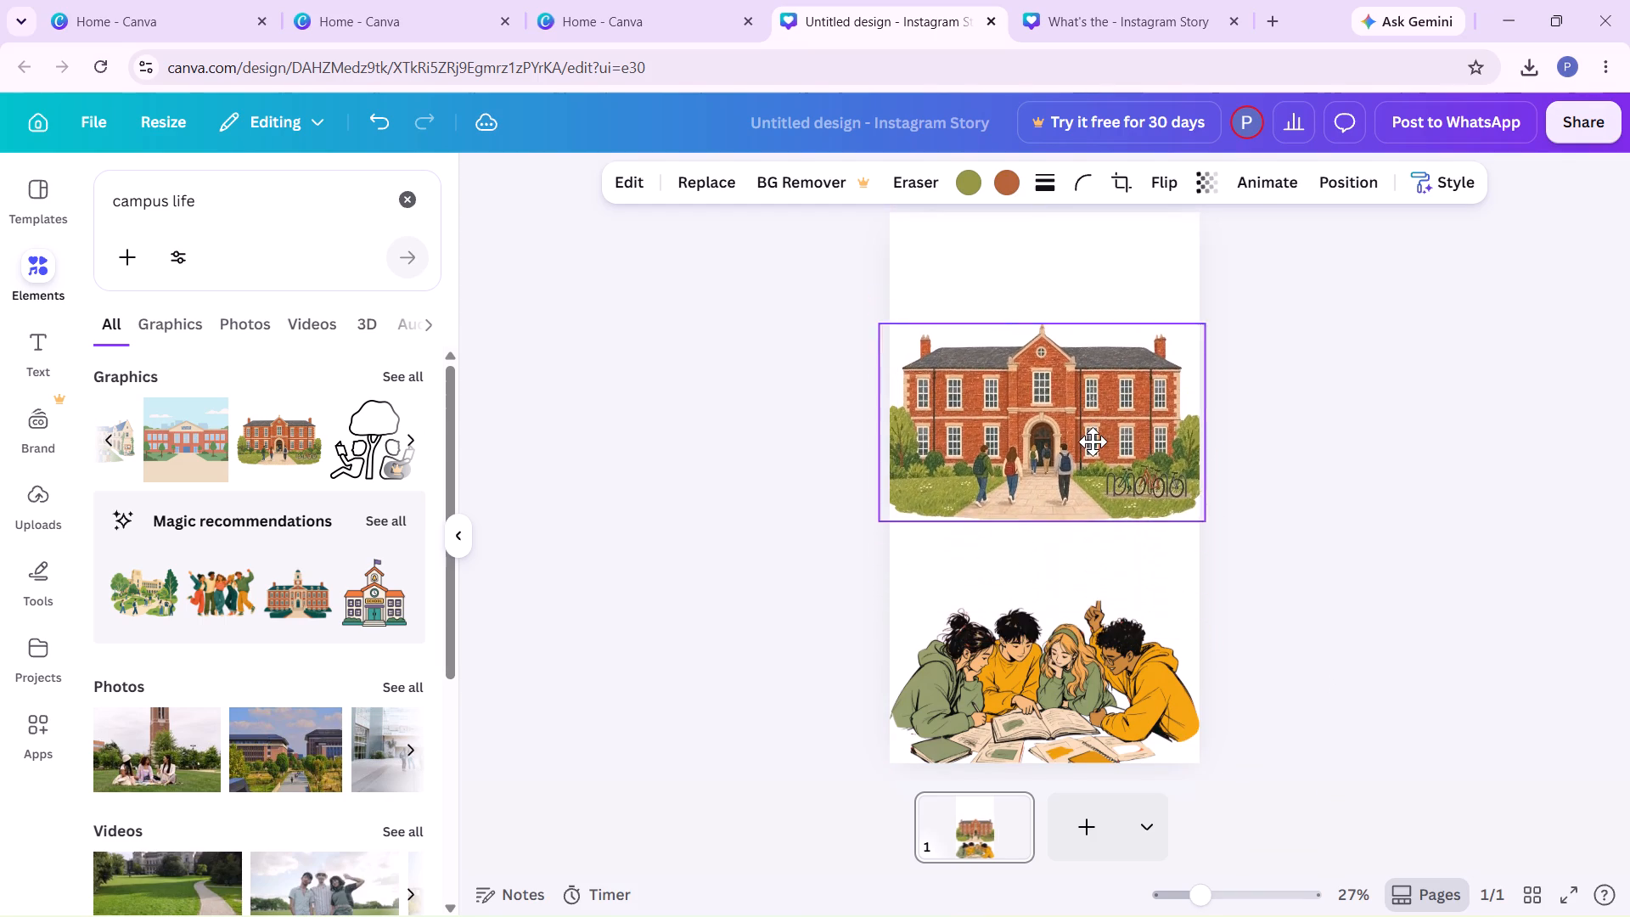
left_click_drag(1093, 442, 1093, 526)
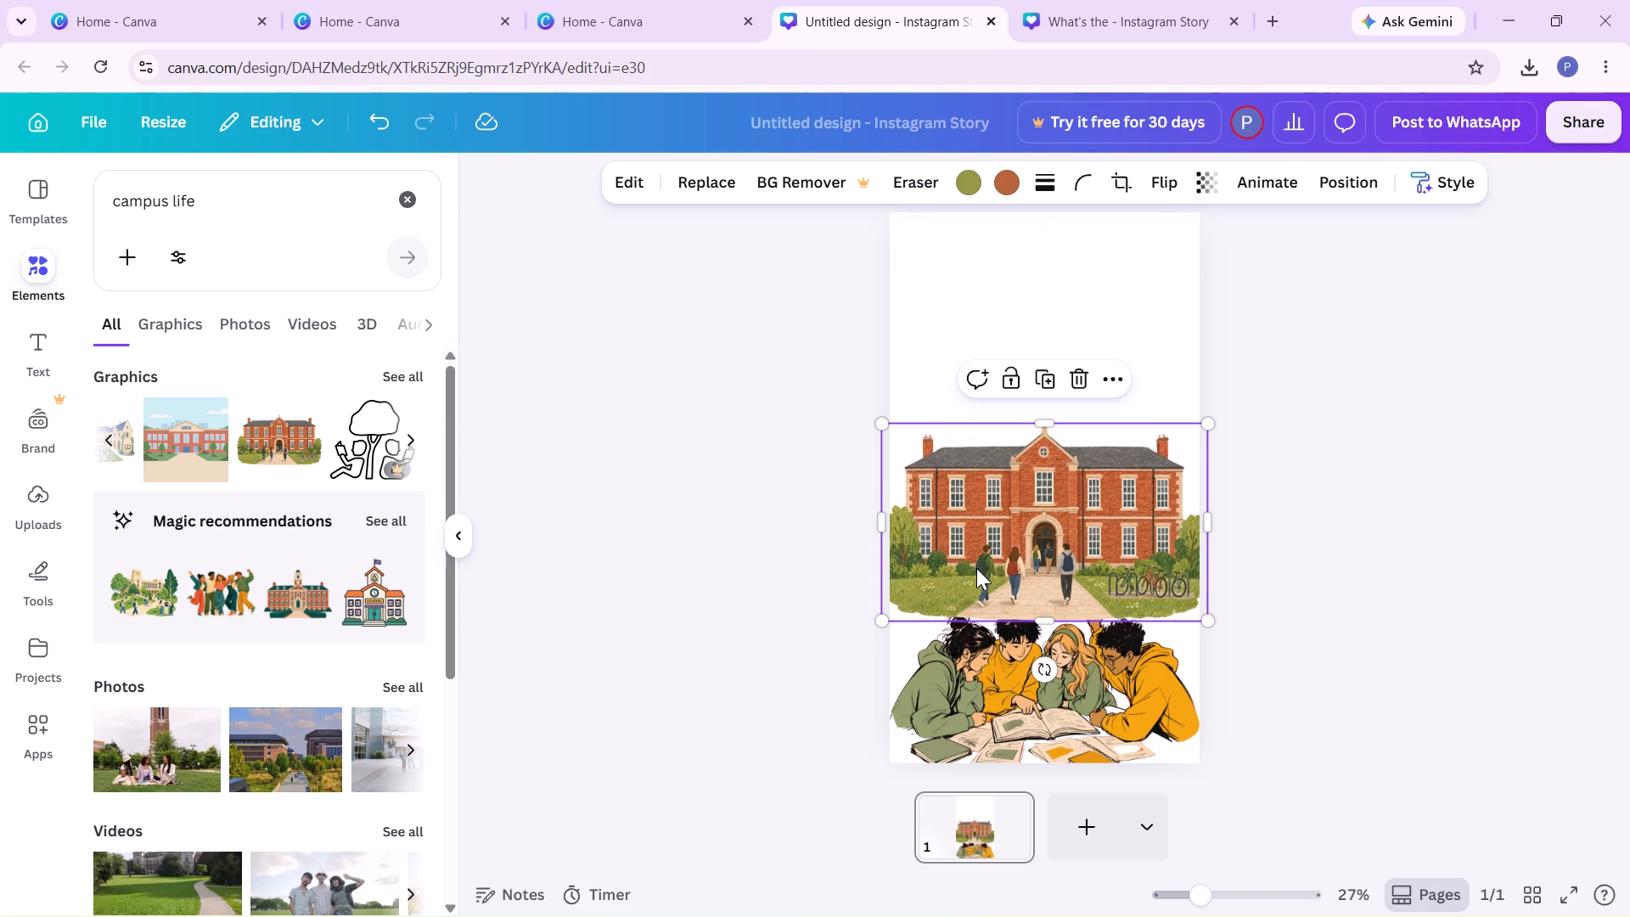
Open the position and layer-order settings for the red-brick campus building graphic.
left_click(1334, 190)
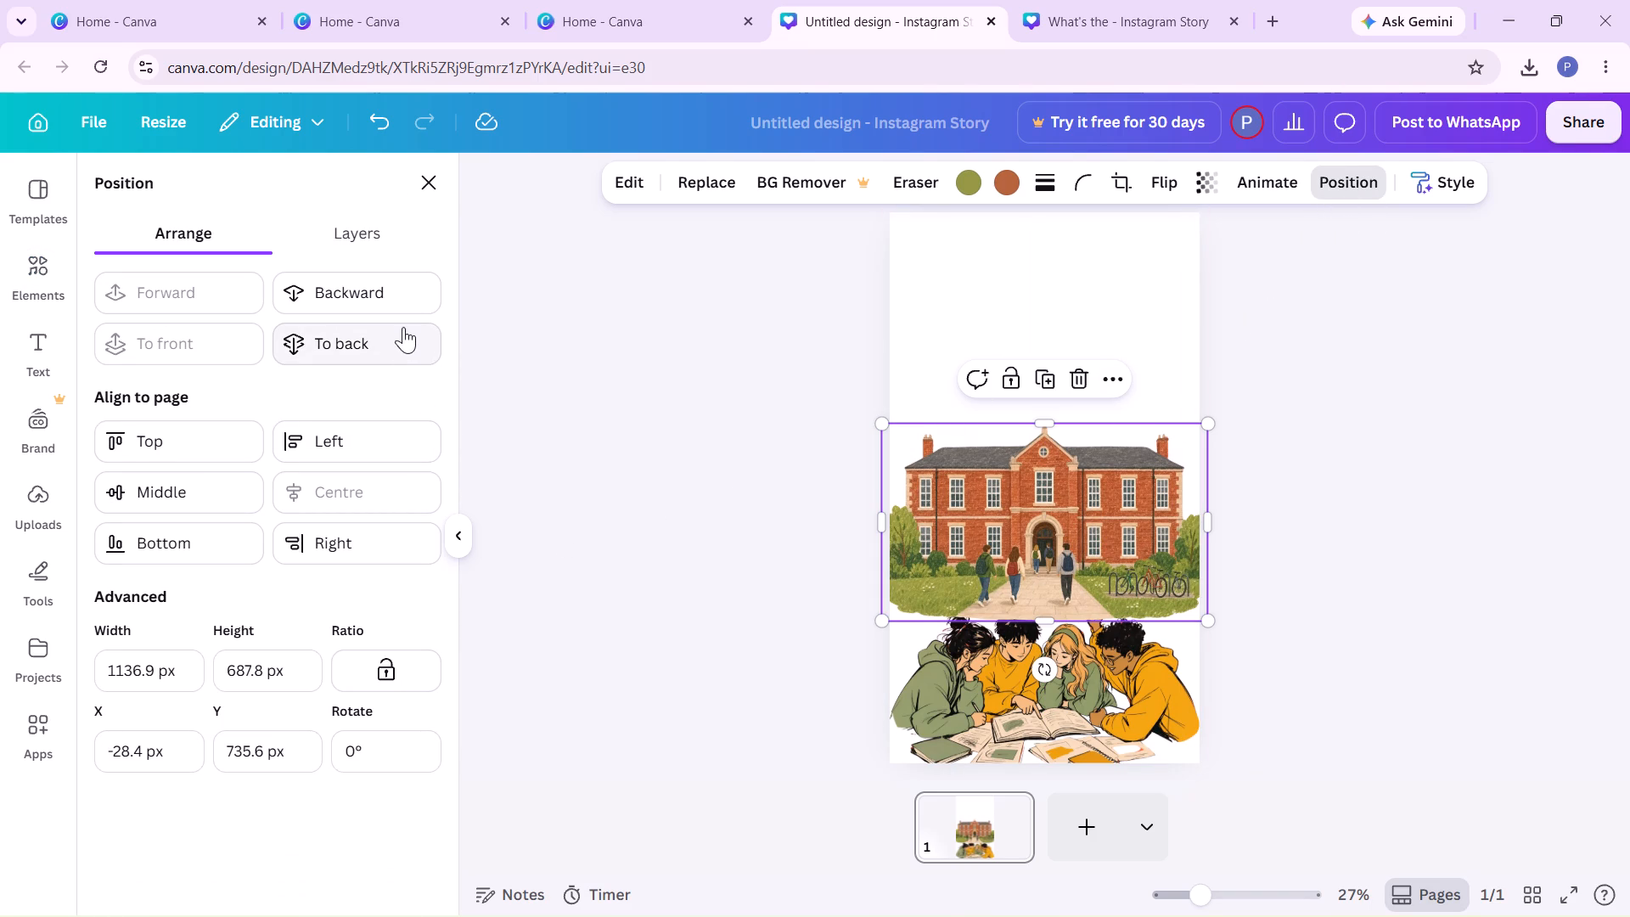
Send the red-brick campus building one level backward, behind the students, and move it down to the page's bottom edge.
left_click(396, 296)
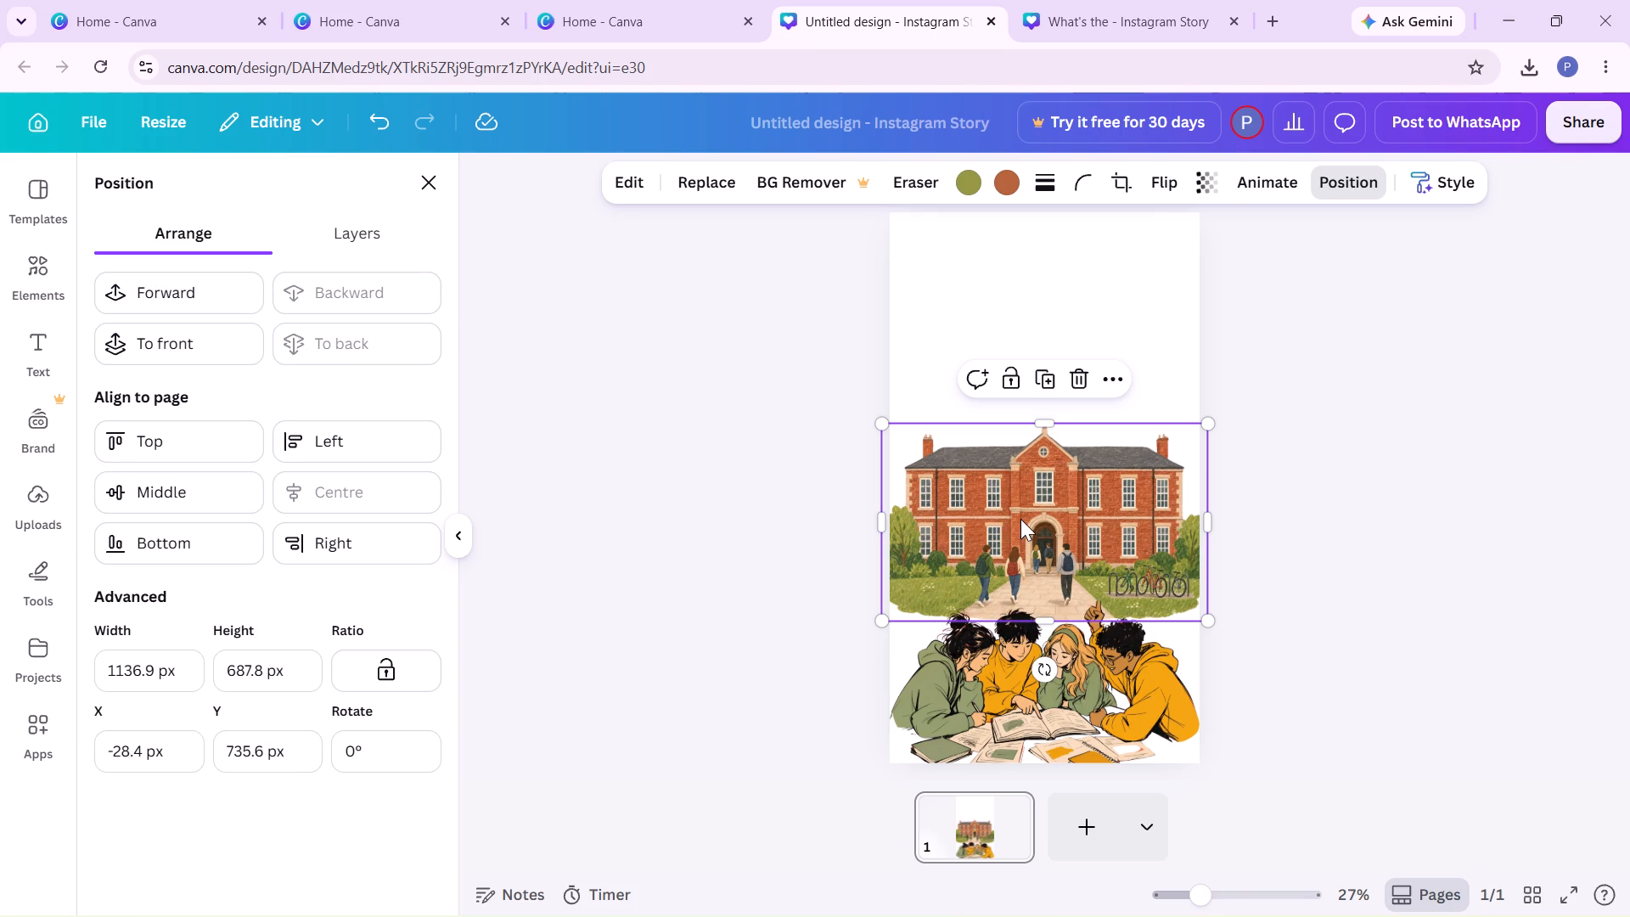
left_click_drag(1042, 475, 1052, 408)
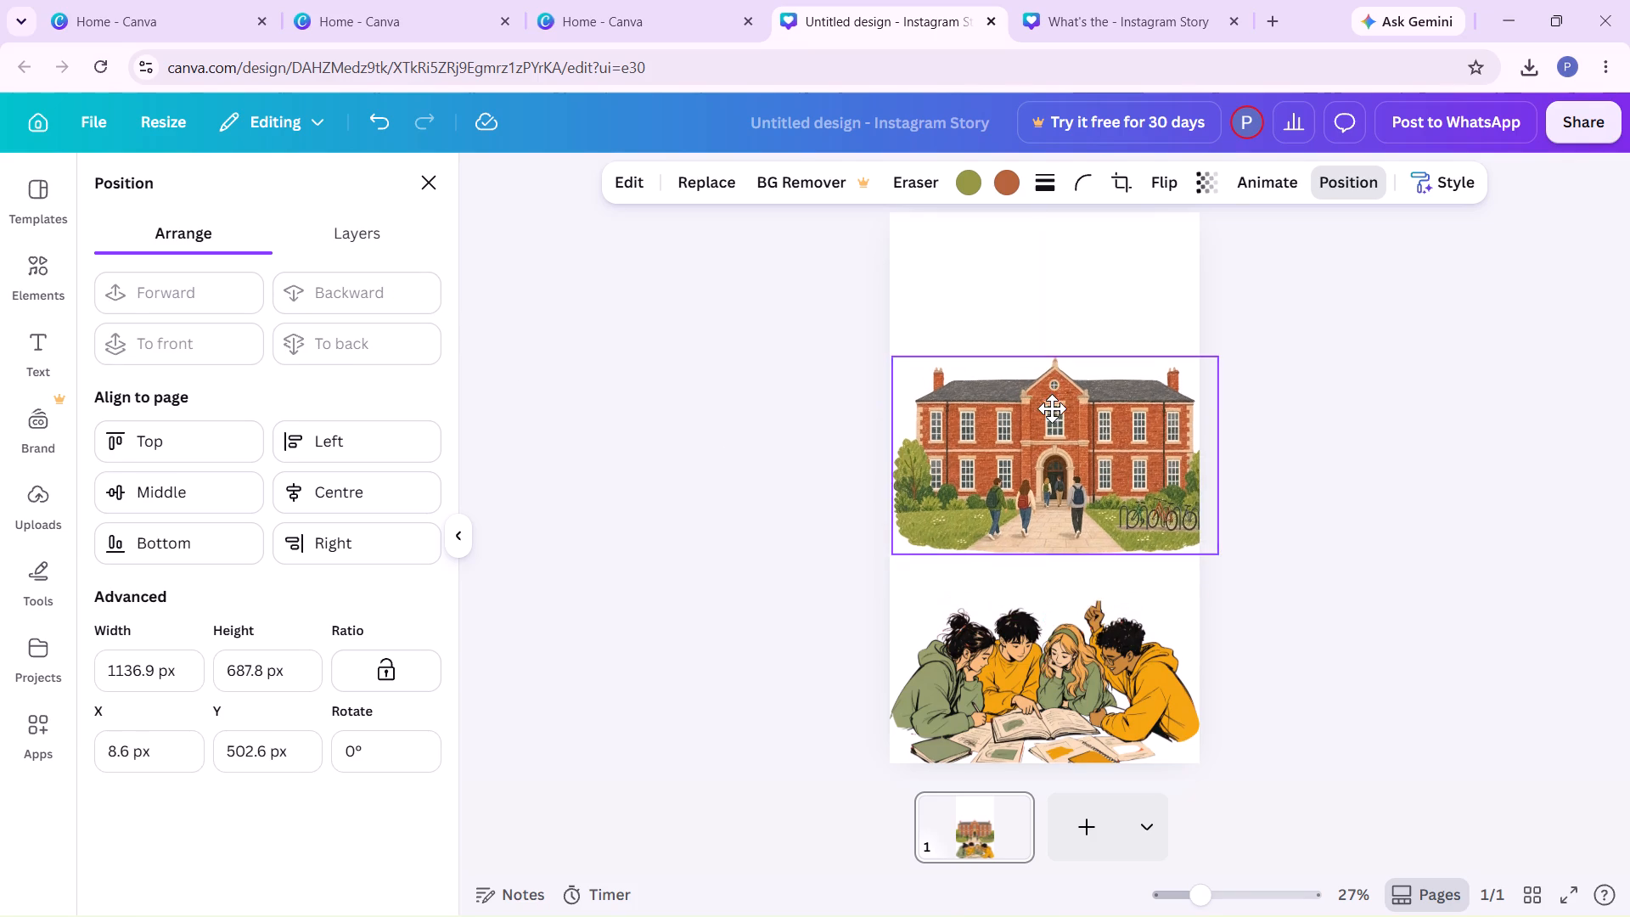
left_click_drag(1052, 408, 1037, 492)
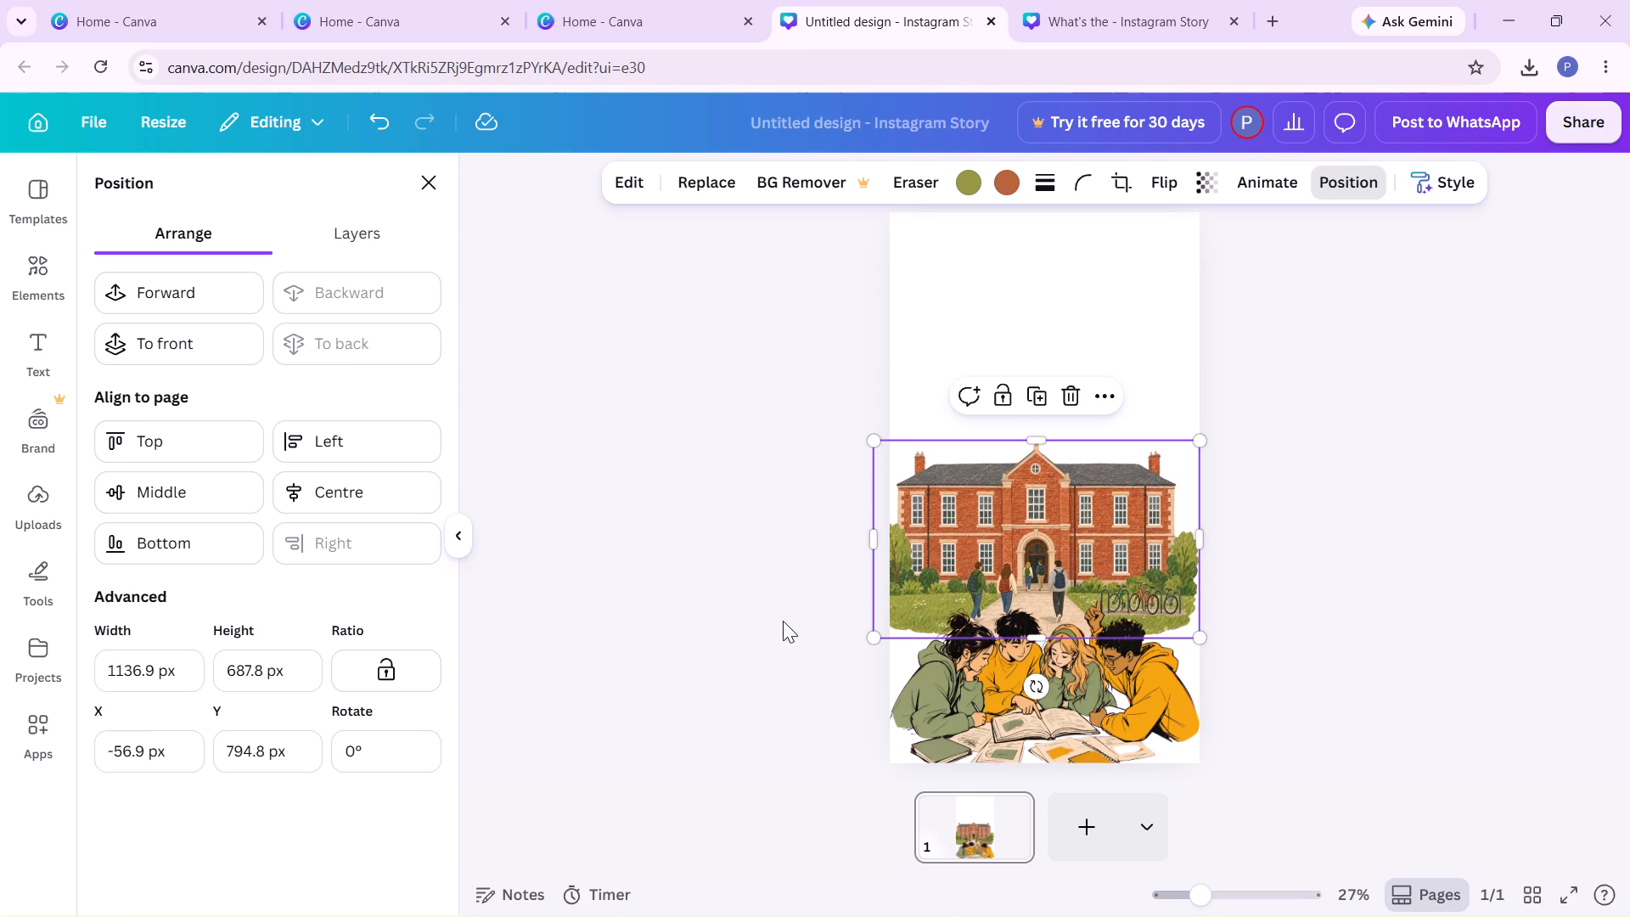
left_click(697, 650)
left_click(778, 490)
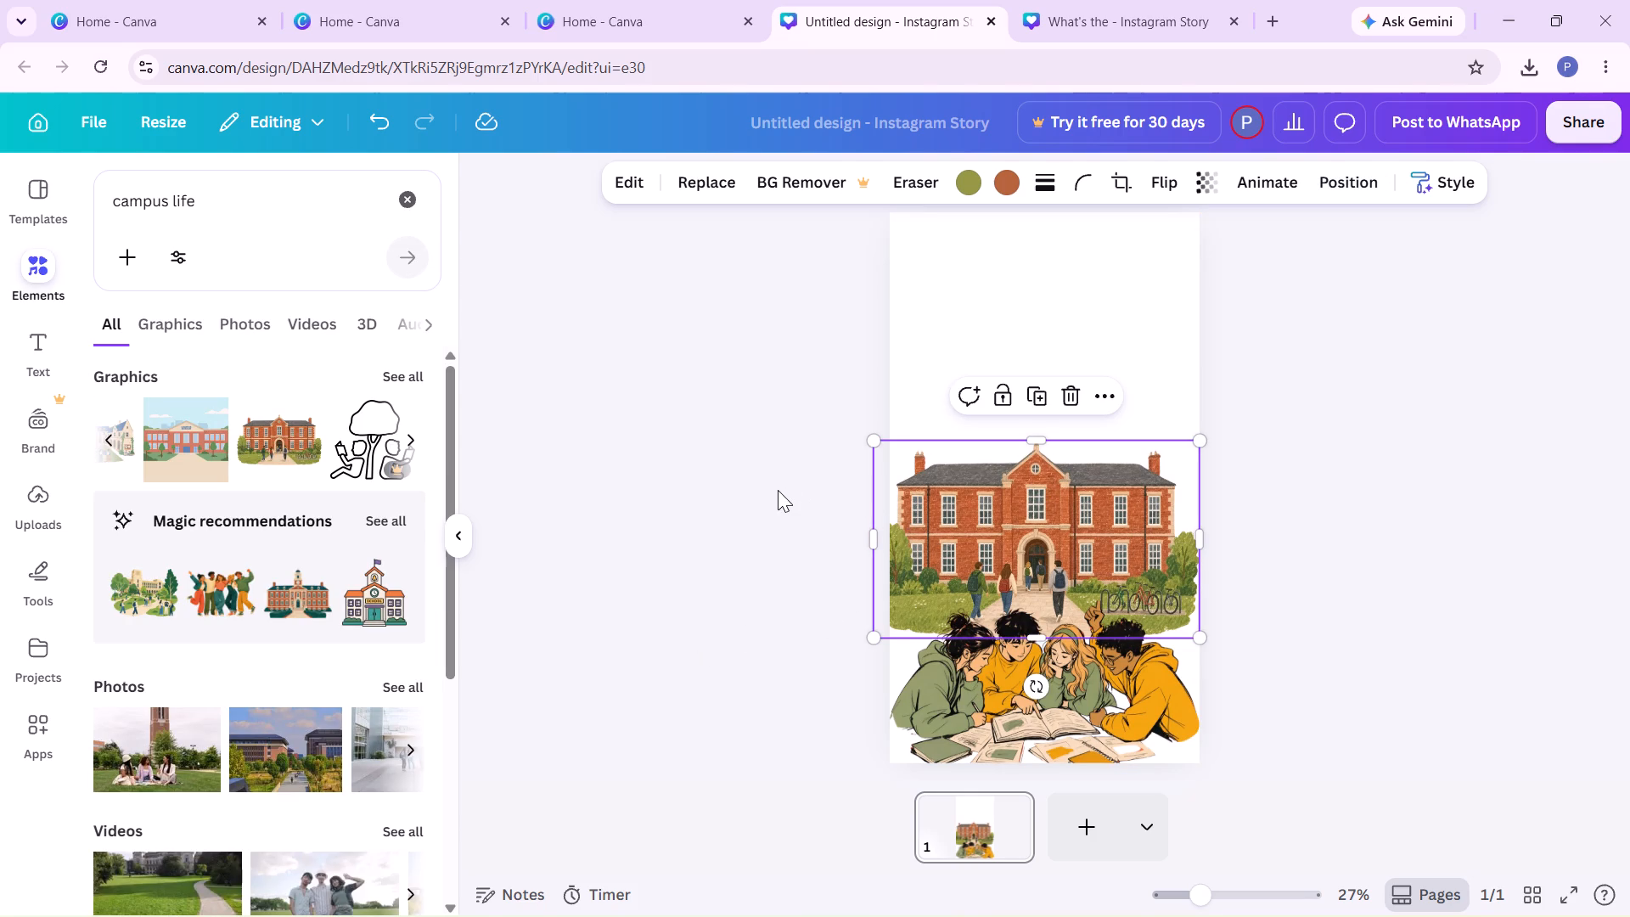
left_click(1134, 539)
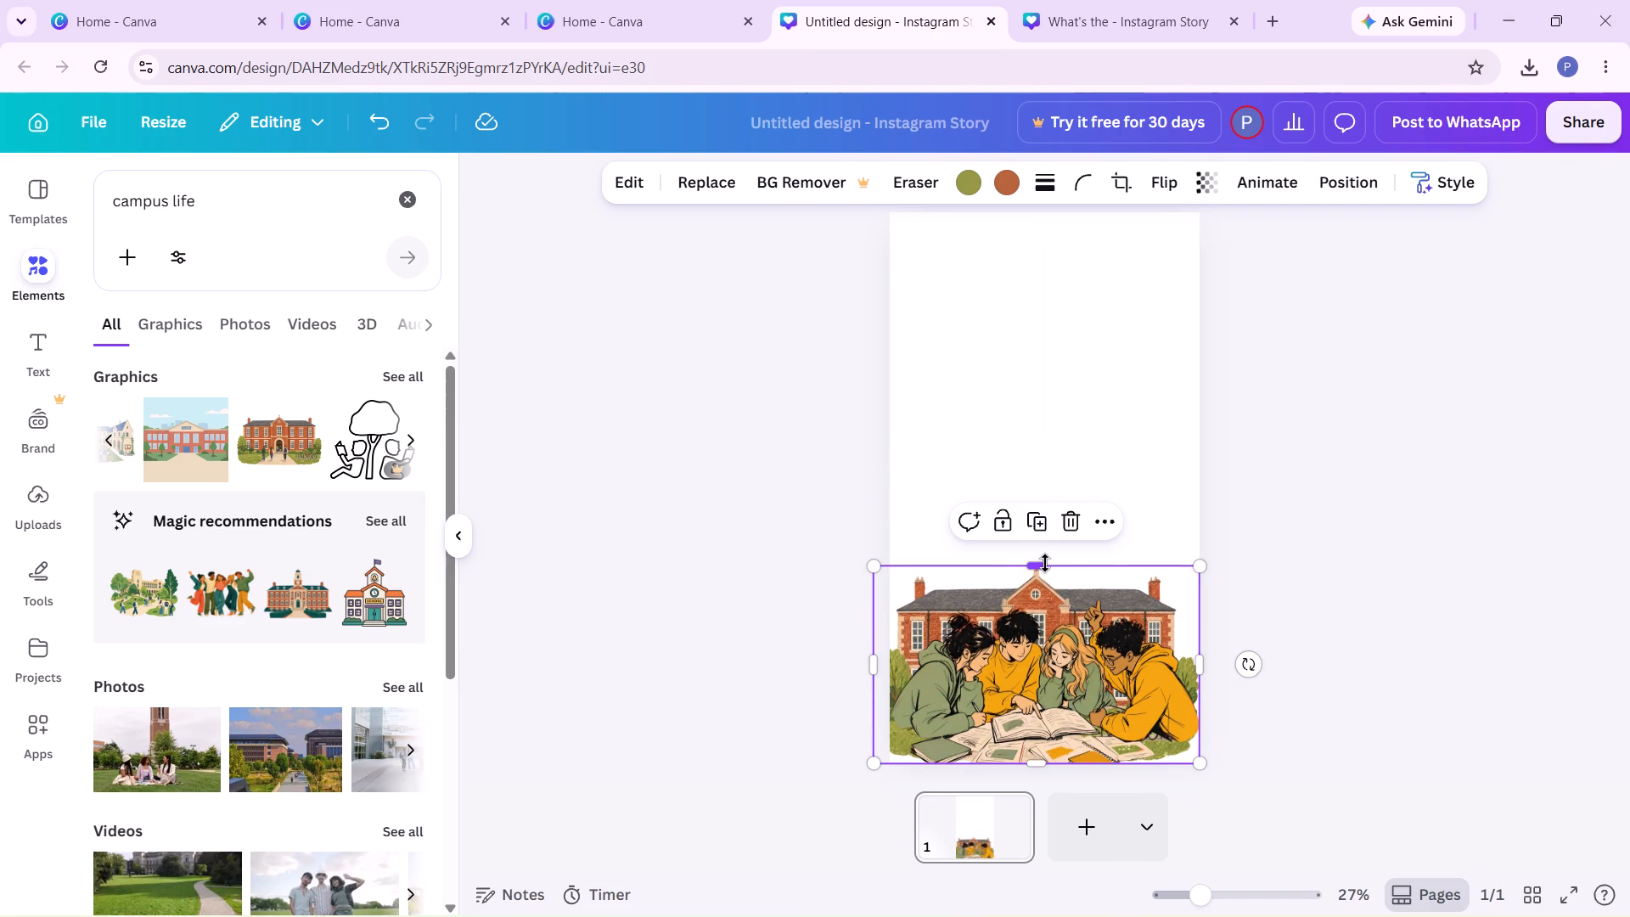
Extend the red-brick campus building upward behind the students to fill about the lower three-fifths of the page, keeping its bottom edge in place.
left_click_drag(1045, 563, 1053, 526)
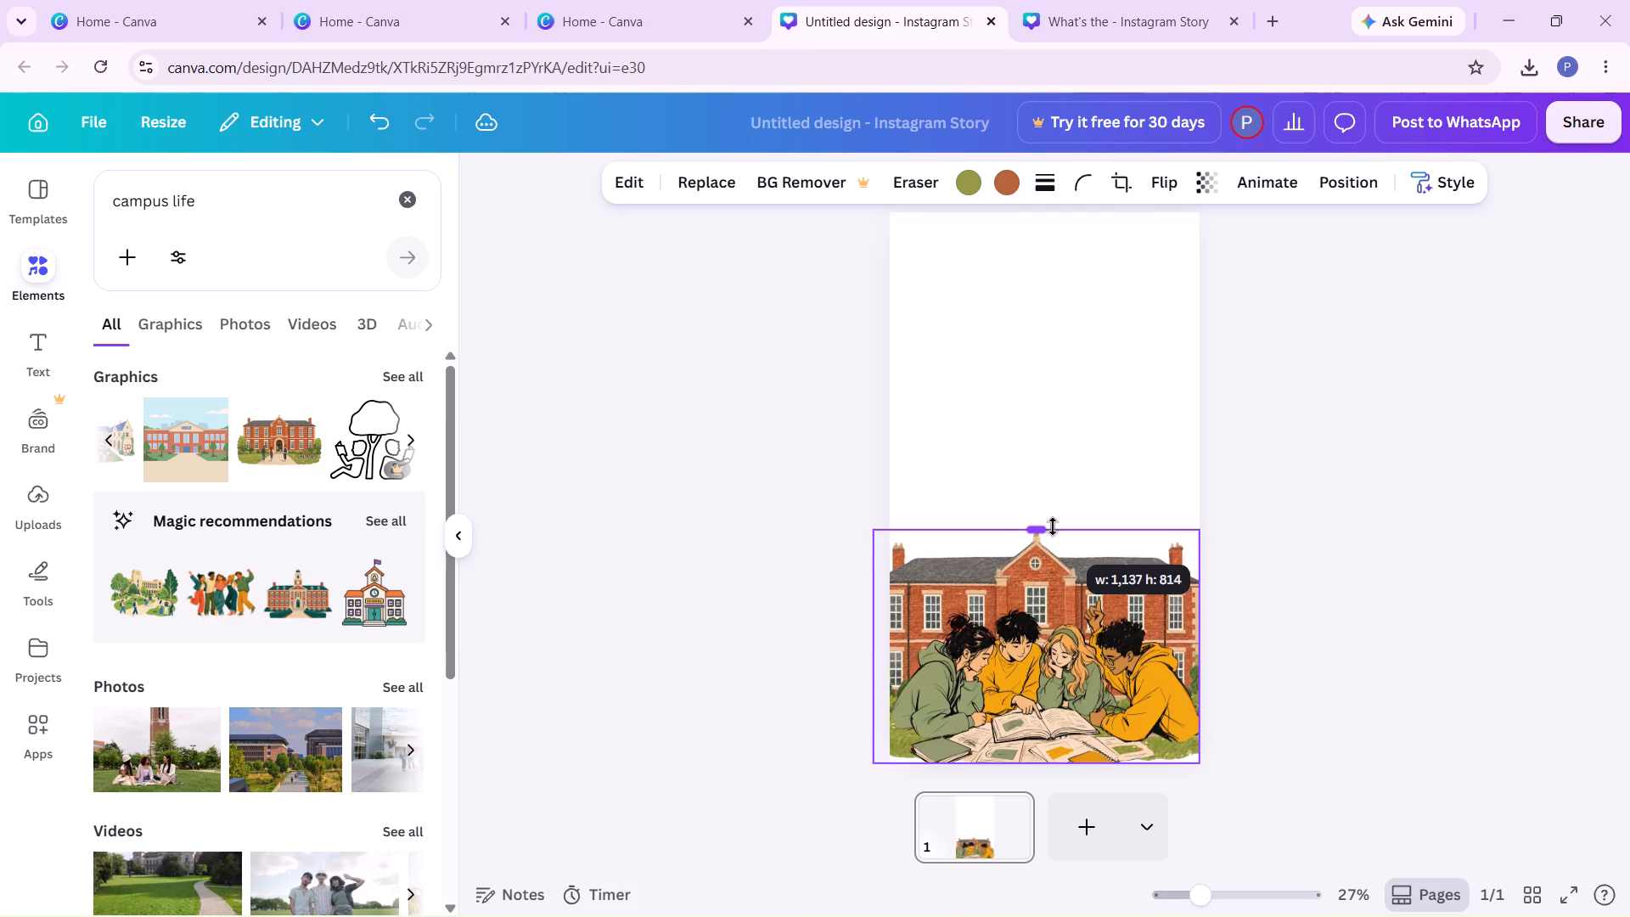
left_click_drag(1053, 526, 1053, 484)
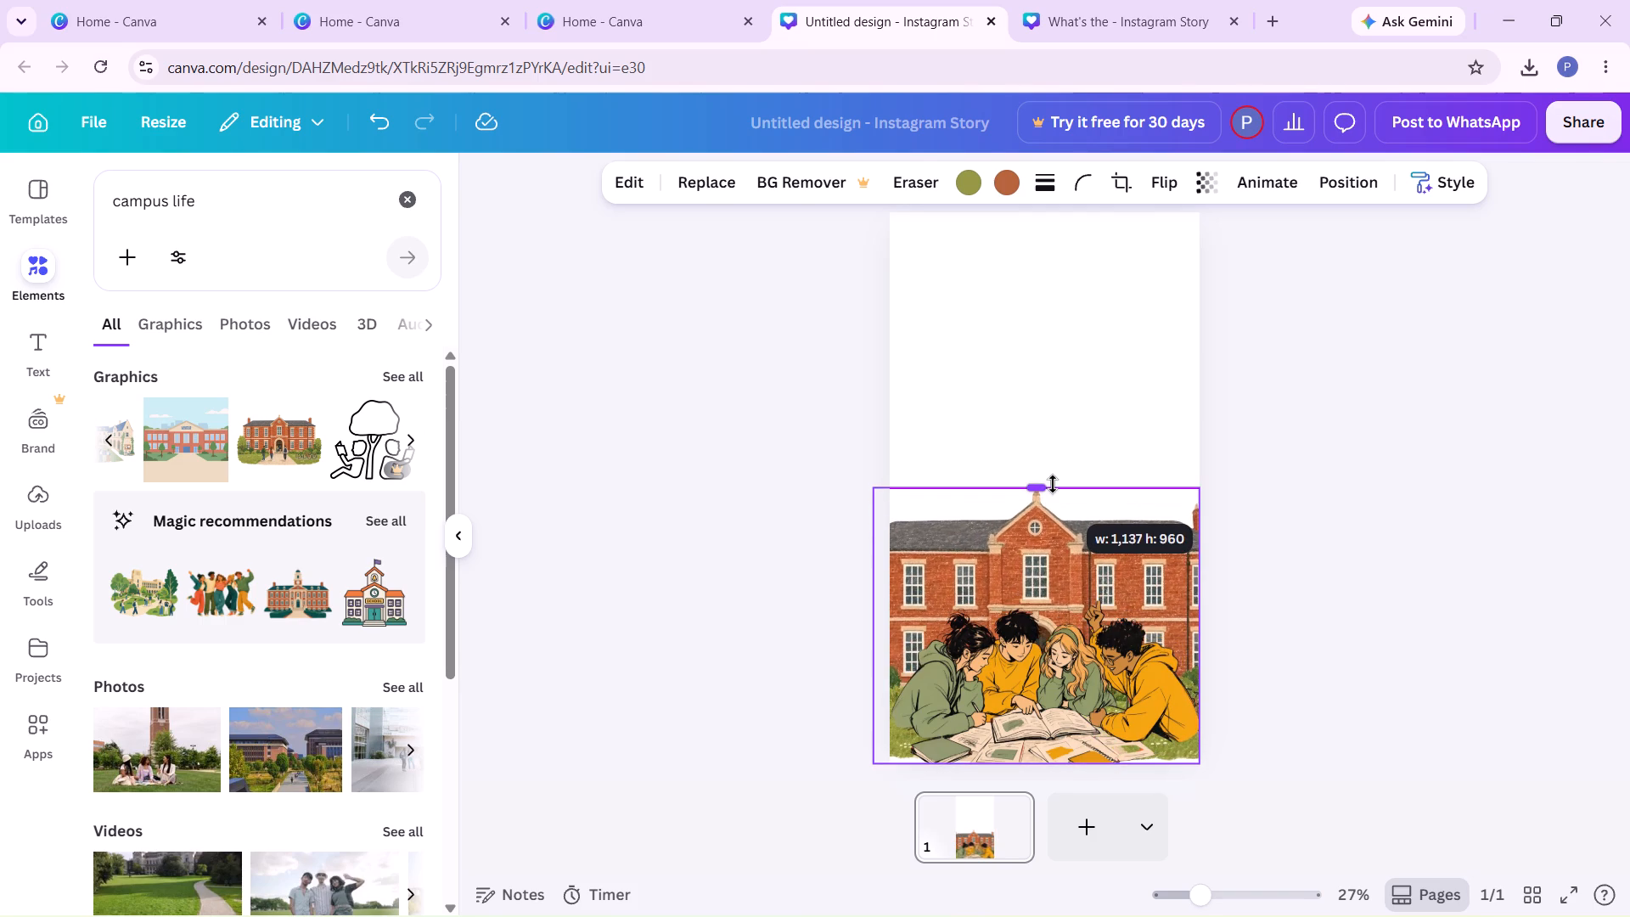
left_click_drag(1053, 484, 1062, 398)
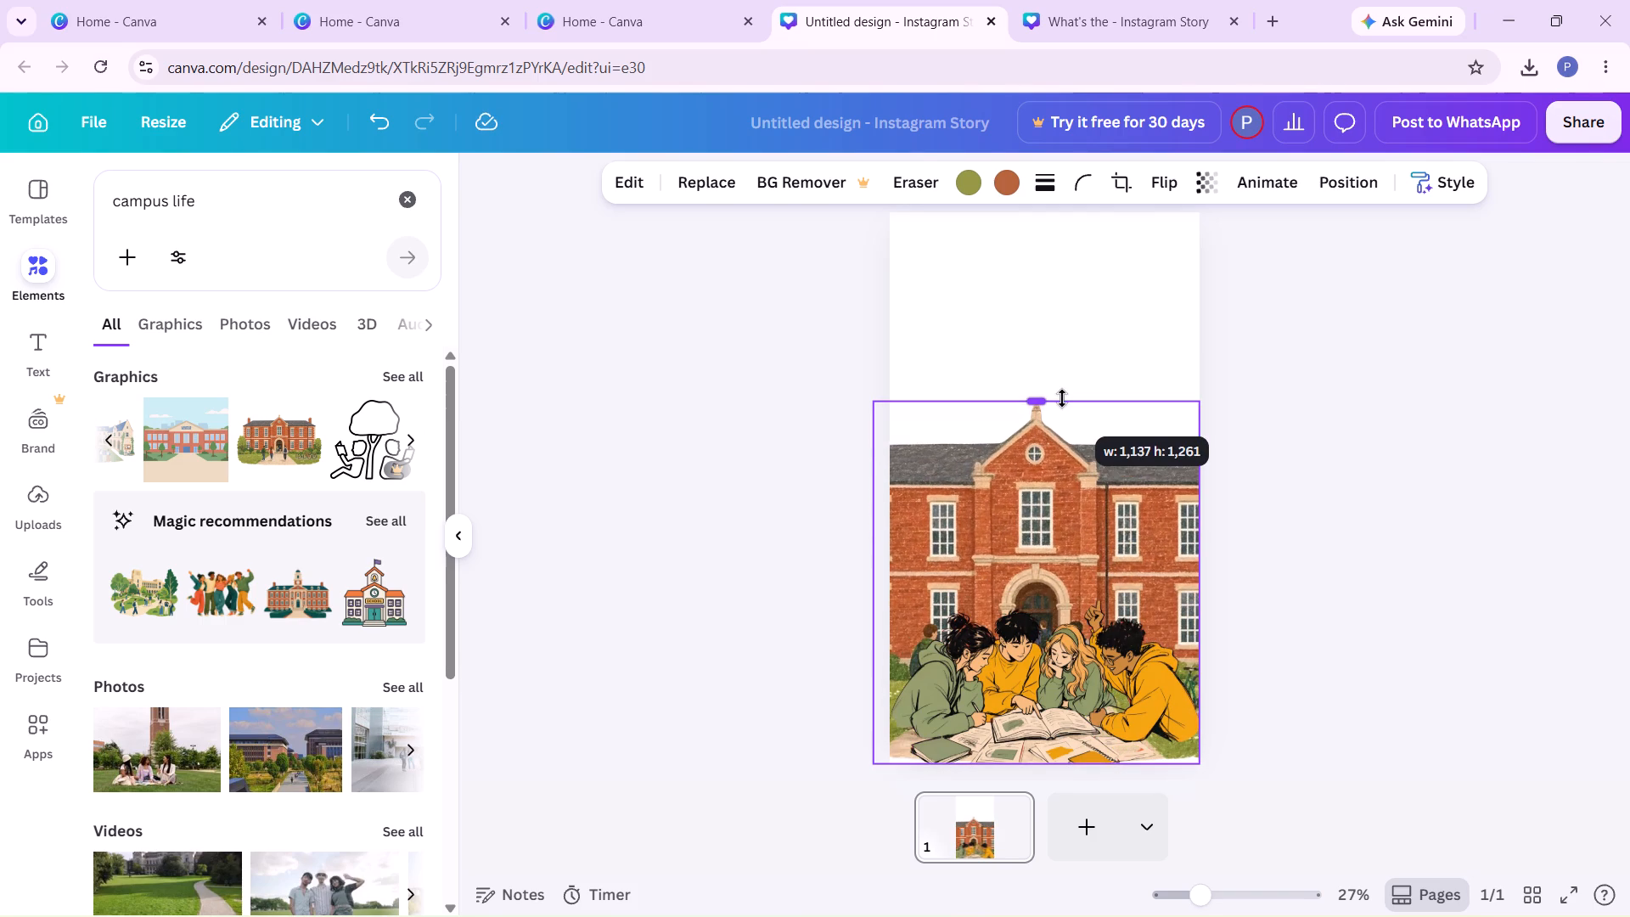
left_click_drag(1062, 398, 1064, 423)
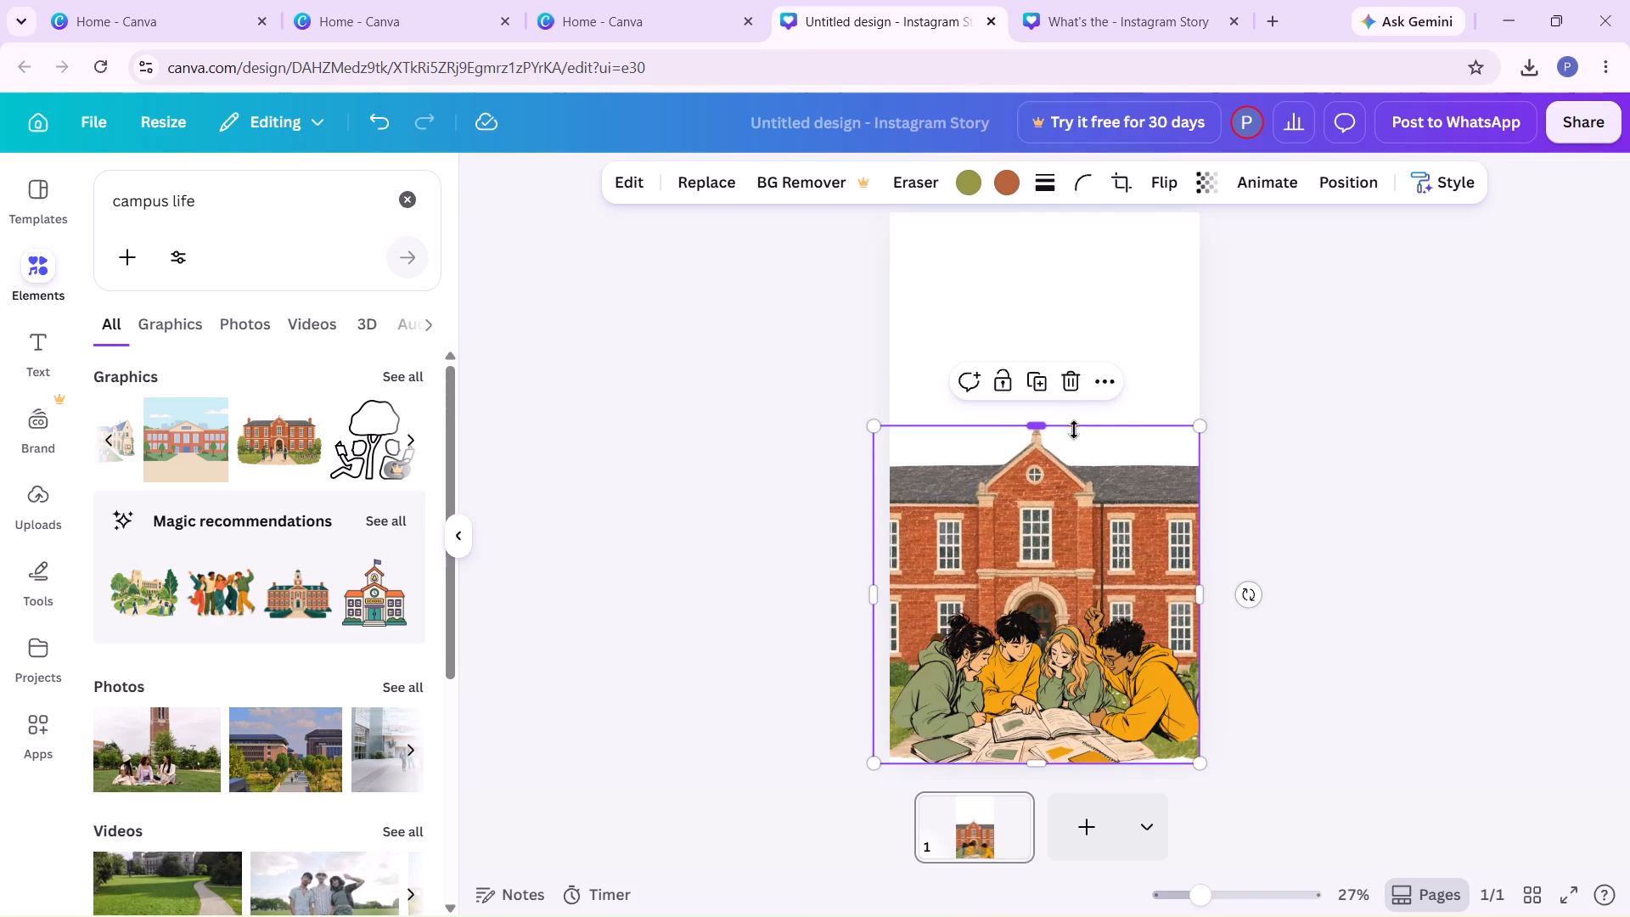
left_click(1343, 546)
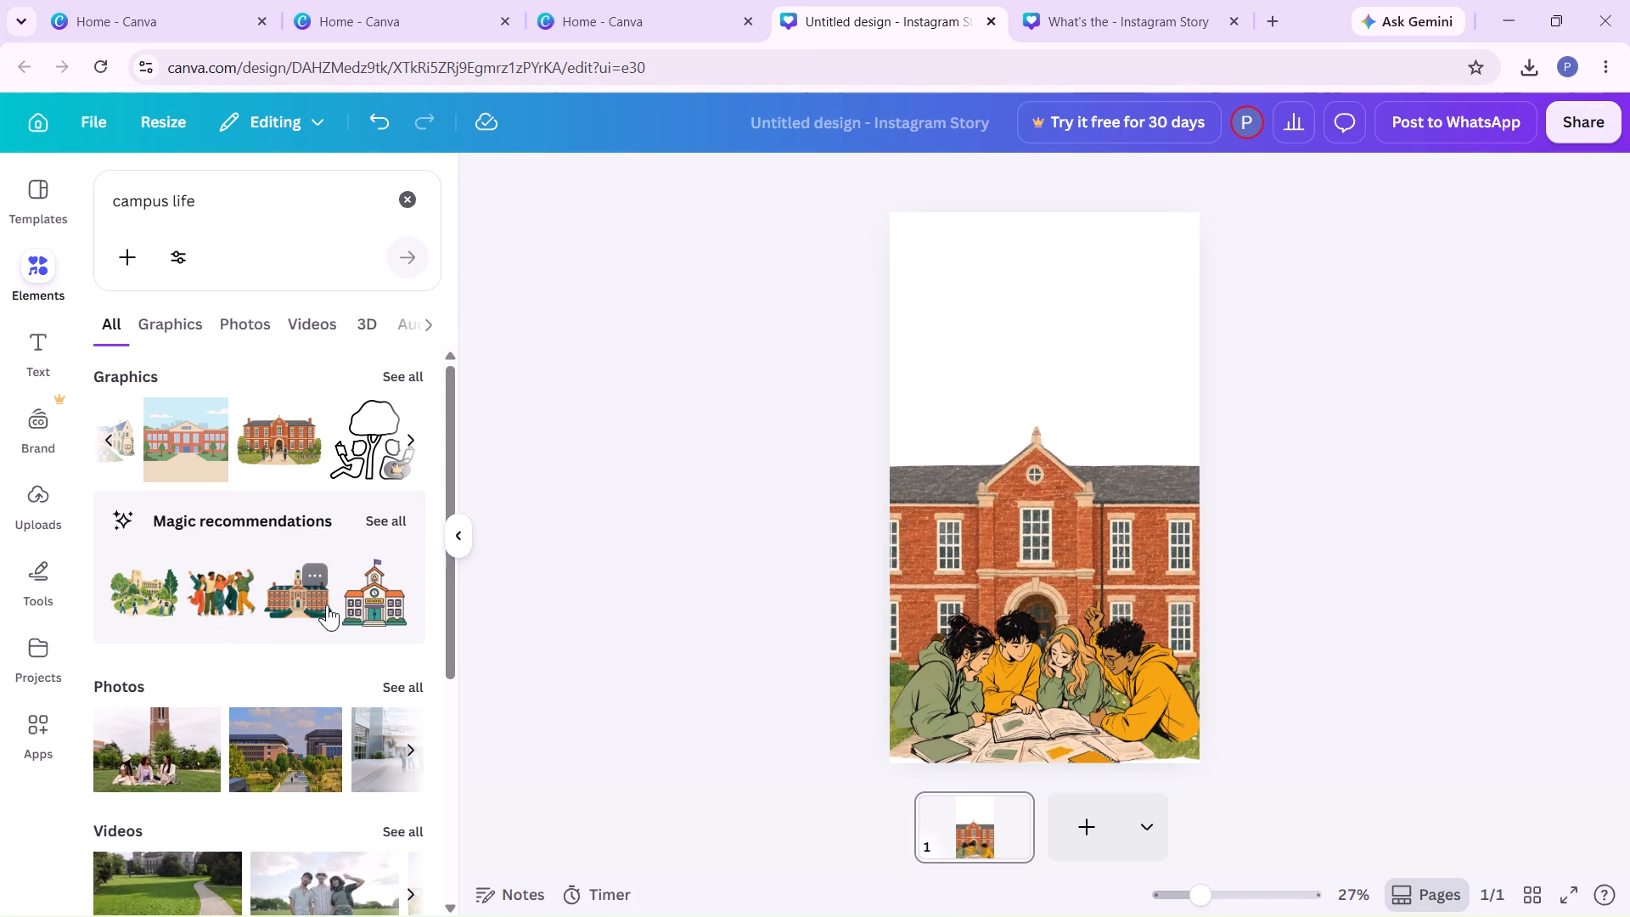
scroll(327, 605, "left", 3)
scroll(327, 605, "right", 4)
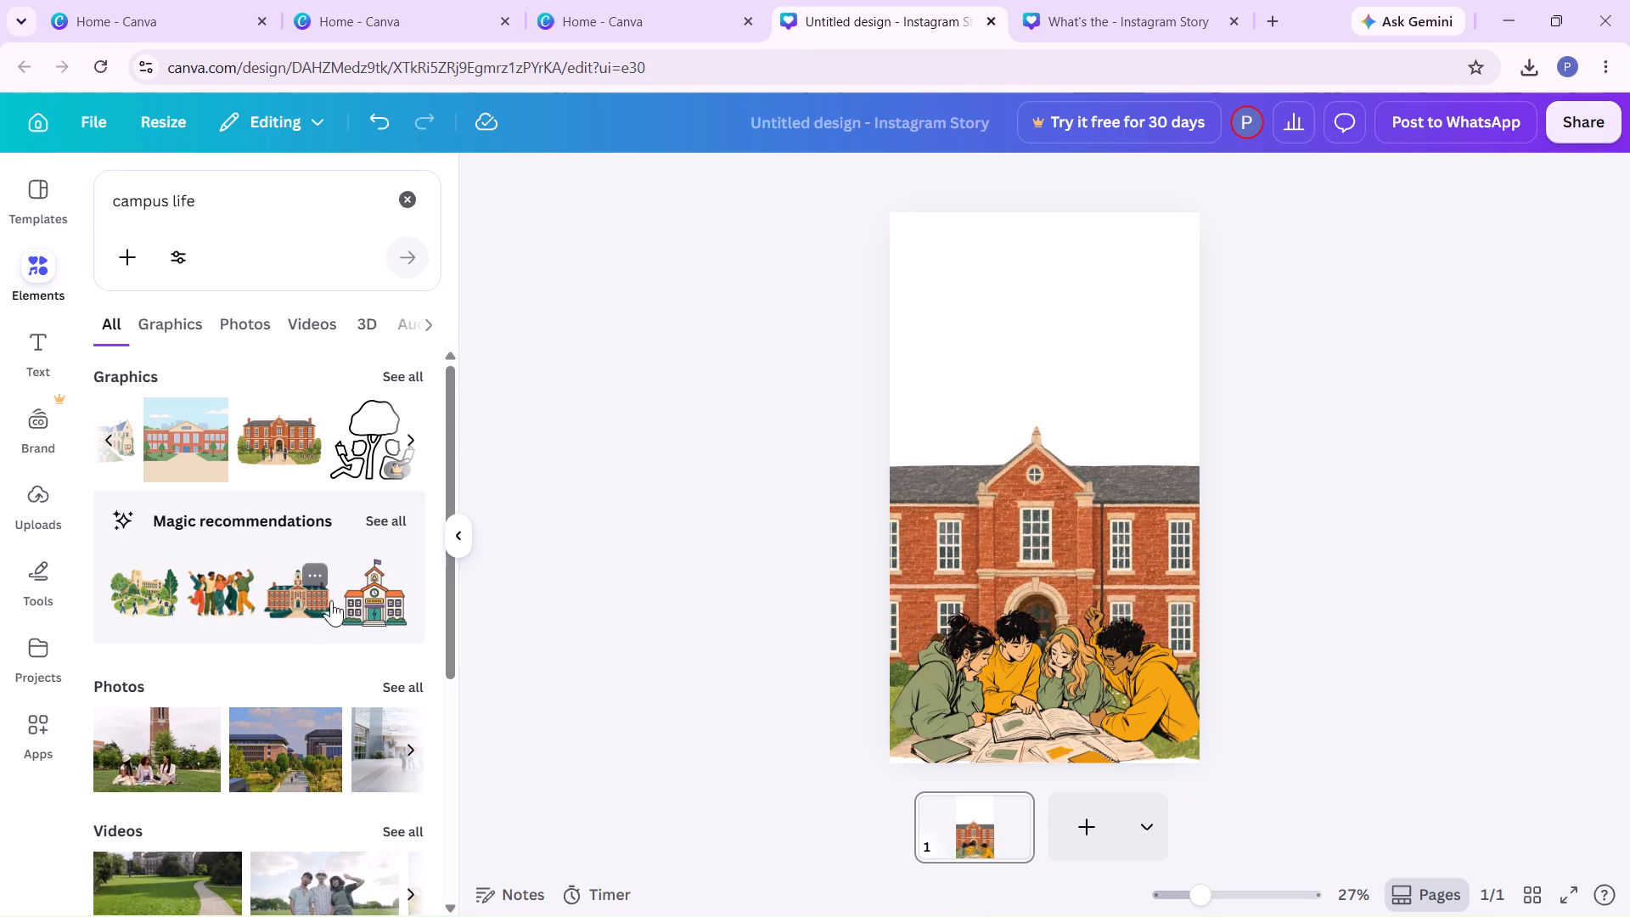
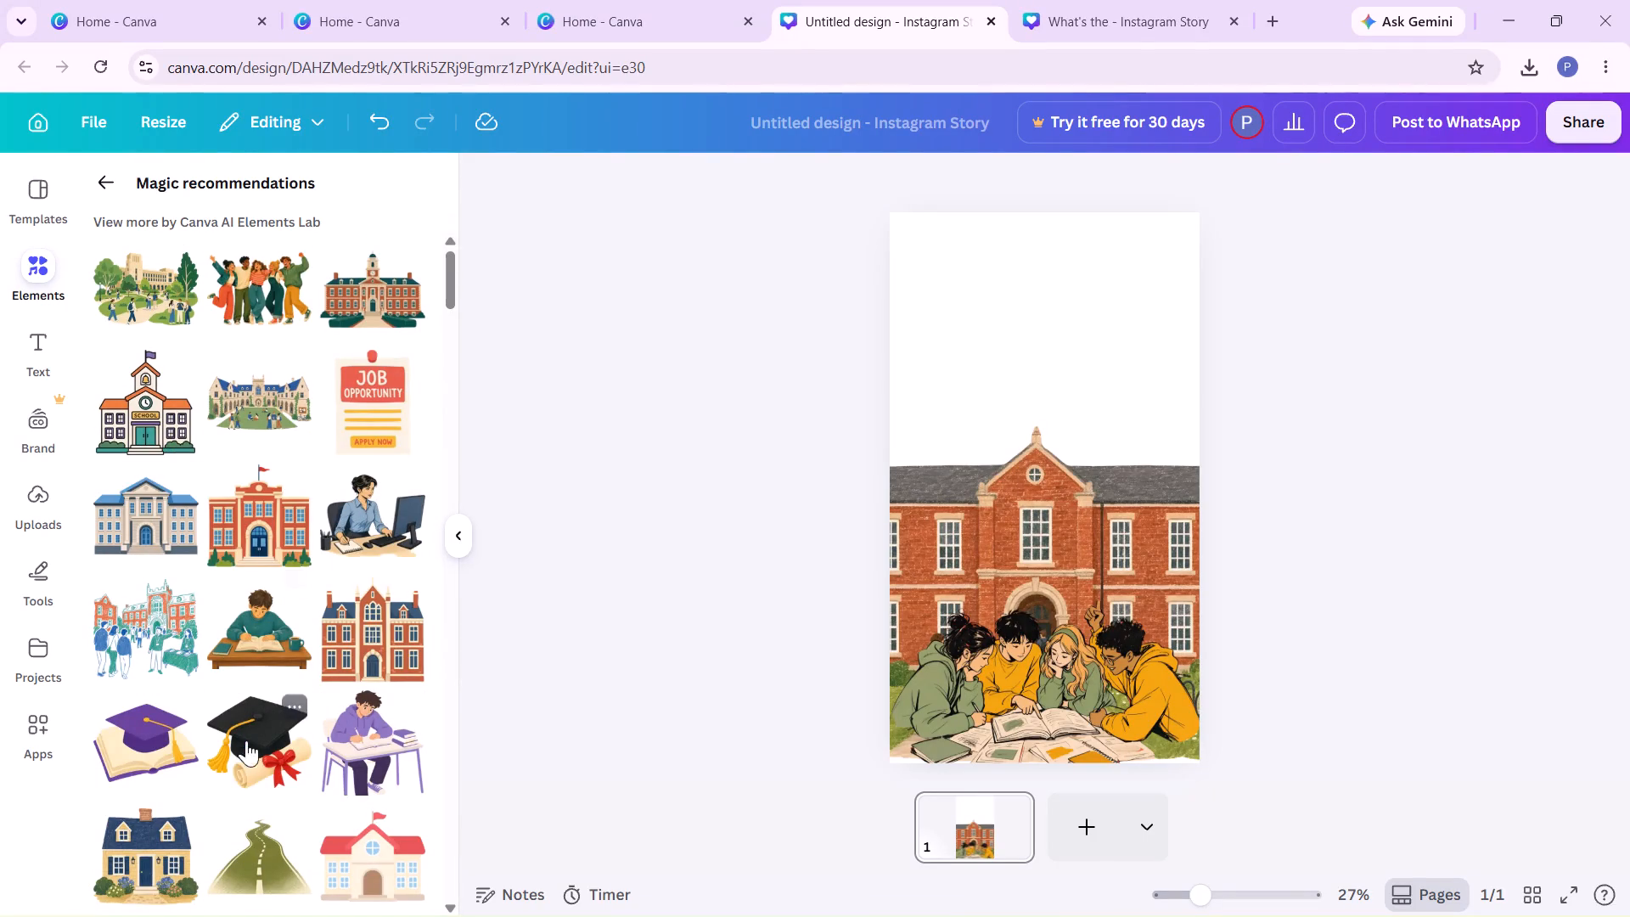
Look through the Magic recommendations graphics for further campus and student illustrations suited to the story.
scroll(251, 765, "down", 4)
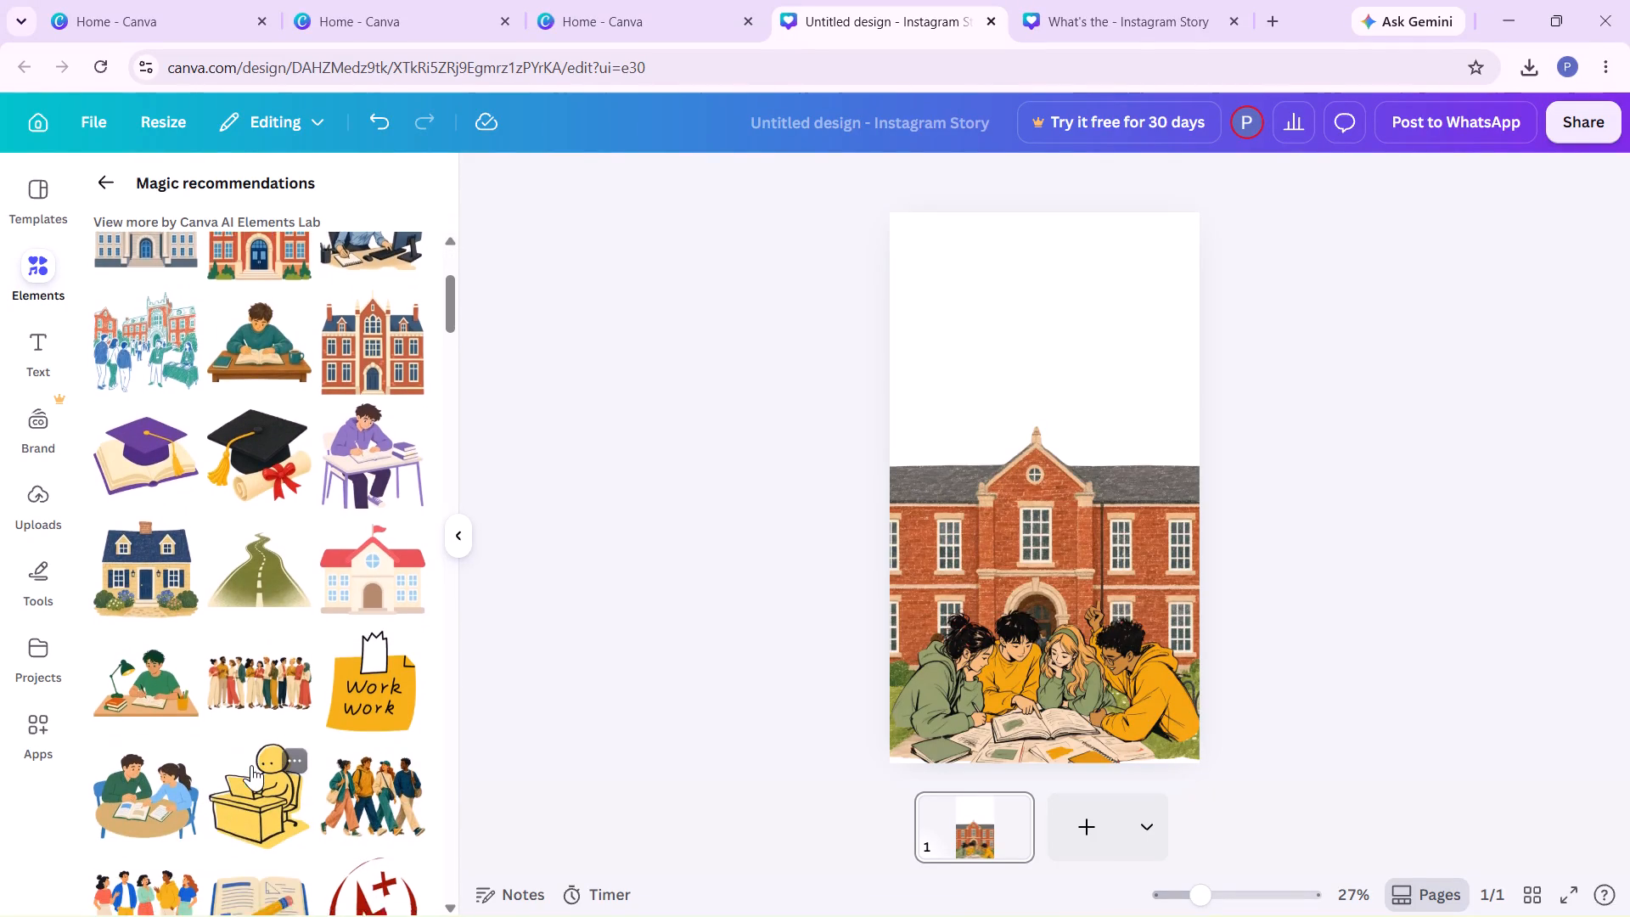
scroll(251, 765, "down", 3)
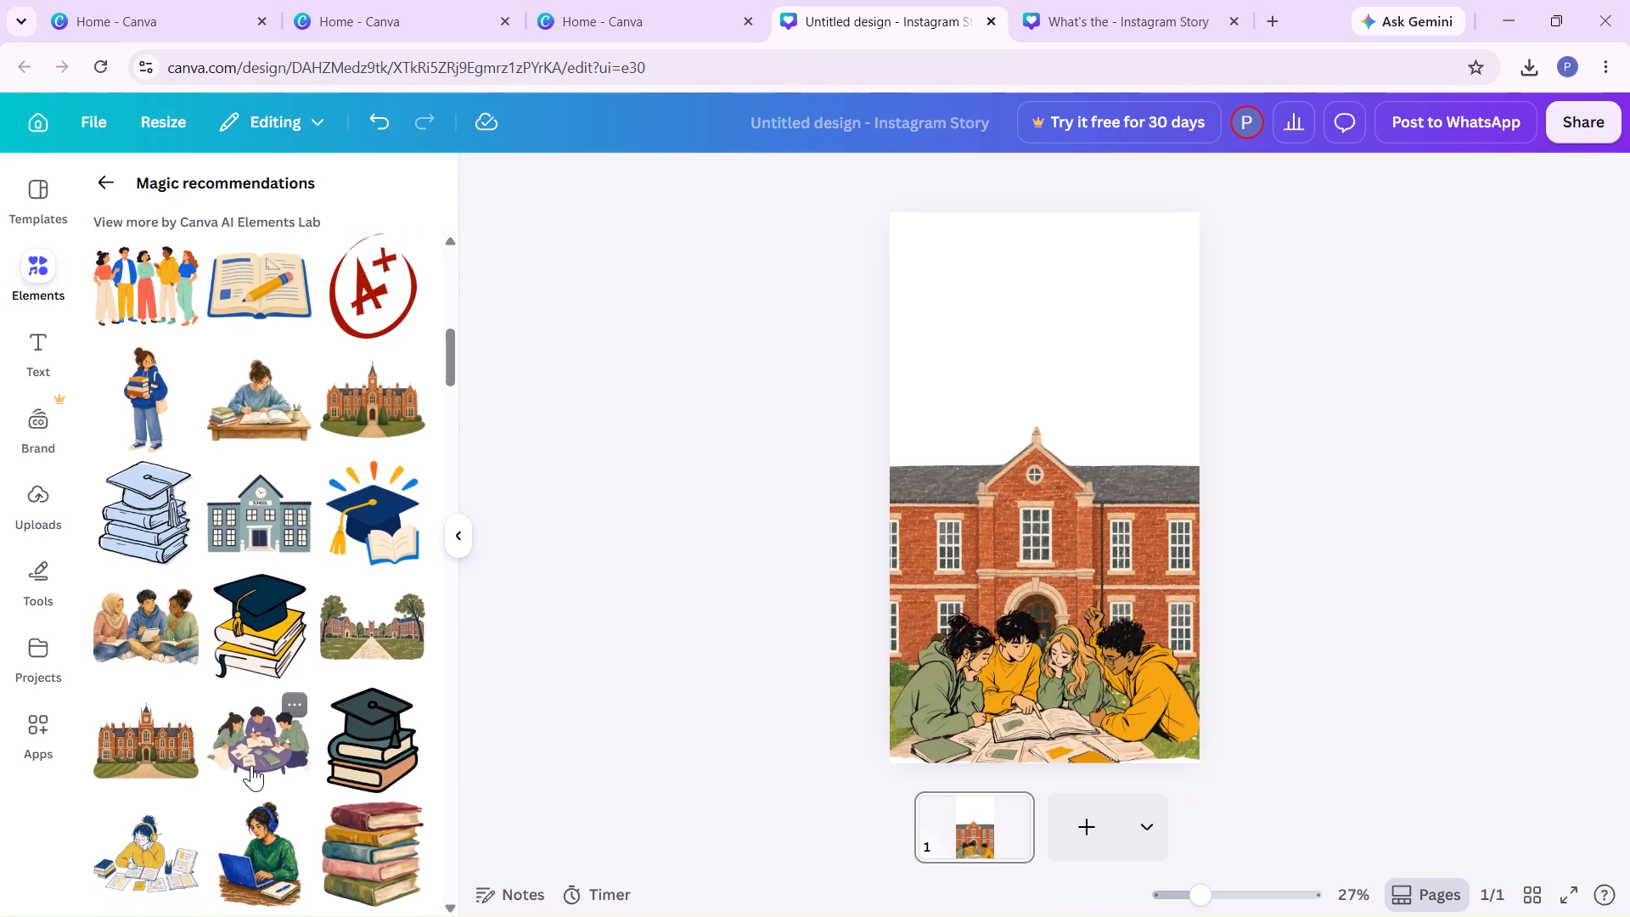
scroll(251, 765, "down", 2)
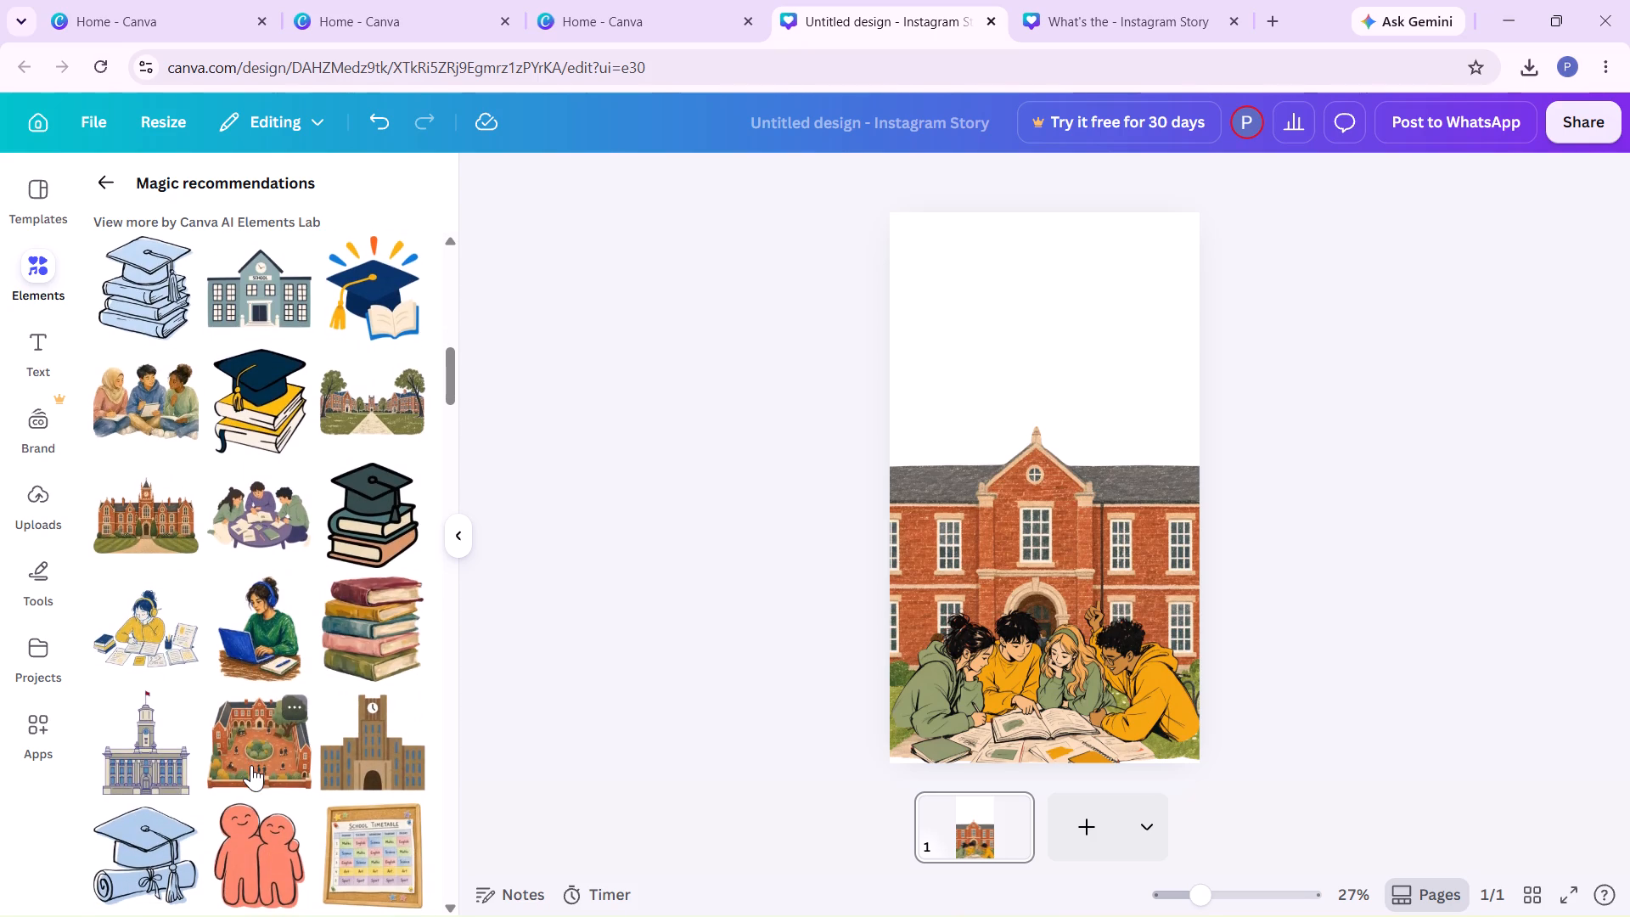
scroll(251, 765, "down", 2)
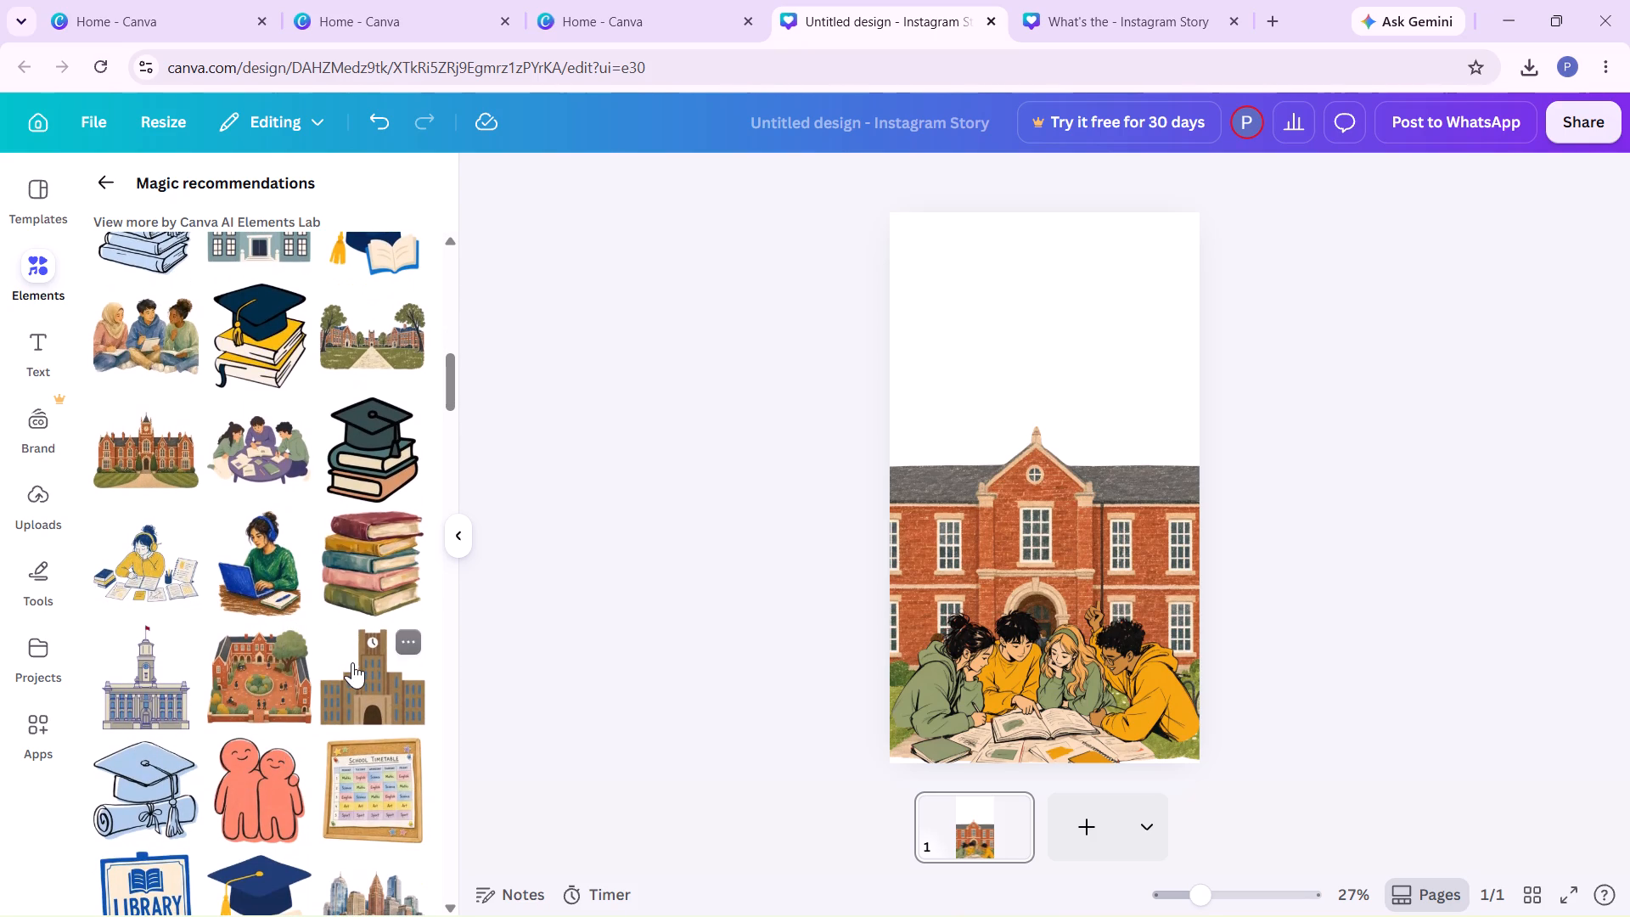
Shrink the red-brick campus building to about 566 px tall and place it above the students, near the page's right edge.
left_click(960, 573)
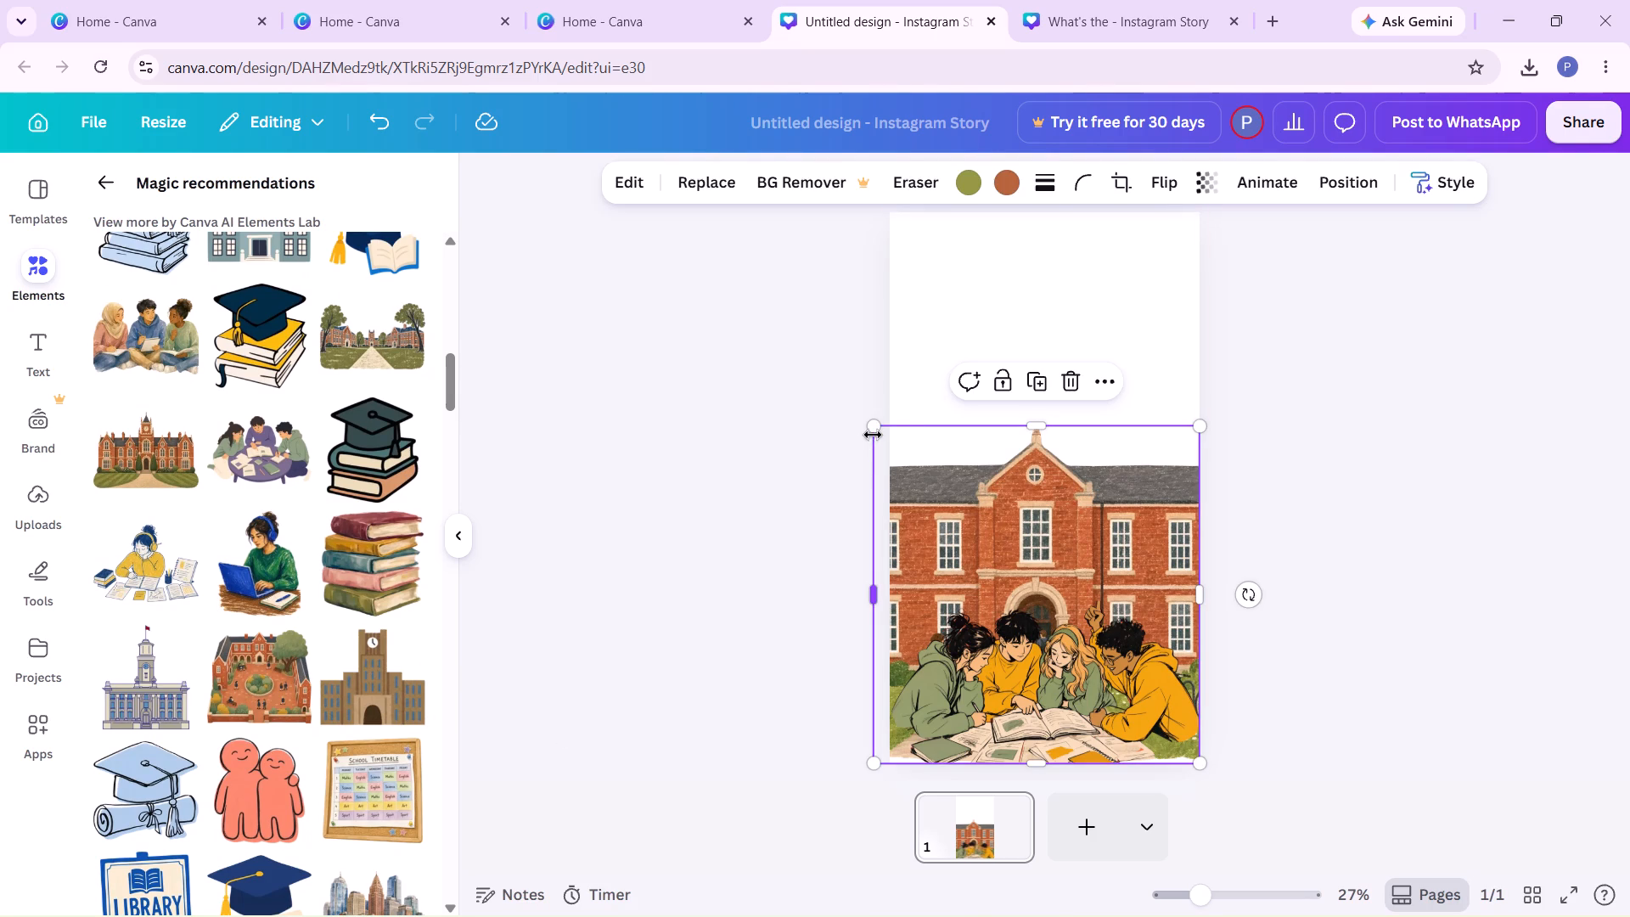
left_click_drag(877, 423, 1029, 506)
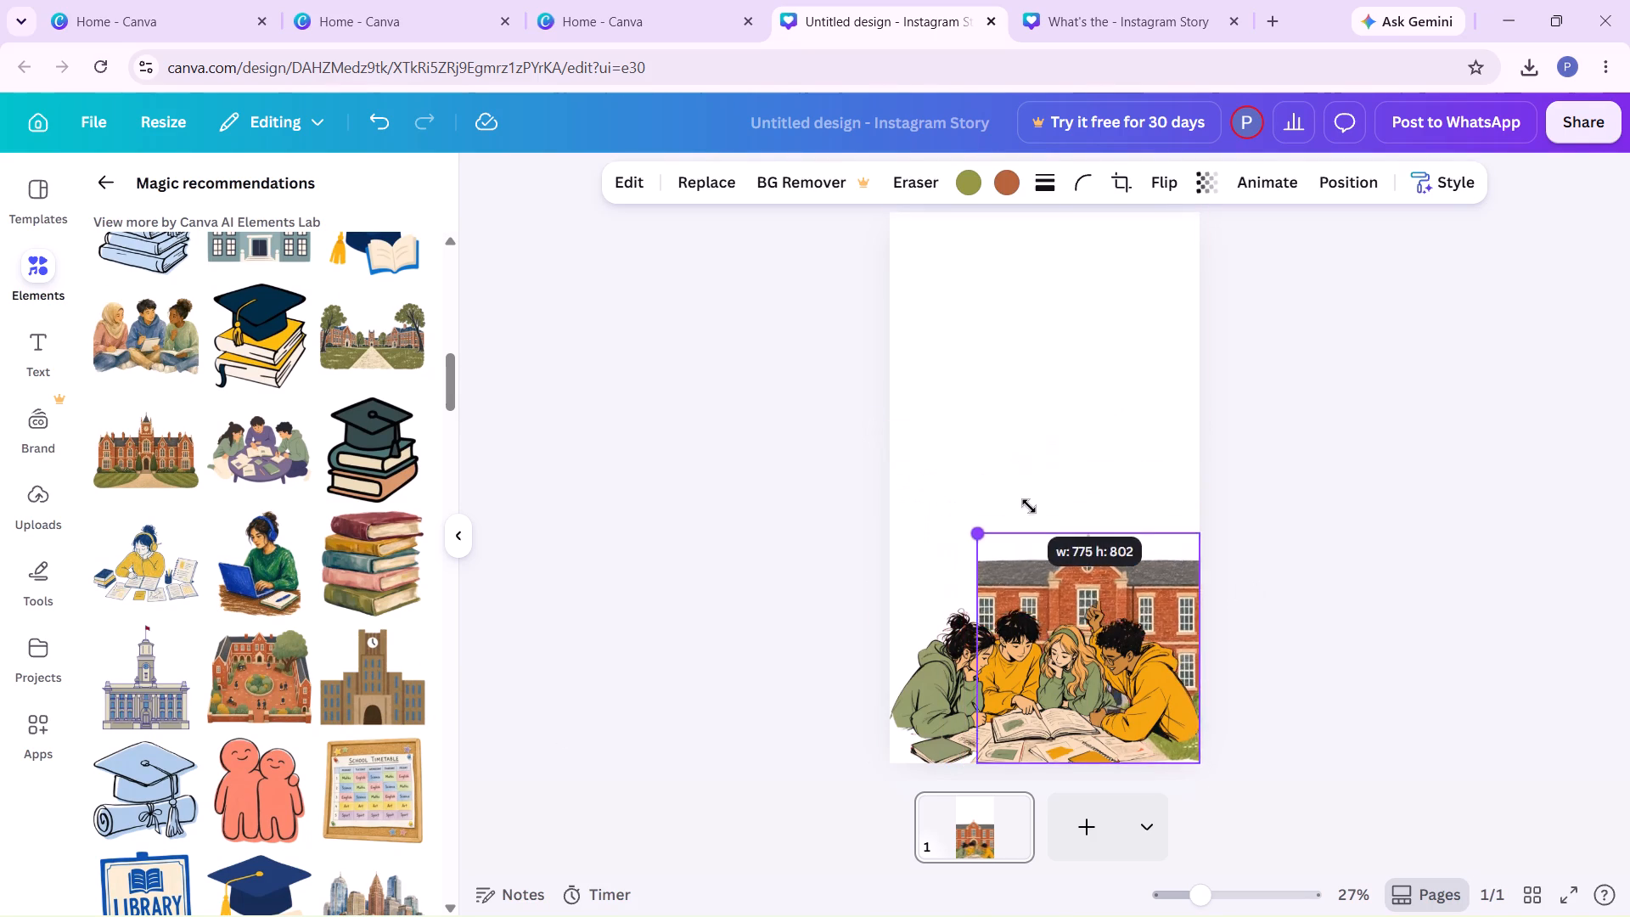
left_click_drag(1029, 506, 1092, 554)
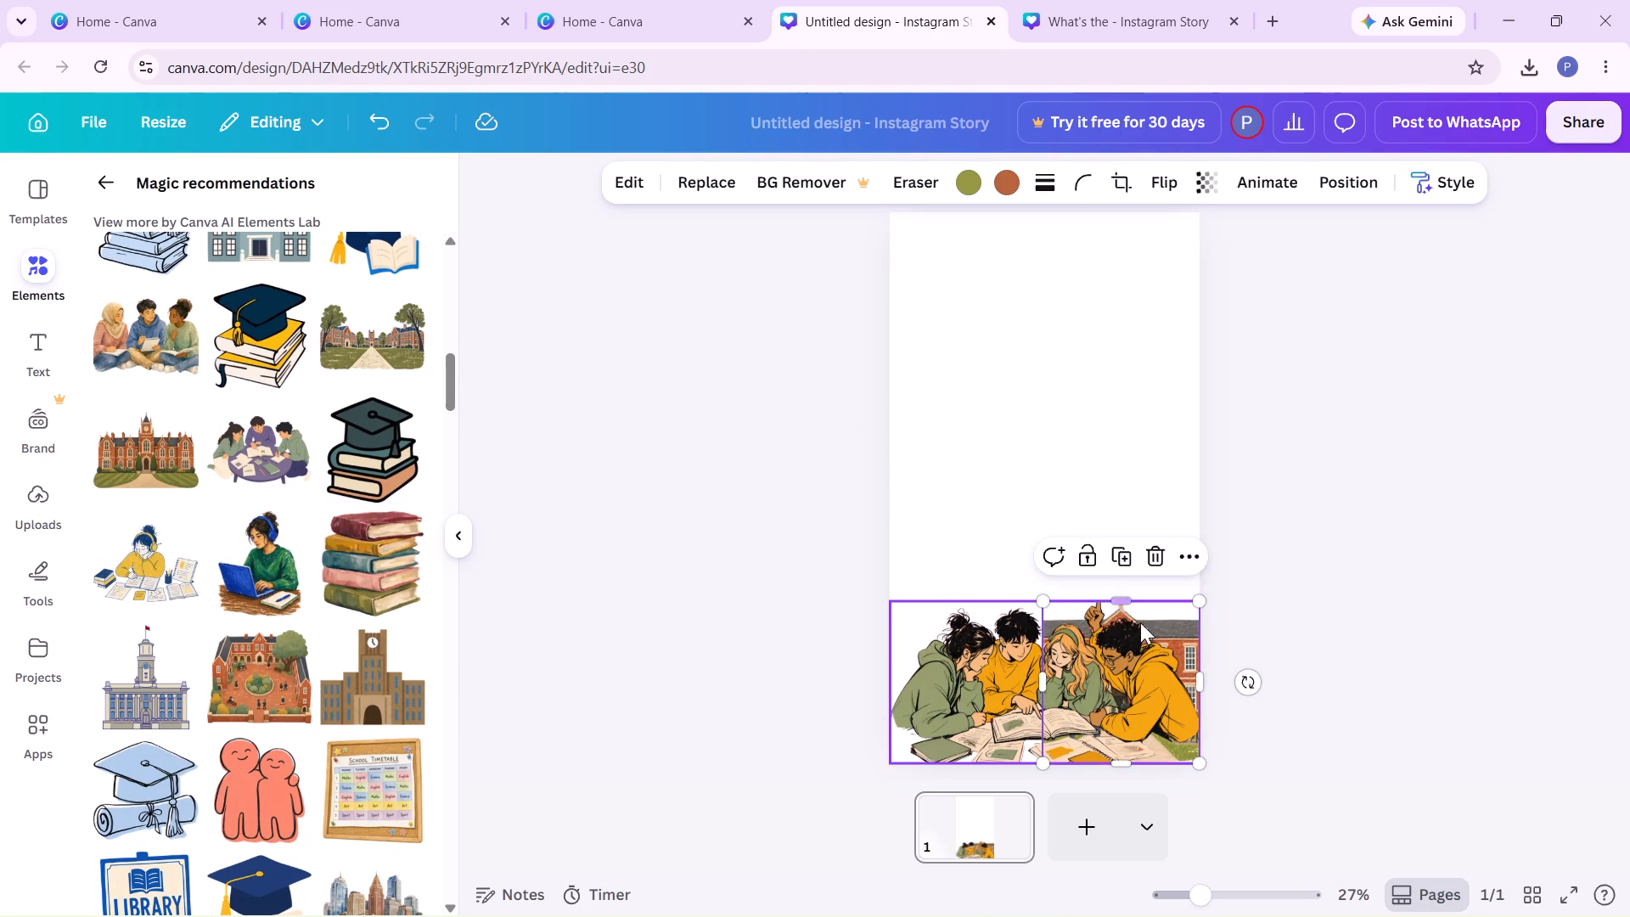
left_click_drag(1178, 644, 1133, 436)
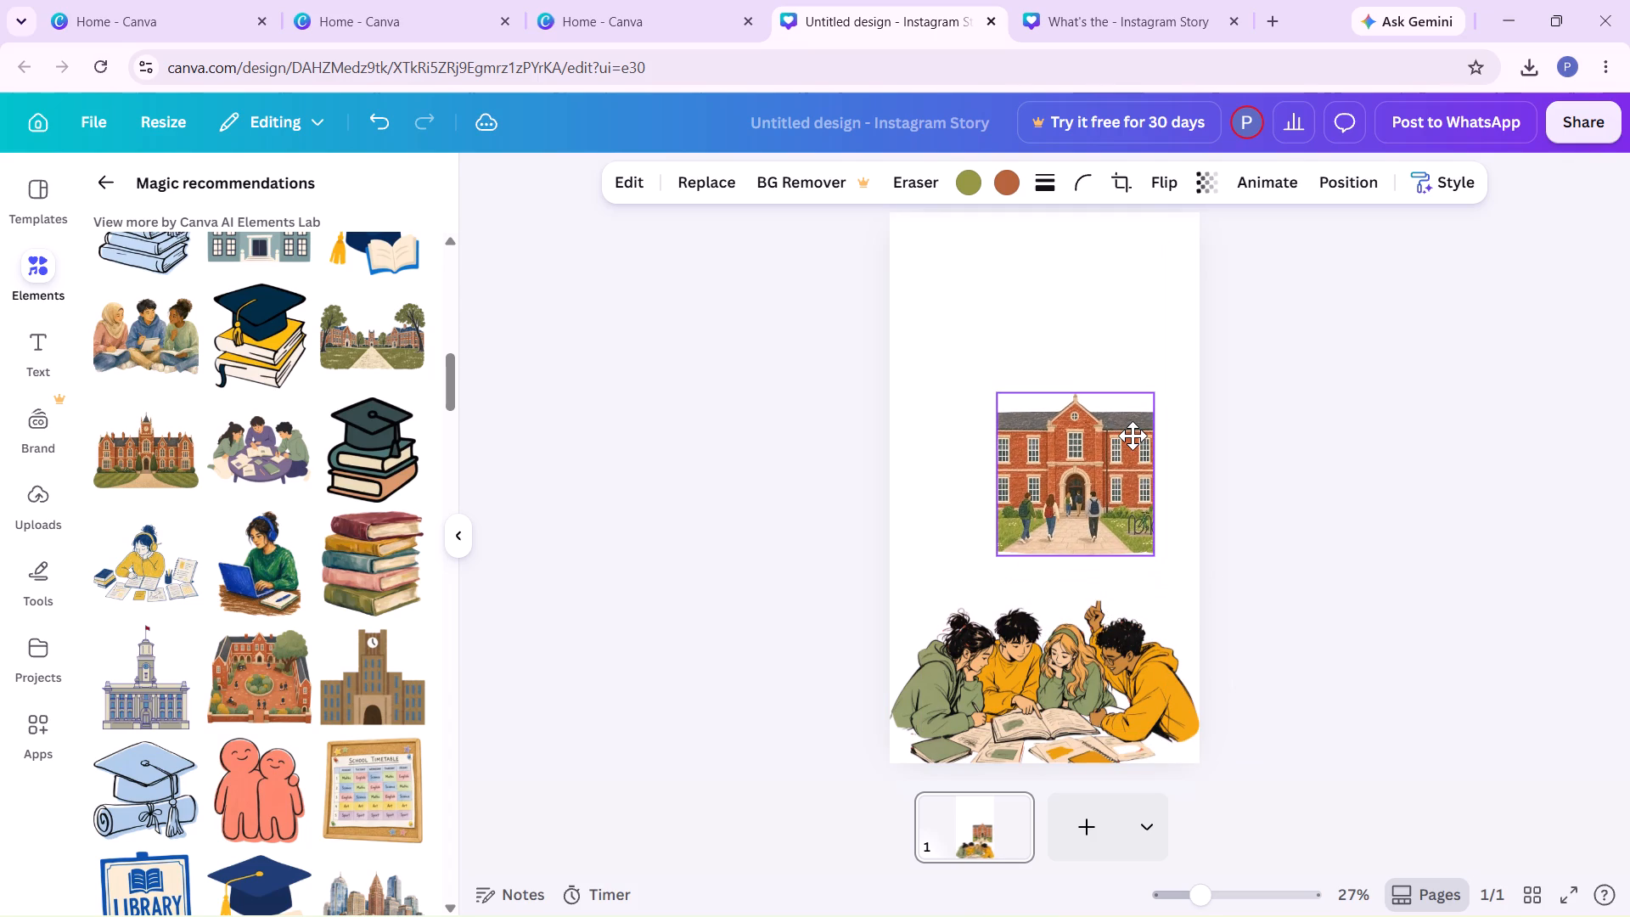
left_click_drag(1133, 436, 1178, 425)
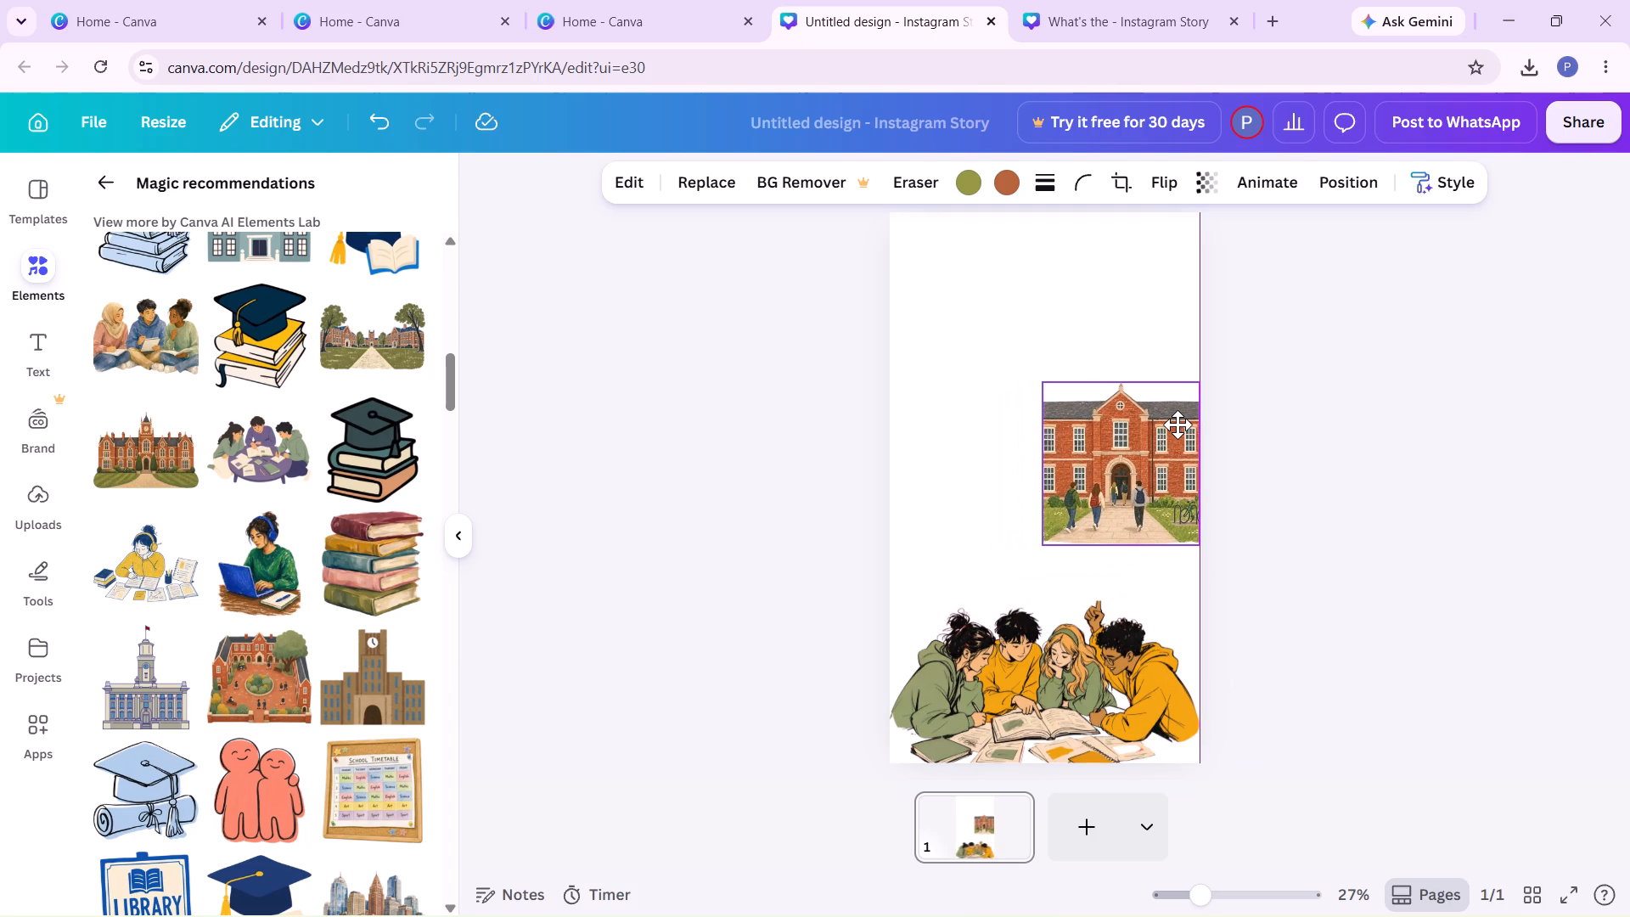
left_click_drag(1178, 425, 1171, 409)
left_click(762, 498)
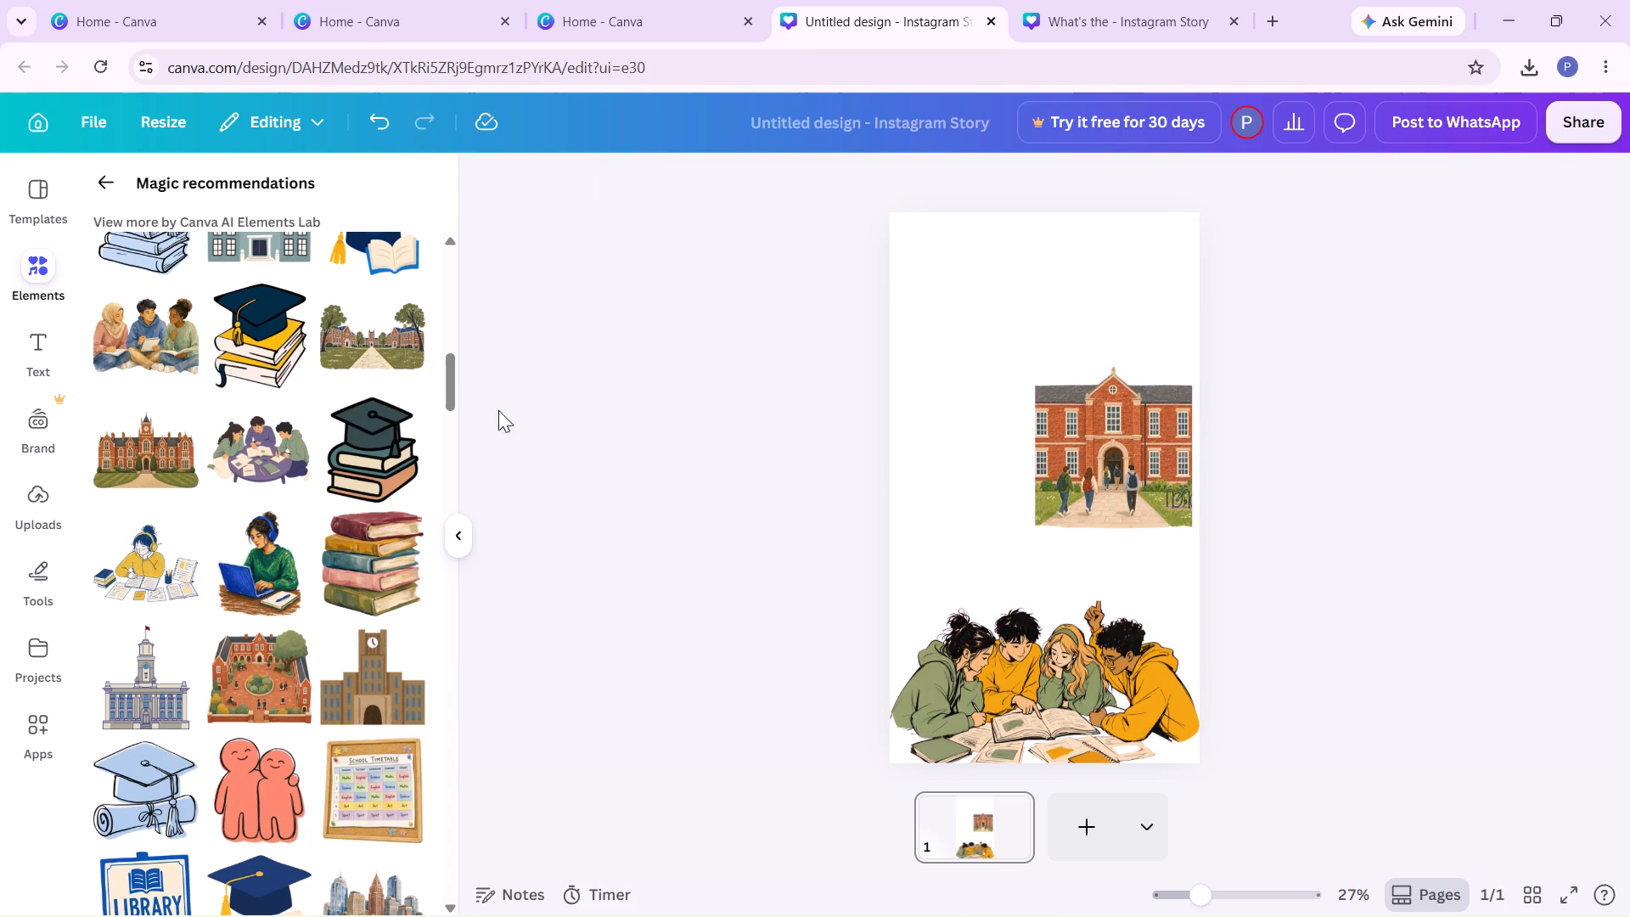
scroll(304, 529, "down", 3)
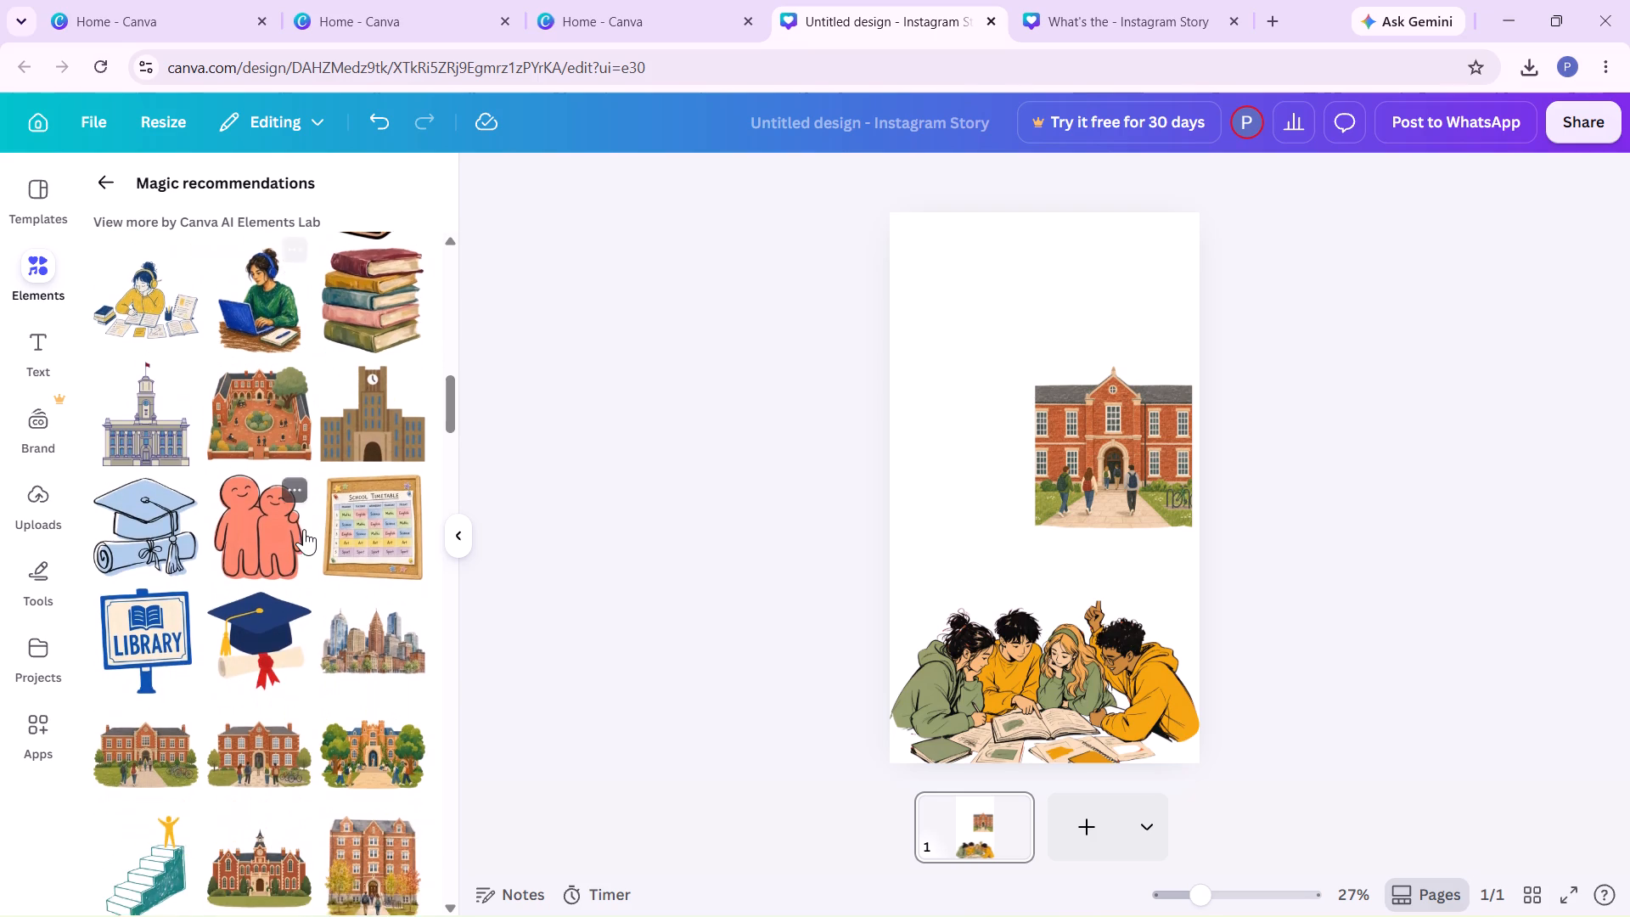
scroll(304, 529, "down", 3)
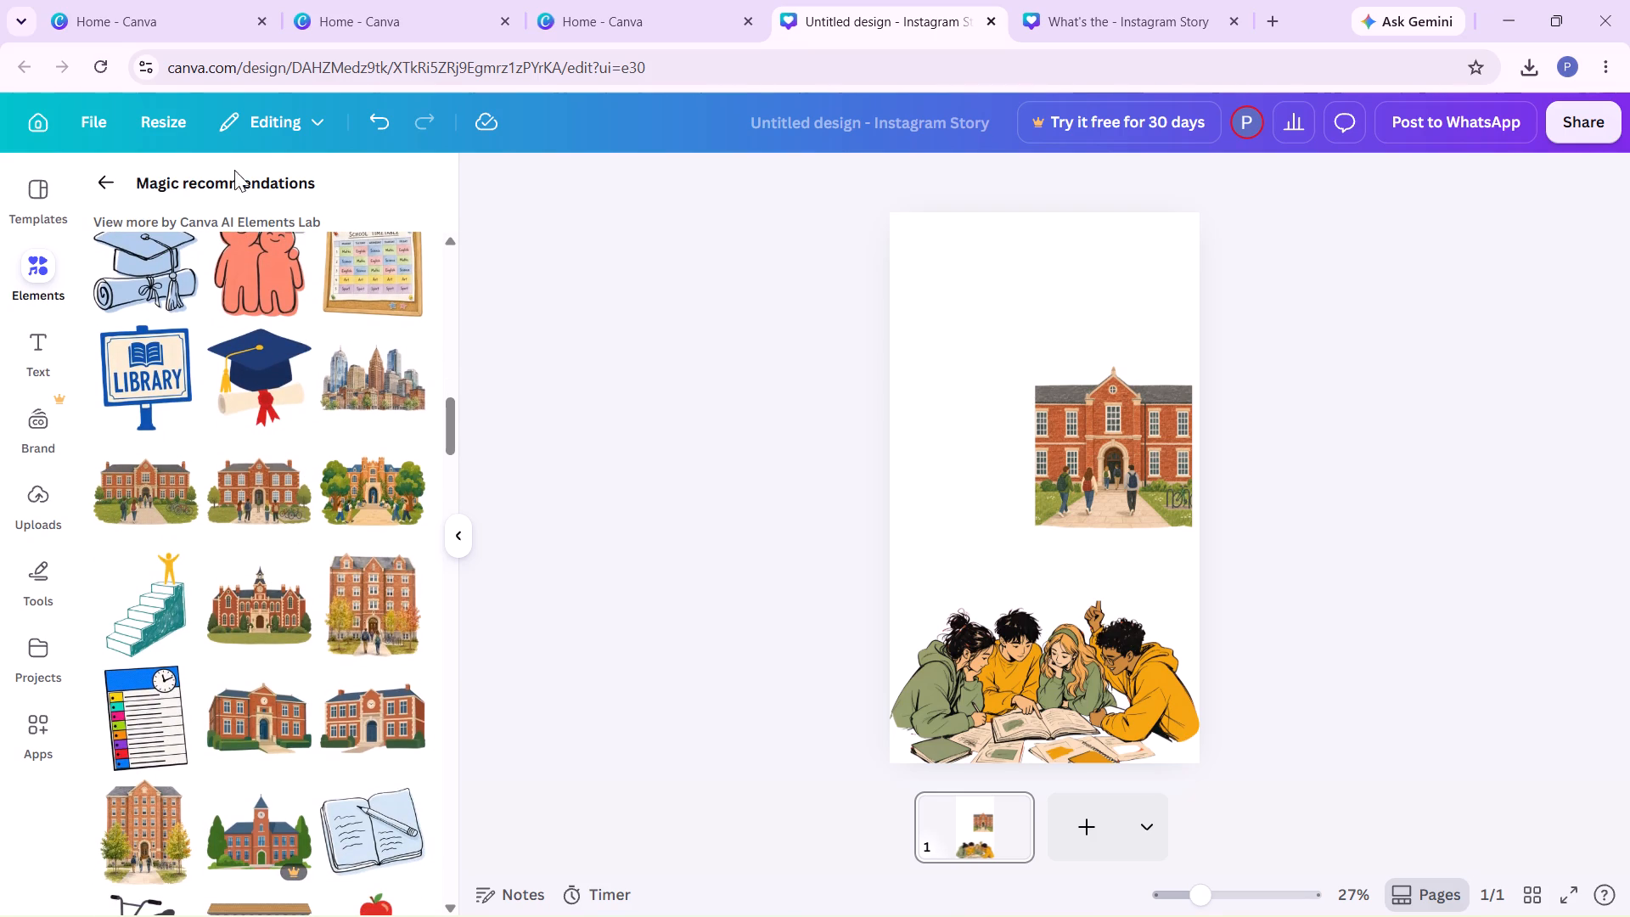
Replace the elements search "campus life" with "green garden" and browse the full set of graphics results.
left_click(110, 171)
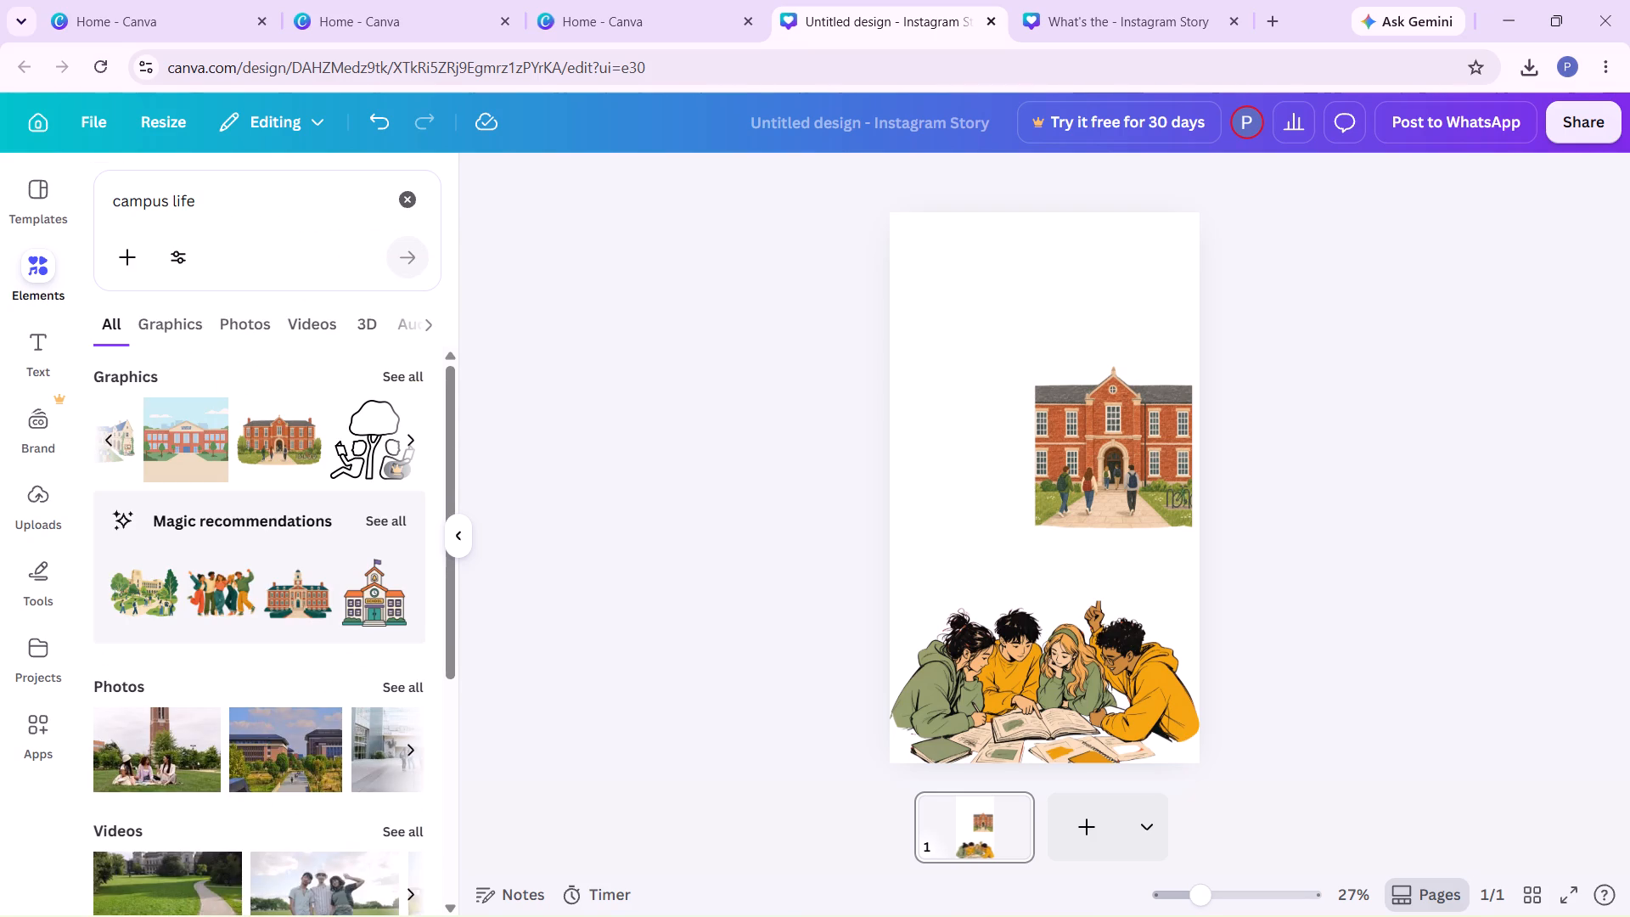
left_click(250, 207)
key("BackSpace")
key("BackSpace")
key("BackSpace")
key("BackSpace")
key("BackSpace")
key("BackSpace")
key("BackSpace")
key("BackSpace")
key("BackSpace")
key("BackSpace")
key("BackSpace")
key("BackSpace")
key("BackSpace")
key("BackSpace")
key("BackSpace")
key("BackSpace")
key("BackSpace")
key("BackSpace")
key("BackSpace")
key("BackSpace")
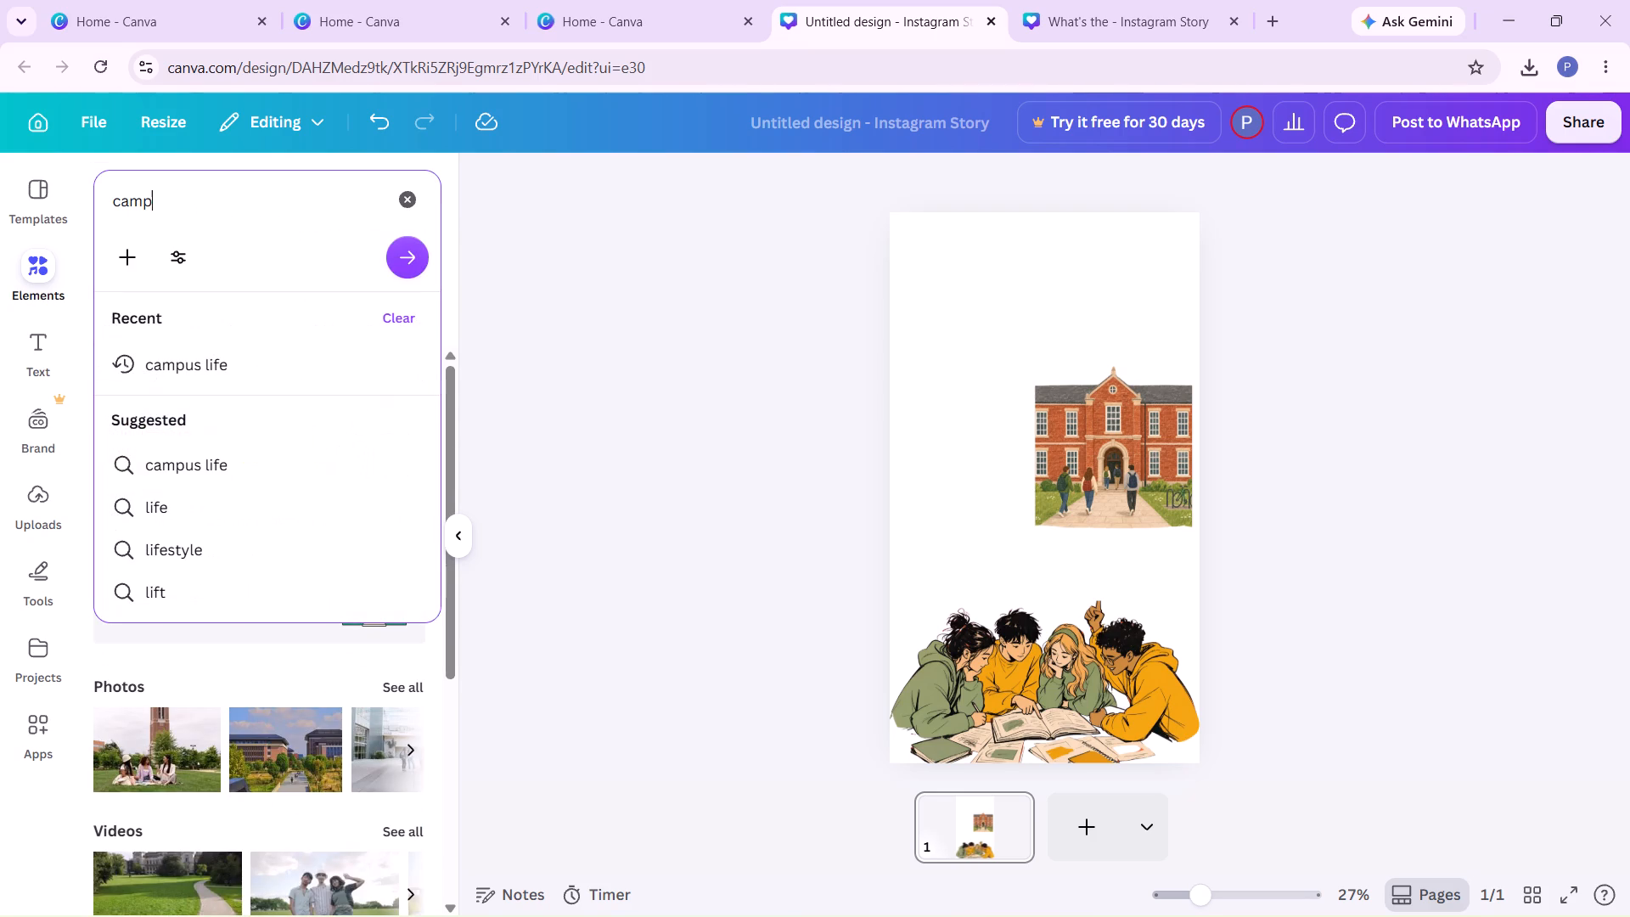
type("gr")
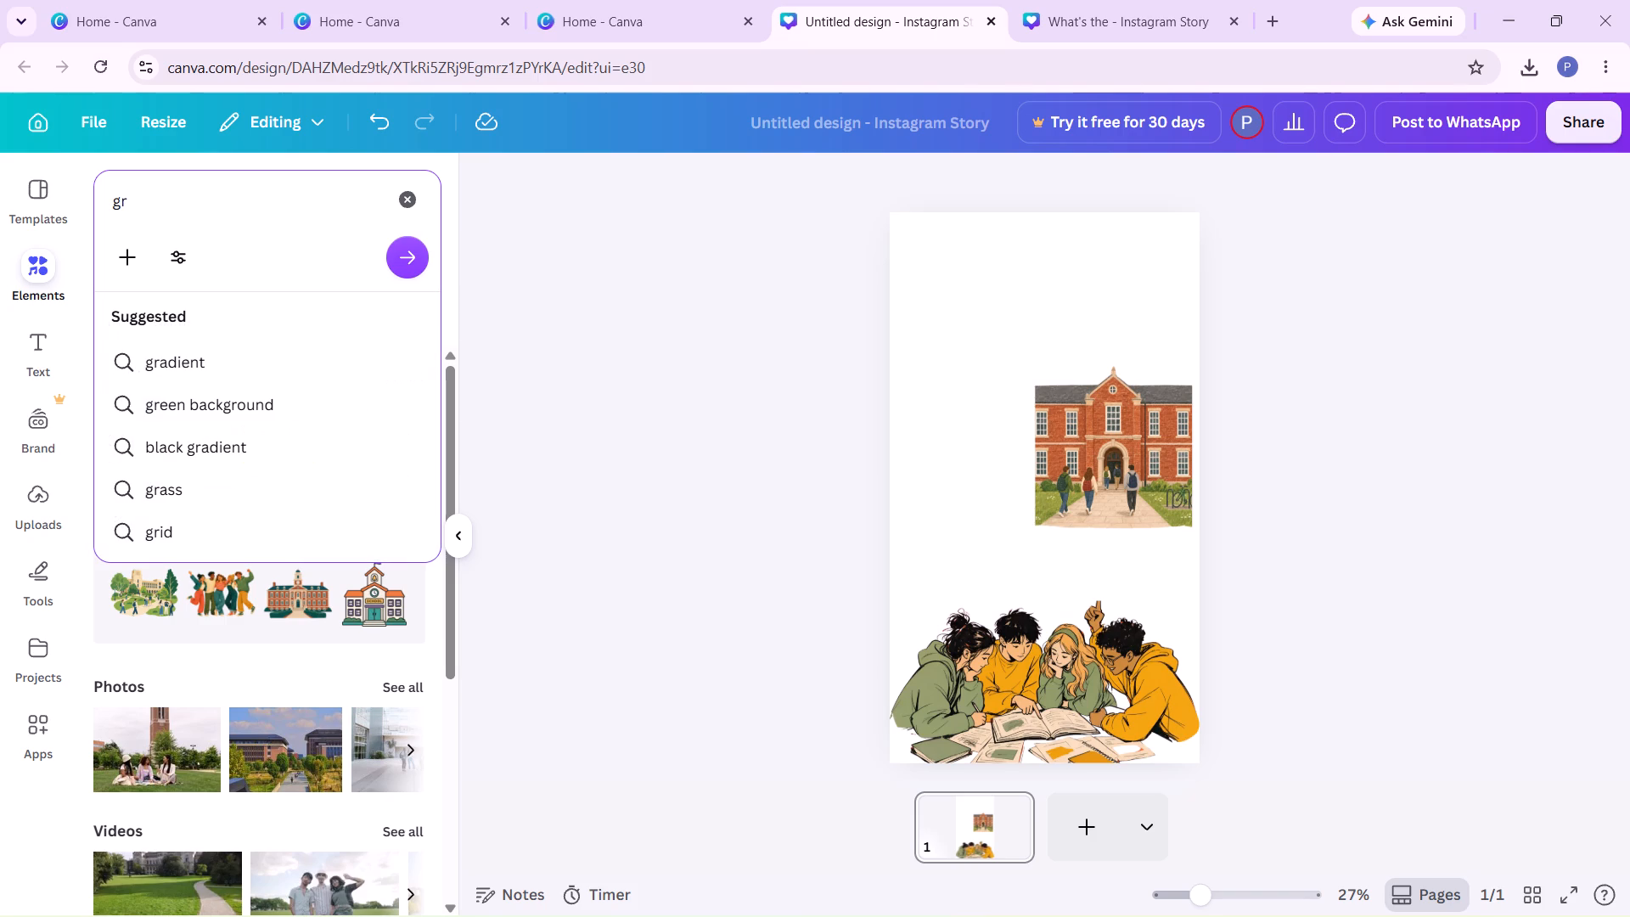
type("een")
key("space")
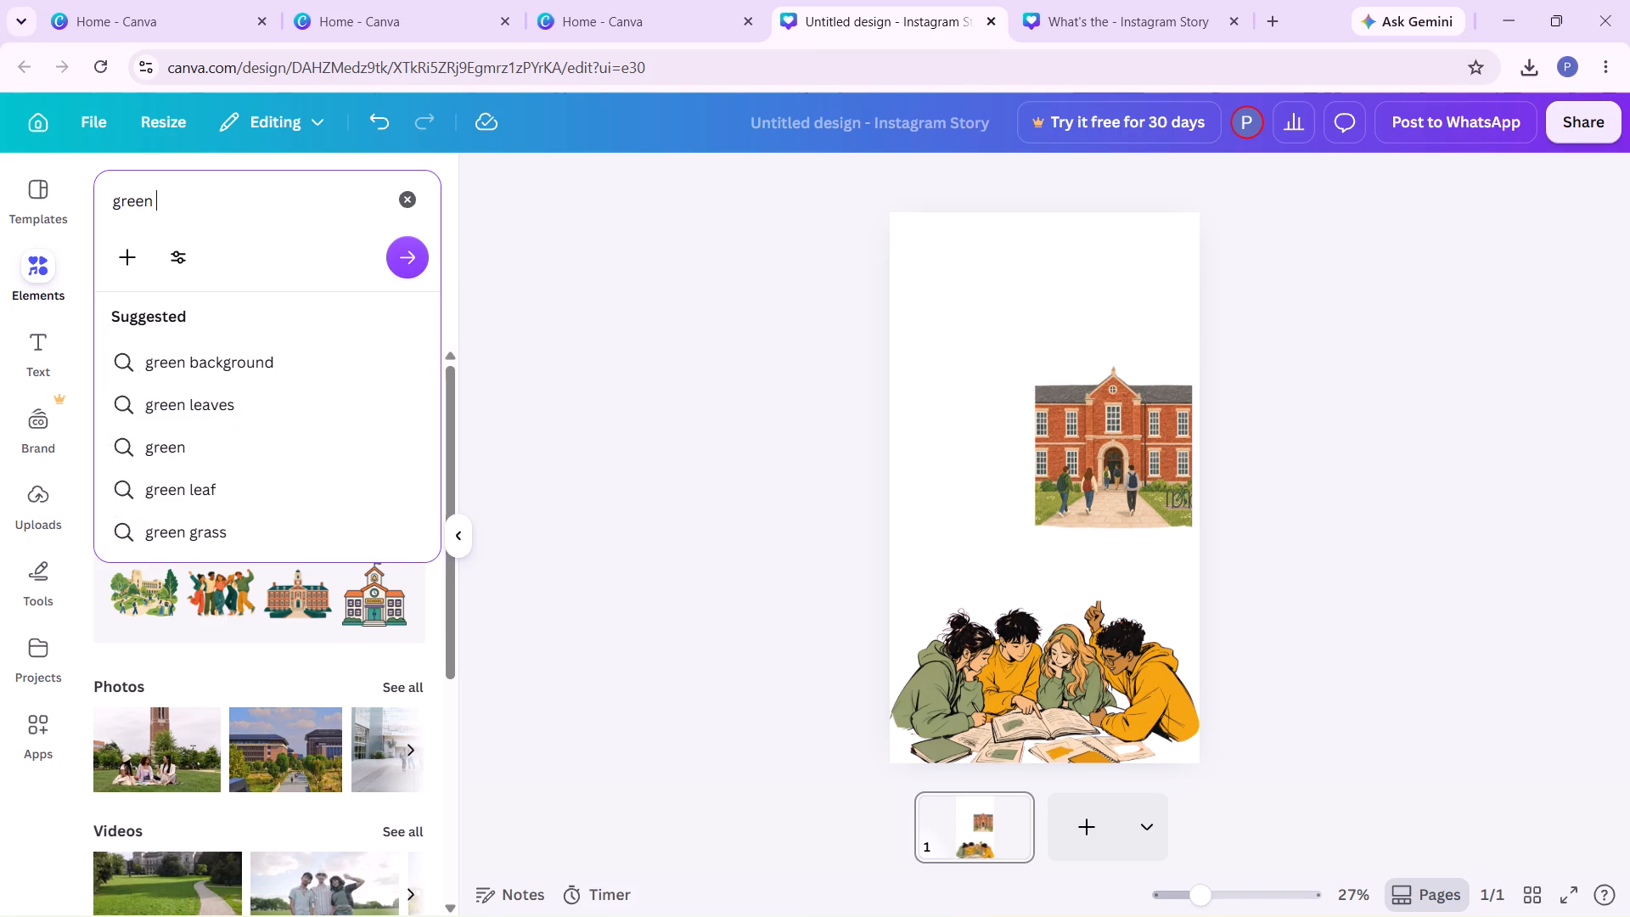
type("gr")
type("an")
key("BackSpace")
key("BackSpace")
key("BackSpace")
key("a")
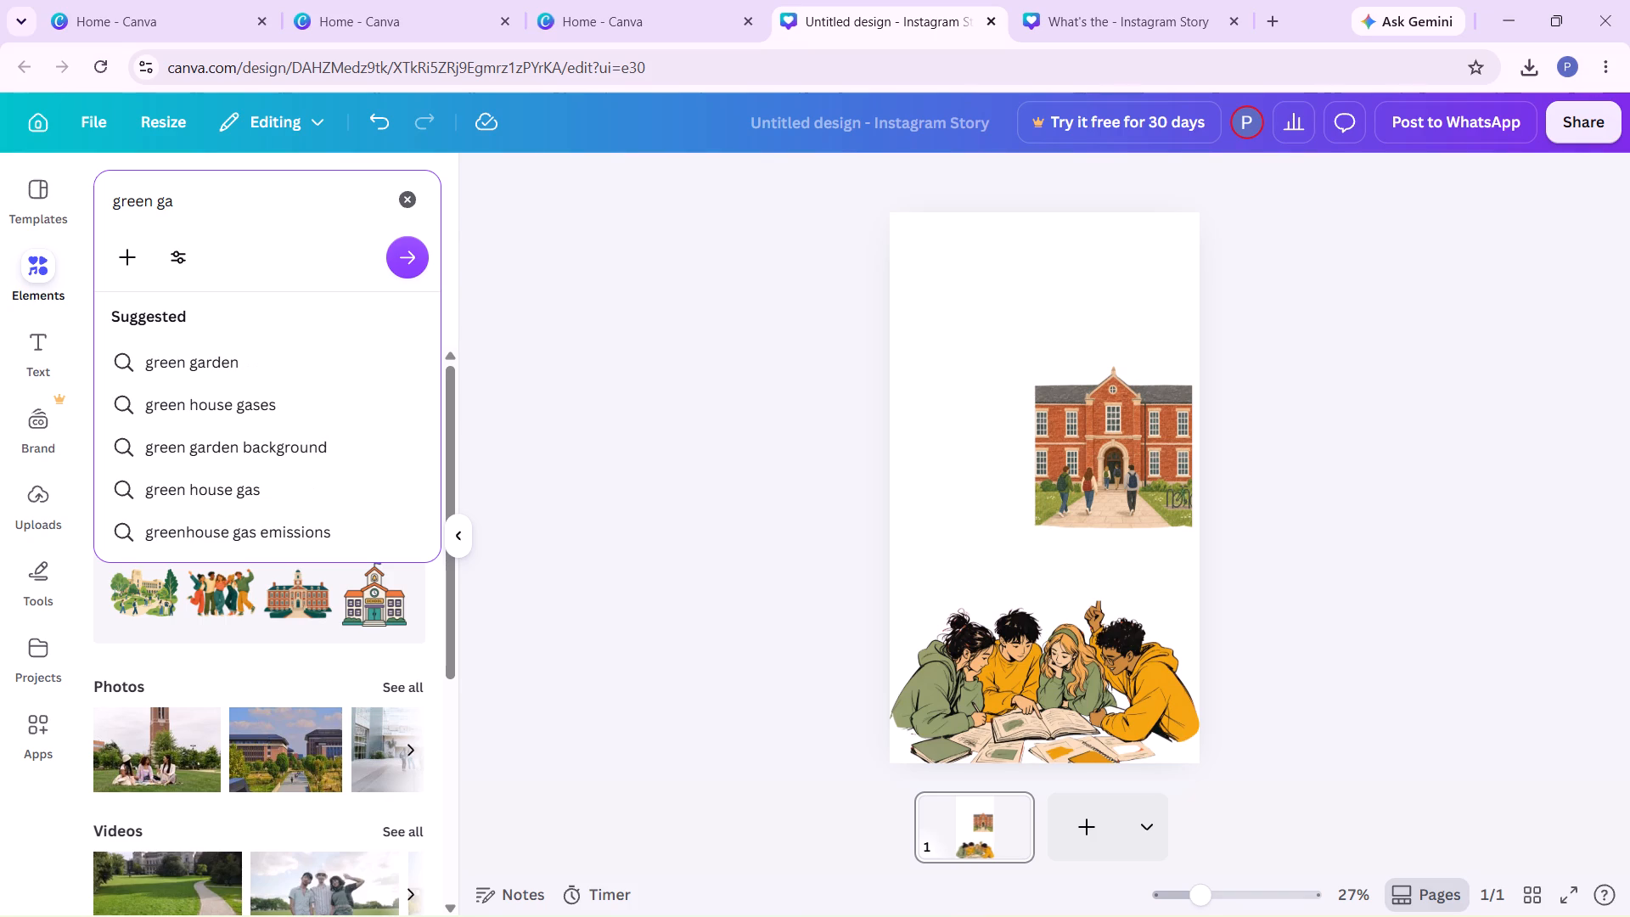
key("BackSpace")
type("ra")
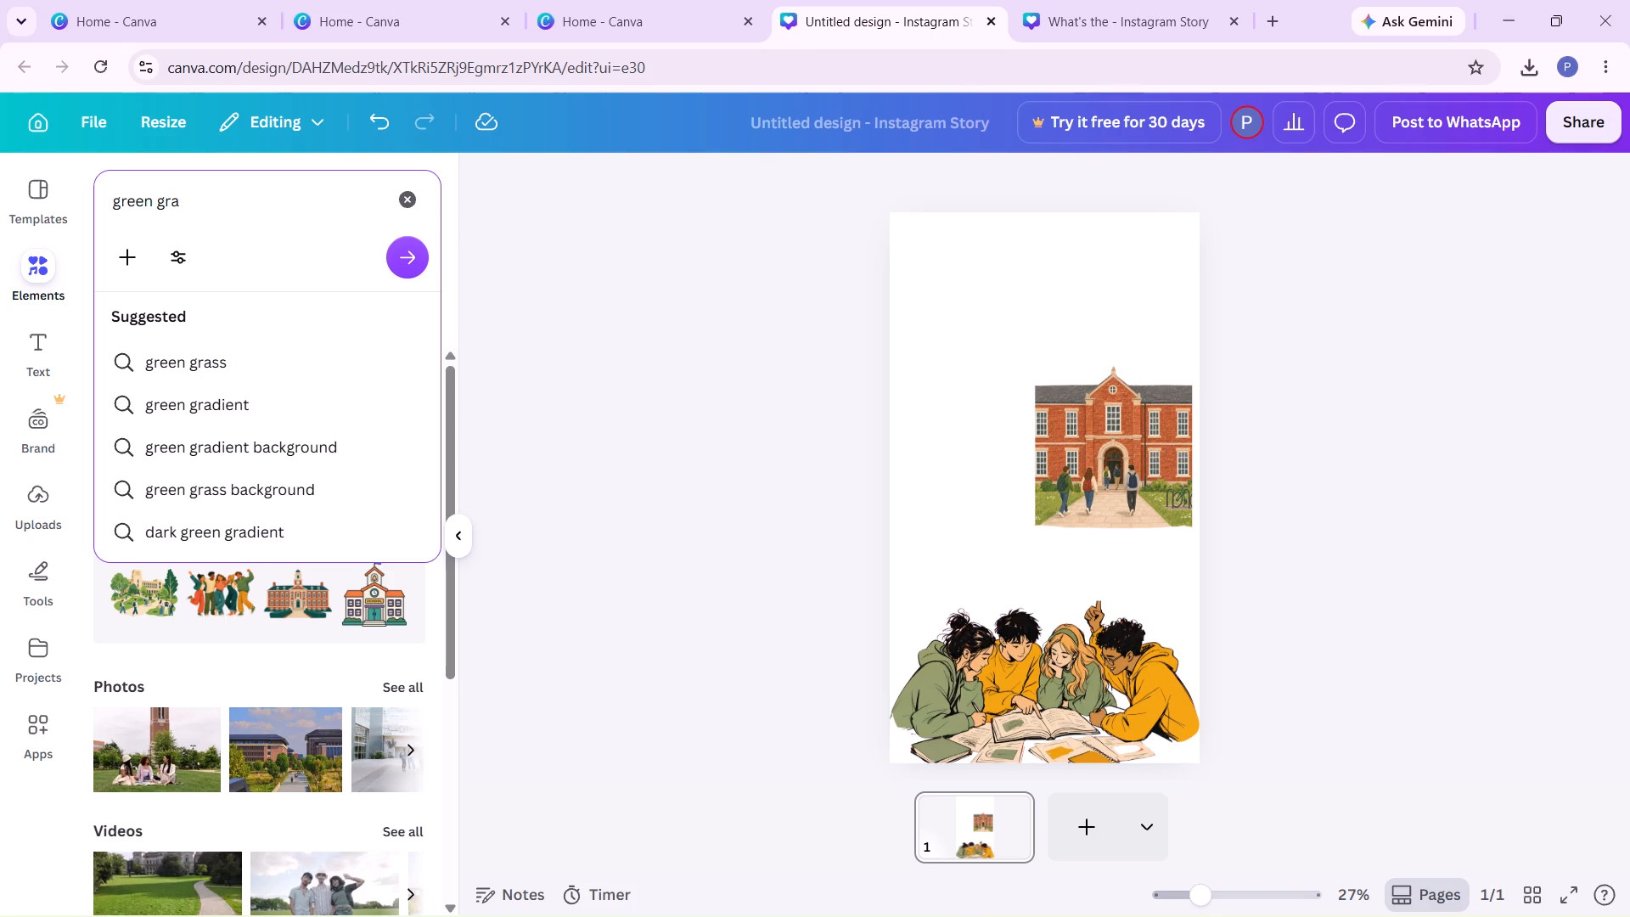
type("de")
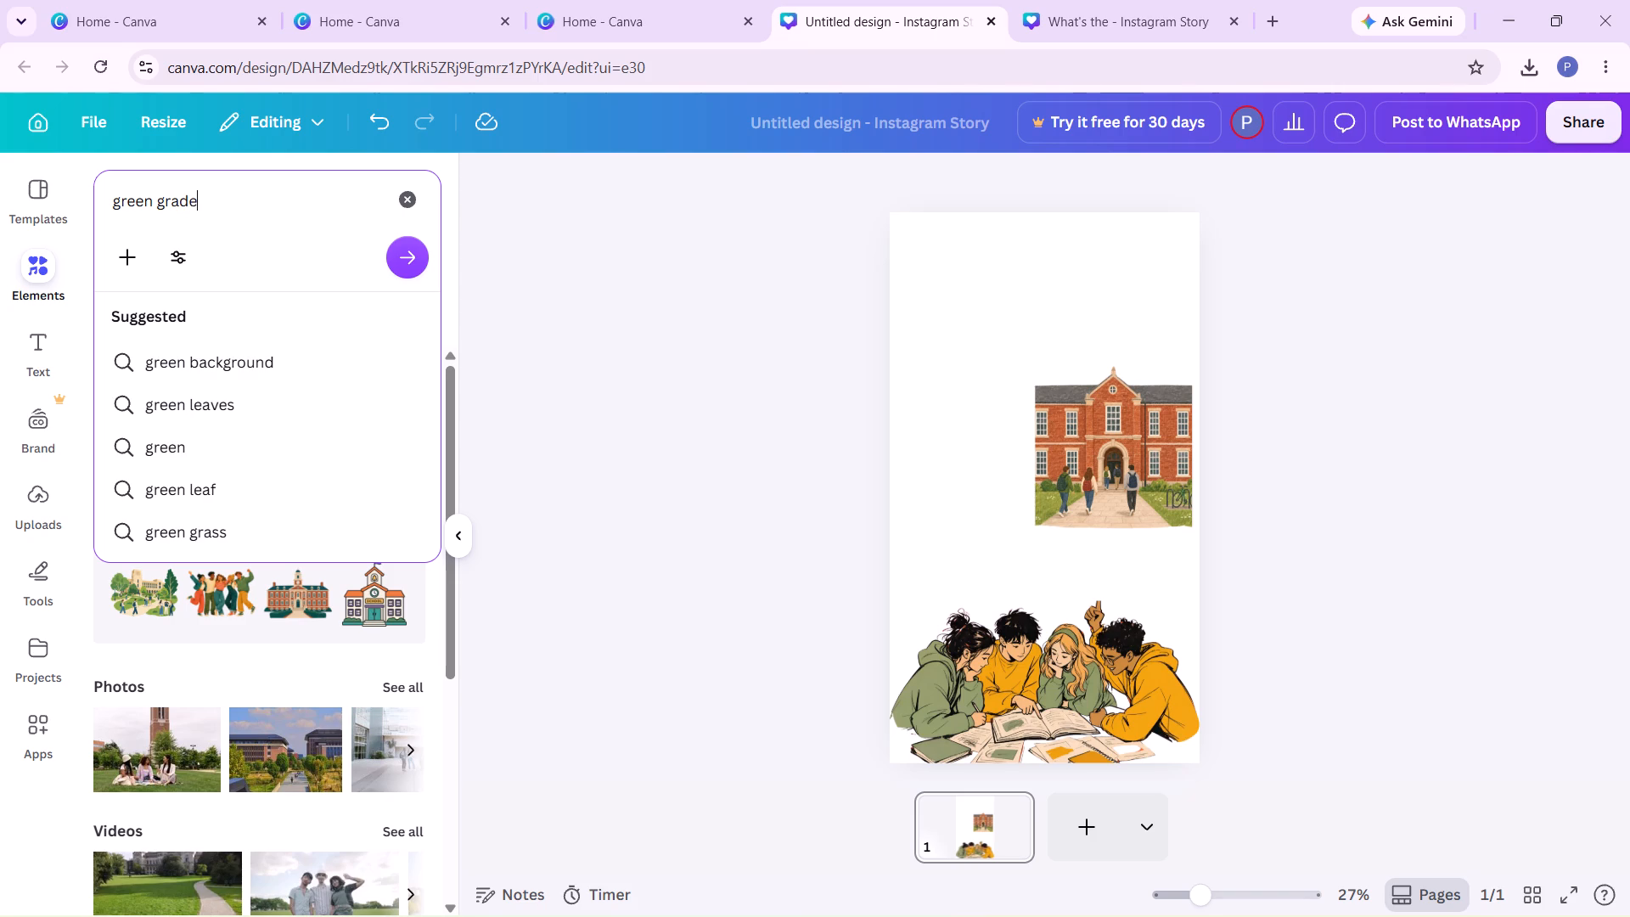
key("n")
key("BackSpace")
key("BackSpace")
key("BackSpace")
key("BackSpace")
key("BackSpace")
key("a")
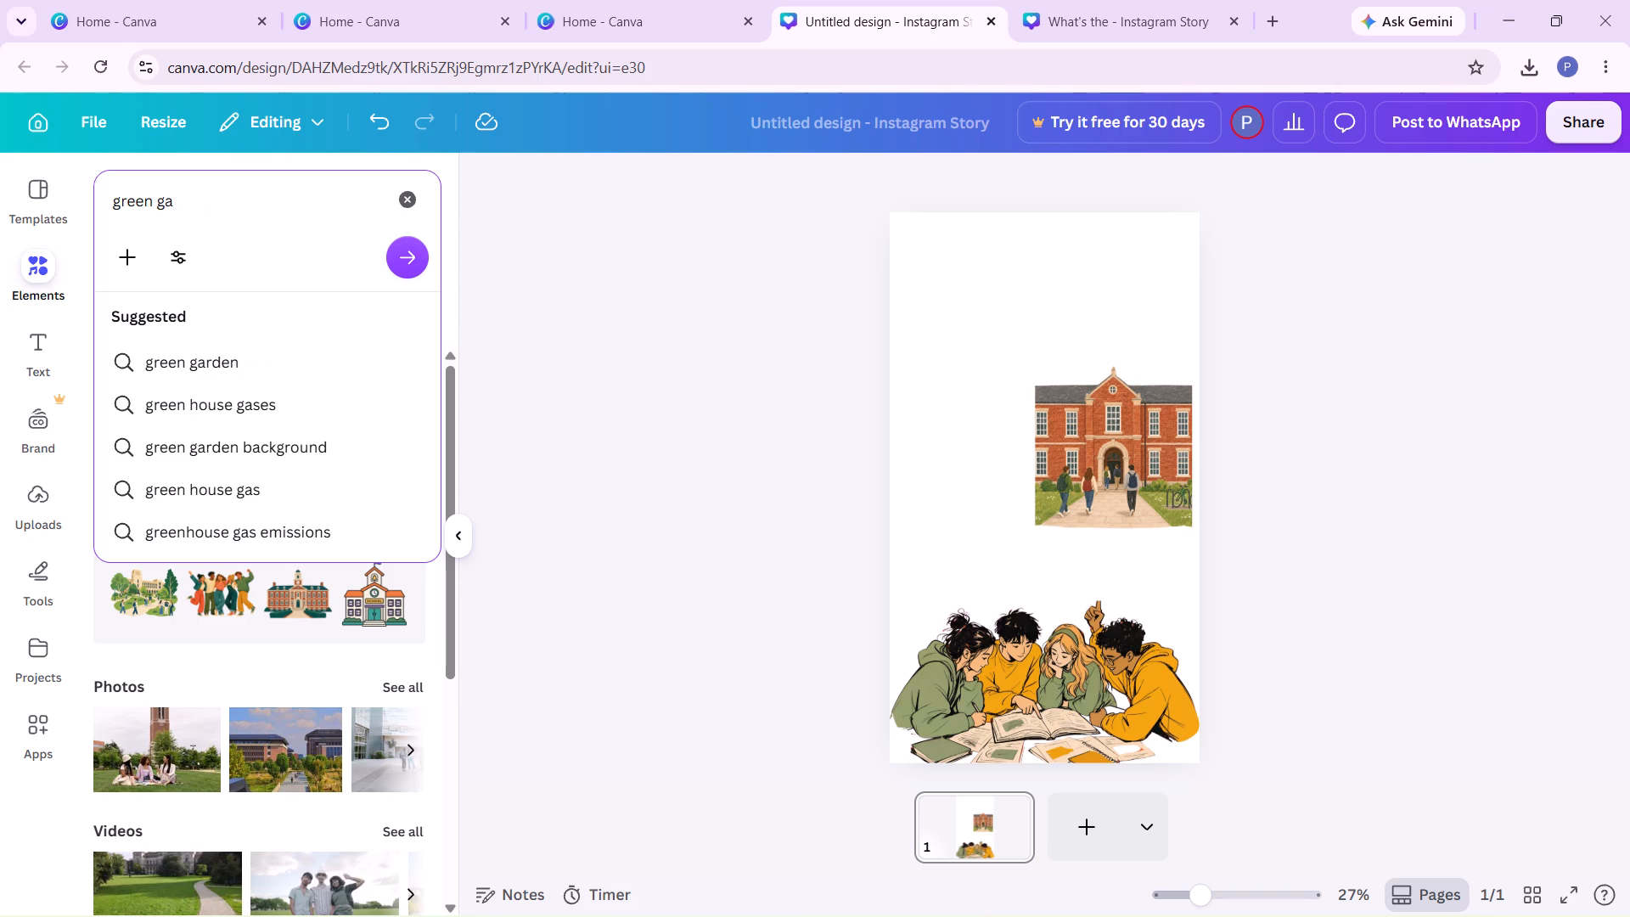
key("d")
key("e")
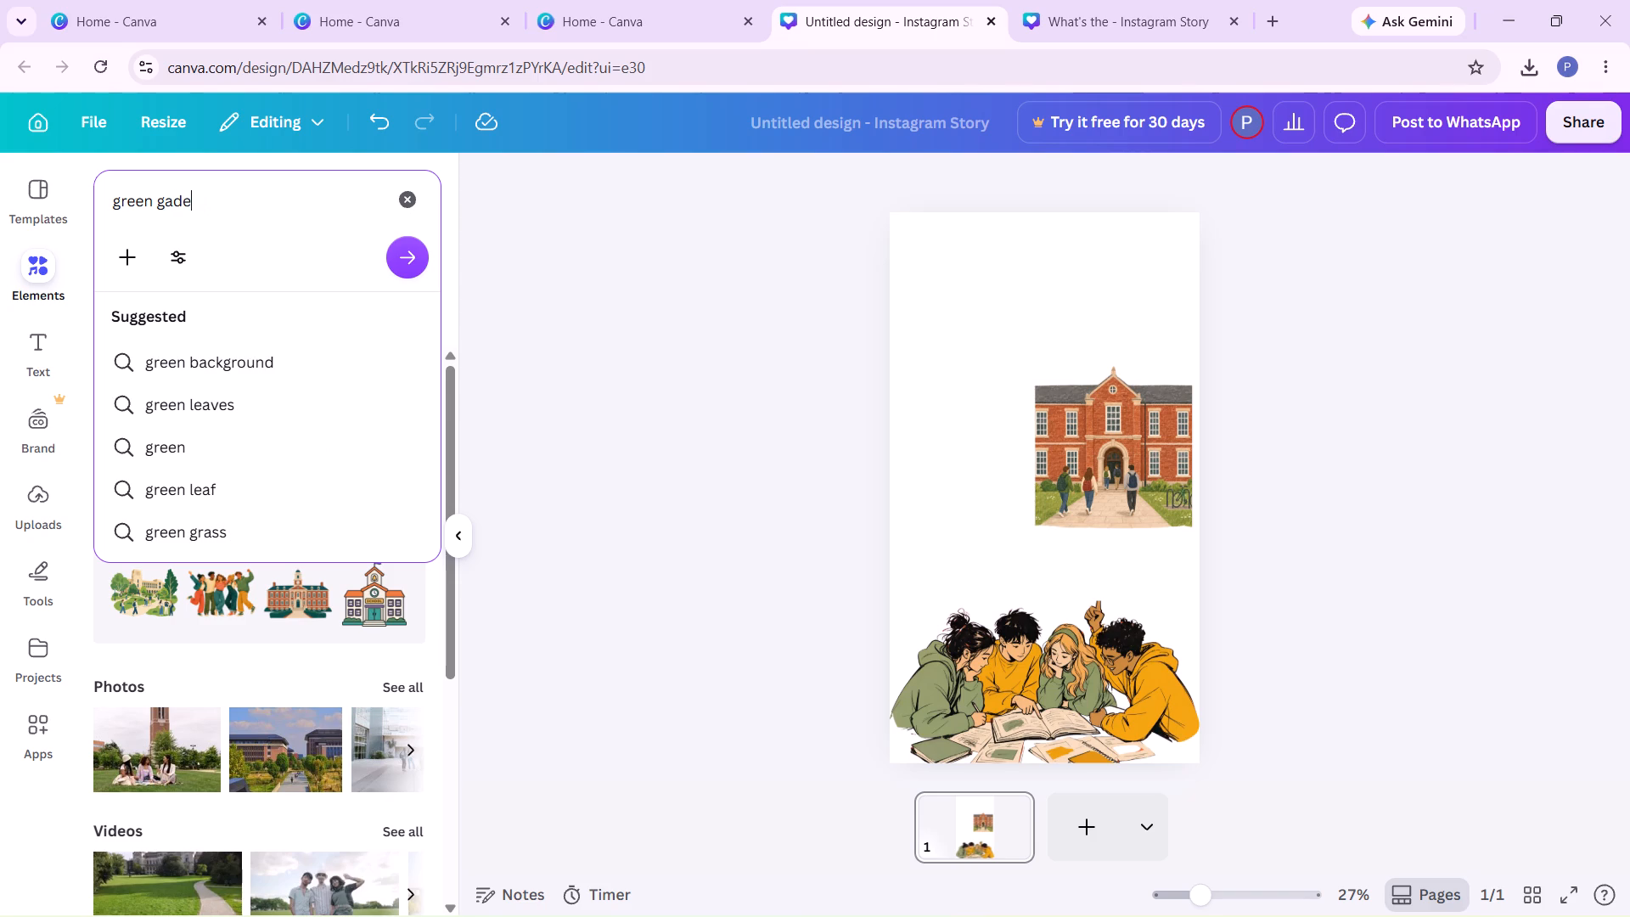
key("n")
key("Left")
key("Left")
key("Left")
key("r")
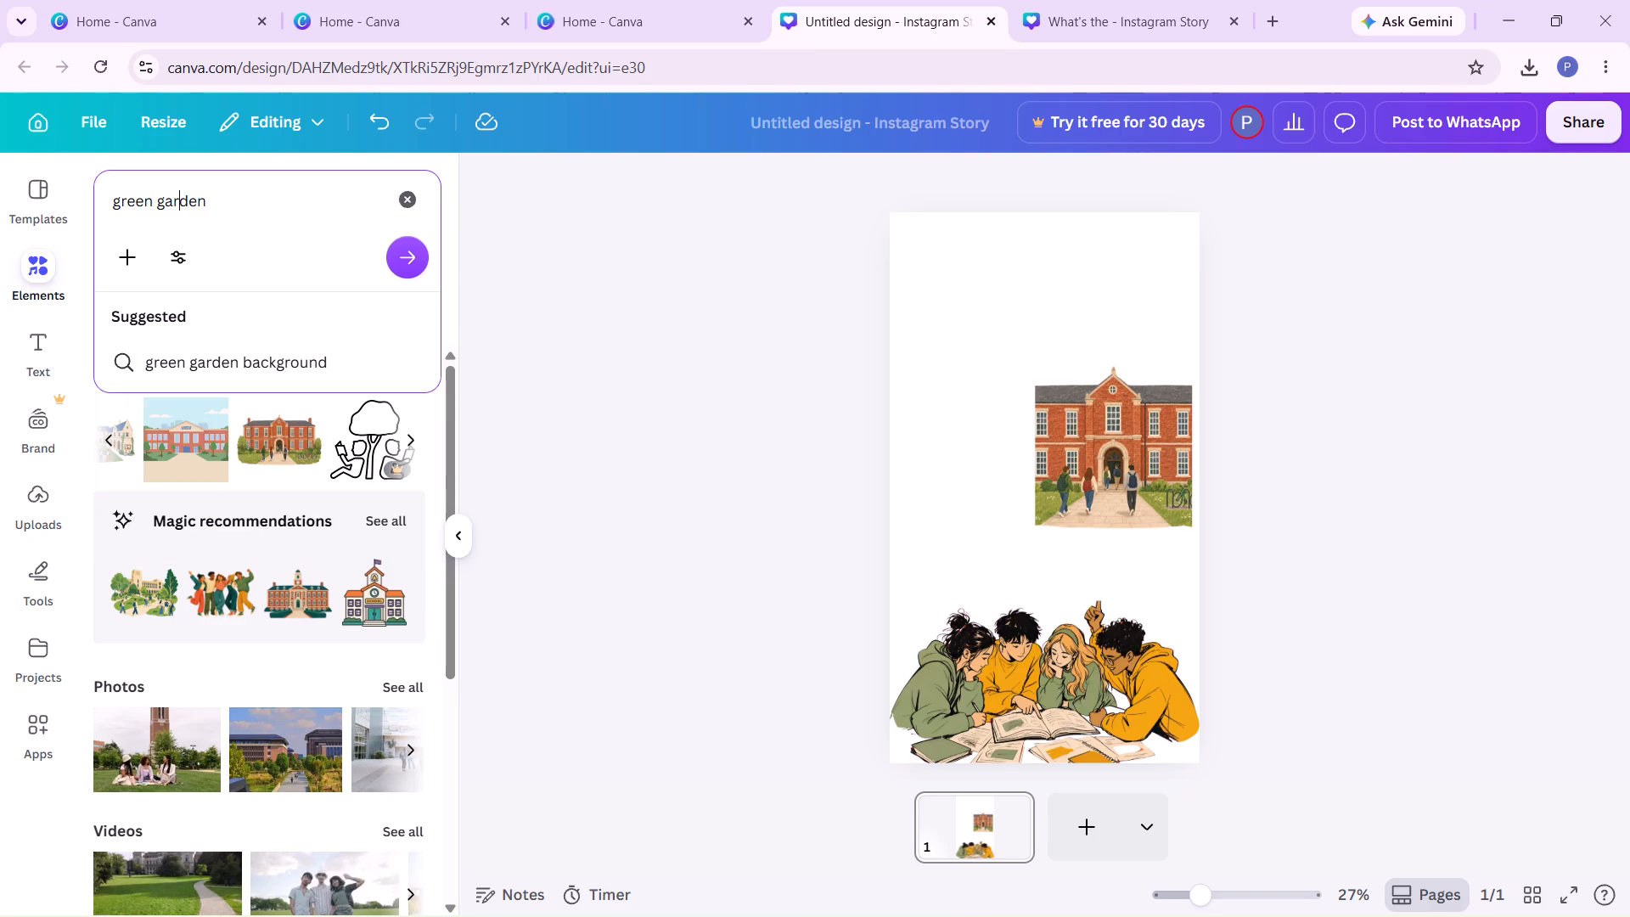
key("Right")
key("Right")
key("Right")
key("Right")
key("Right")
key("Return")
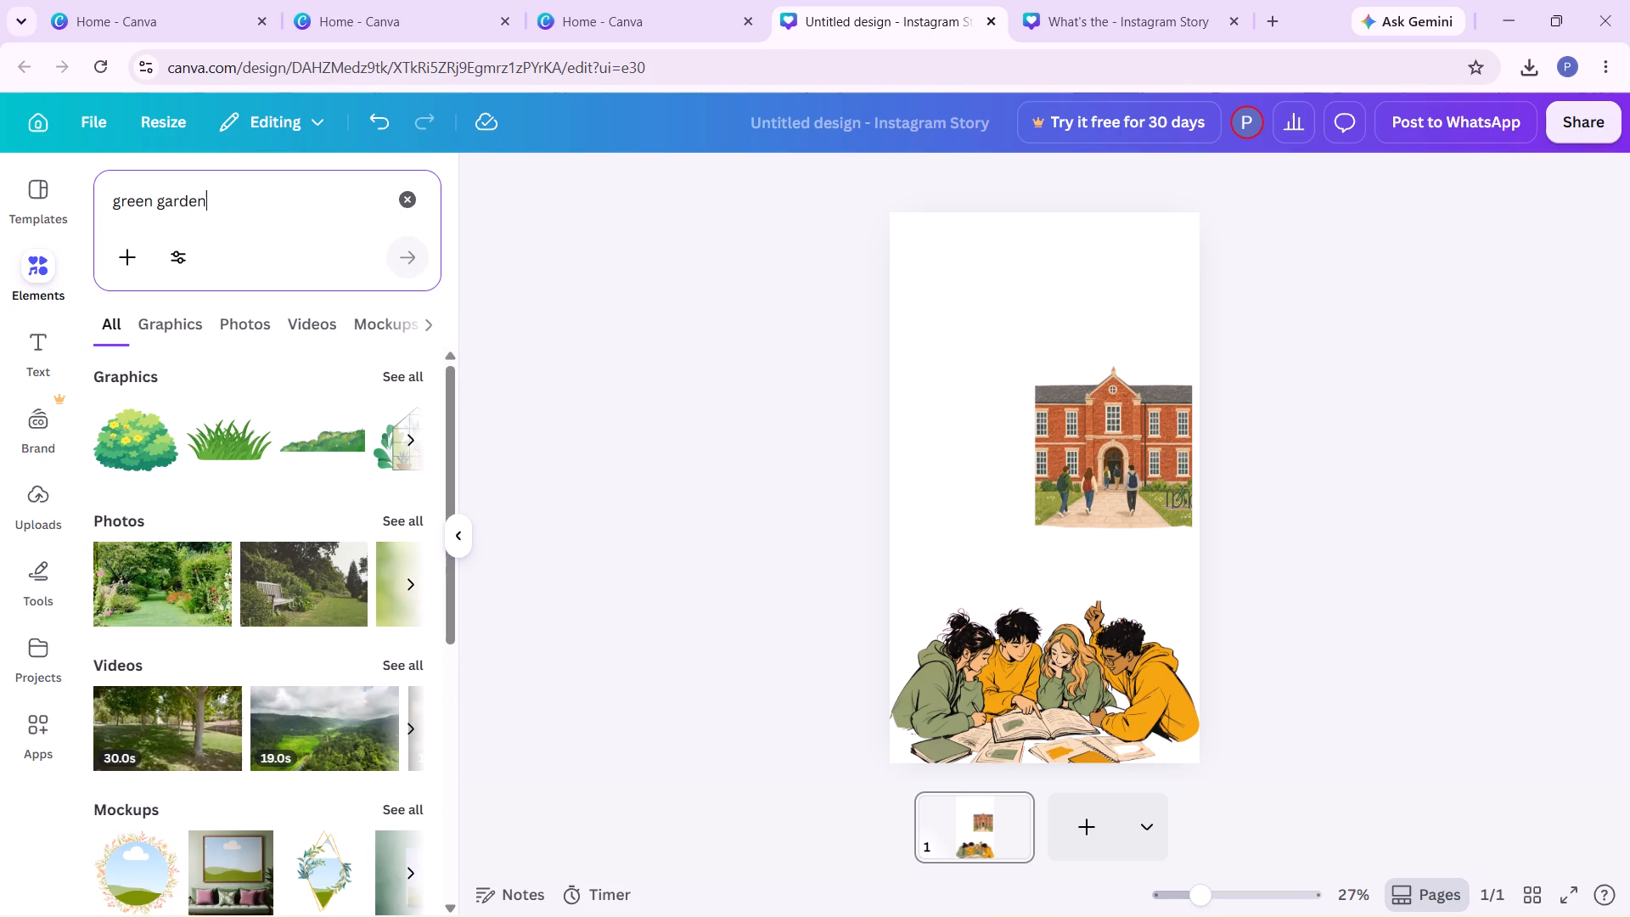
left_click(402, 384)
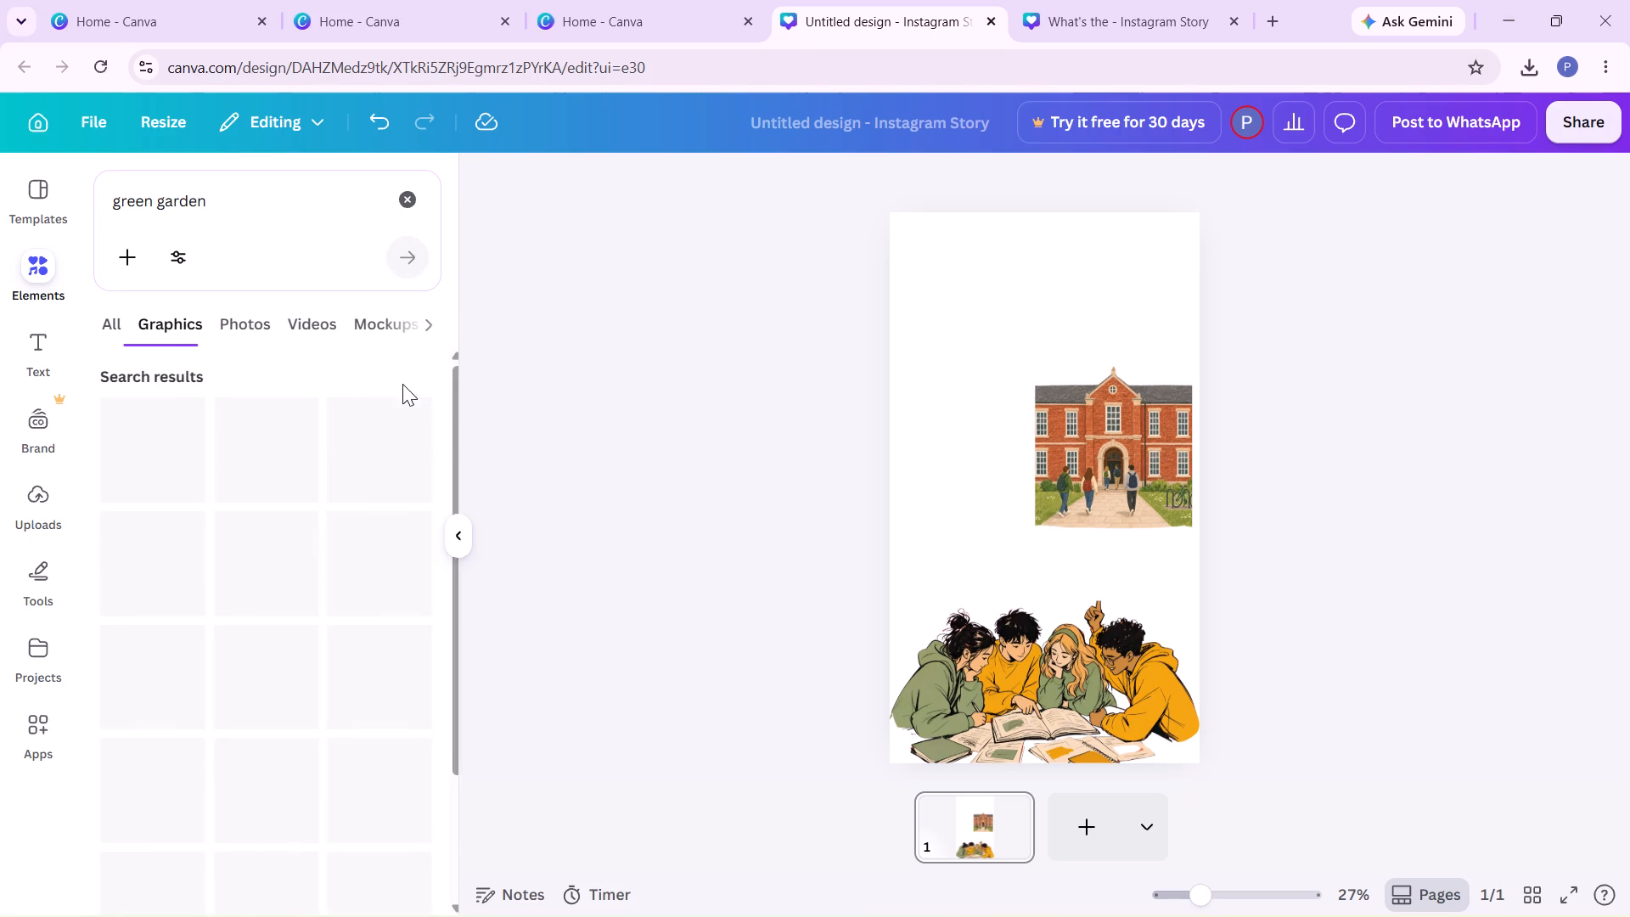
scroll(243, 545, "down", 1)
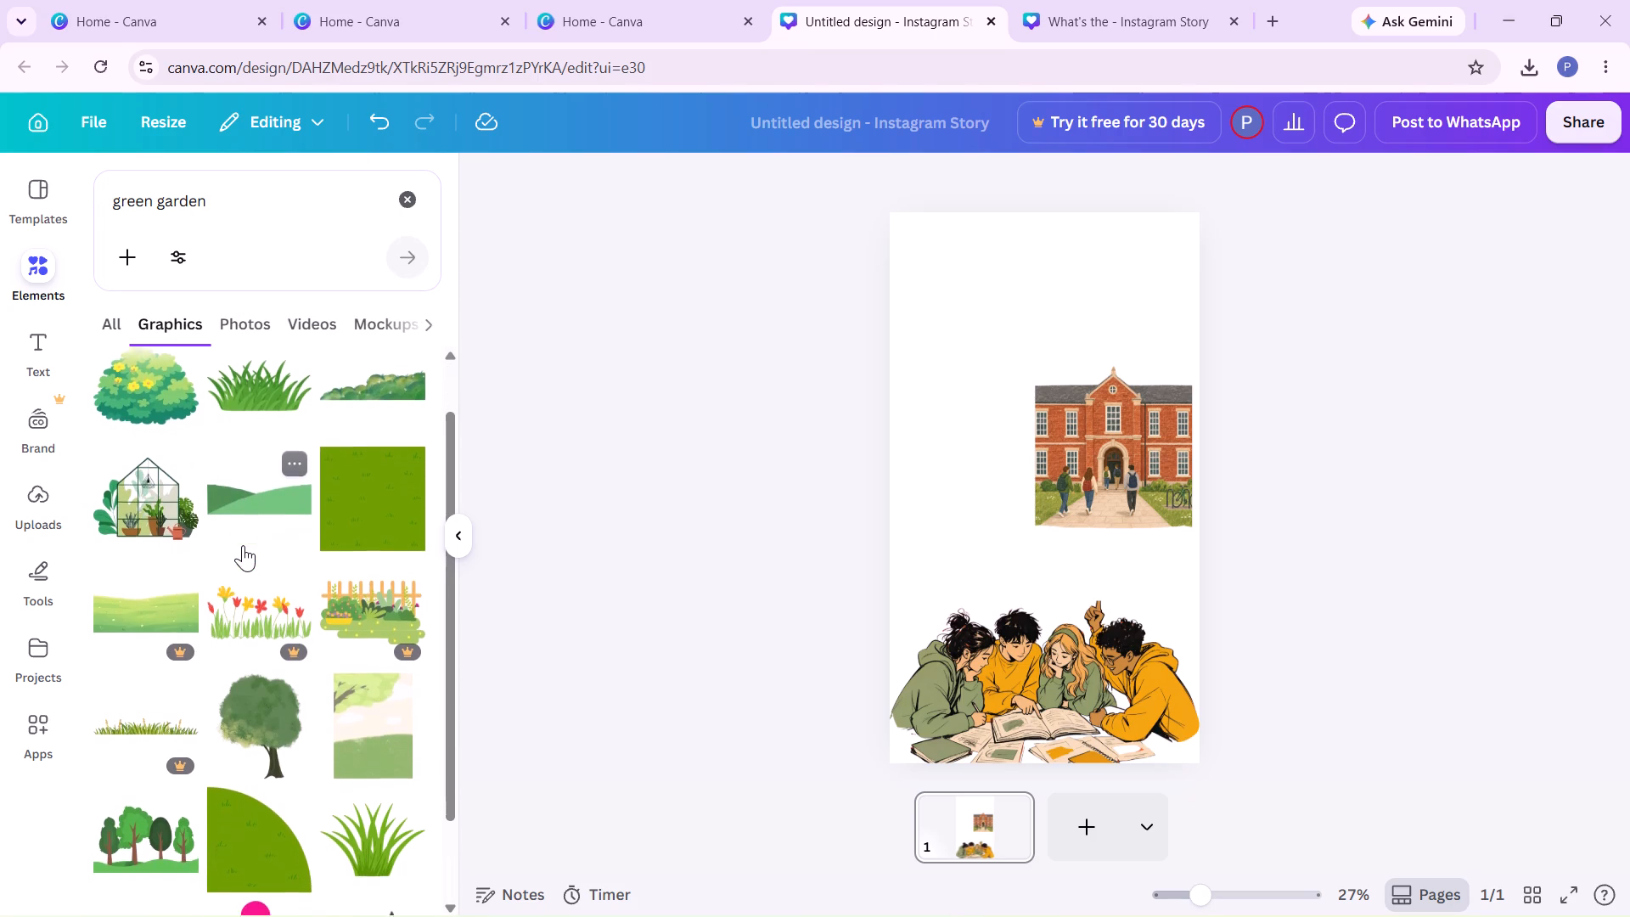
scroll(243, 545, "down", 2)
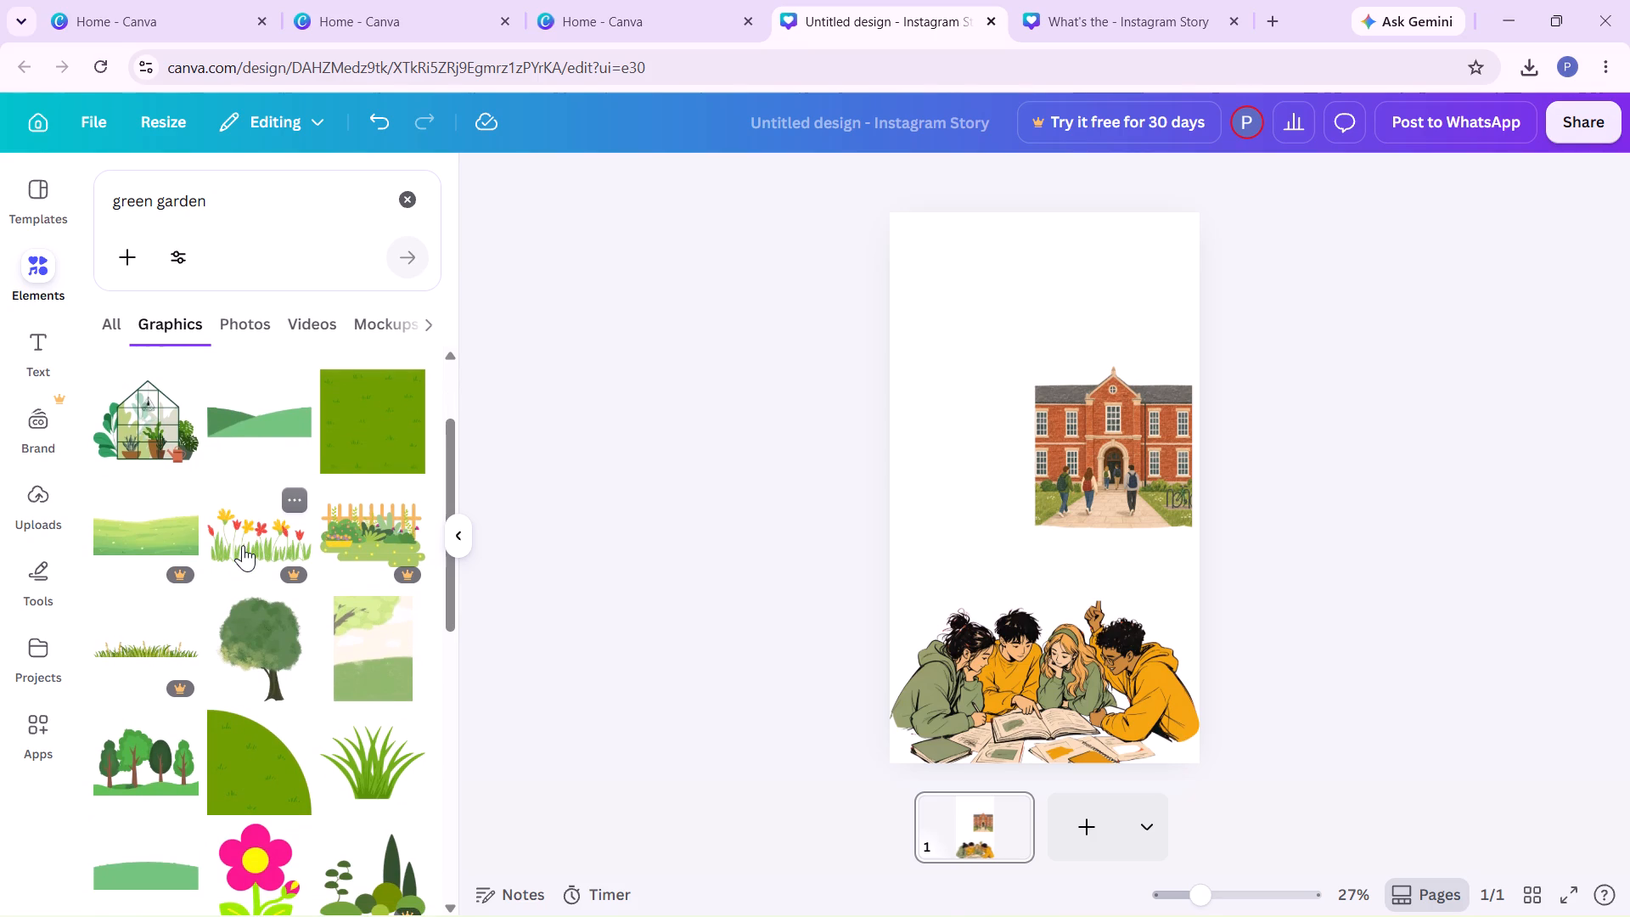
Stretch the campus building's left side outward until the graphic is 1,080 px wide, keeping its height.
left_click(1045, 448)
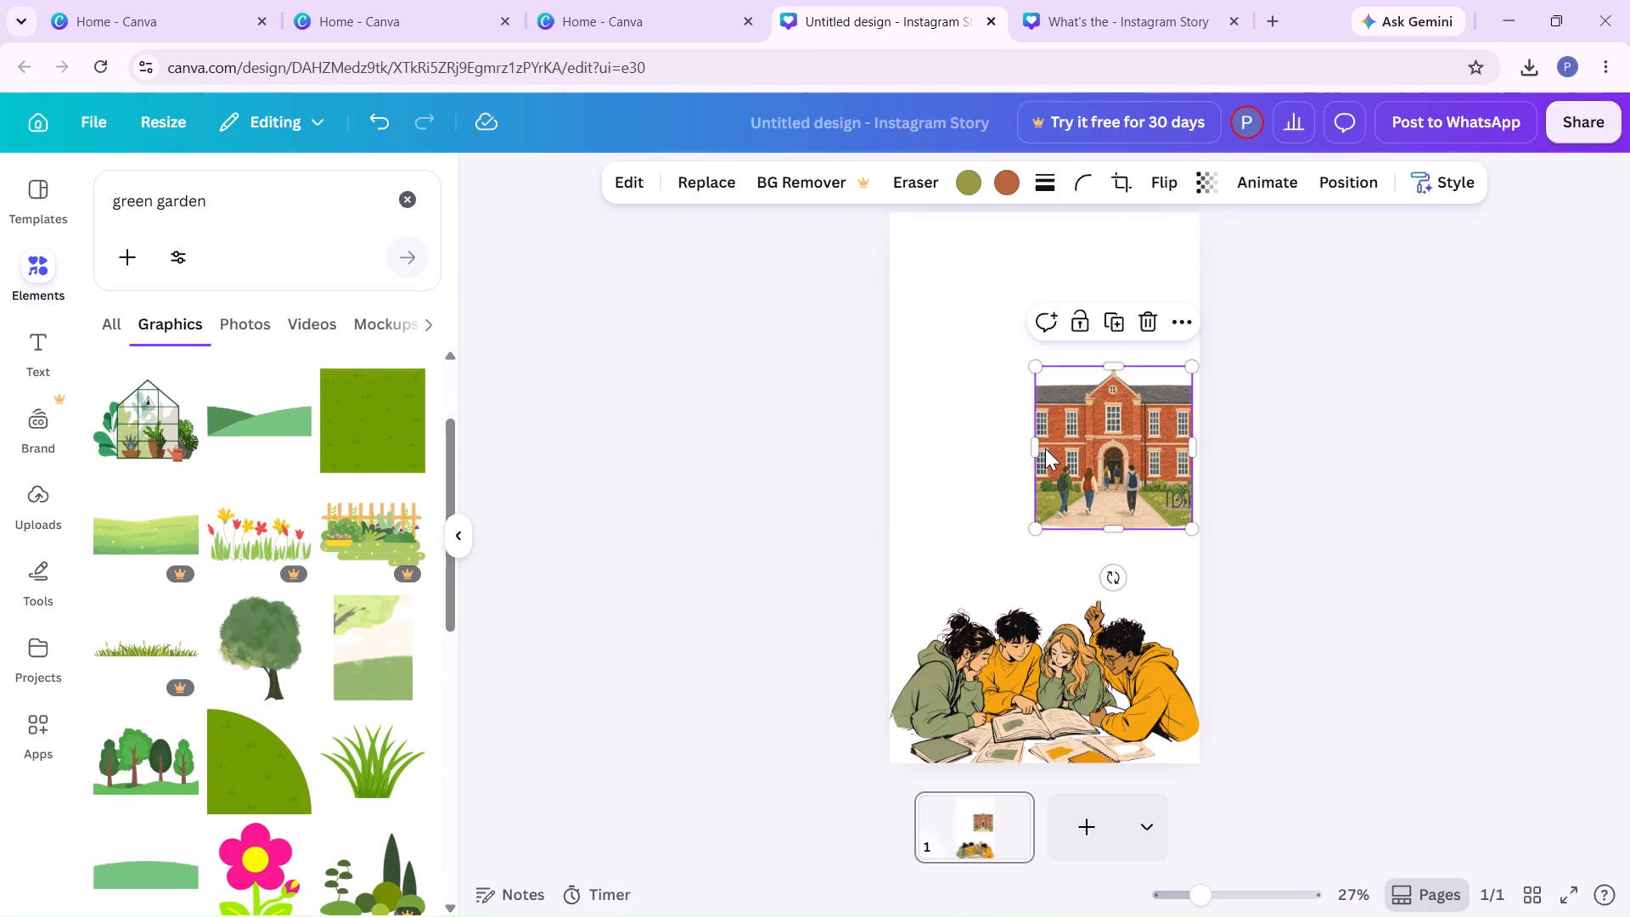
left_click_drag(1040, 443, 975, 447)
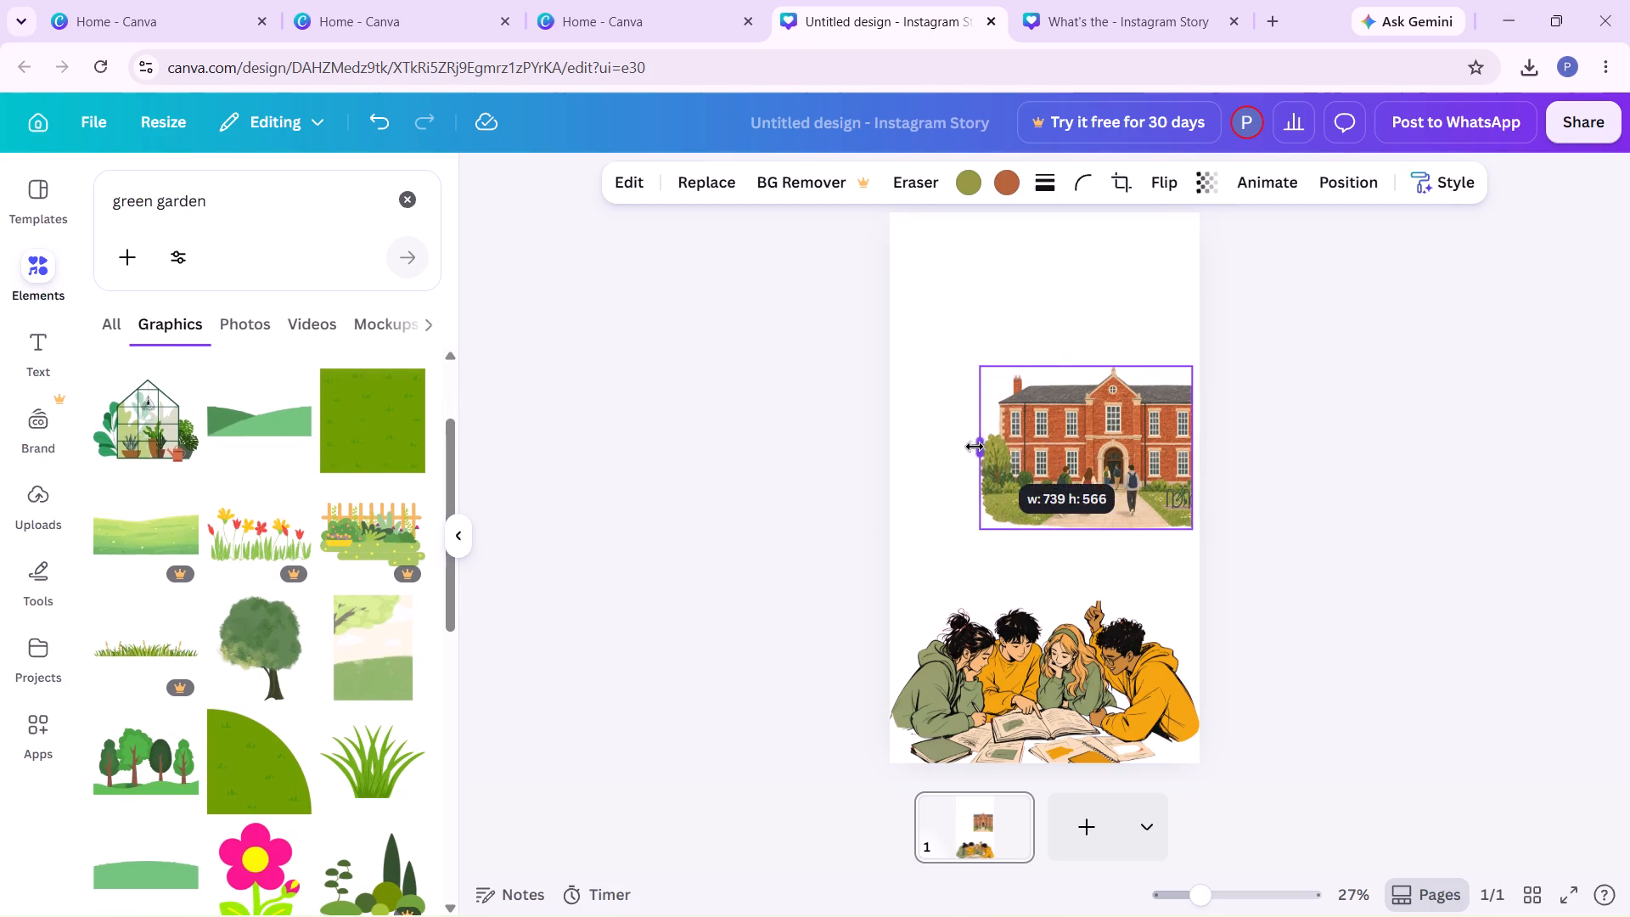
left_click_drag(975, 447, 874, 448)
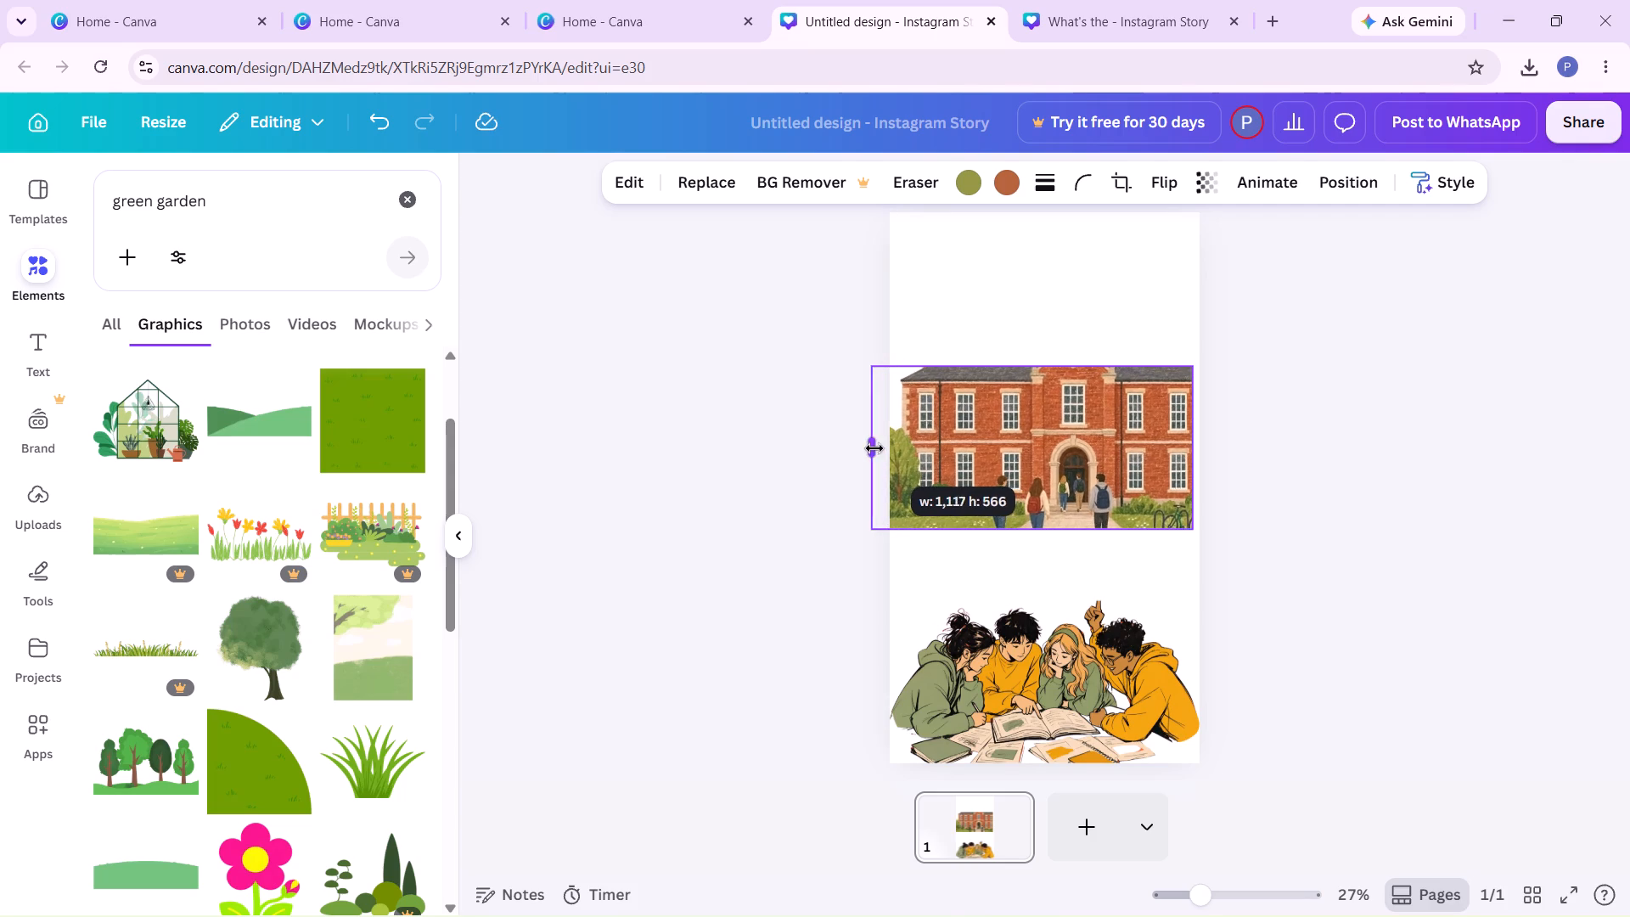
left_click_drag(874, 448, 888, 456)
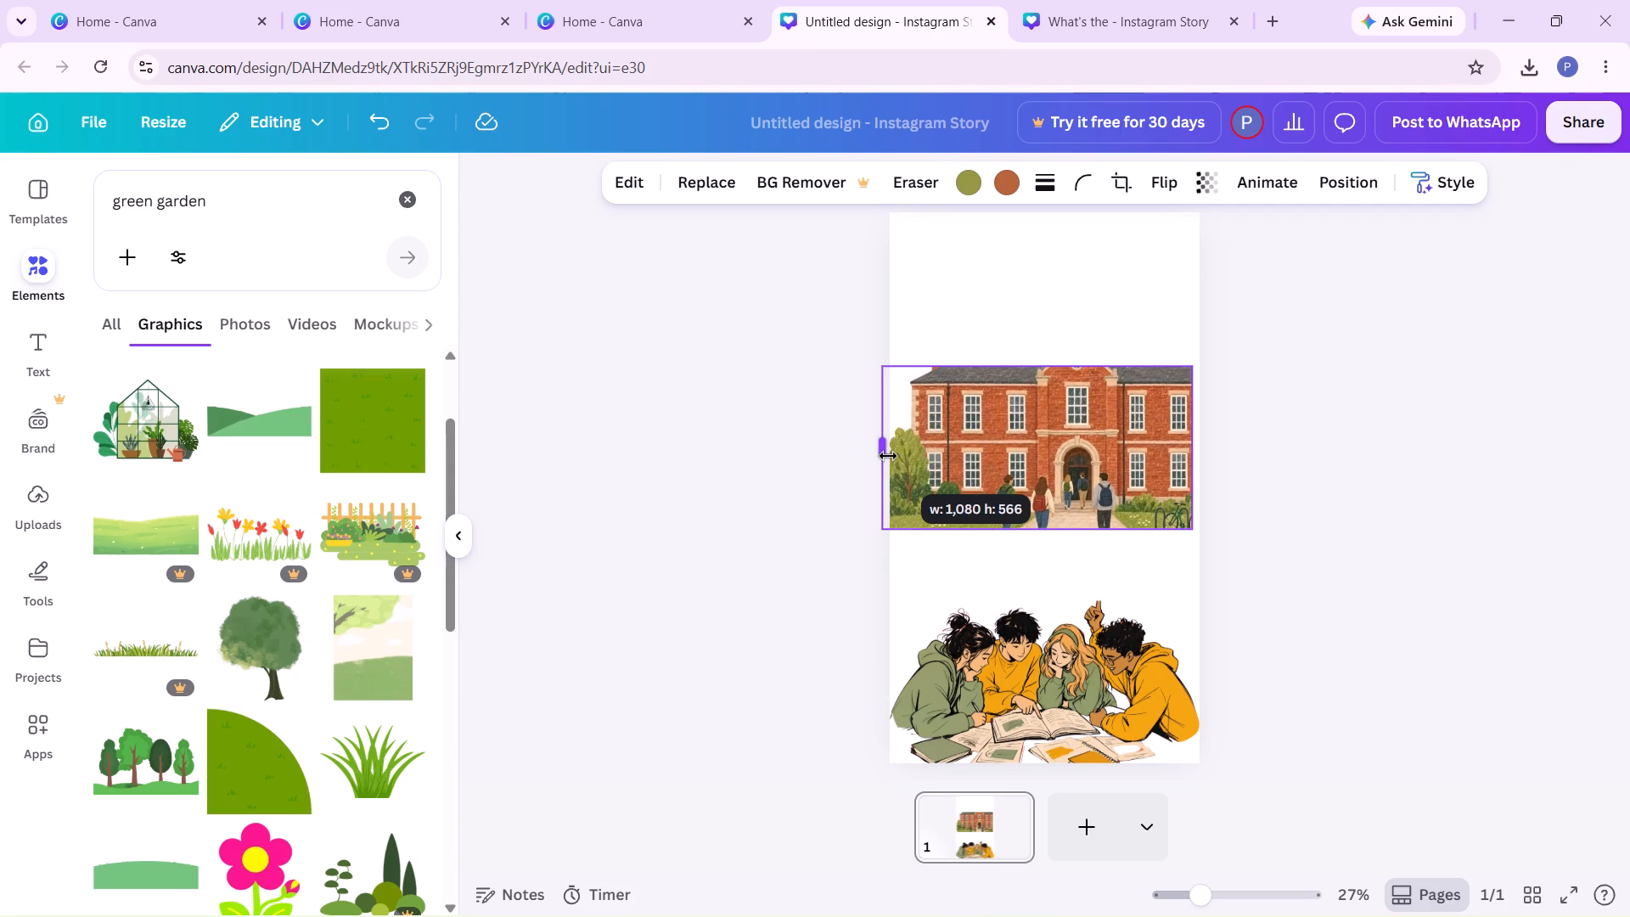
left_click_drag(888, 456, 888, 457)
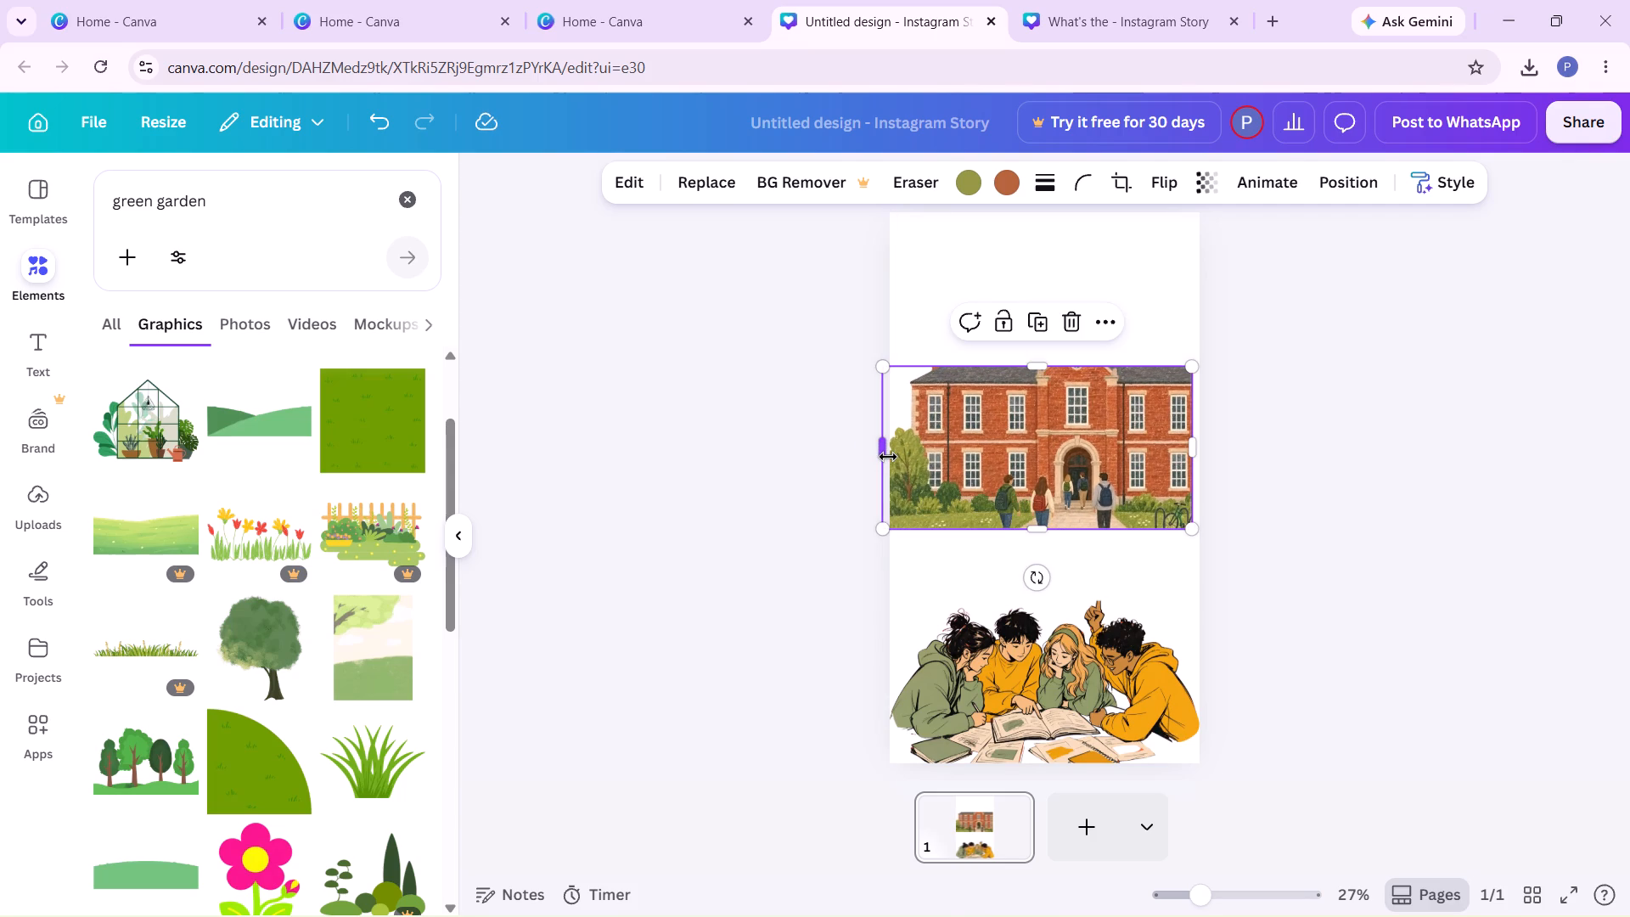
Move the campus building down the page to just above the studying students.
left_click_drag(946, 470, 946, 505)
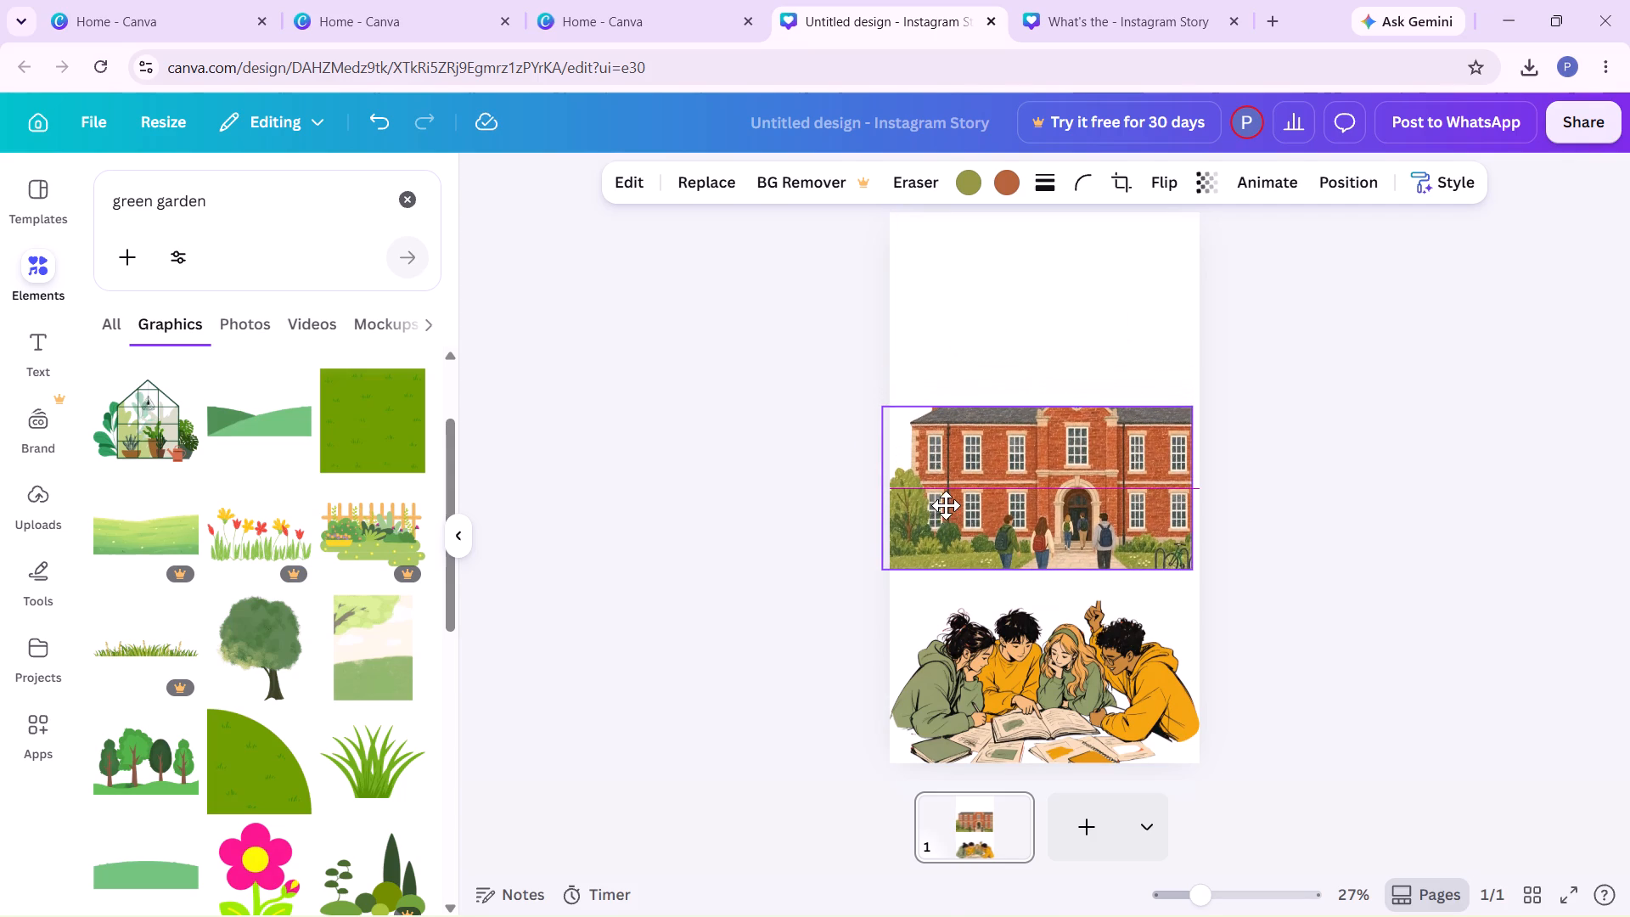
left_click_drag(946, 505, 946, 515)
Shrink the studying students graphic from its upper-left corner, keeping it at the page's right side.
left_click(924, 669)
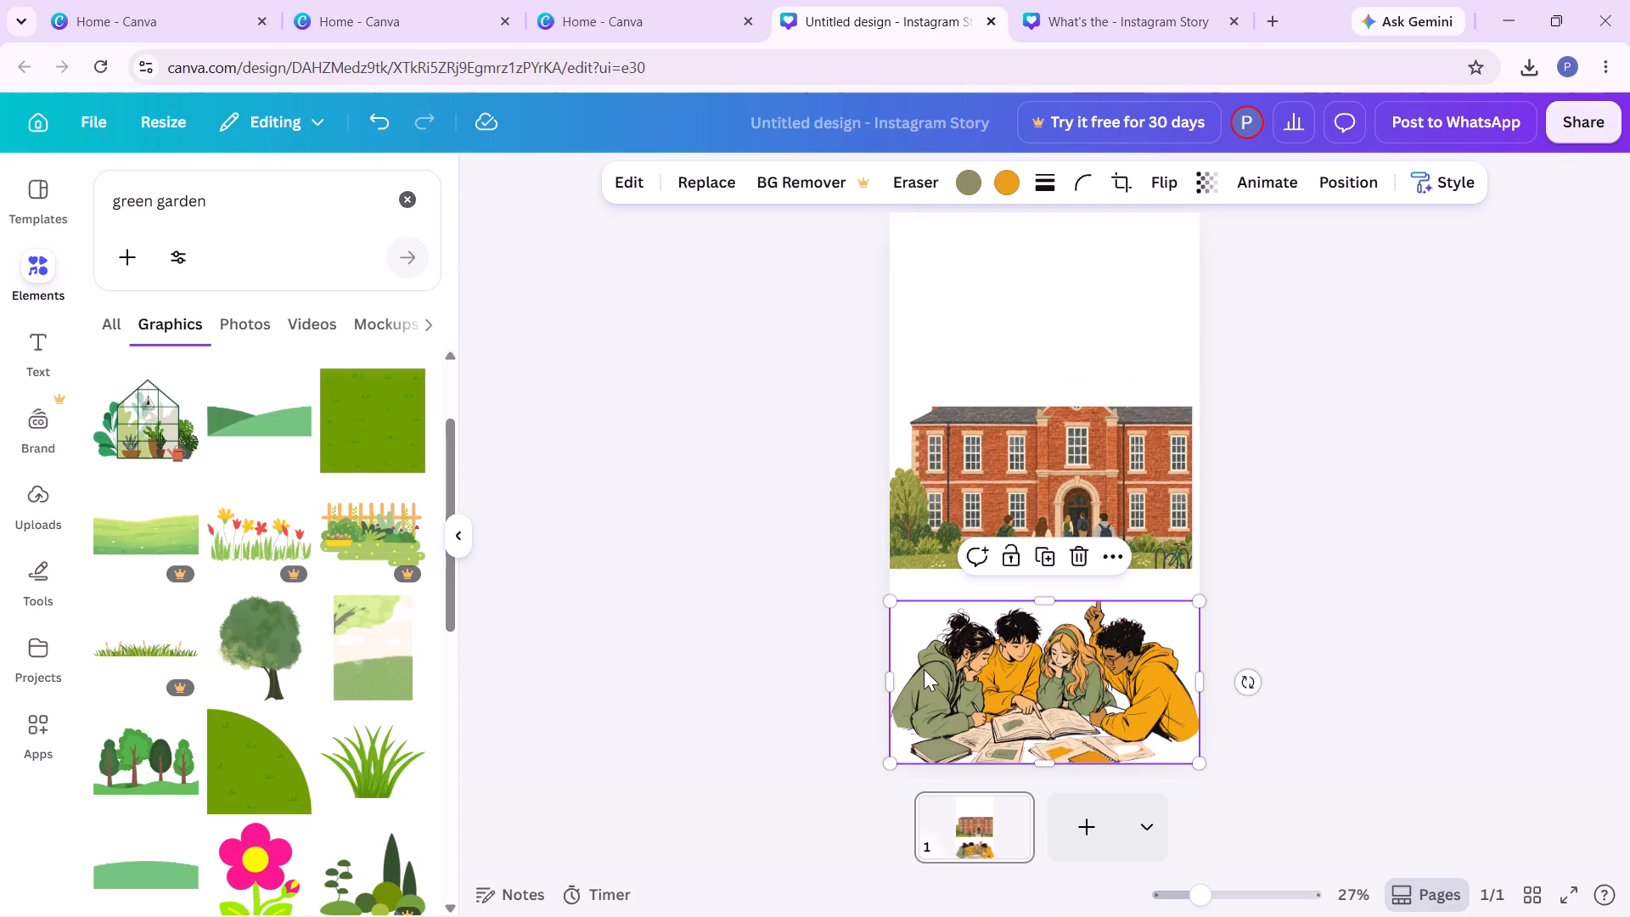
left_click_drag(888, 601, 973, 618)
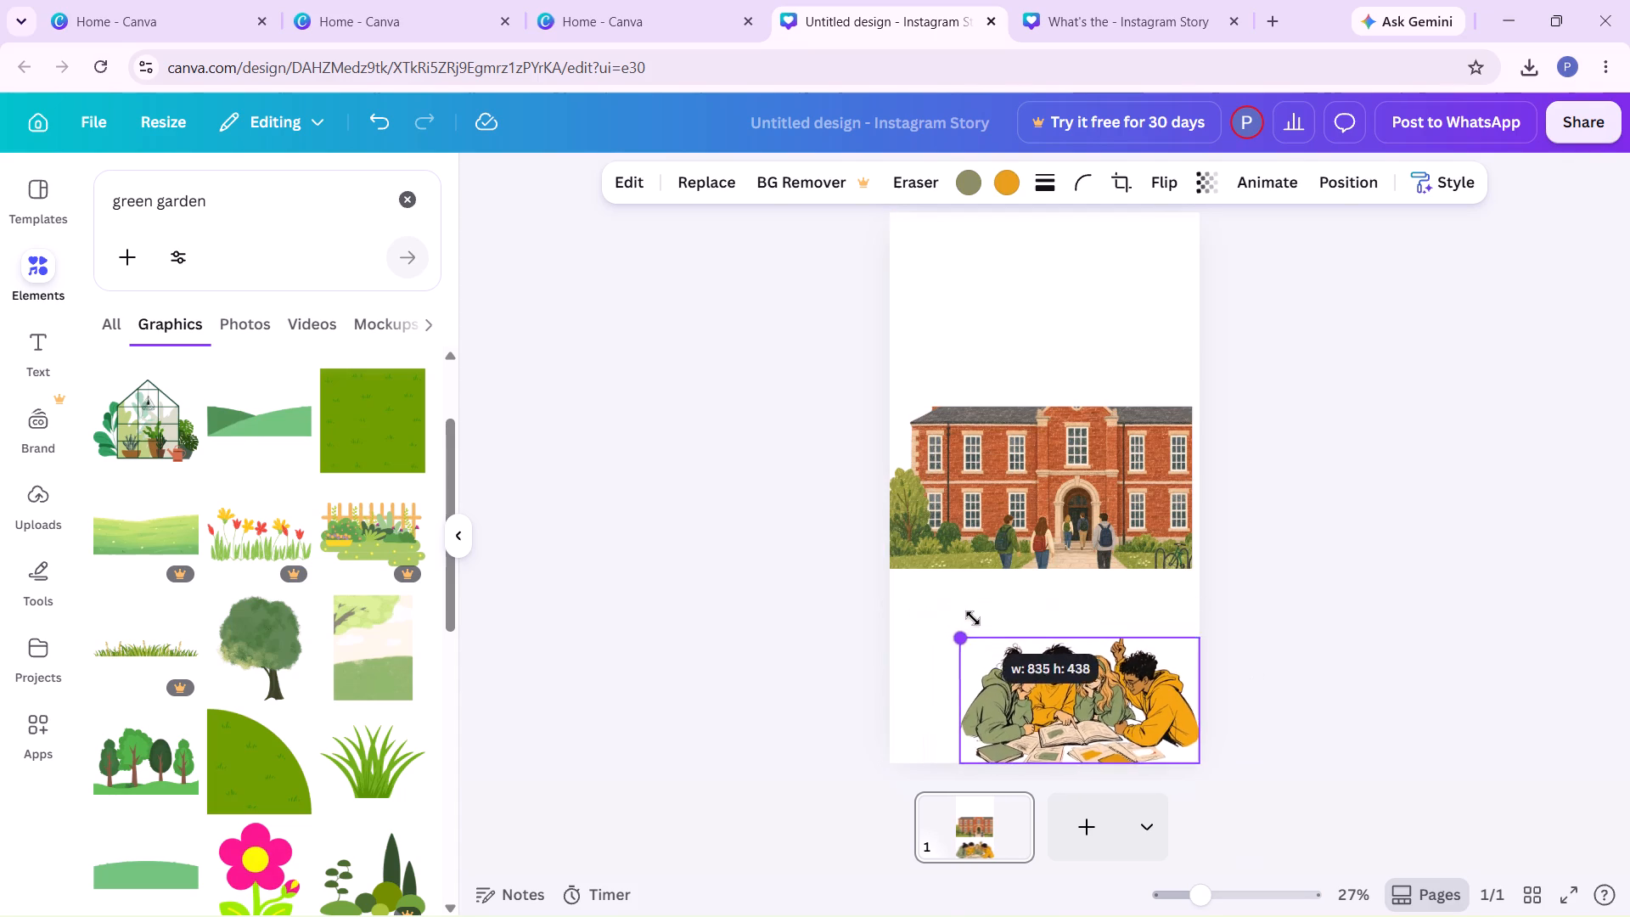
Shrink the studying students graphic further and move it up to just below the campus building, at the page's right edge.
left_click_drag(973, 618, 1013, 640)
left_click_drag(1057, 715, 1071, 650)
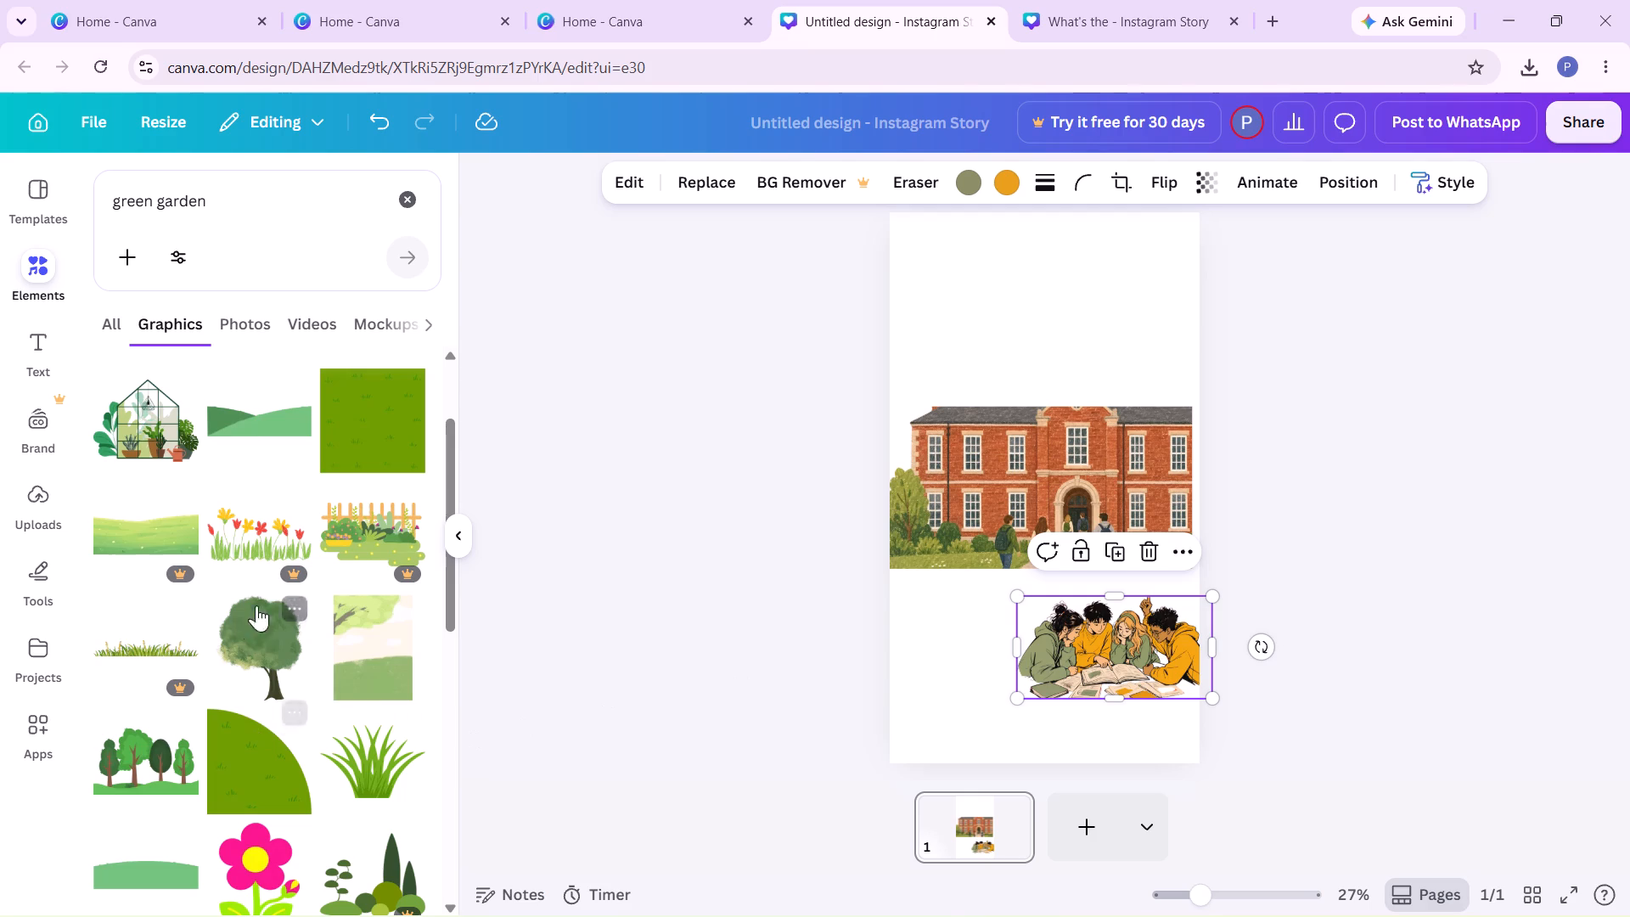
Add the grass strip graphic with tall blades and enlarge it to span the full page width just above the bottom edge.
left_click(137, 649)
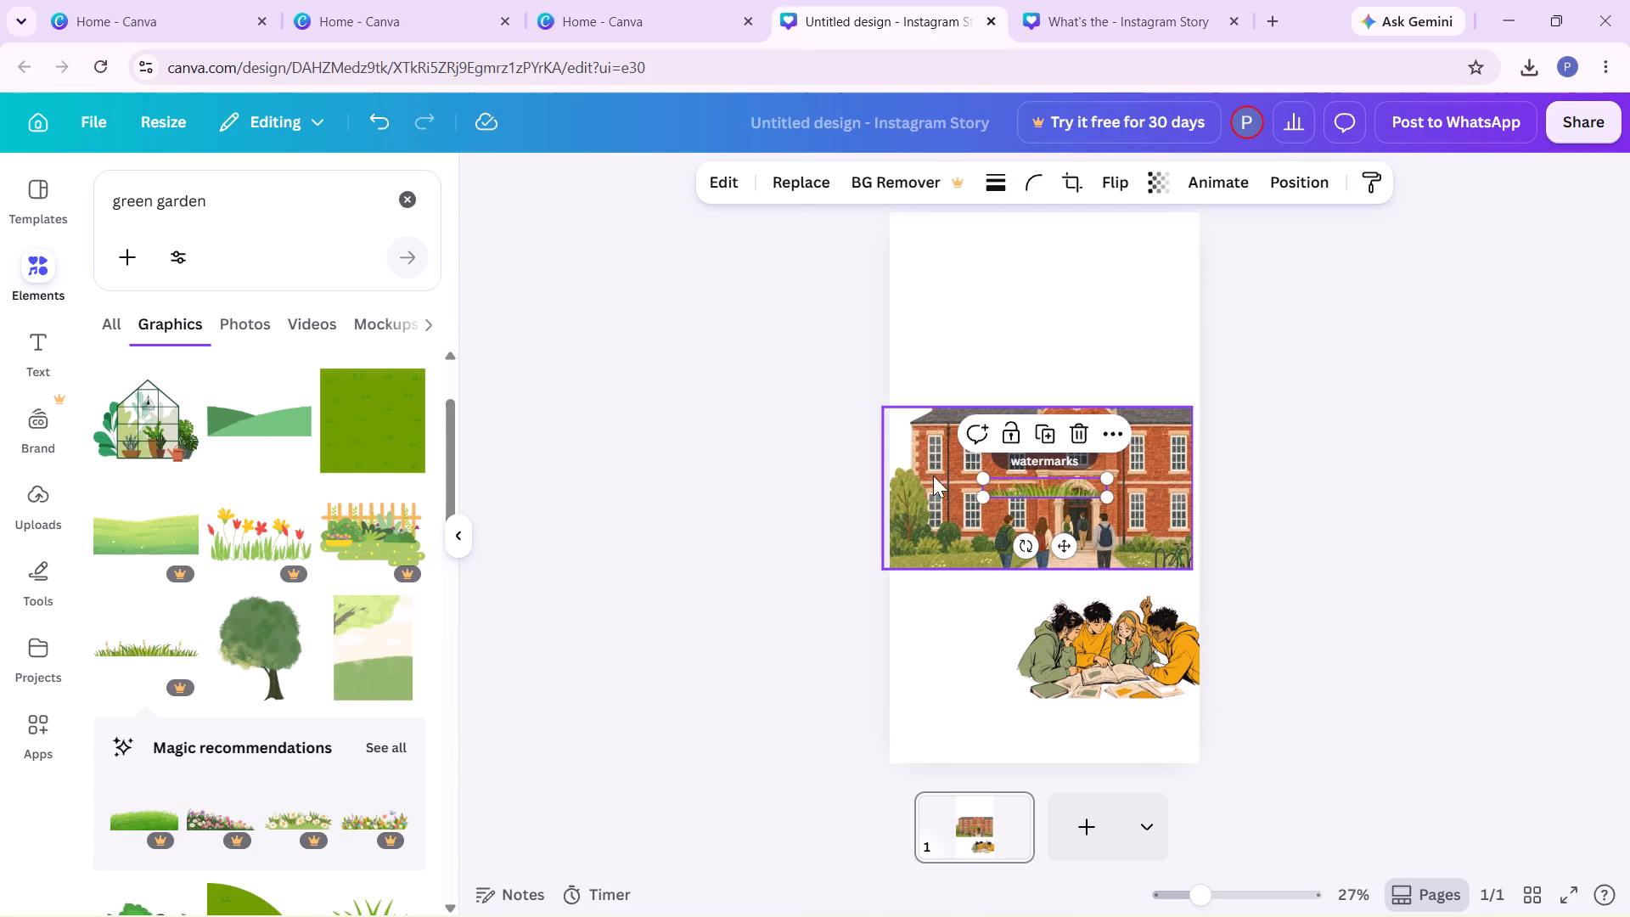
left_click_drag(1003, 490, 992, 584)
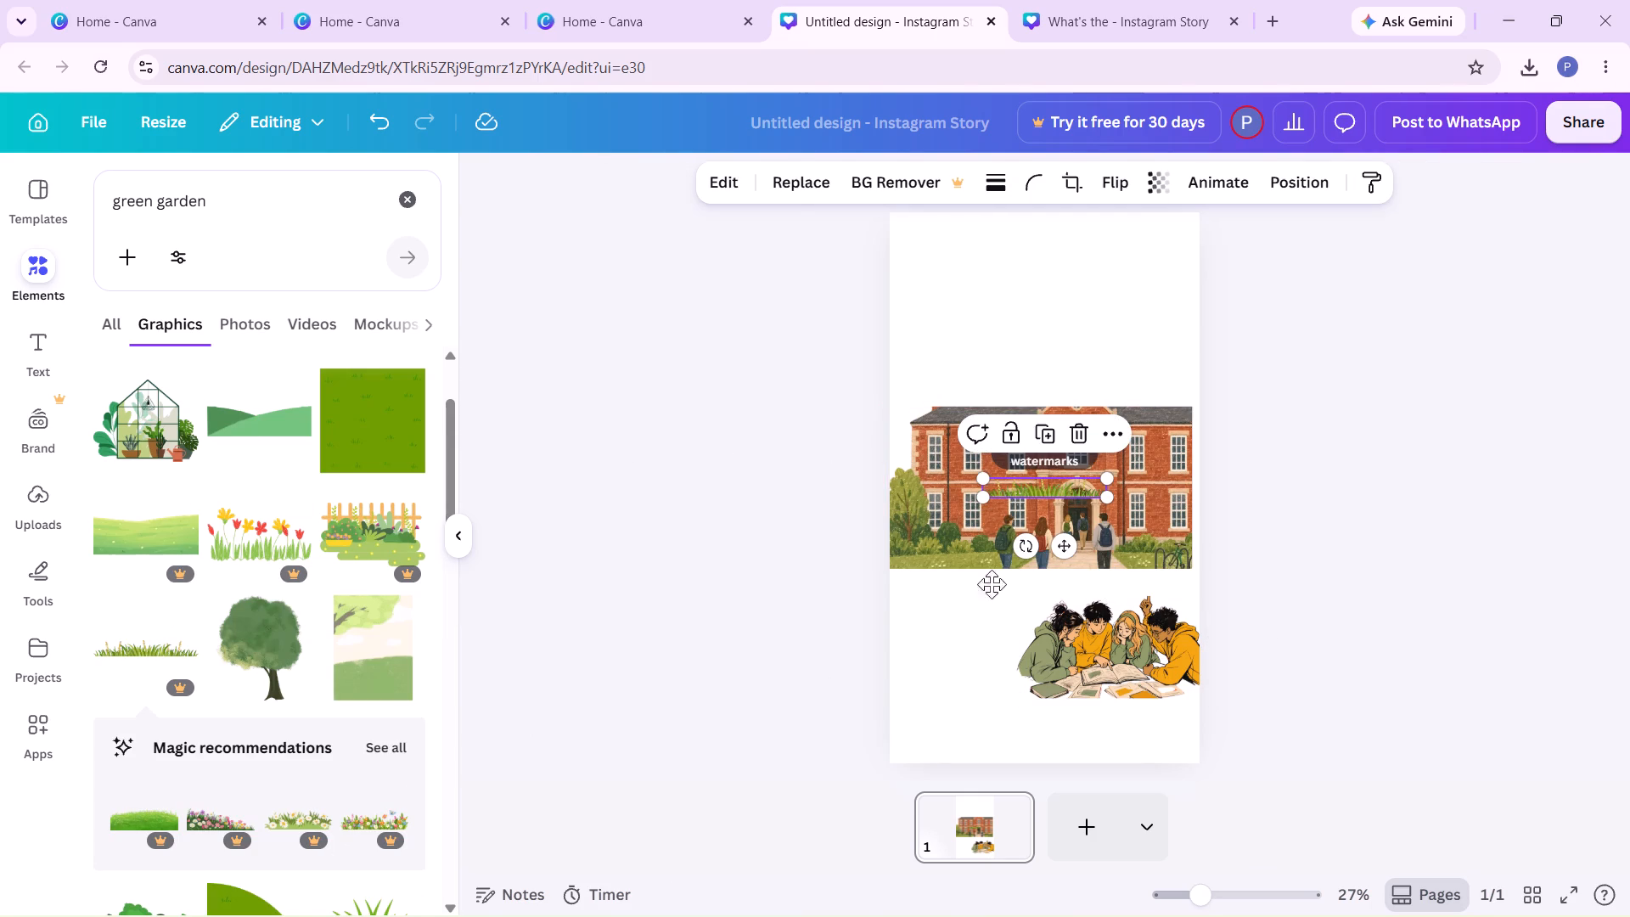
left_click_drag(992, 584, 904, 752)
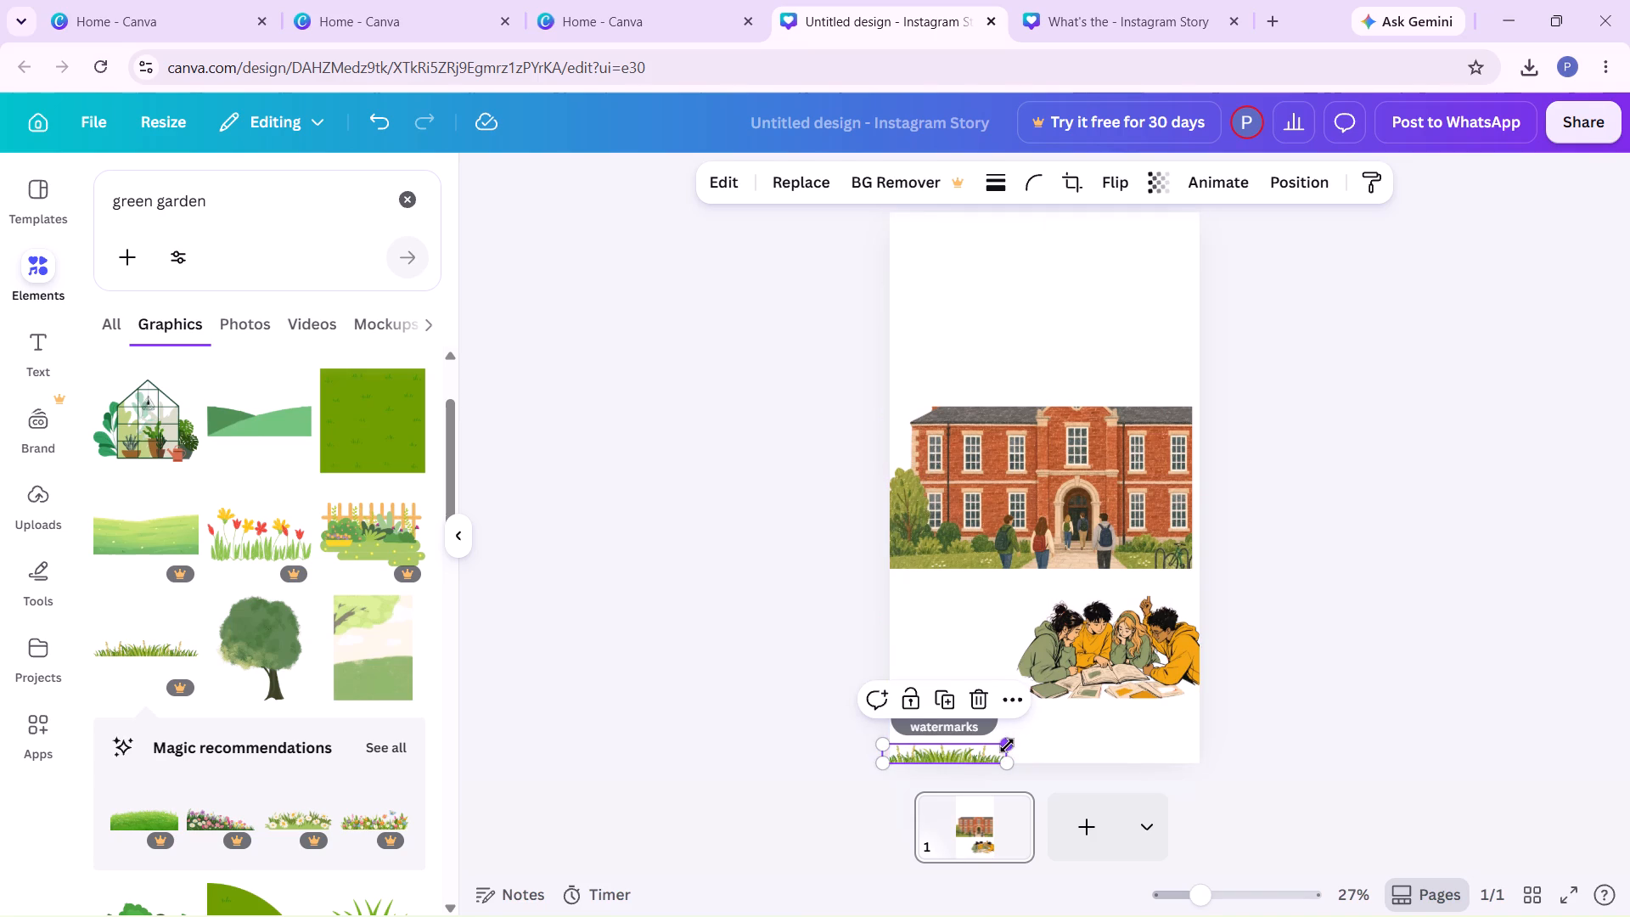
left_click_drag(1007, 745, 1238, 618)
left_click_drag(1035, 744, 1035, 716)
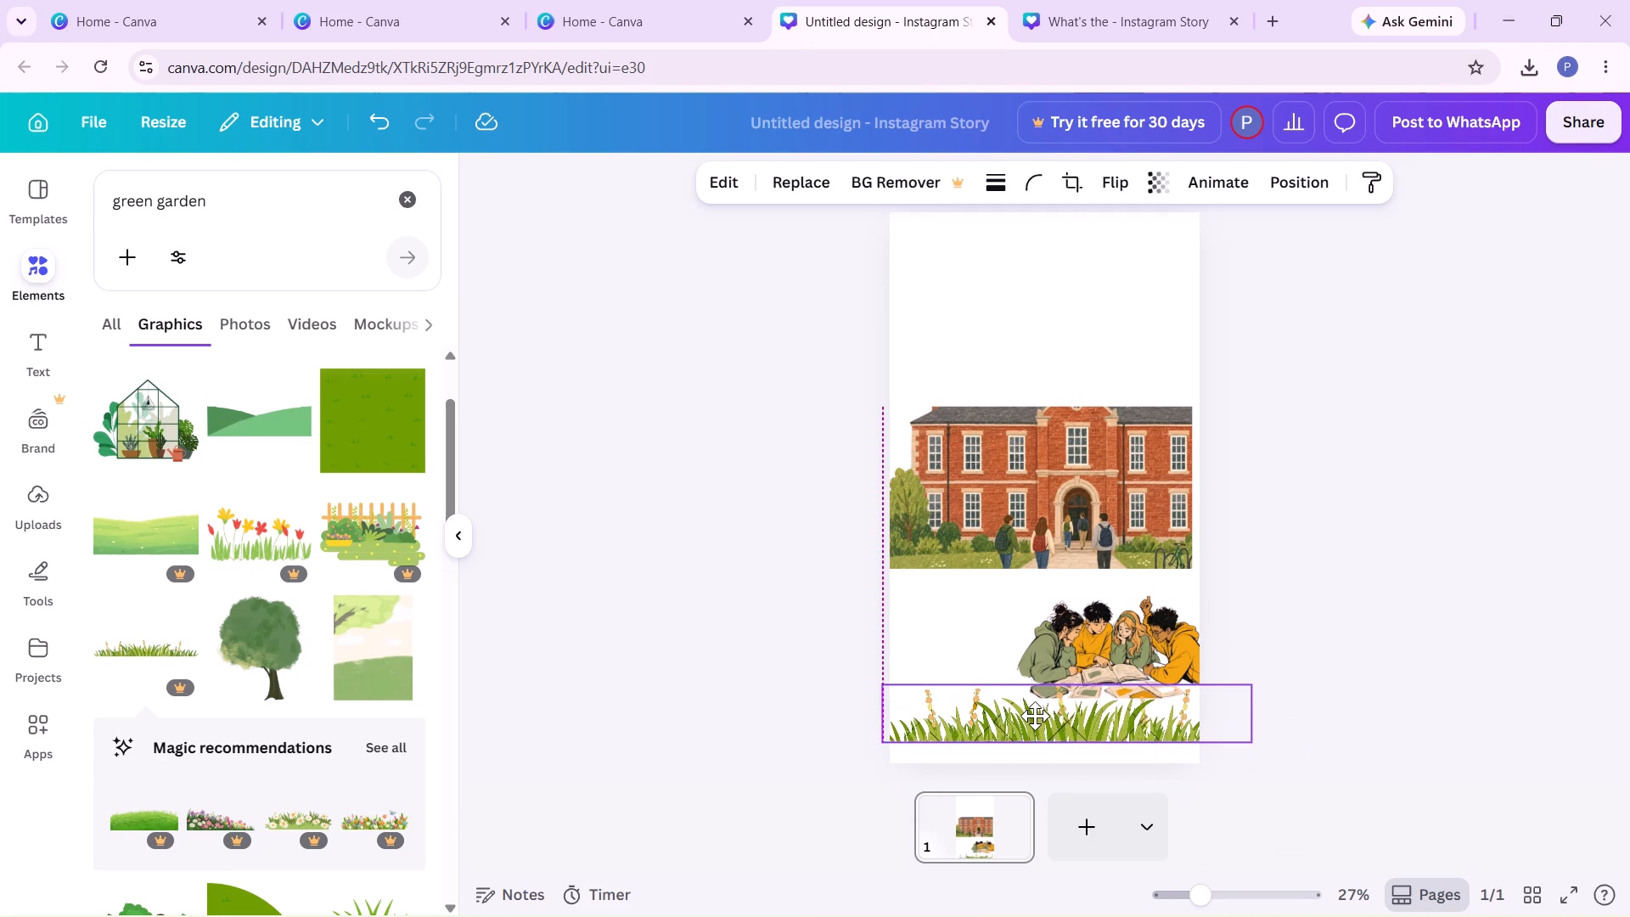
left_click_drag(1035, 716, 1035, 730)
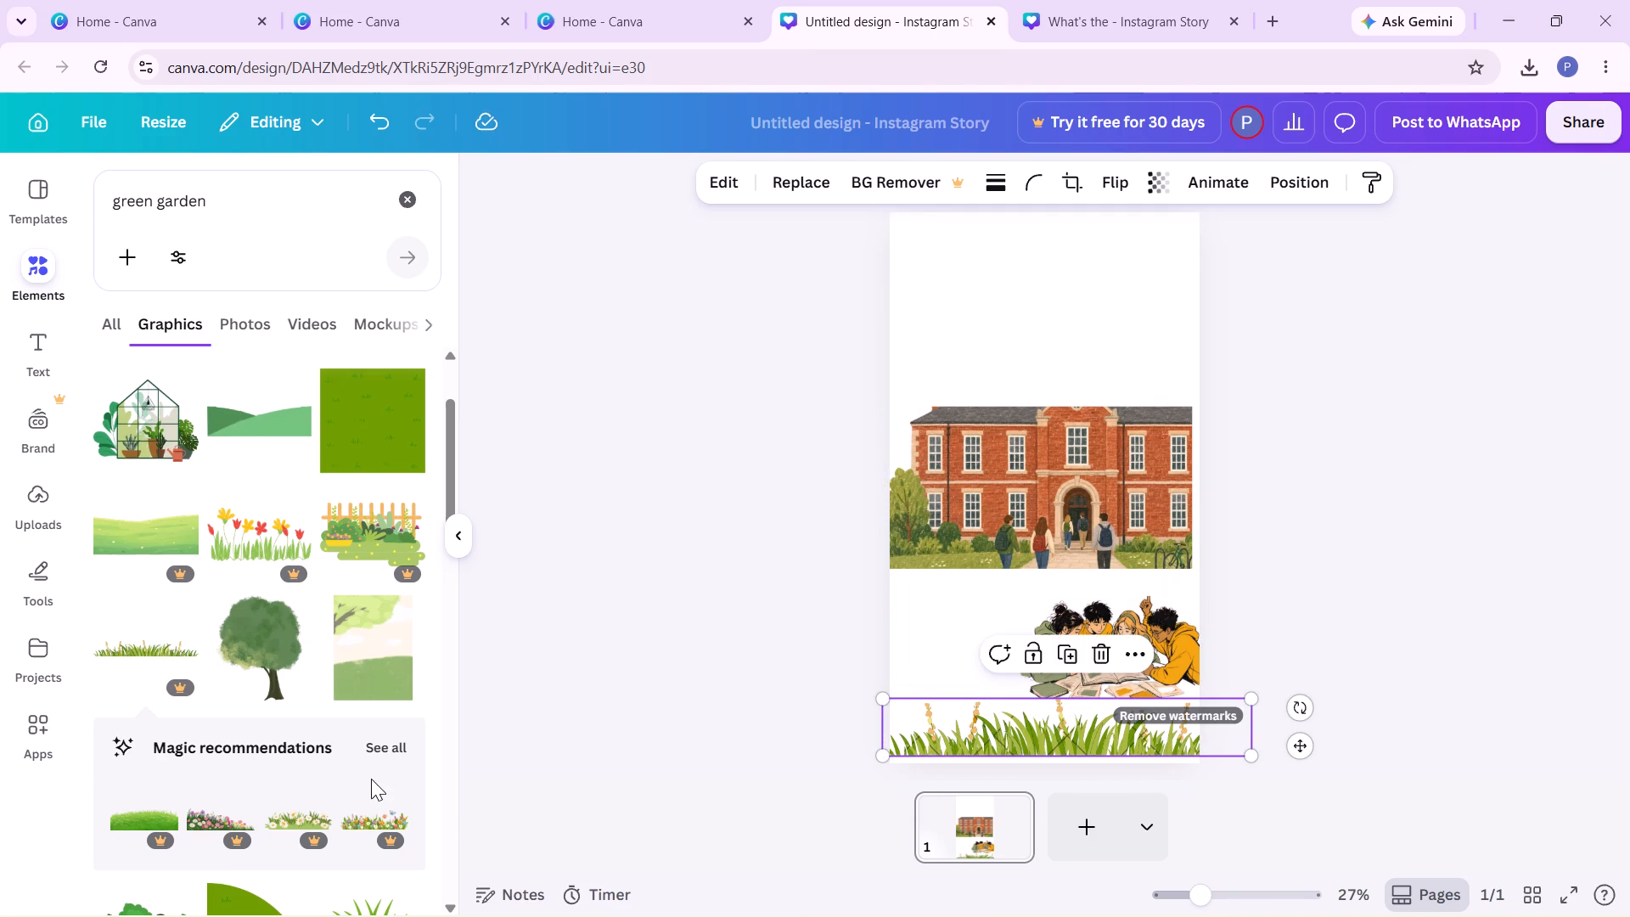
Add the plain light-green rounded hill graphic and move it below the campus building, beside the studying students.
scroll(371, 779, "down", 4)
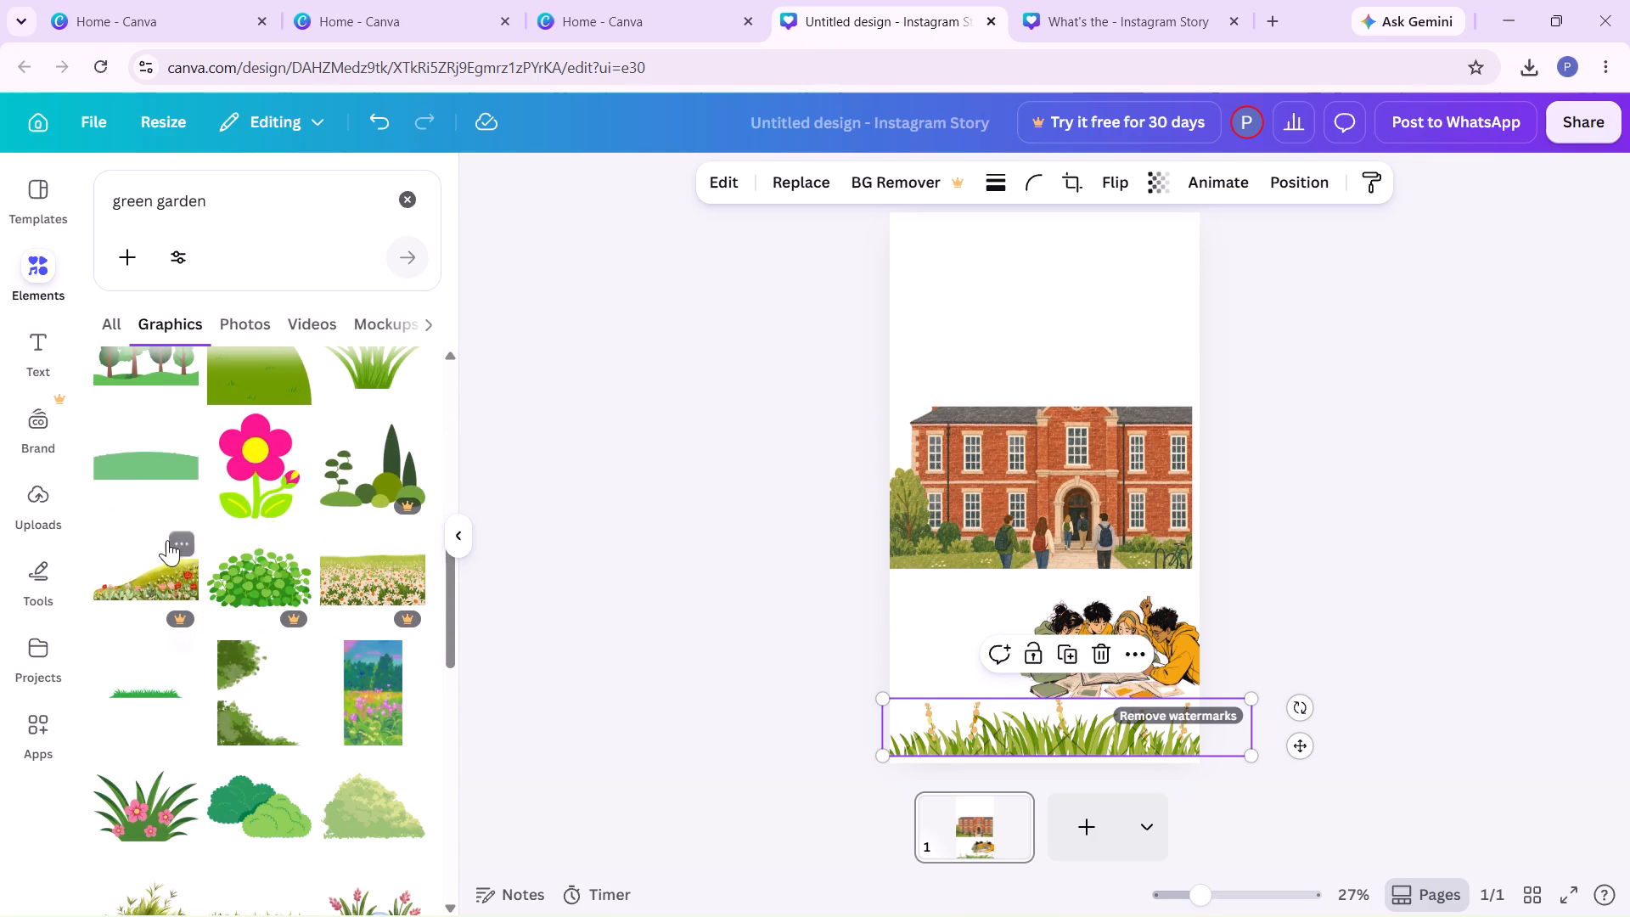
left_click(160, 486)
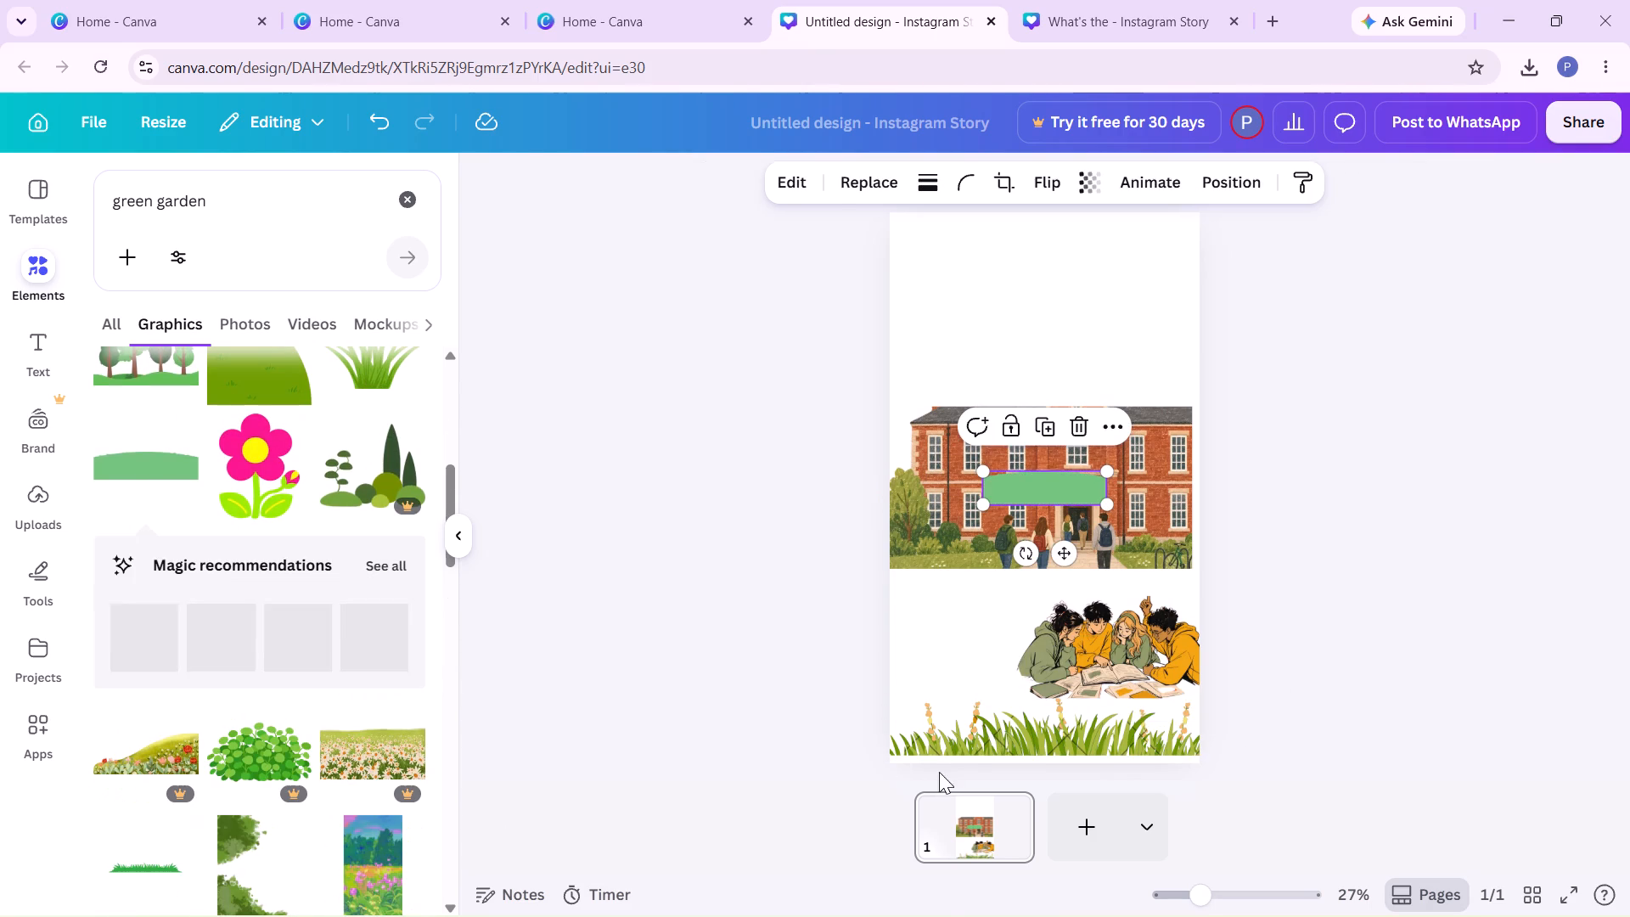
left_click_drag(1031, 488, 969, 656)
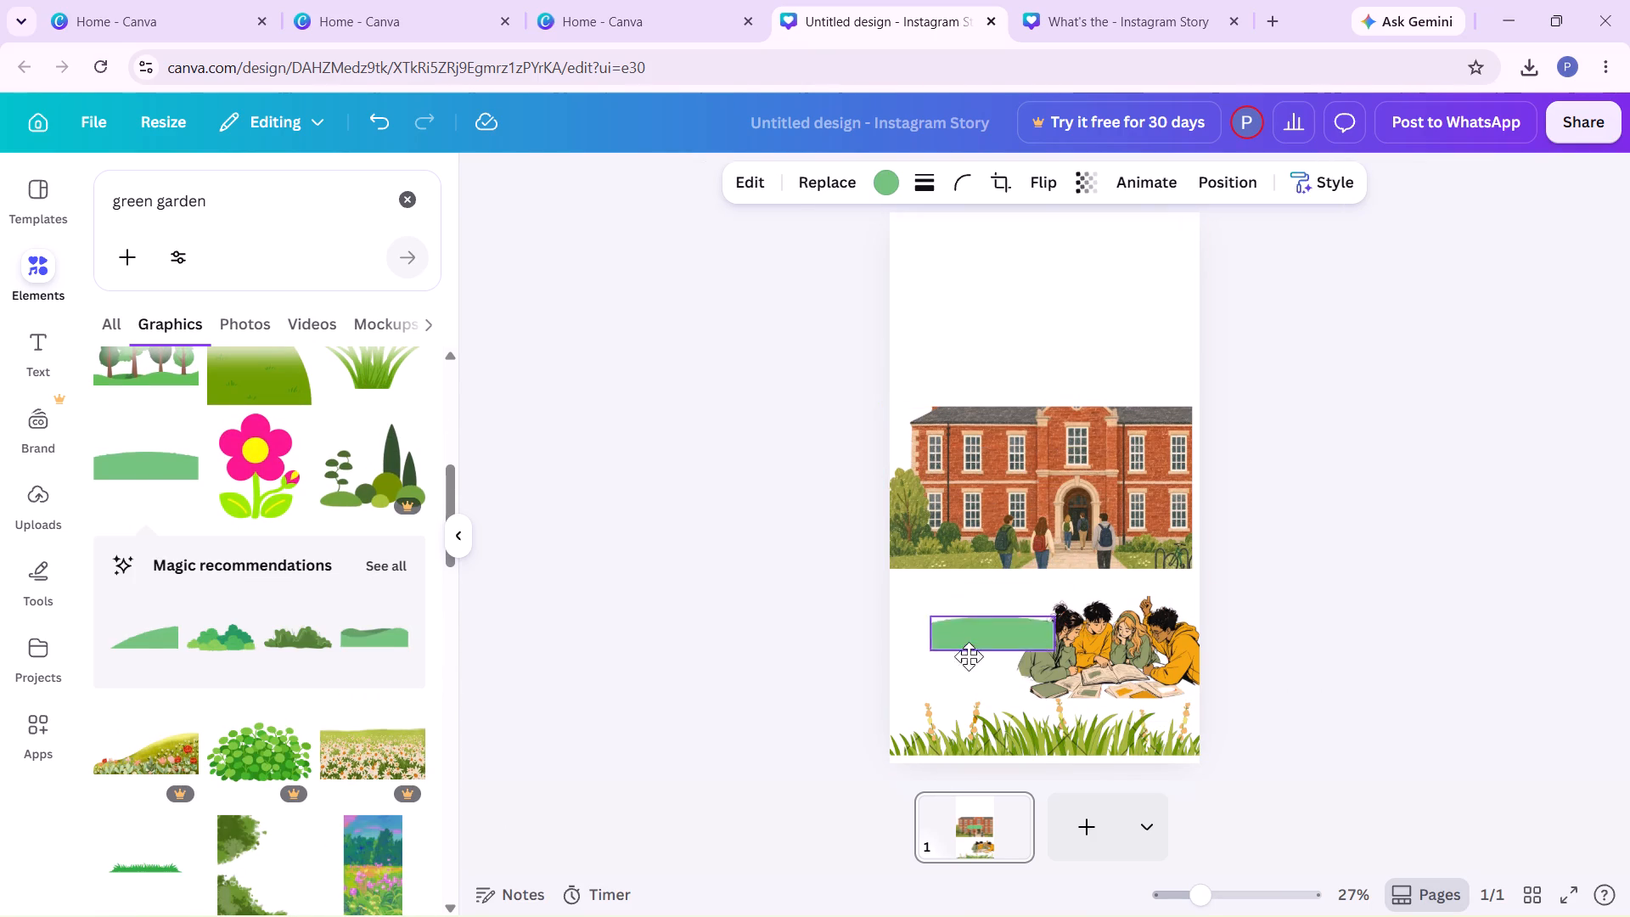
Enlarge the green hill graphic to about 998 px wide and centre it horizontally over the grass near the page's bottom.
left_click_drag(969, 656, 957, 673)
left_click(957, 673)
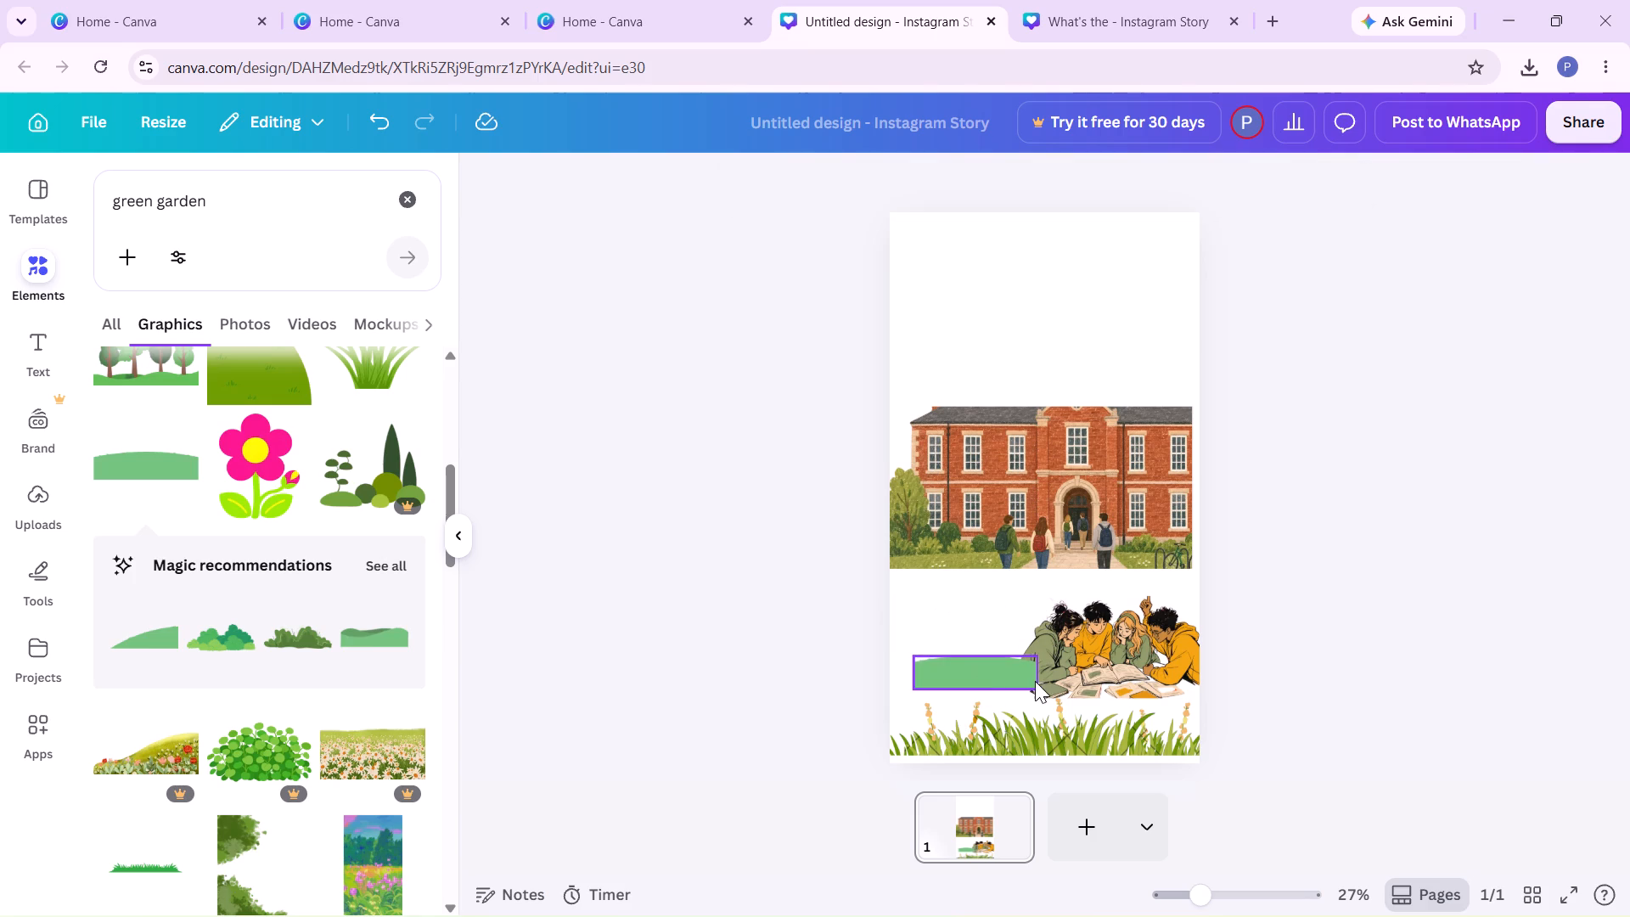
left_click(992, 680)
left_click_drag(1037, 655, 1073, 638)
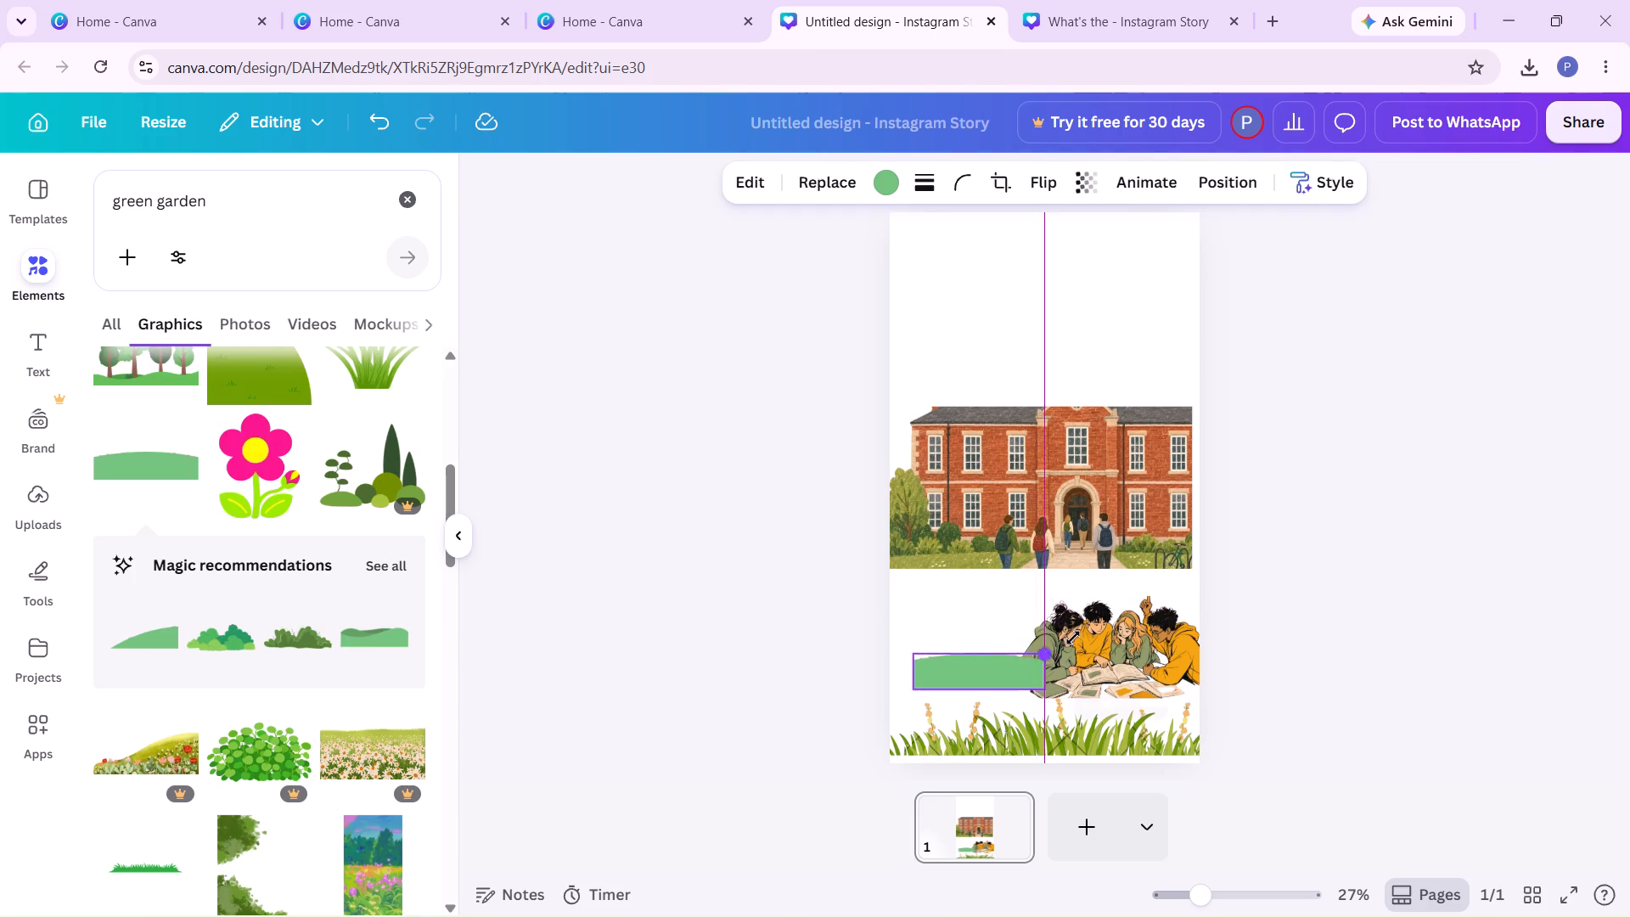
left_click_drag(1073, 638, 1206, 649)
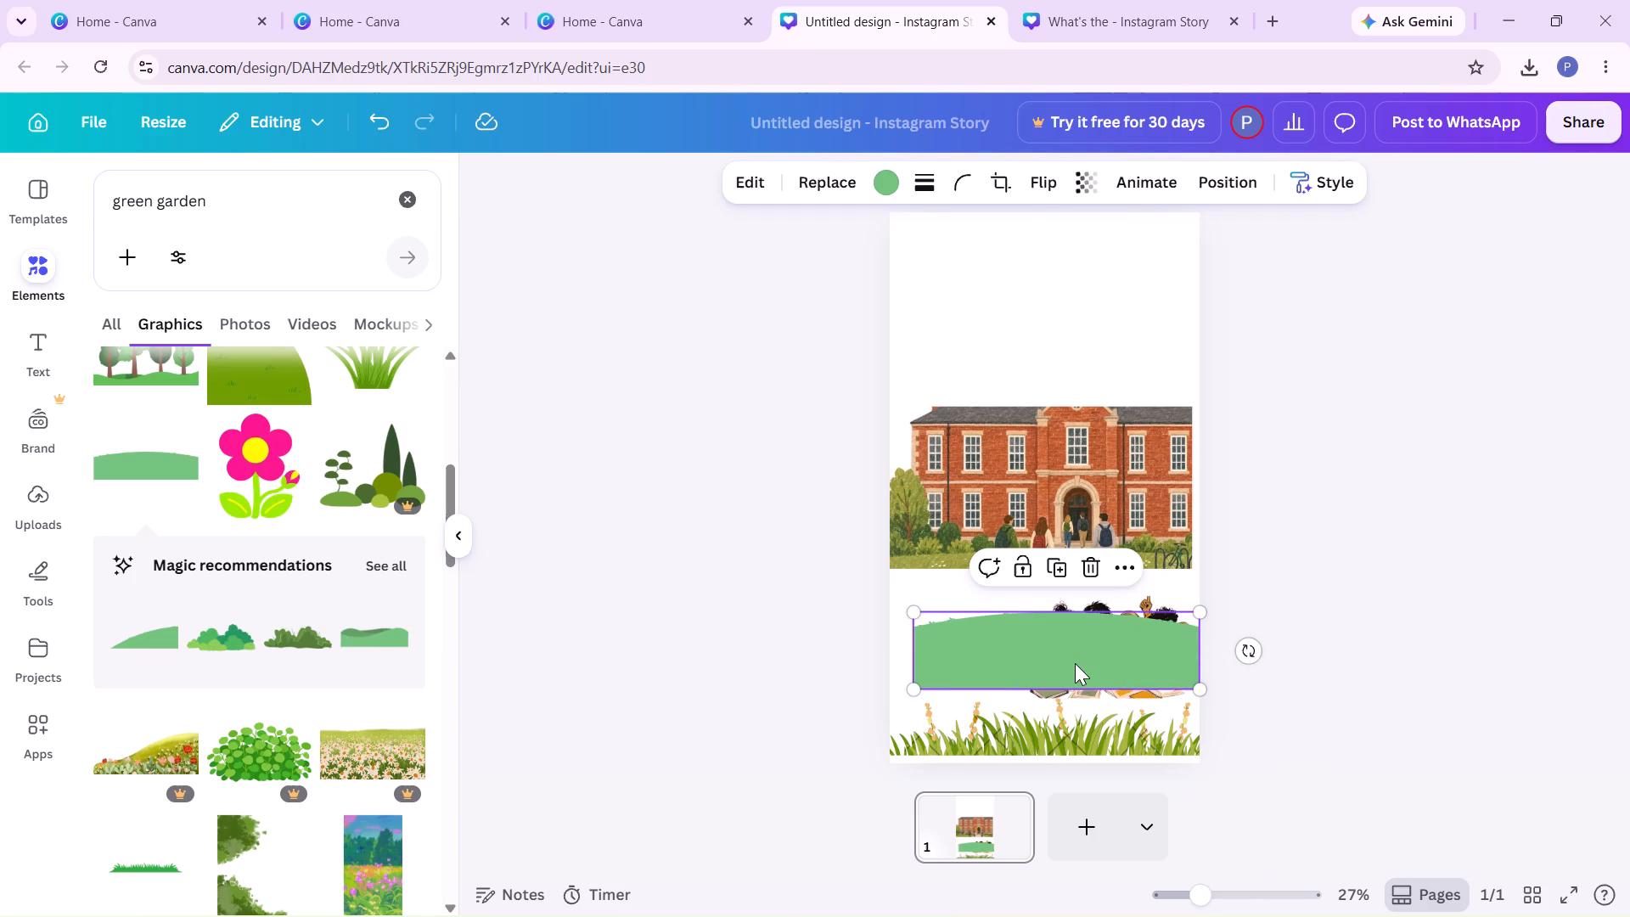
left_click_drag(1071, 655, 1076, 718)
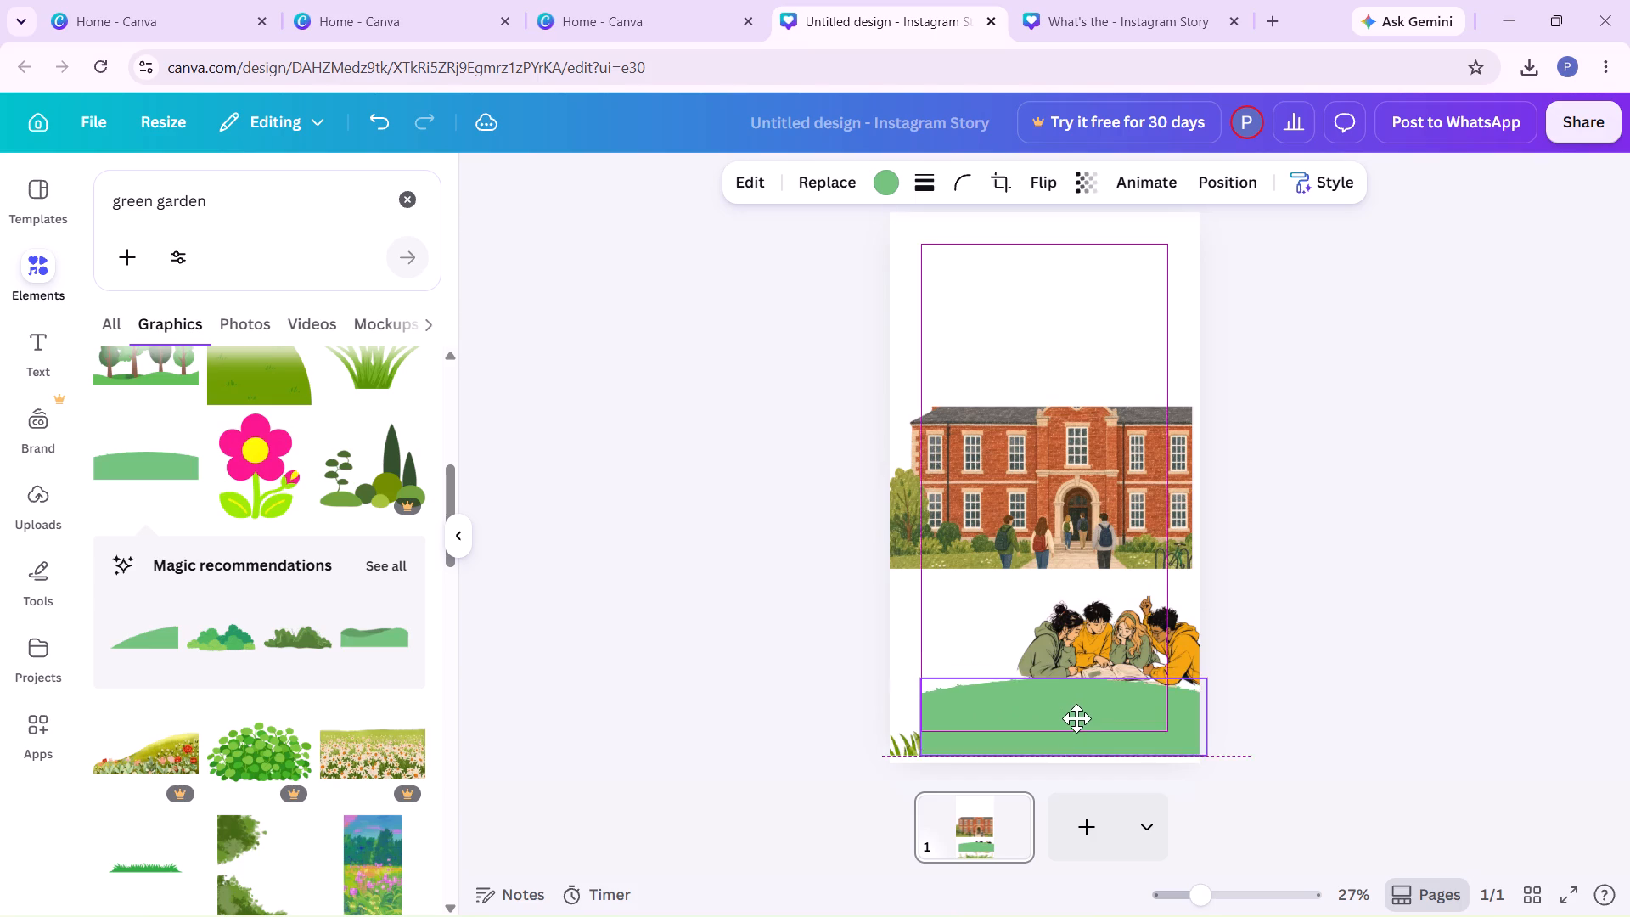
left_click_drag(1076, 718, 1056, 716)
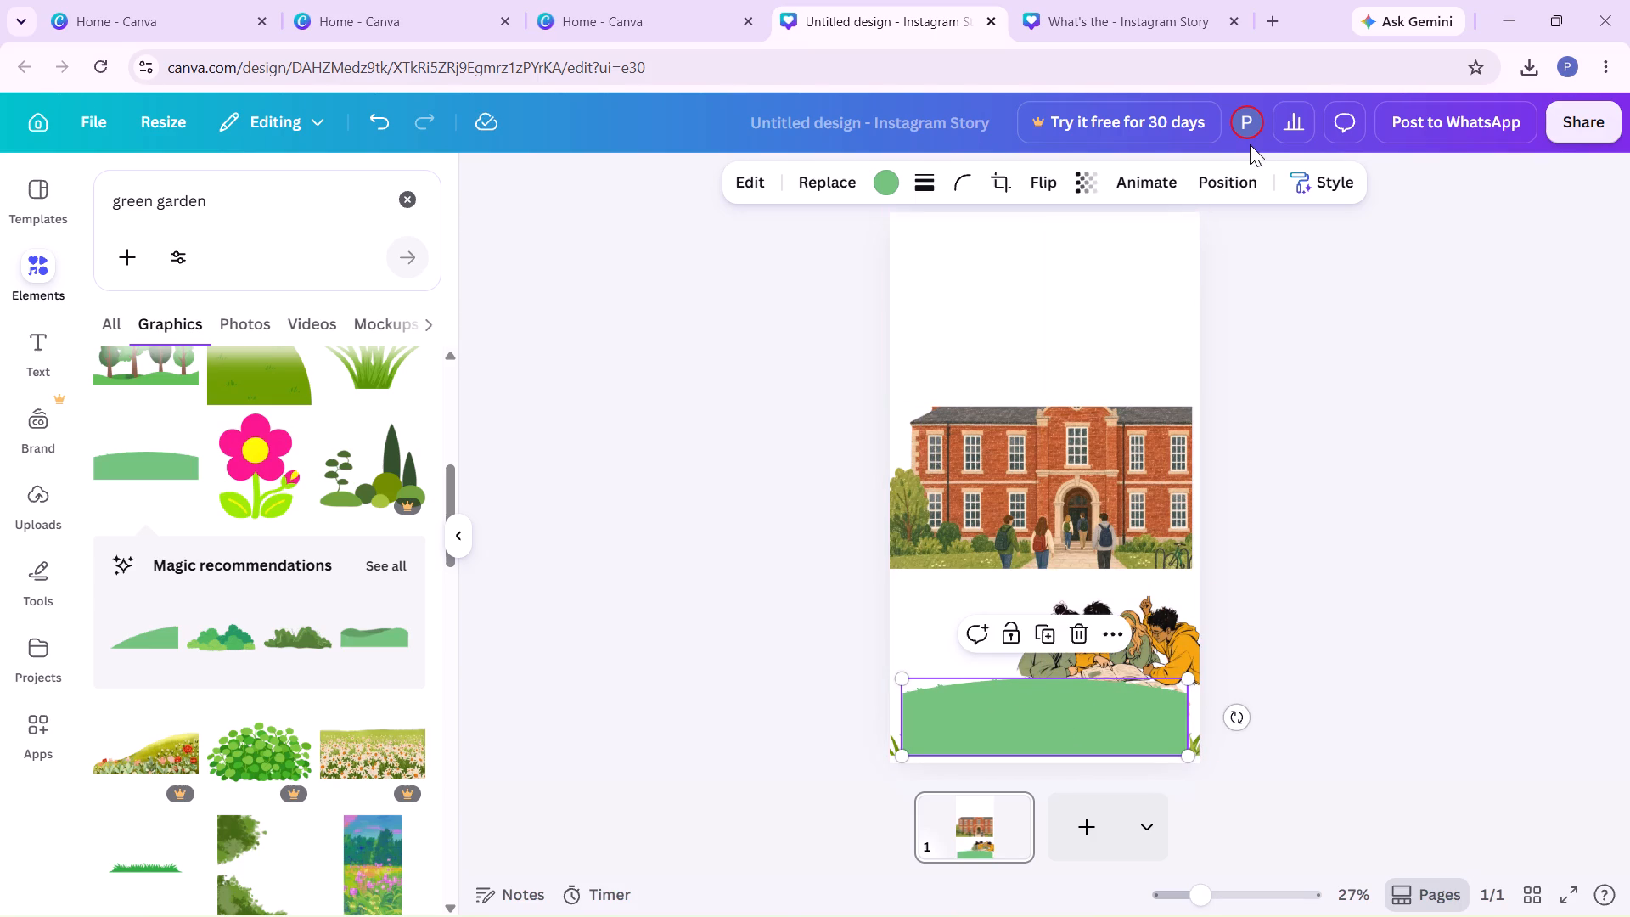
Send the green hill one level backward, behind the grass.
left_click(1232, 176)
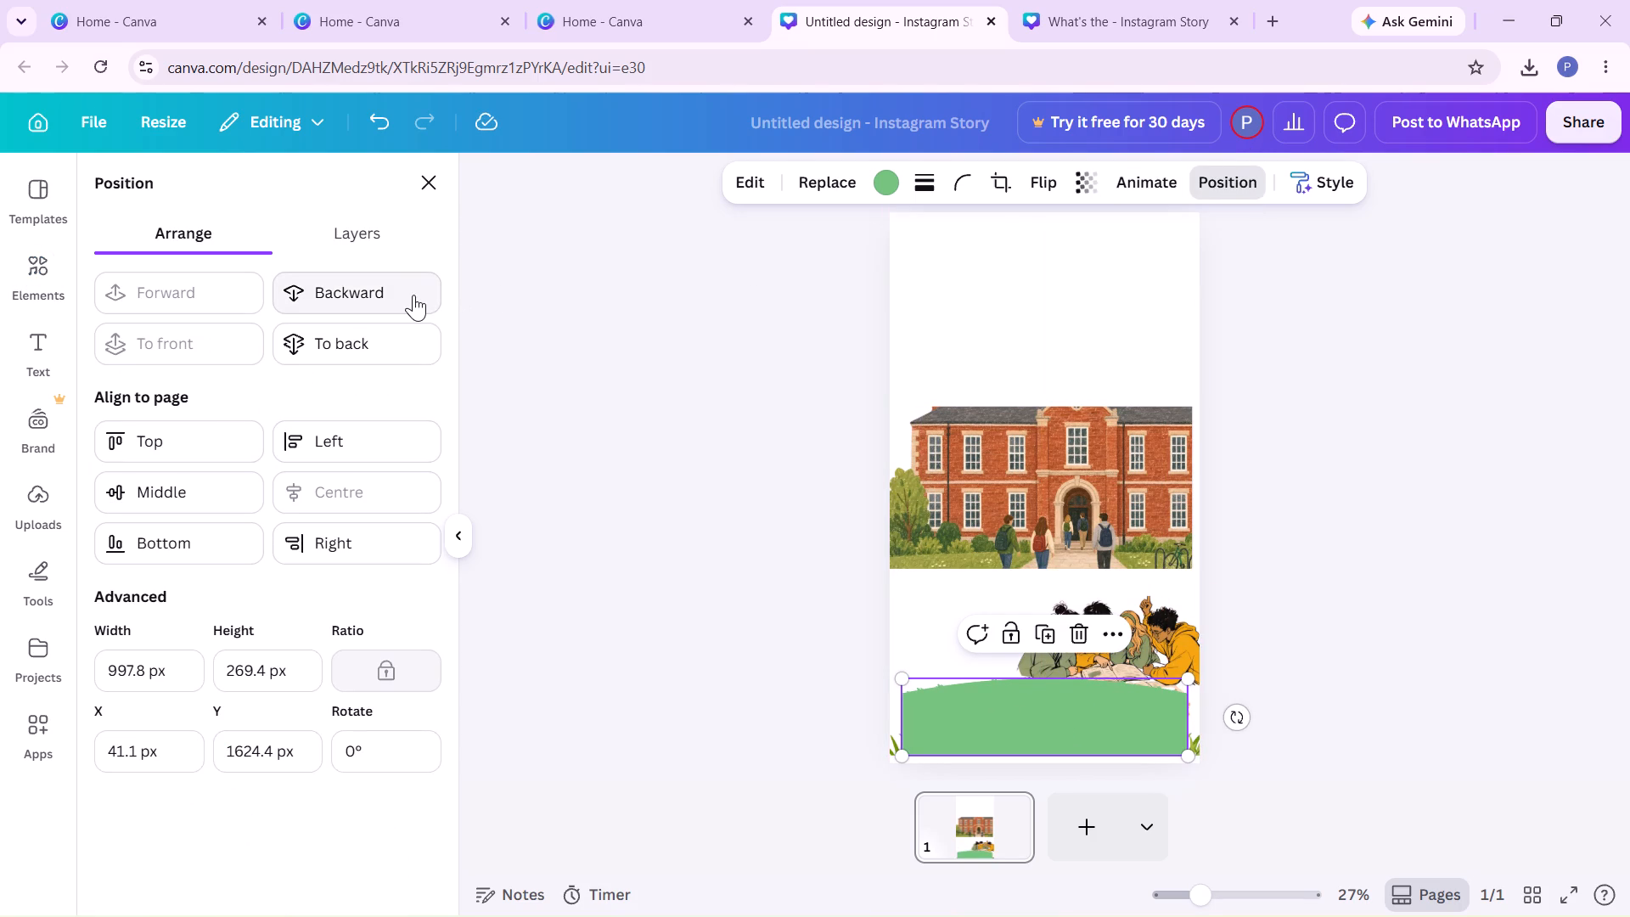
left_click(409, 295)
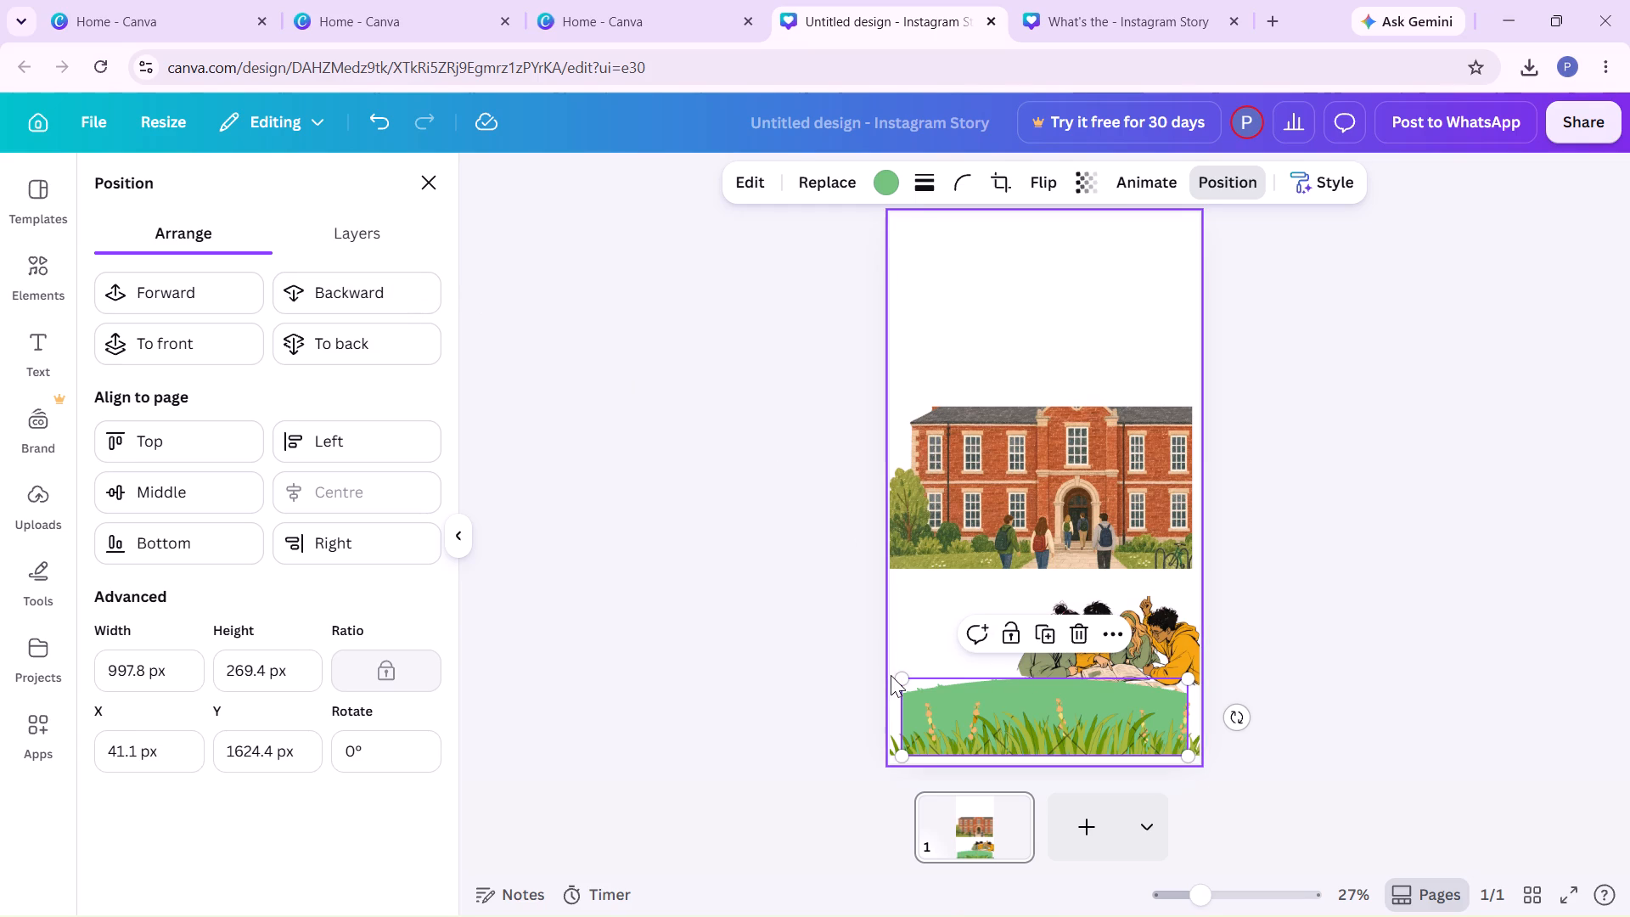
Enlarge the green hill from both upper corners until it extends past the left and right sides of the page.
left_click_drag(896, 673, 880, 664)
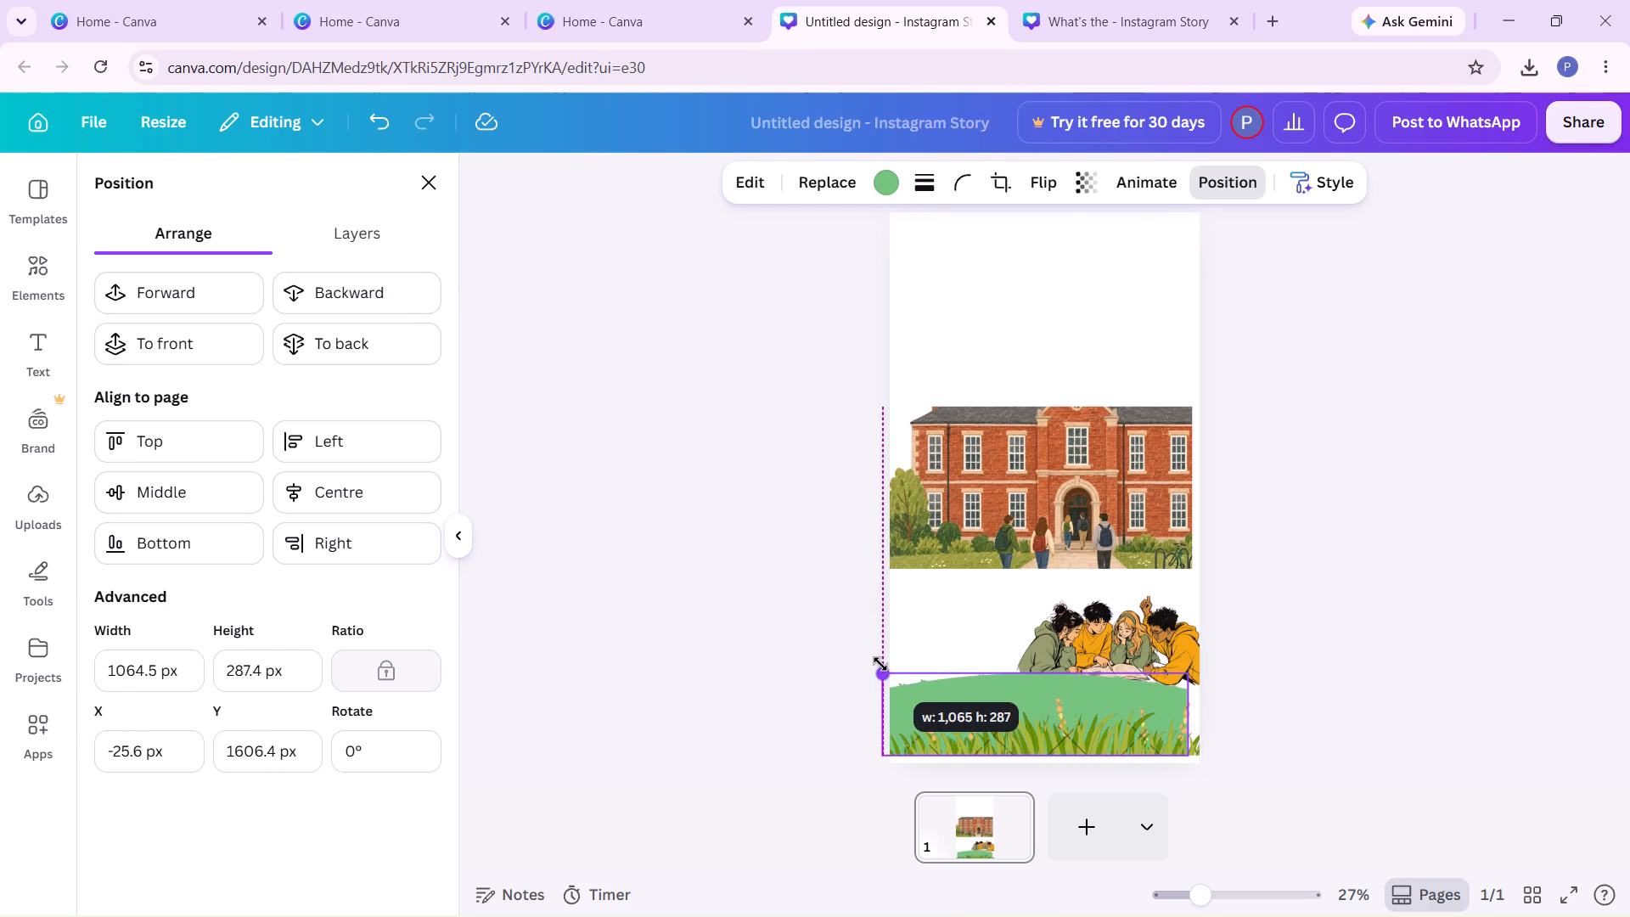
left_click_drag(880, 664, 880, 659)
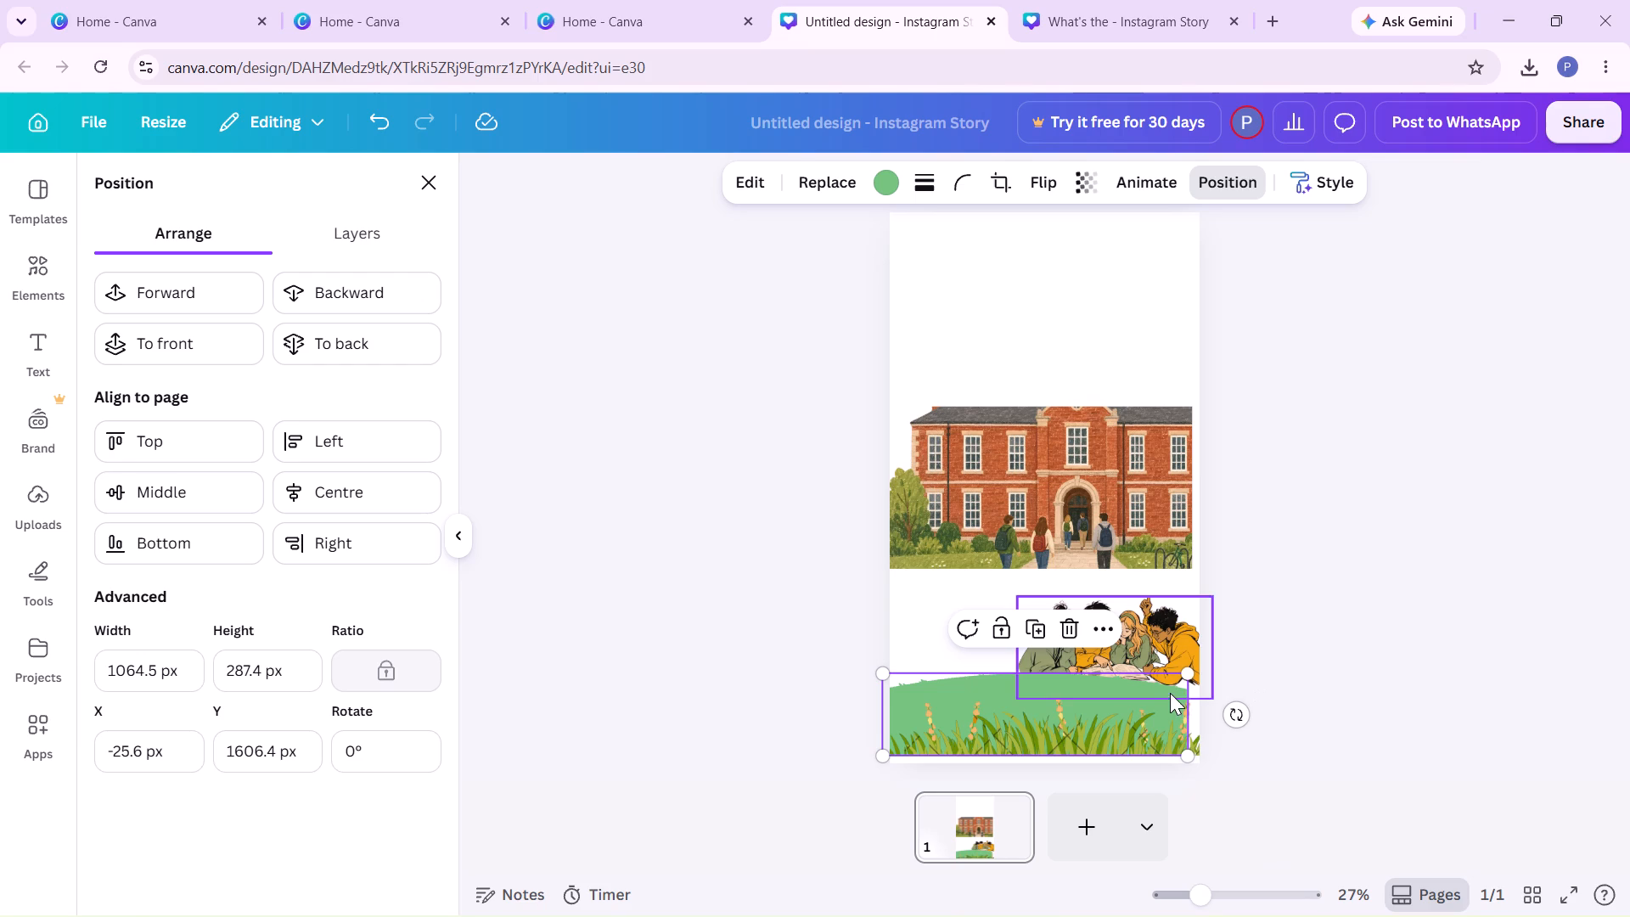
left_click_drag(1190, 674, 1227, 668)
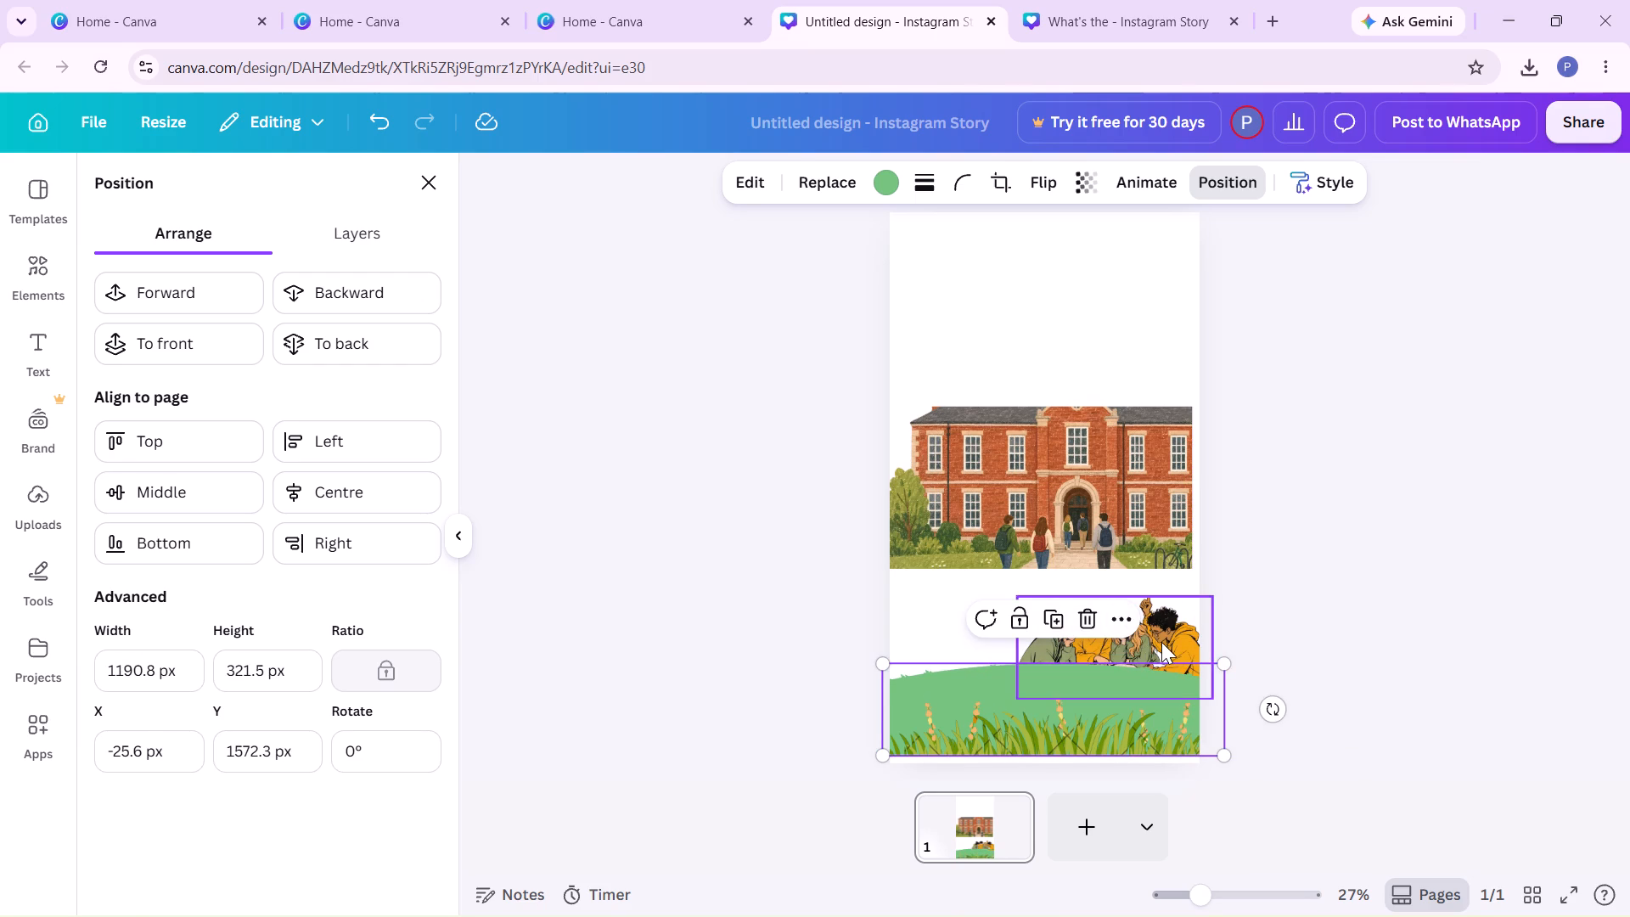
Bring the studying students graphic one level forward, in front of the green hill.
left_click(1161, 642)
left_click(1343, 182)
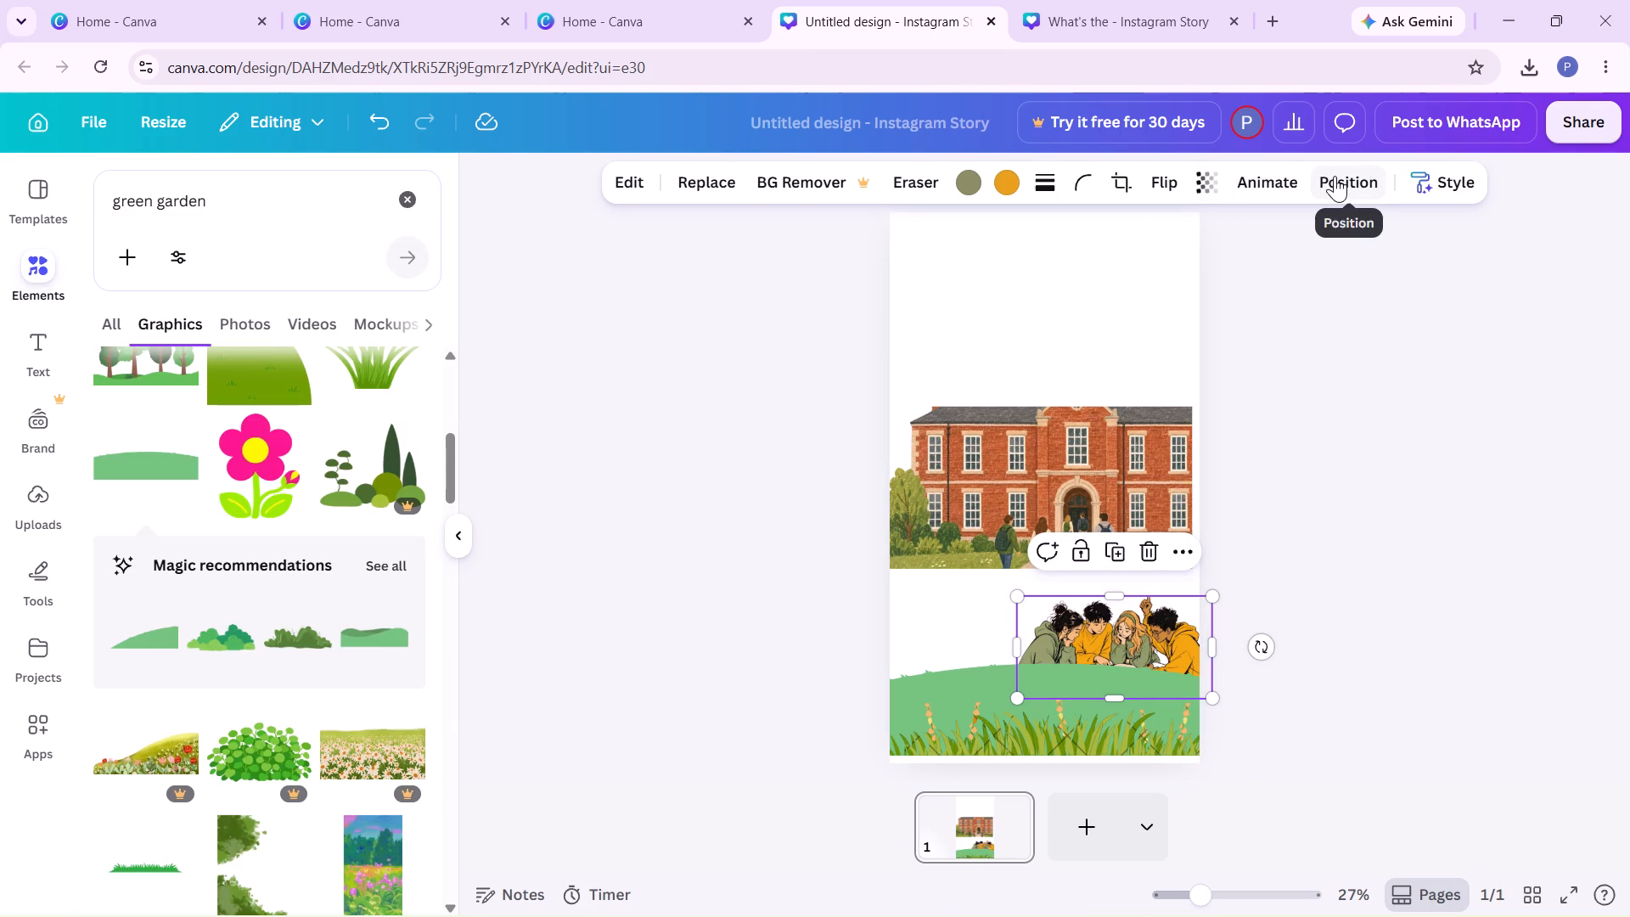
left_click(1335, 176)
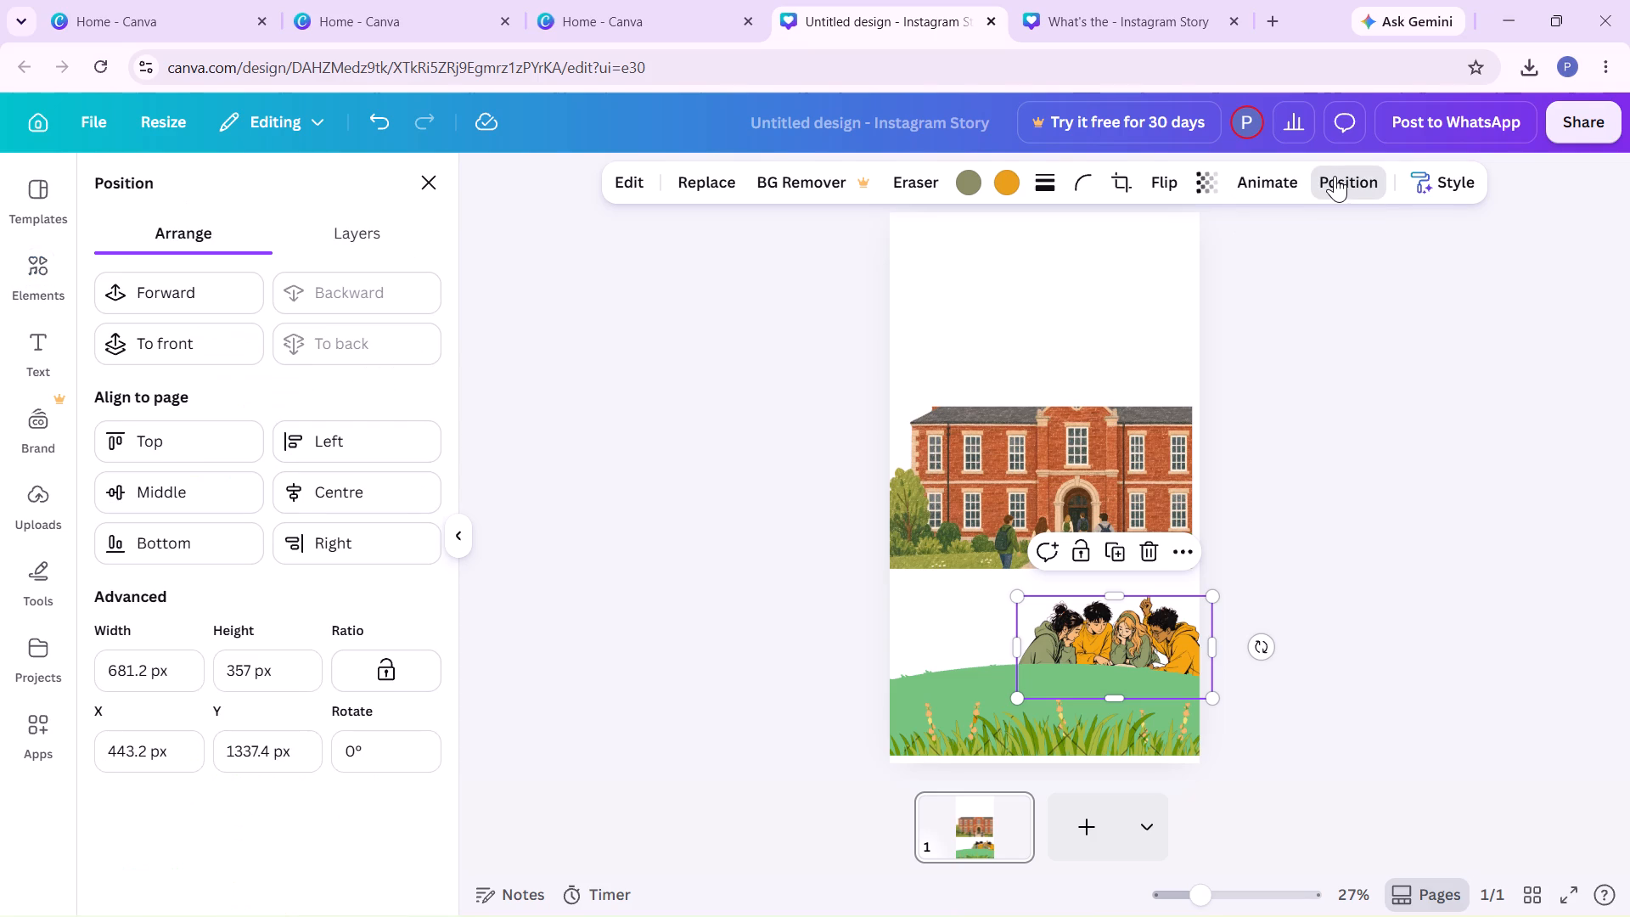
left_click(208, 290)
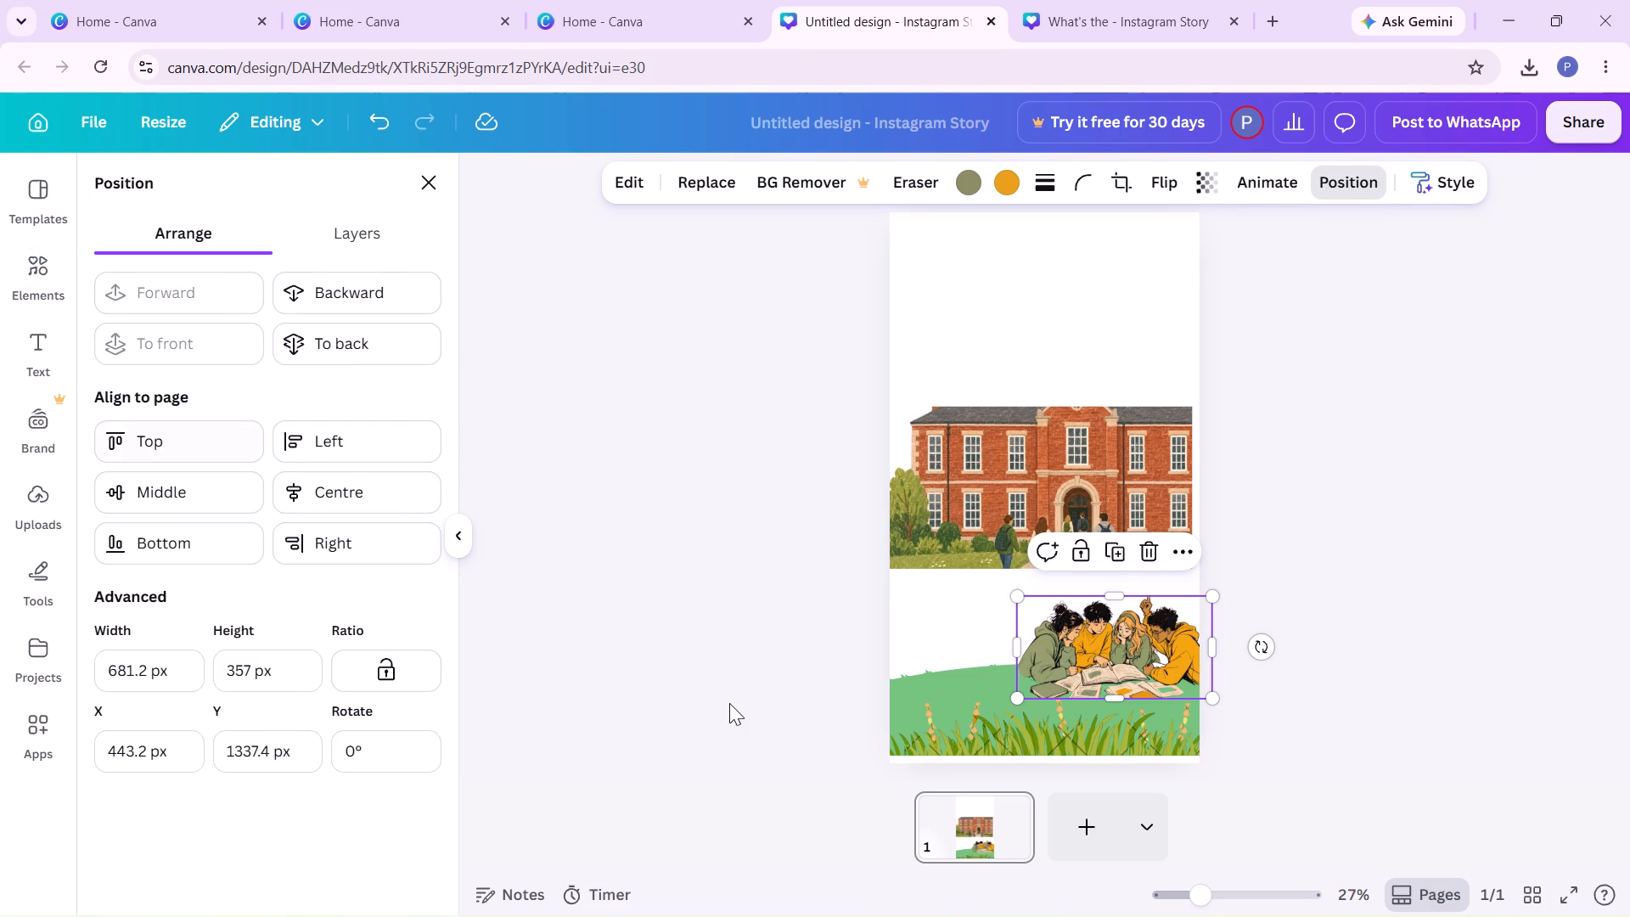
Adjust the students graphic's width from its left side to about 648 px, keeping its height and right edge.
left_click_drag(1013, 655, 948, 650)
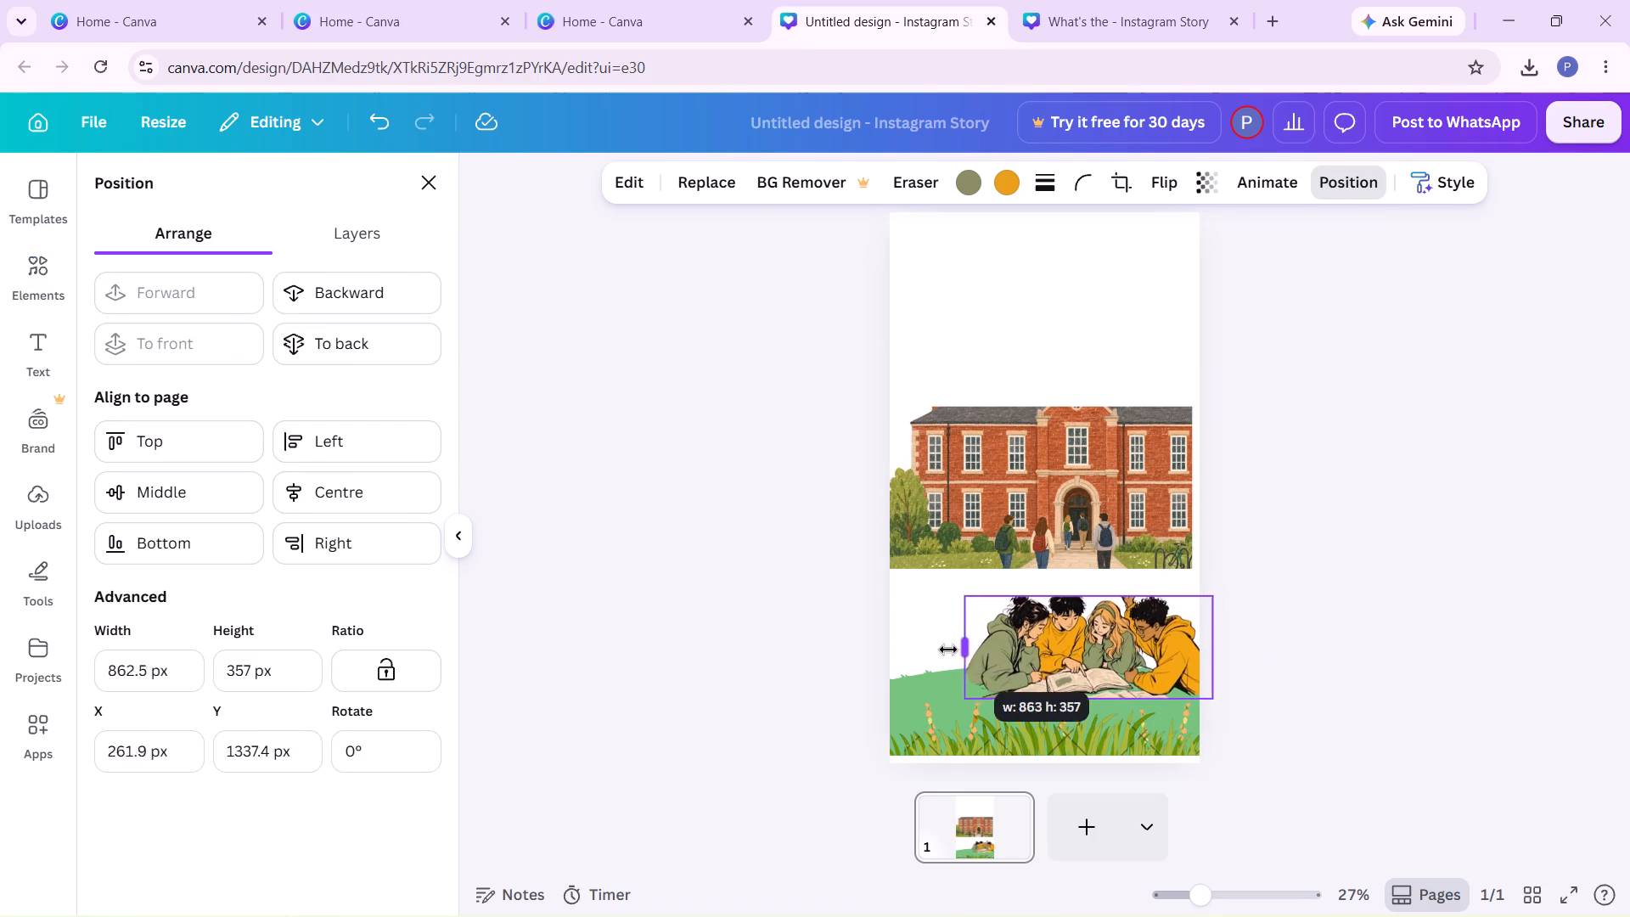
left_click_drag(948, 650, 879, 641)
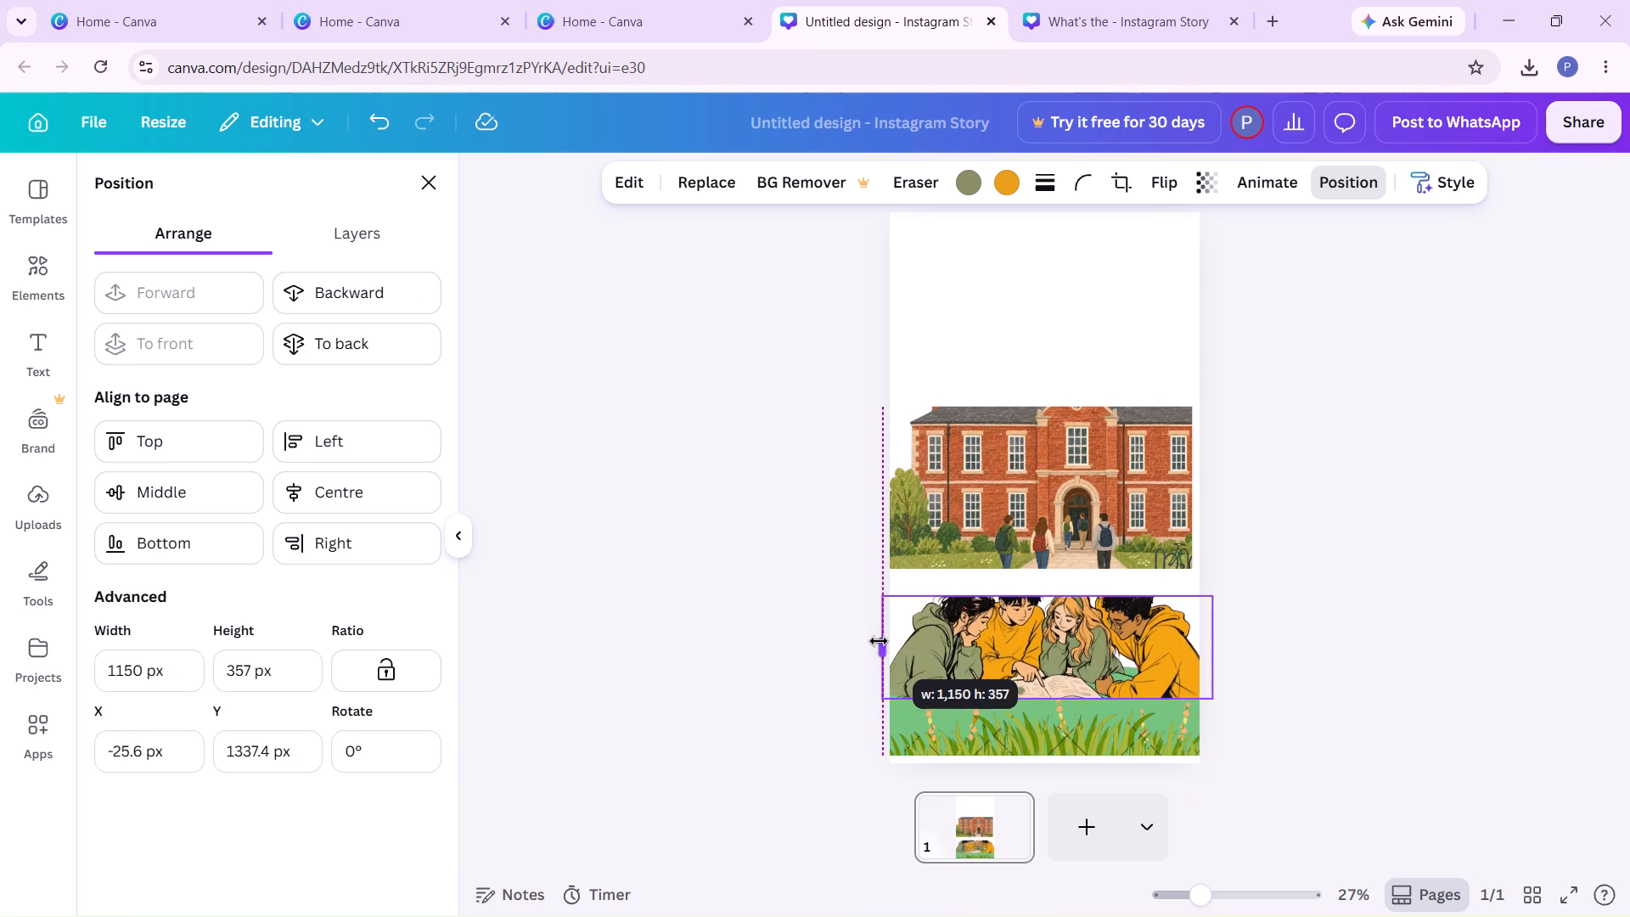
left_click_drag(879, 641, 1043, 659)
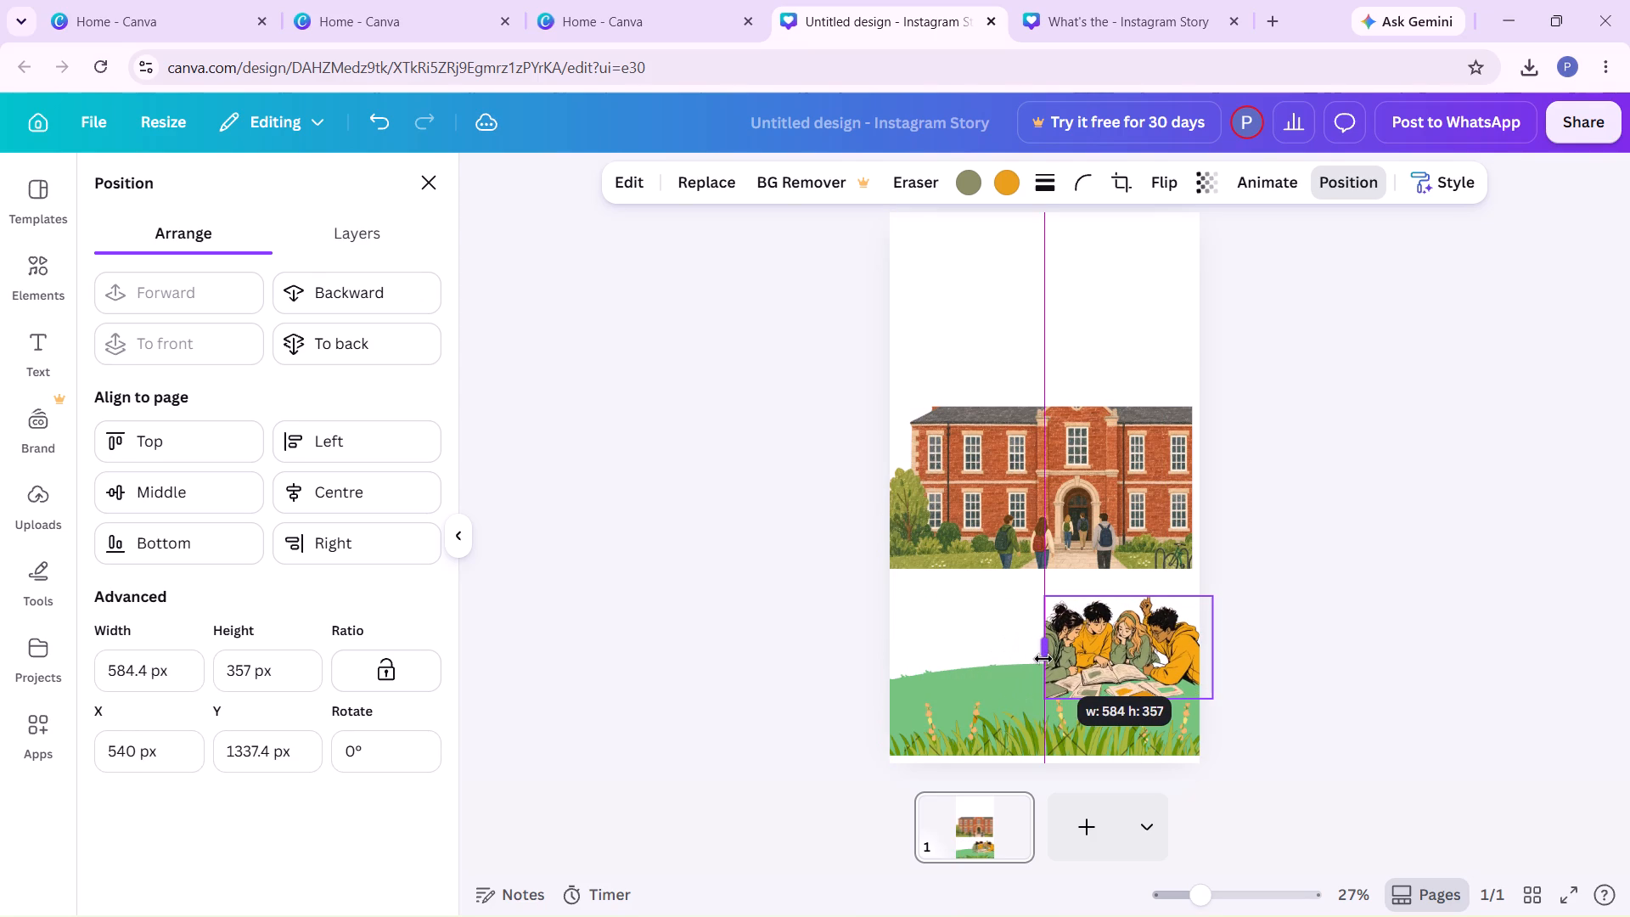
left_click_drag(1043, 659, 1022, 659)
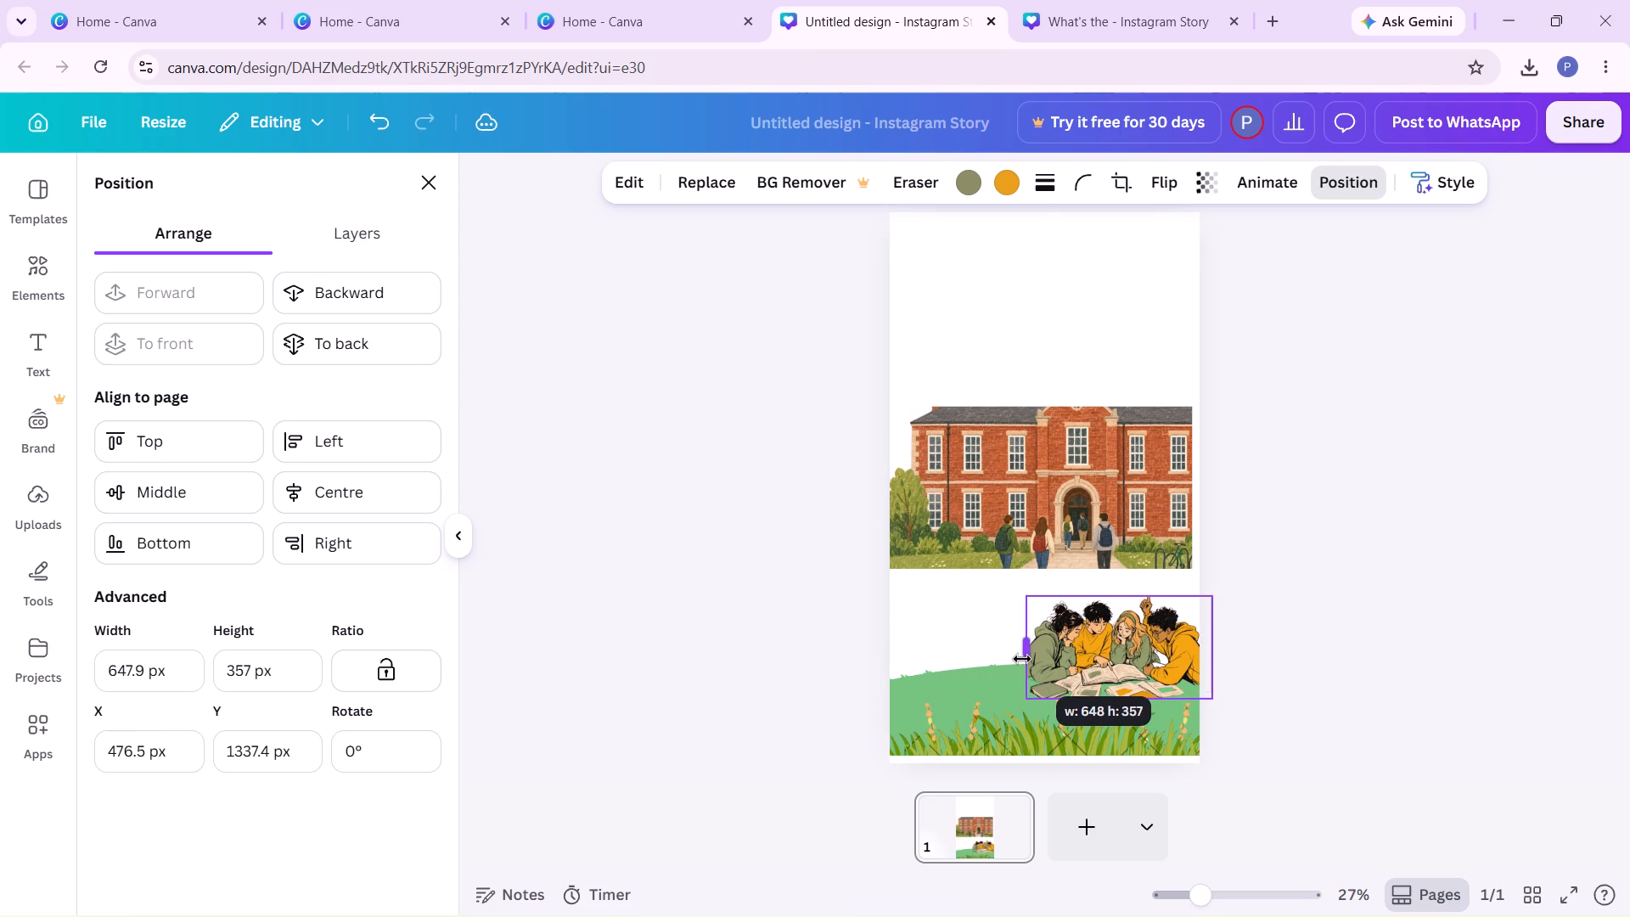
left_click(629, 725)
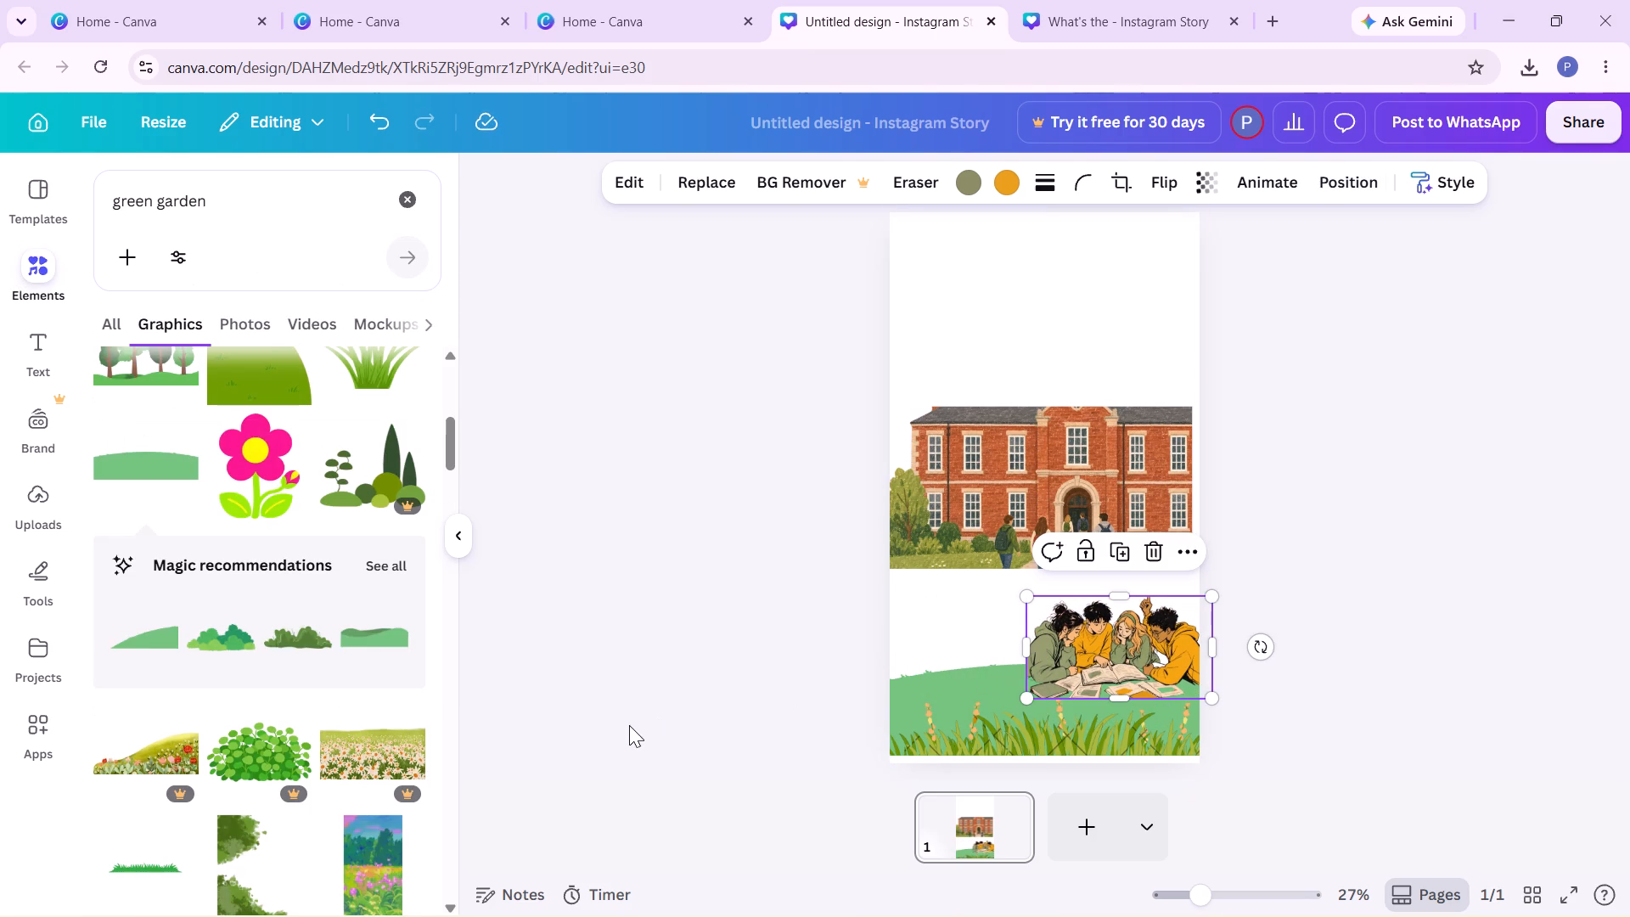
left_click(798, 565)
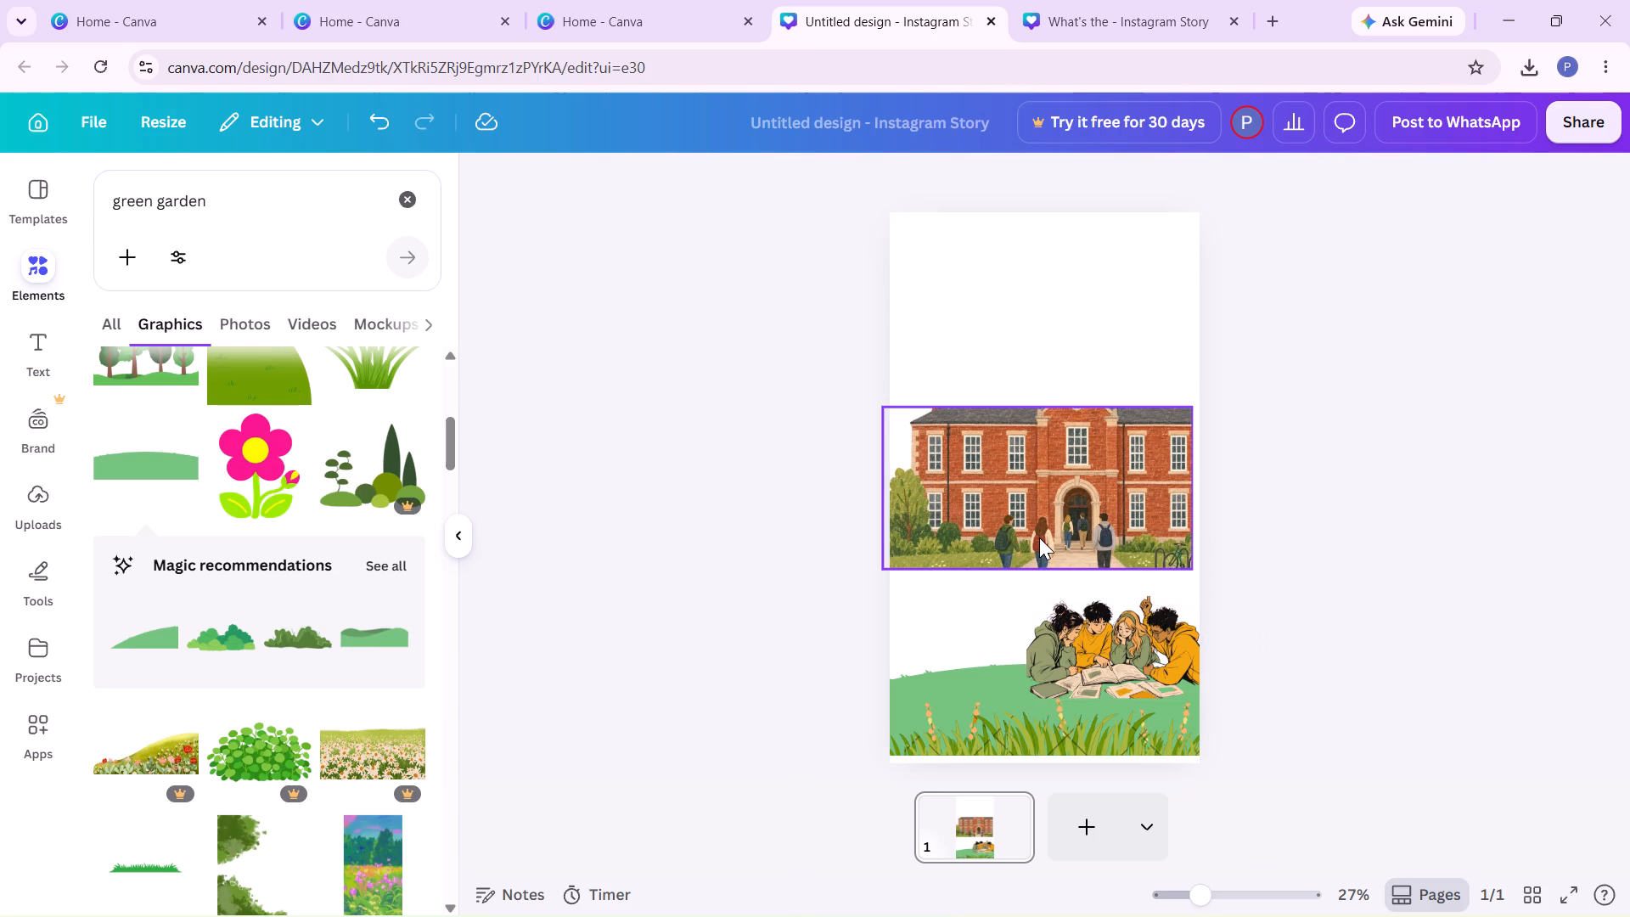
Move the red-brick building down the page so its base sits just above the green hill, behind the students.
left_click_drag(1039, 537, 1041, 605)
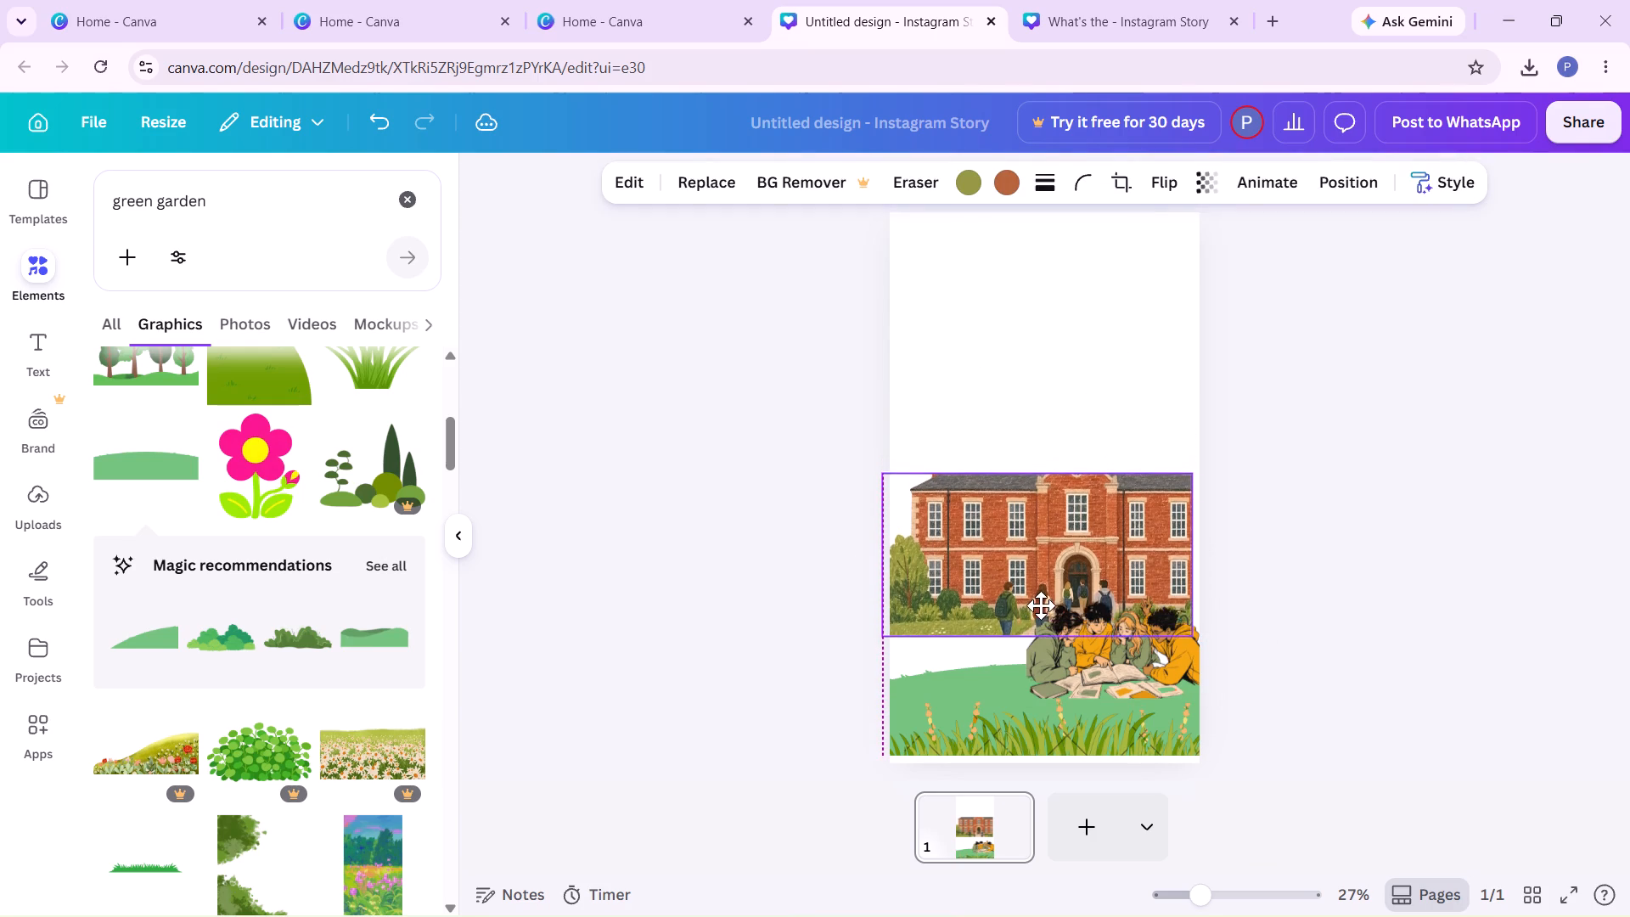
left_click_drag(1041, 605, 1041, 639)
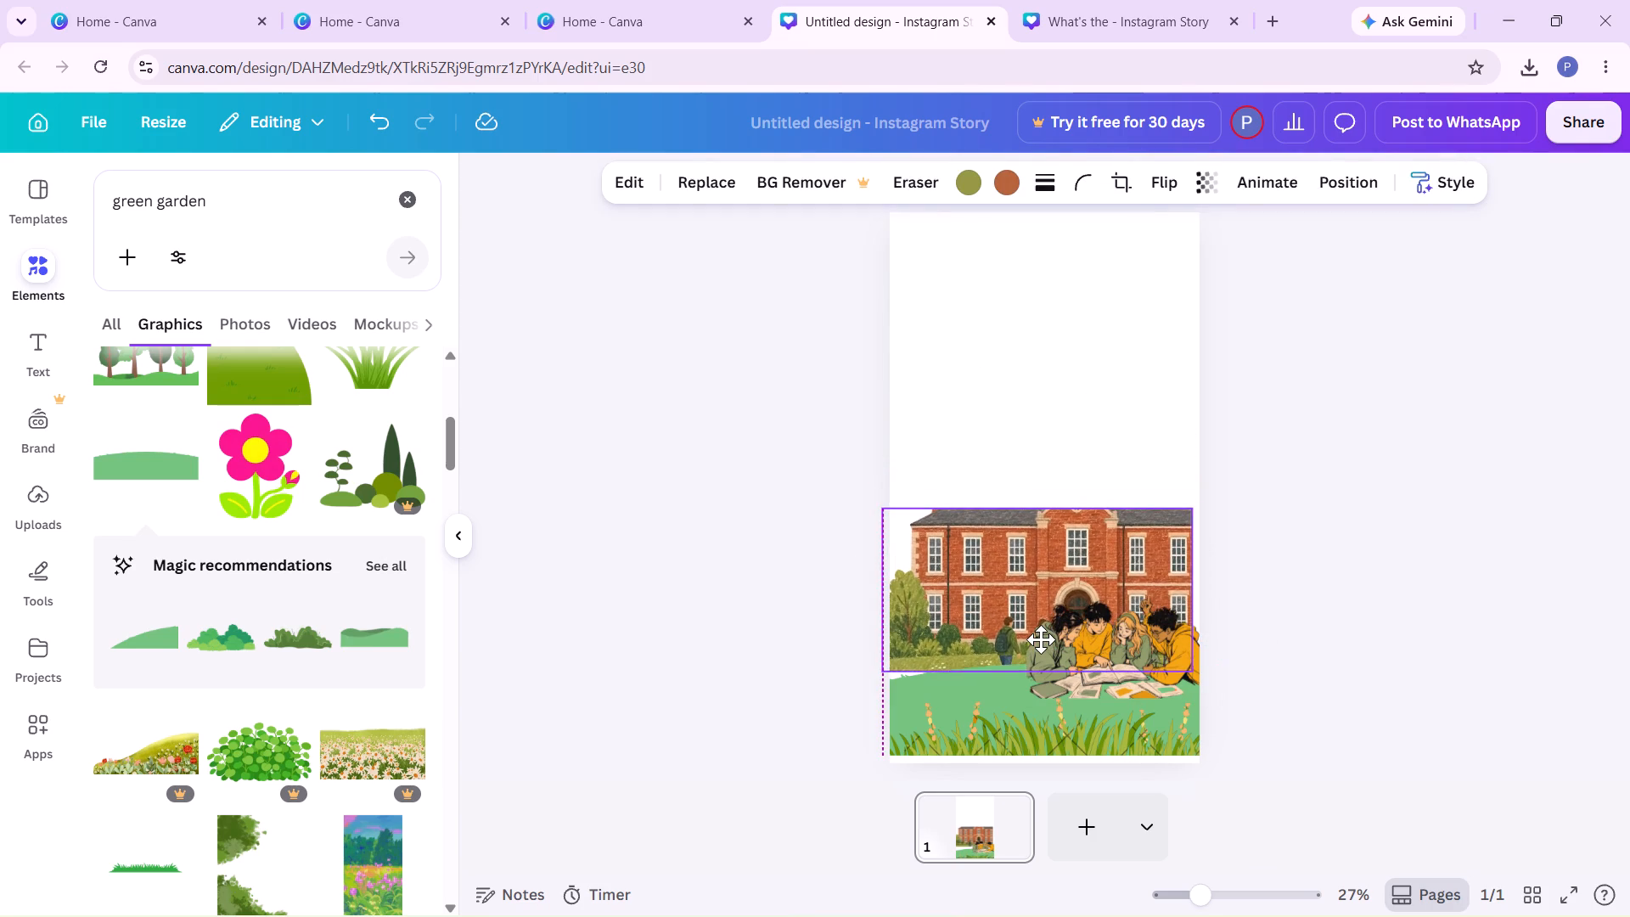
left_click_drag(1041, 639, 1031, 626)
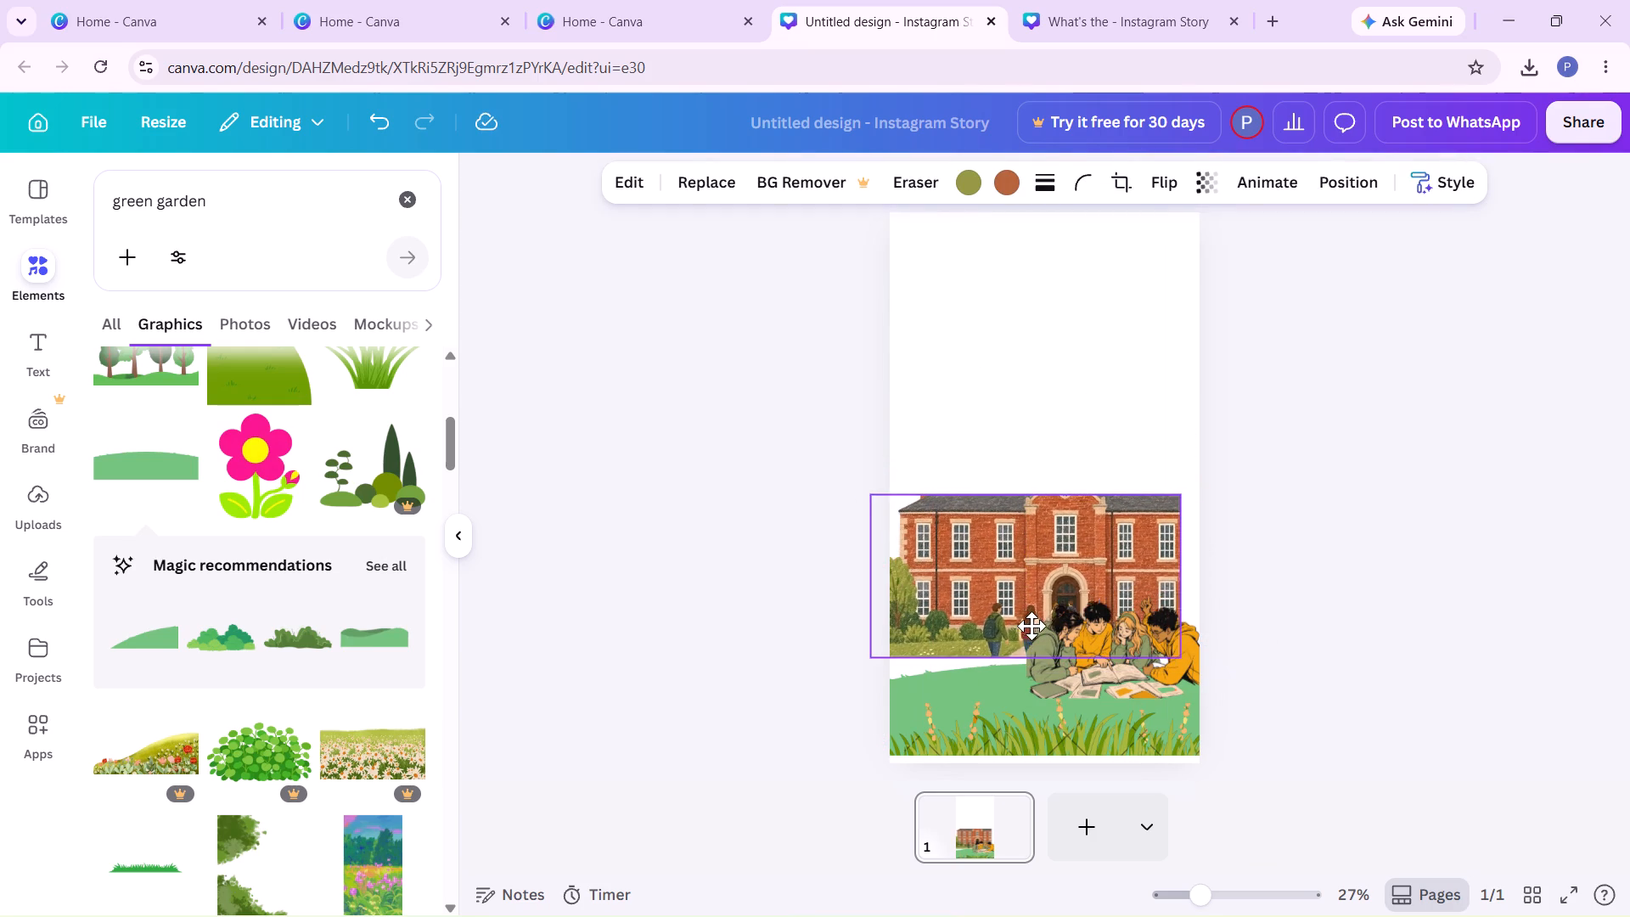
left_click_drag(1031, 626, 1042, 622)
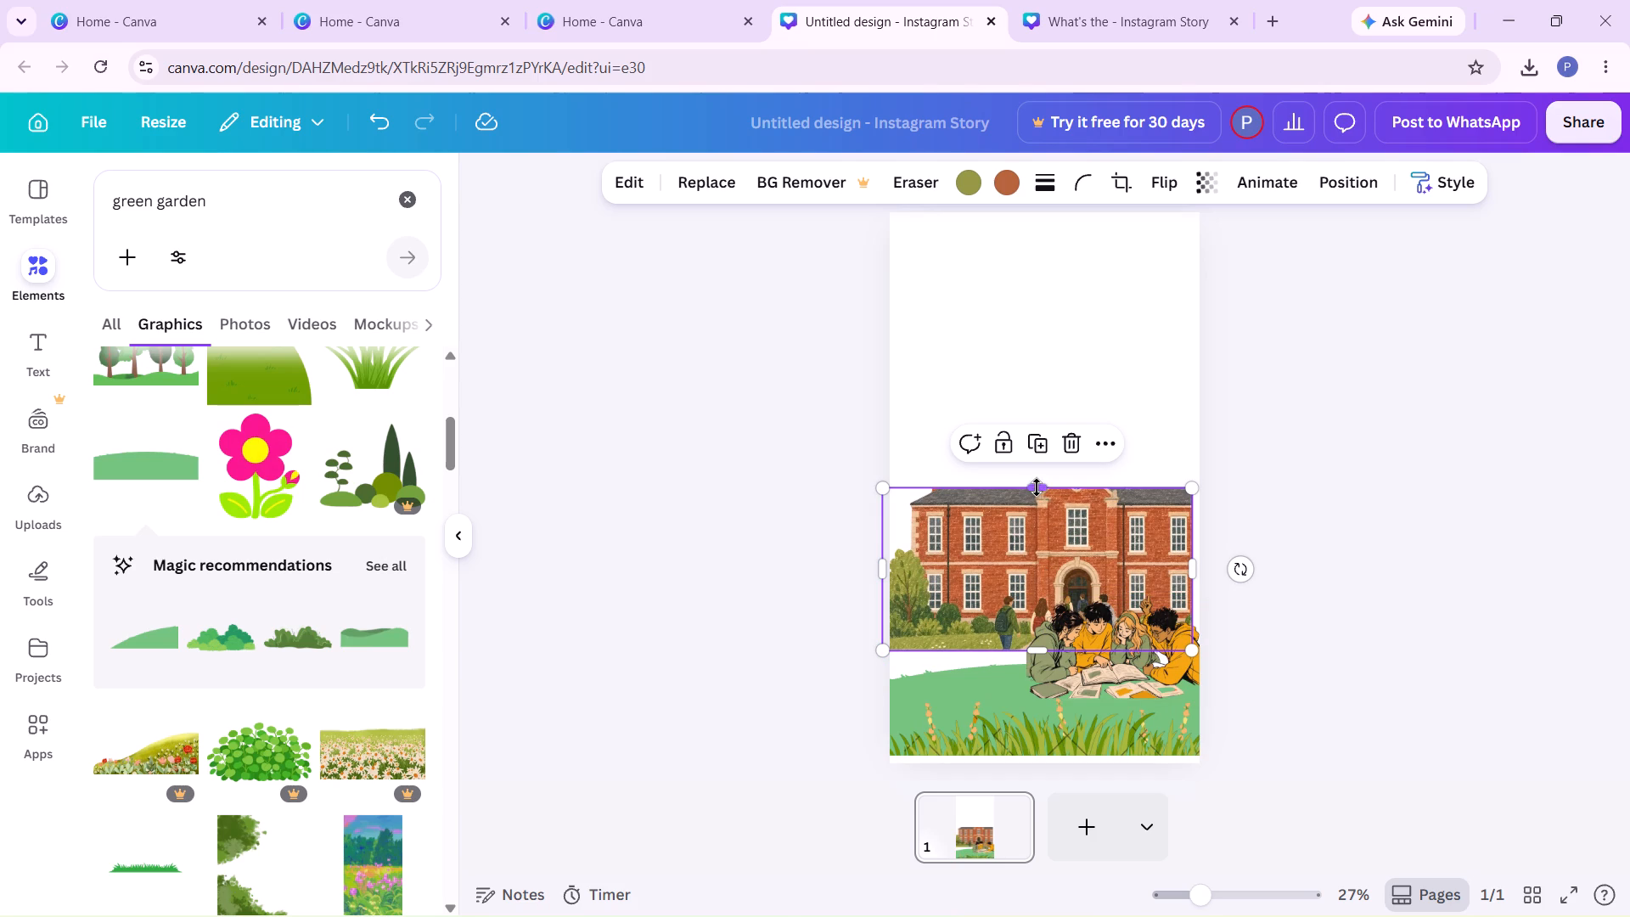
Stretch the campus building upward to 743 px tall and bring its left side to the page's left edge.
left_click_drag(1037, 487, 1043, 436)
left_click(1043, 436)
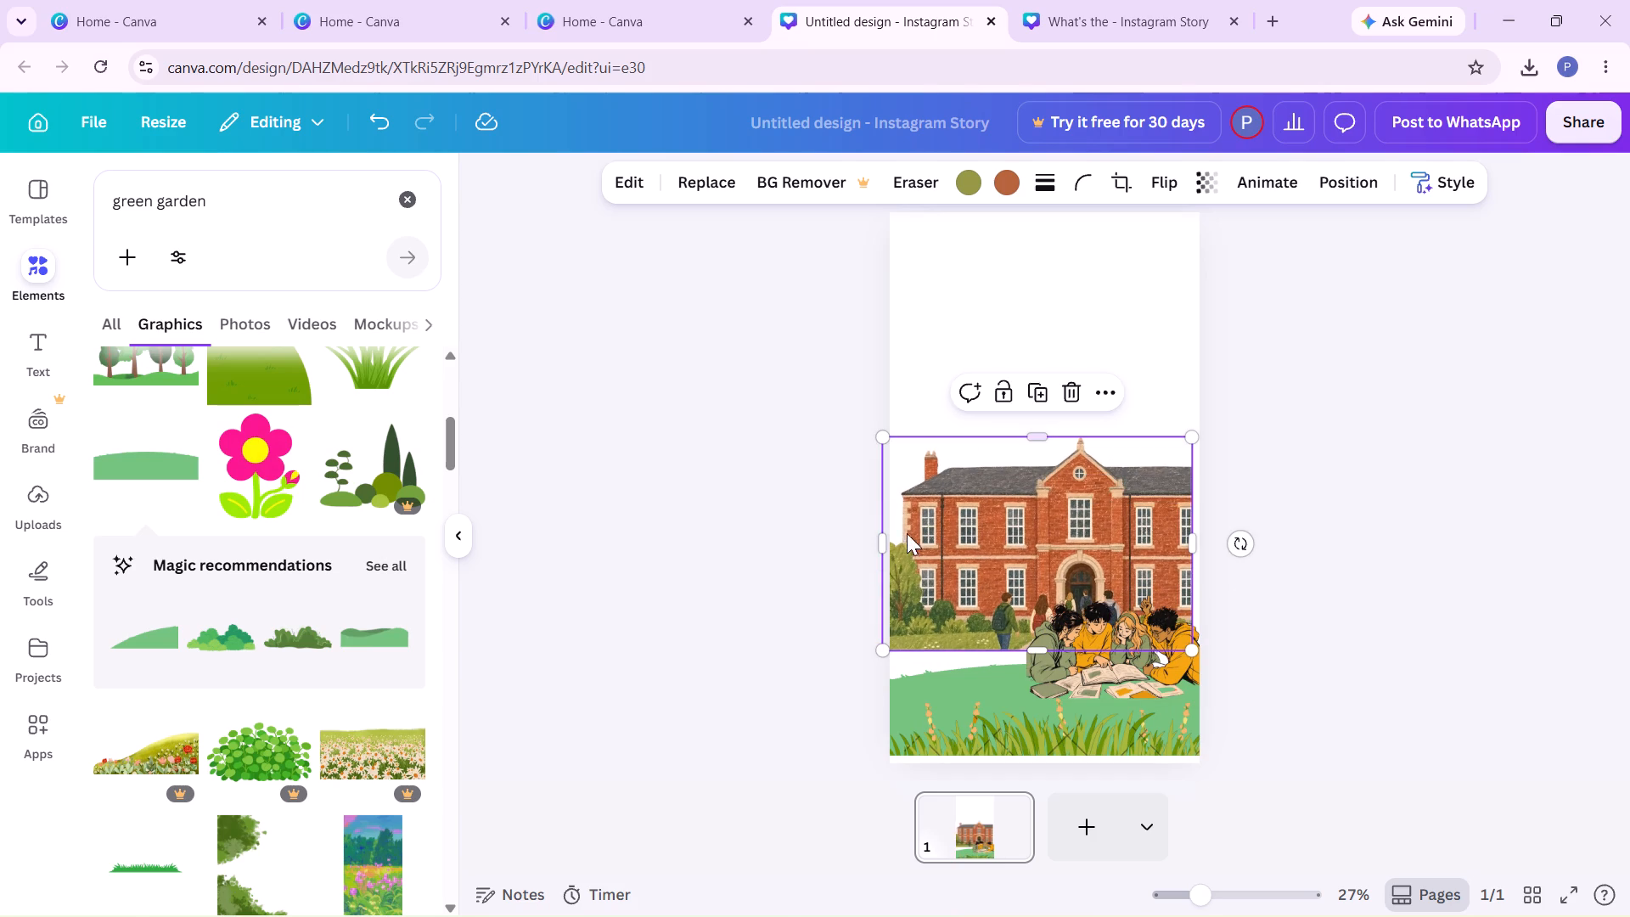
left_click_drag(889, 536, 890, 556)
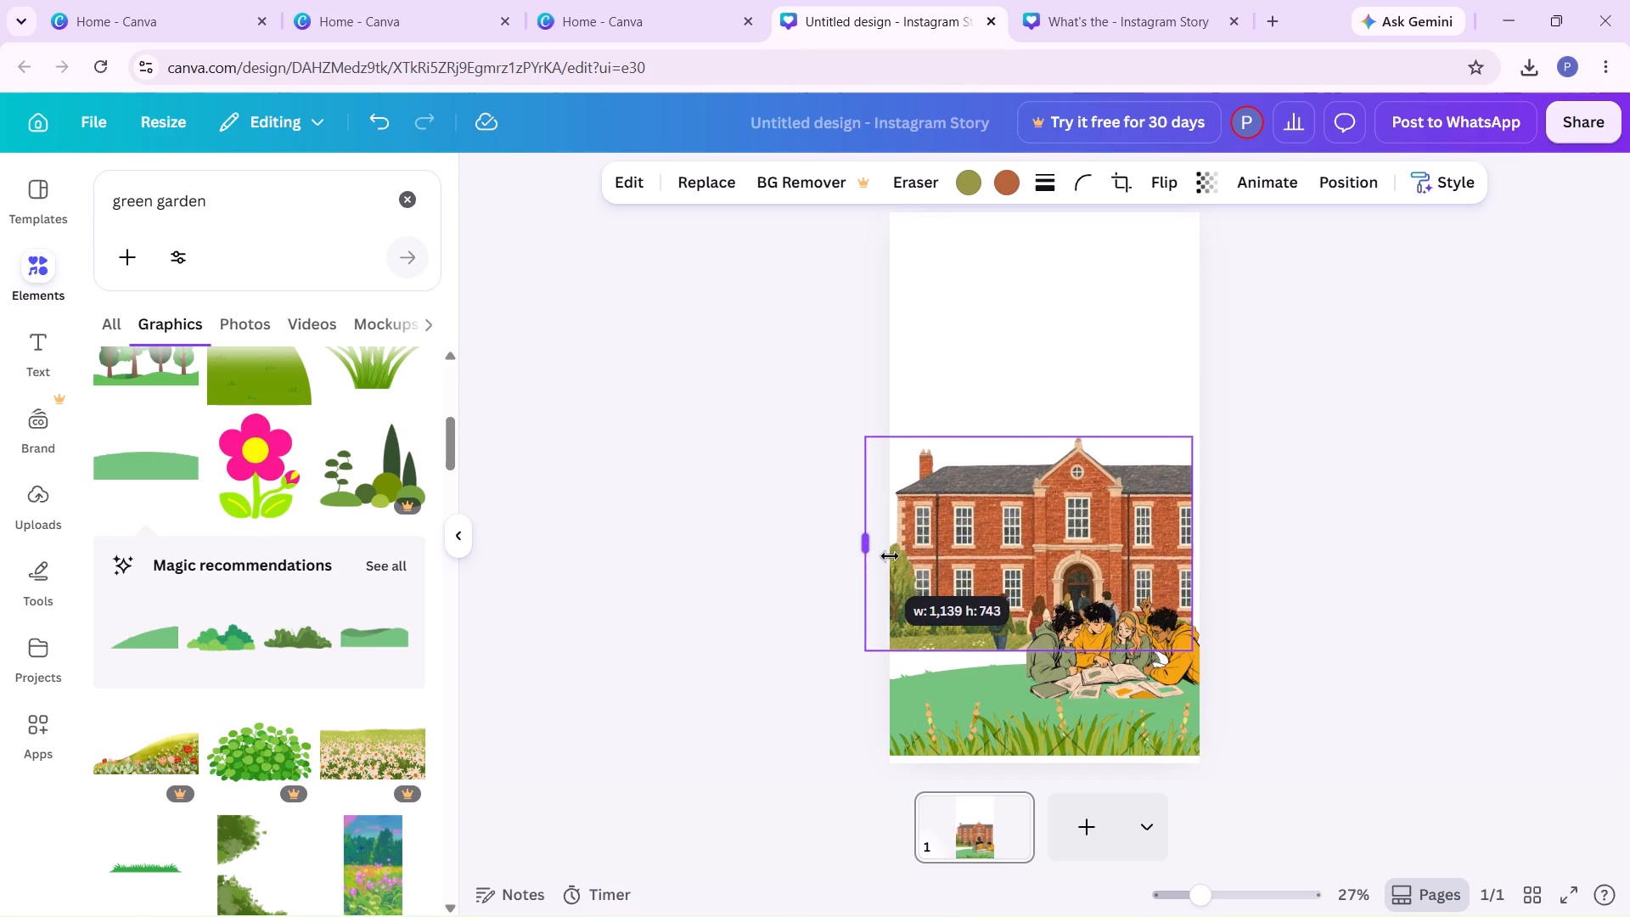
left_click_drag(890, 556, 895, 560)
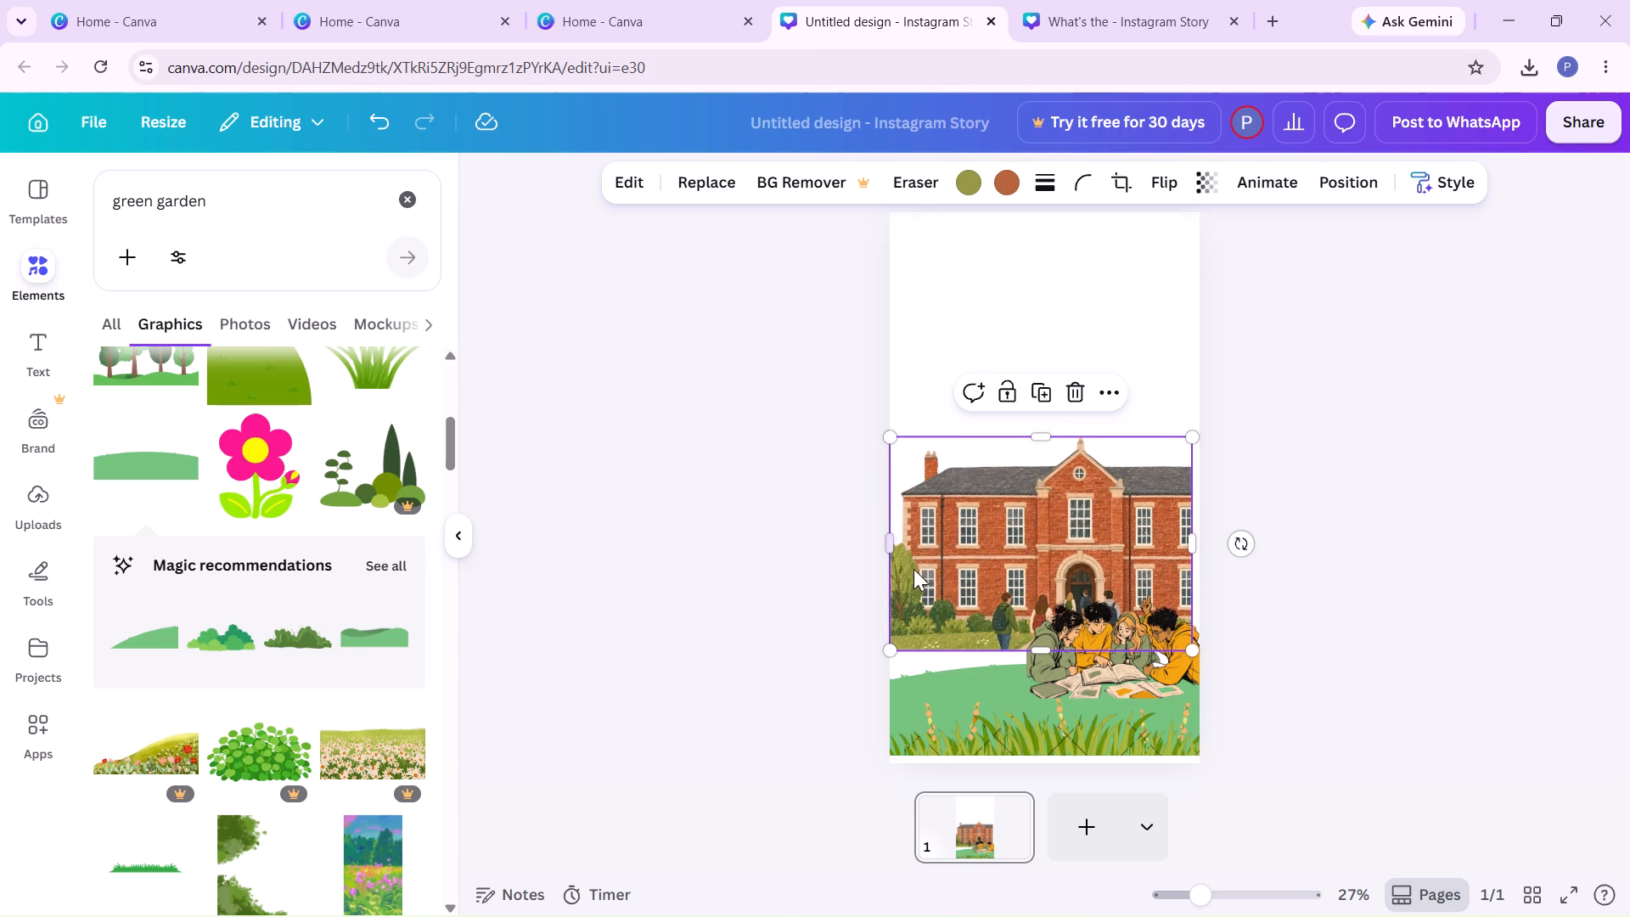
Reposition the campus building behind the students, just above the green hill and flush with the page's left edge.
left_click_drag(913, 569, 908, 593)
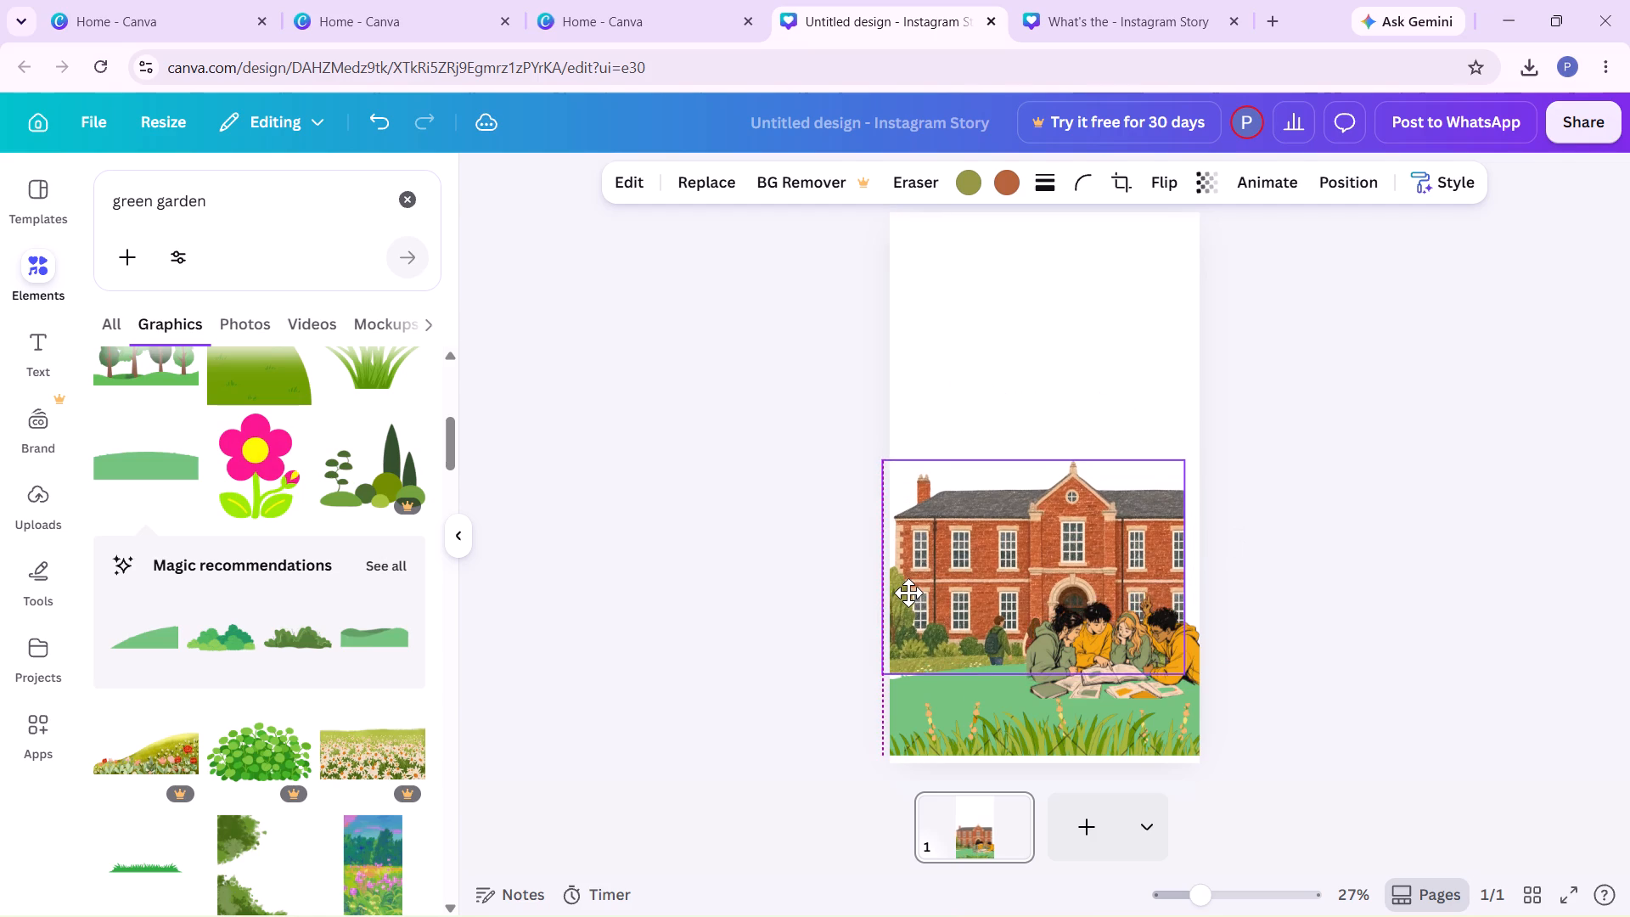
left_click_drag(908, 593, 908, 599)
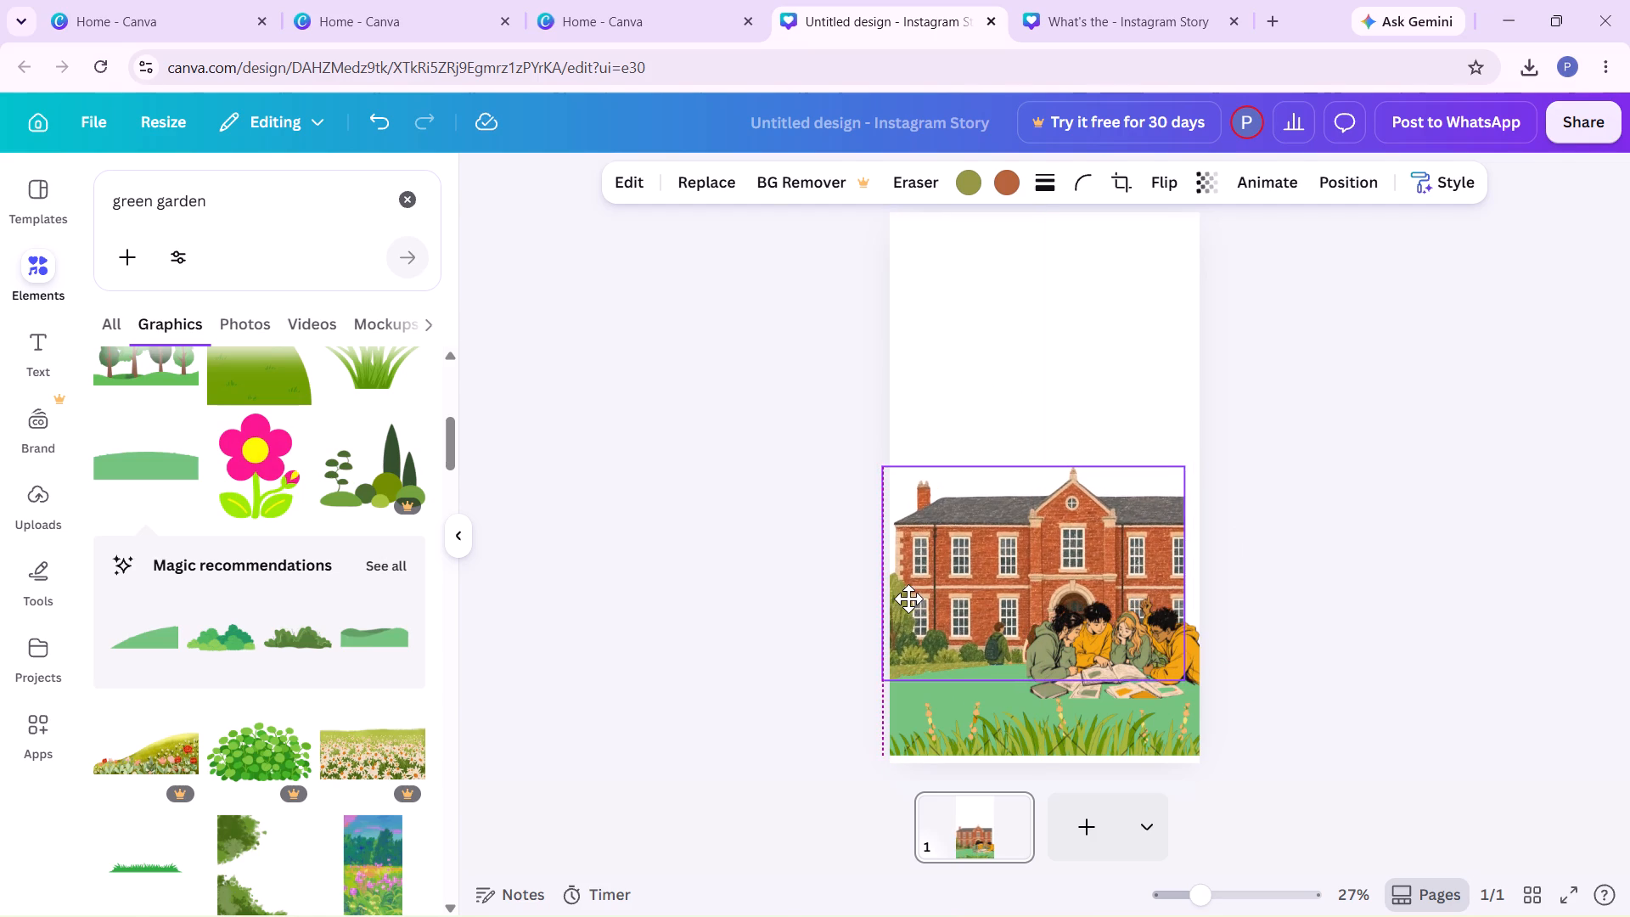
left_click_drag(908, 599, 913, 600)
left_click_drag(913, 600, 913, 593)
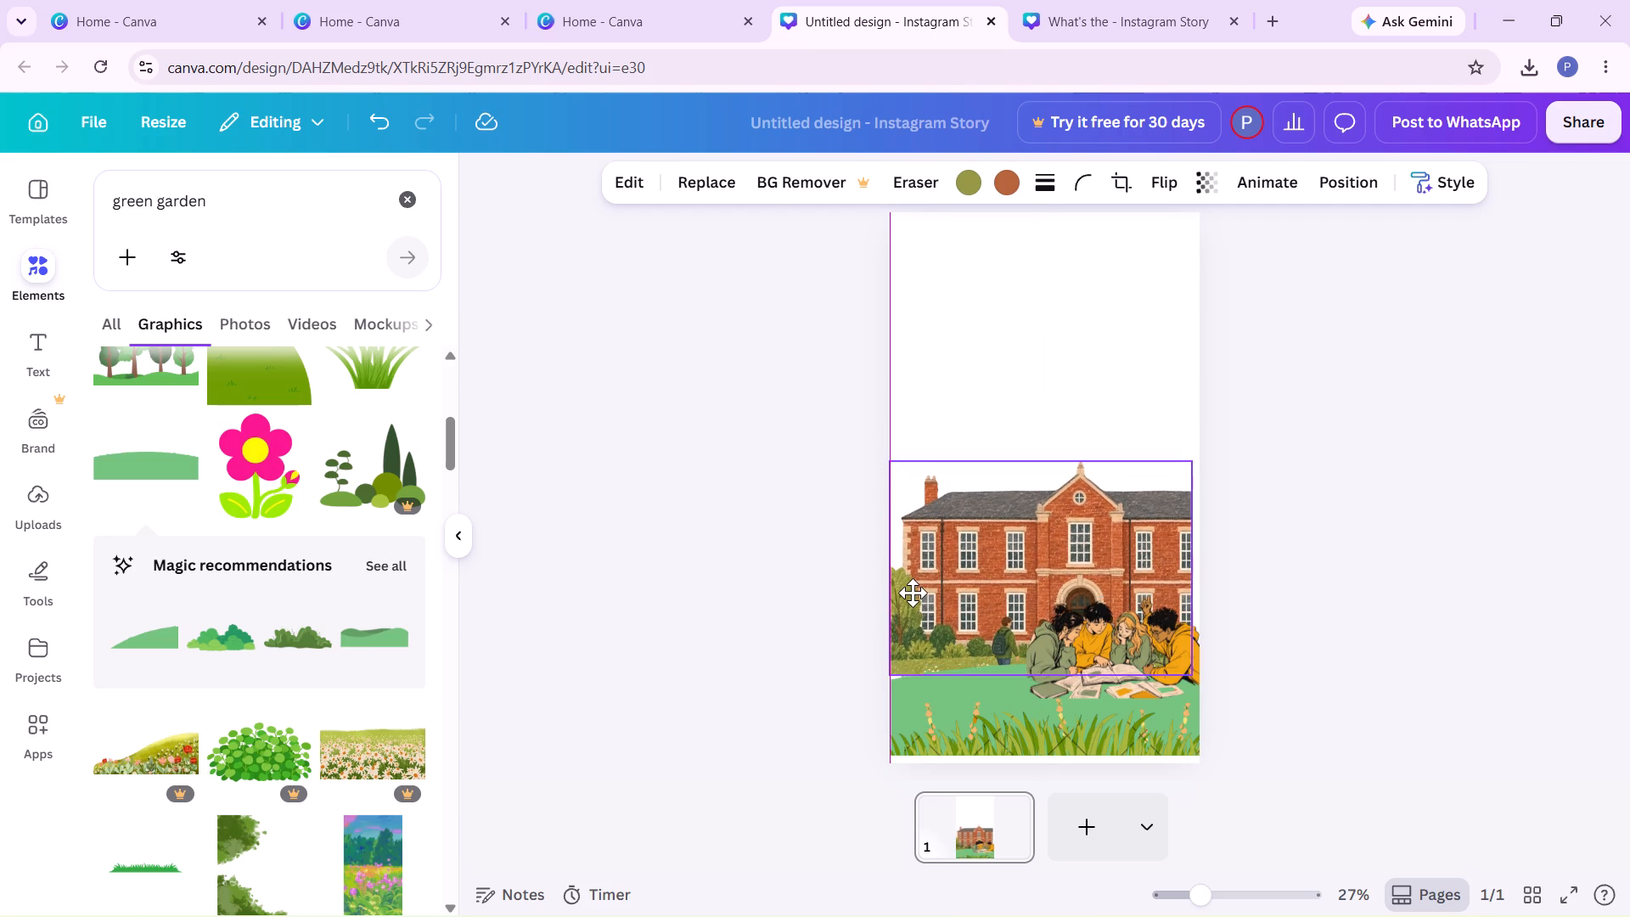
left_click_drag(913, 593, 915, 571)
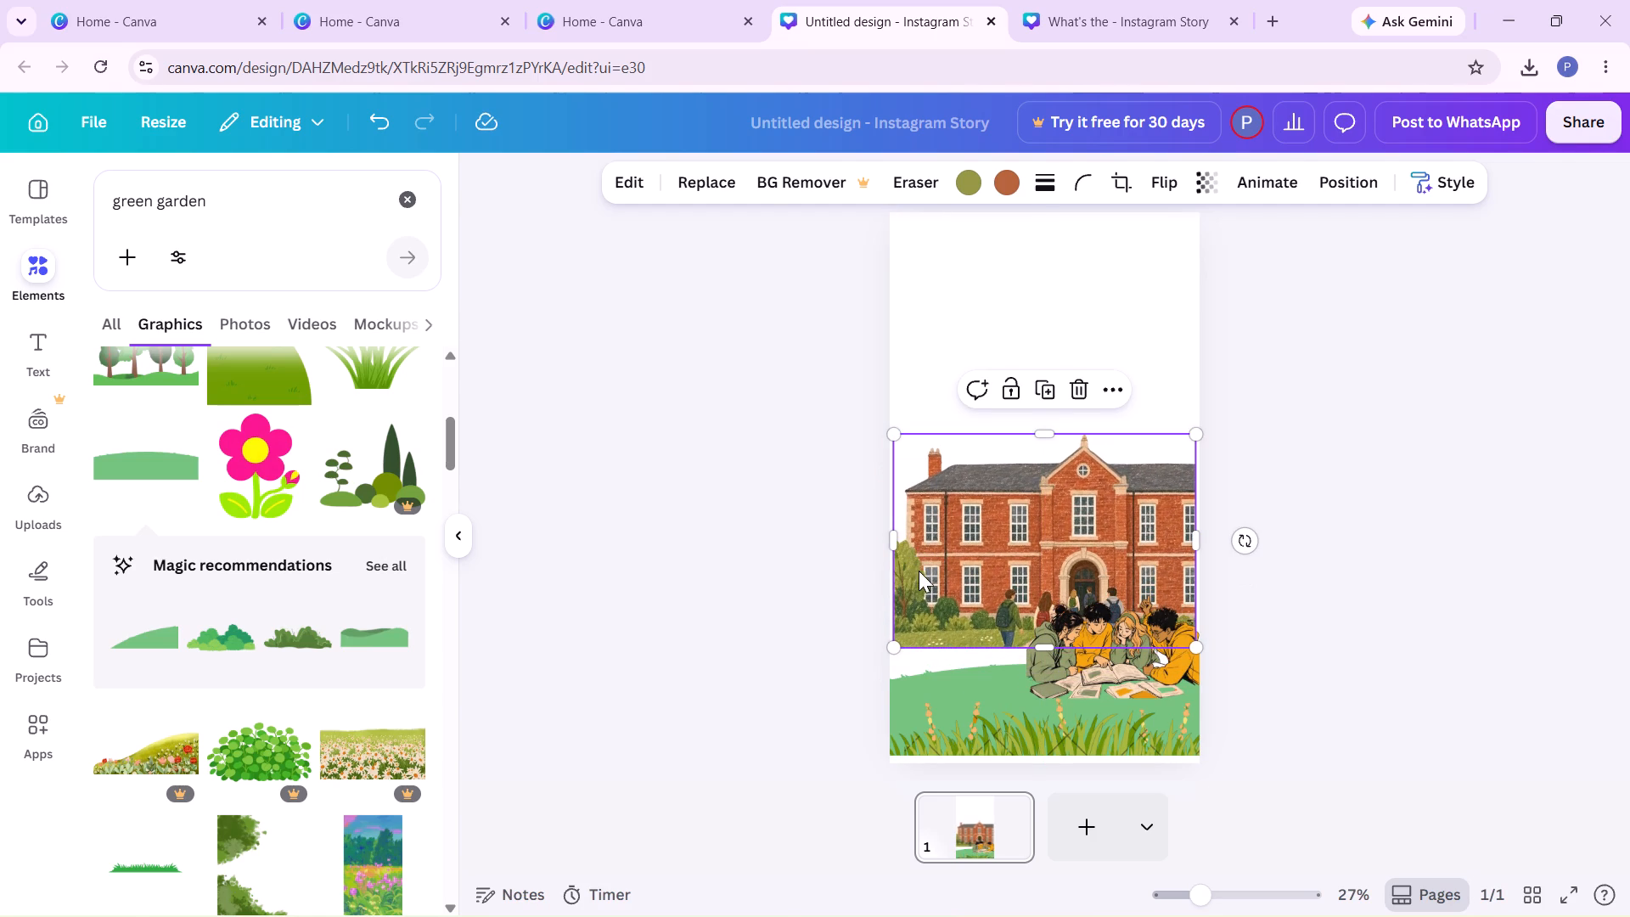
left_click(940, 571)
left_click(934, 571)
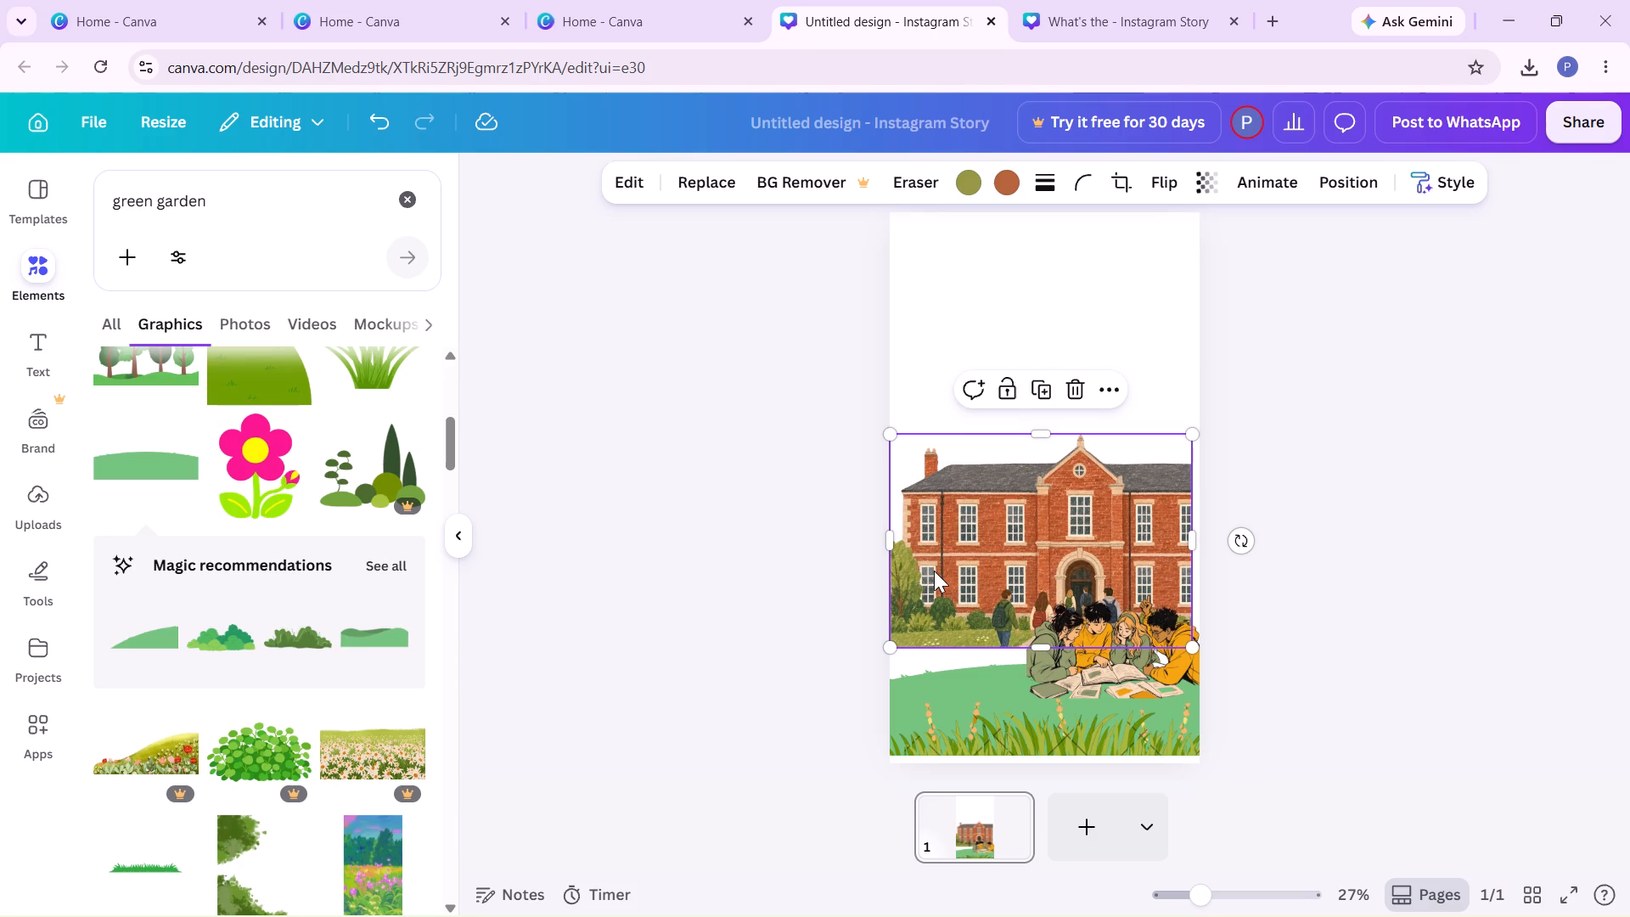
Extend the campus building's right side to the page's right edge so it spans the full page width.
left_click(1190, 543)
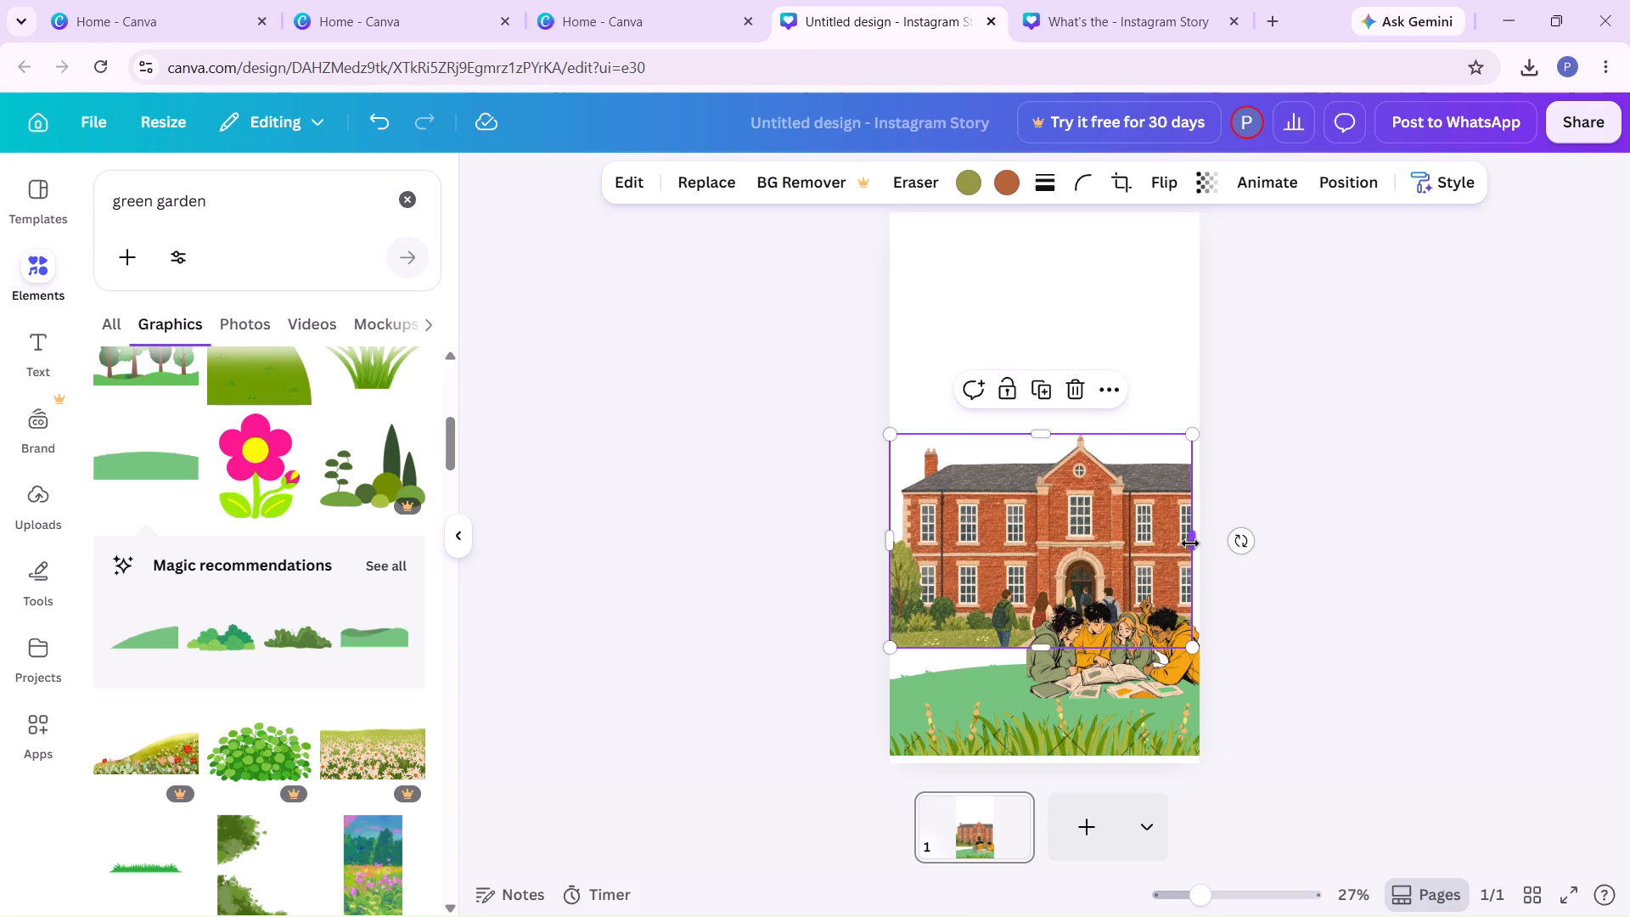
left_click(1190, 543)
left_click(1195, 543)
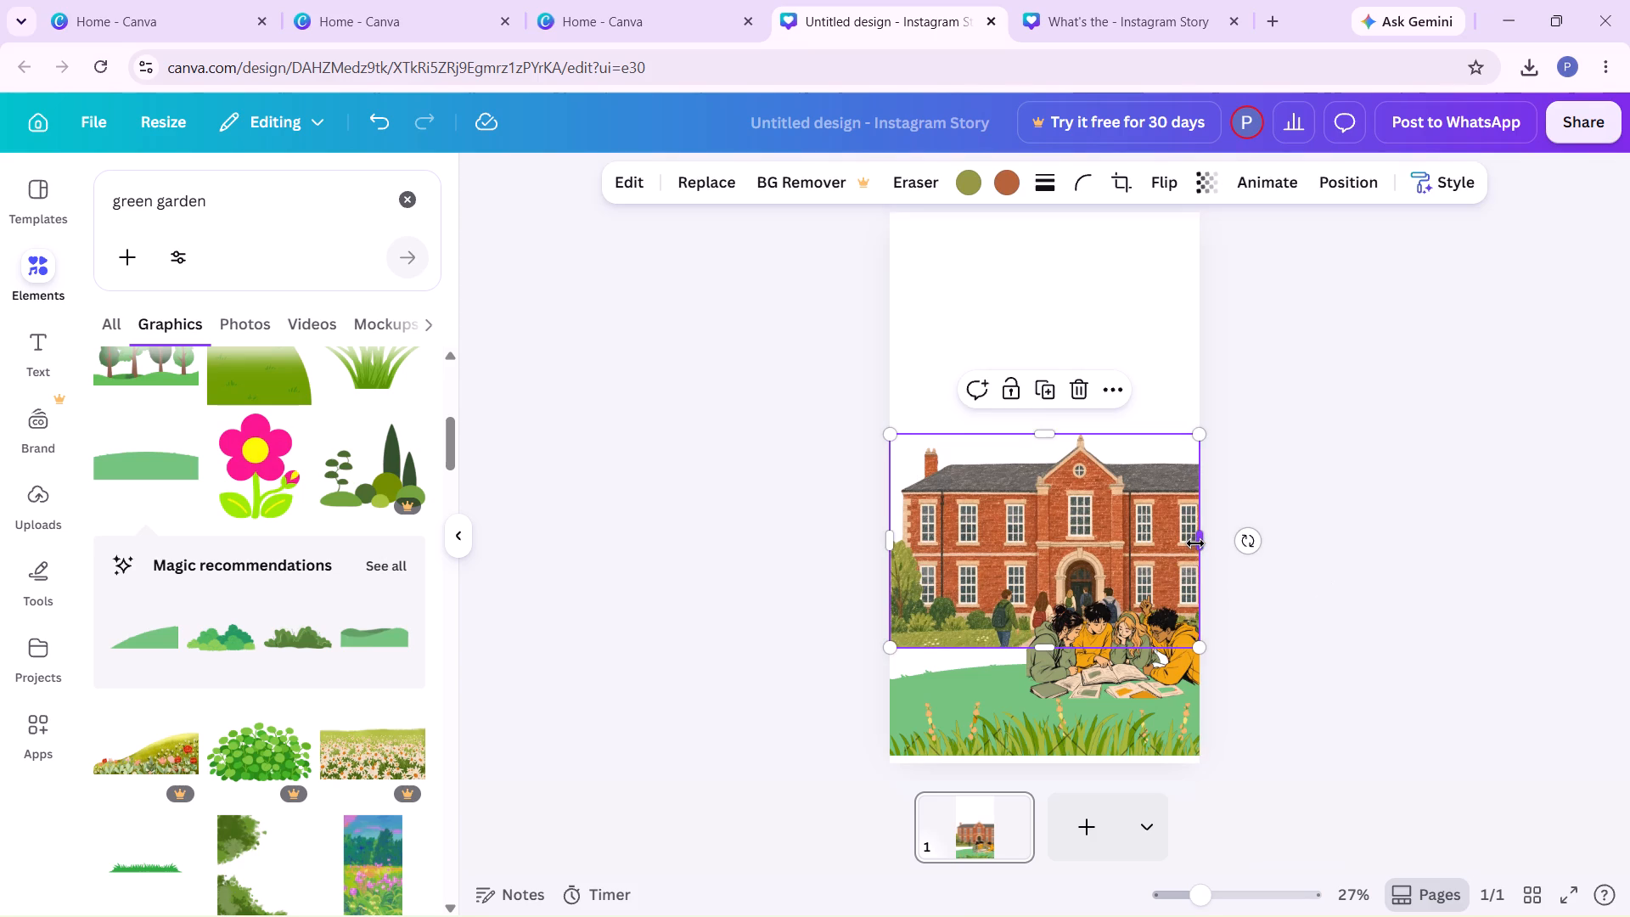
Enlarge the green hill from its upper-left corner to about 1,450 px wide, closing the gap below the campus building.
double_click(941, 677)
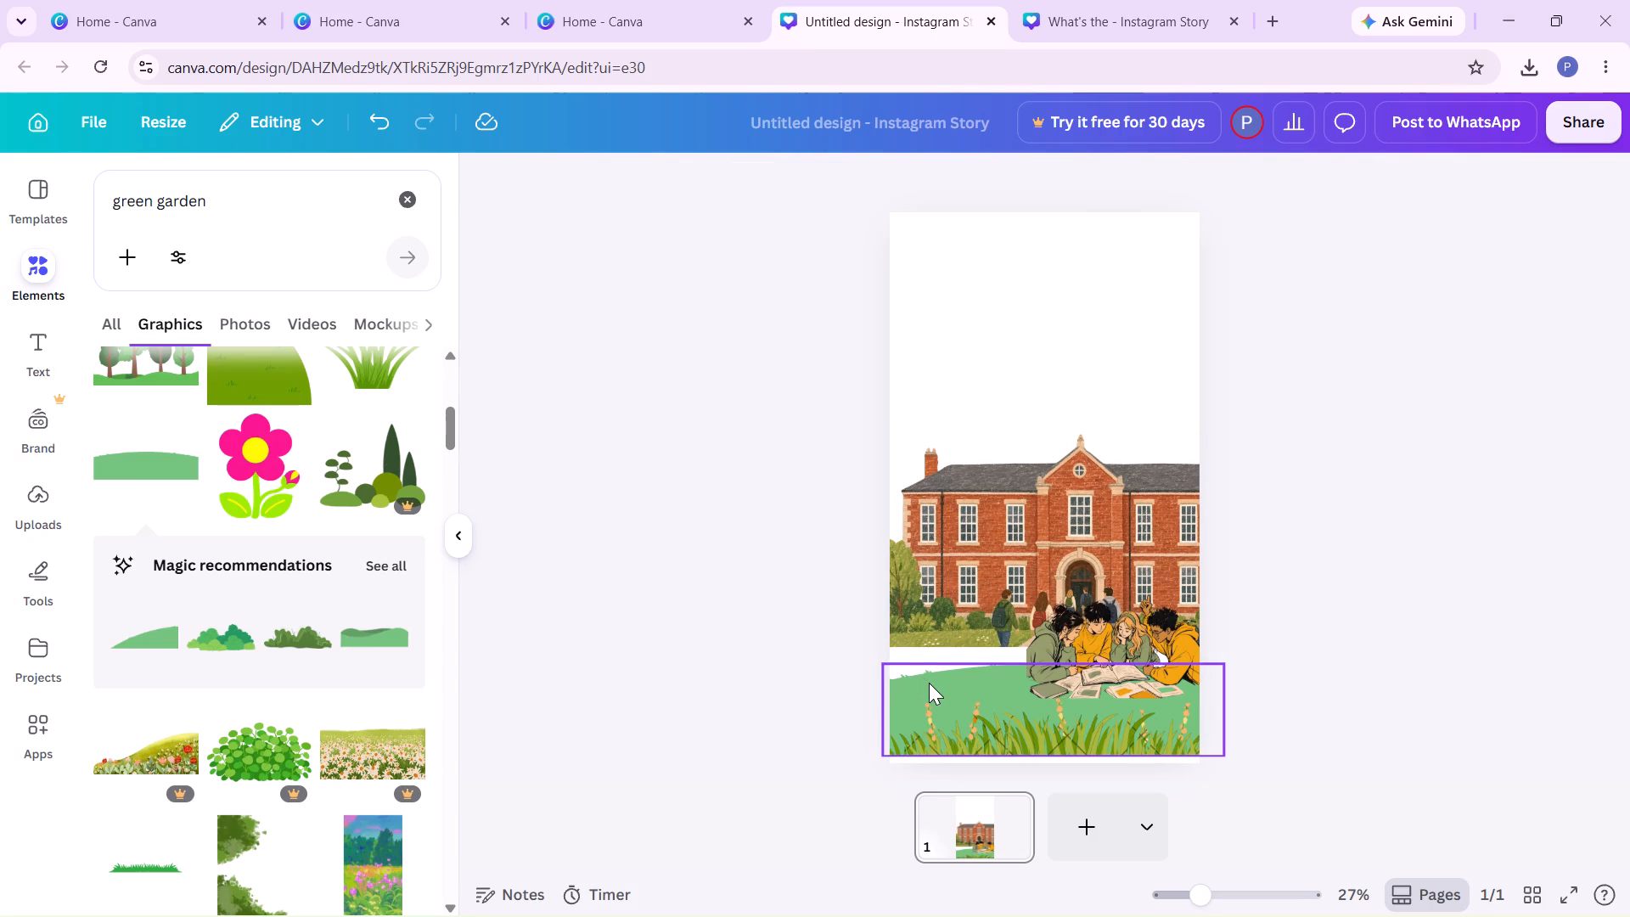
left_click(929, 683)
left_click_drag(882, 657, 882, 653)
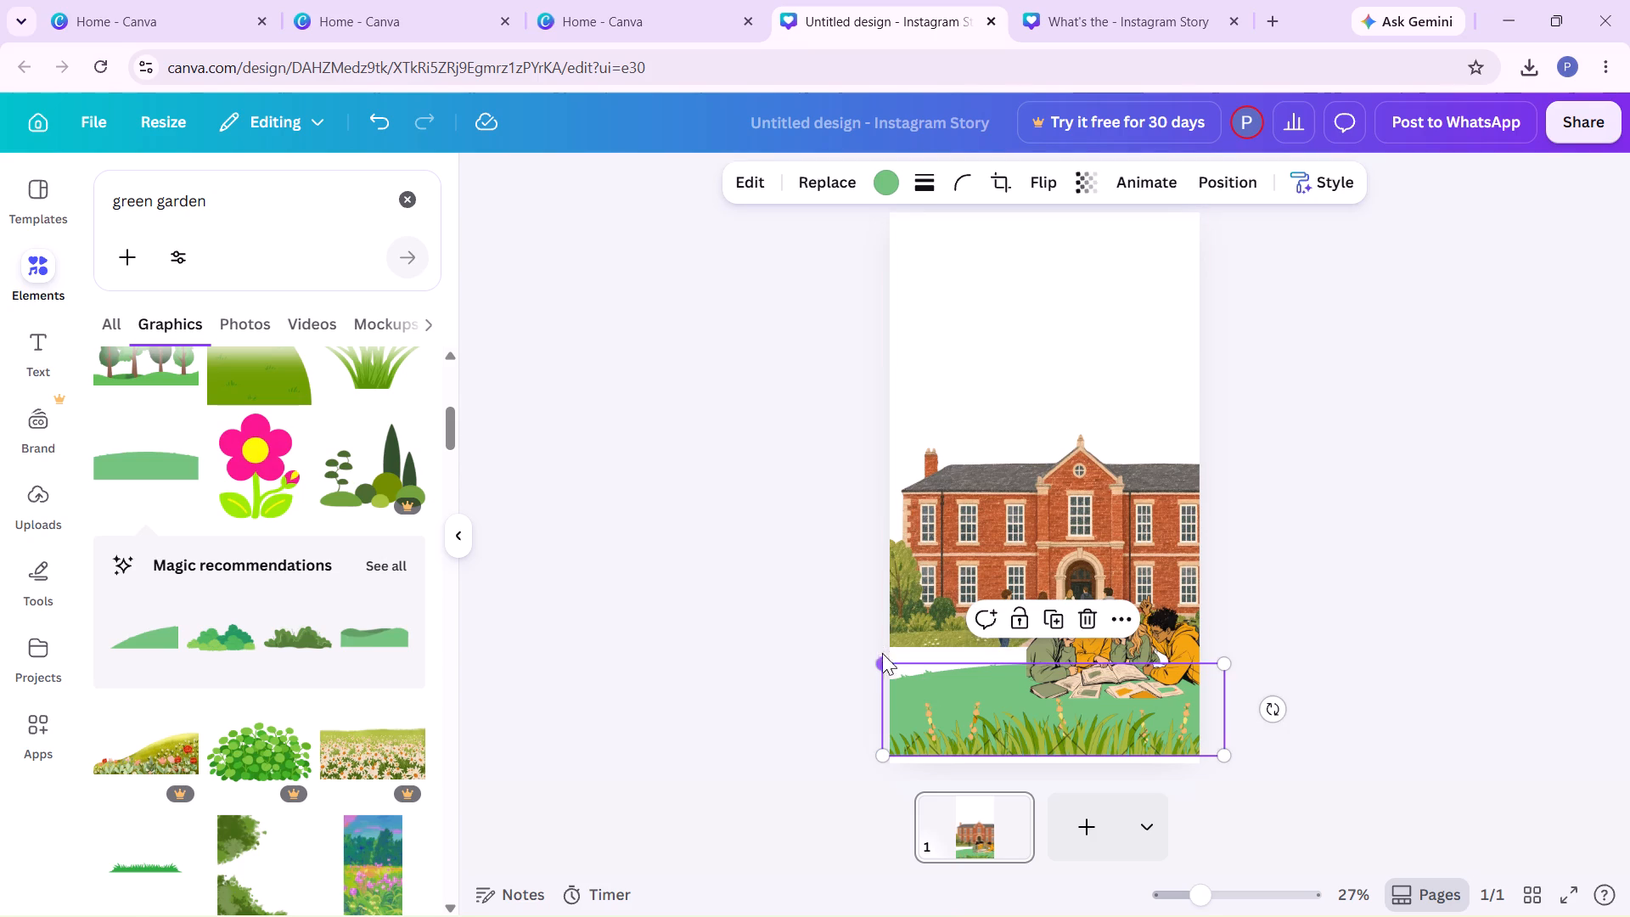
left_click_drag(882, 653, 854, 586)
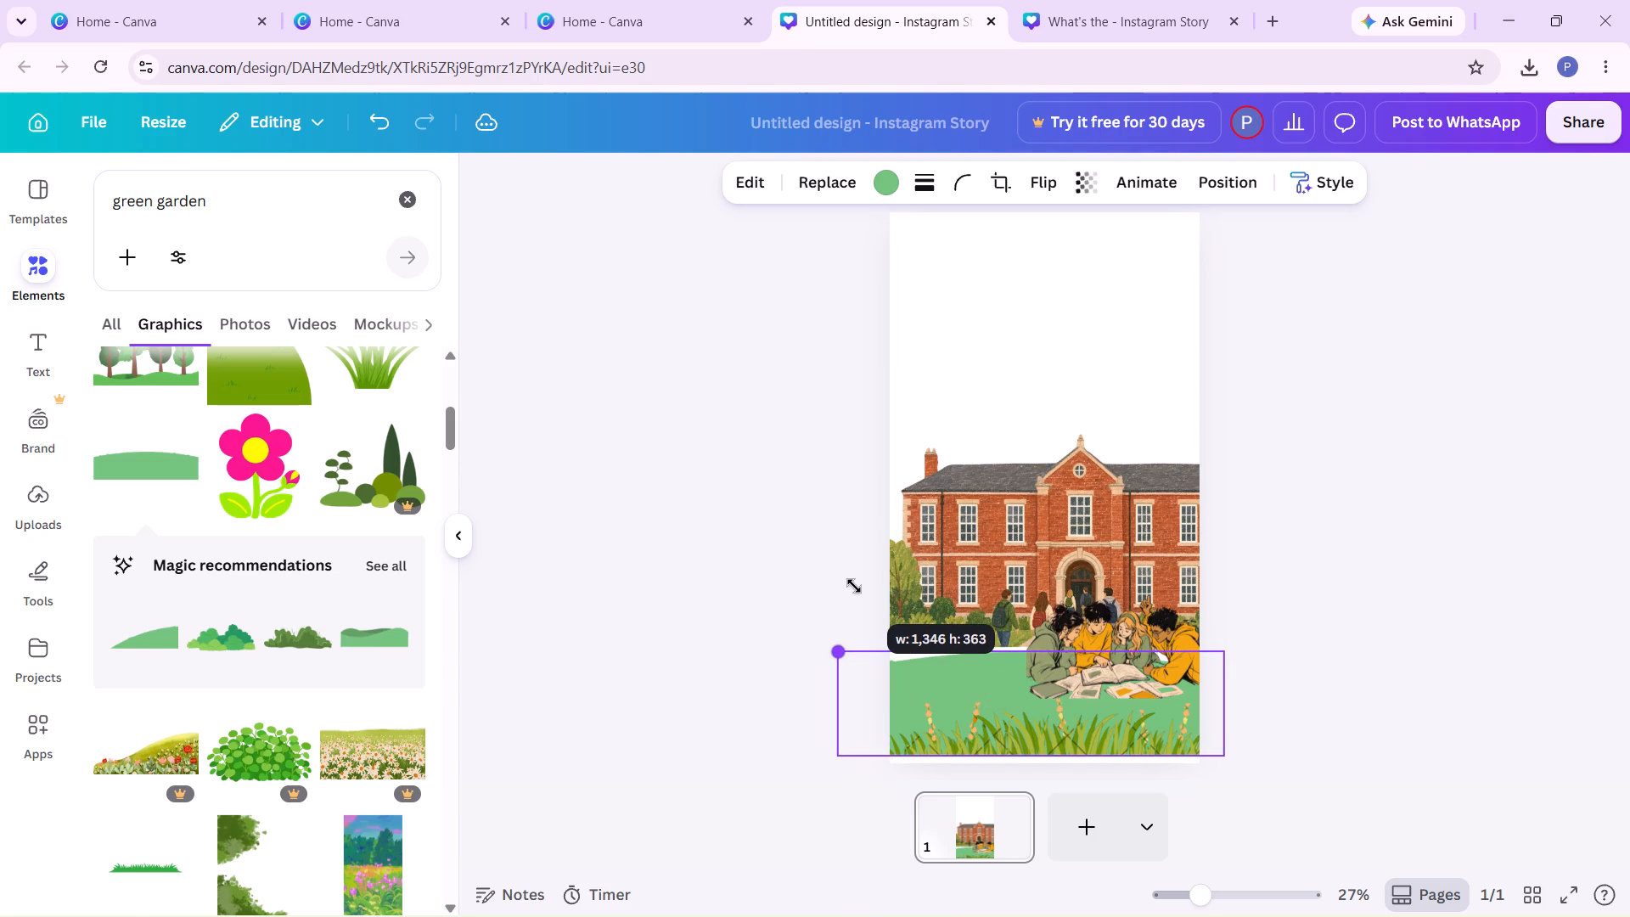
left_click_drag(854, 586, 823, 583)
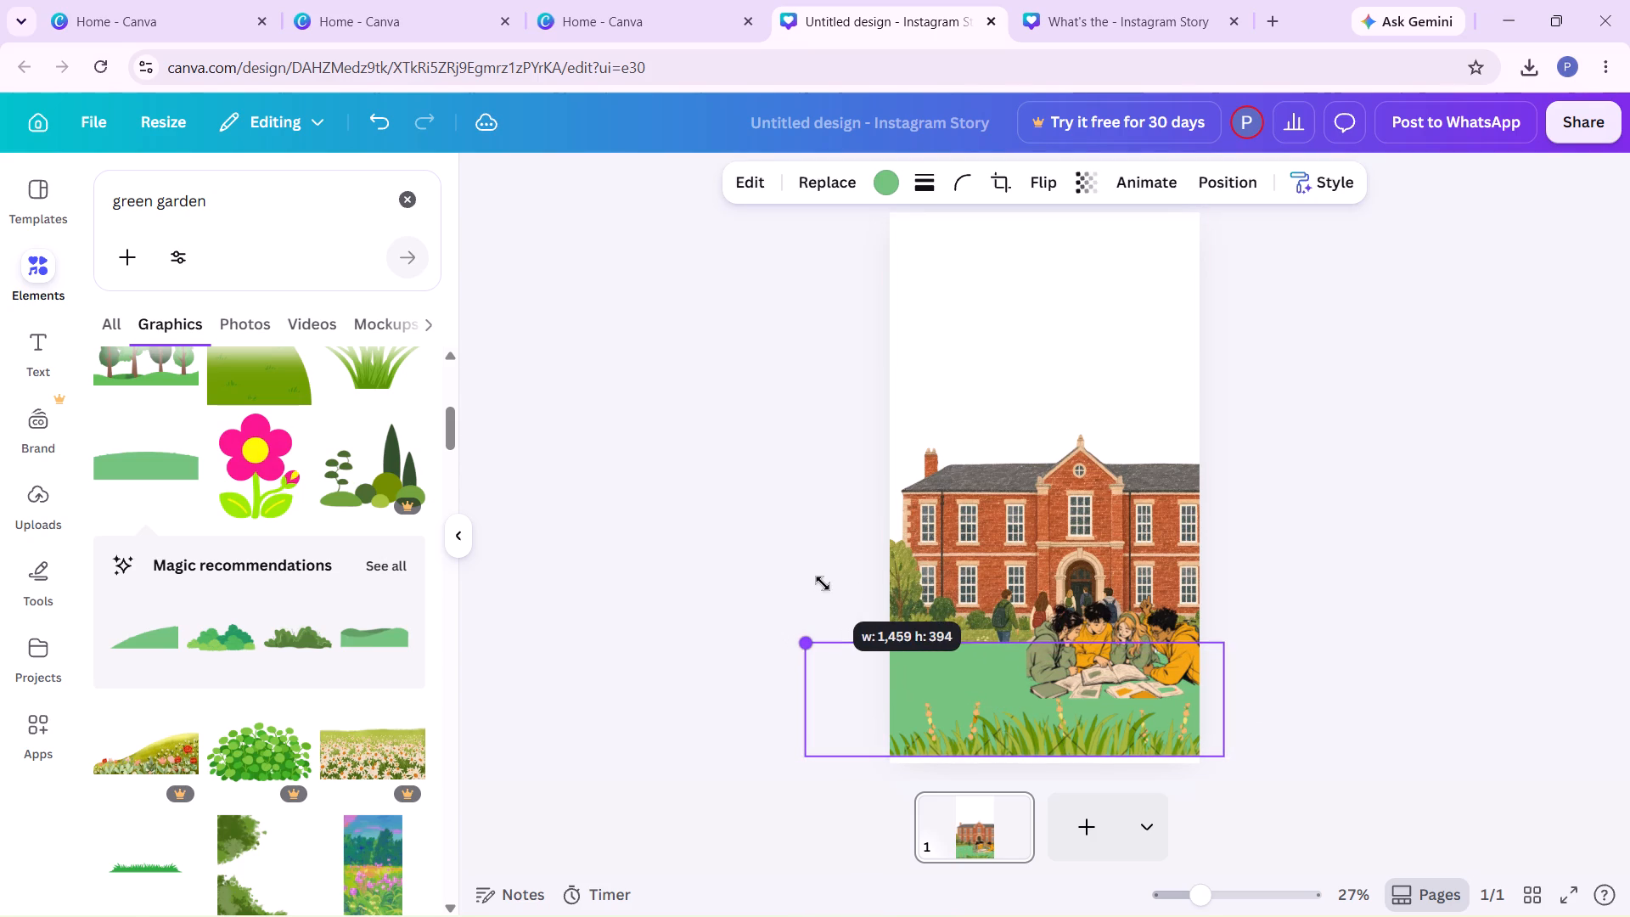
left_click_drag(823, 583, 829, 582)
left_click(756, 683)
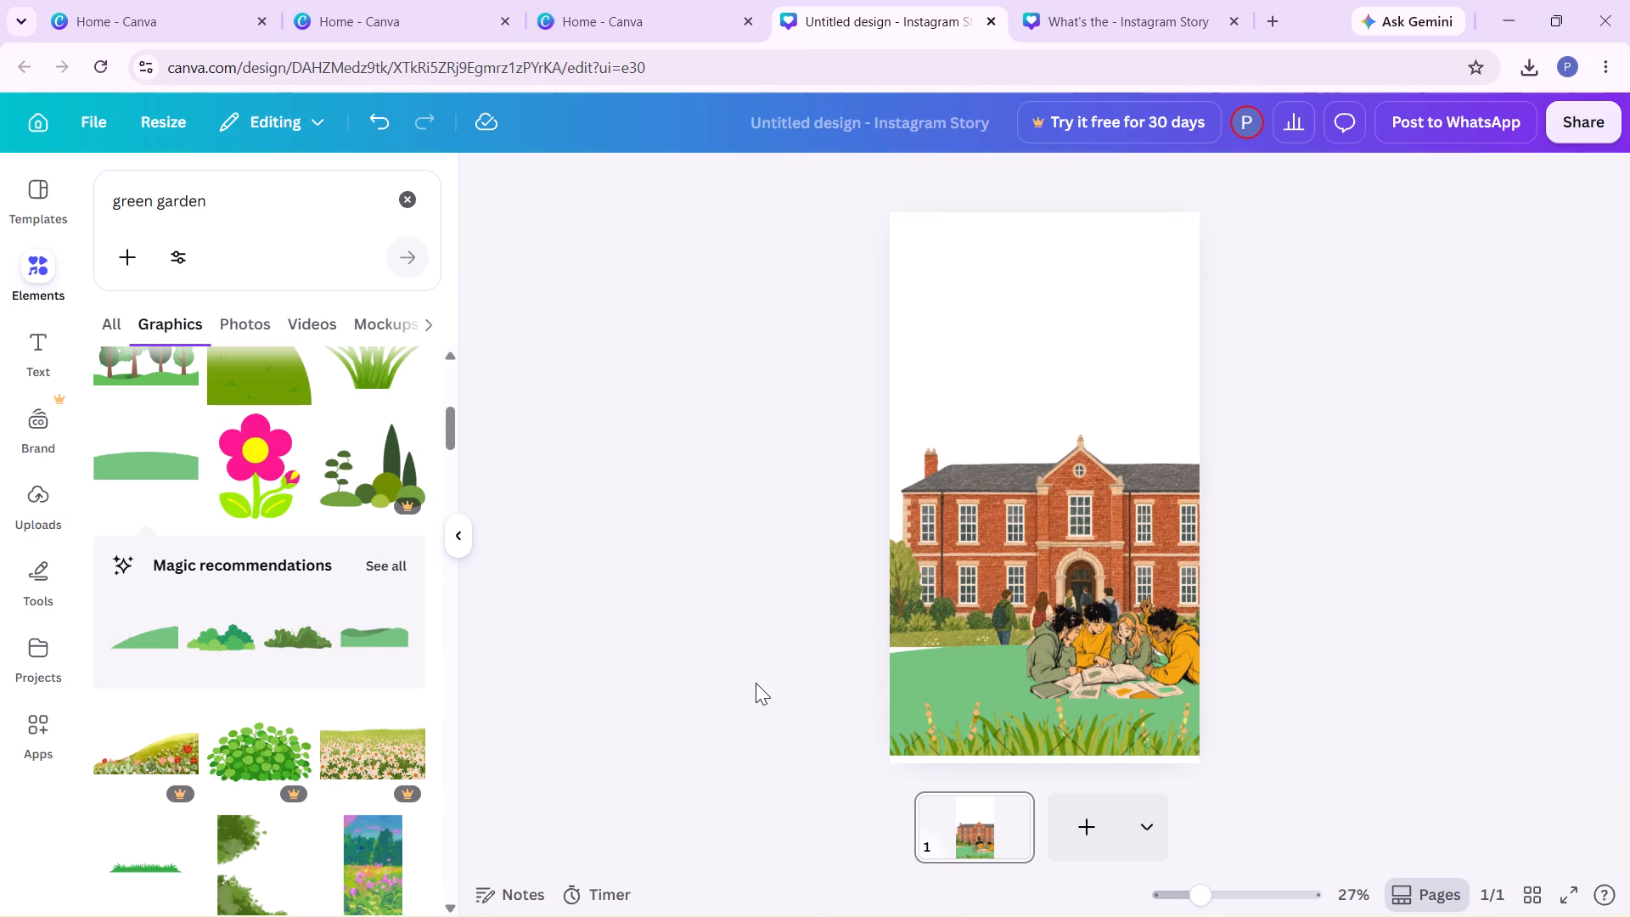
Move the group of studying students slightly down on the green hill, just above the grass blades at the page's bottom.
left_click_drag(1084, 641, 1084, 658)
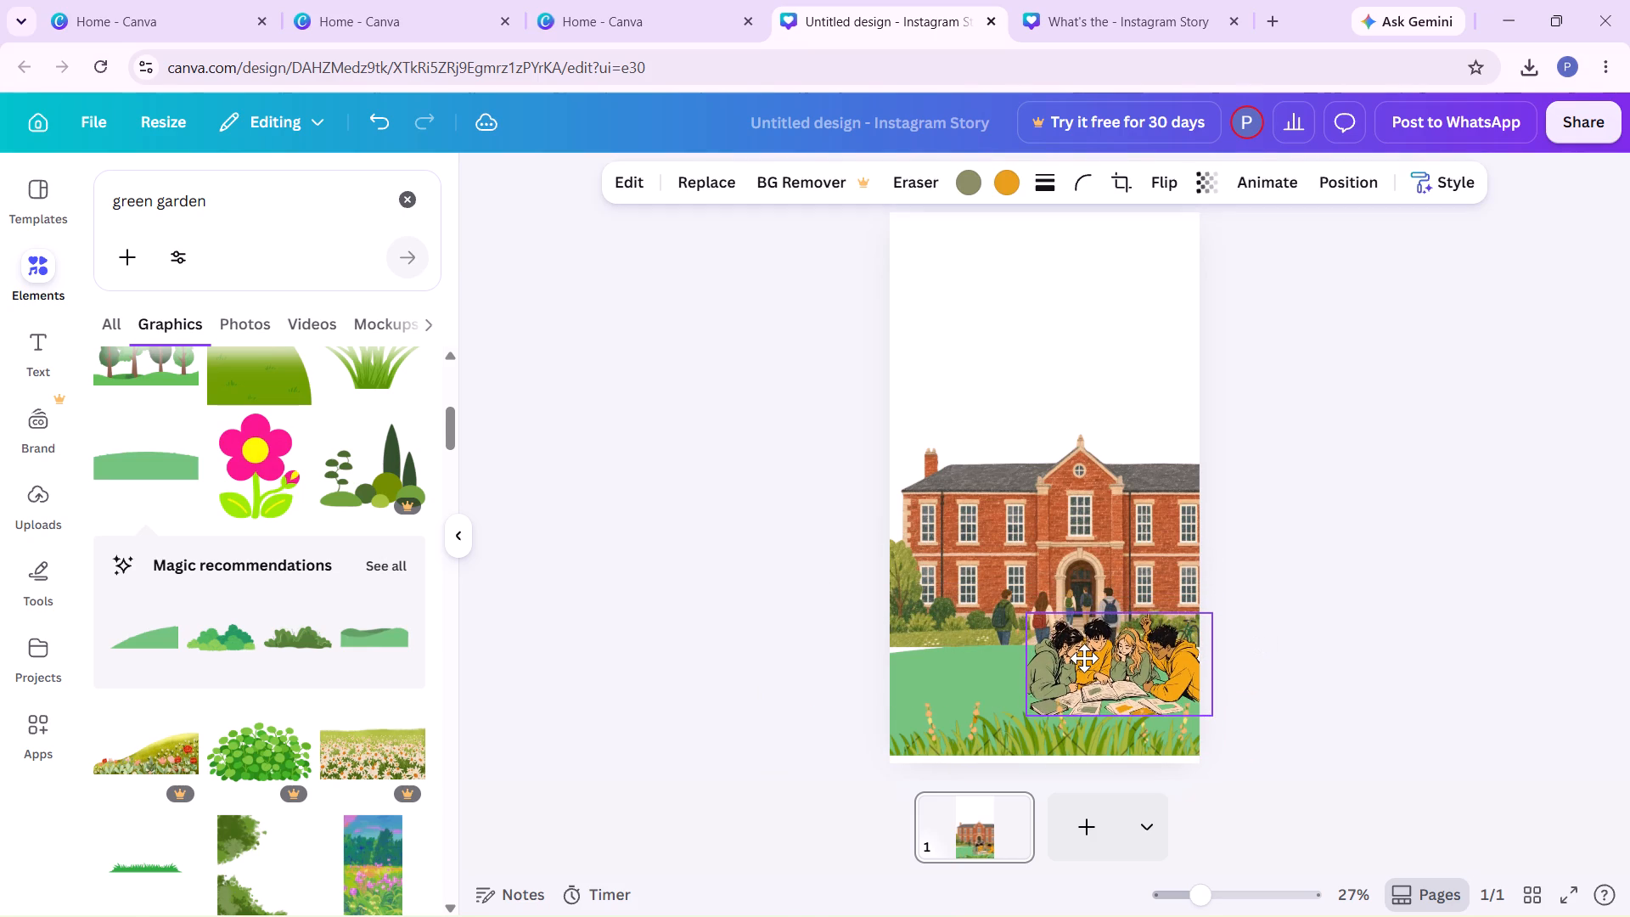
left_click_drag(1084, 658, 1084, 666)
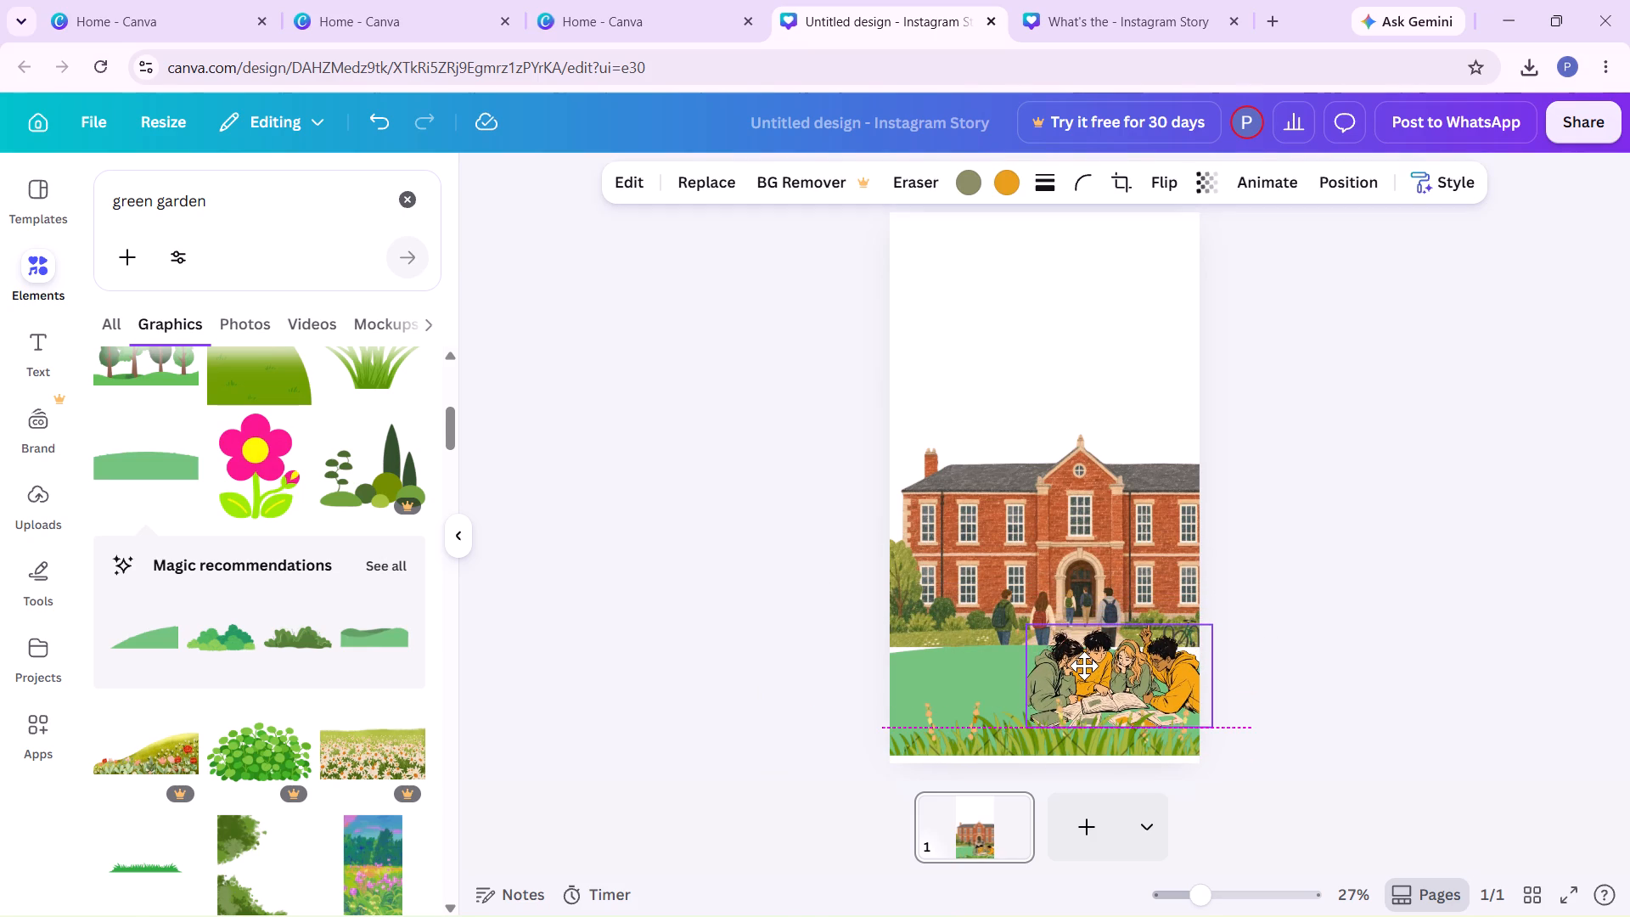
left_click_drag(1084, 666, 1084, 661)
left_click(1084, 661)
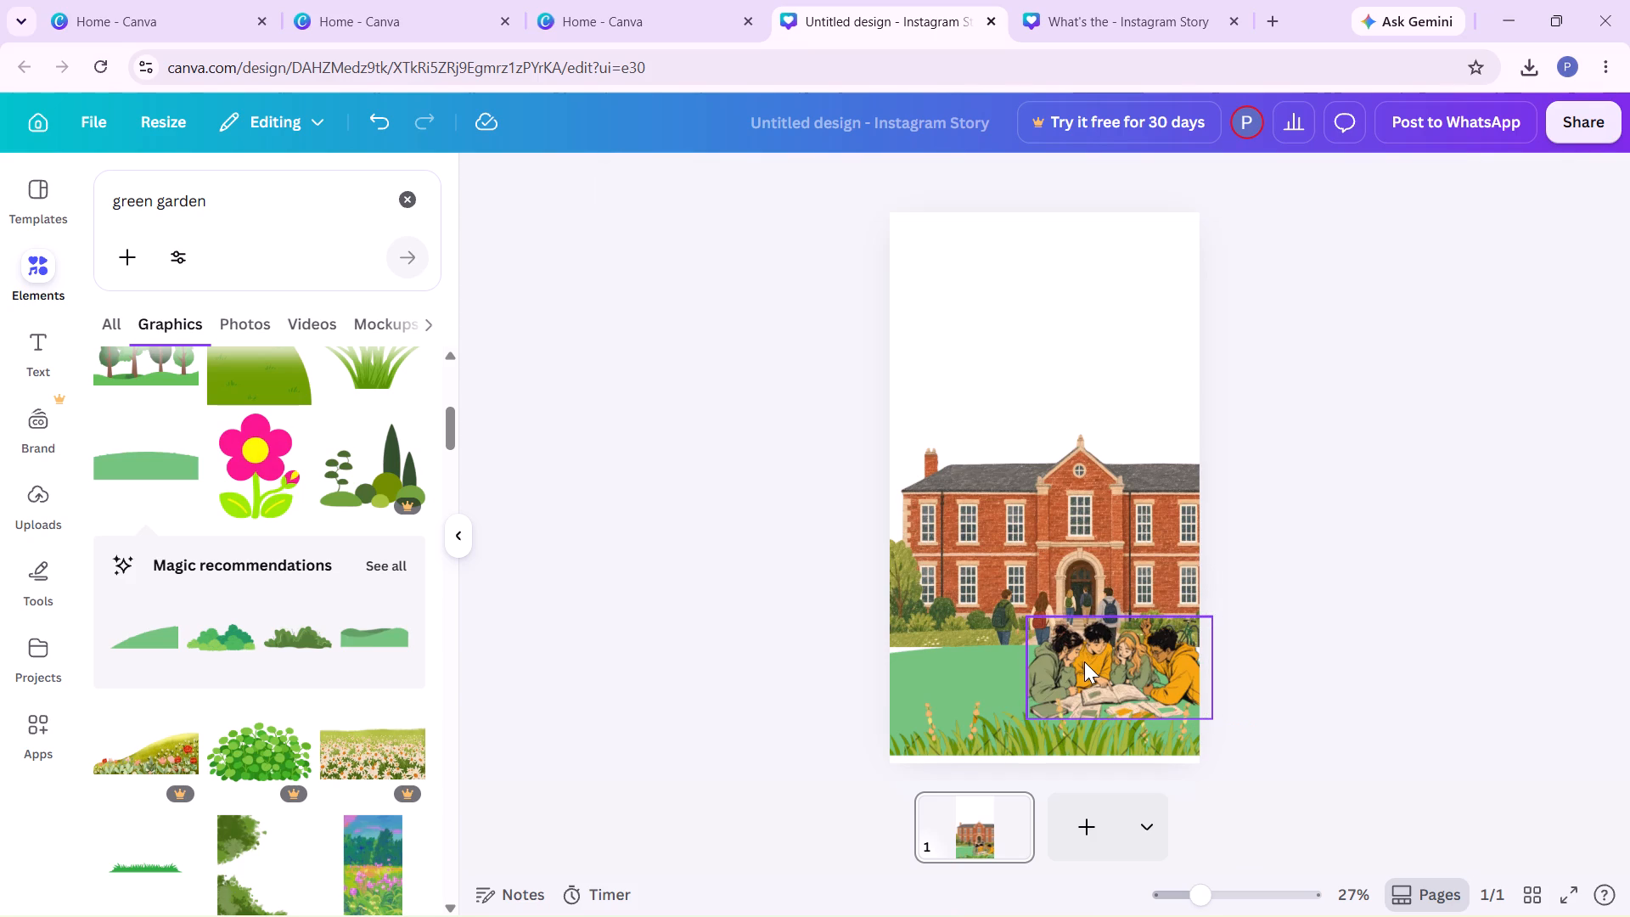
left_click(1084, 661)
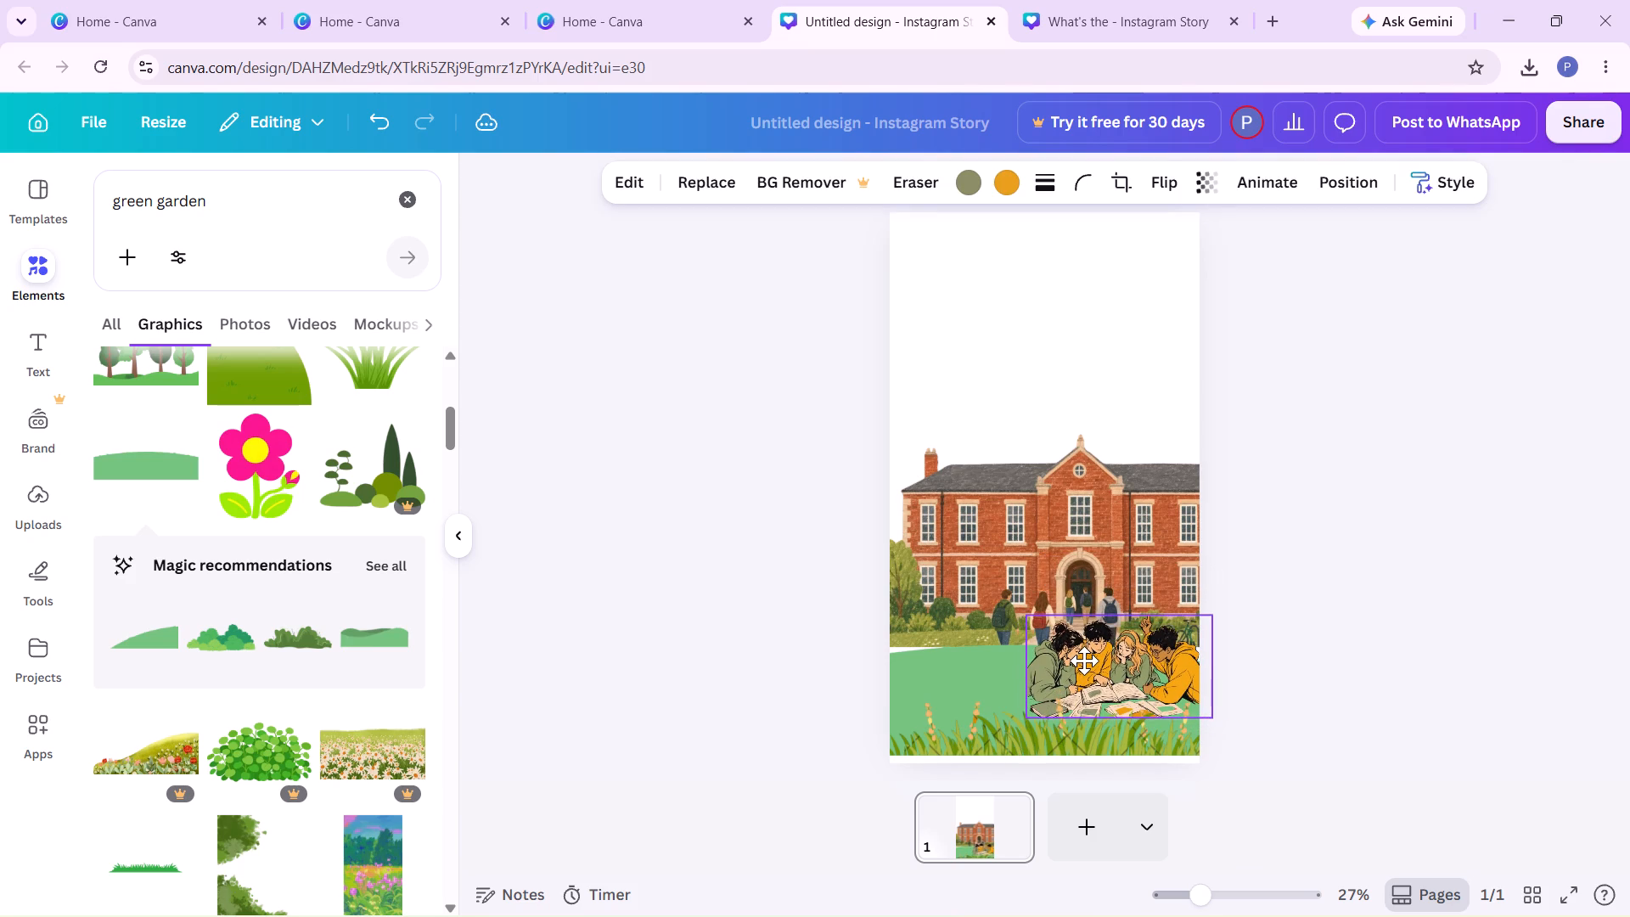
left_click(658, 759)
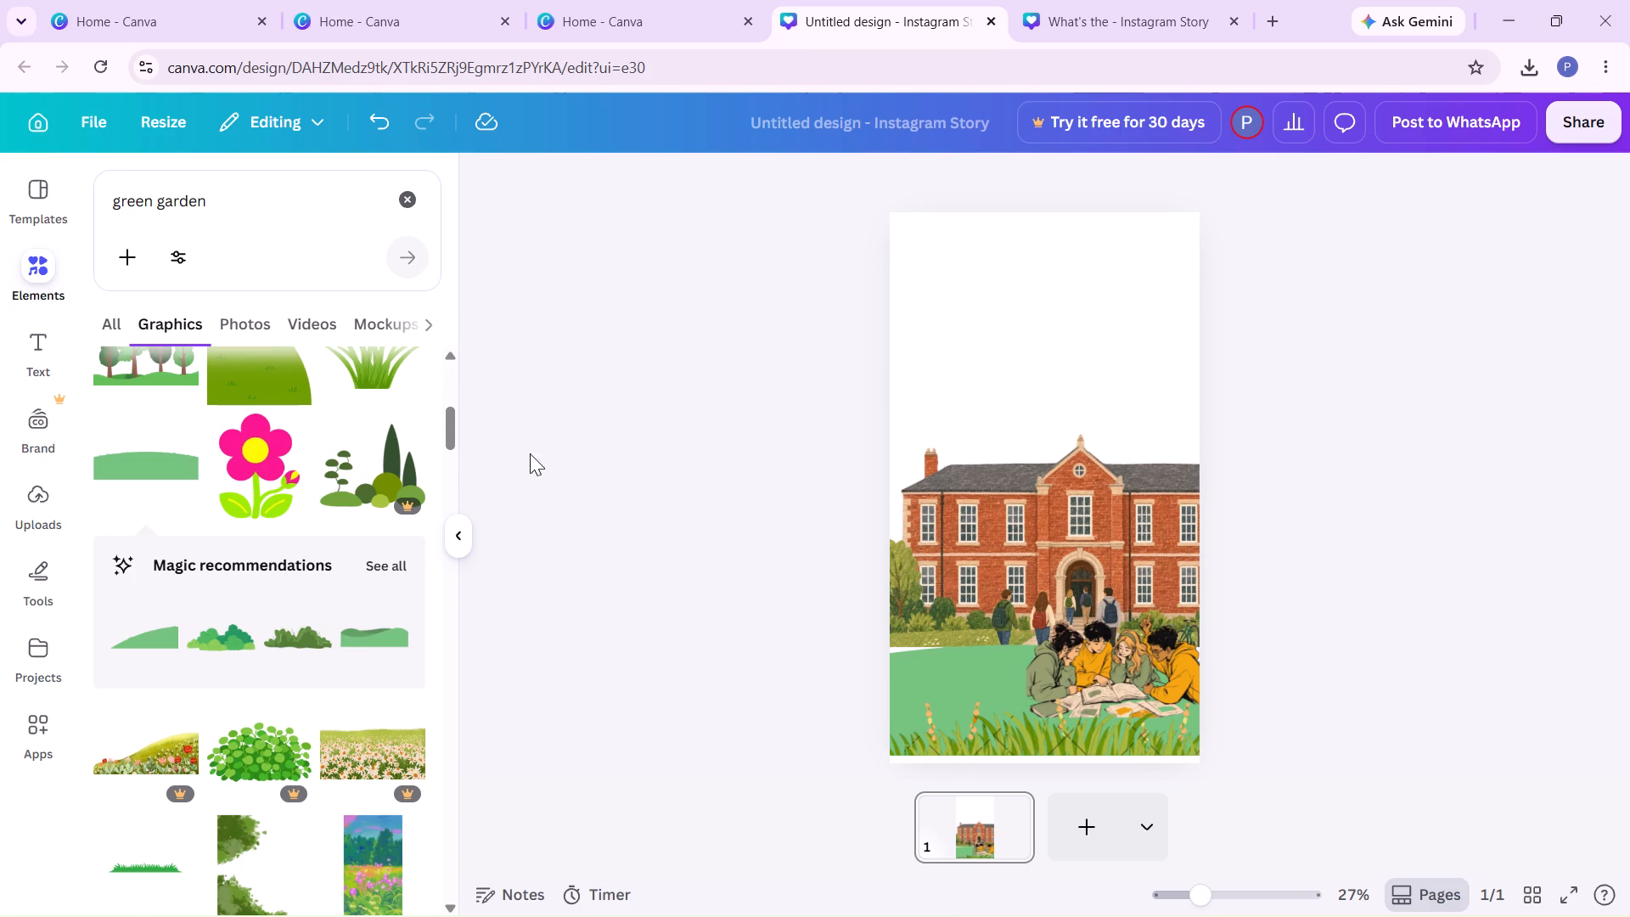
Clear the "green garden" elements search and start a new search term with "st".
left_click(290, 217)
key("BackSpace")
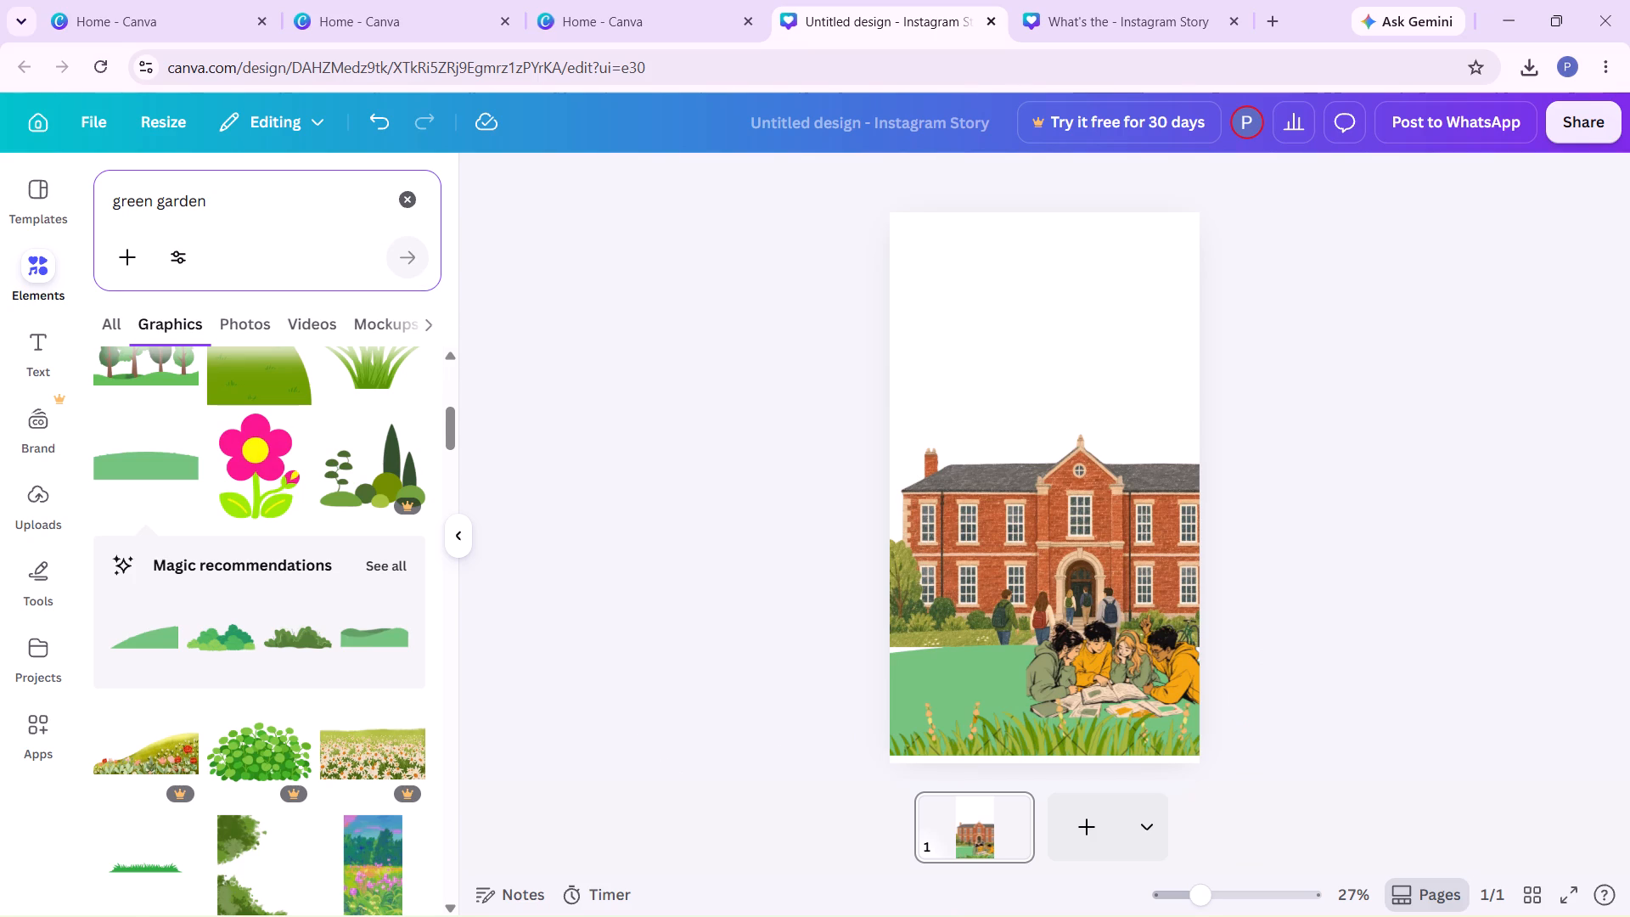
left_click(290, 217)
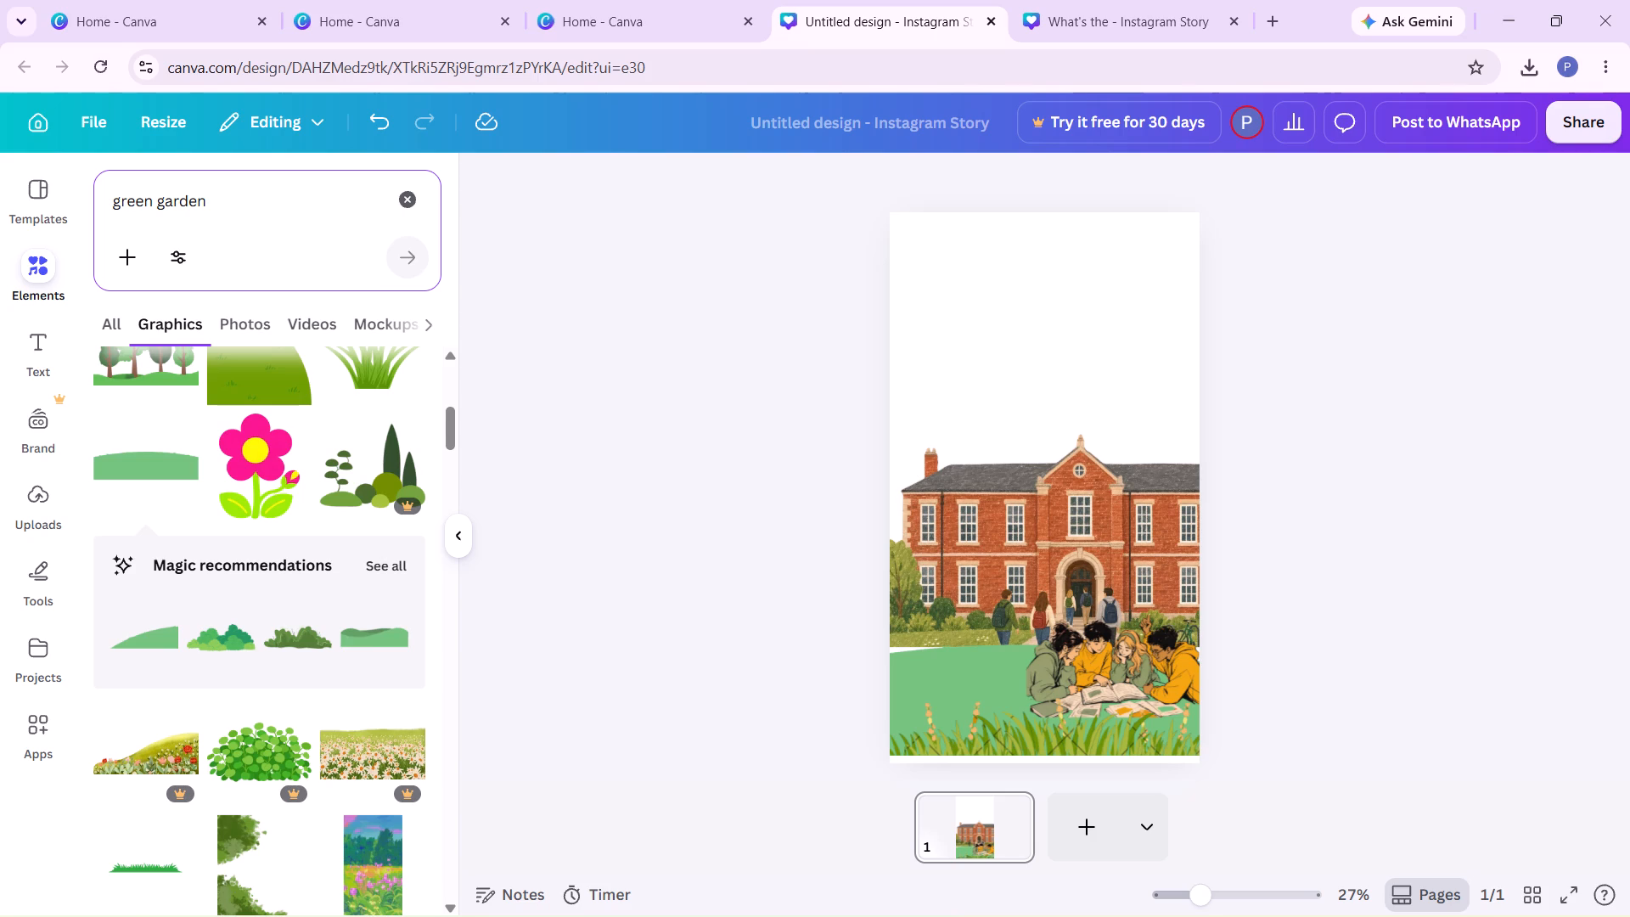
left_click(288, 183)
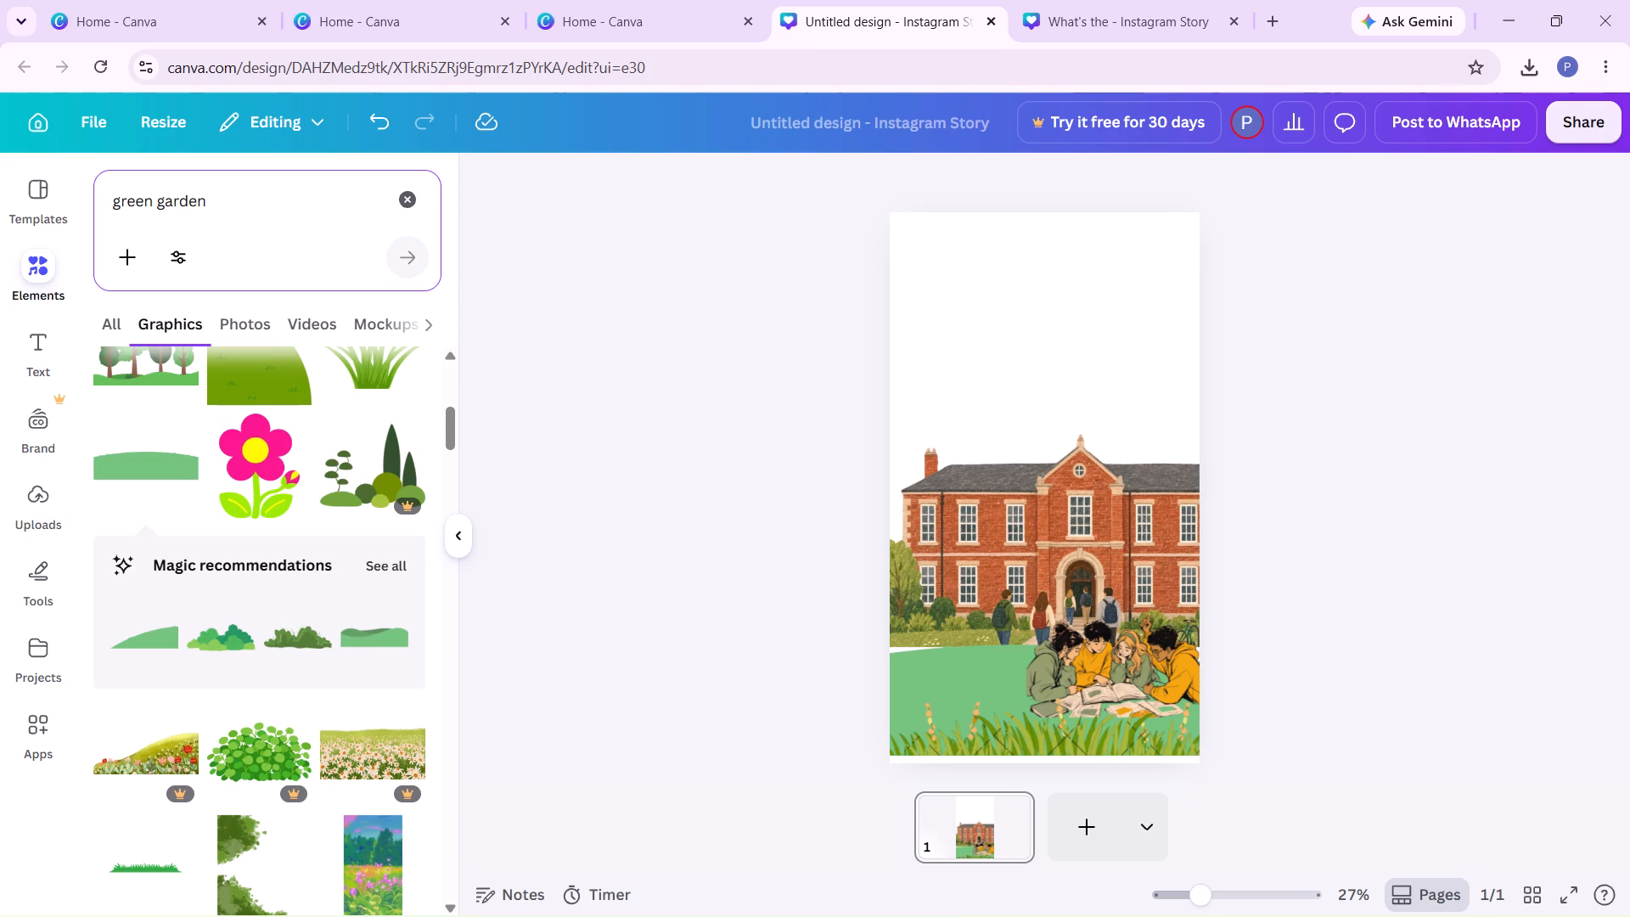
left_click(210, 195)
key("BackSpace")
key("BackSpace")
key("BackSpace")
key("BackSpace")
key("BackSpace")
key("BackSpace")
key("BackSpace")
key("BackSpace")
key("BackSpace")
key("BackSpace")
key("BackSpace")
key("BackSpace")
key("BackSpace")
key("BackSpace")
key("BackSpace")
key("BackSpace")
key("BackSpace")
key("BackSpace")
key("BackSpace")
key("BackSpace")
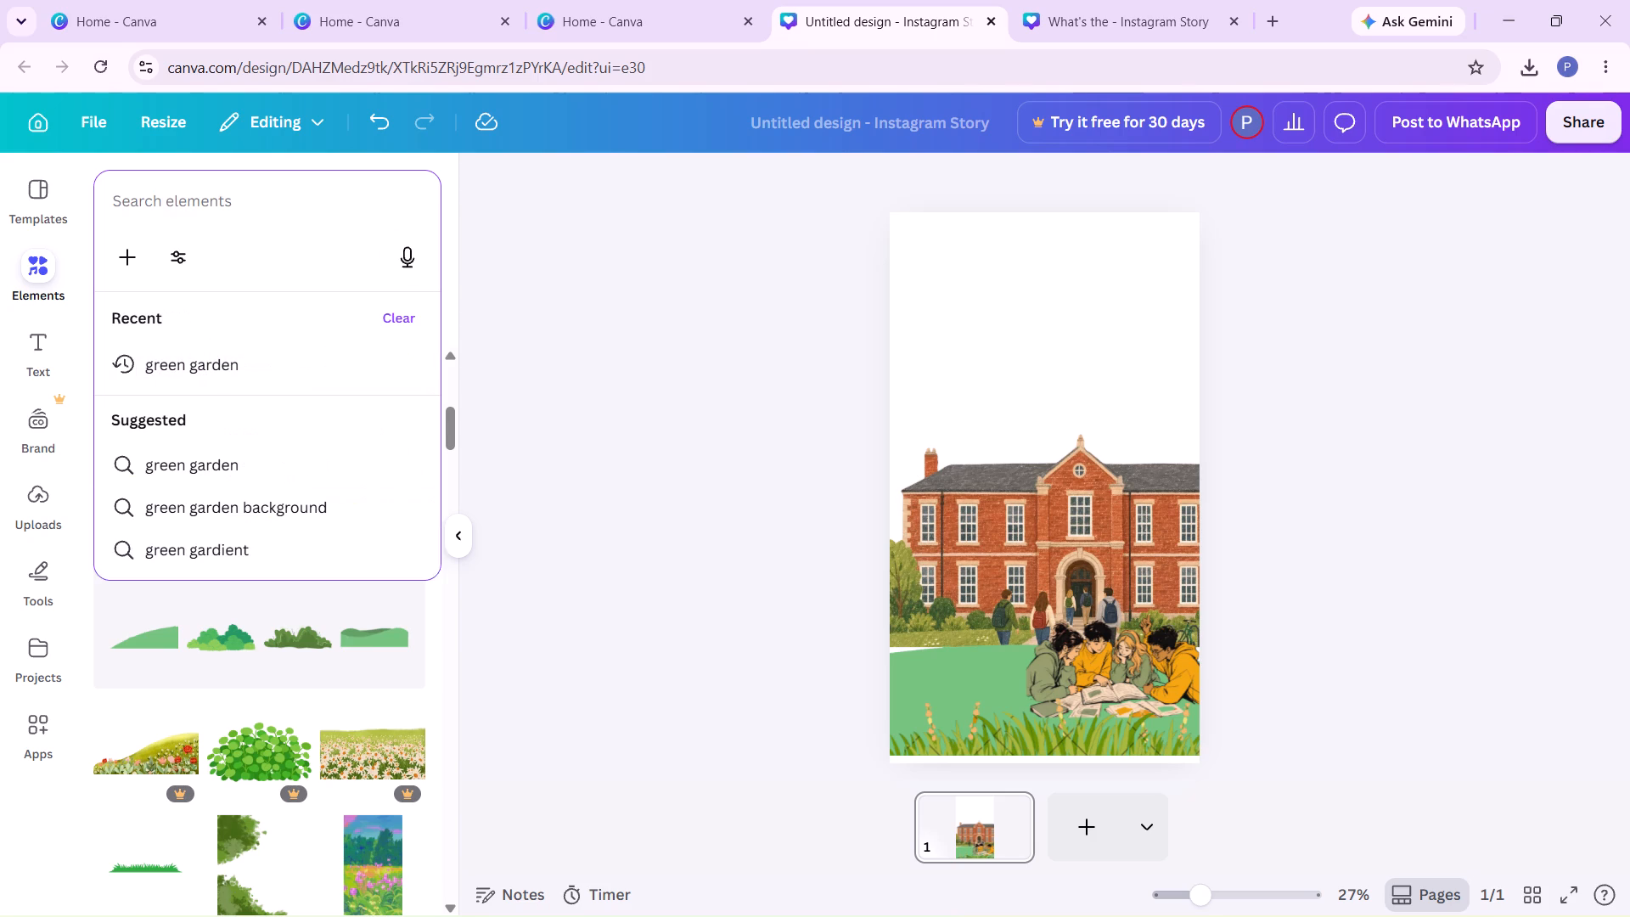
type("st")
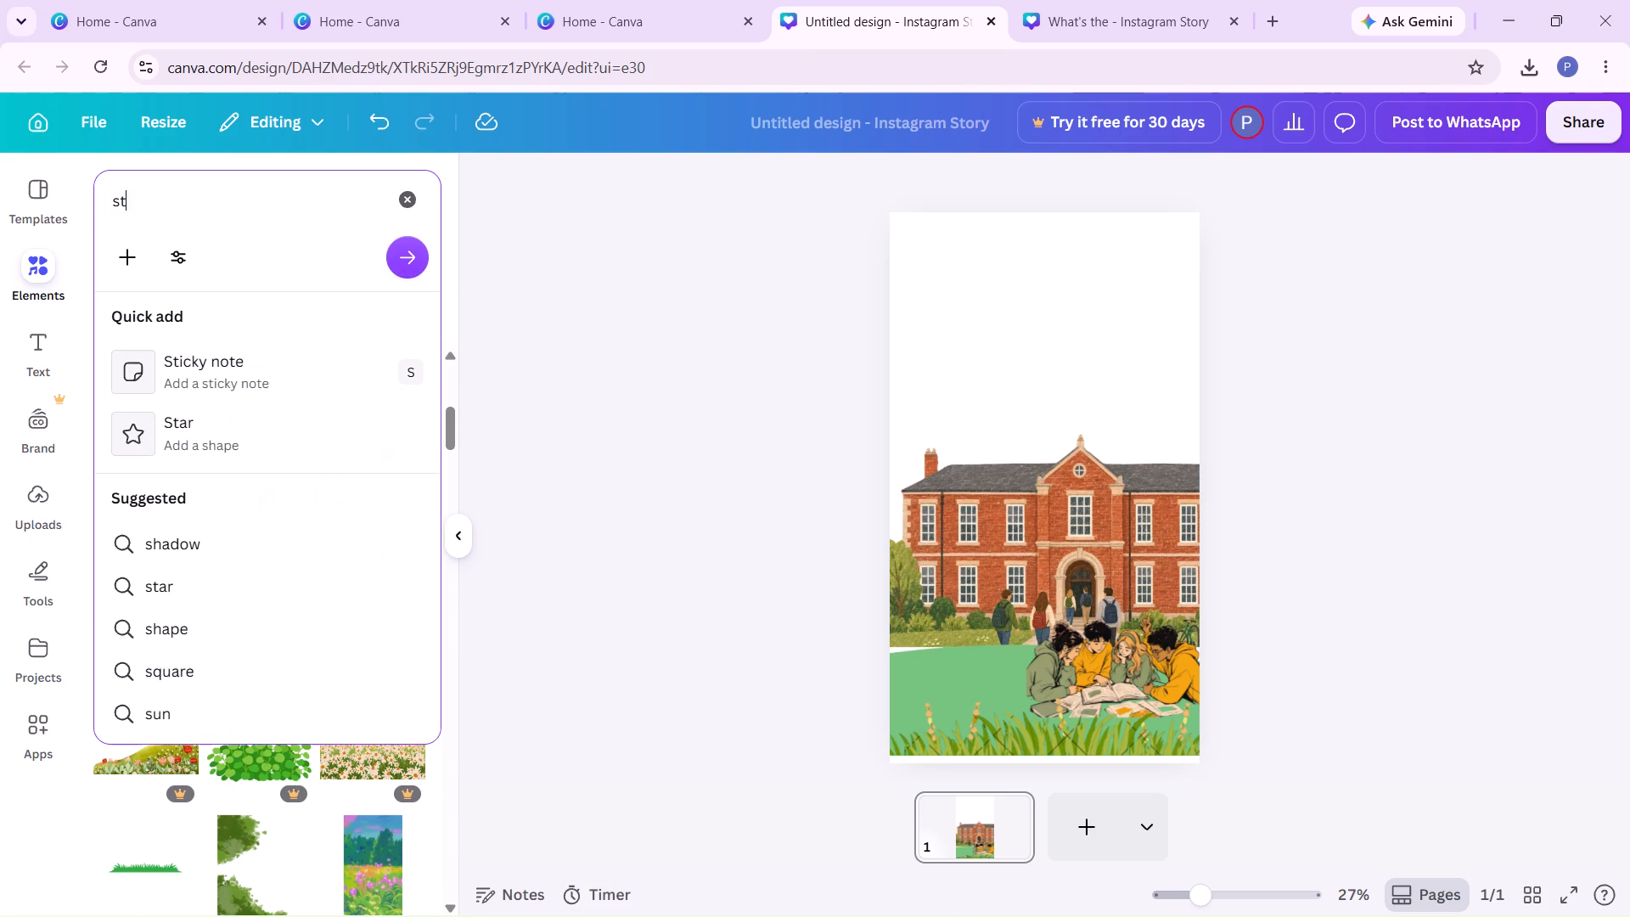
Search the graphics for "college students" and add the illustration of two girls in green skirts holding books to the page.
key("u")
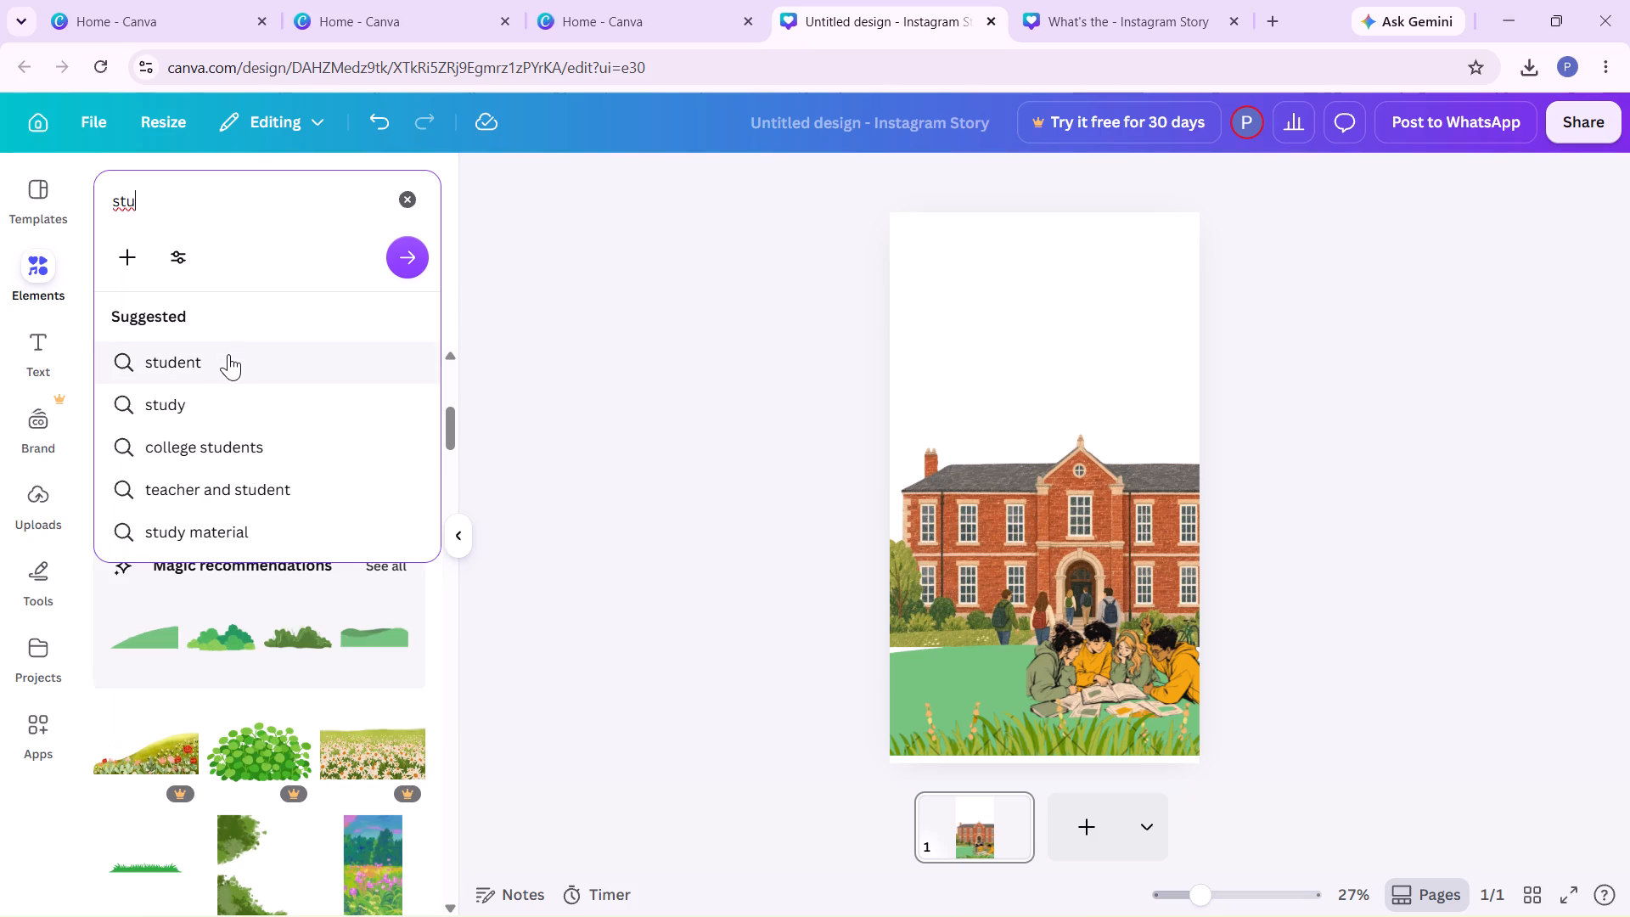
left_click(238, 457)
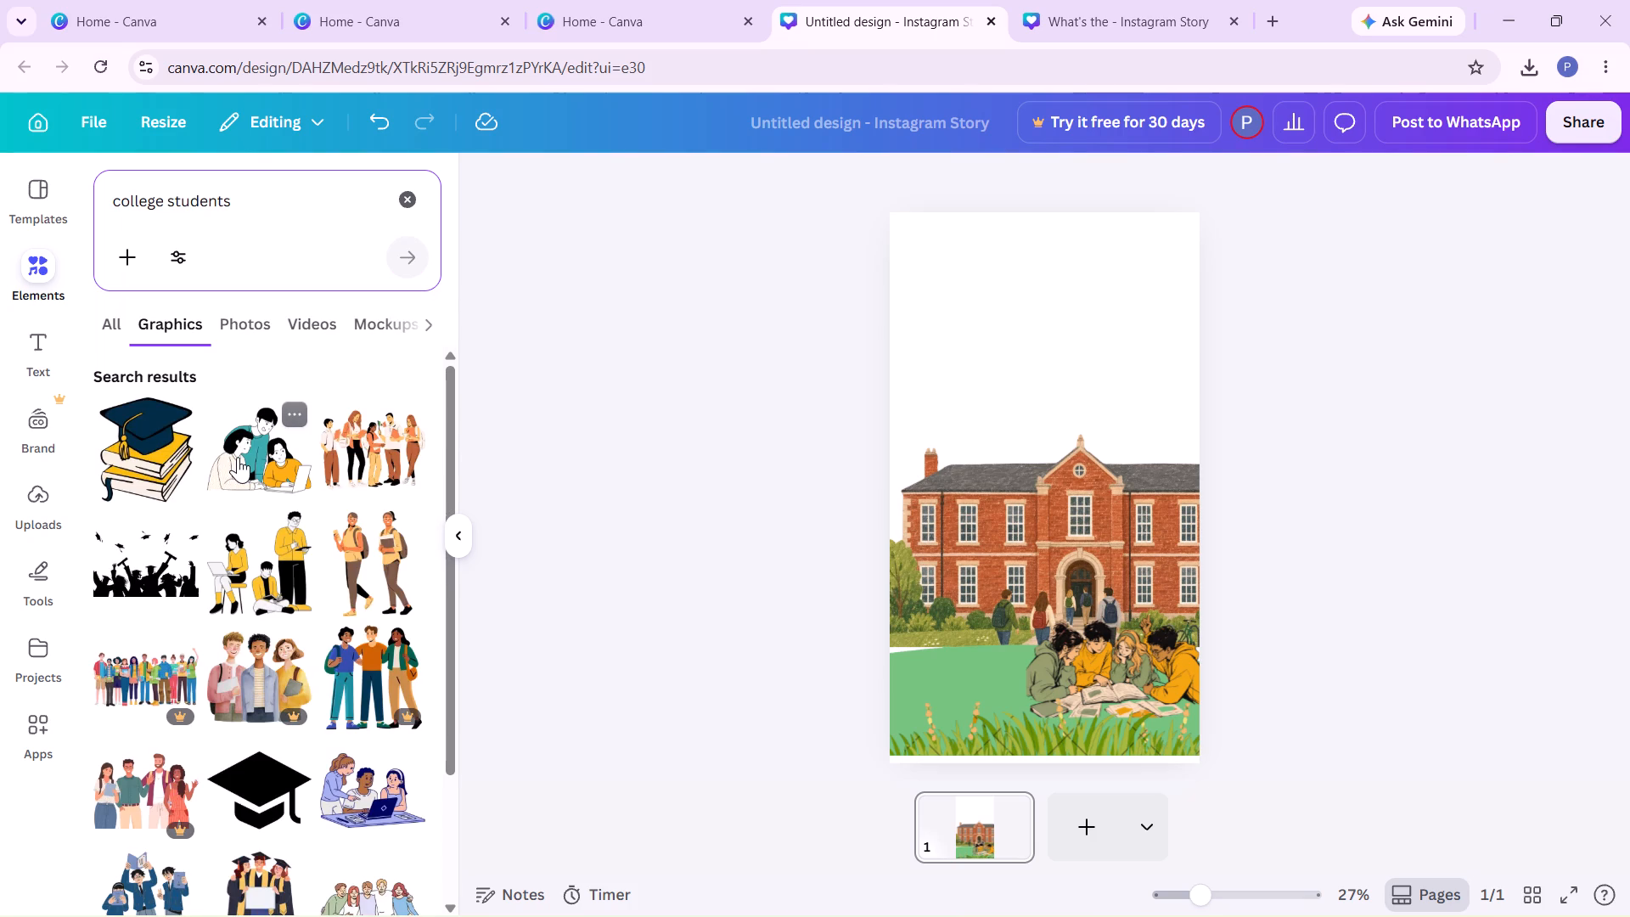
scroll(260, 650, "down", 2)
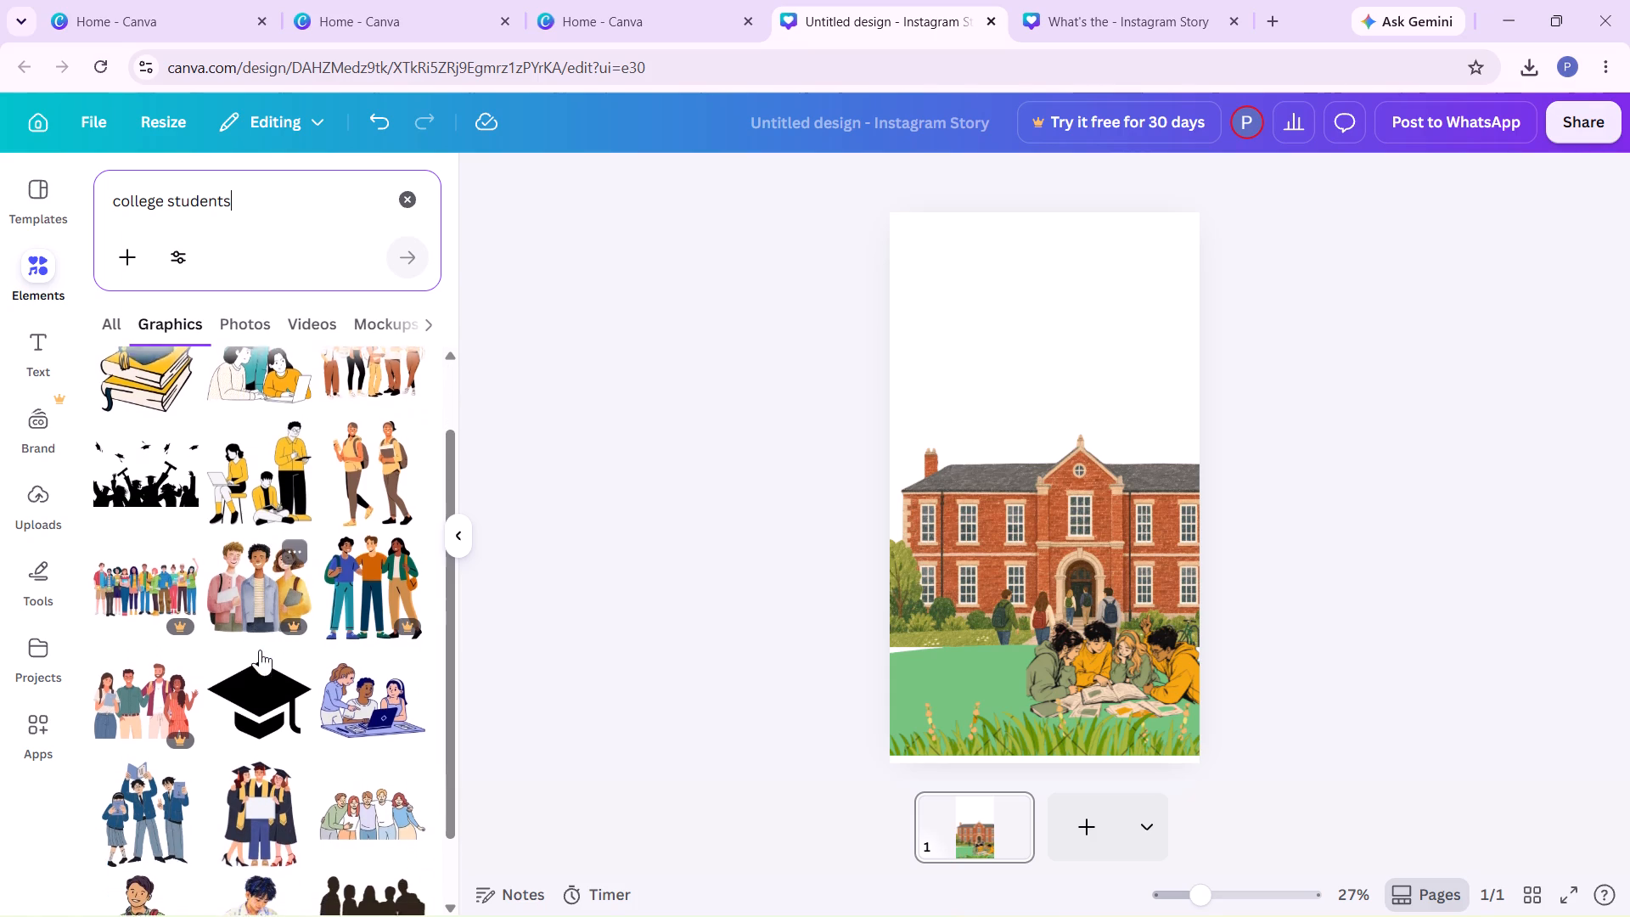
scroll(260, 650, "down", 3)
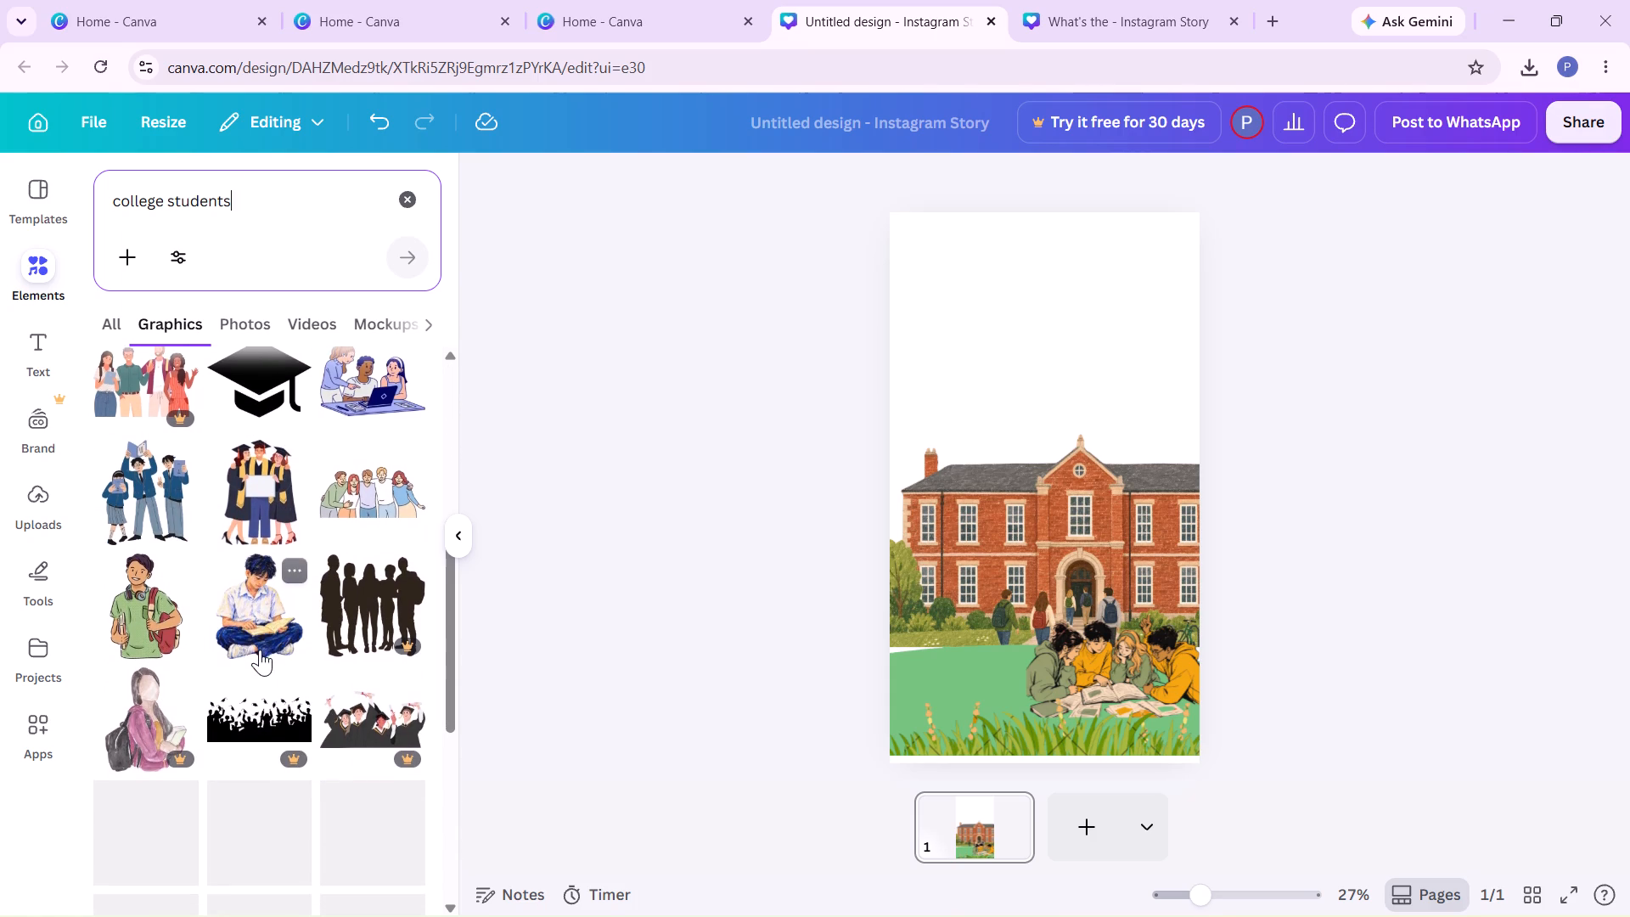
scroll(260, 650, "down", 2)
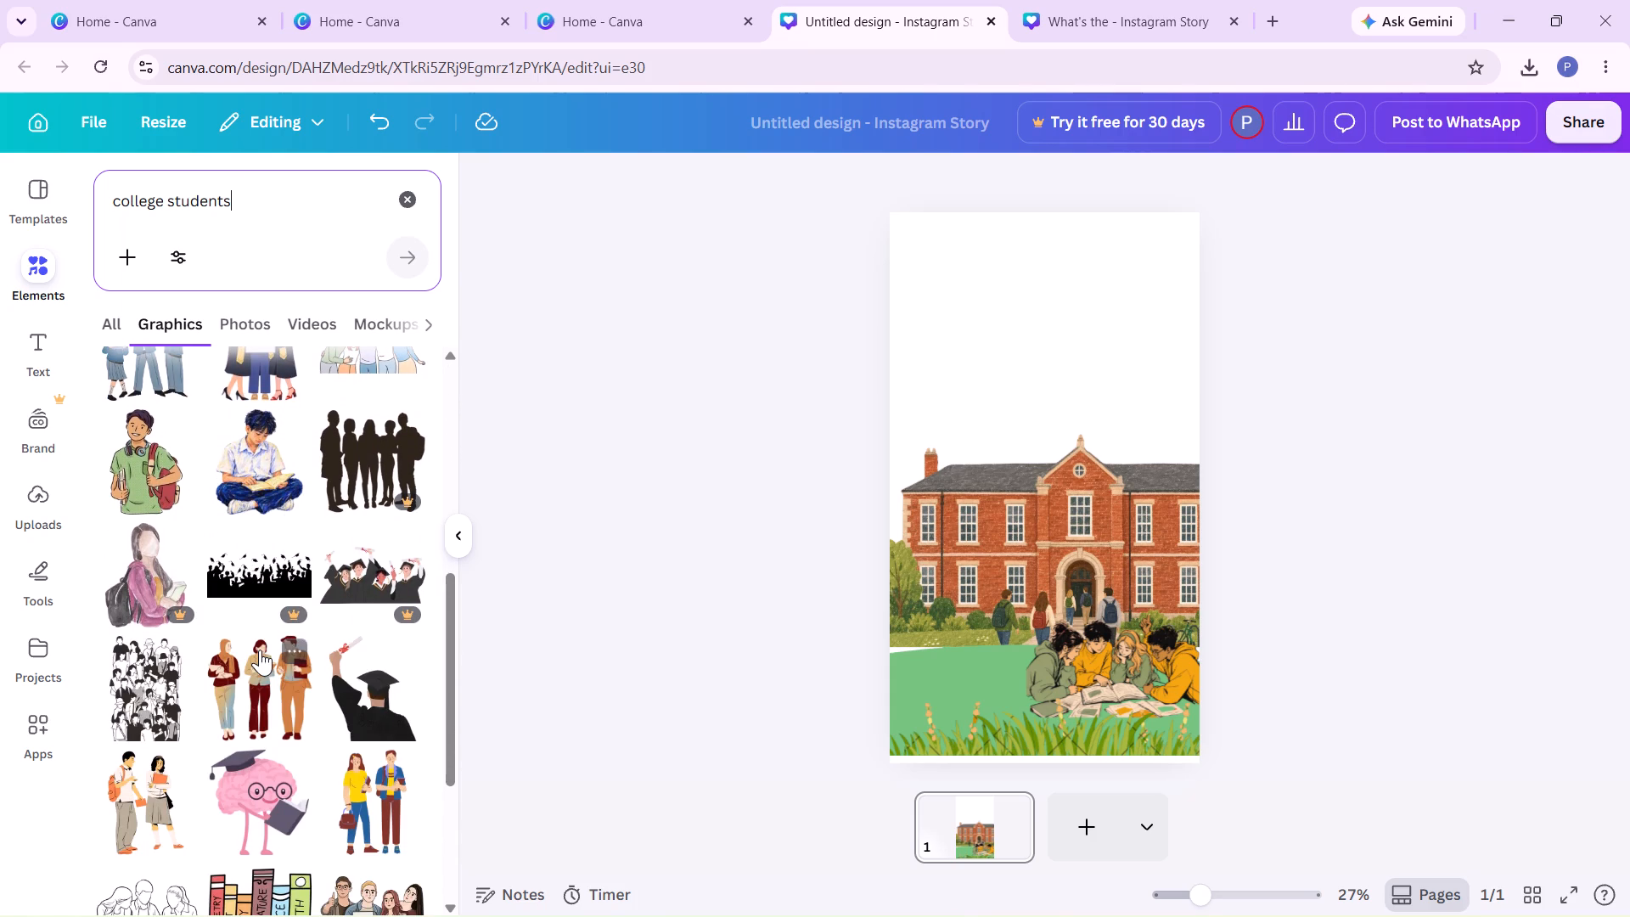
scroll(260, 650, "down", 4)
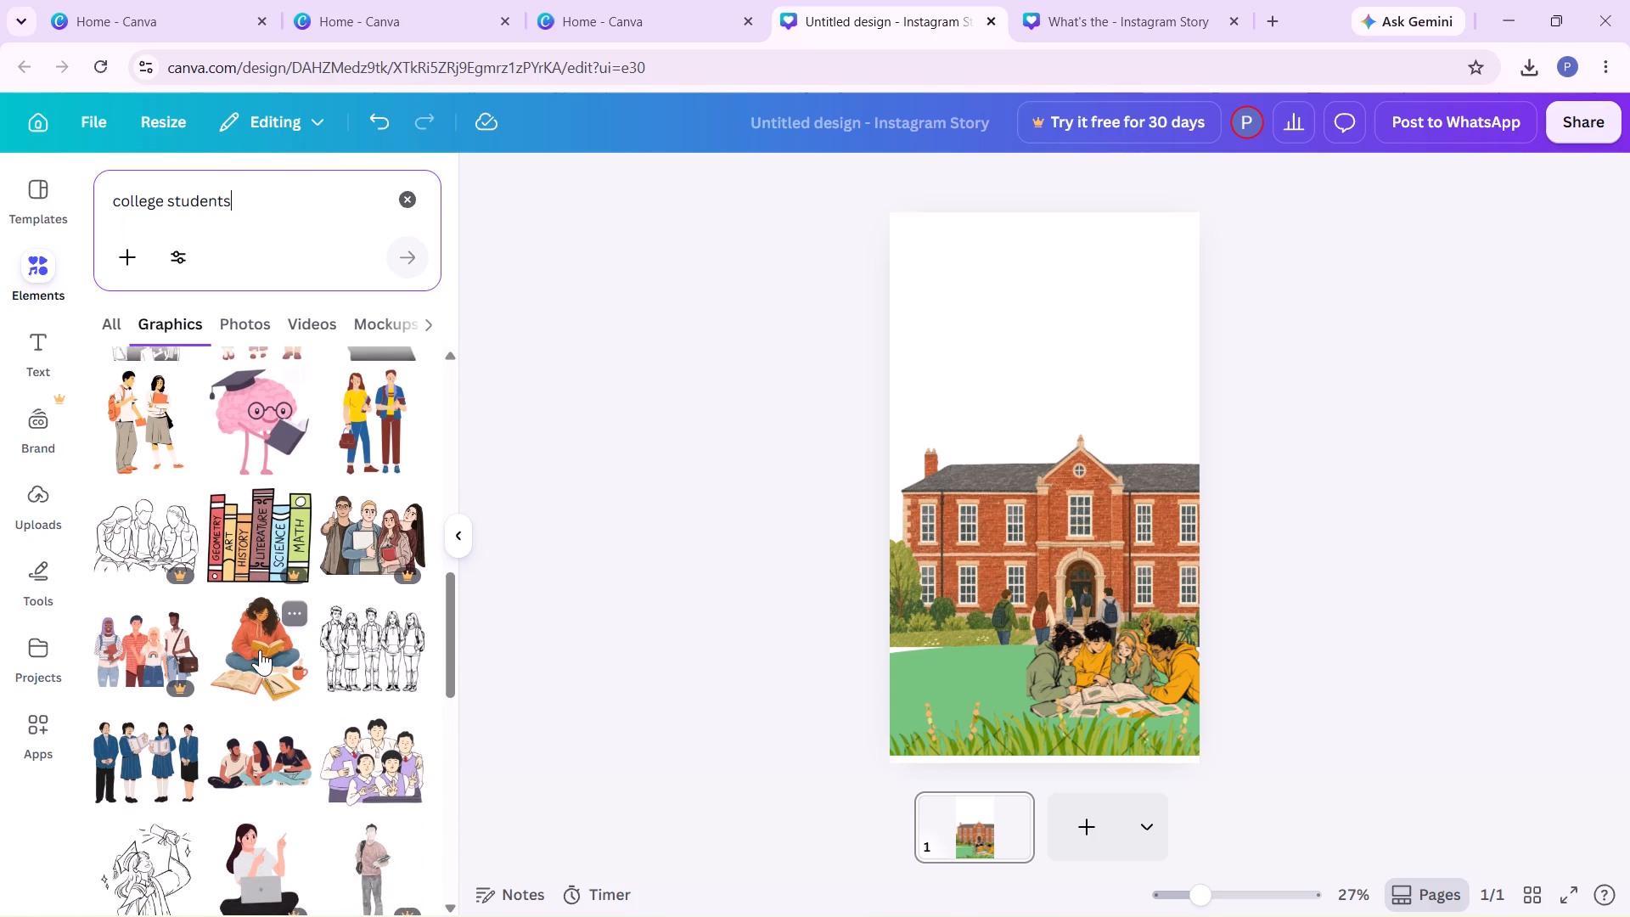
scroll(260, 650, "down", 1)
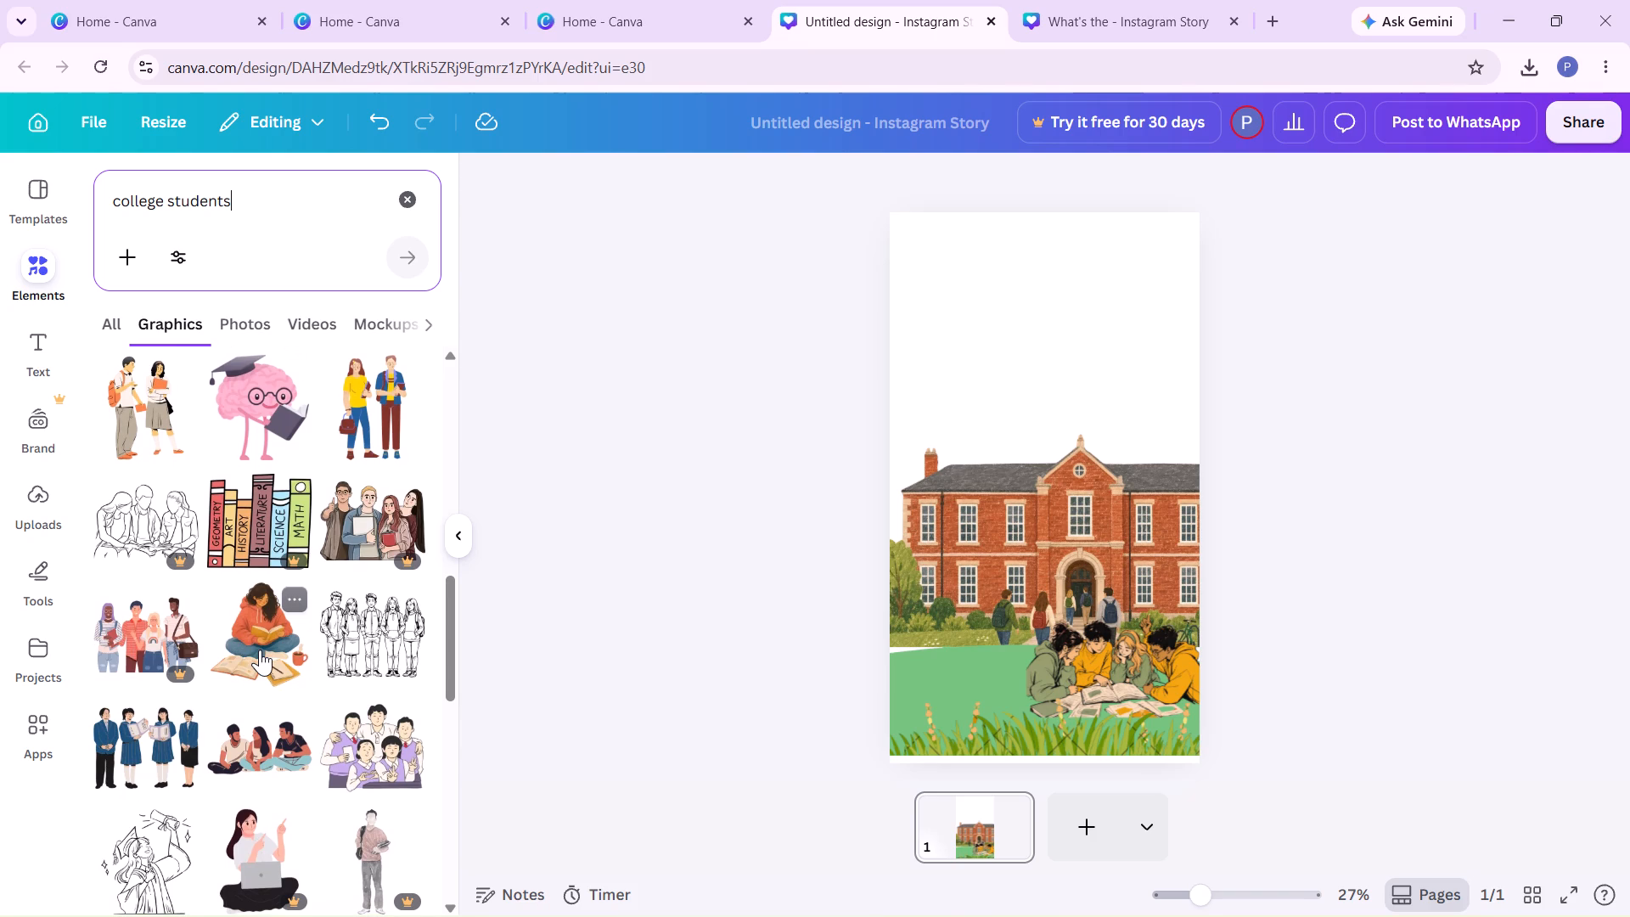
scroll(260, 650, "down", 3)
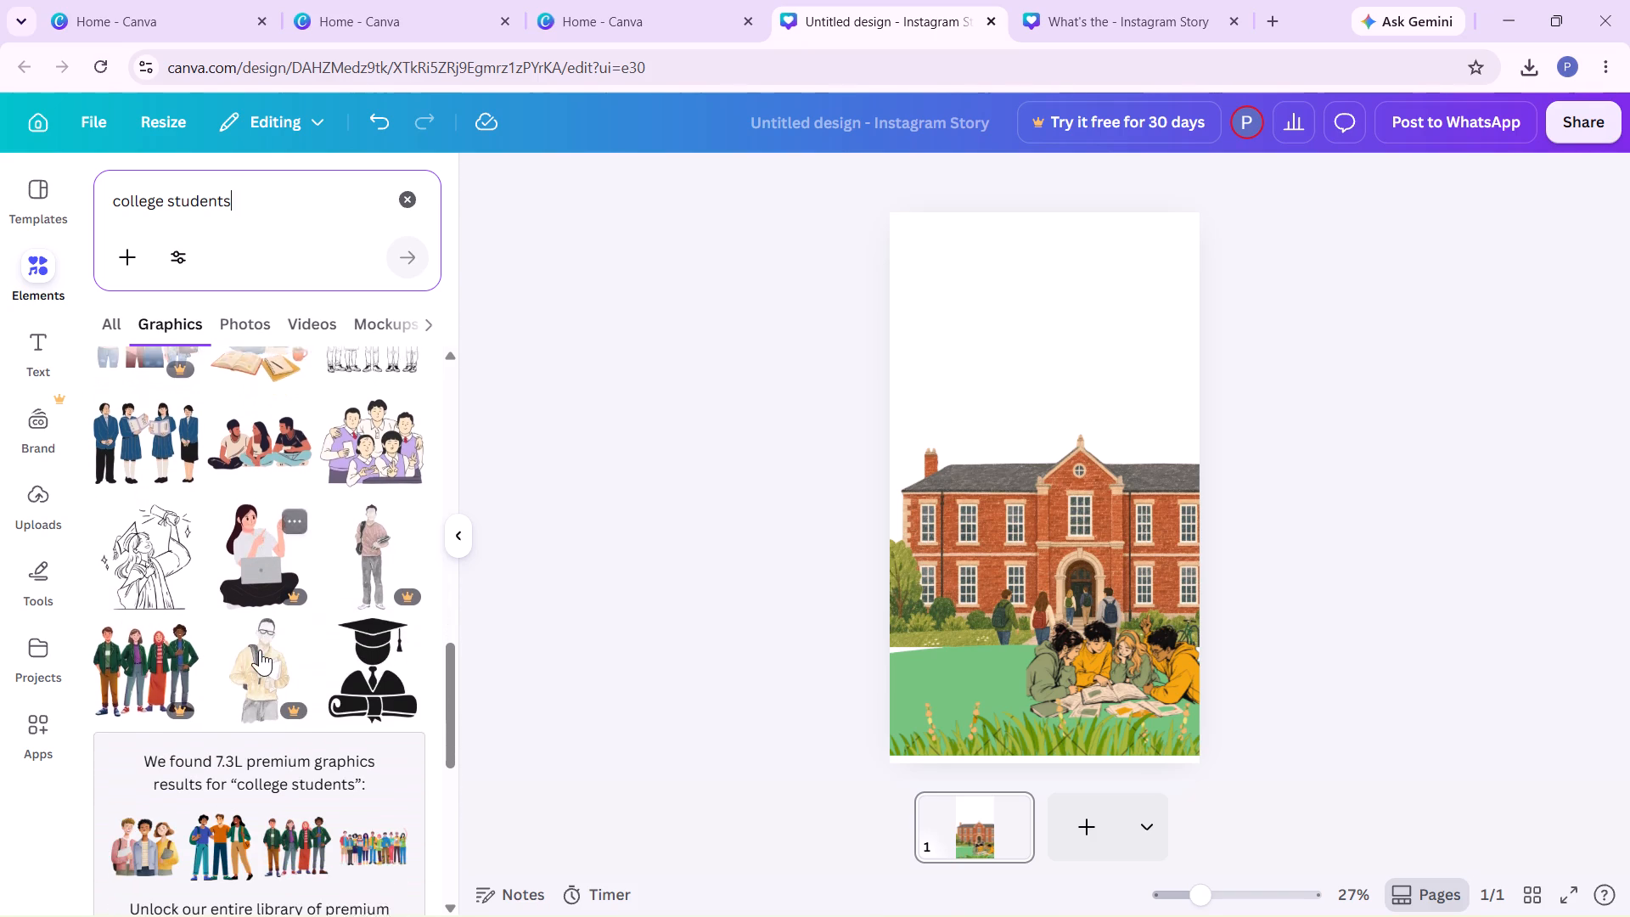
scroll(260, 650, "down", 5)
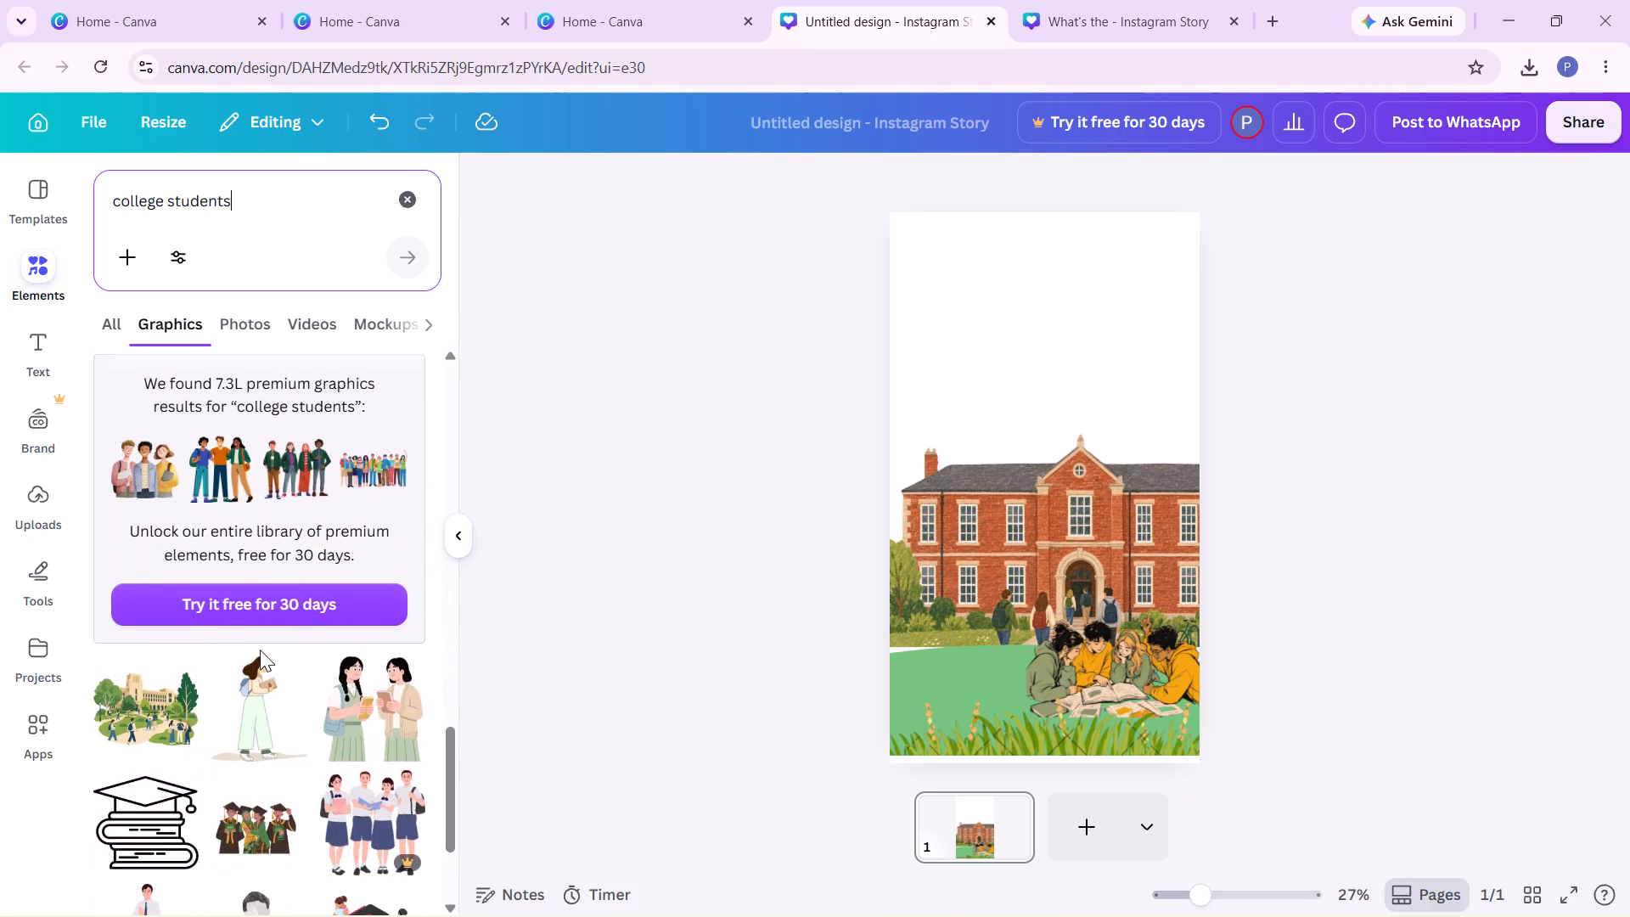
scroll(260, 650, "down", 1)
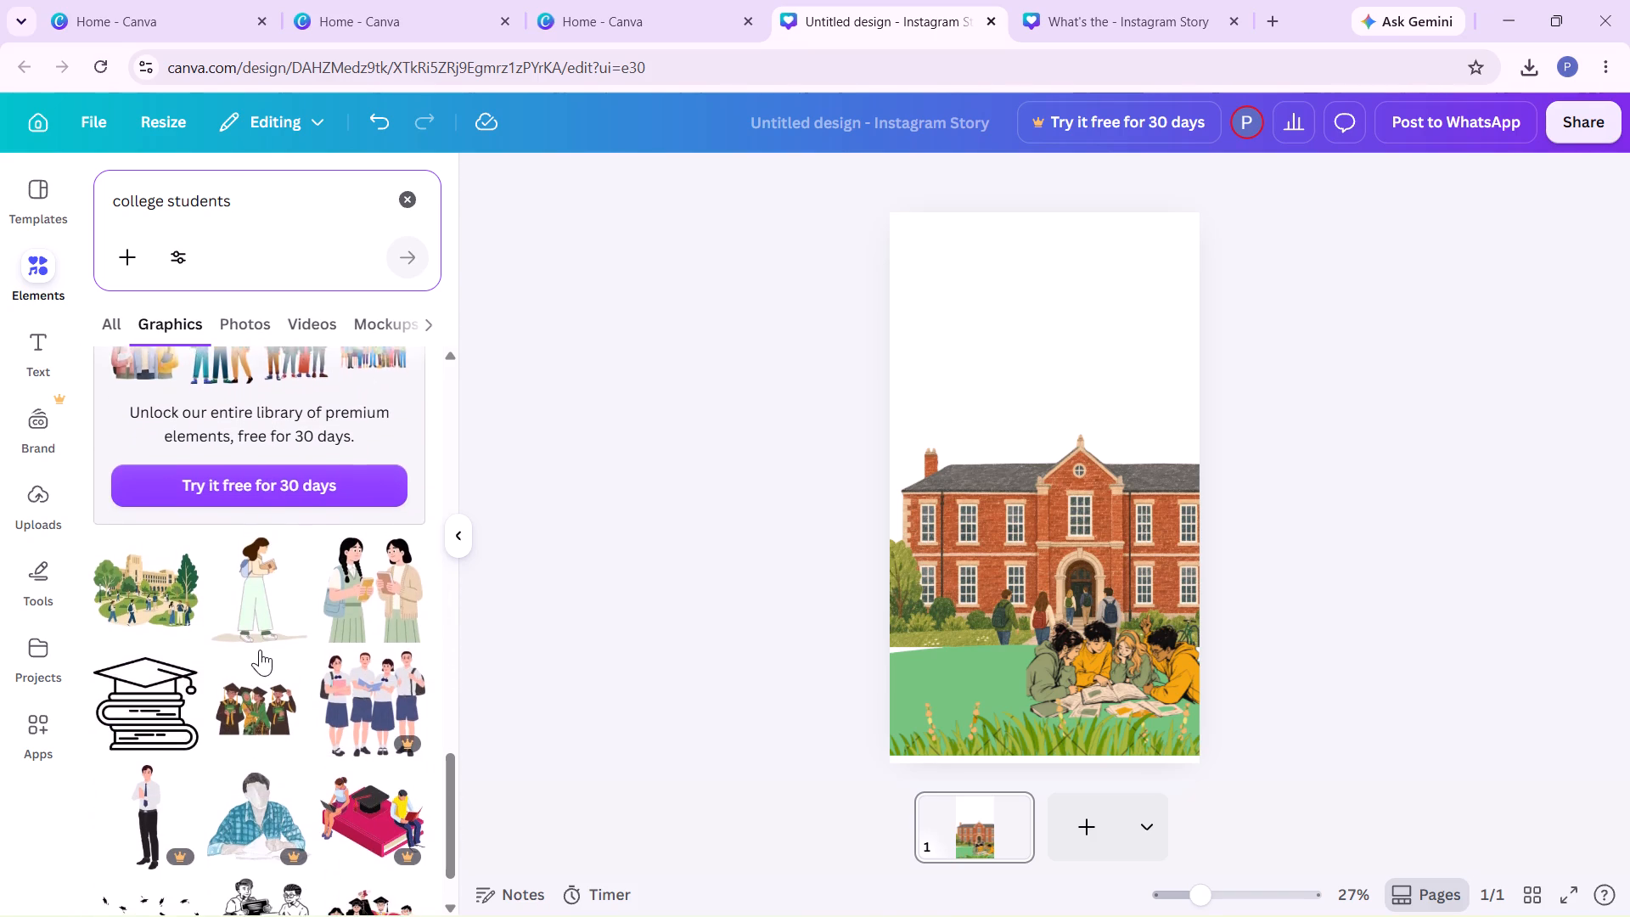
scroll(260, 650, "down", 1)
left_click(370, 589)
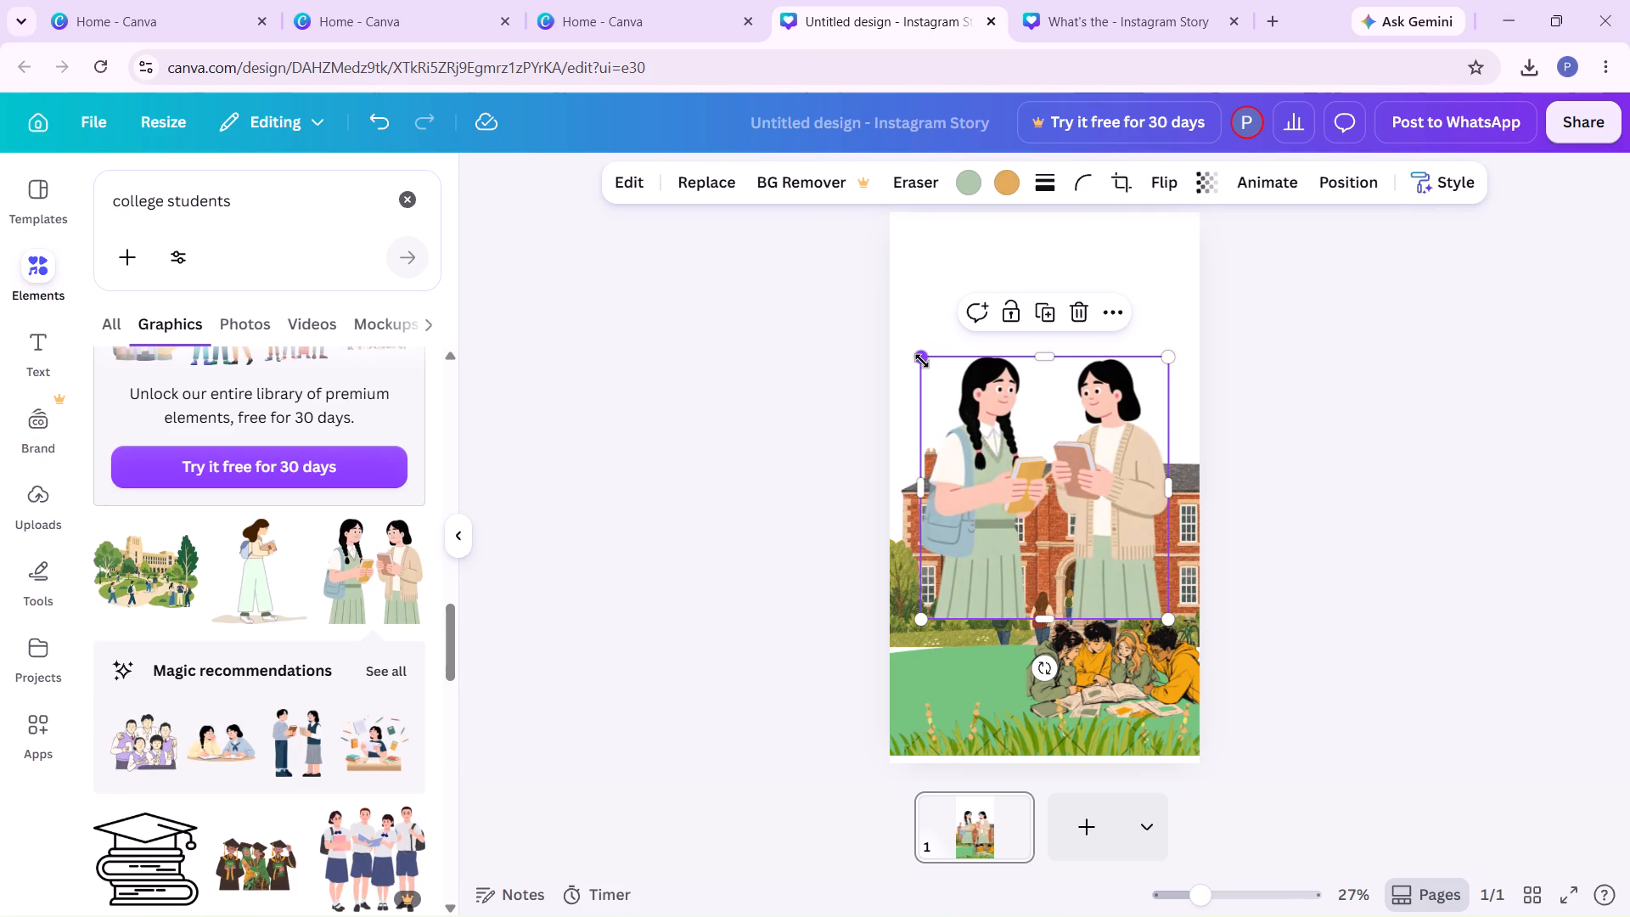
Shrink the graphic of the two girls from its upper-left corner to about a quarter of the page width.
left_click_drag(922, 361, 1080, 509)
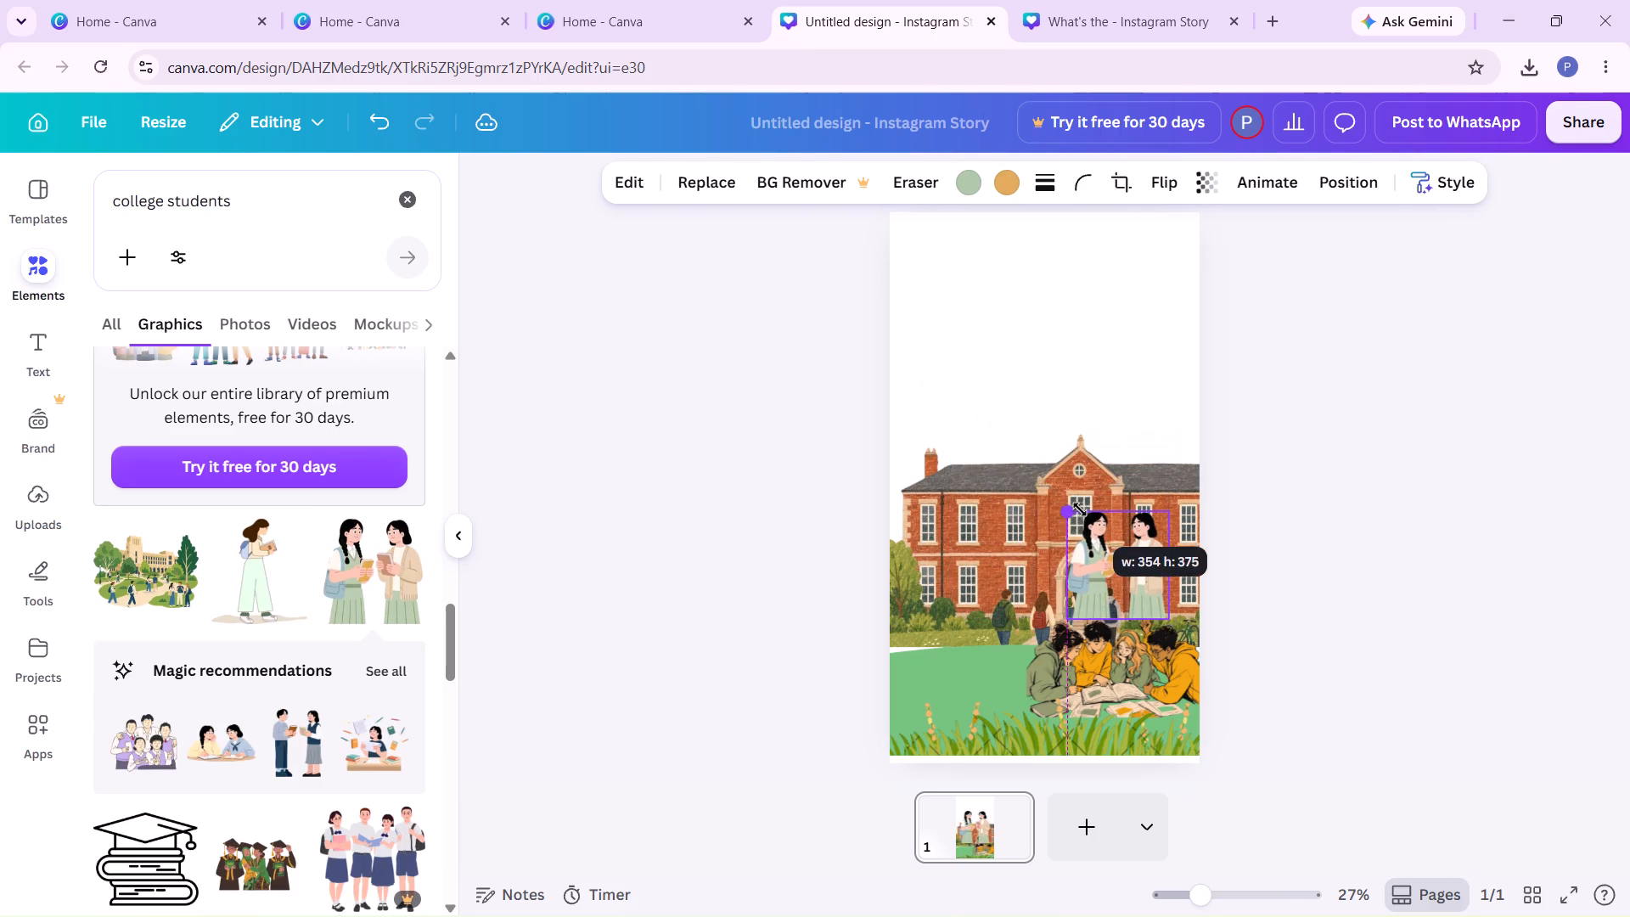
left_click_drag(1080, 509, 1099, 540)
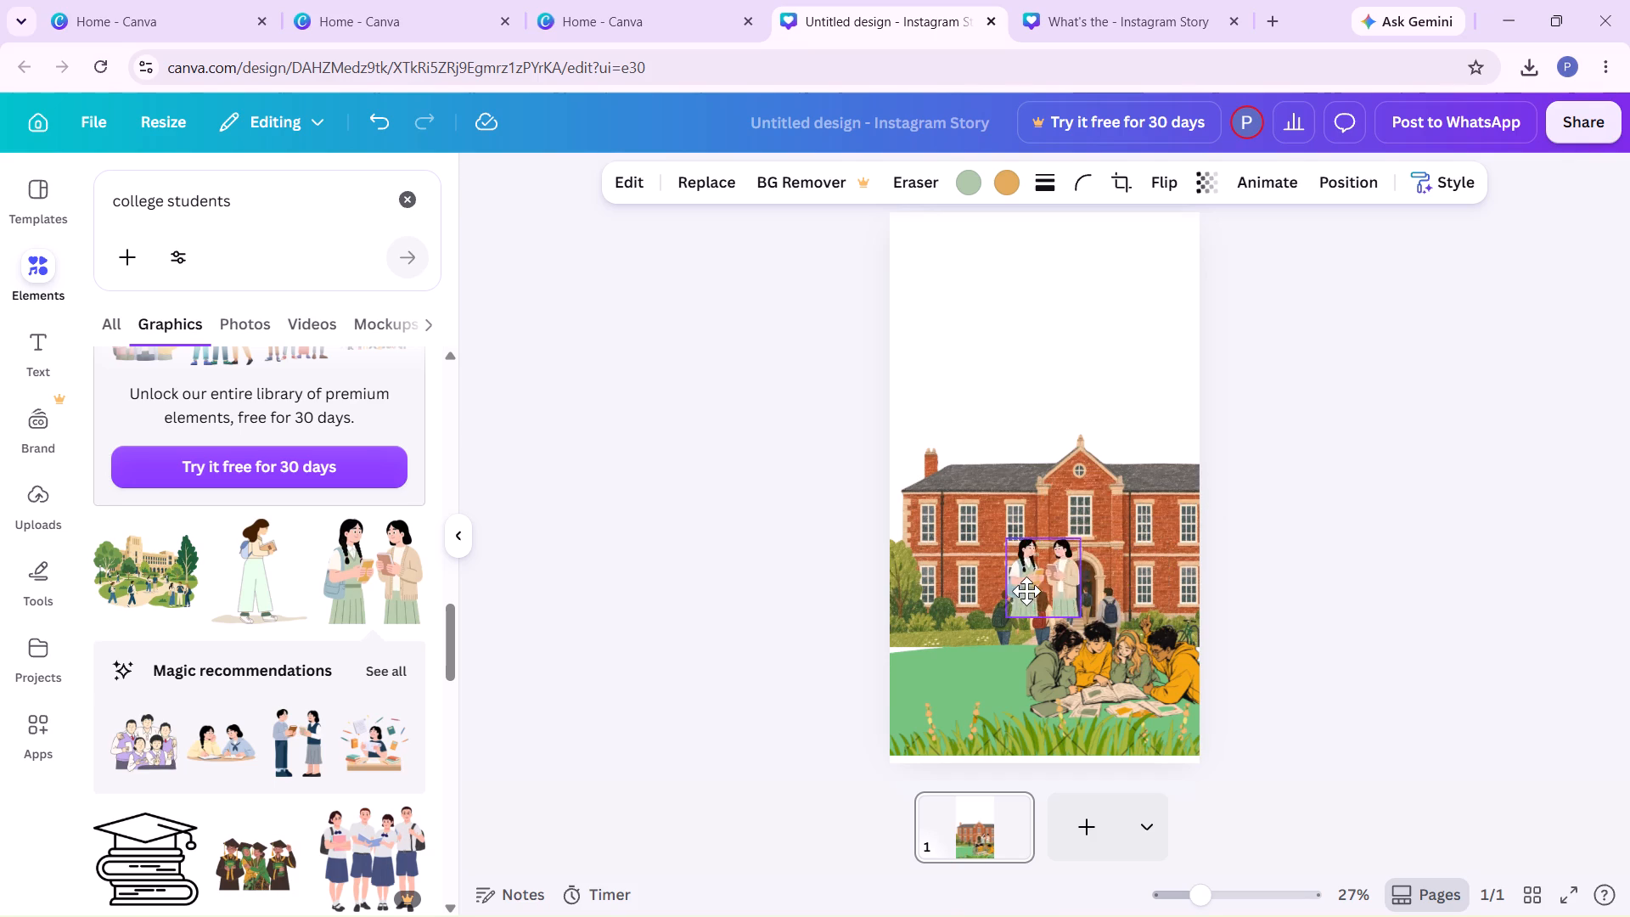
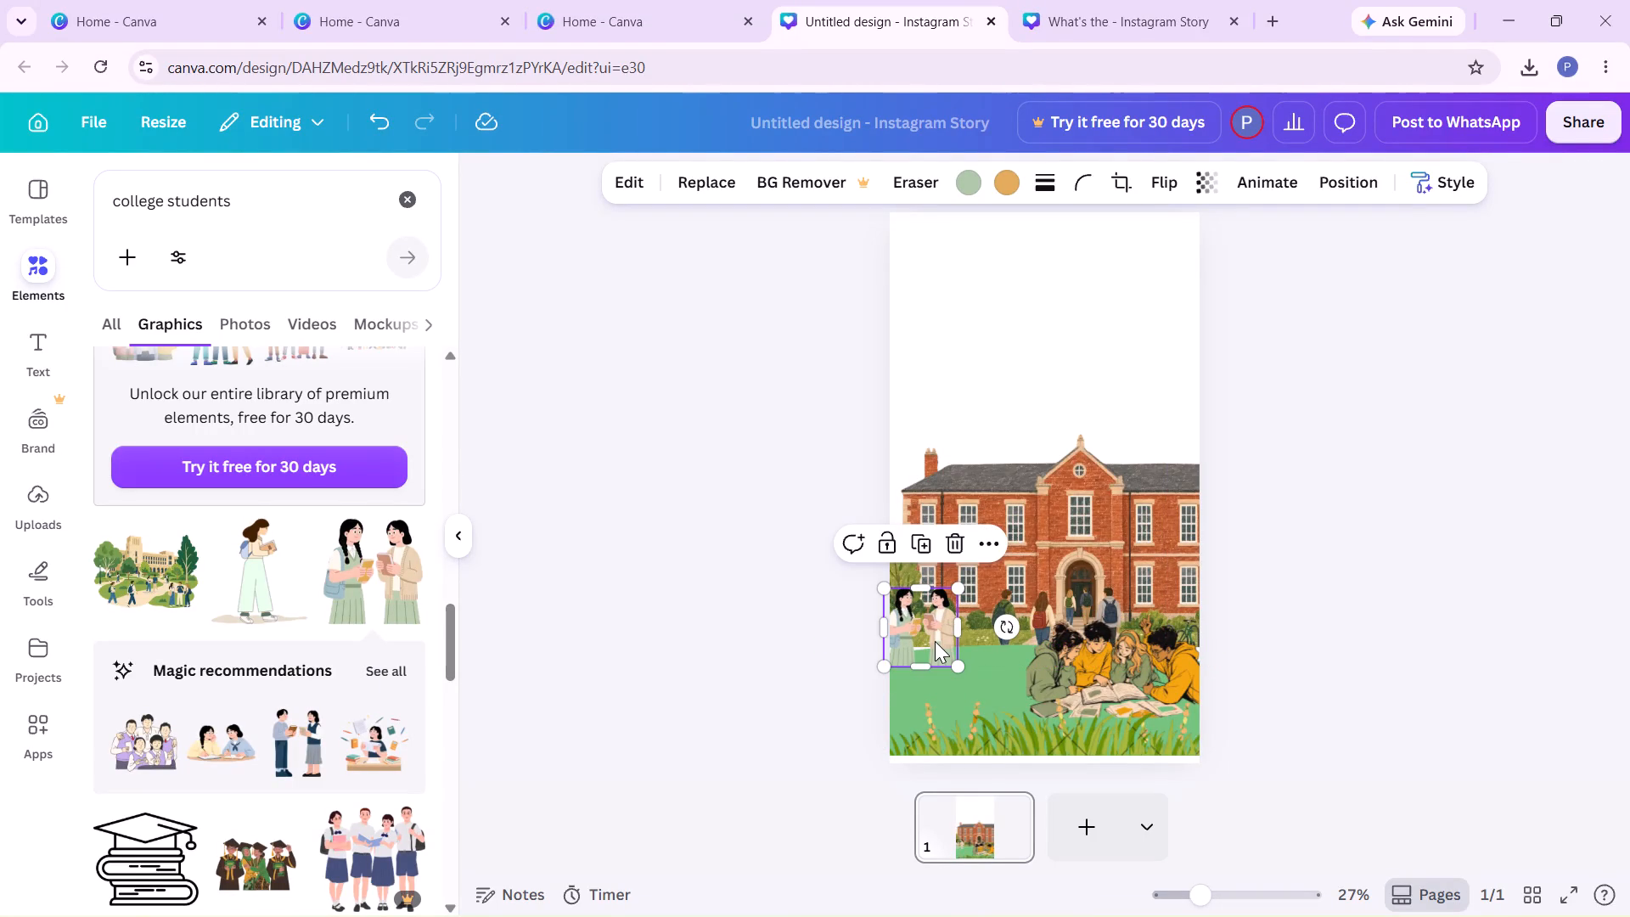
Delete the graphic of the two girls in green skirts from the page.
left_click(975, 678)
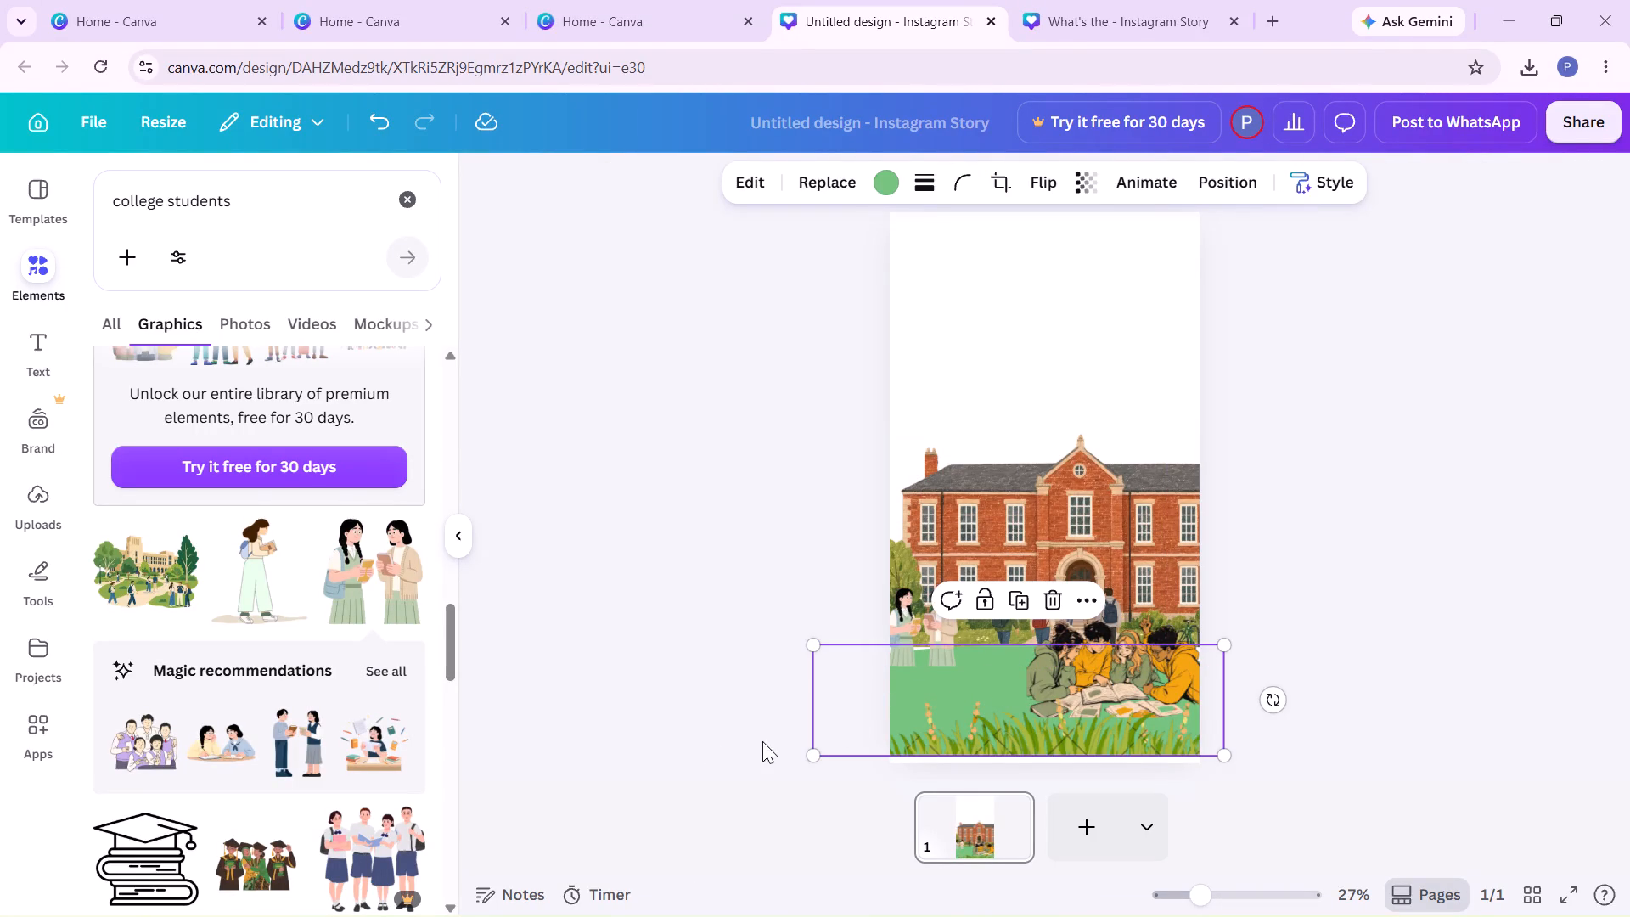
left_click(916, 627)
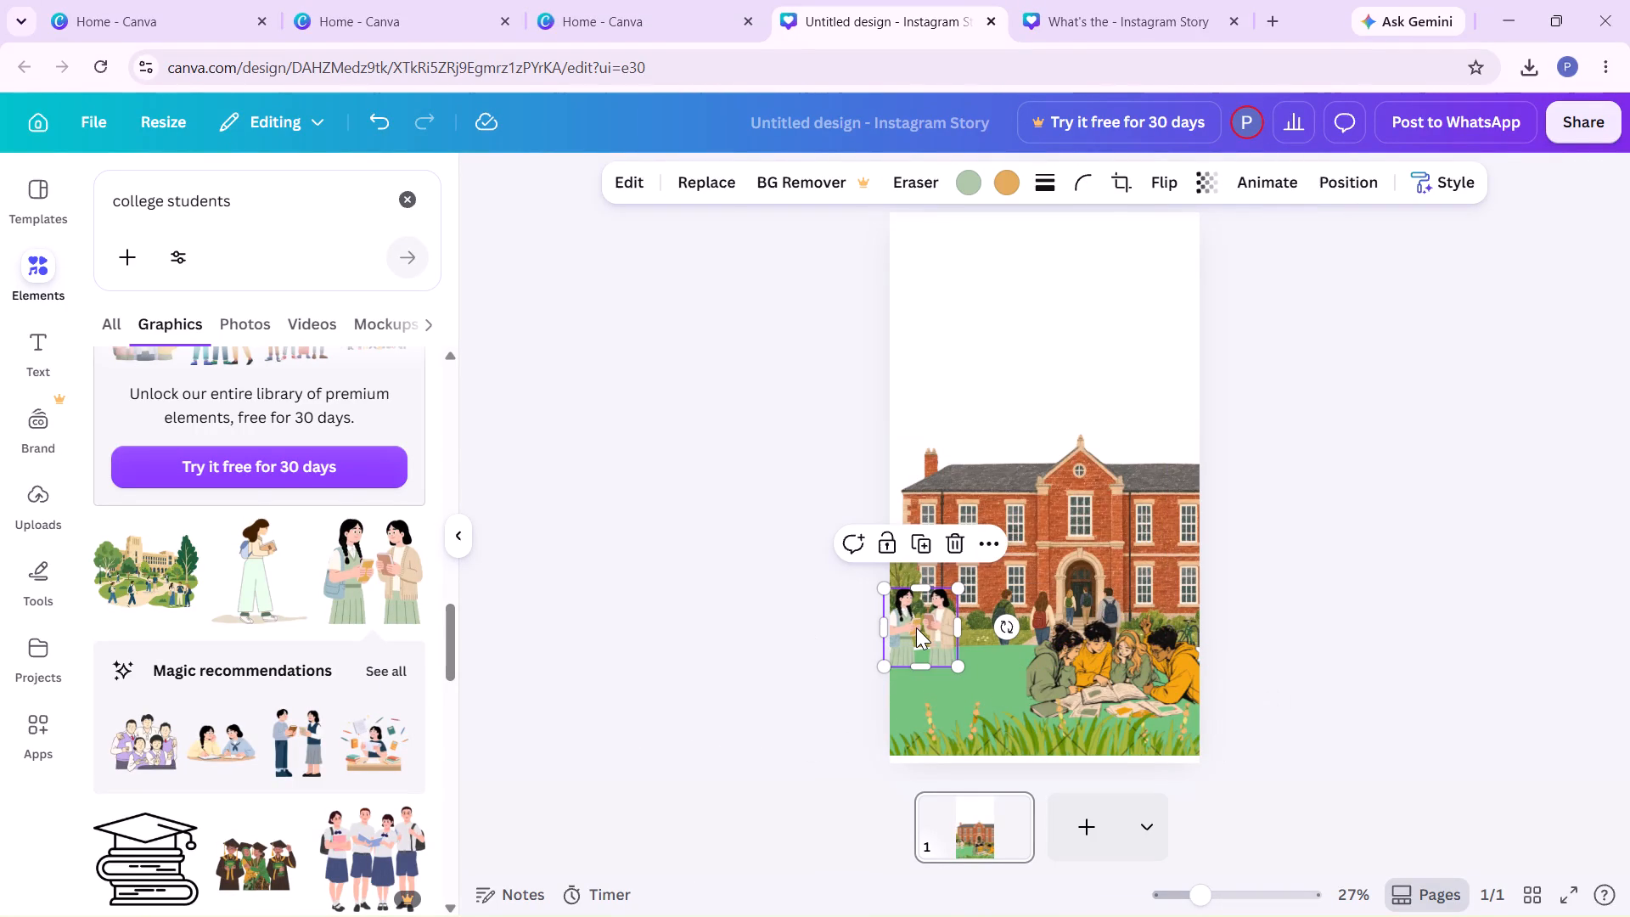
key("Delete")
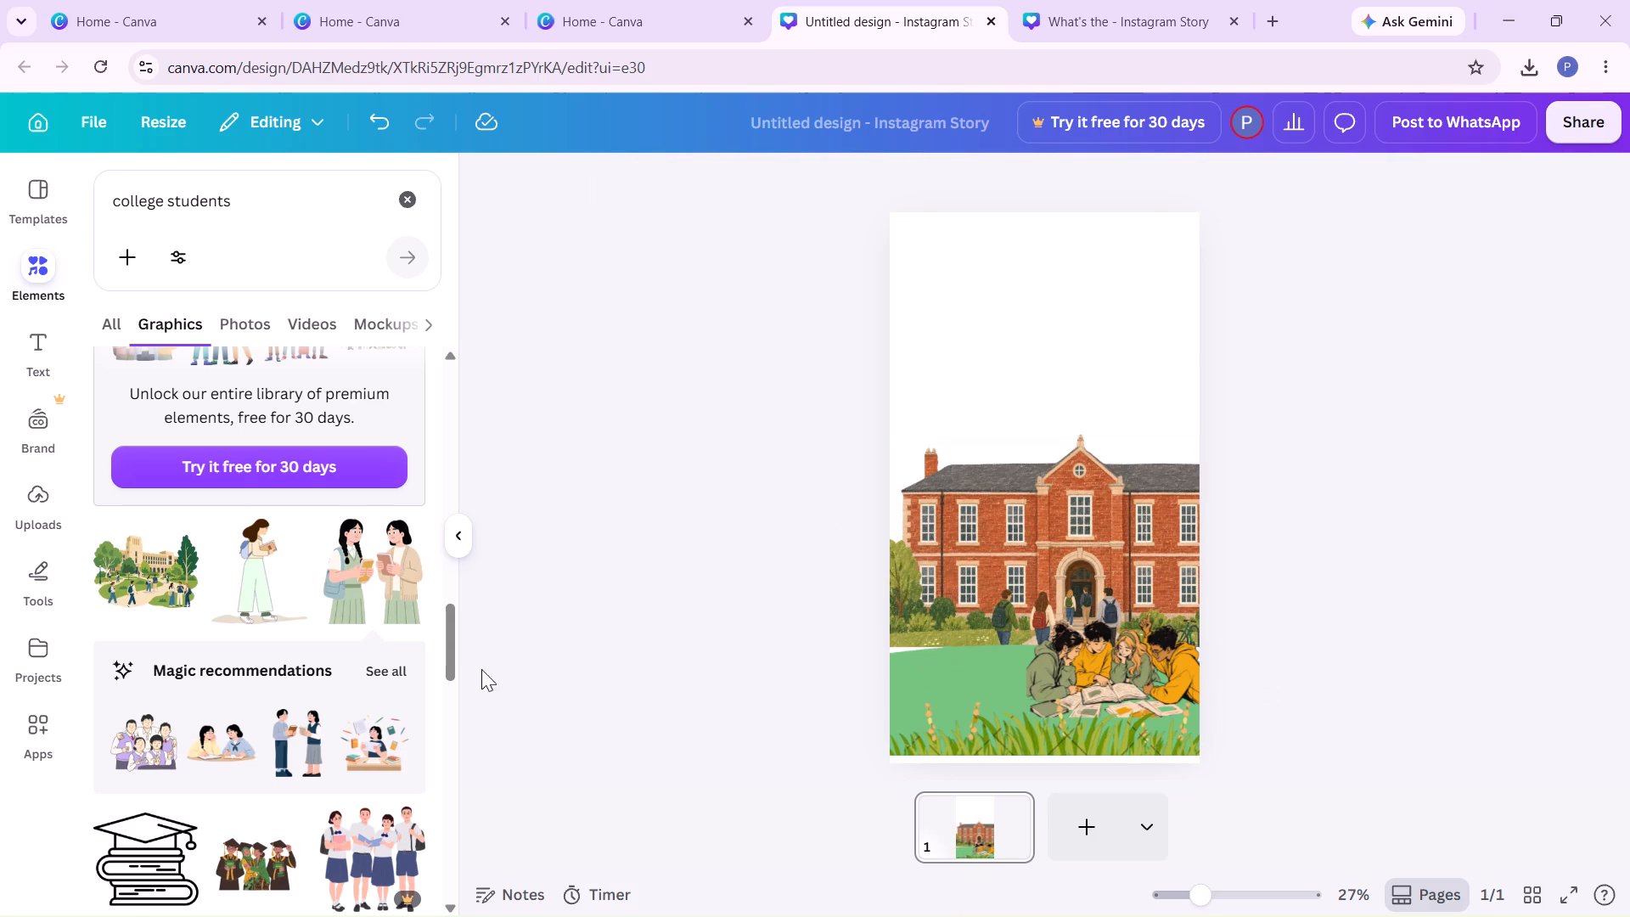
Find the illustration of two boys in black trousers with a basketball among the "college students" graphics and add it to the page.
scroll(367, 757, "down", 3)
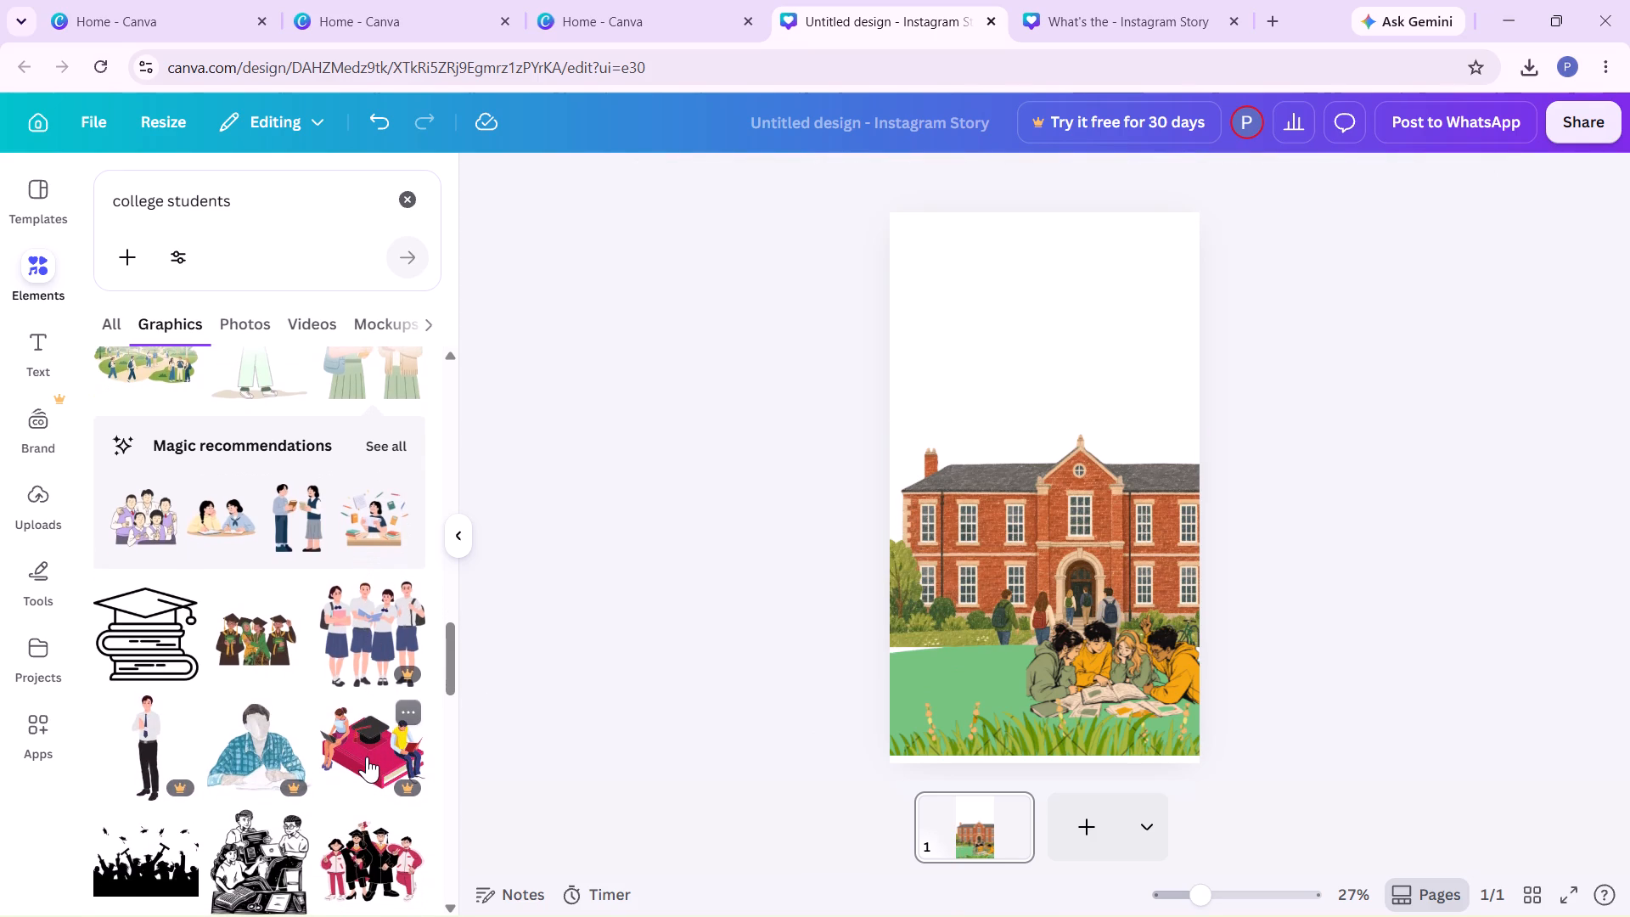
scroll(367, 757, "down", 5)
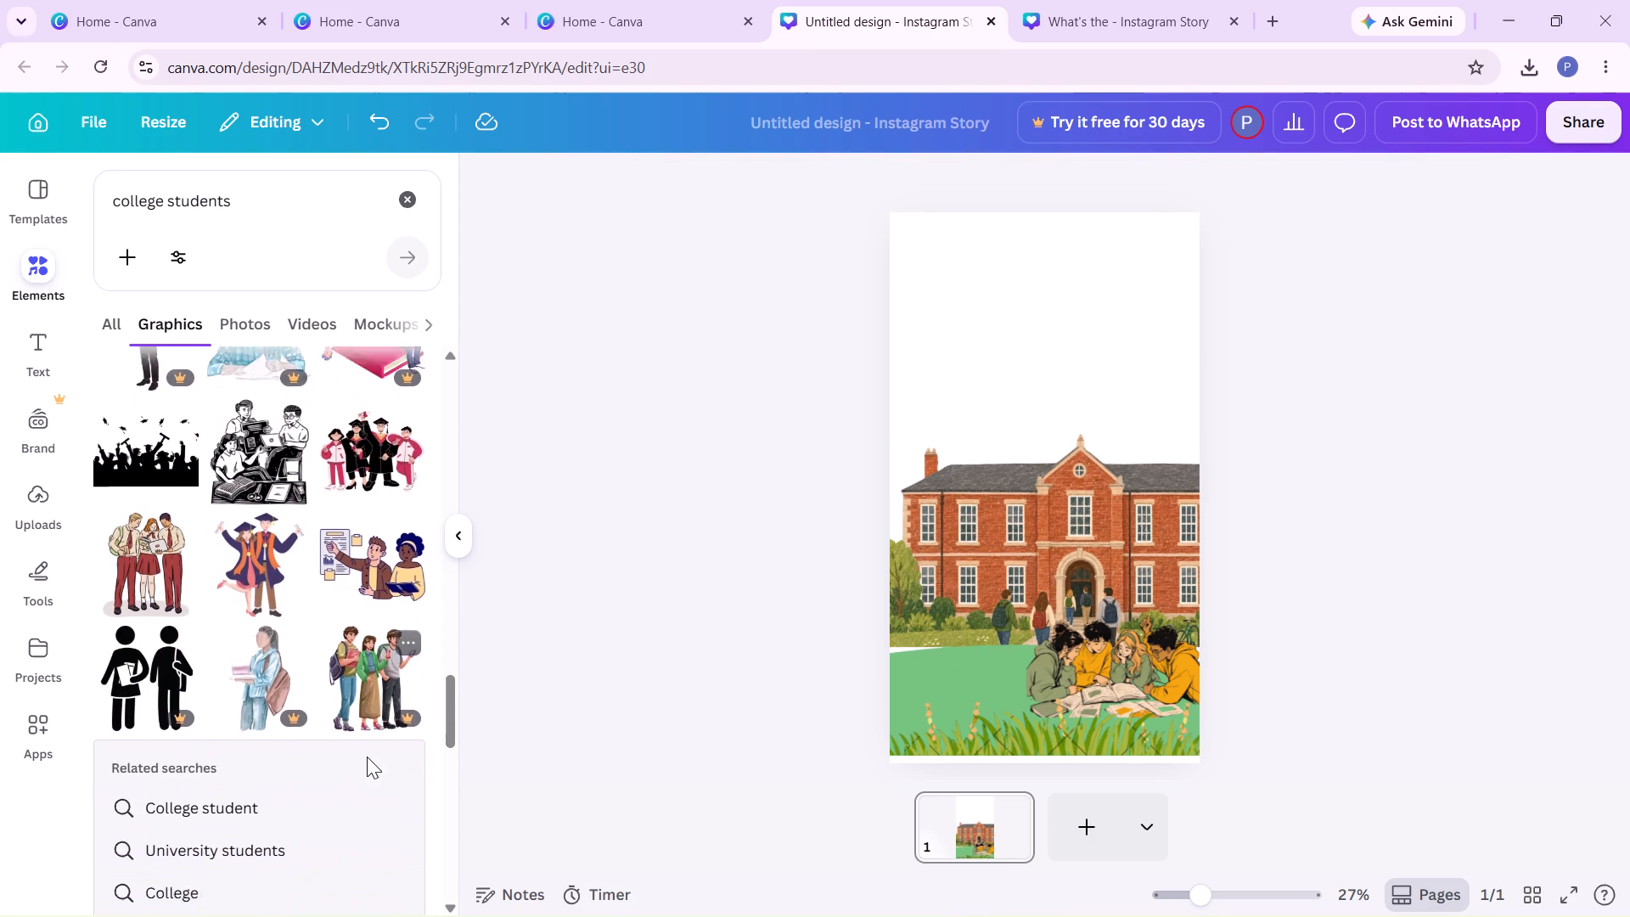
scroll(367, 757, "down", 5)
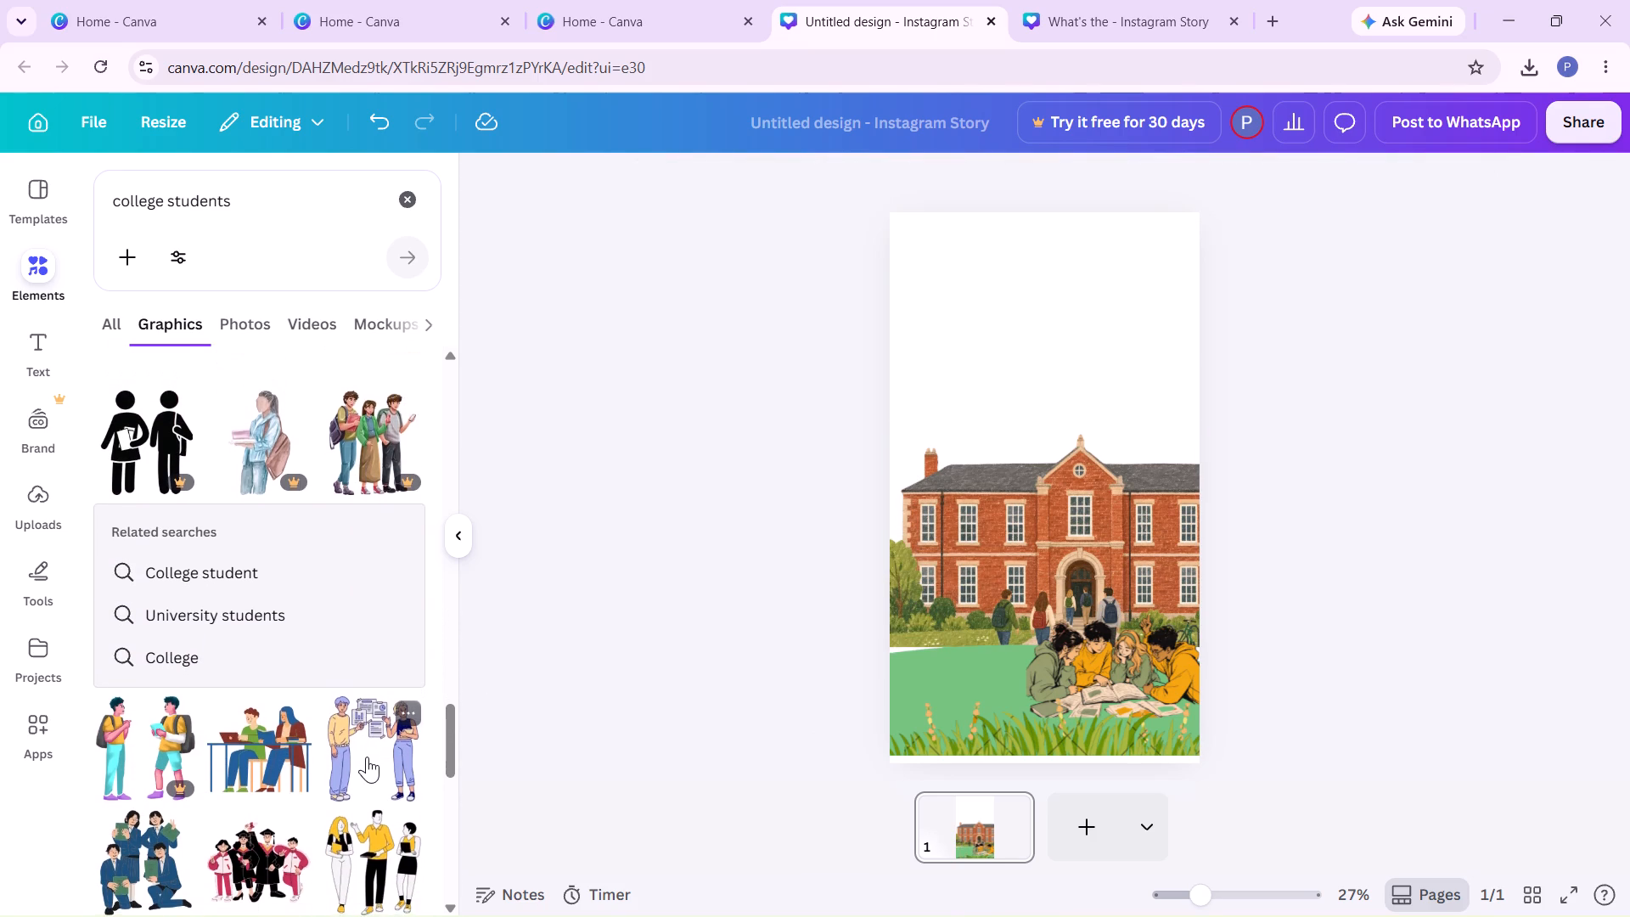
scroll(367, 757, "down", 1)
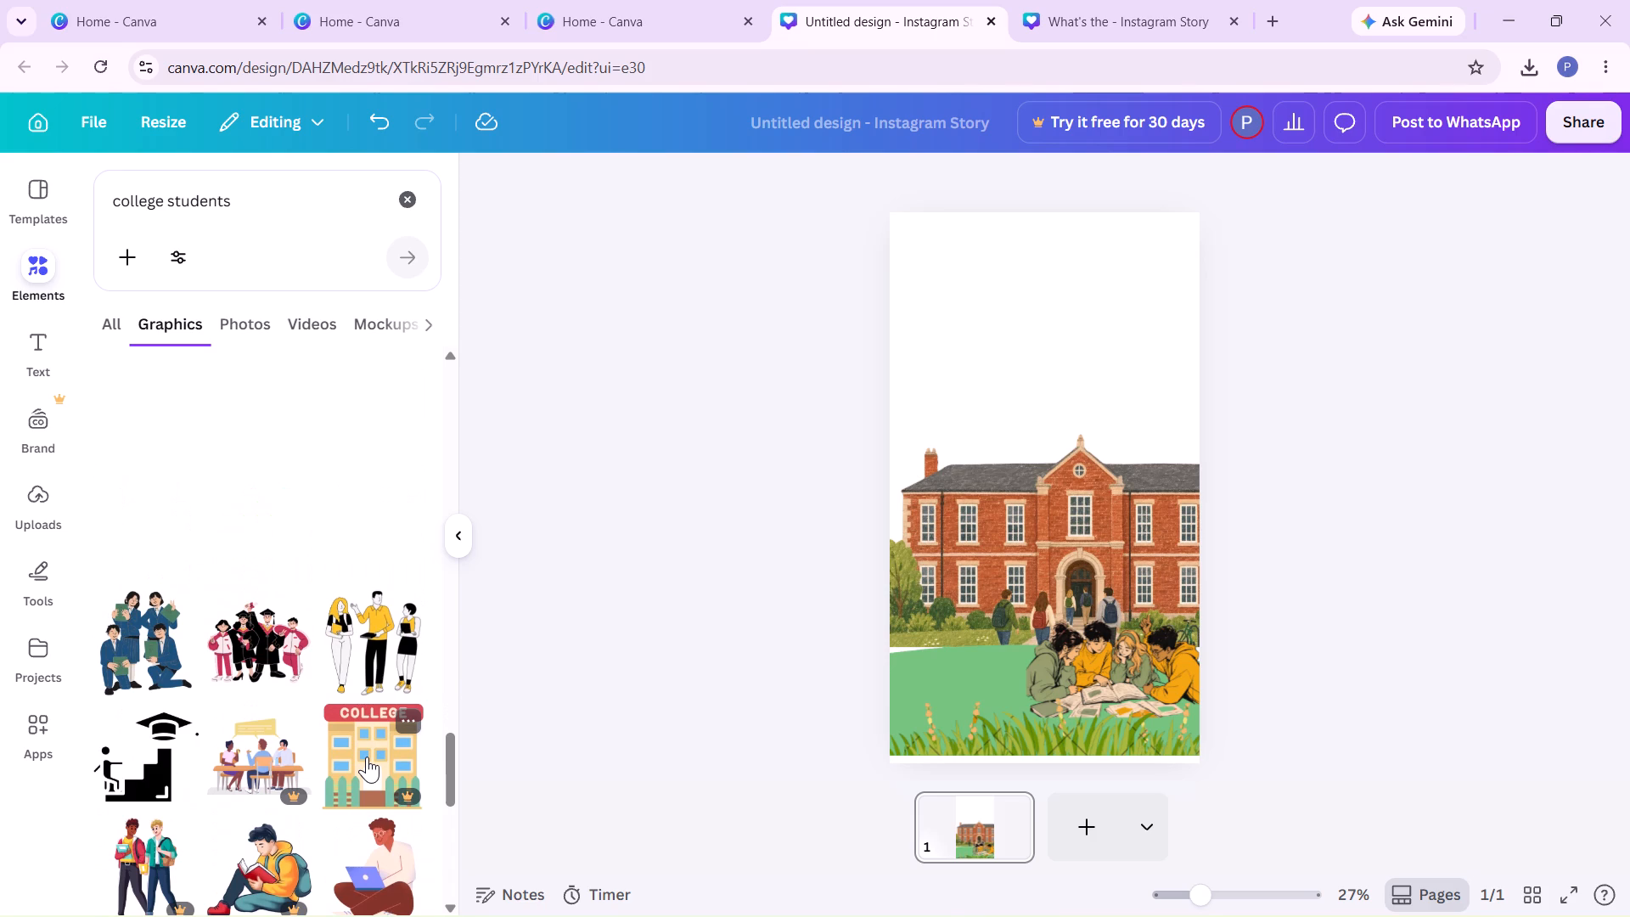
scroll(367, 757, "down", 1)
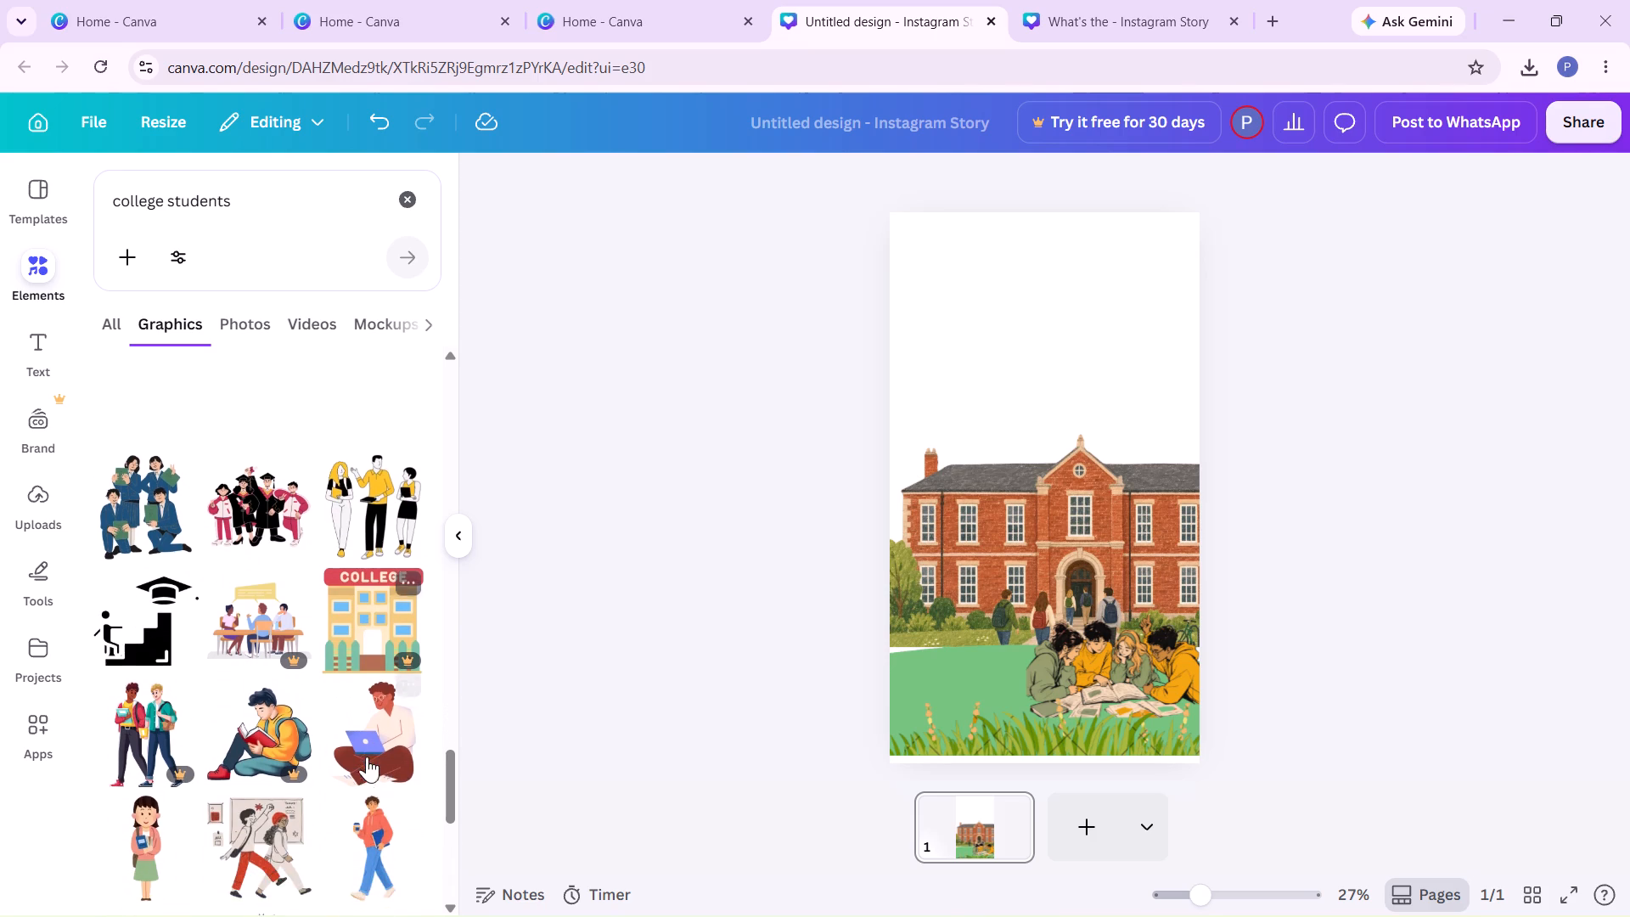
scroll(367, 757, "down", 3)
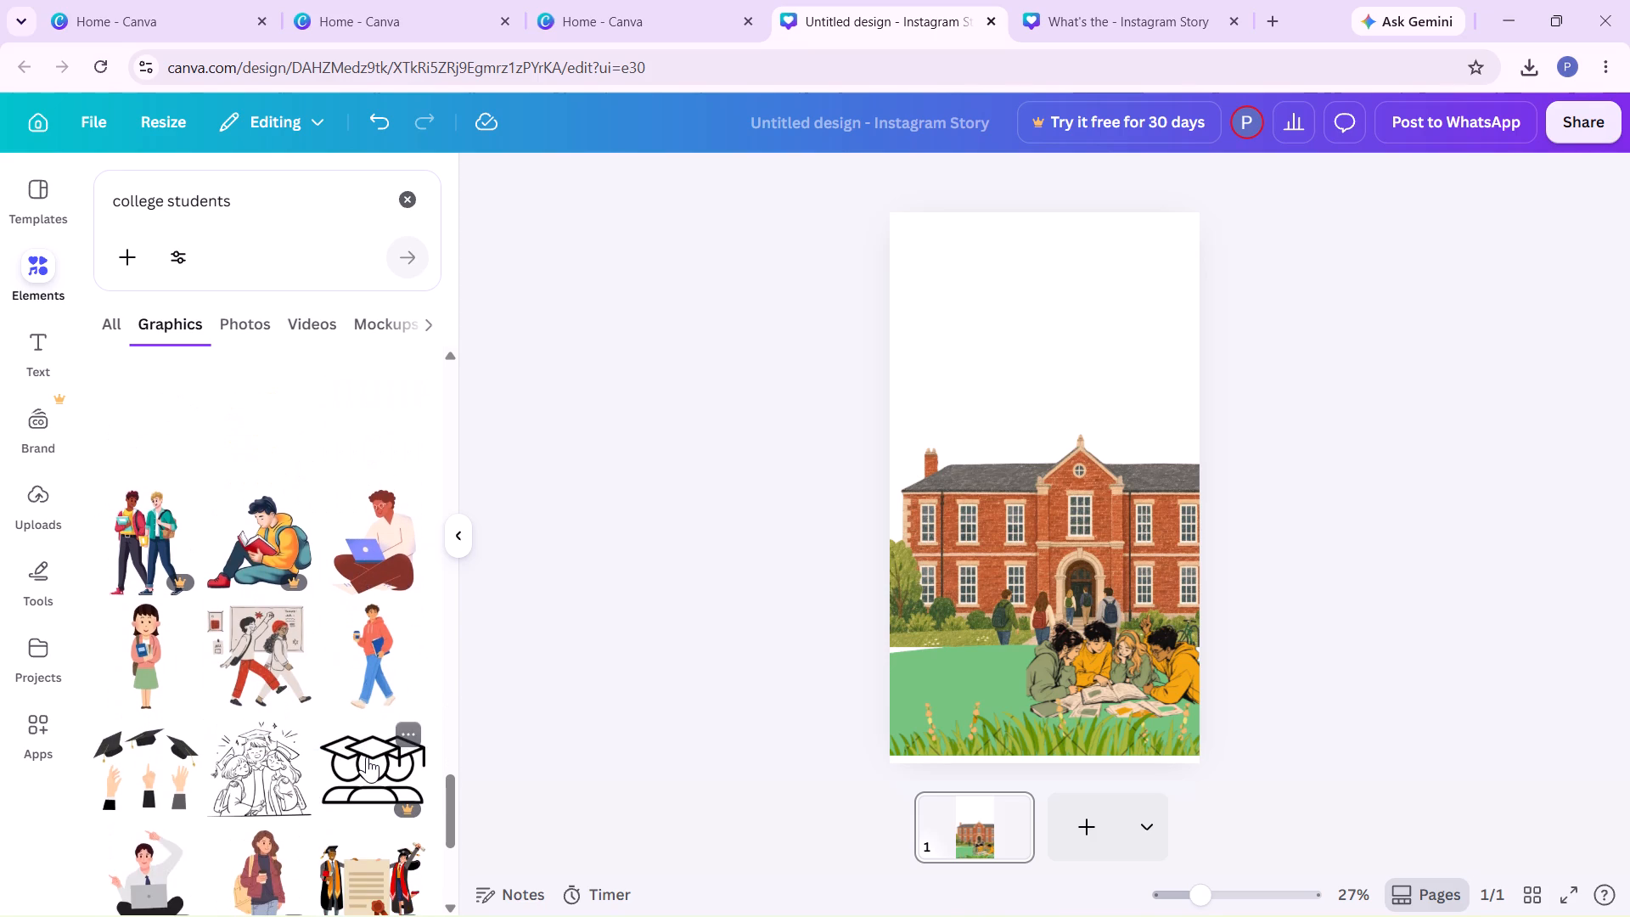
scroll(367, 757, "down", 1)
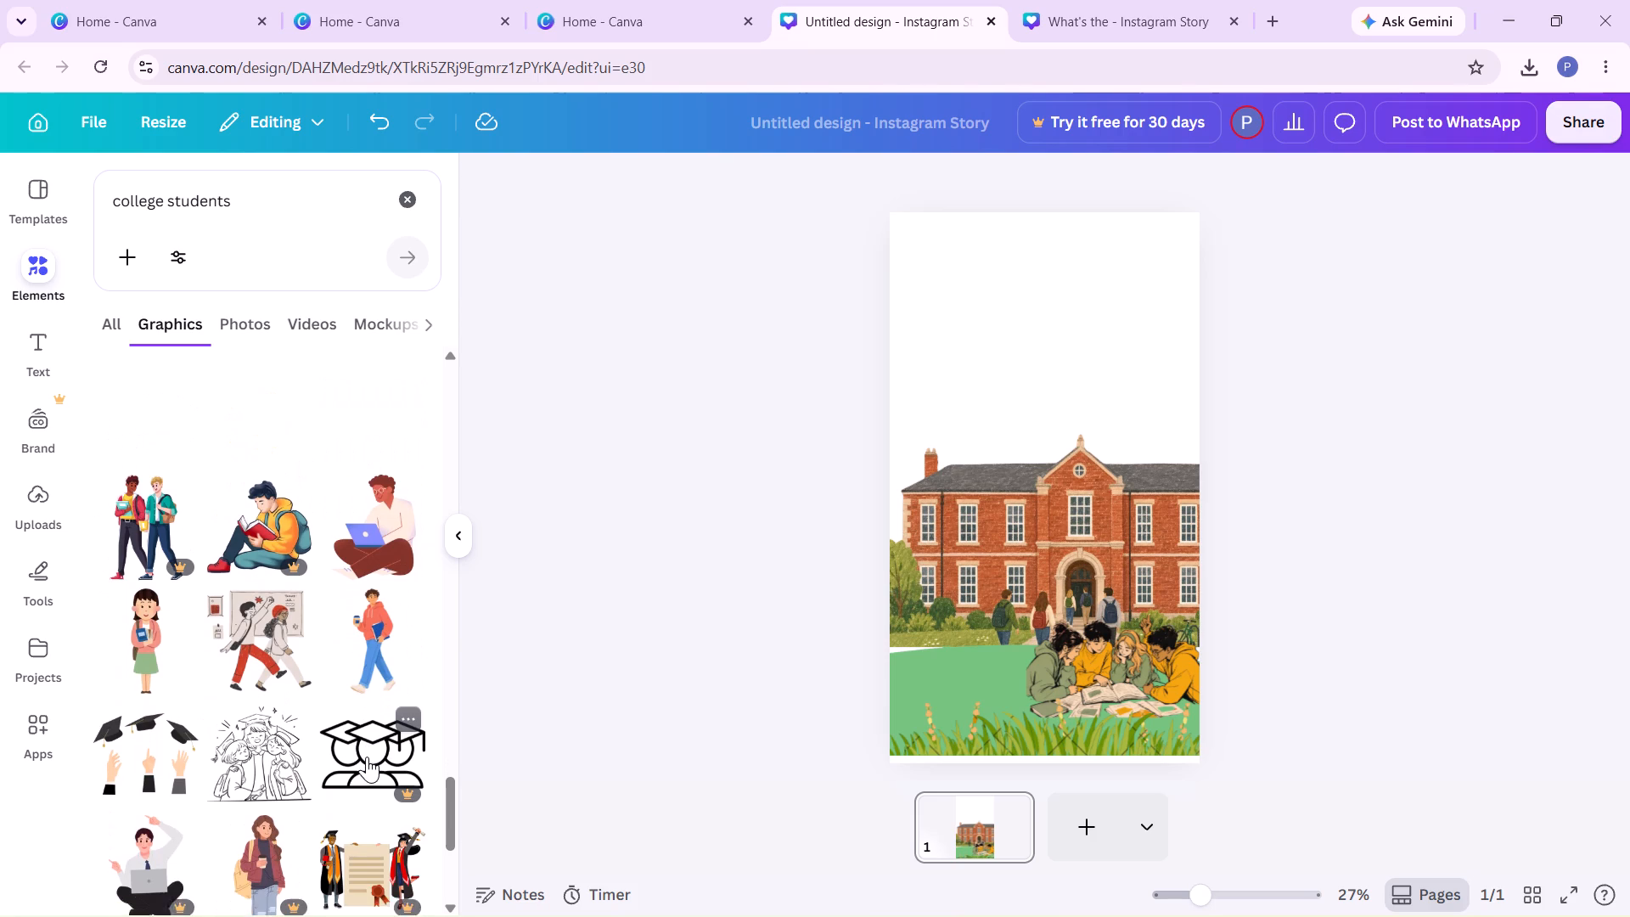
scroll(367, 757, "down", 2)
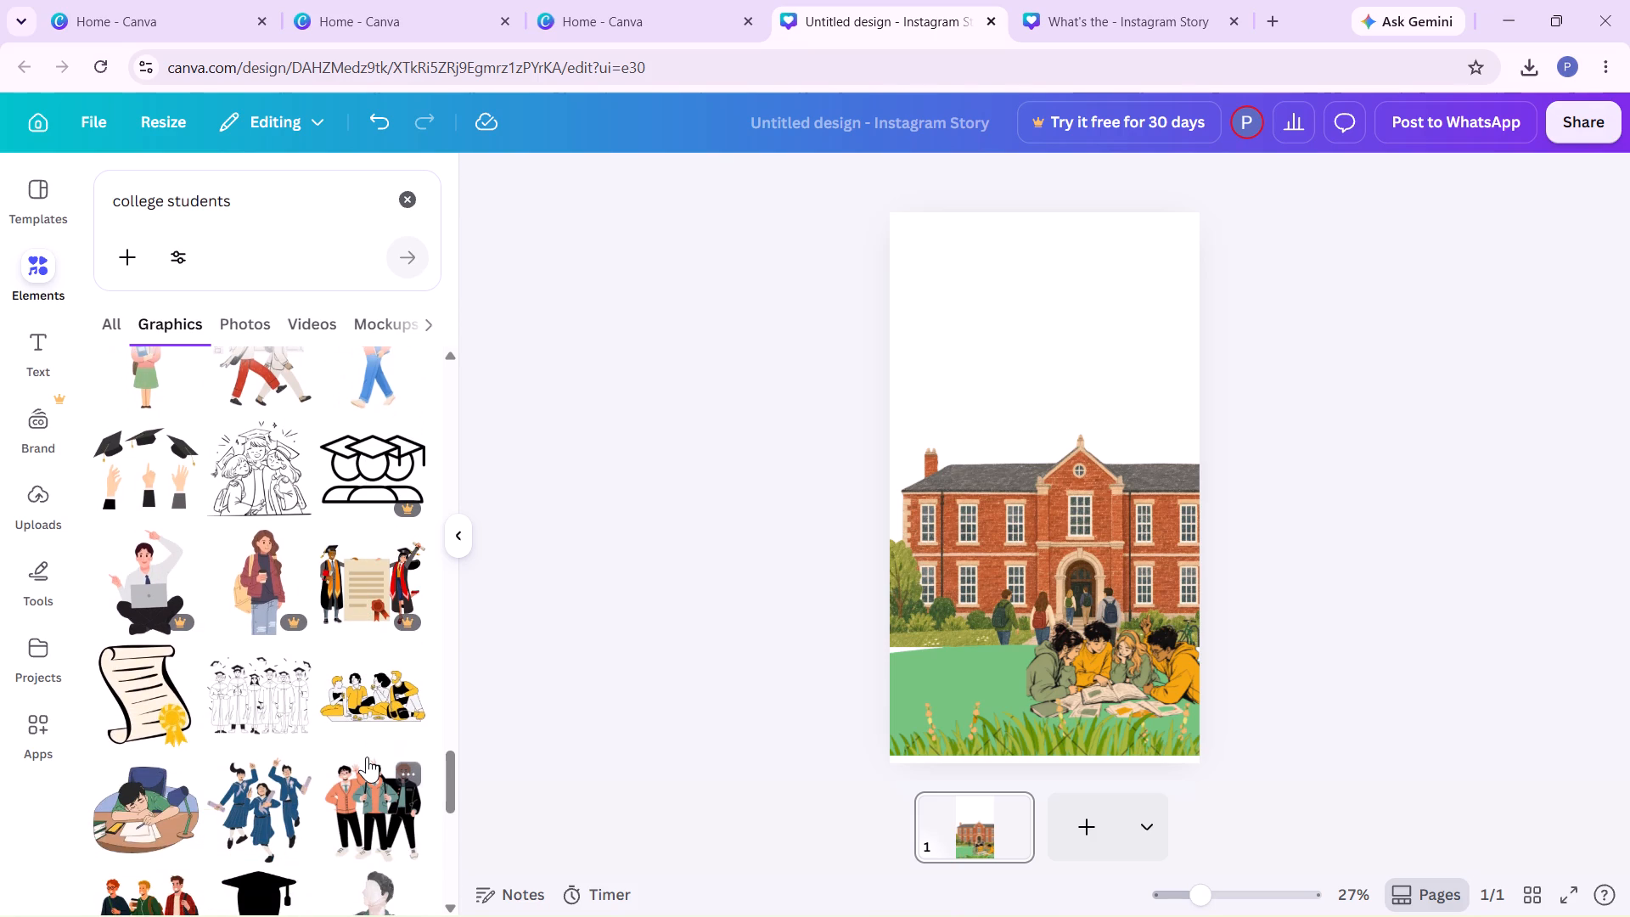
scroll(367, 757, "down", 4)
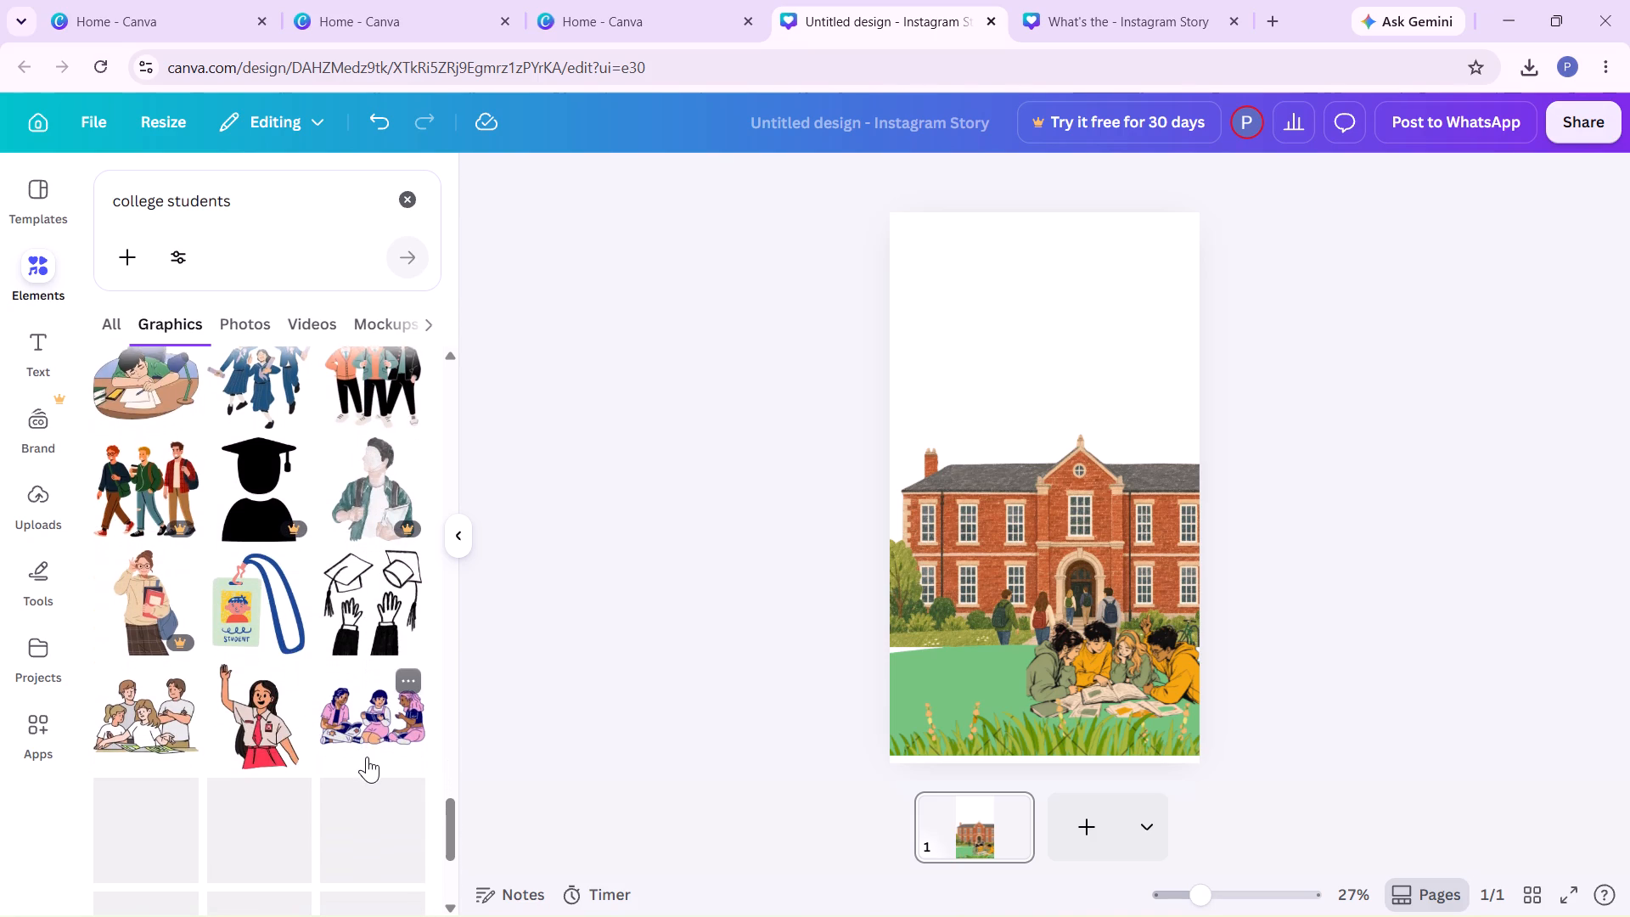
scroll(367, 757, "down", 2)
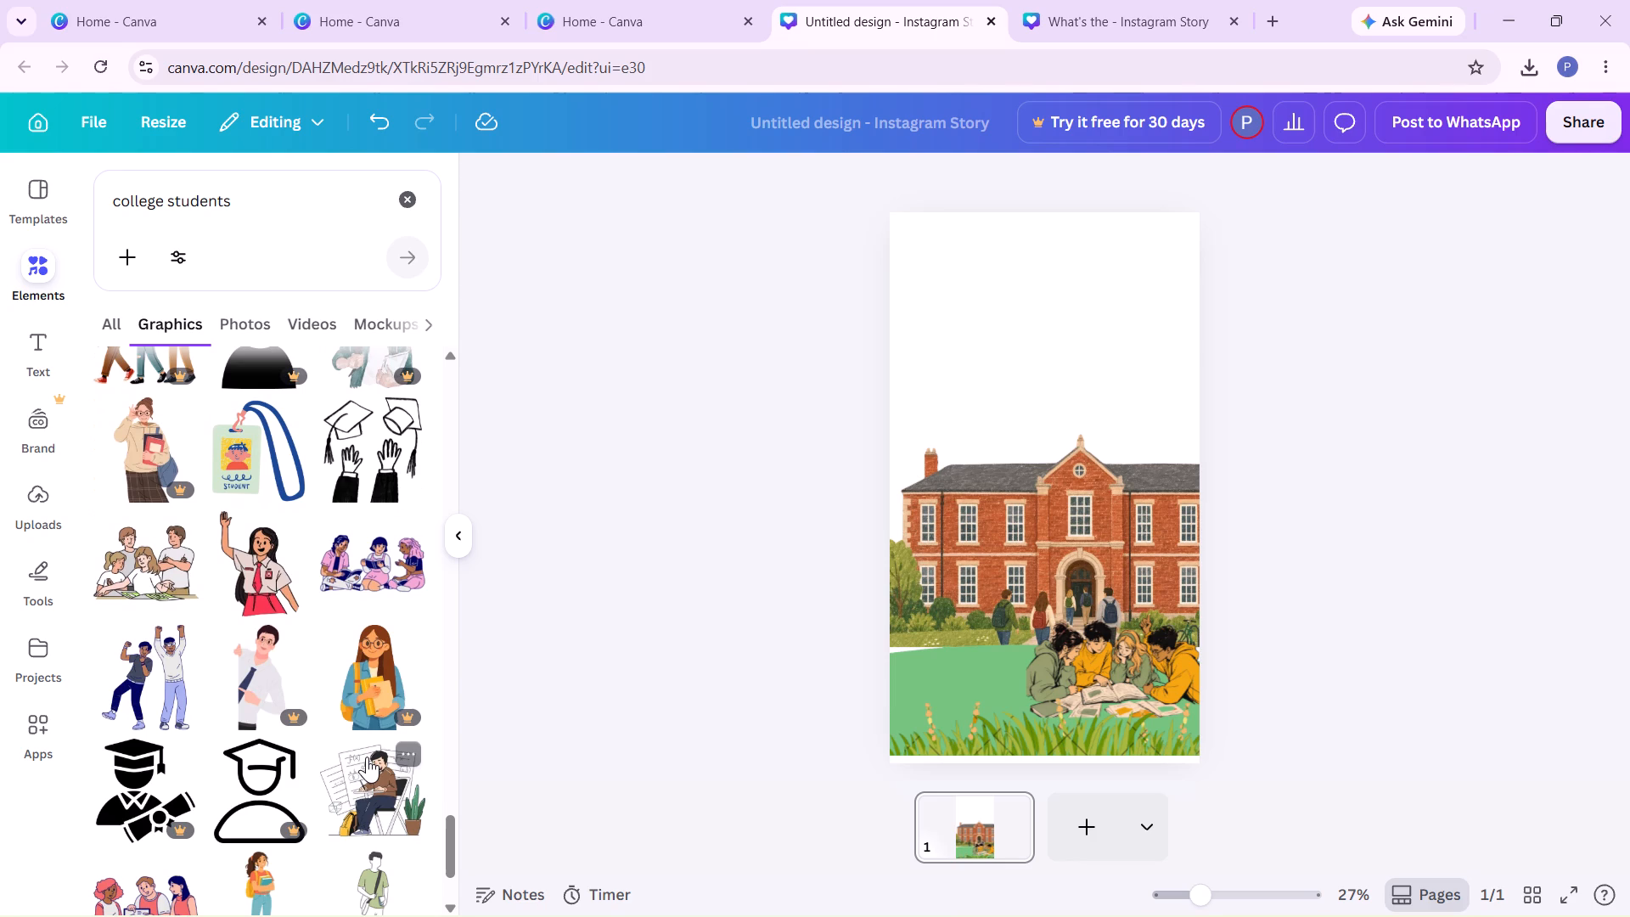
scroll(367, 757, "down", 2)
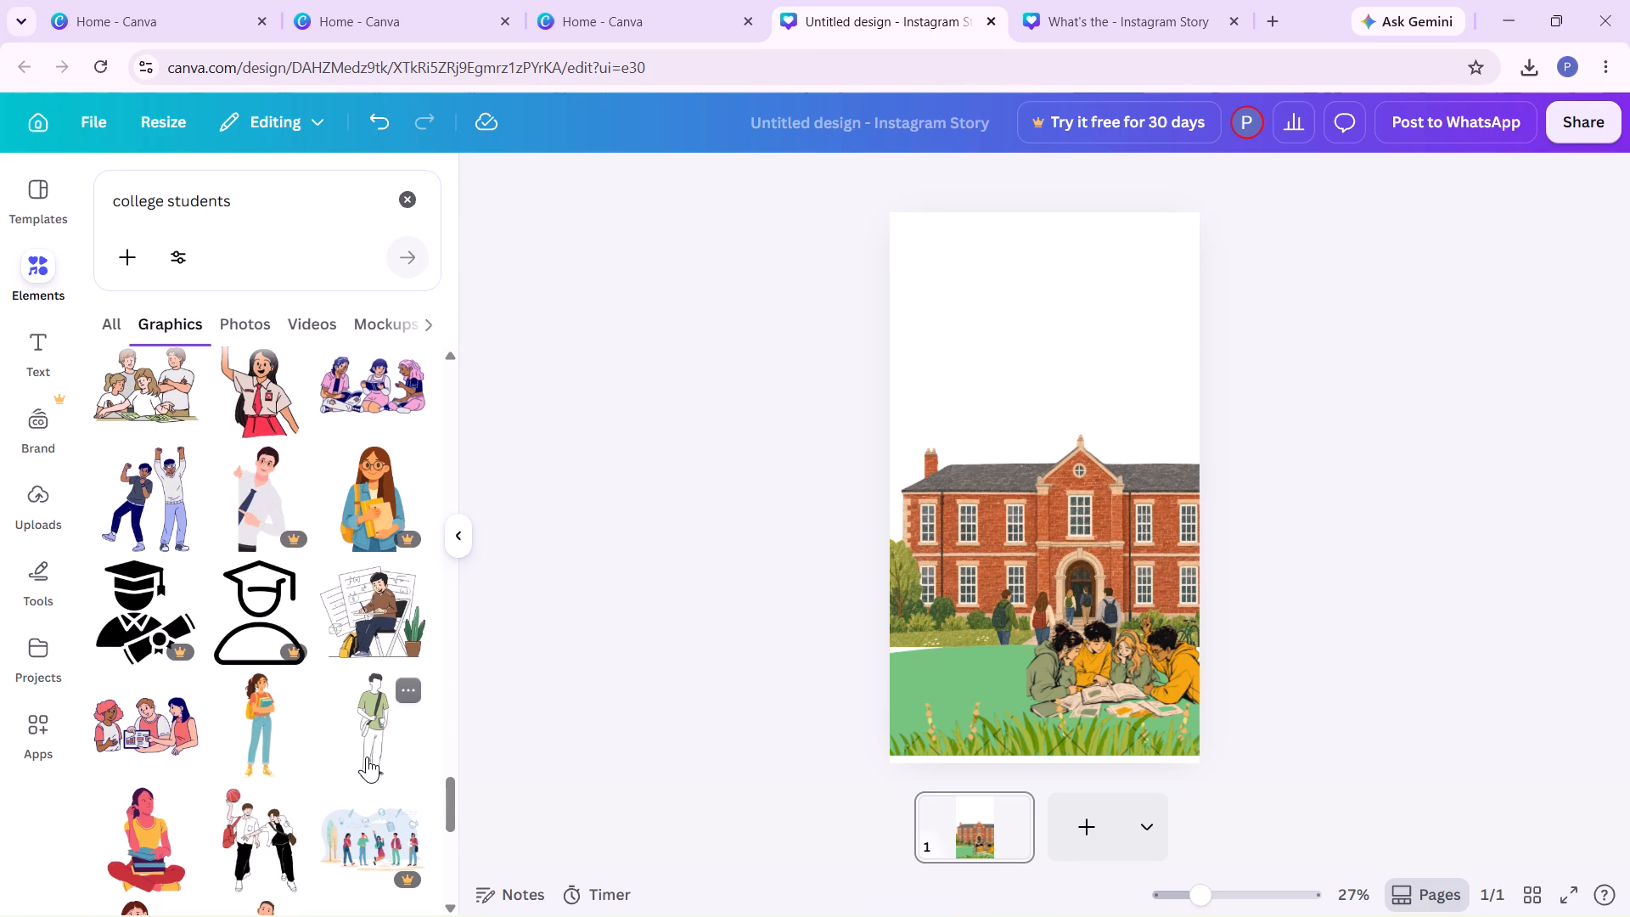
scroll(367, 757, "down", 1)
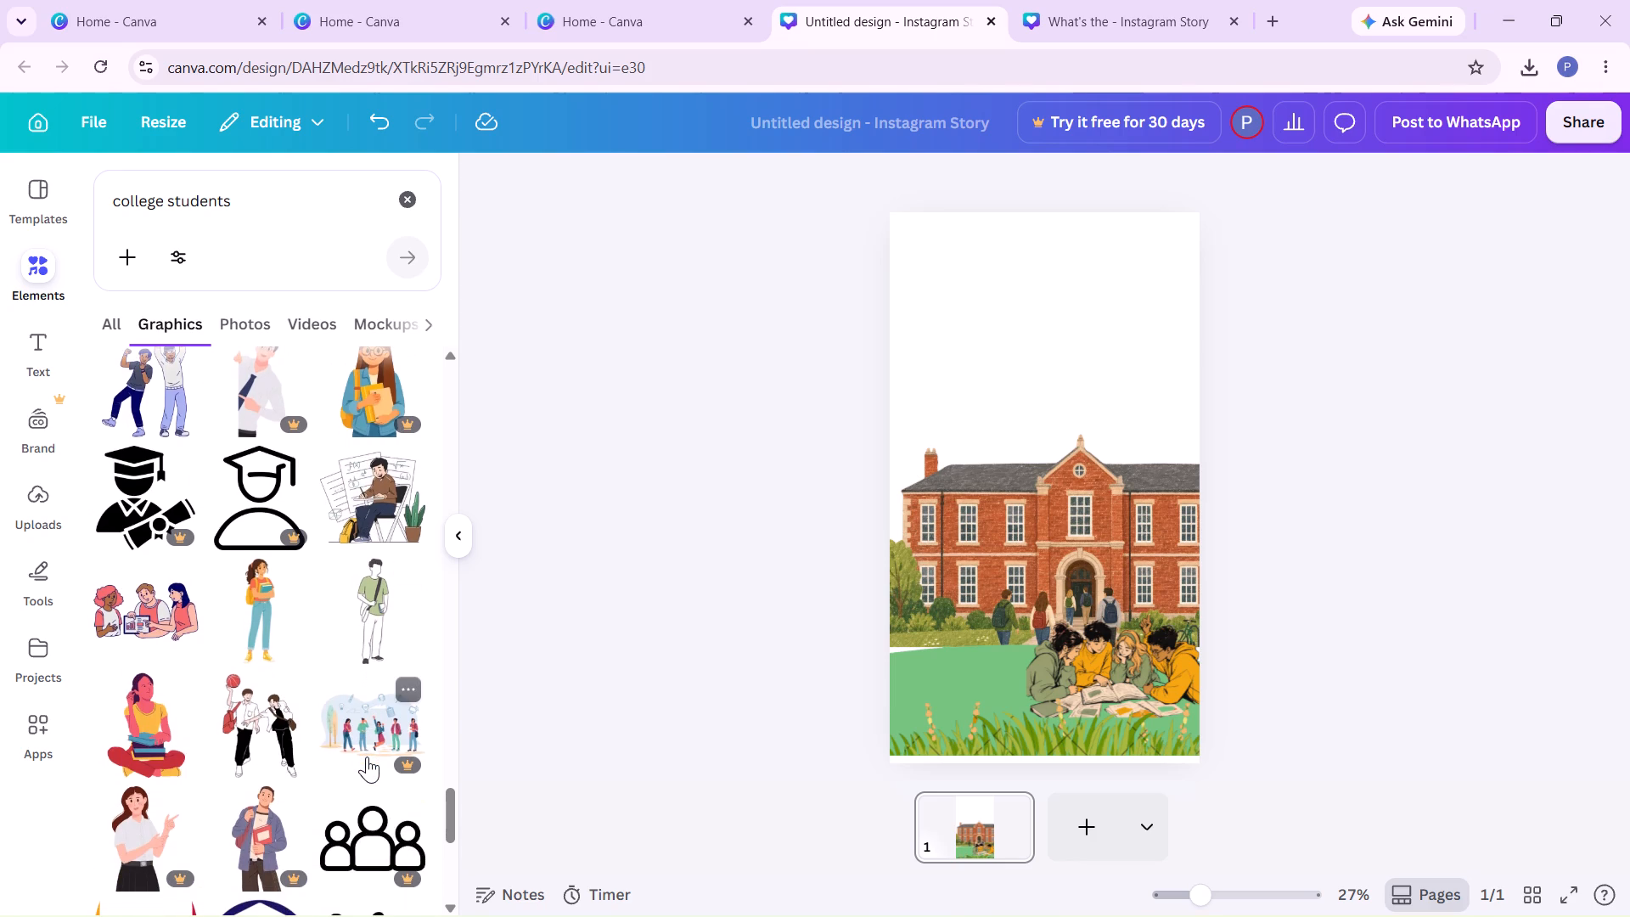
left_click(252, 710)
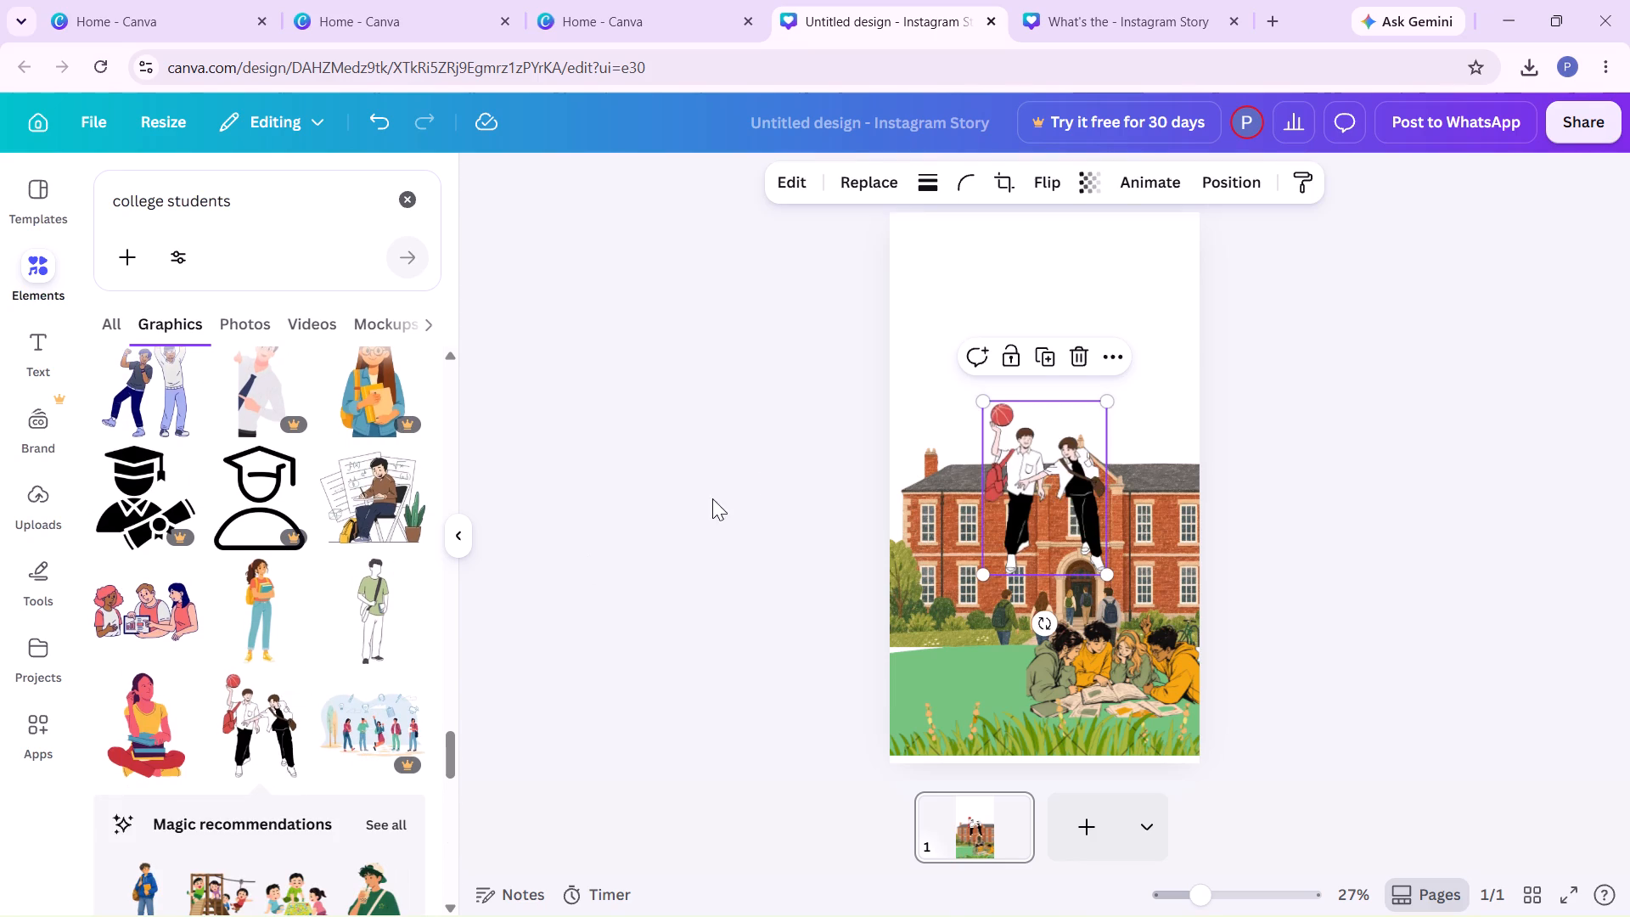
Shrink the two boys with the basketball to about a sixth of the page width and place them at the lawn's left edge.
left_click(984, 391)
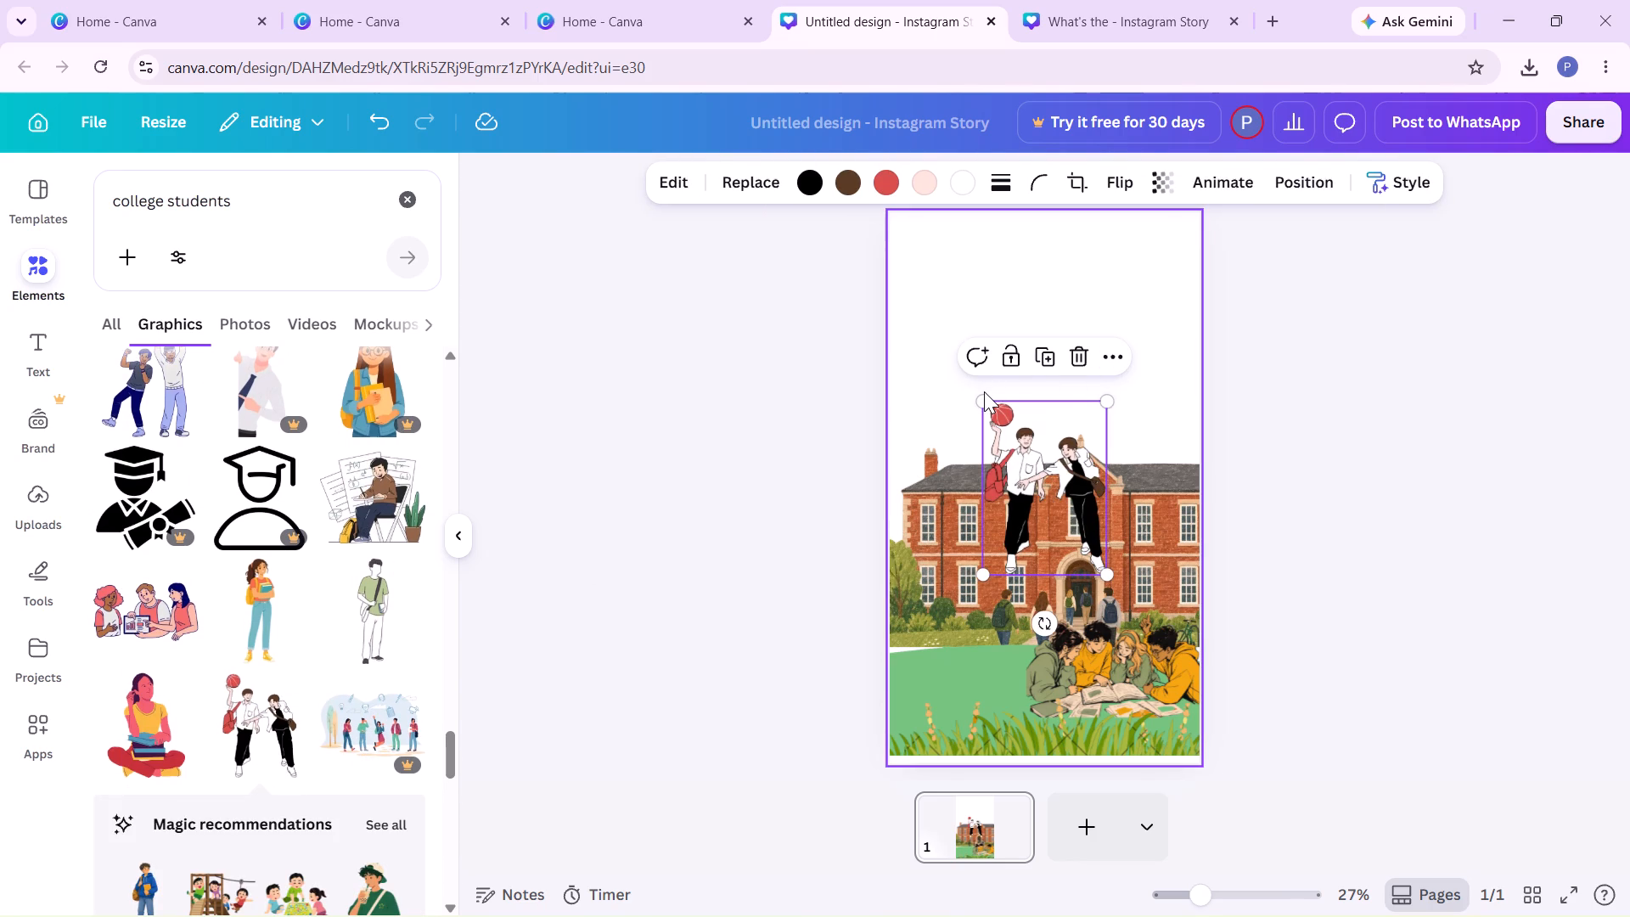
left_click(998, 414)
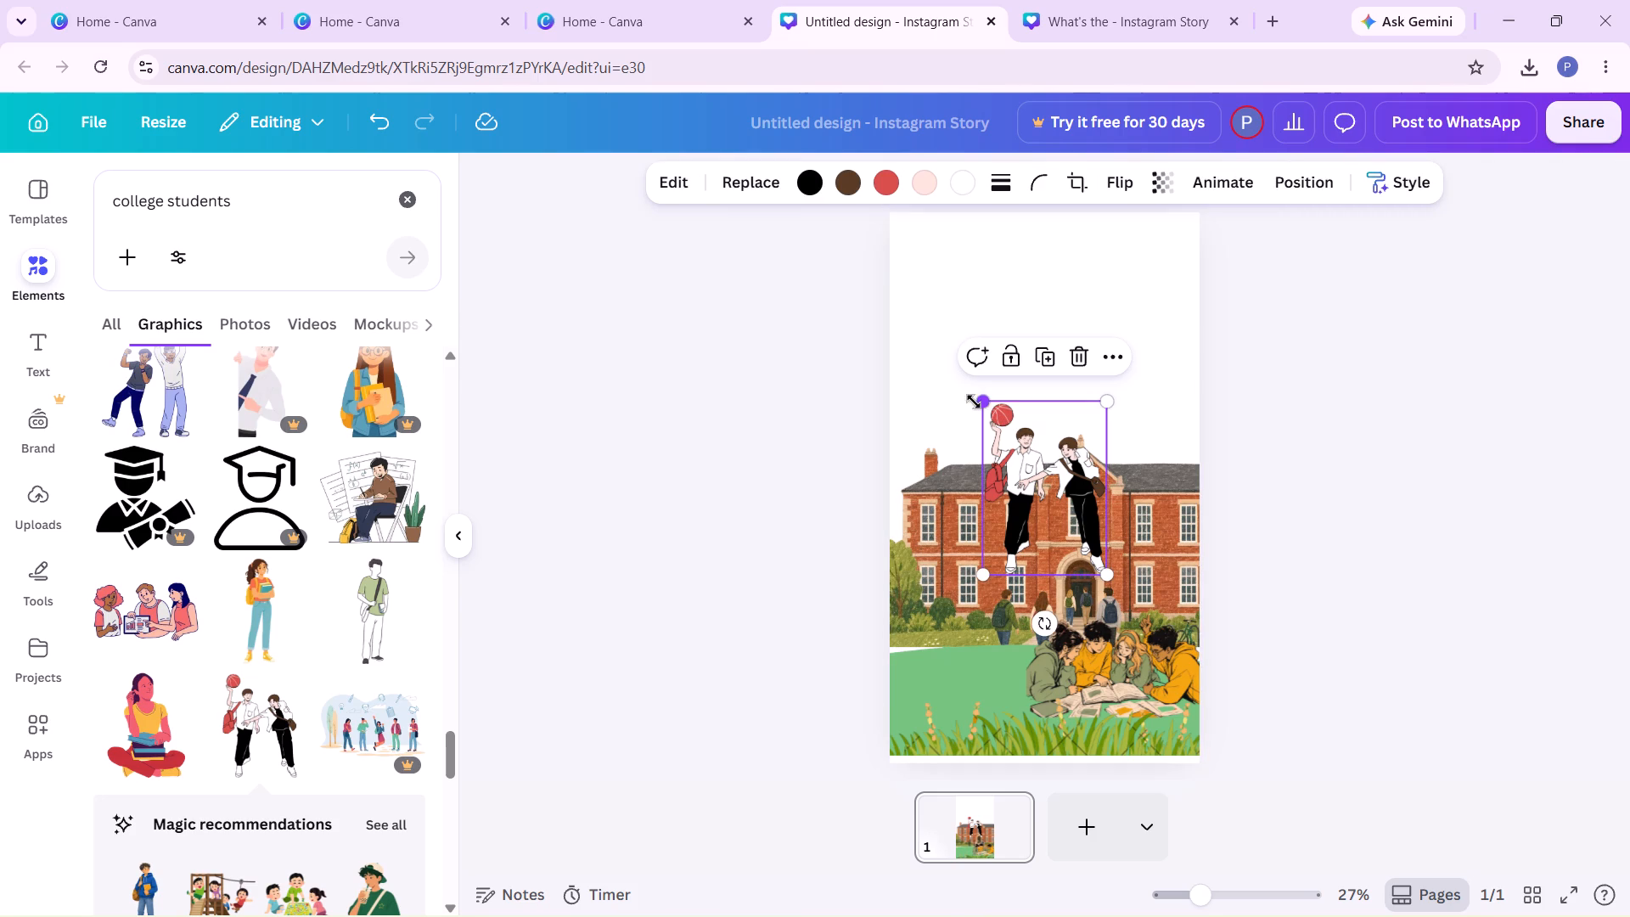
left_click_drag(987, 400, 1064, 492)
left_click_drag(1071, 515, 1060, 515)
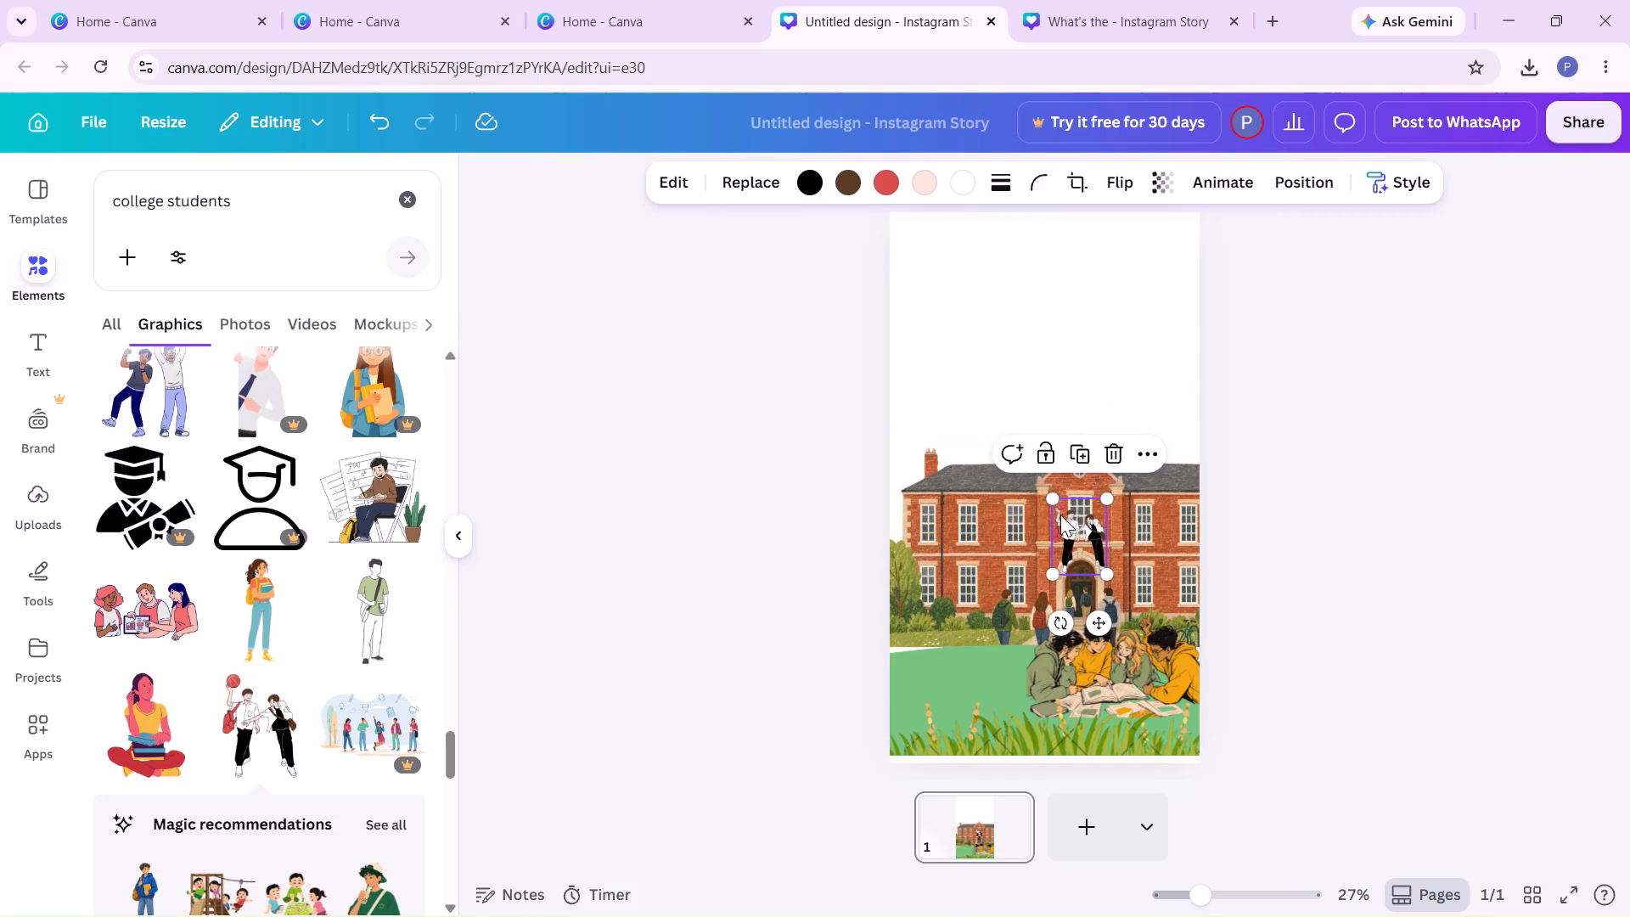
left_click_drag(1060, 515, 908, 612)
left_click(705, 745)
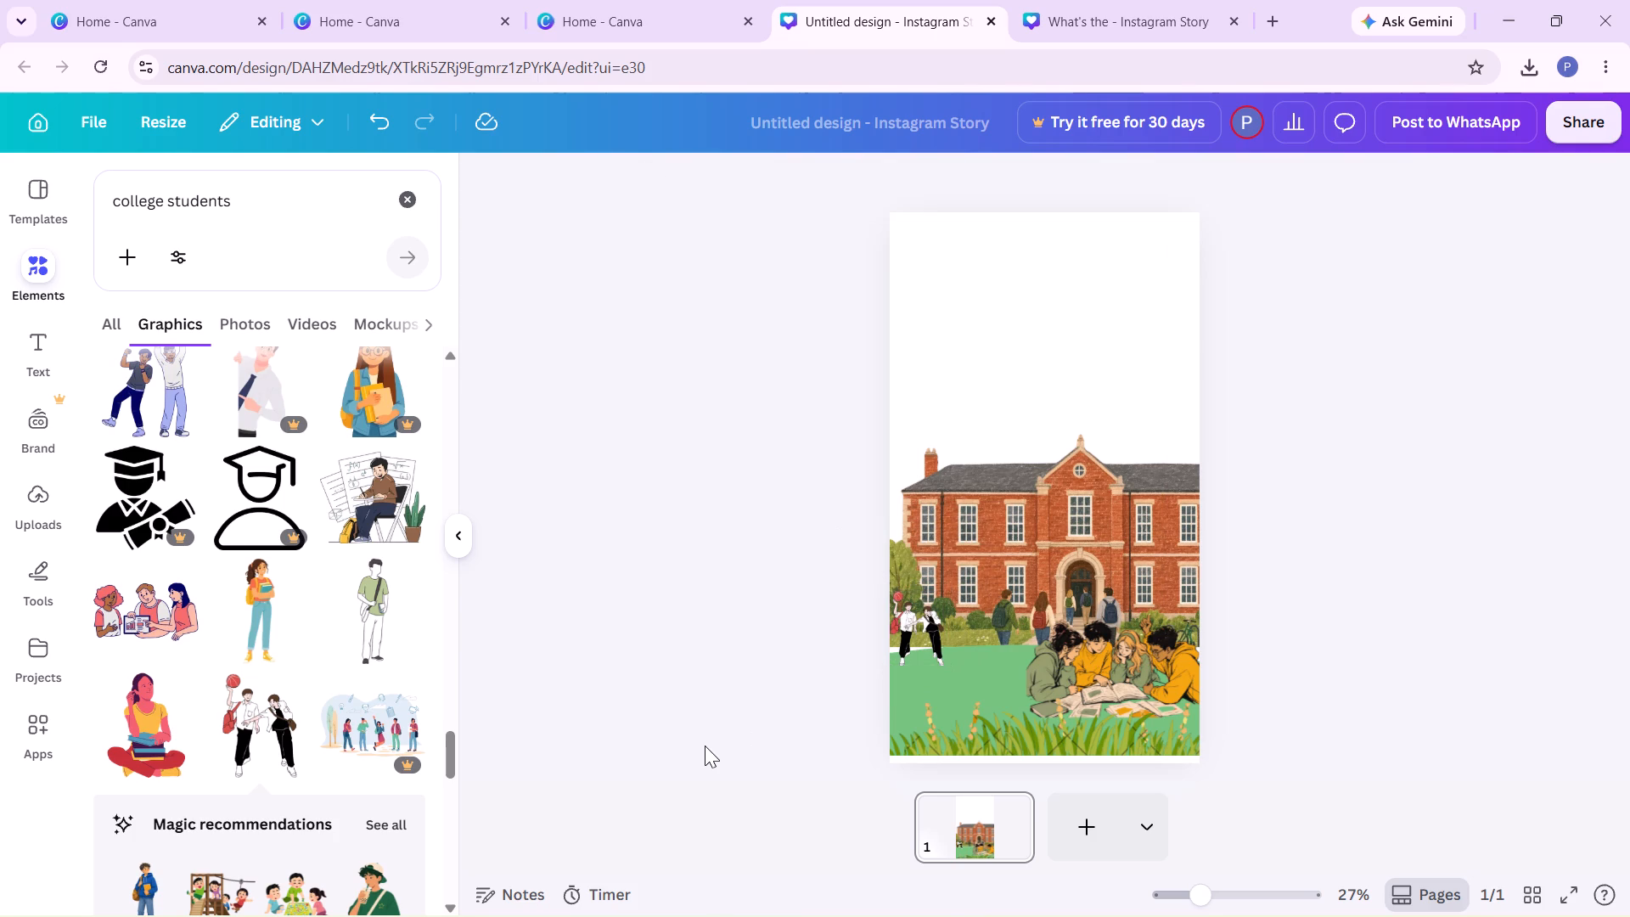
Find the graphic of three young people with black bags among the "college students" results and add it to the page.
scroll(297, 698, "down", 2)
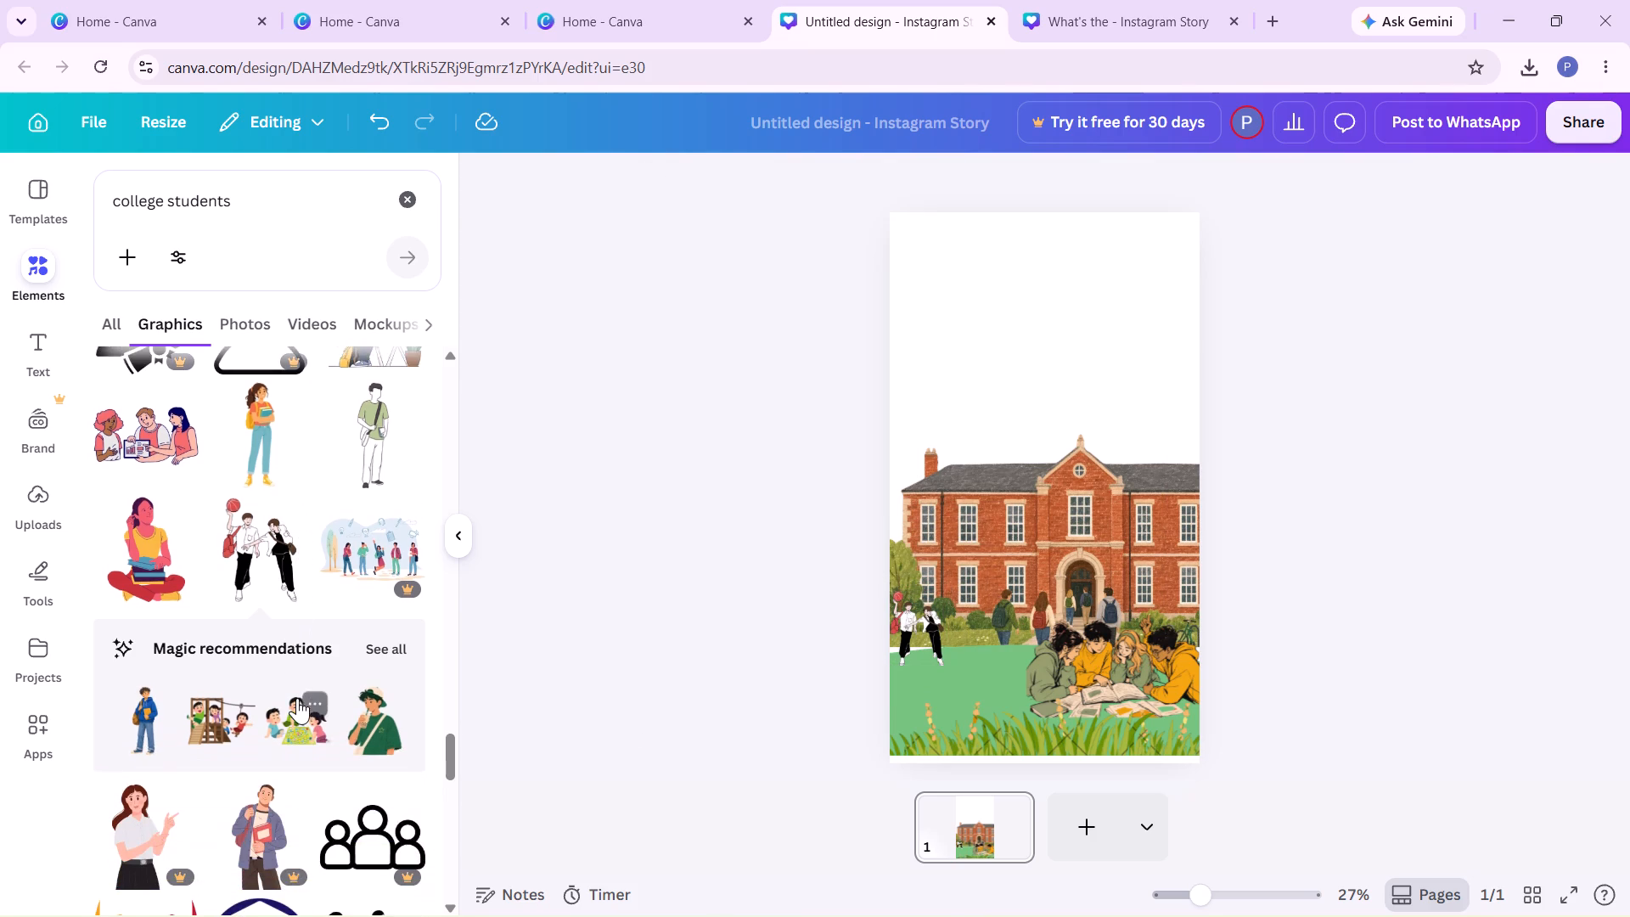
scroll(297, 698, "down", 4)
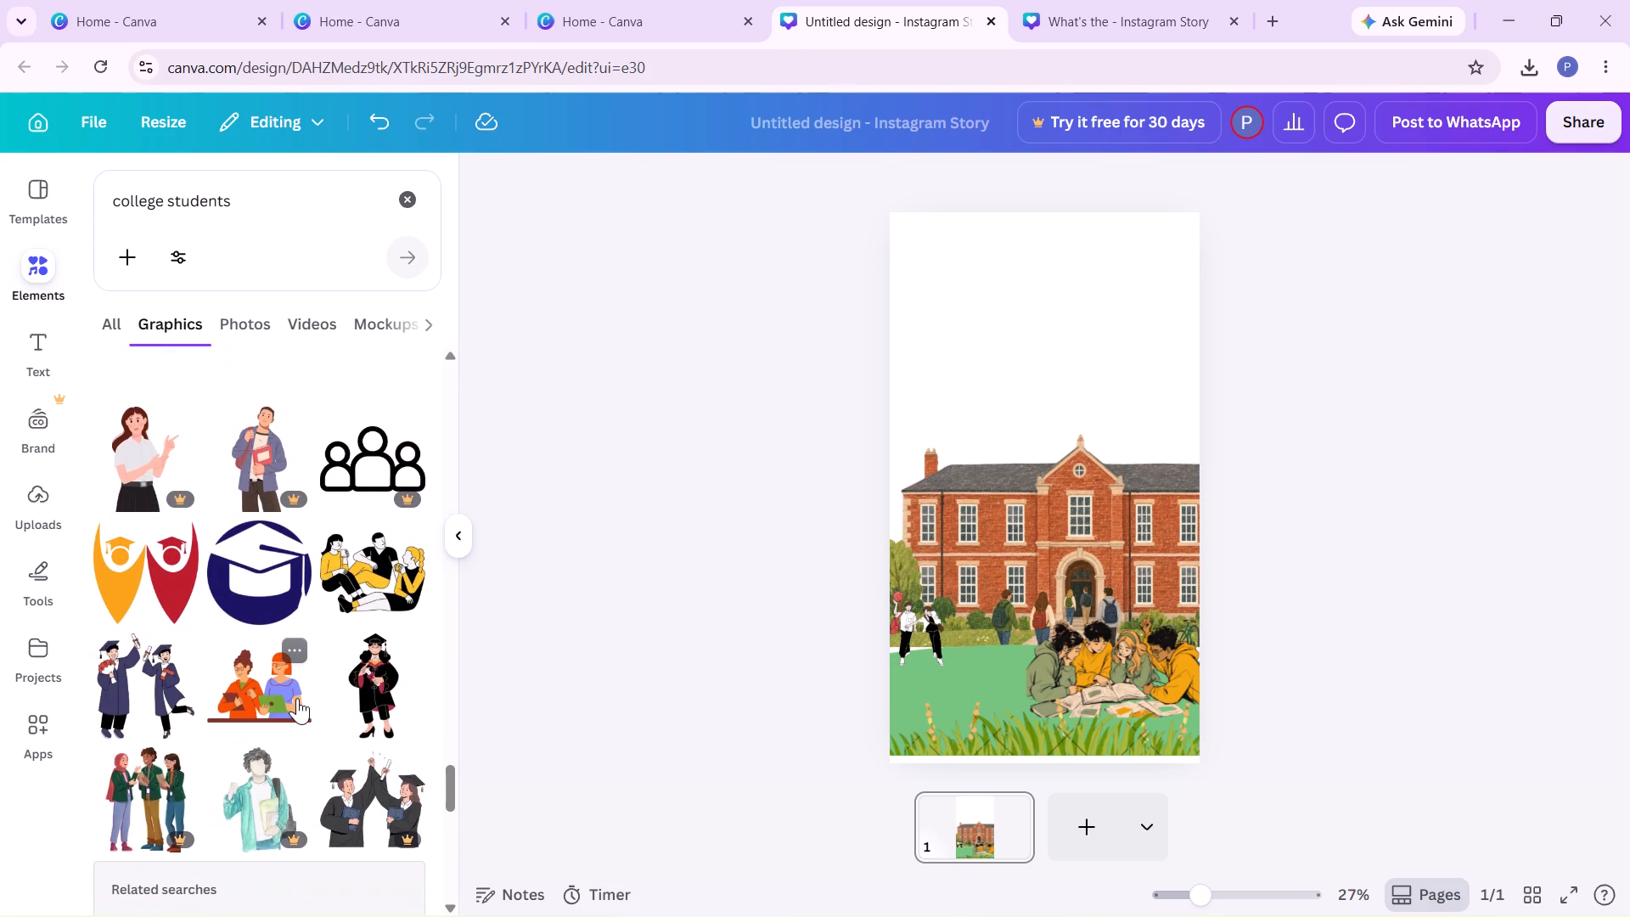
scroll(297, 698, "down", 5)
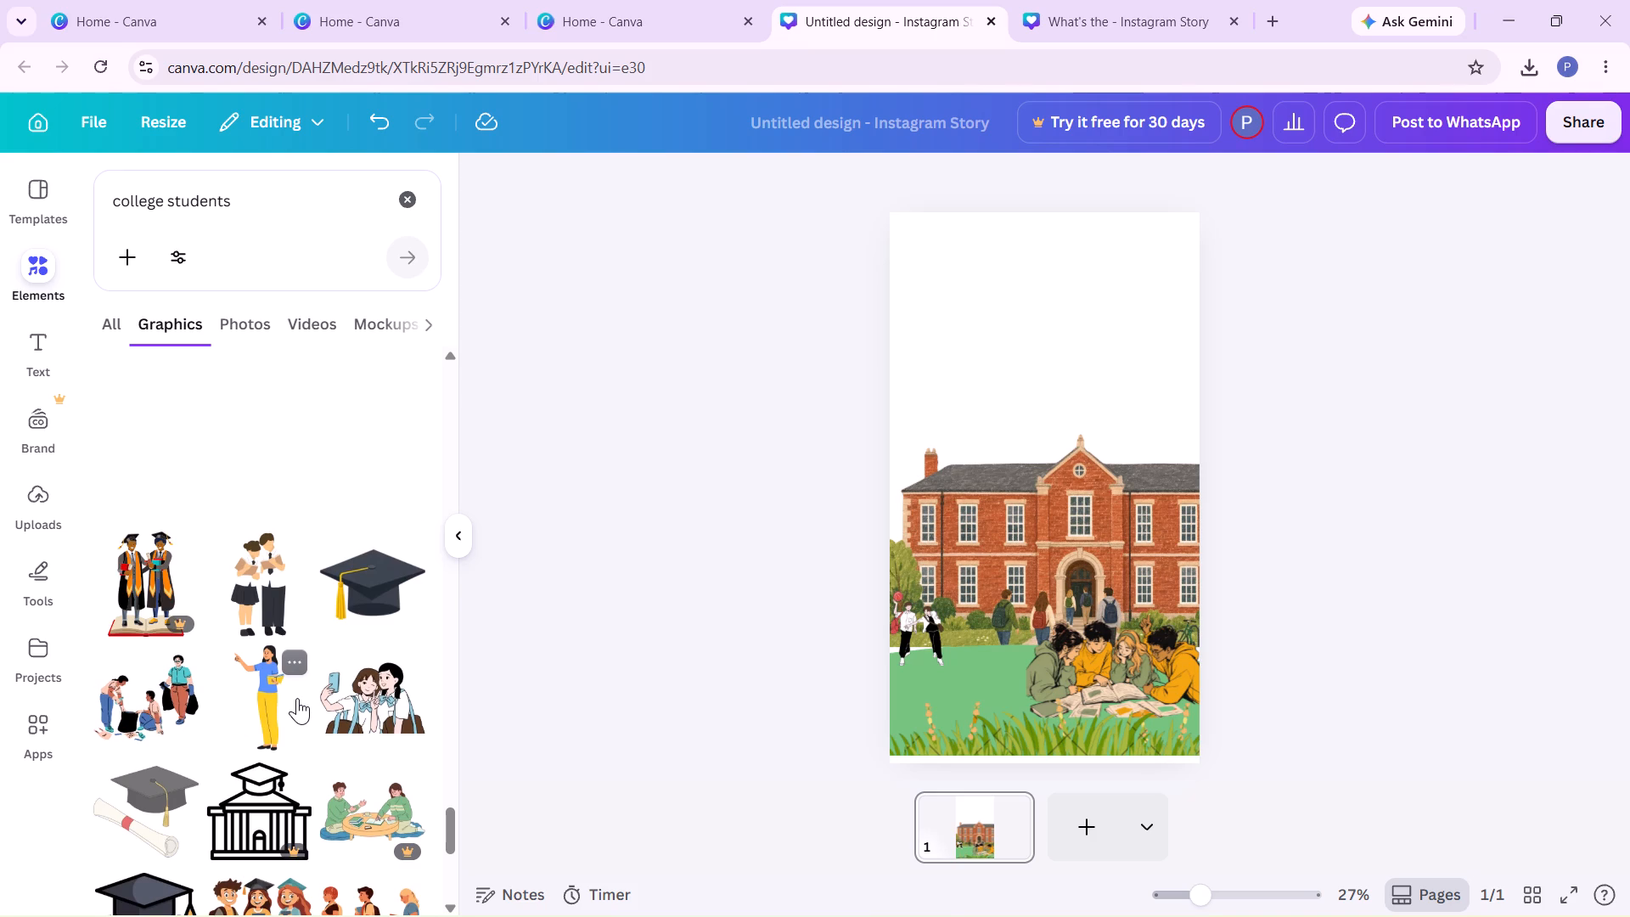
scroll(297, 698, "down", 1)
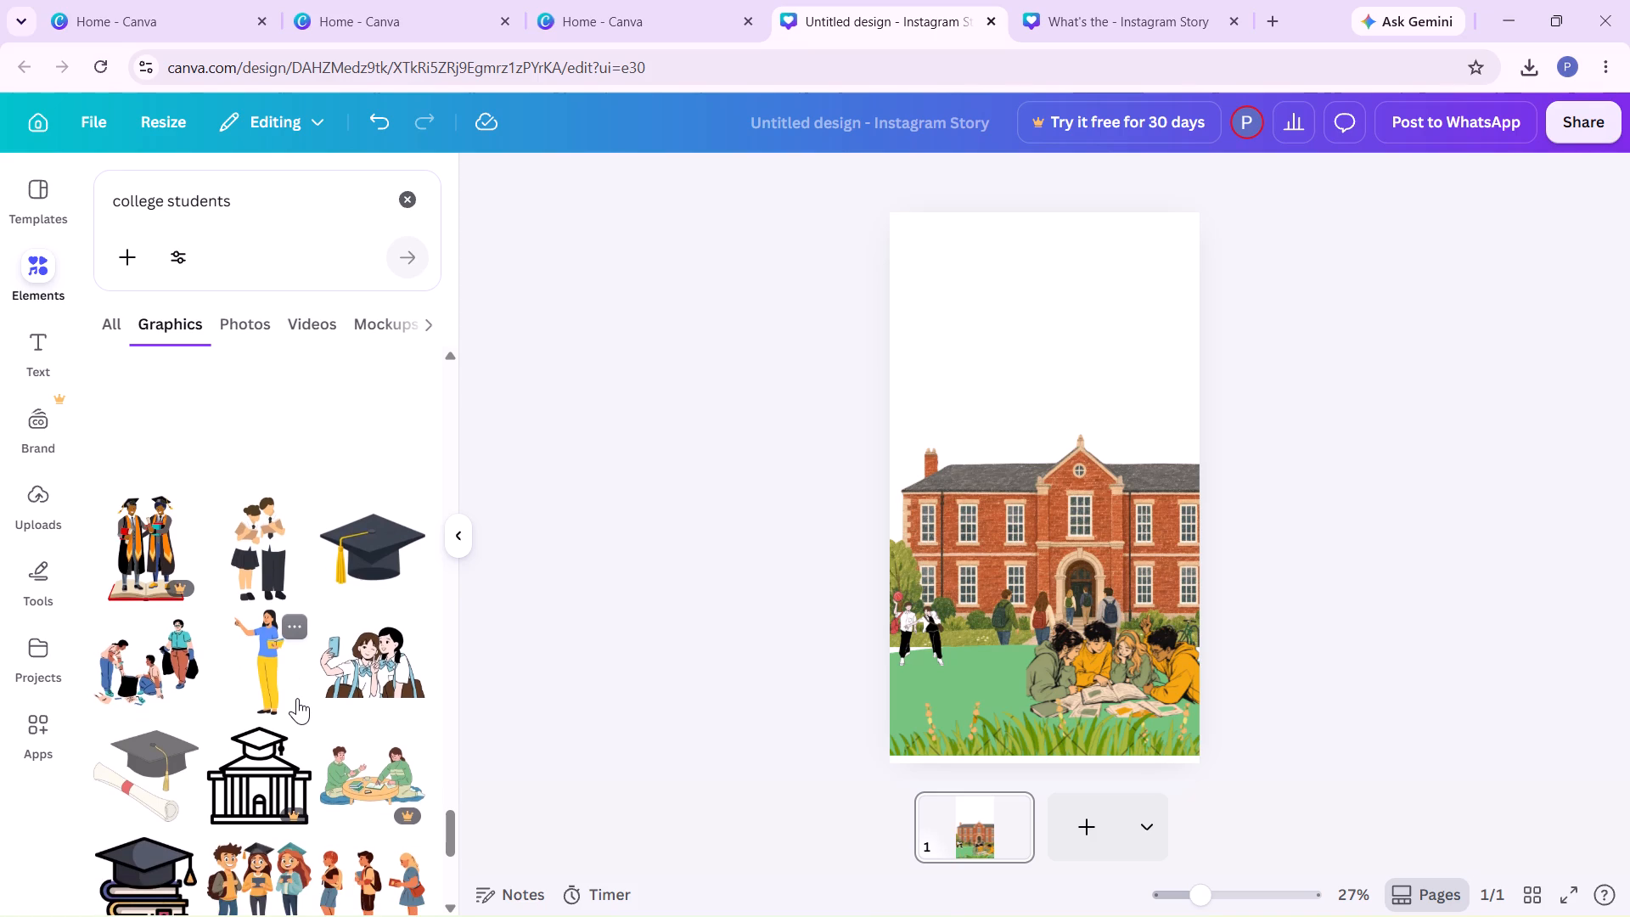
scroll(297, 698, "down", 2)
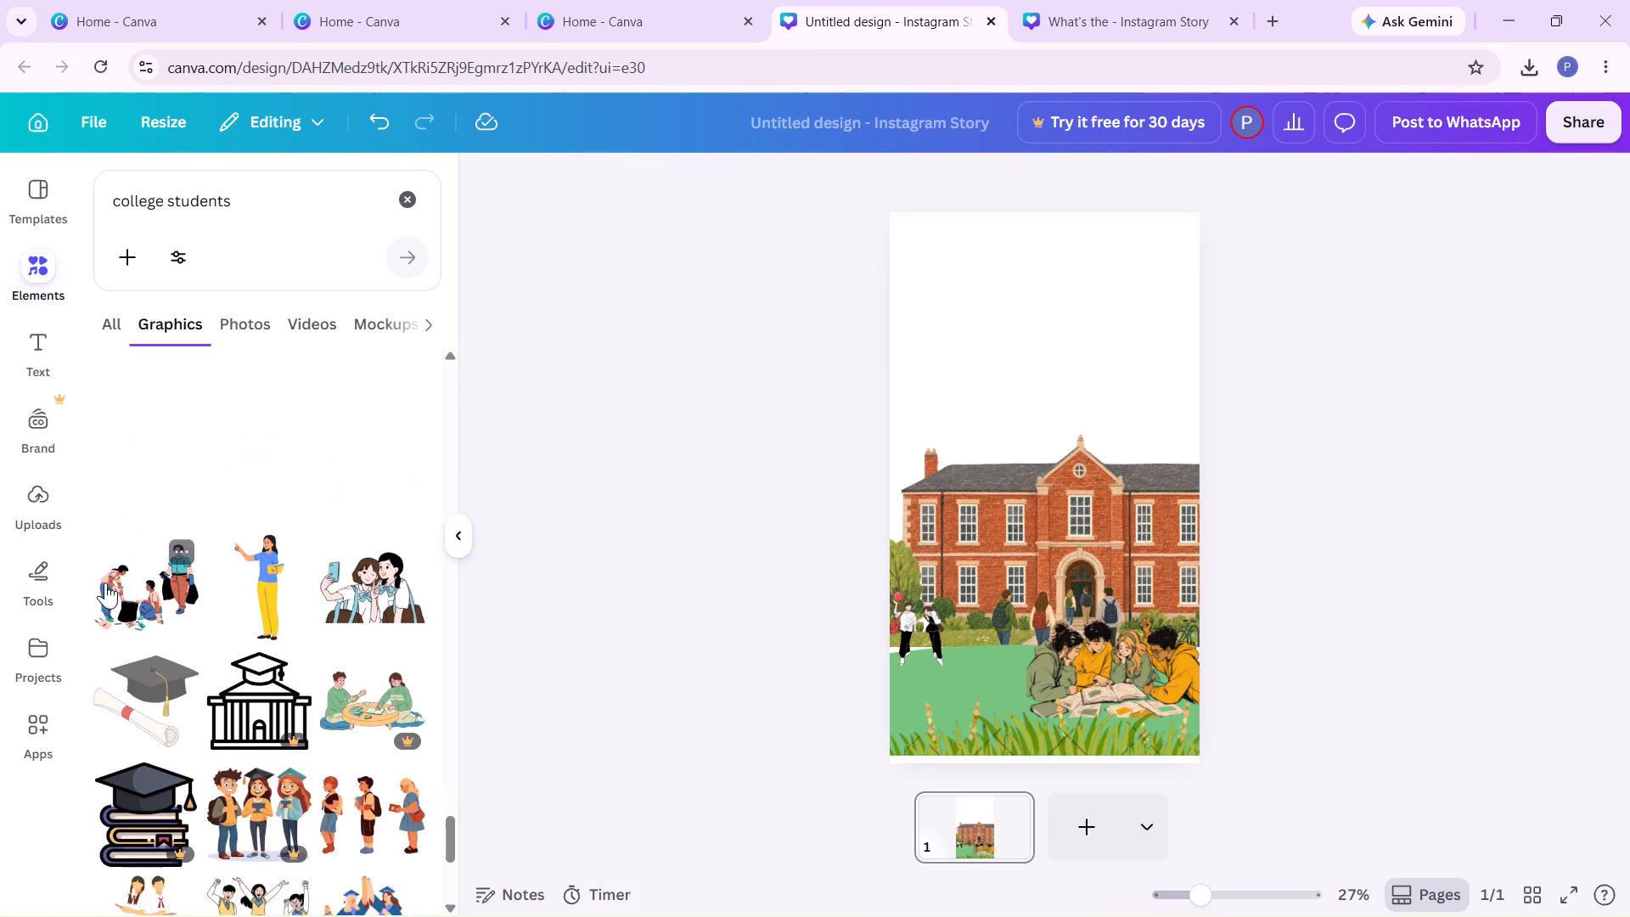
left_click(123, 587)
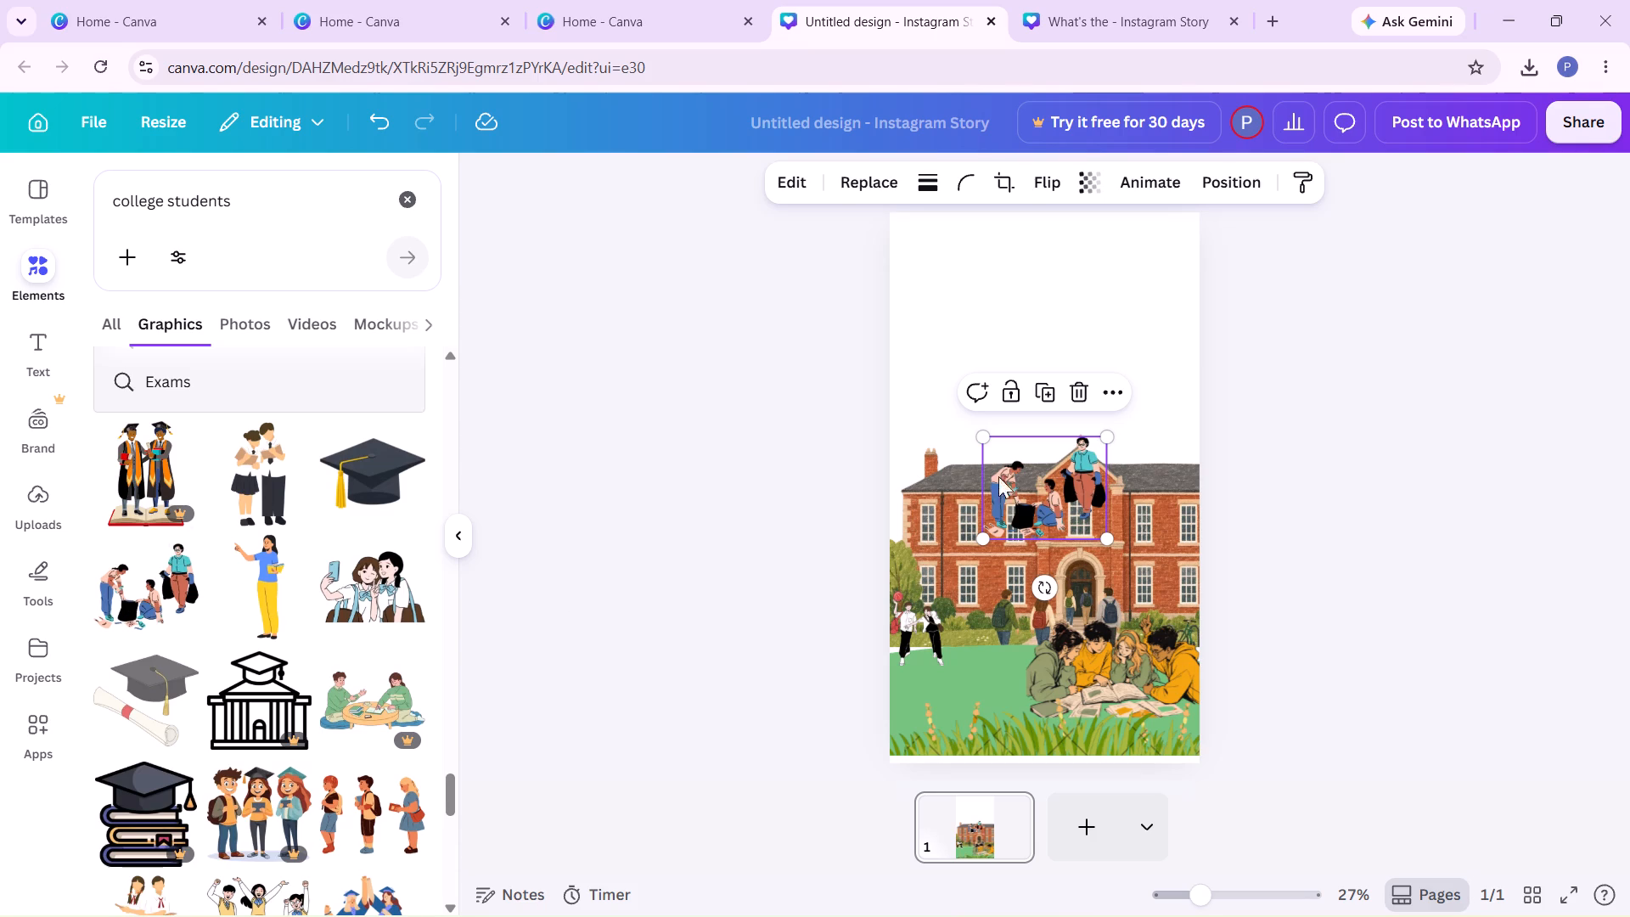
Shrink the group with black bags to about a sixth of the page width and place it before the building, beside the two boys.
left_click_drag(981, 430, 998, 443)
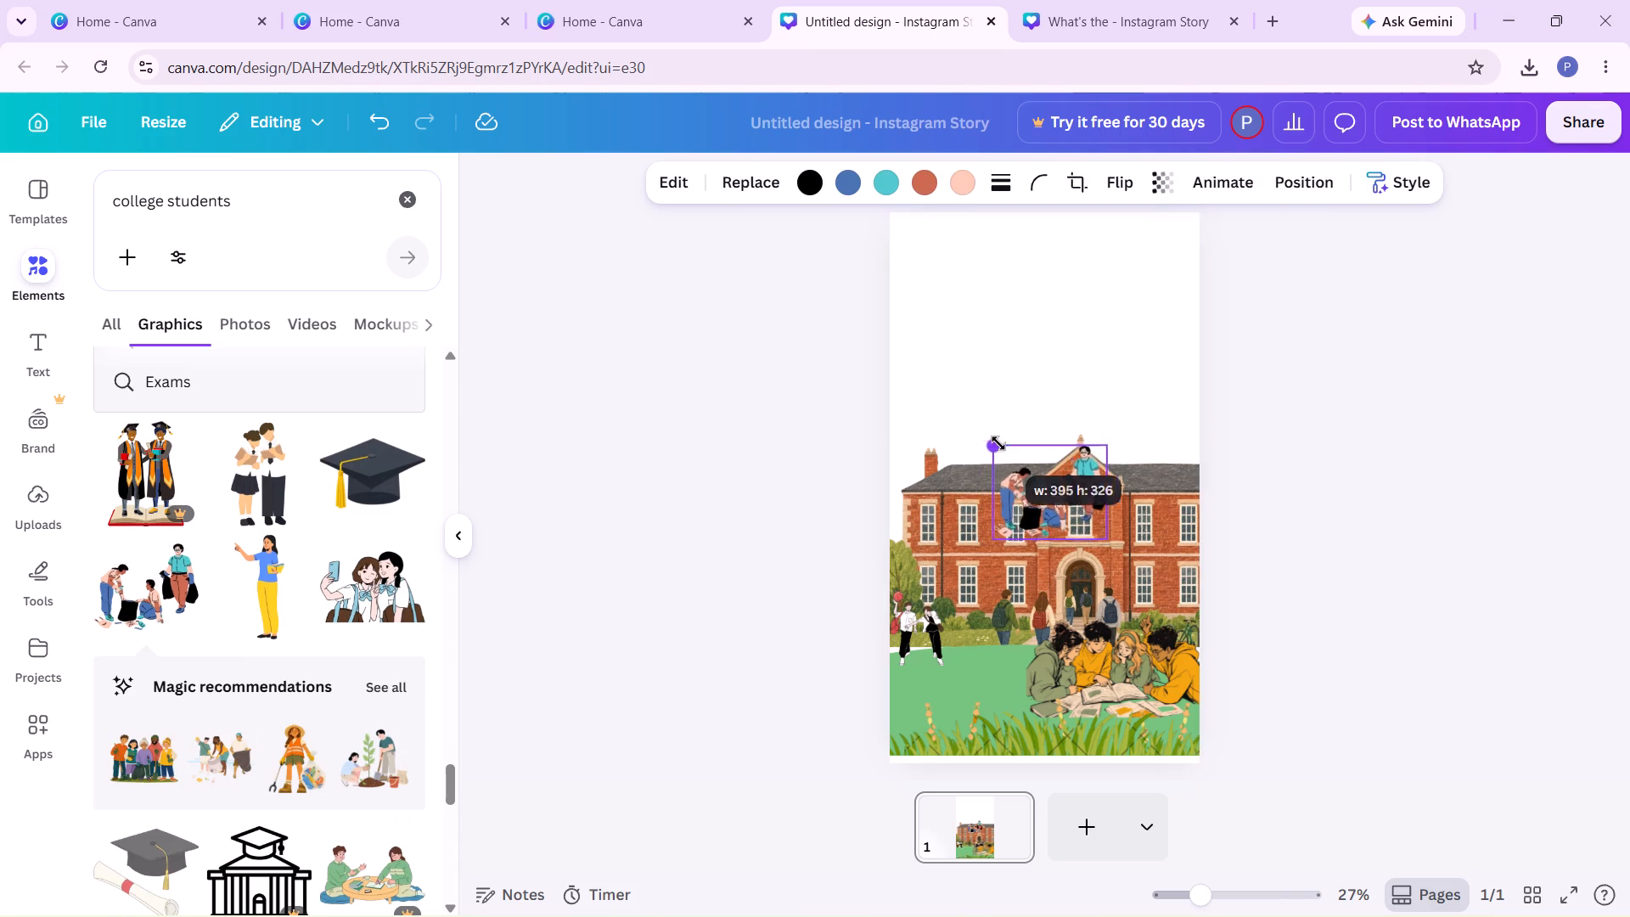
left_click_drag(998, 443, 1051, 483)
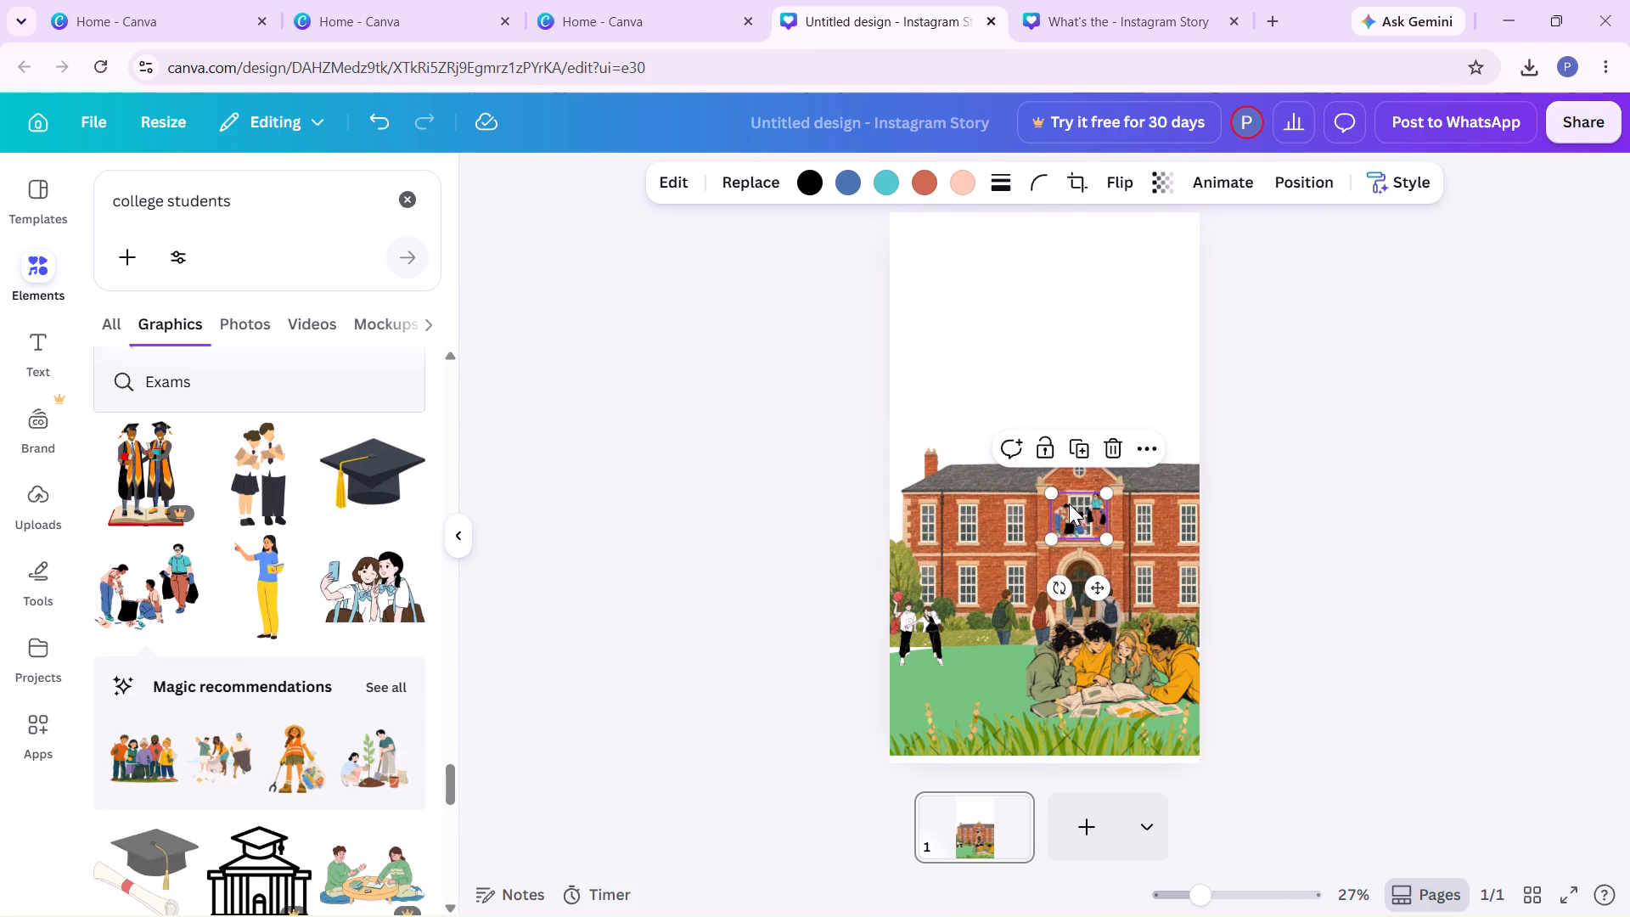
left_click_drag(1071, 506, 954, 660)
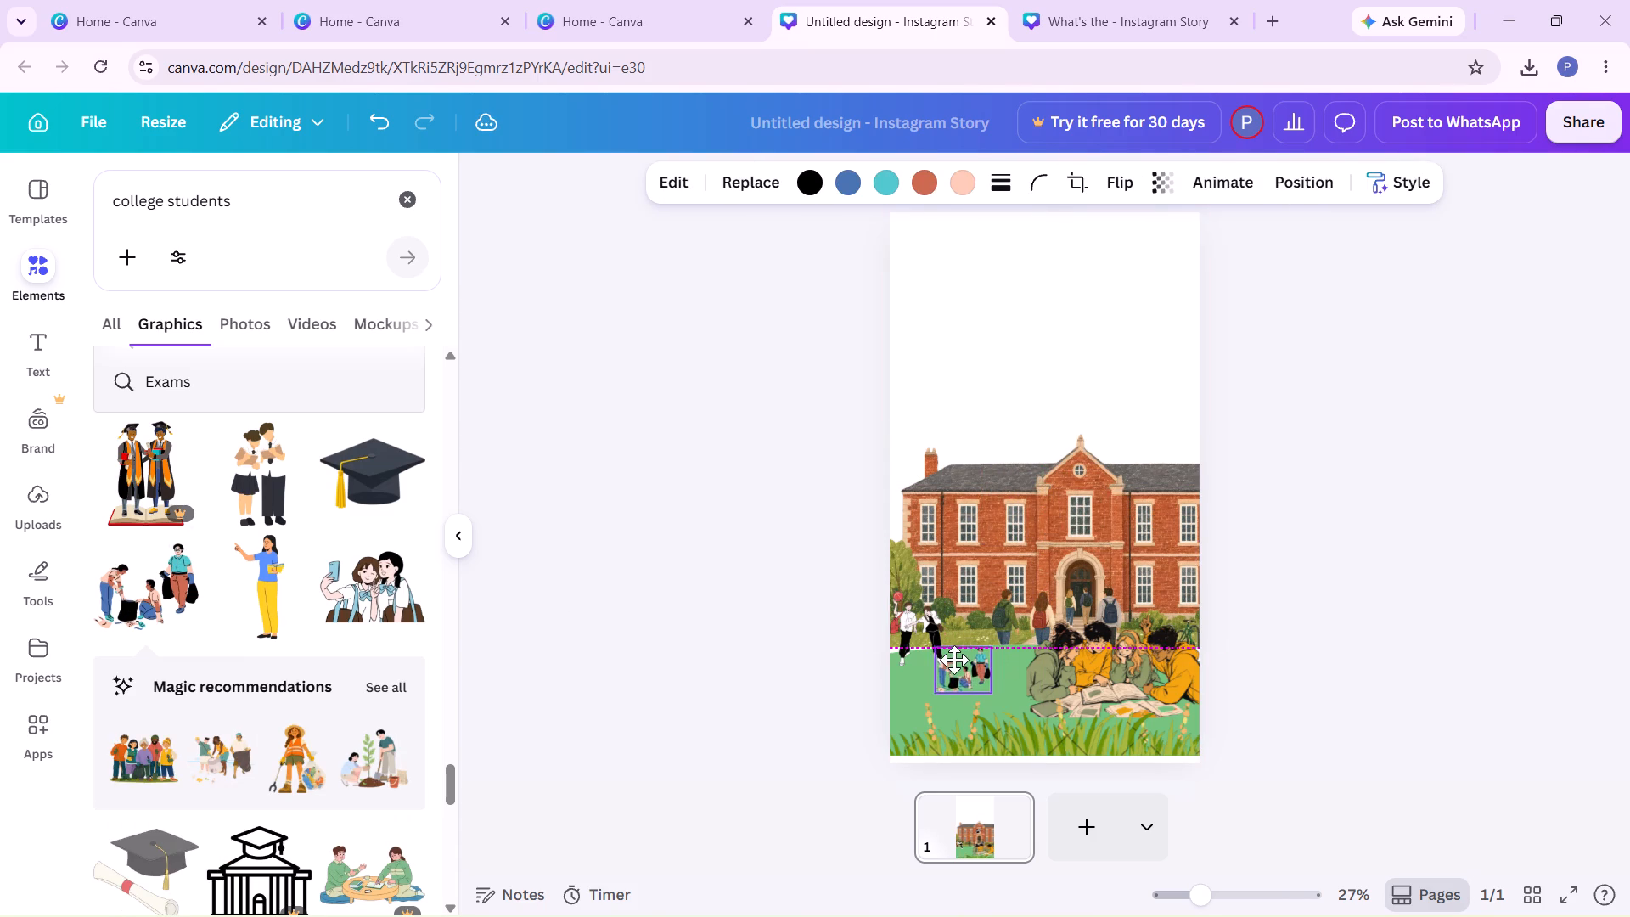
left_click_drag(954, 660, 967, 605)
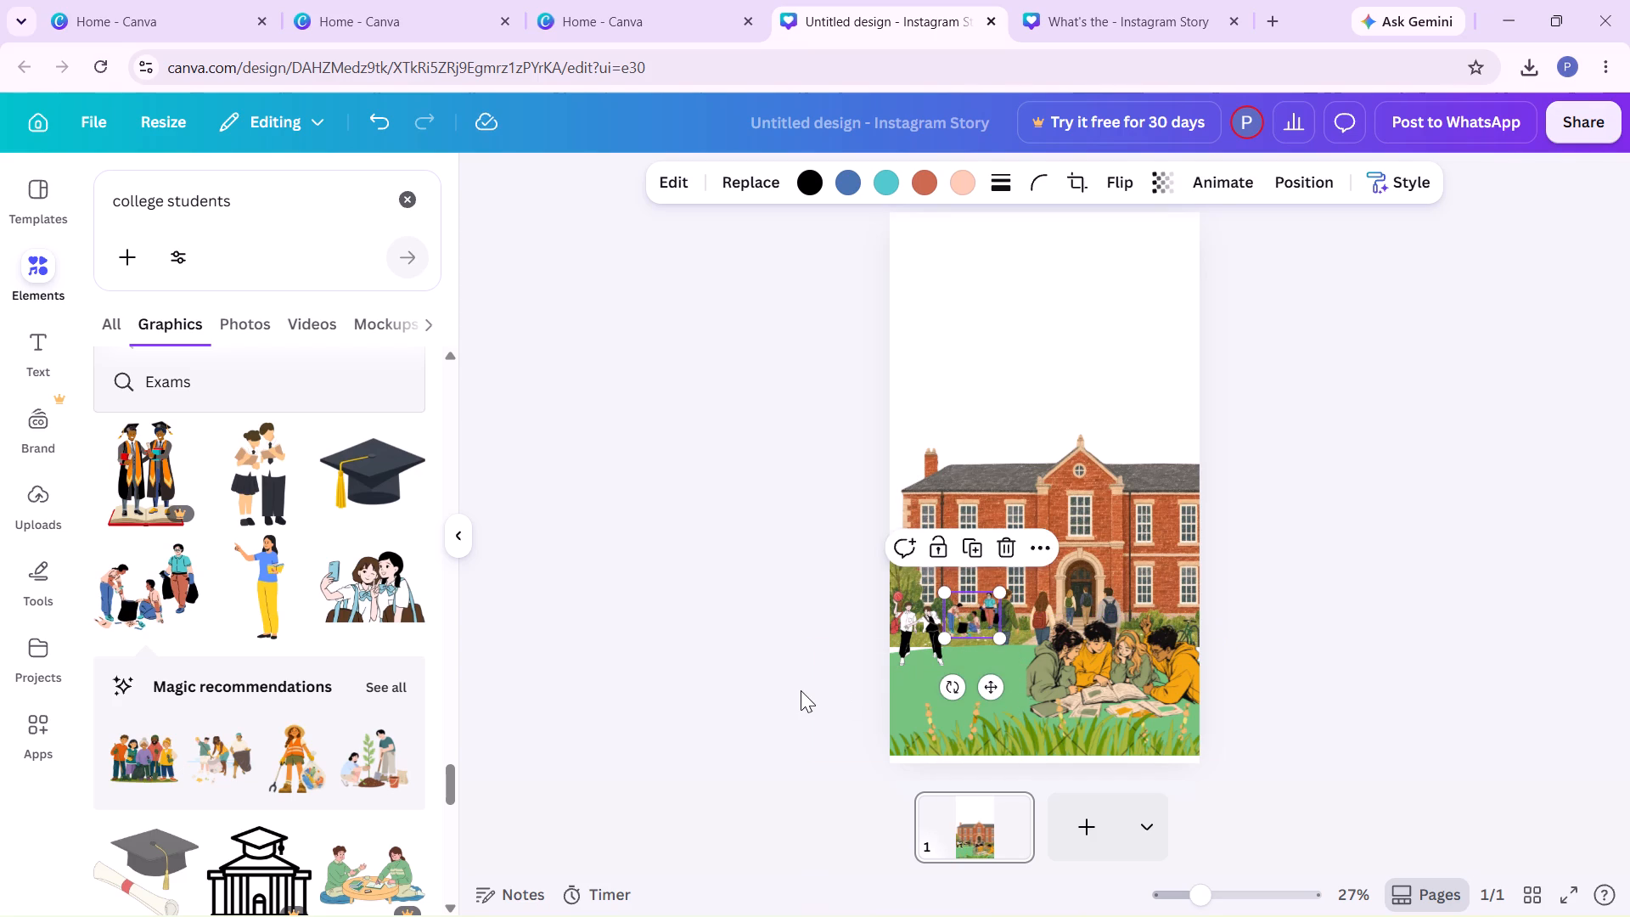
left_click(801, 690)
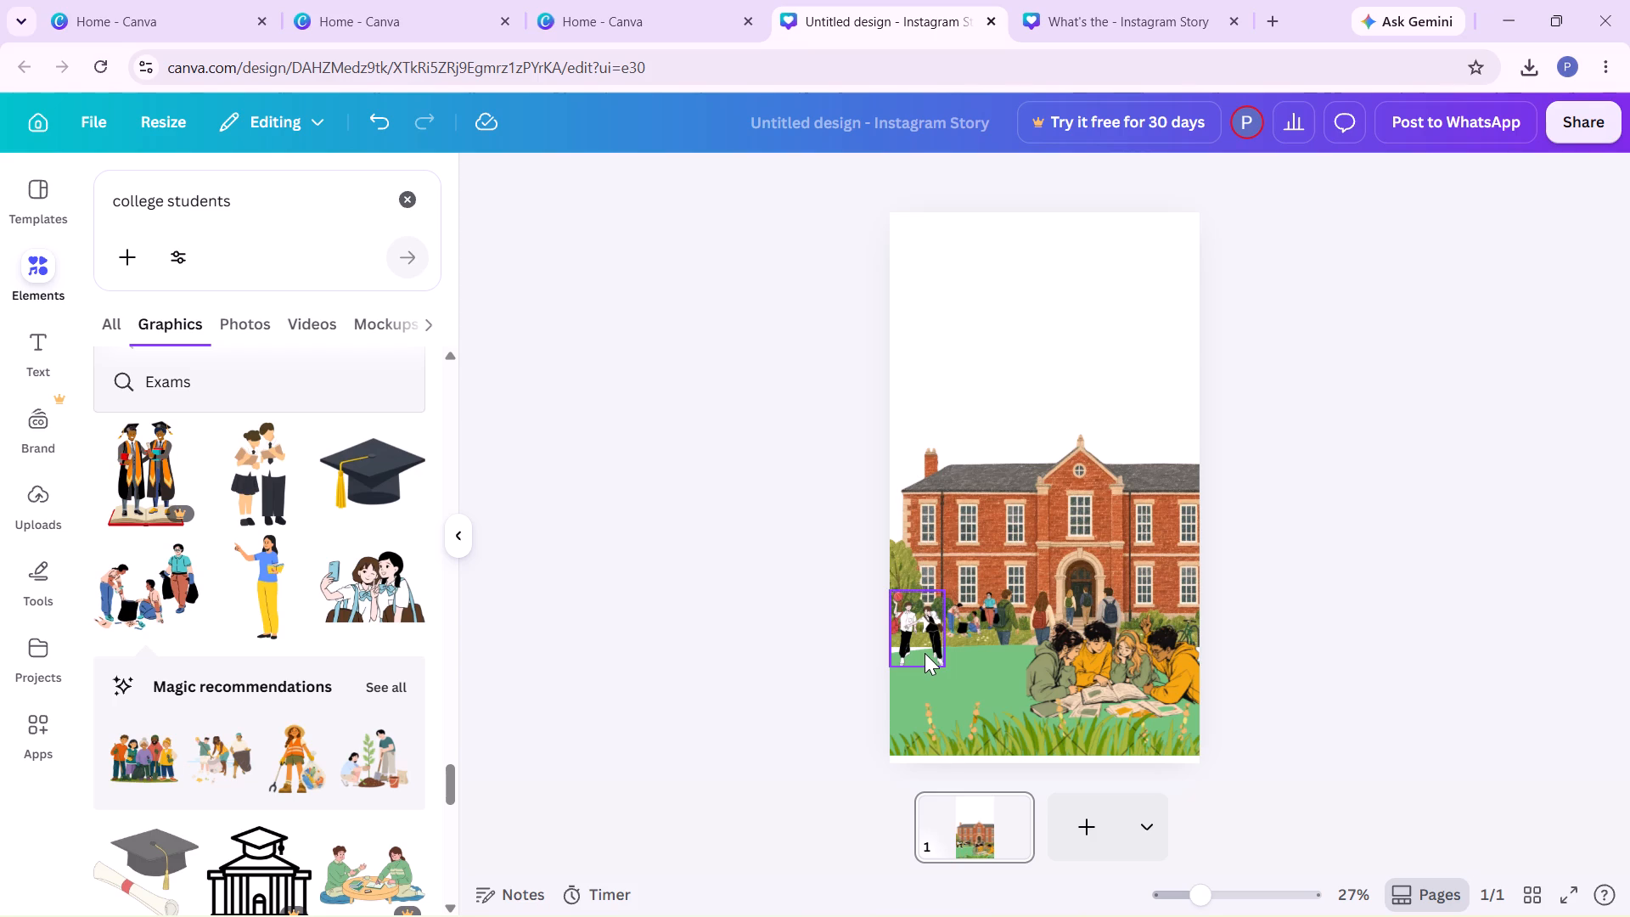
Move the two boys with the basketball slightly lower onto the green lawn near the page's left edge.
left_click_drag(926, 653, 922, 679)
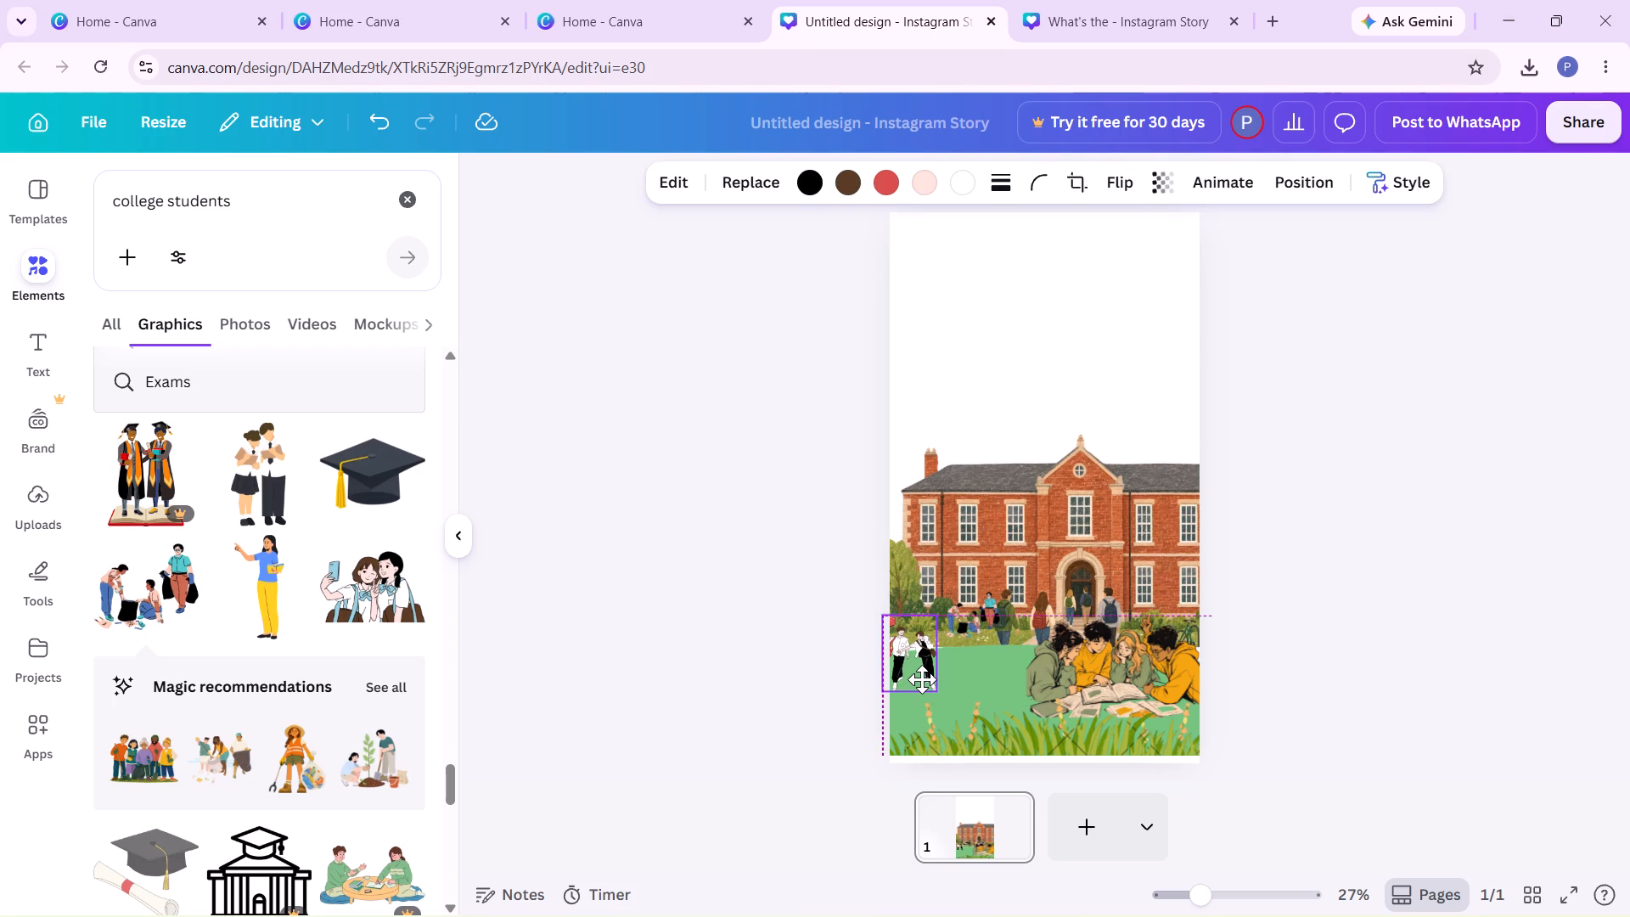
left_click_drag(922, 679, 926, 667)
Shrink the four students reading to just under half the page width and move them lower on the lawn, against the page's right edge.
left_click(1071, 684)
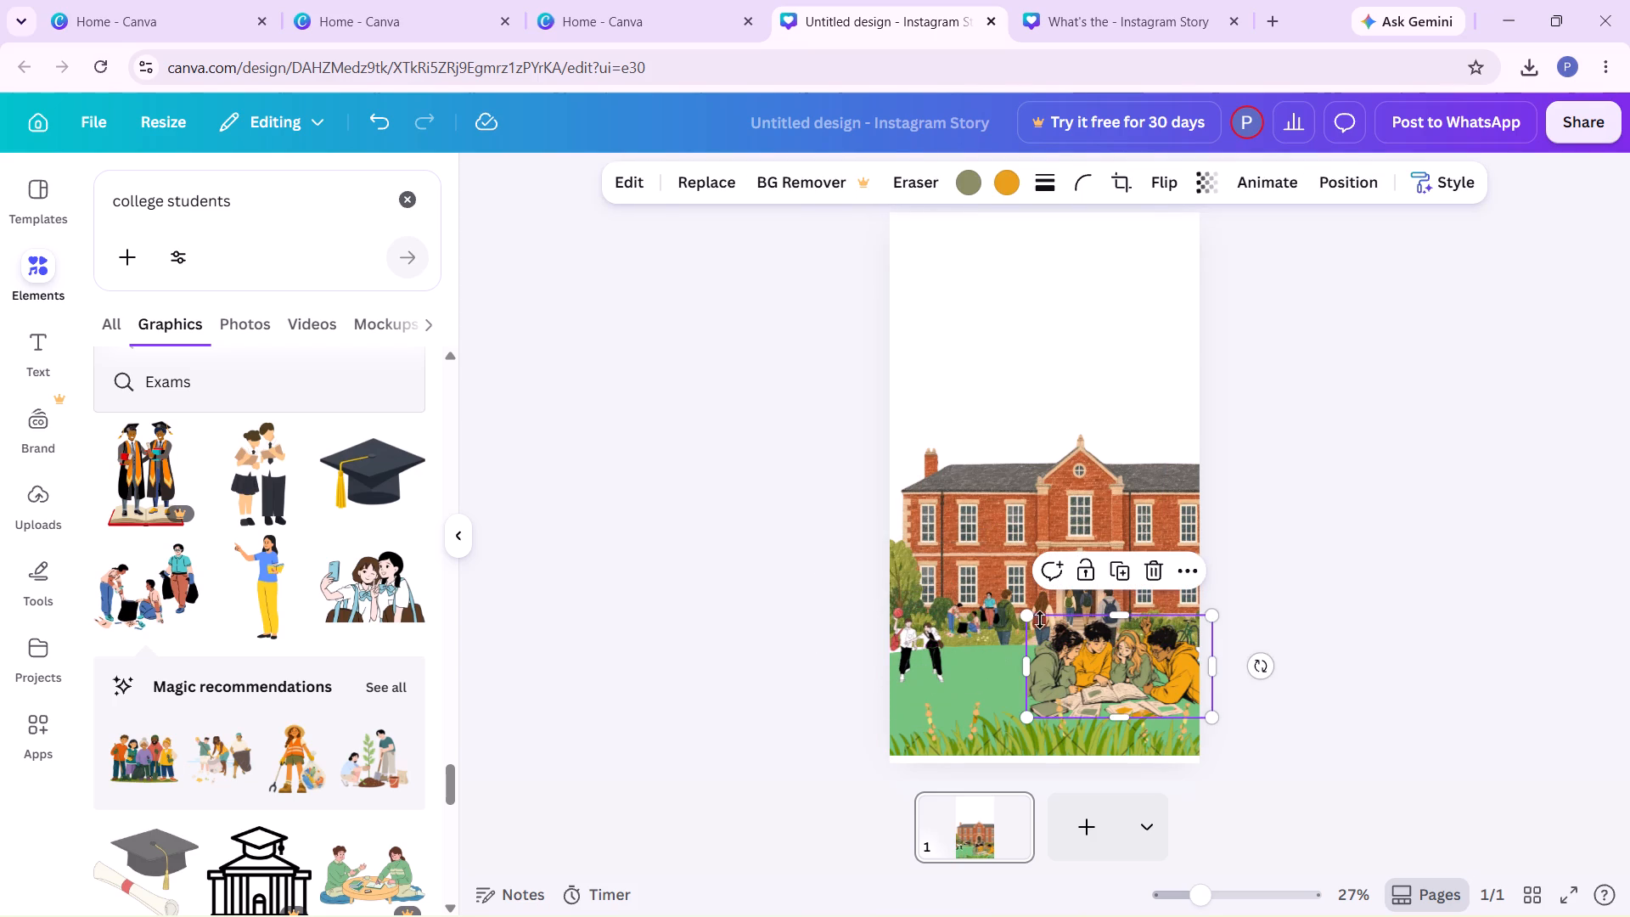
left_click_drag(1029, 610, 1059, 650)
left_click_drag(1110, 680, 1107, 683)
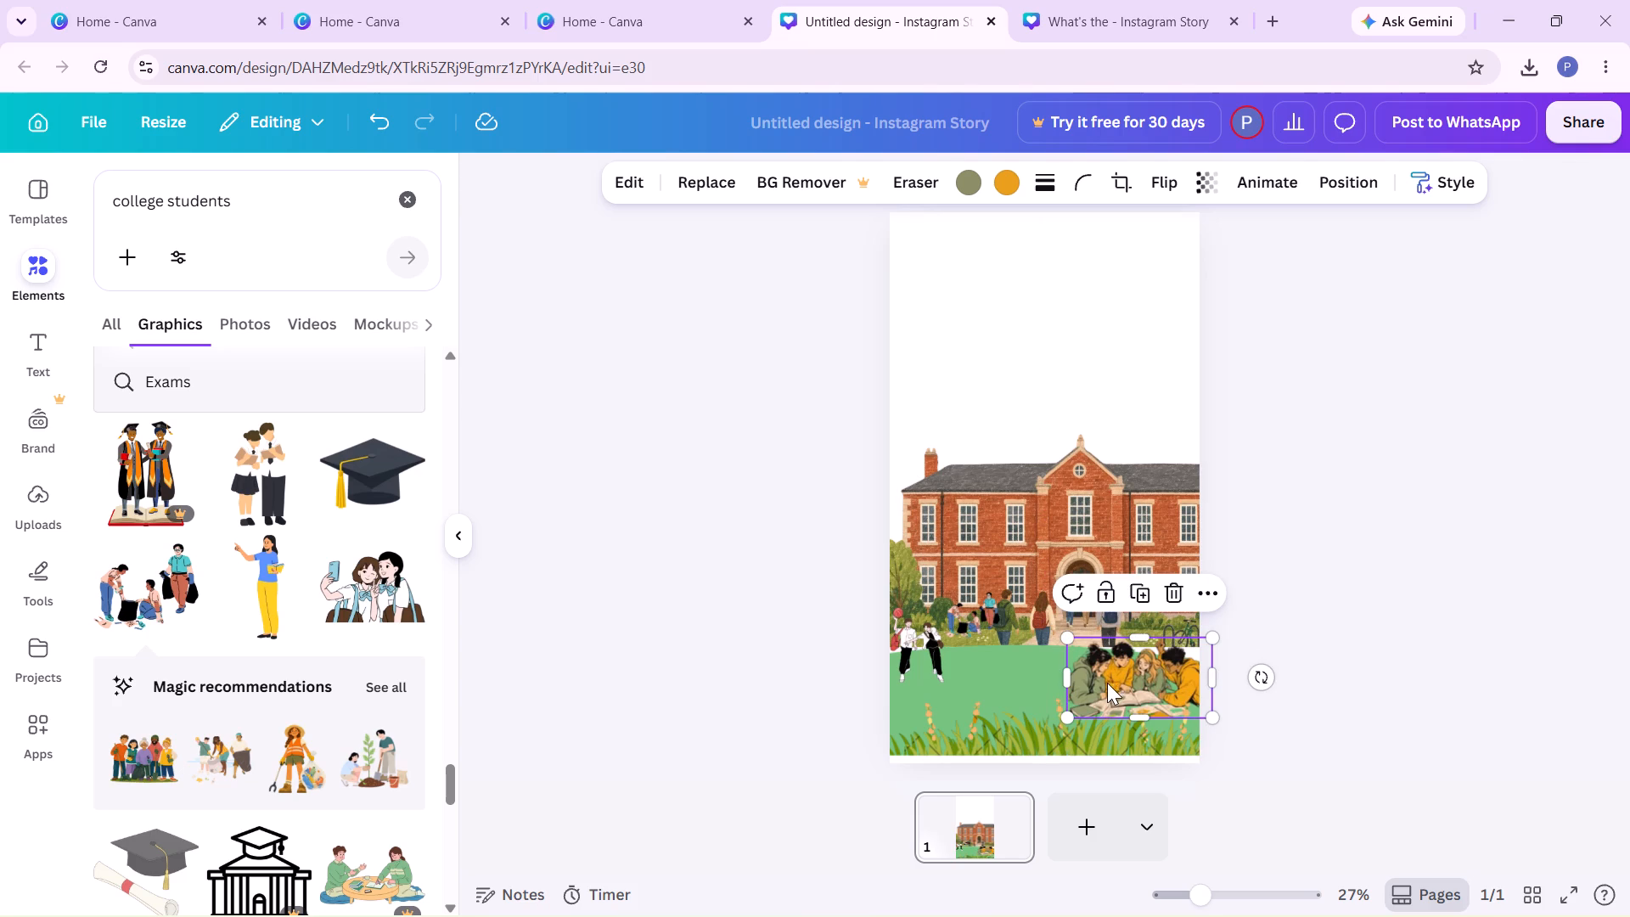
left_click_drag(1107, 683, 1093, 693)
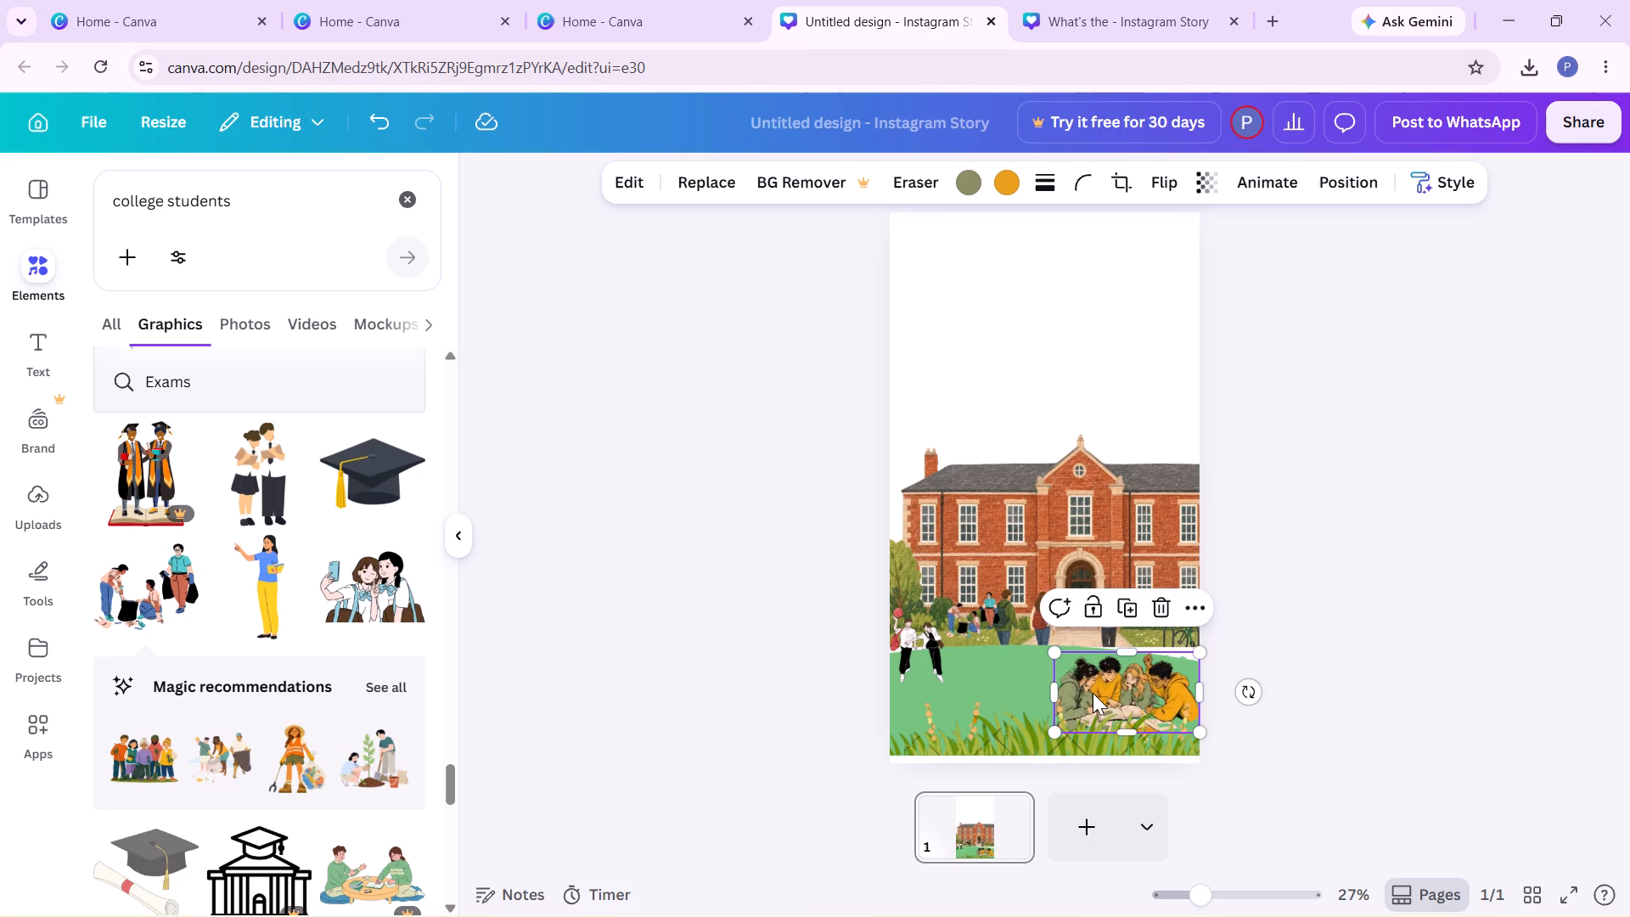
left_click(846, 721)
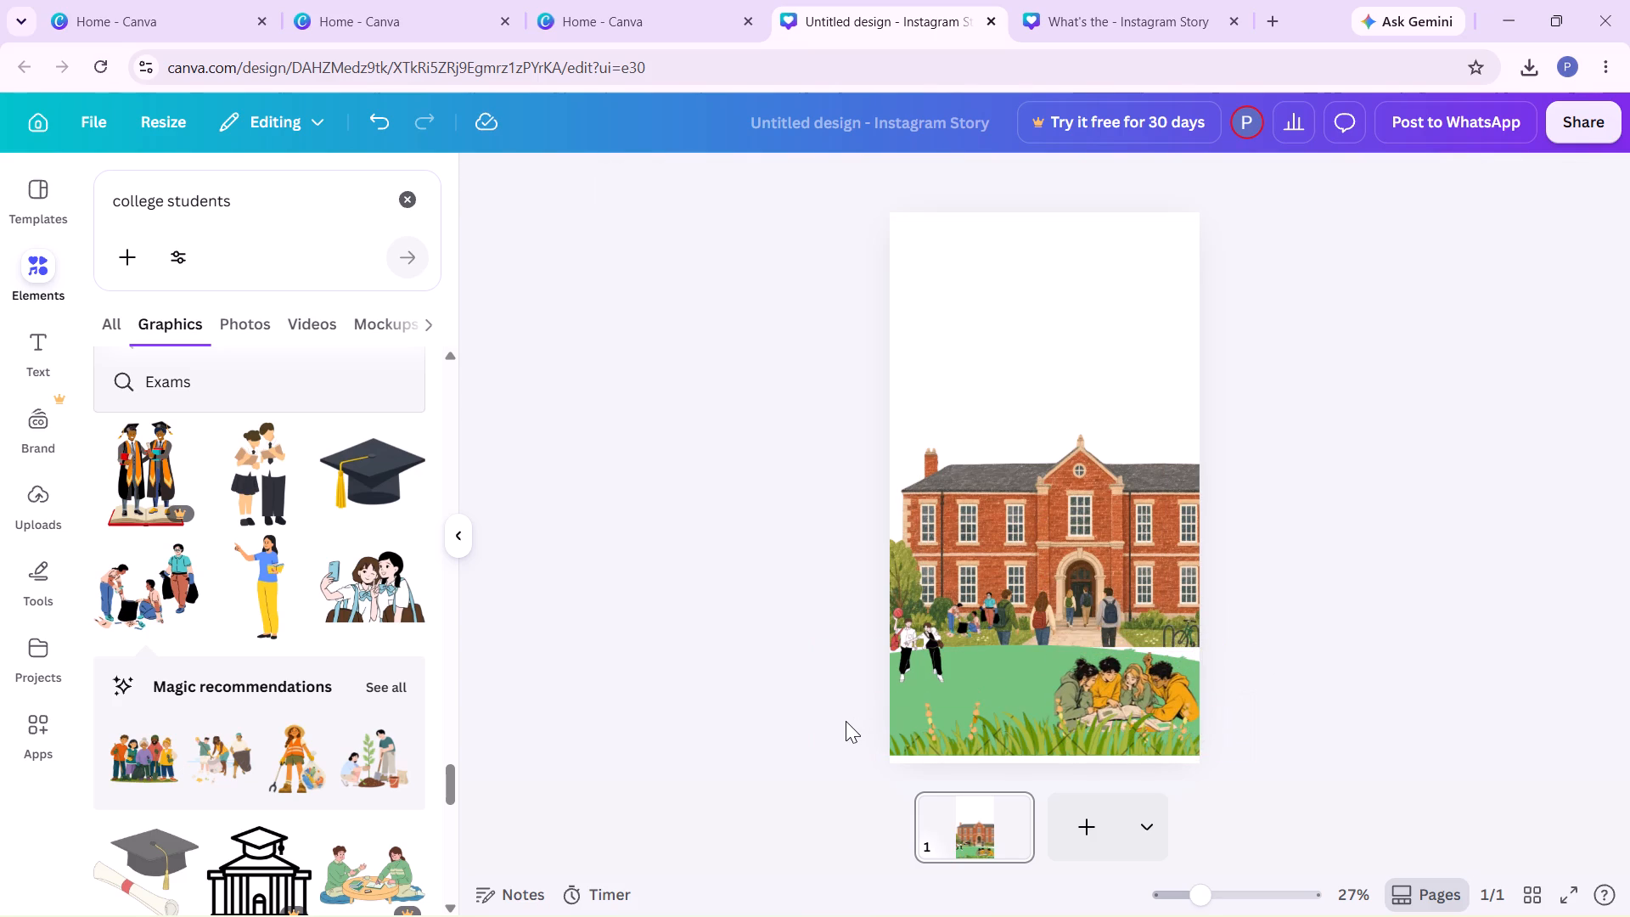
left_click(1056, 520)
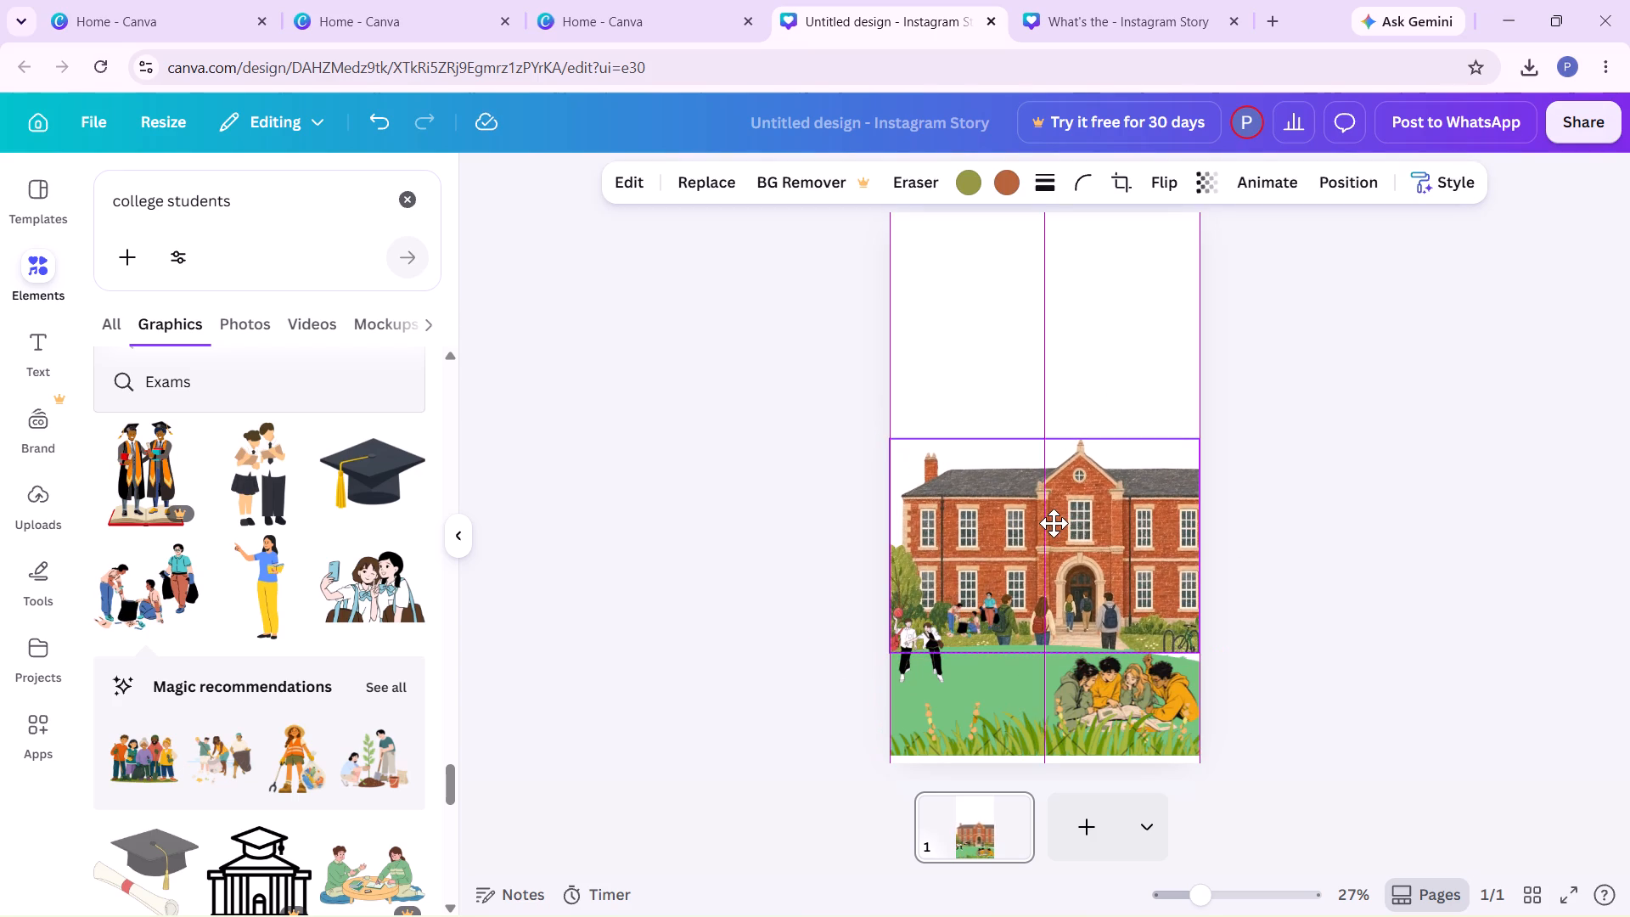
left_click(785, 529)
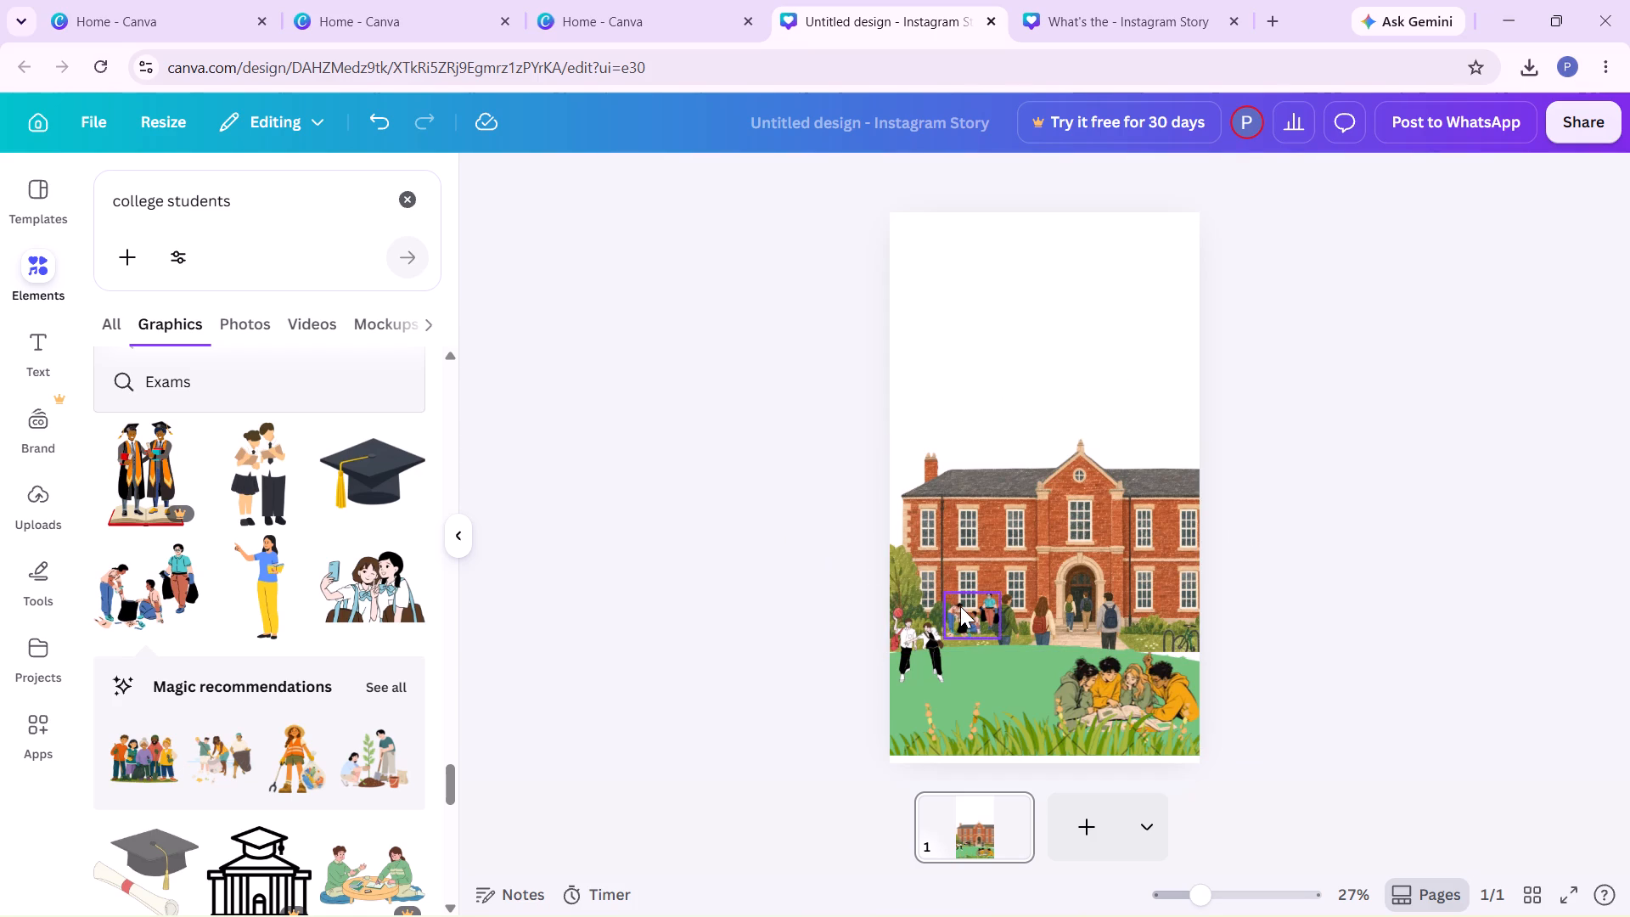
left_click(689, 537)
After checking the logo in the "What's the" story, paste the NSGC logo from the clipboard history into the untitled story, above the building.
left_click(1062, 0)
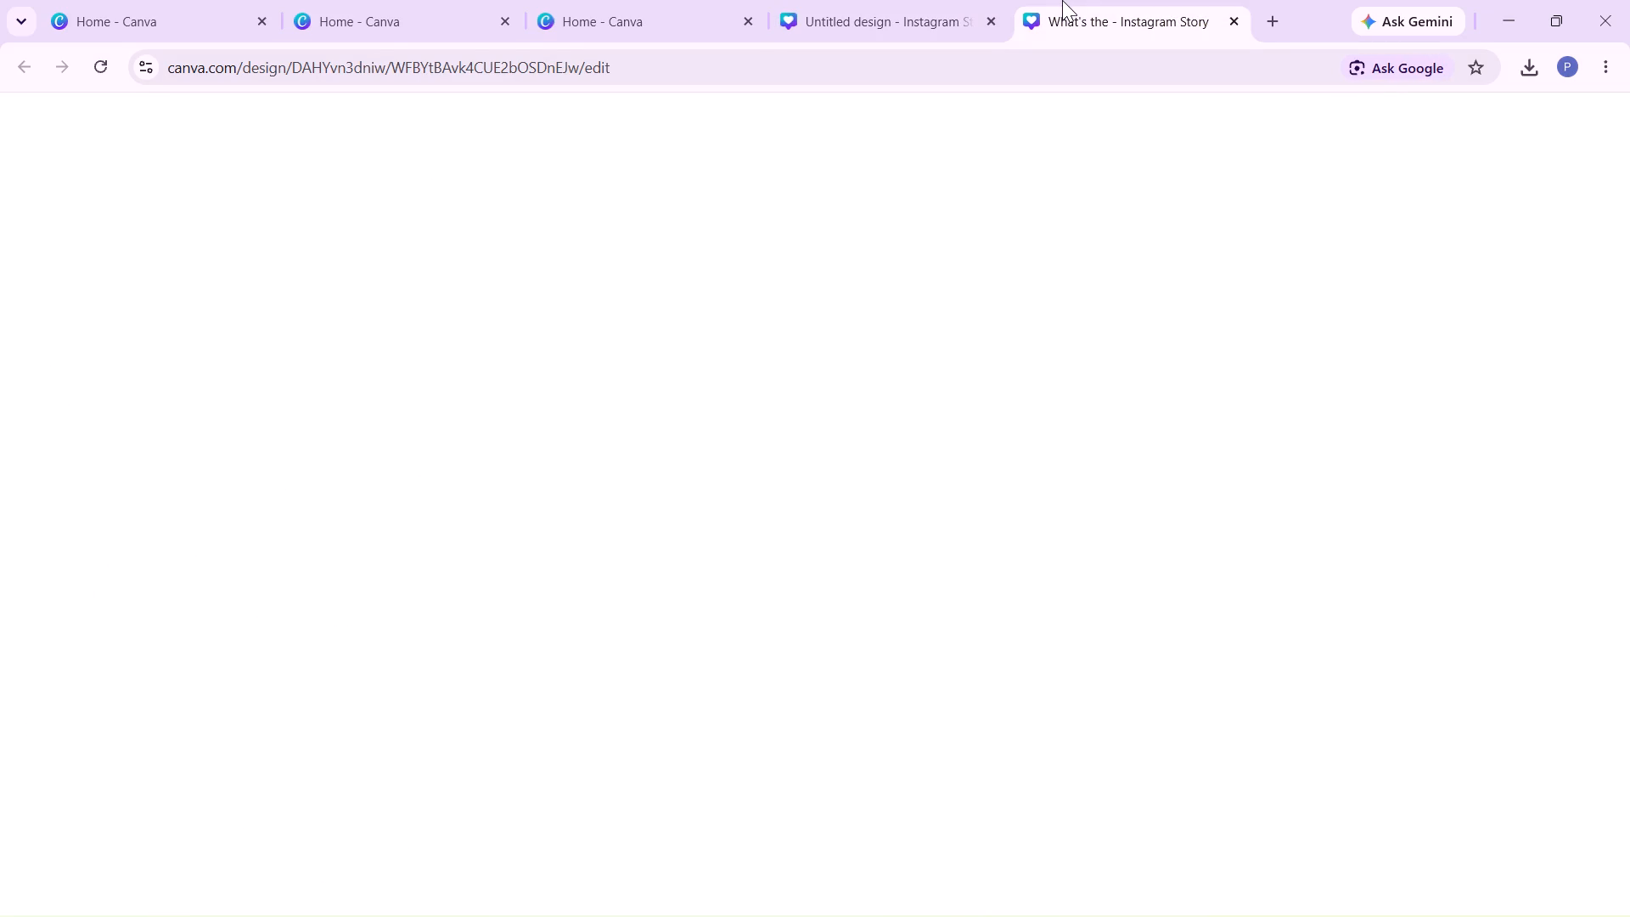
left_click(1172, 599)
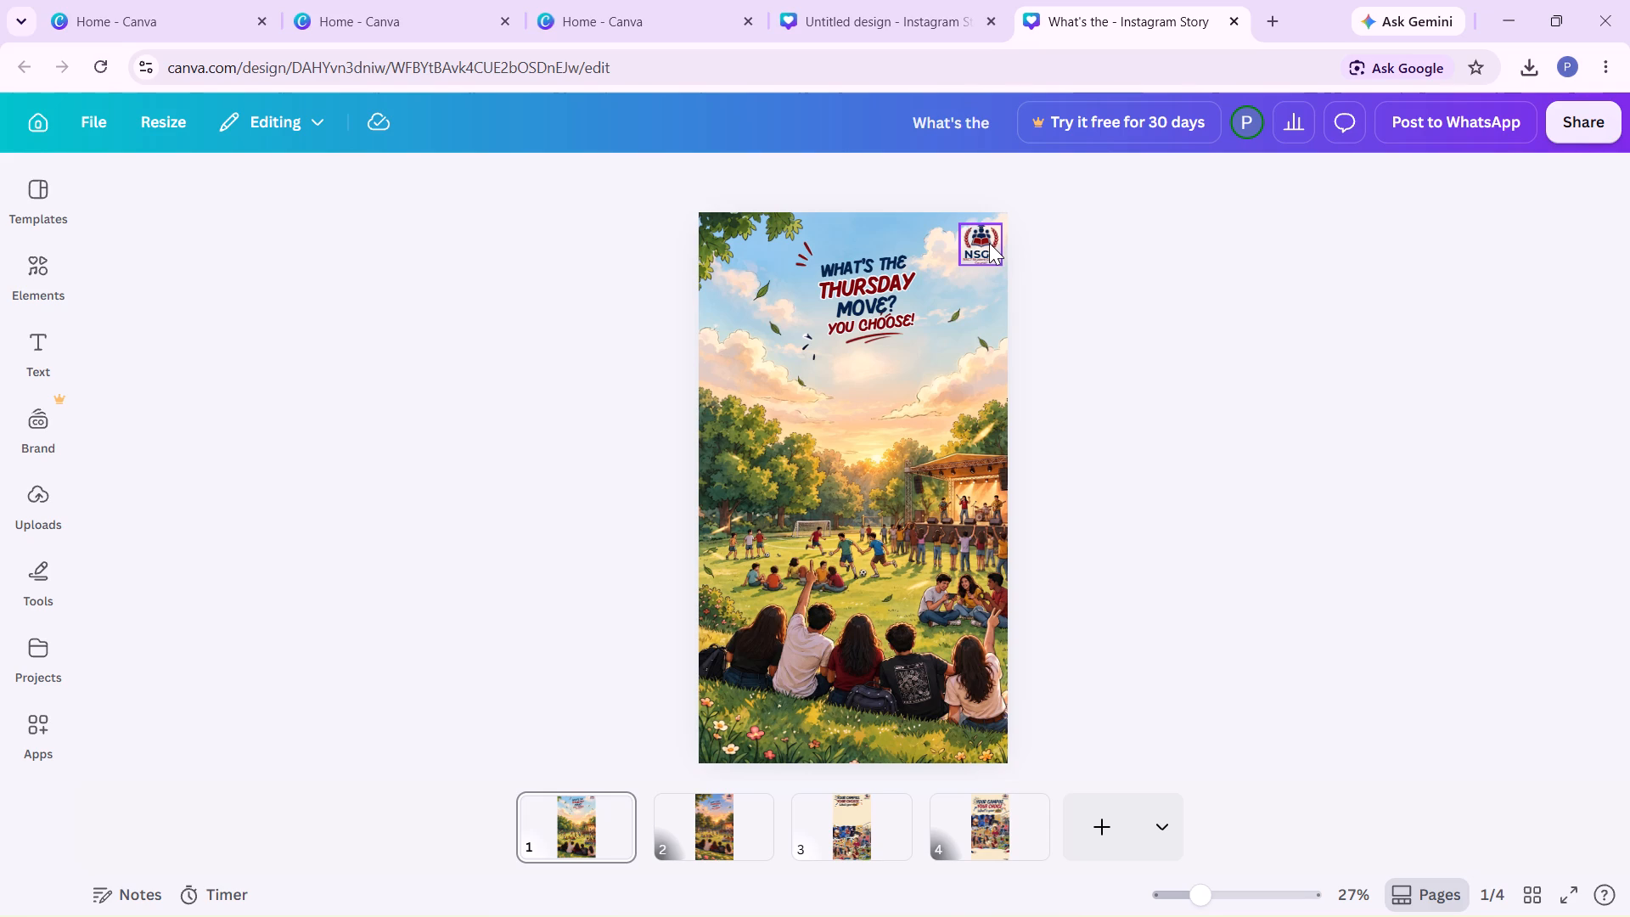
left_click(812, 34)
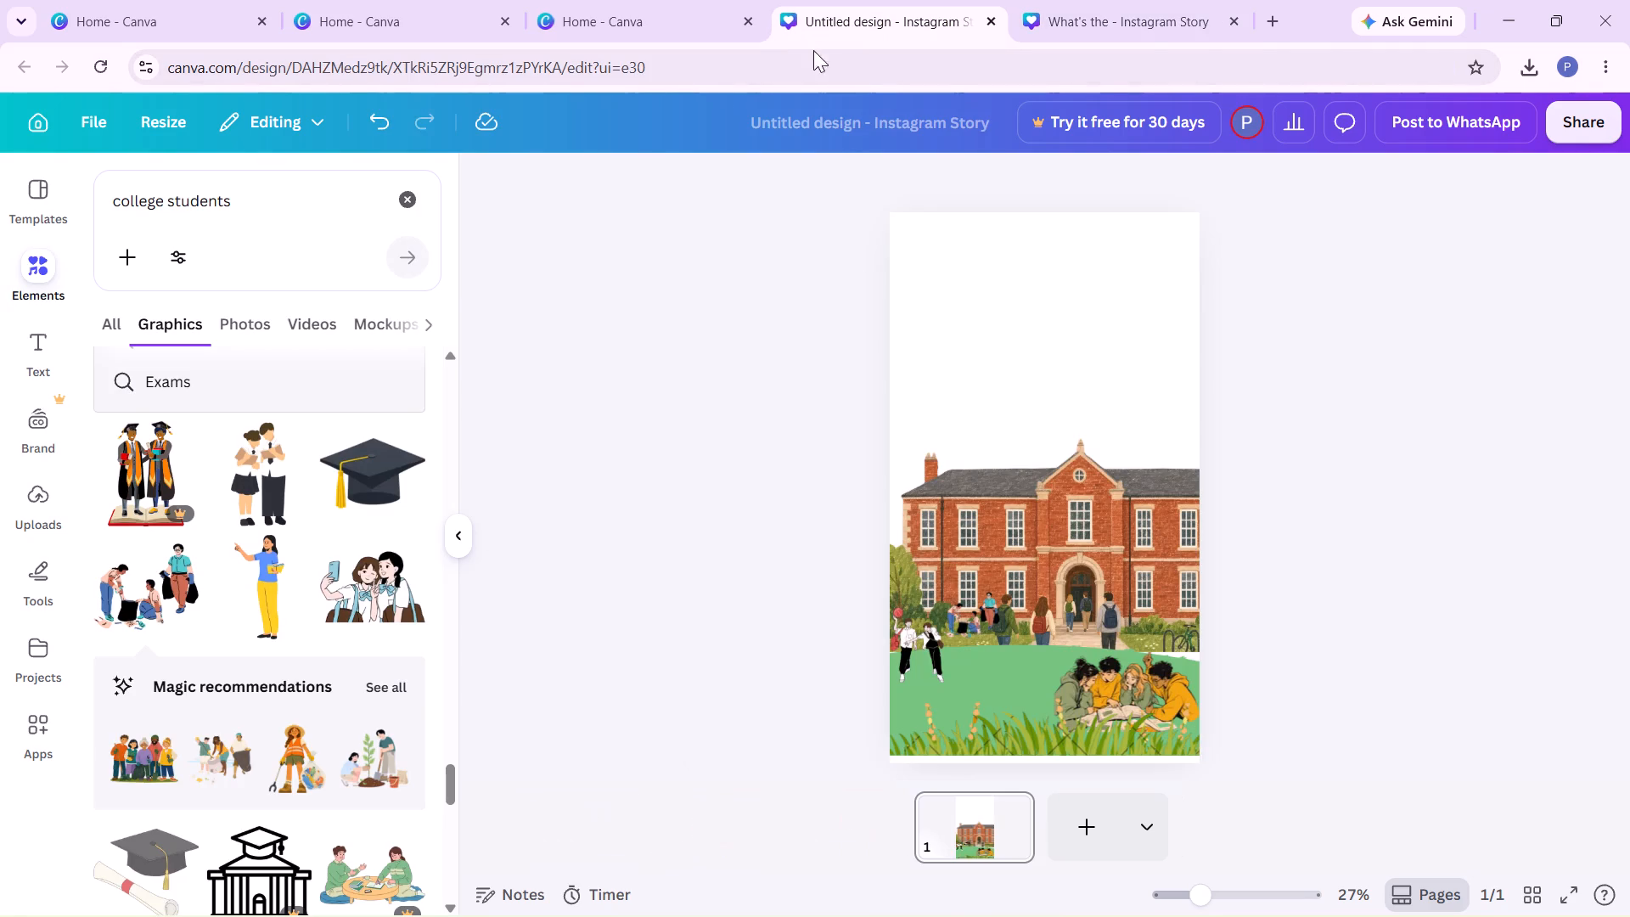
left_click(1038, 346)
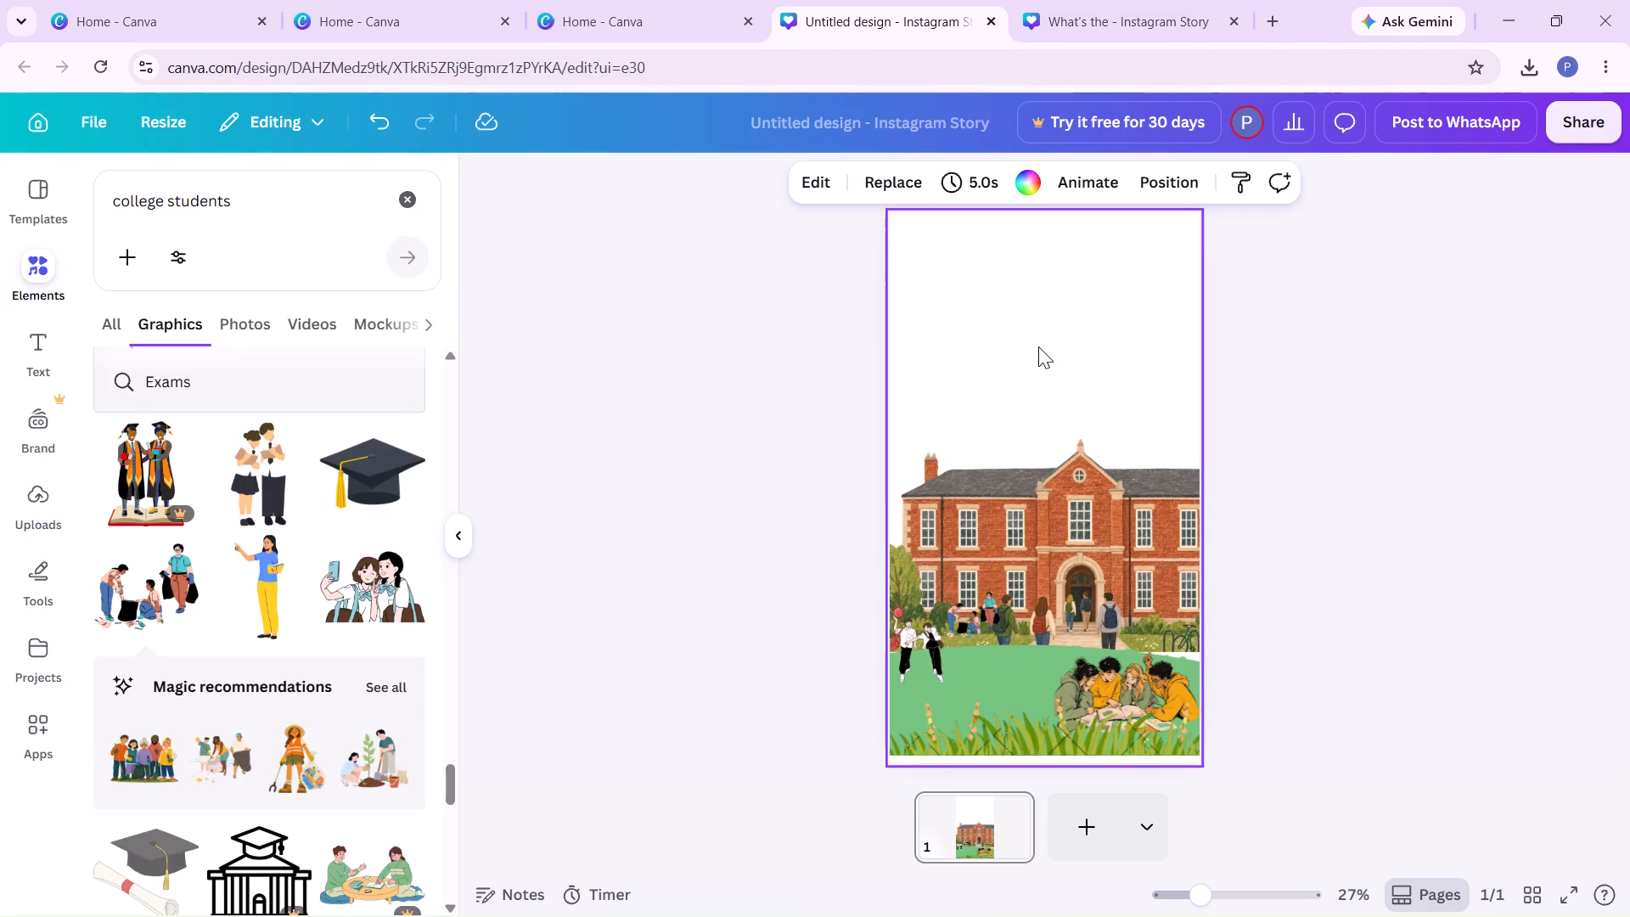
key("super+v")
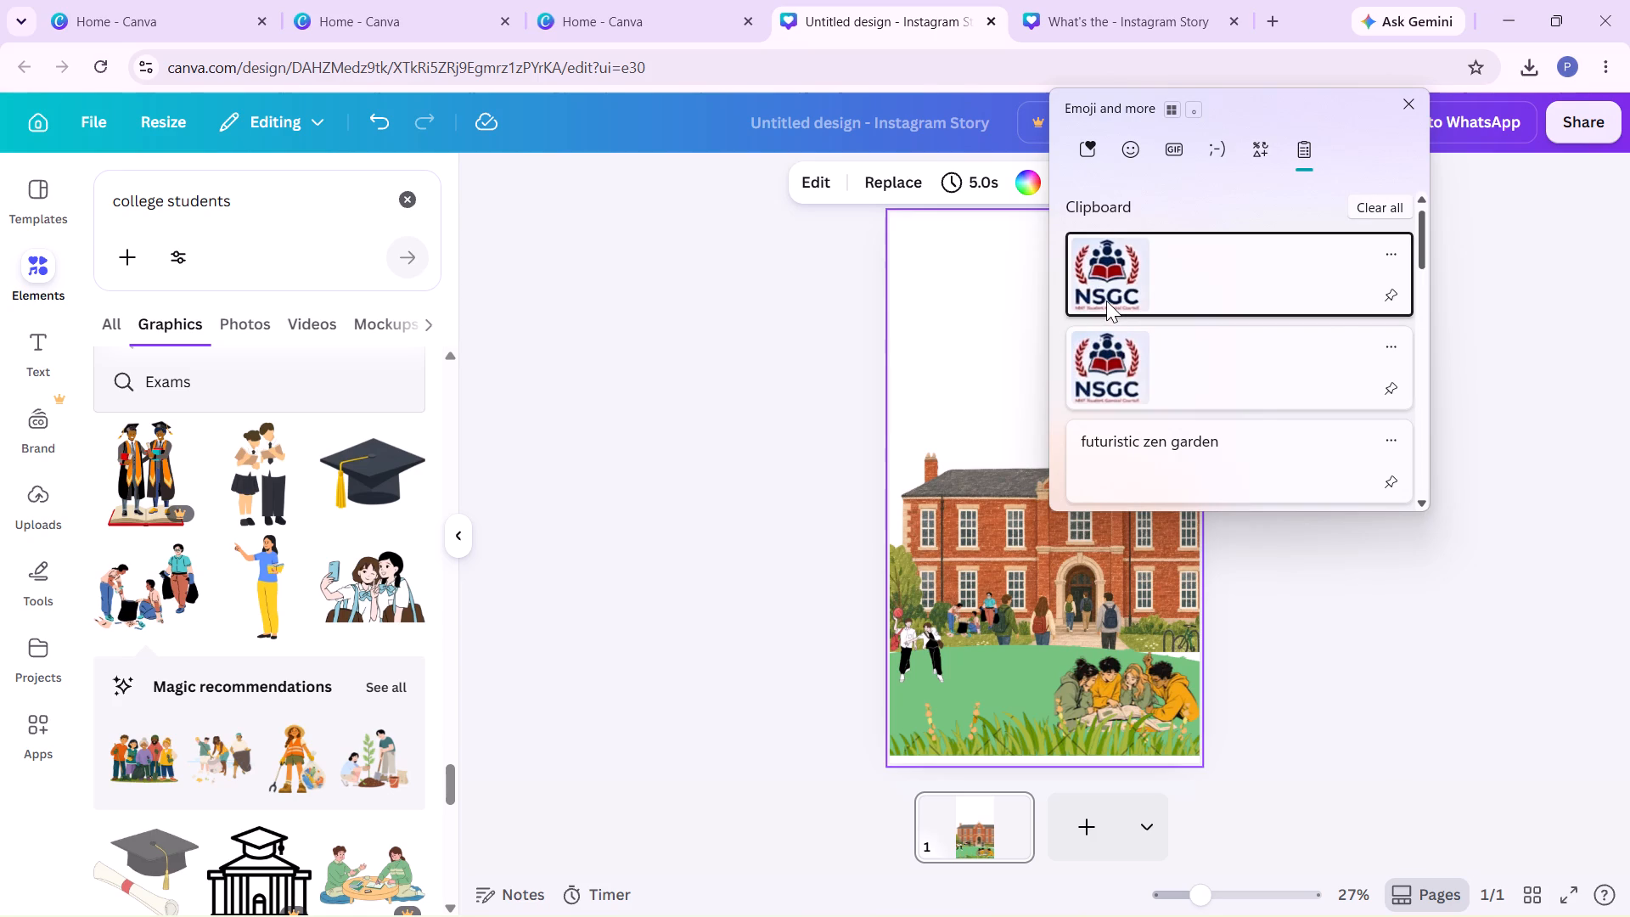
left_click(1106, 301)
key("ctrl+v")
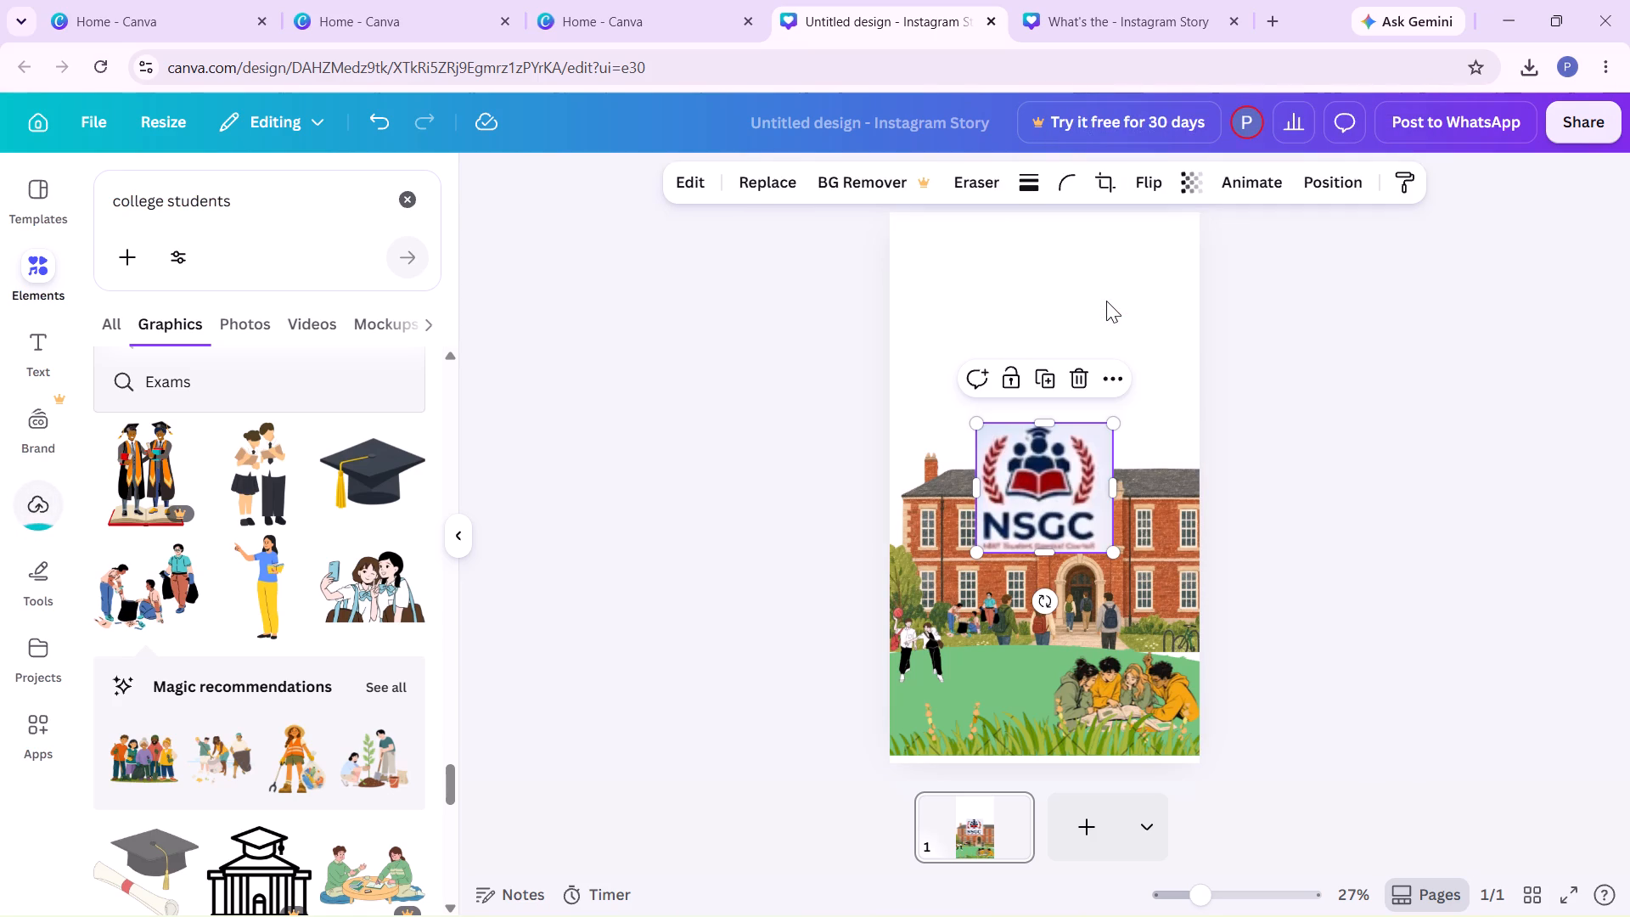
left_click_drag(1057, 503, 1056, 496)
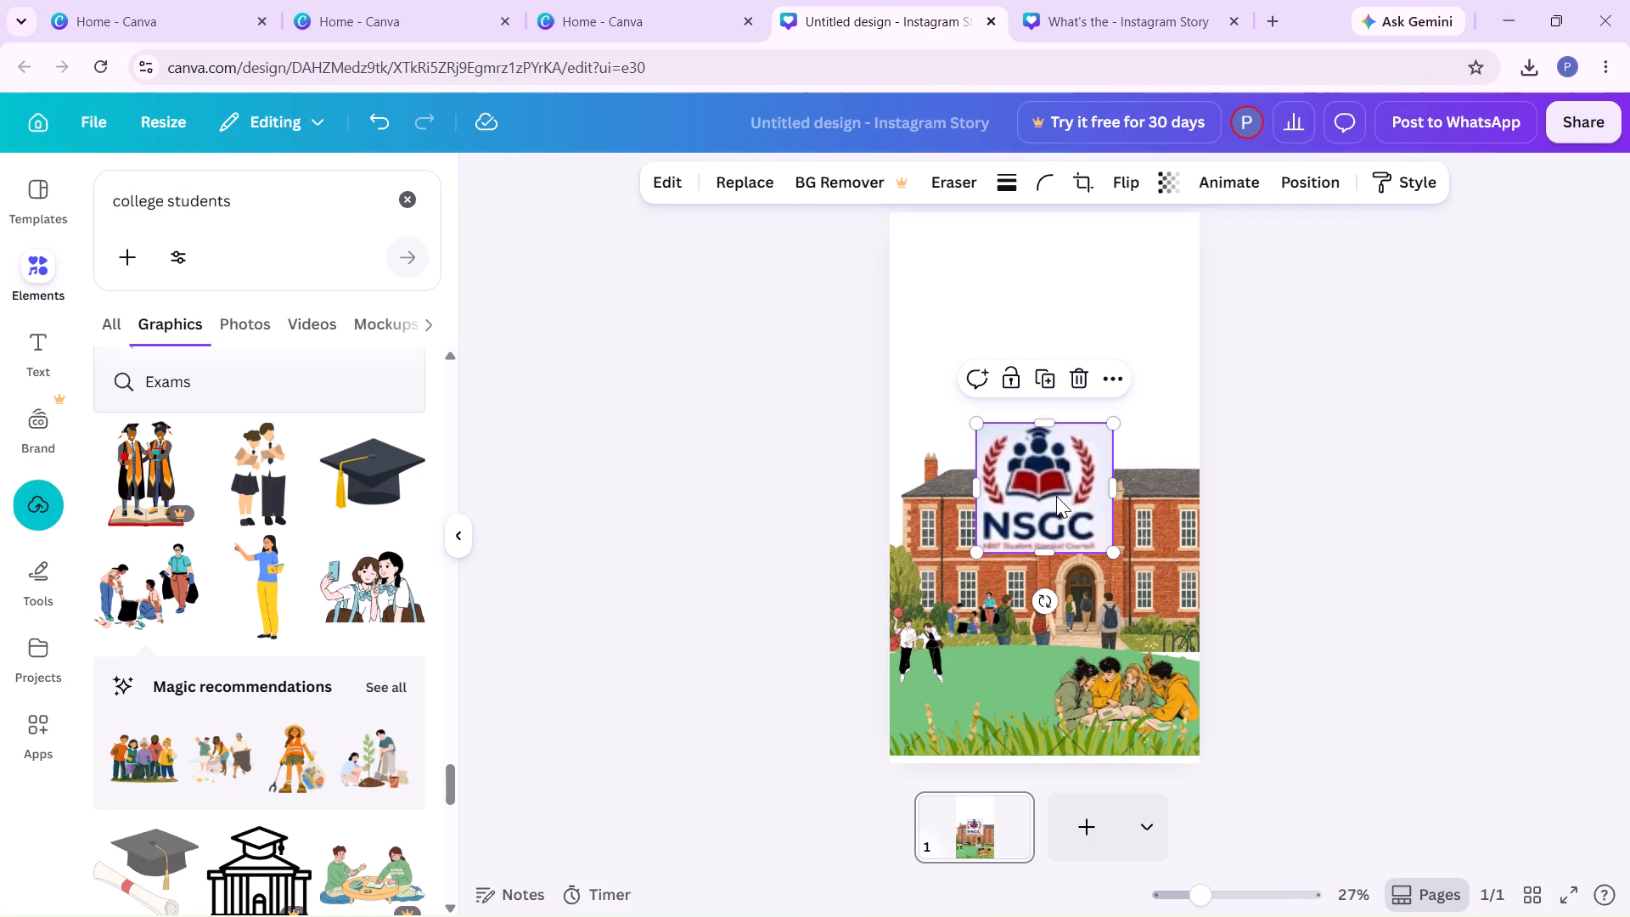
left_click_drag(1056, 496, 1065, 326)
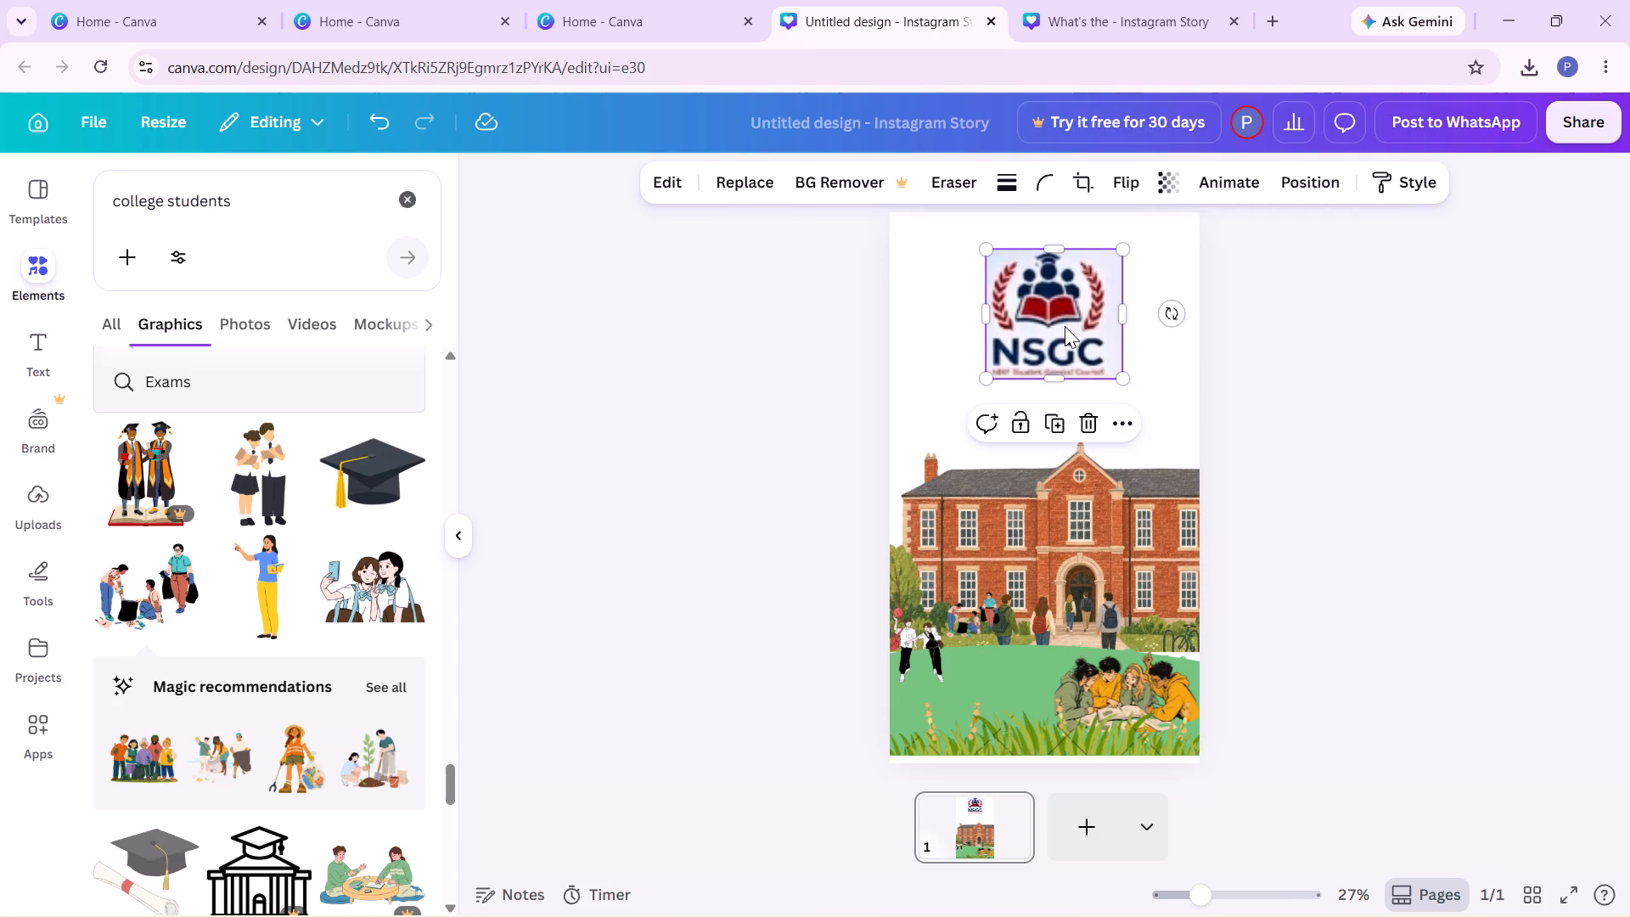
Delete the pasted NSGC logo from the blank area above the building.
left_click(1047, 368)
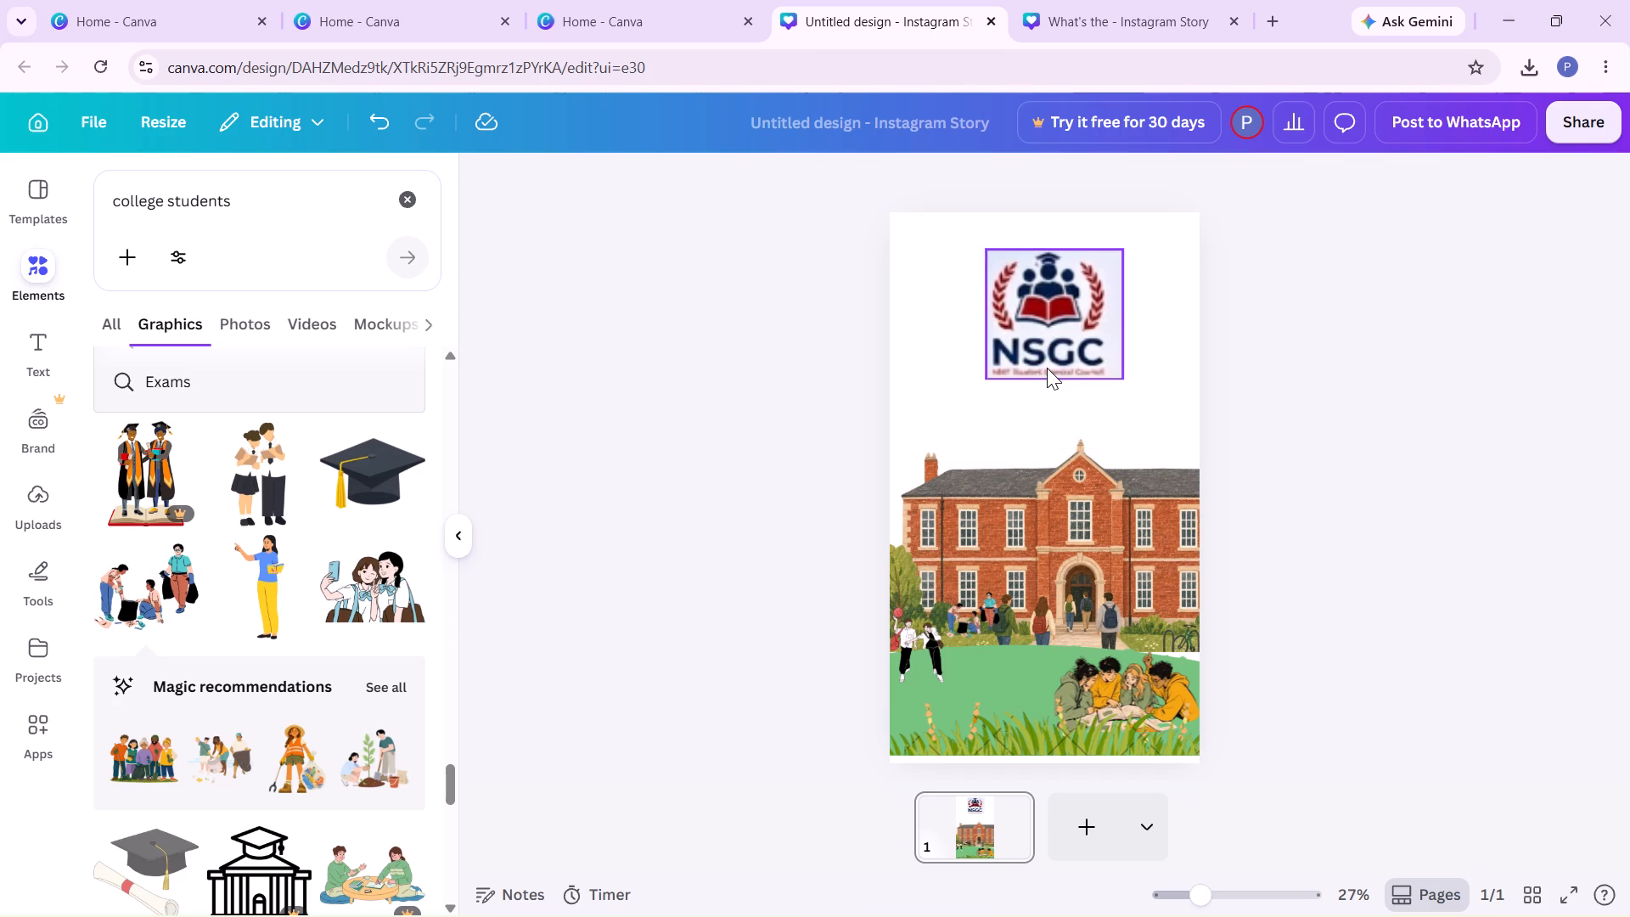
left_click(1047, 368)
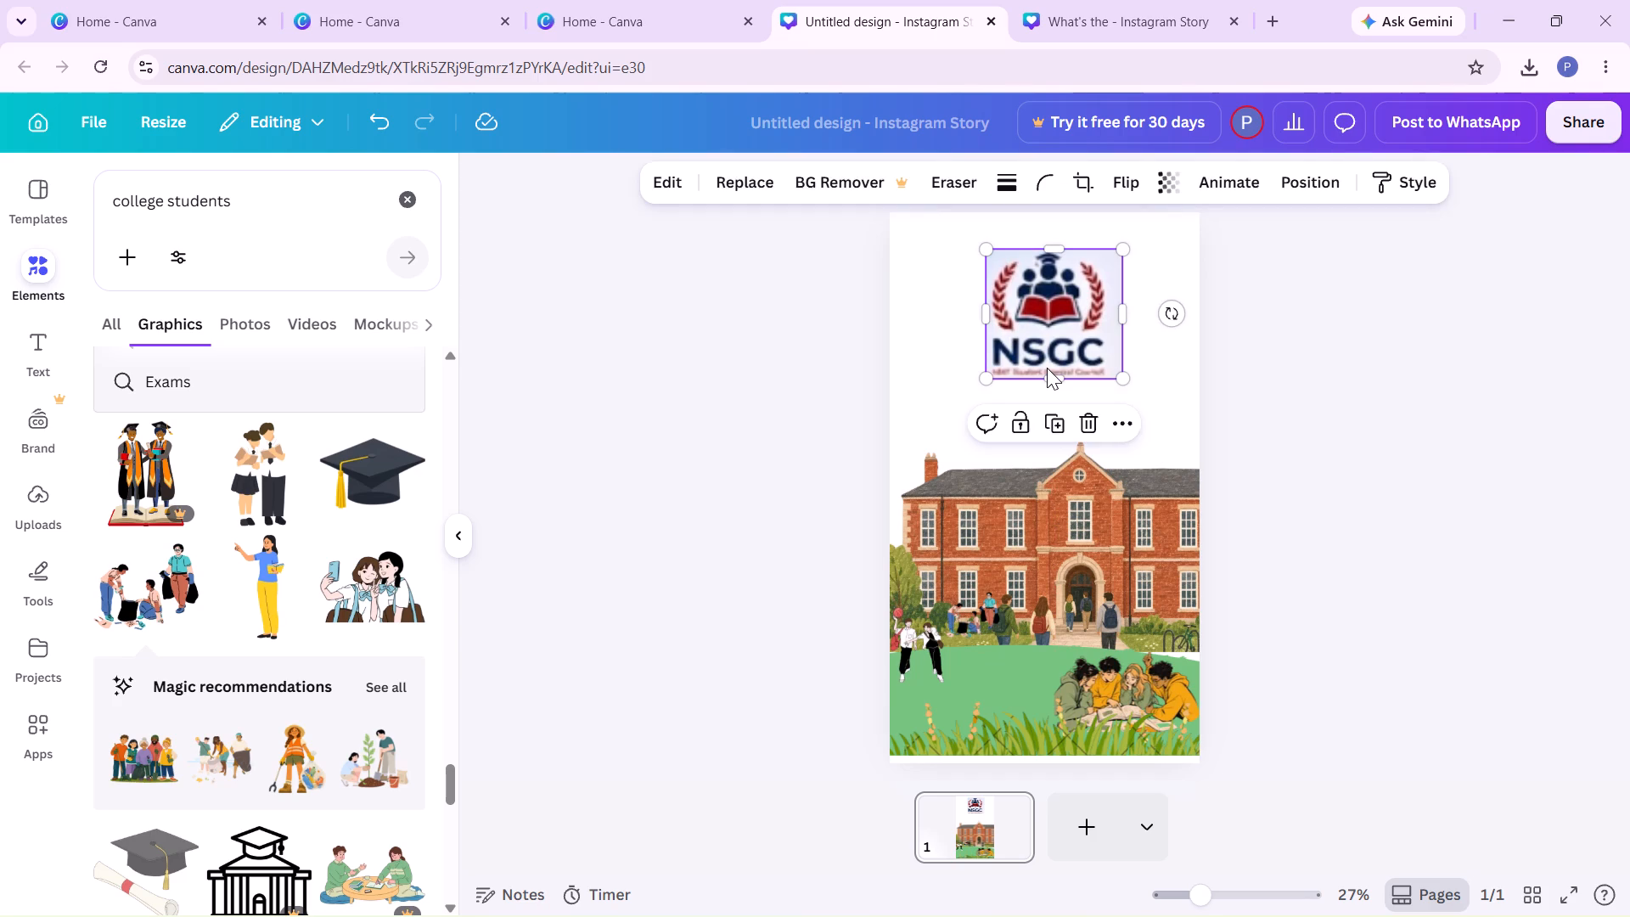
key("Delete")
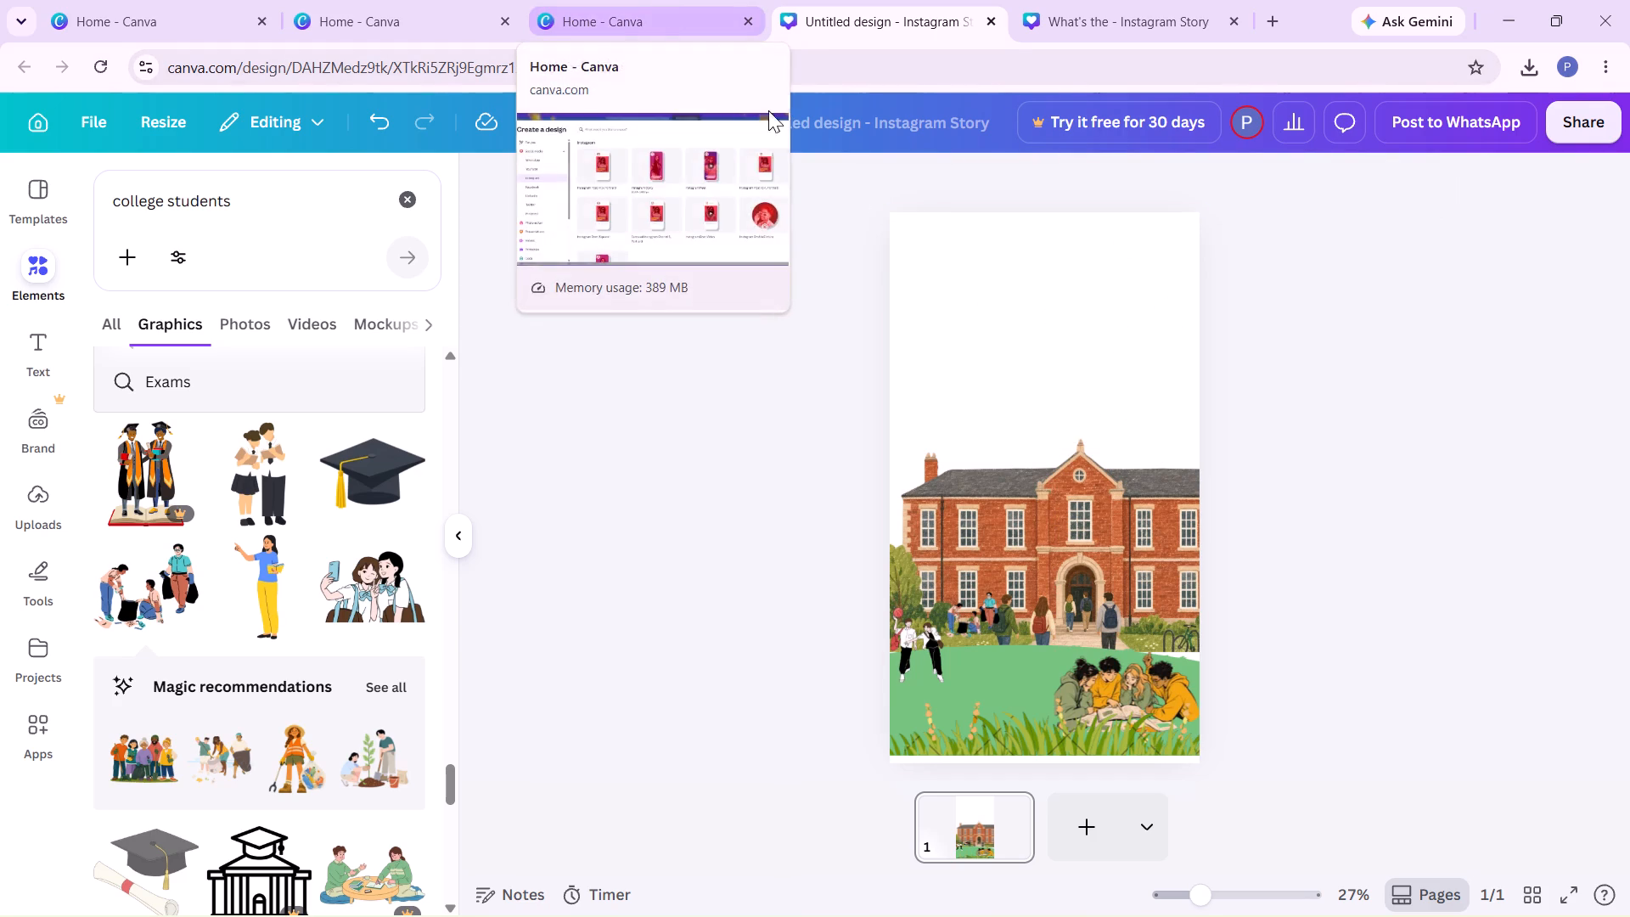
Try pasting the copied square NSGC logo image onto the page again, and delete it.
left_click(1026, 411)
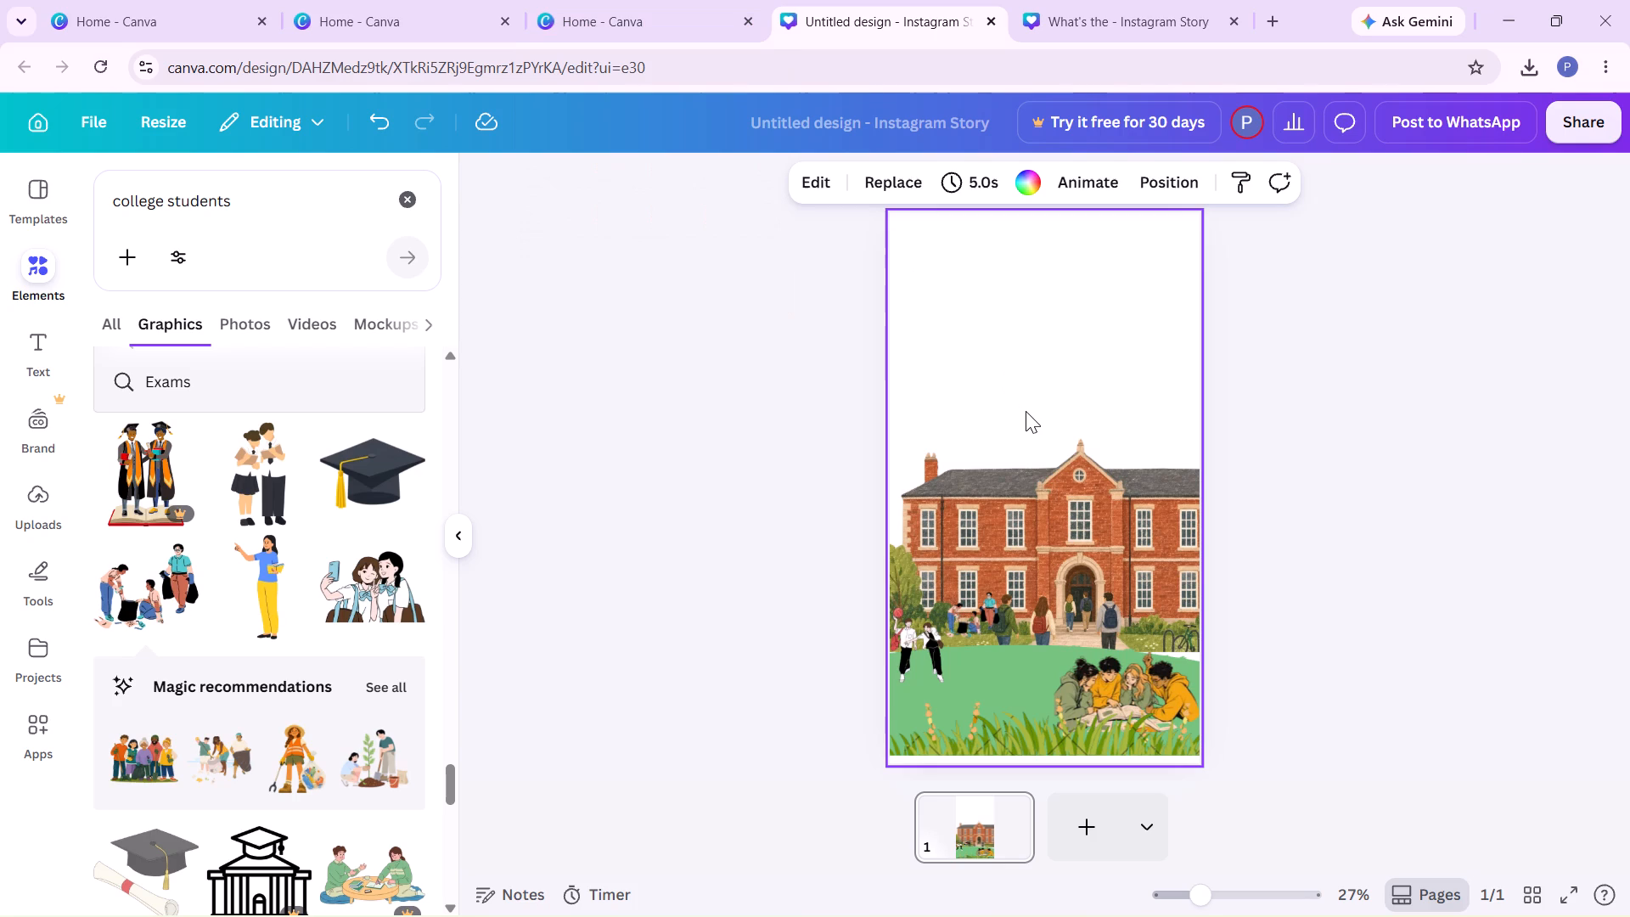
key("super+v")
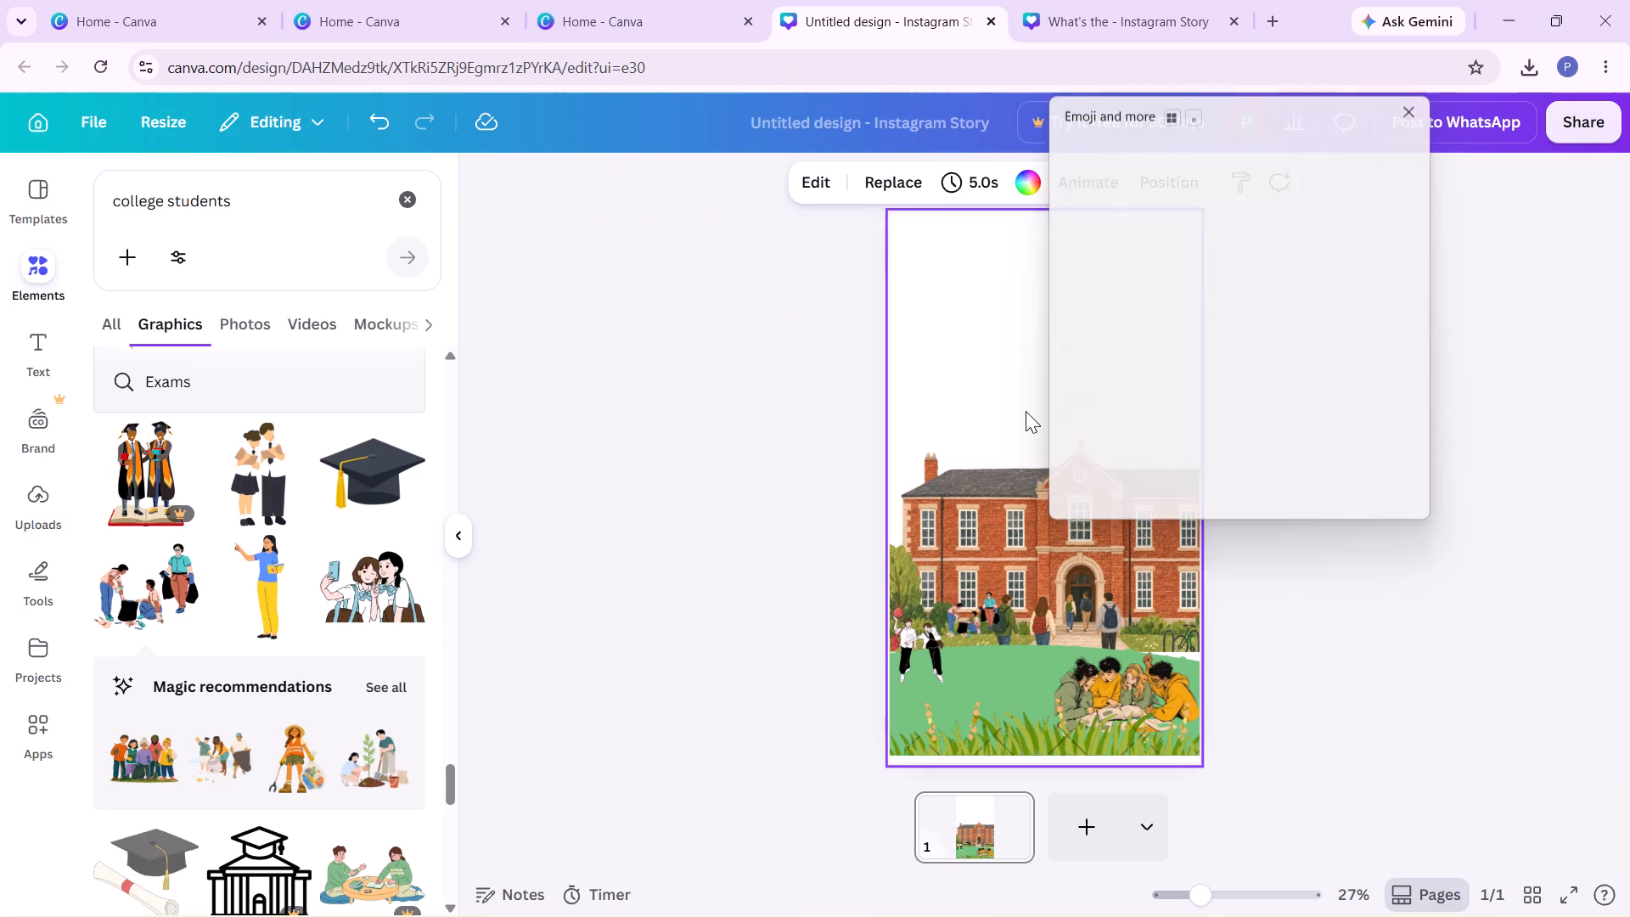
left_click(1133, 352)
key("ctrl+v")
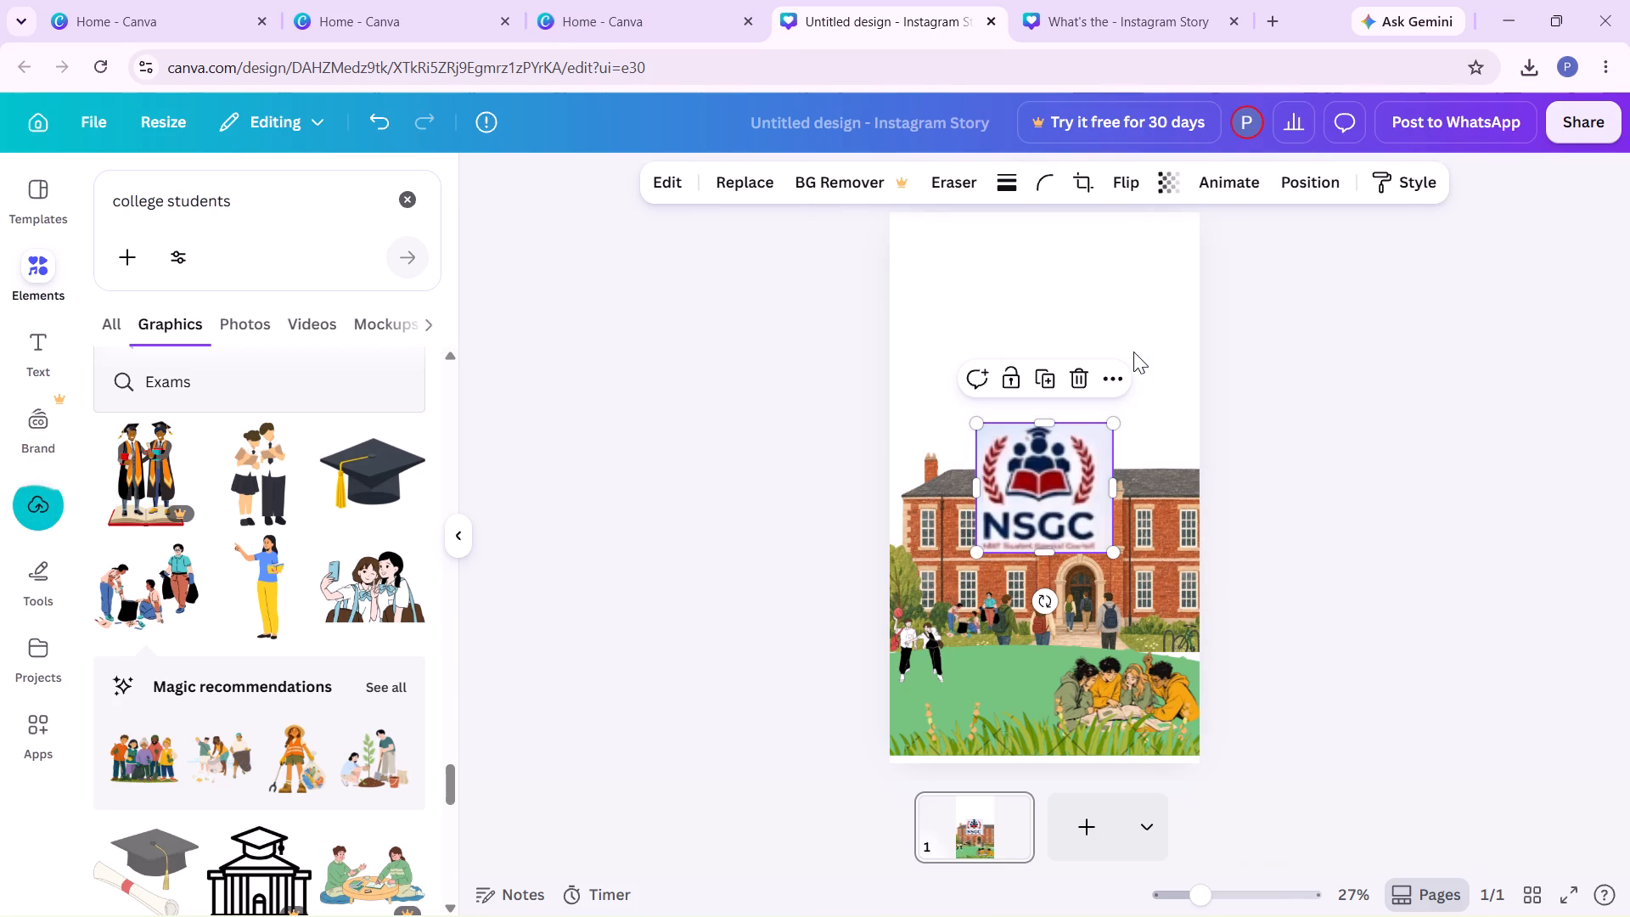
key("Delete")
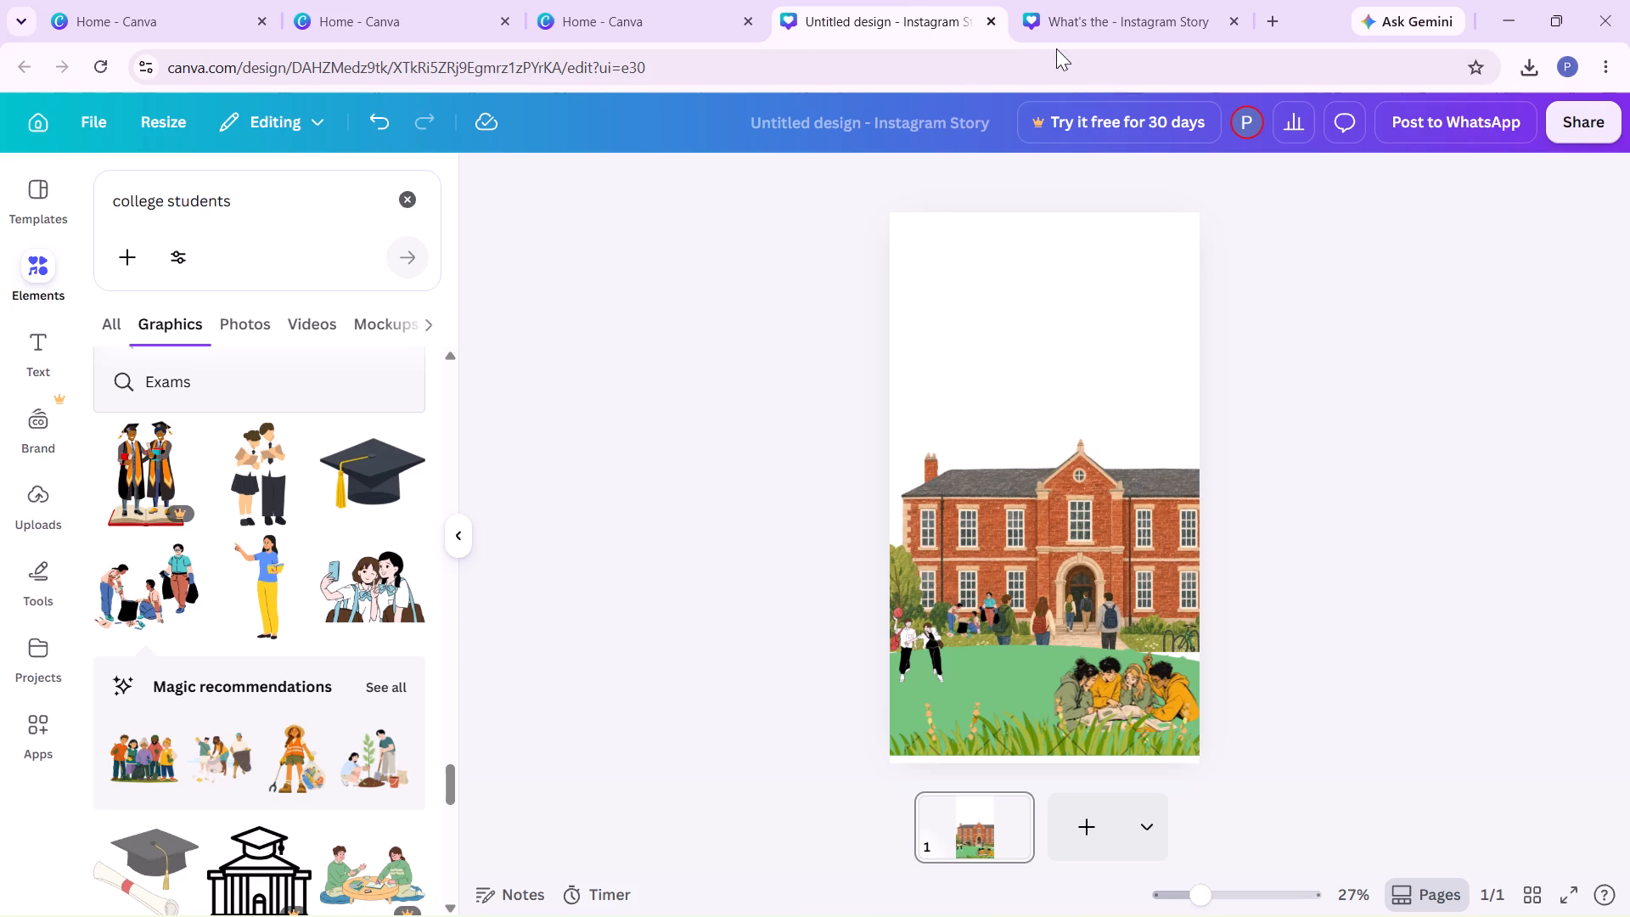
Copy the grouped NSGC logo from page 1 of the "What's the" design and return to the untitled Instagram Story's page.
left_click(1078, 18)
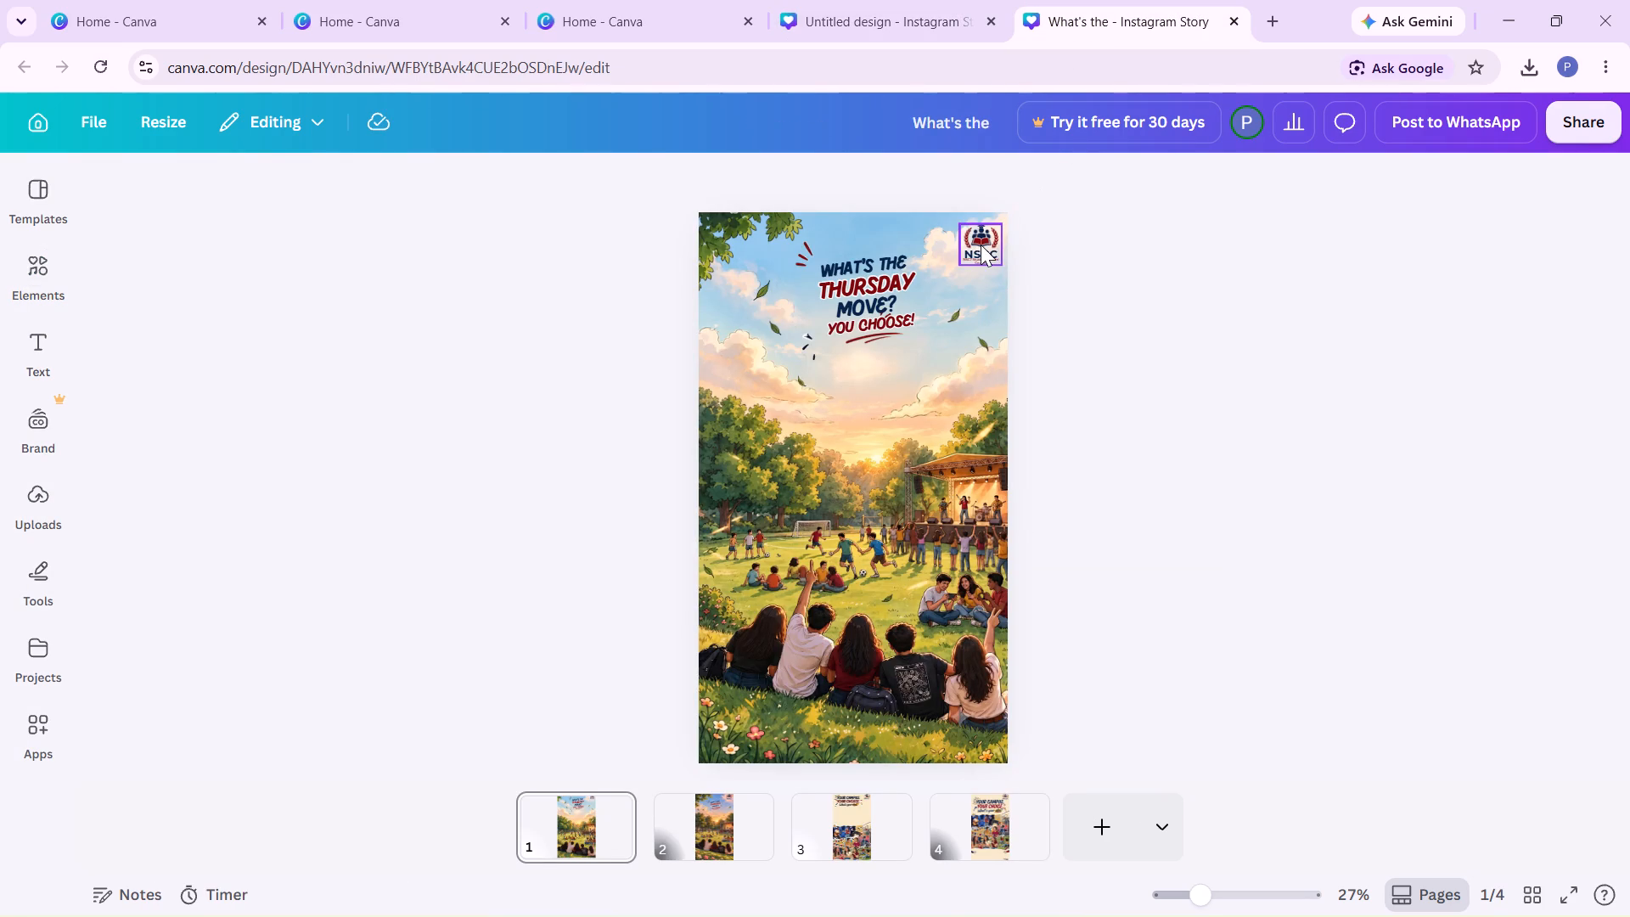
left_click(981, 245)
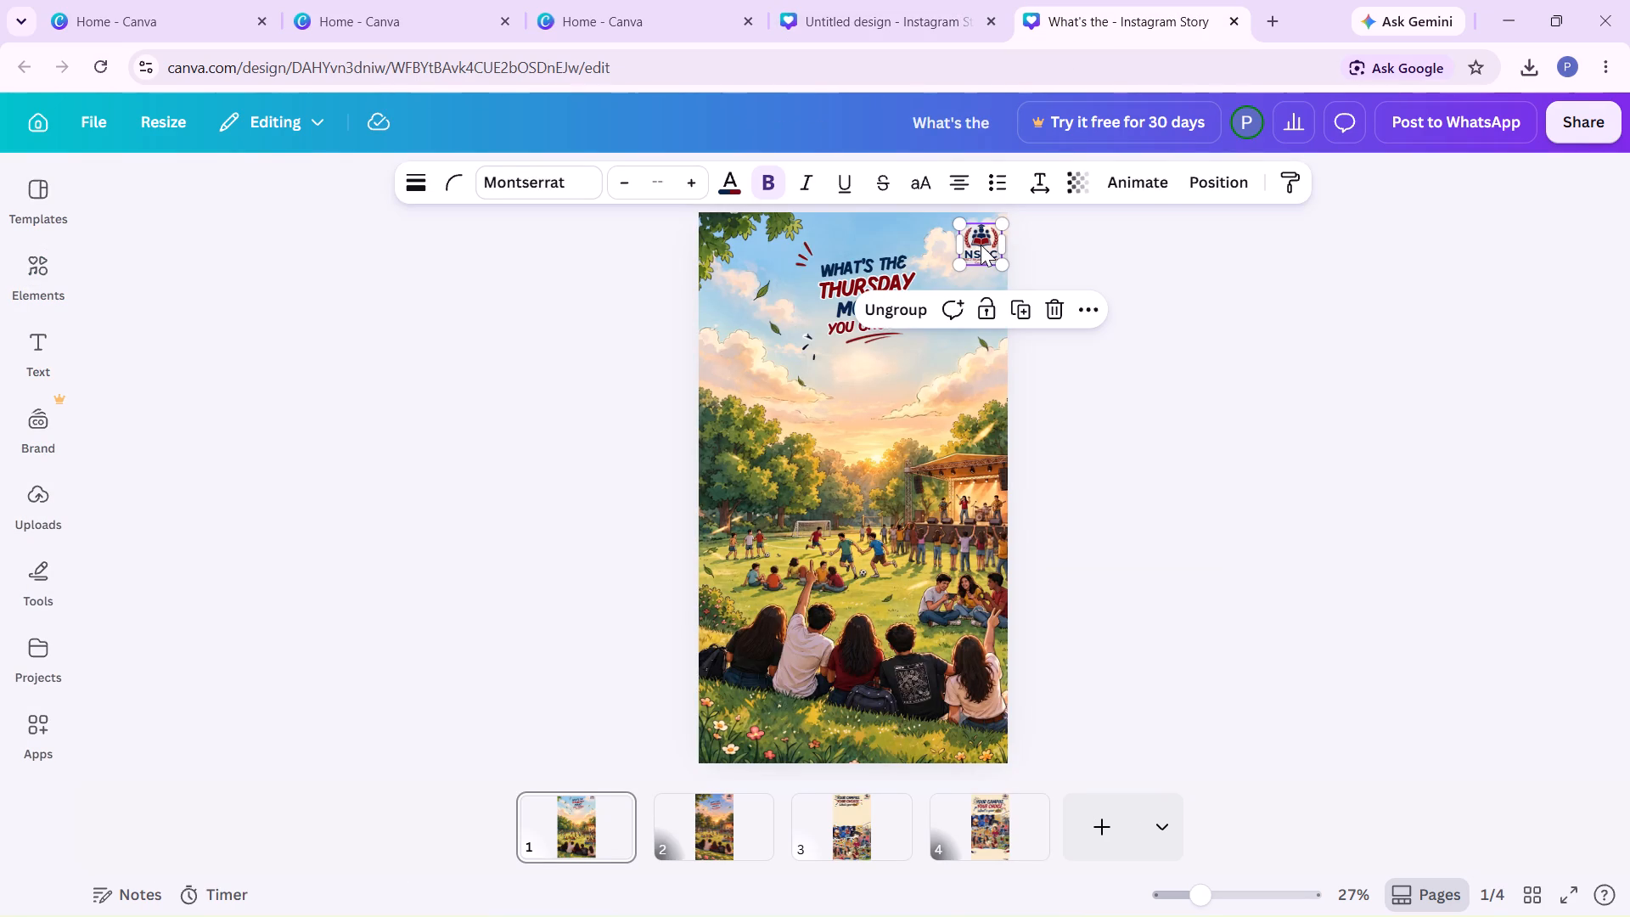
right_click(981, 245)
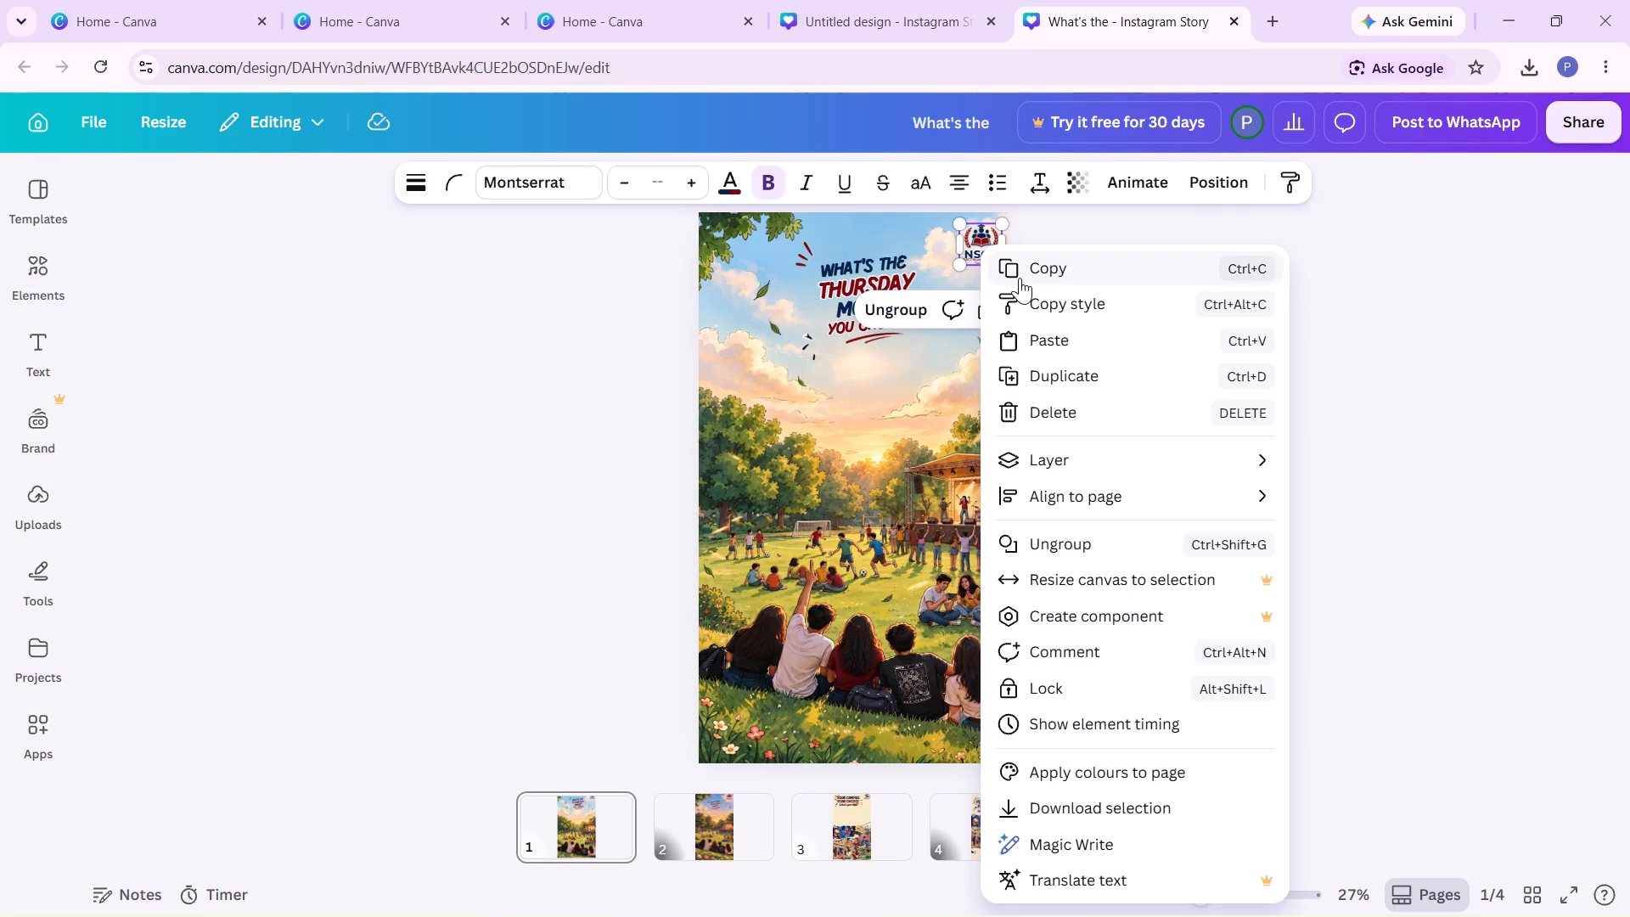
left_click(1020, 278)
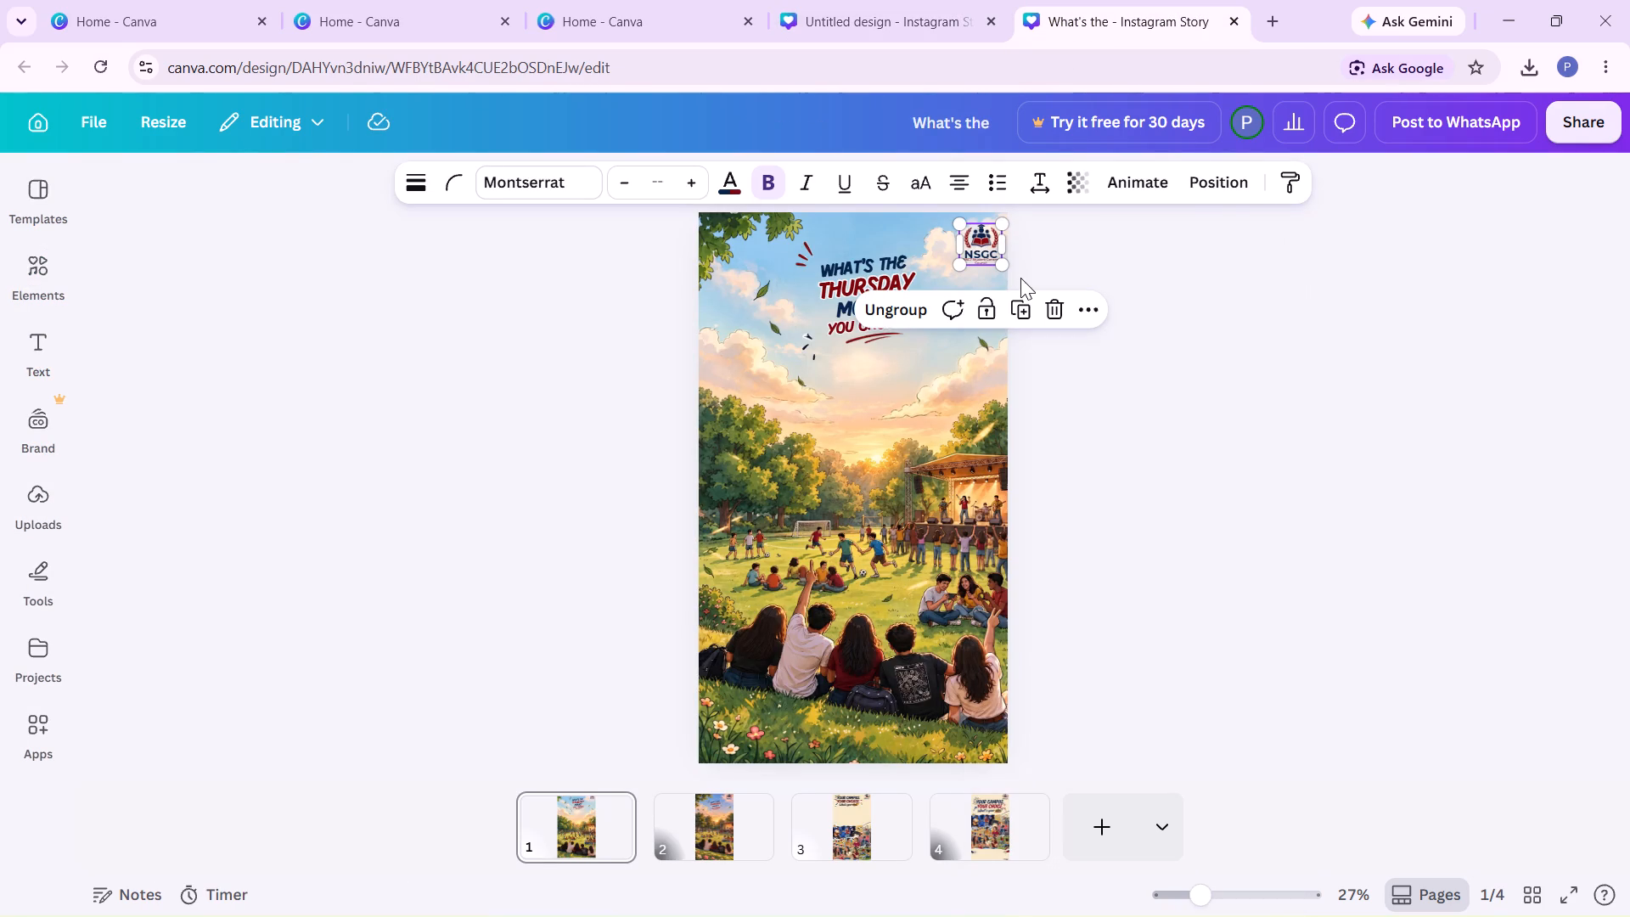
left_click(918, 28)
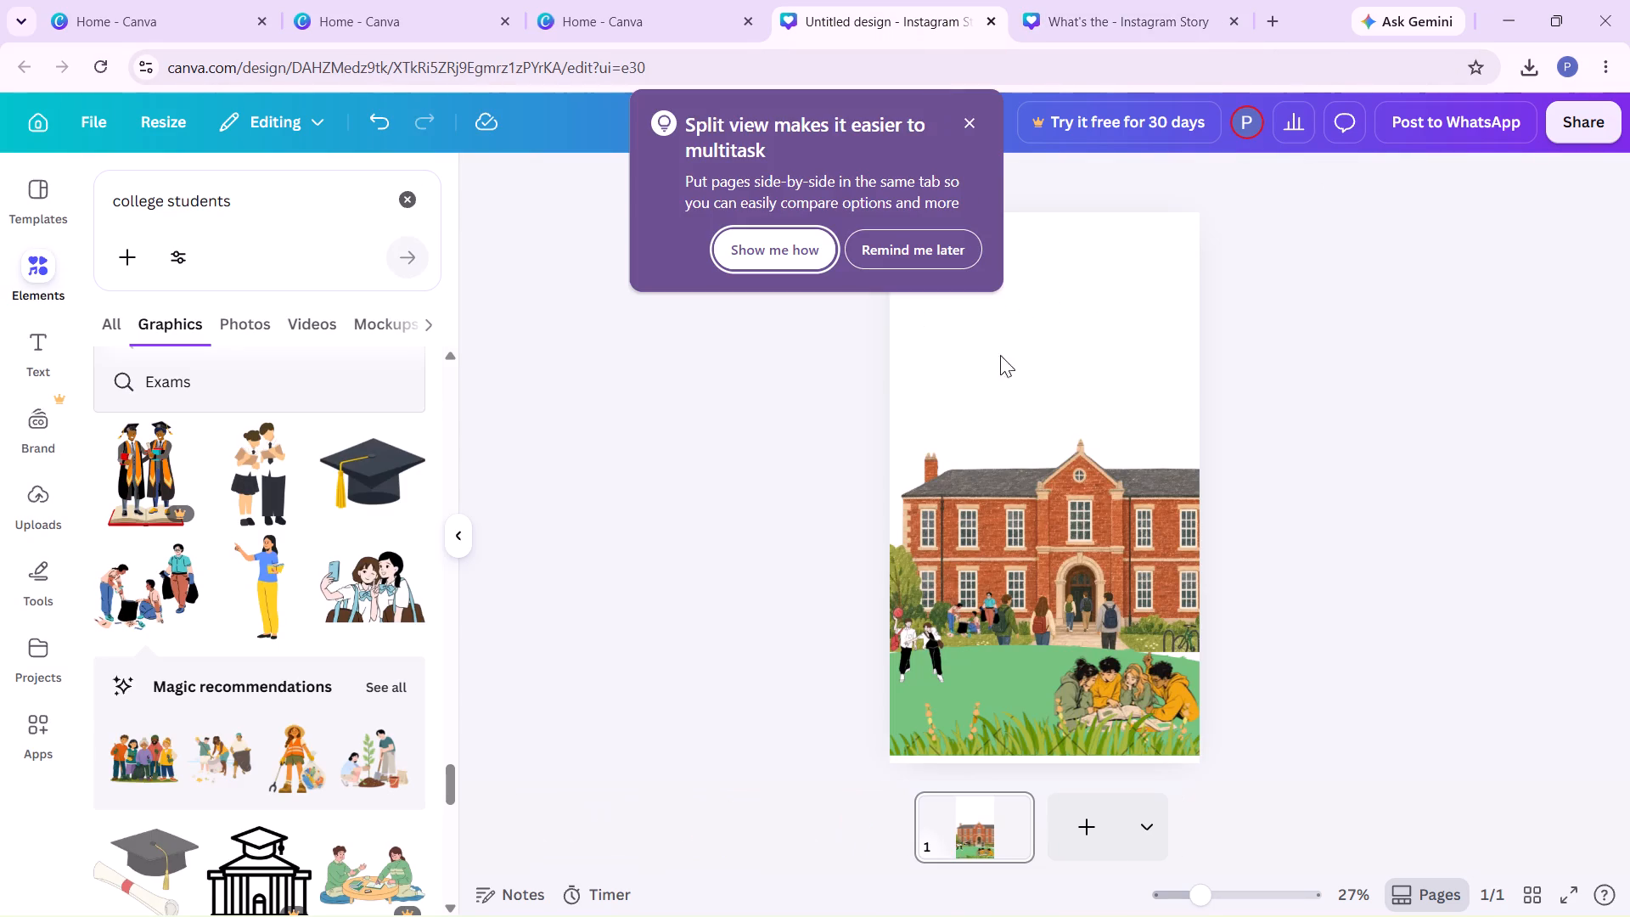
left_click(1013, 387)
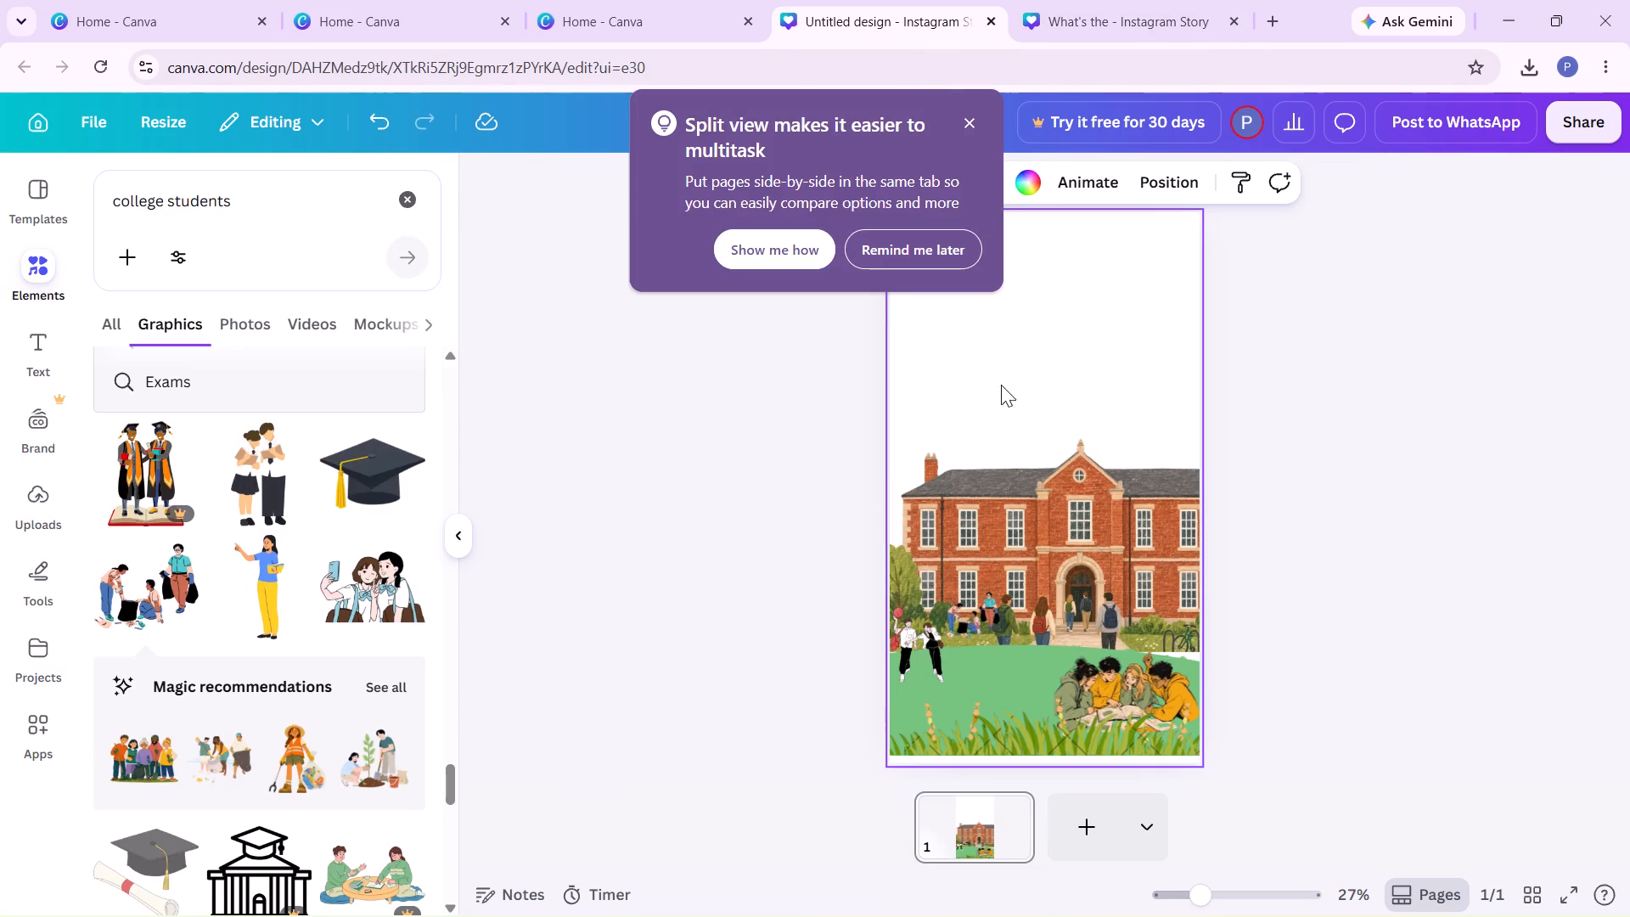
left_click(888, 251)
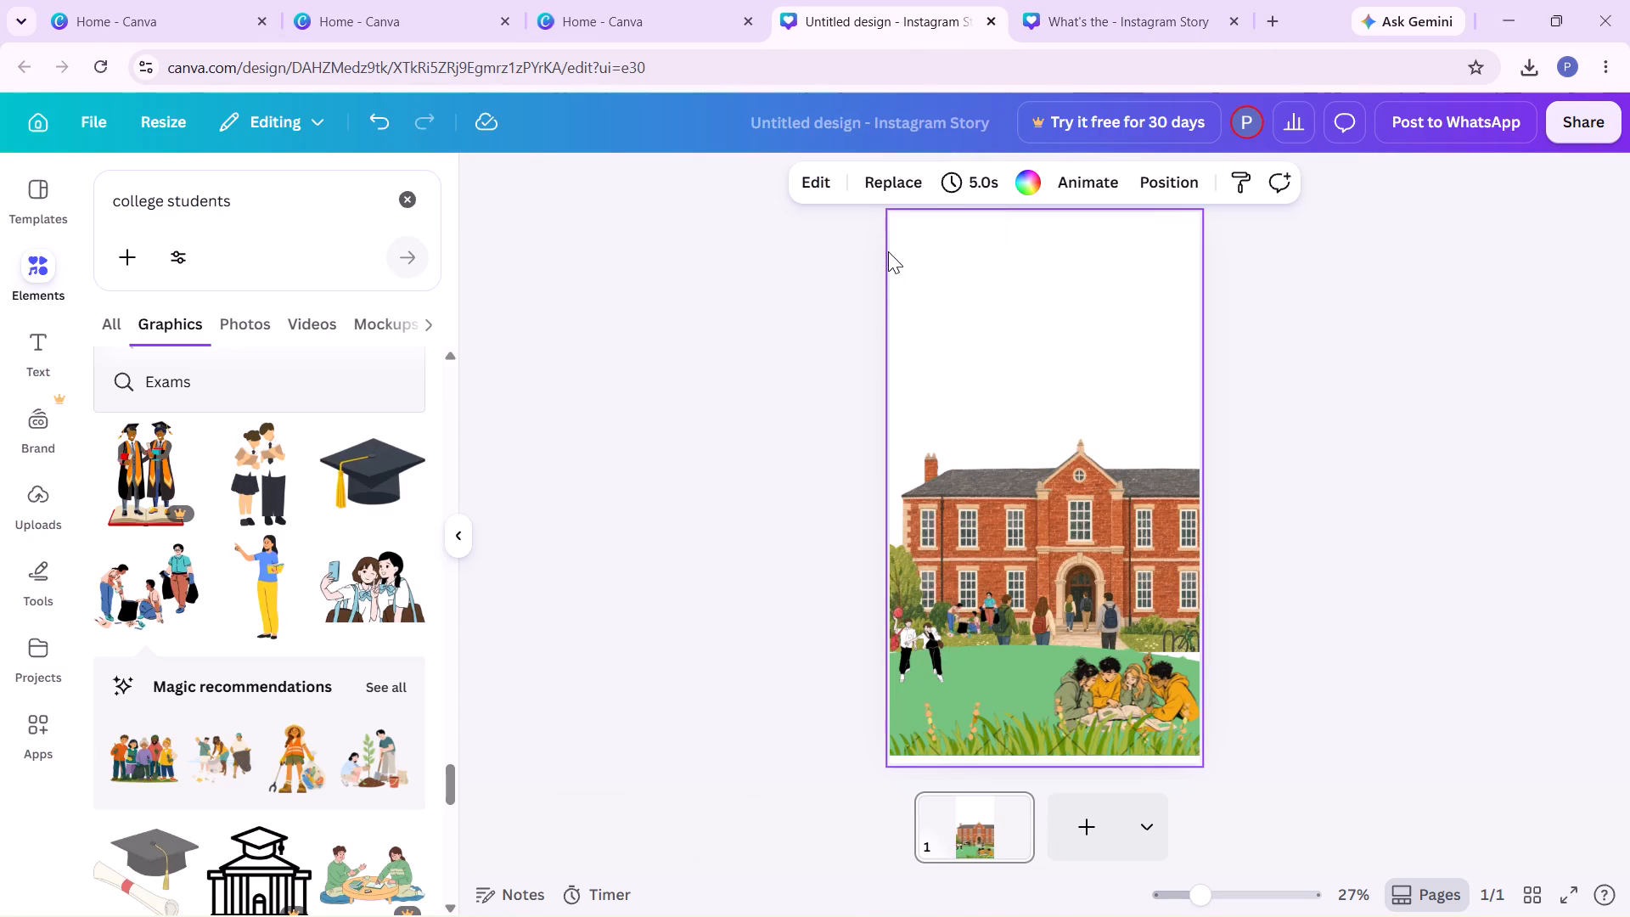
Paste the copied NSGC logo group into the upper right corner of the Instagram Story page.
key("ctrl+v")
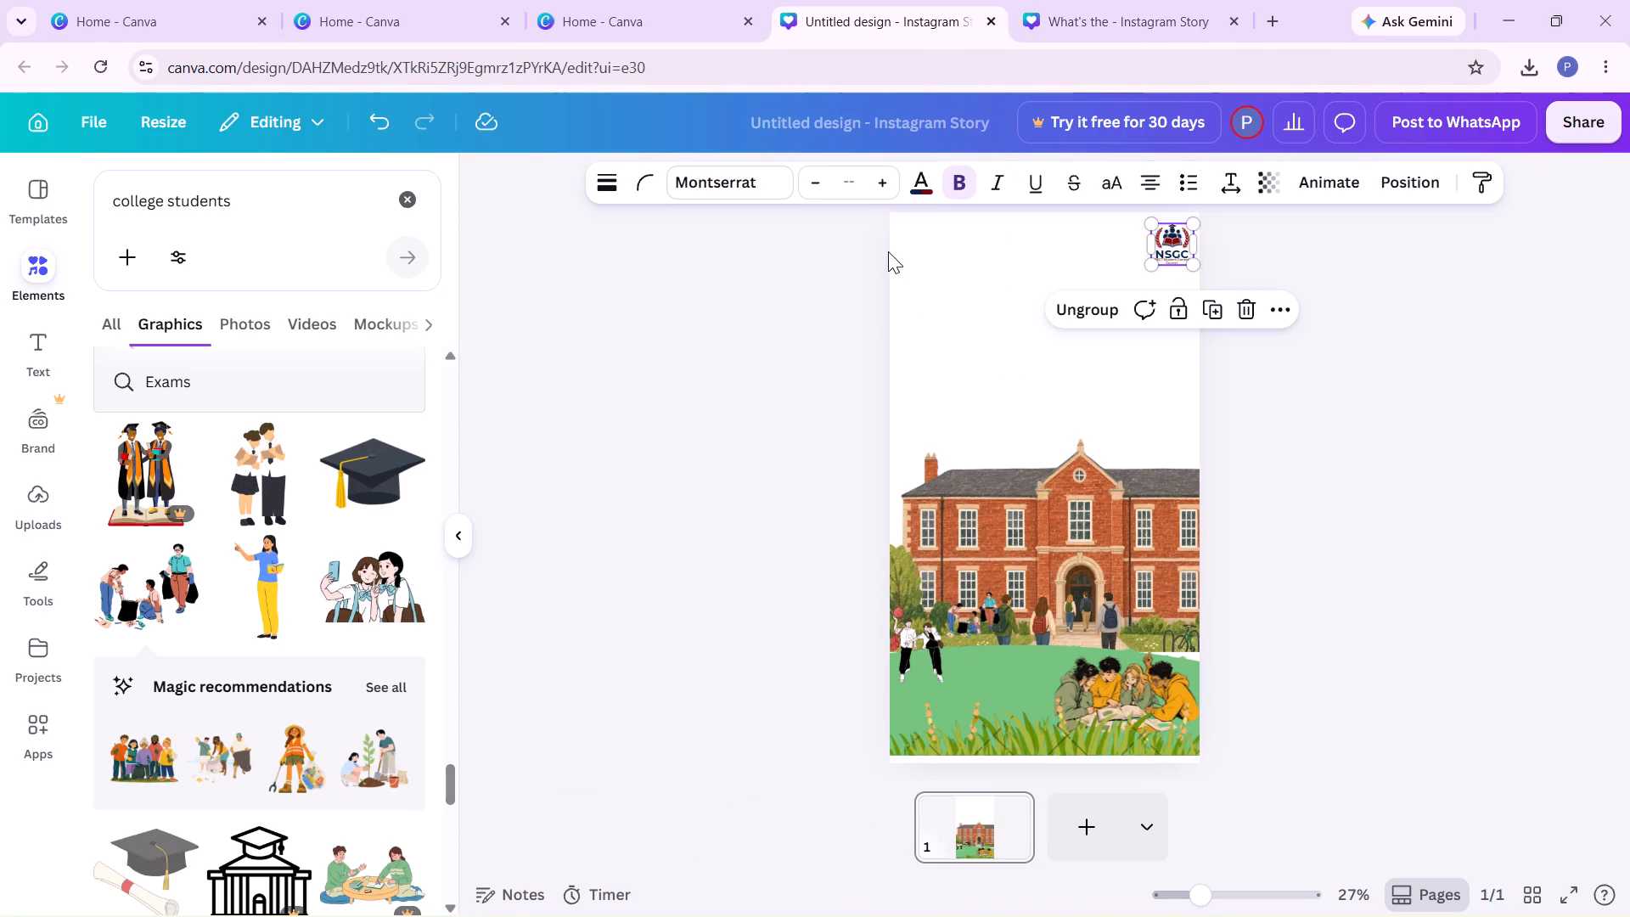
left_click(997, 277)
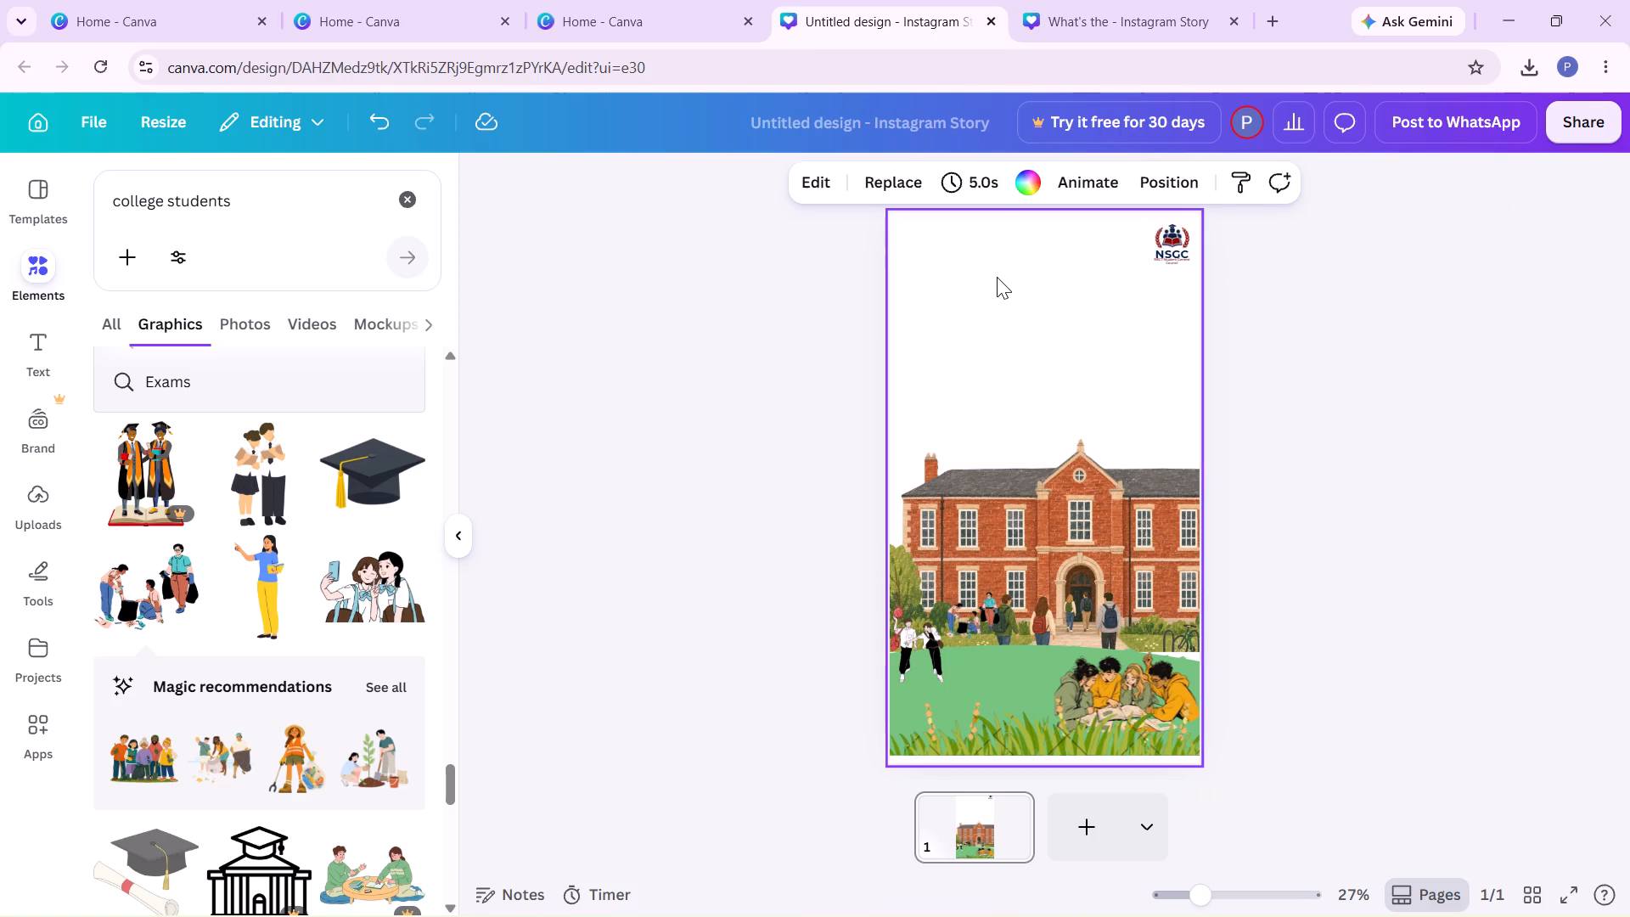
left_click(1356, 295)
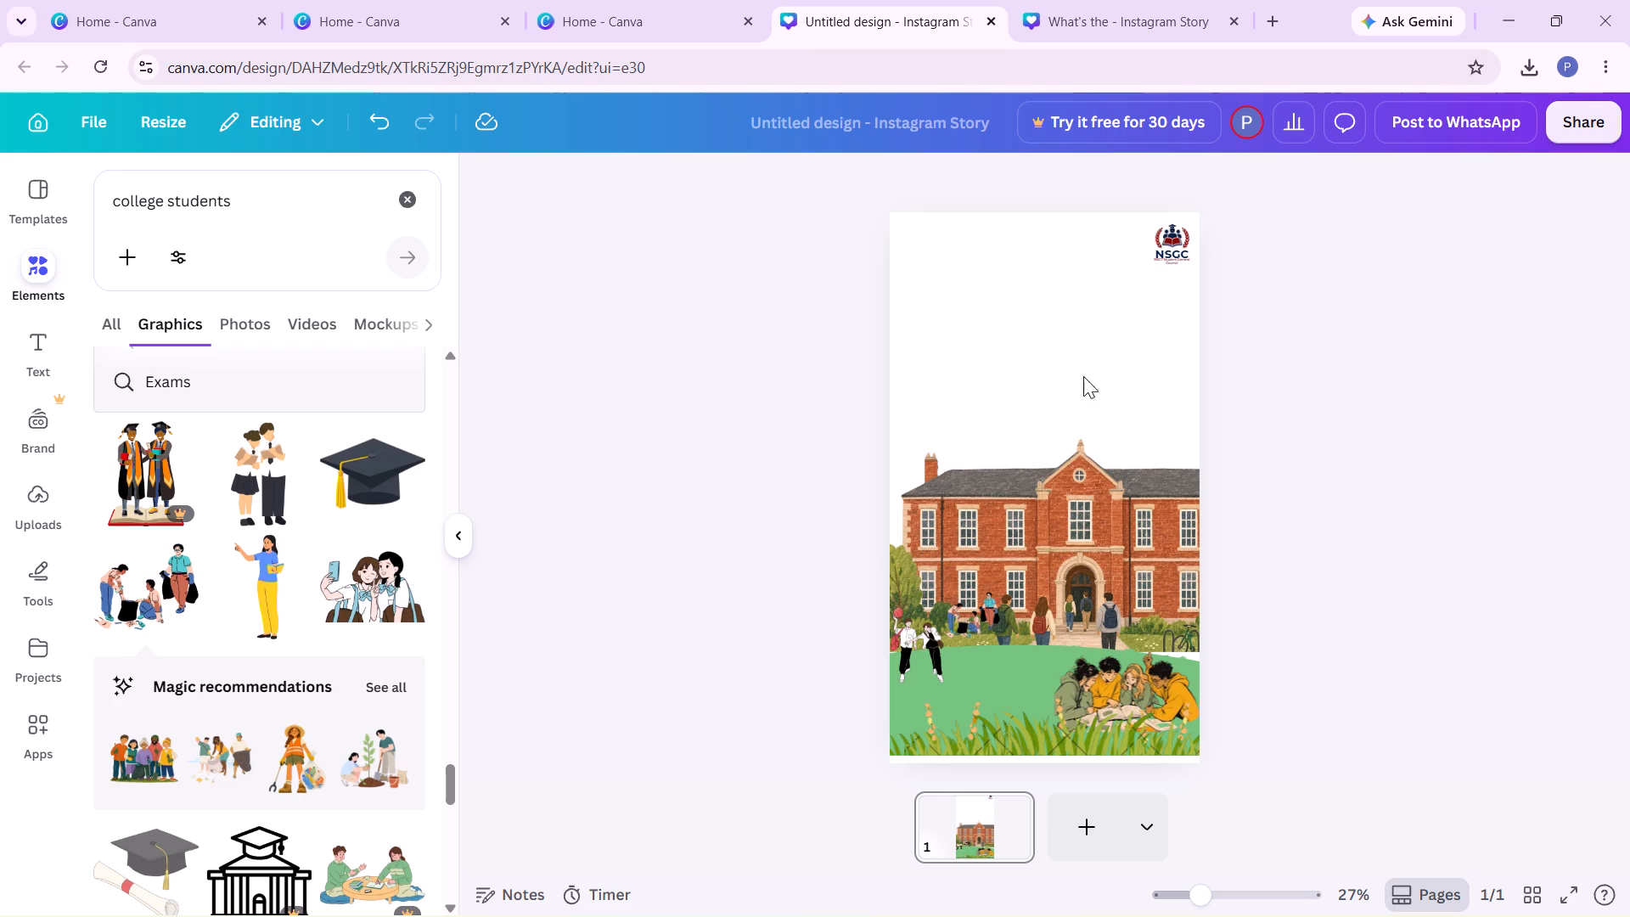
Replace the "college students" search with a search for "clouds" graphics.
left_click(232, 201)
key("BackSpace")
key("BackSpace")
key("BackSpace")
key("BackSpace")
key("BackSpace")
key("BackSpace")
key("BackSpace")
key("BackSpace")
key("BackSpace")
key("BackSpace")
key("BackSpace")
key("BackSpace")
key("BackSpace")
key("BackSpace")
key("BackSpace")
key("BackSpace")
key("BackSpace")
key("BackSpace")
key("BackSpace")
key("BackSpace")
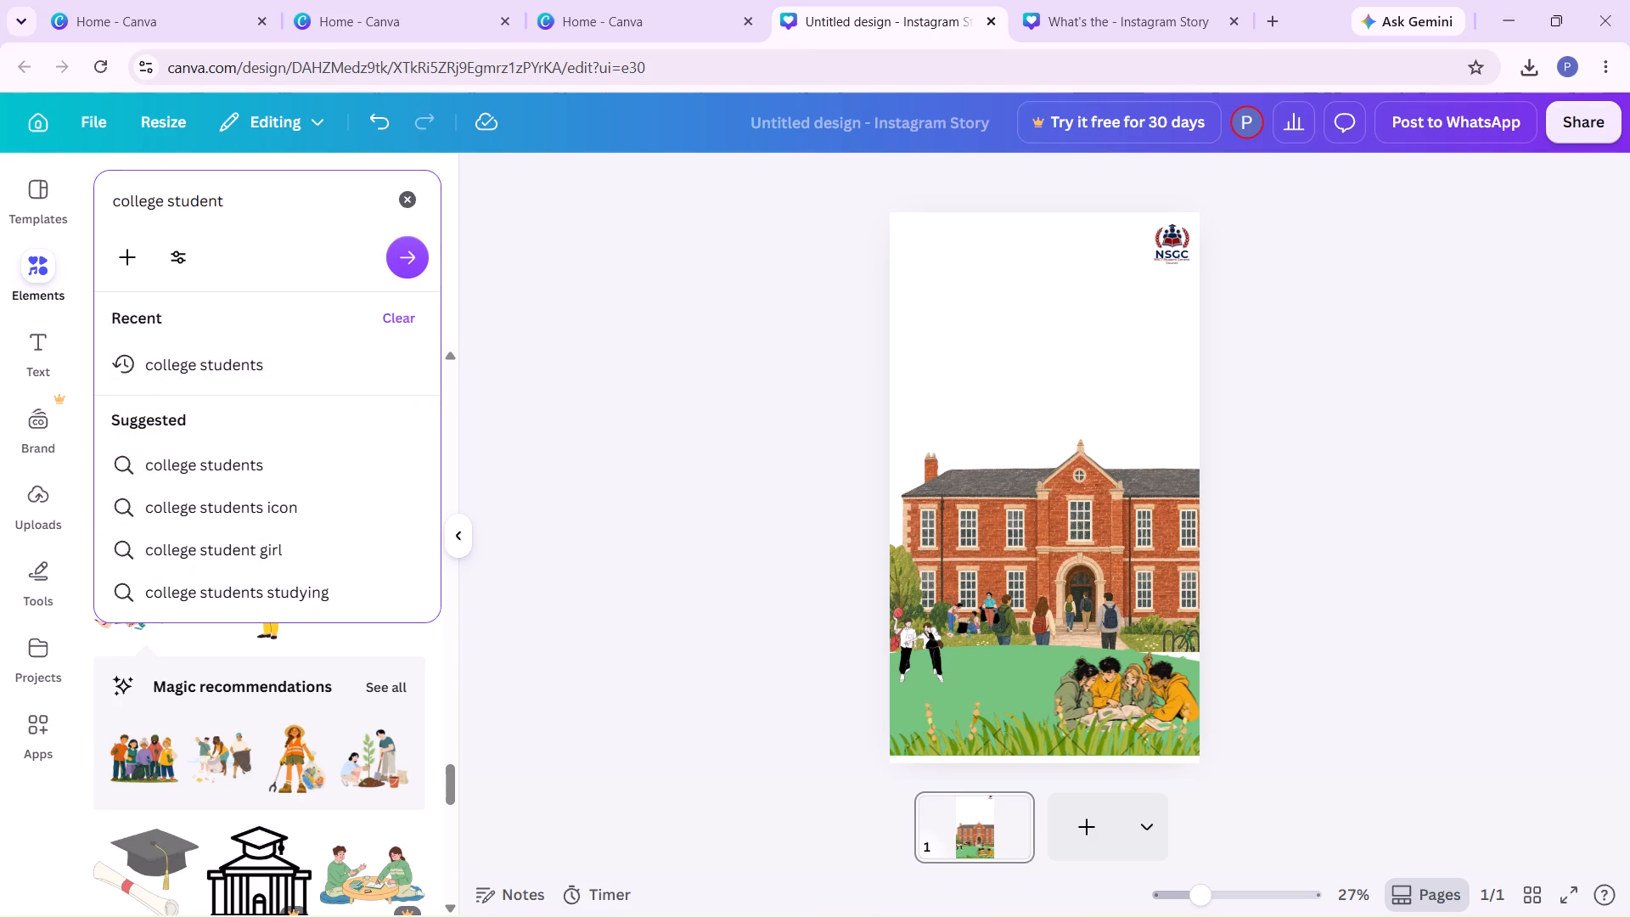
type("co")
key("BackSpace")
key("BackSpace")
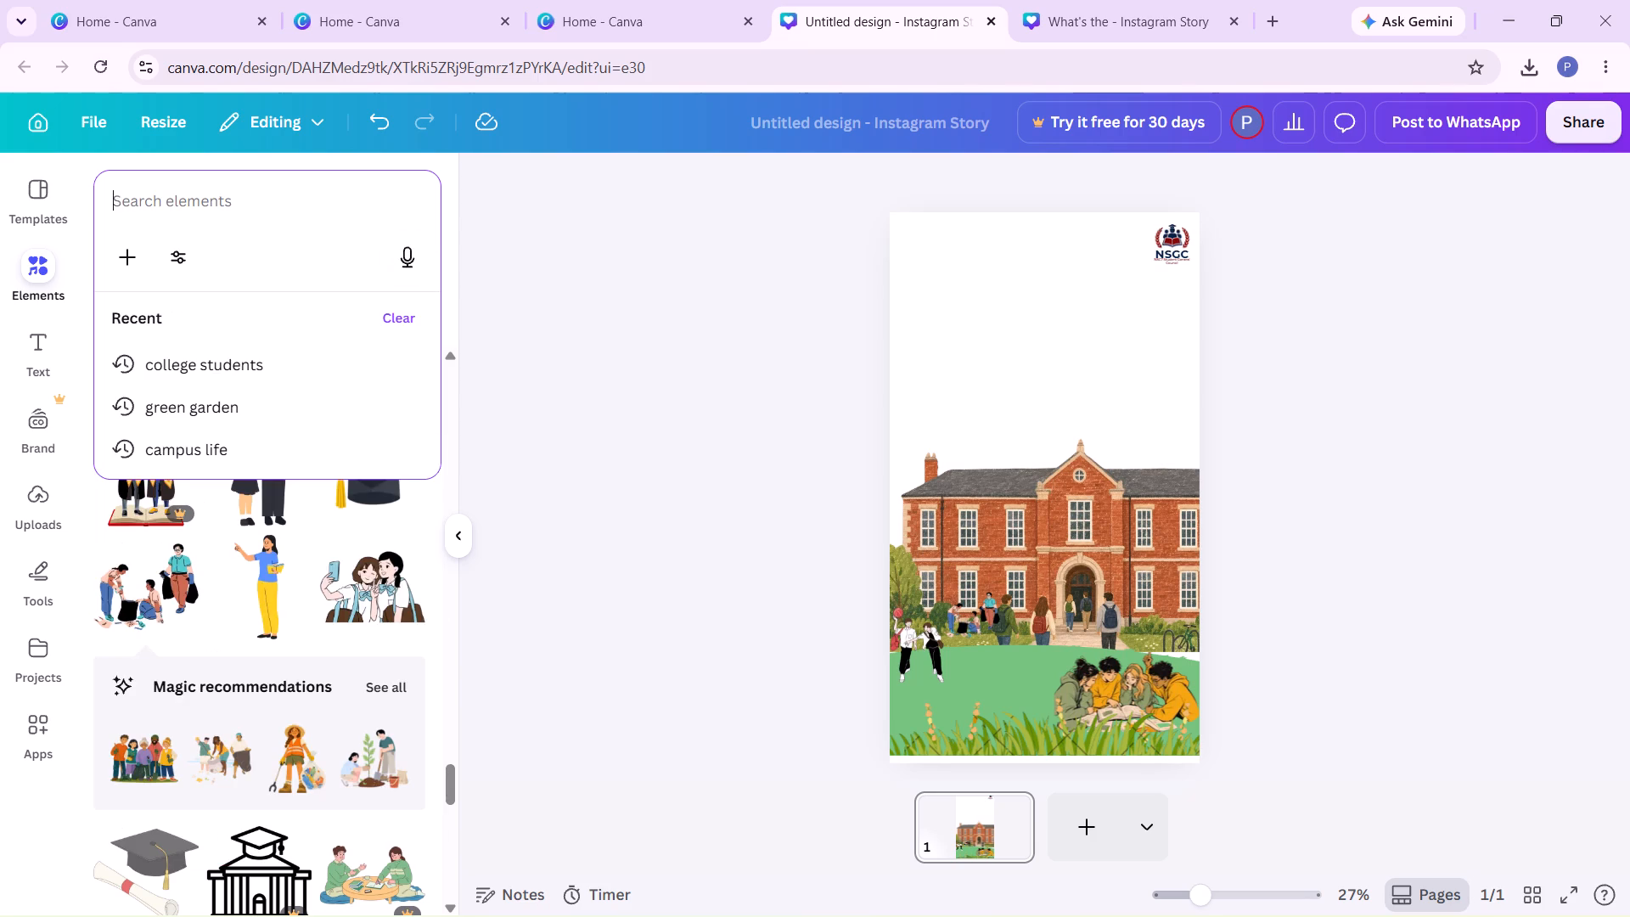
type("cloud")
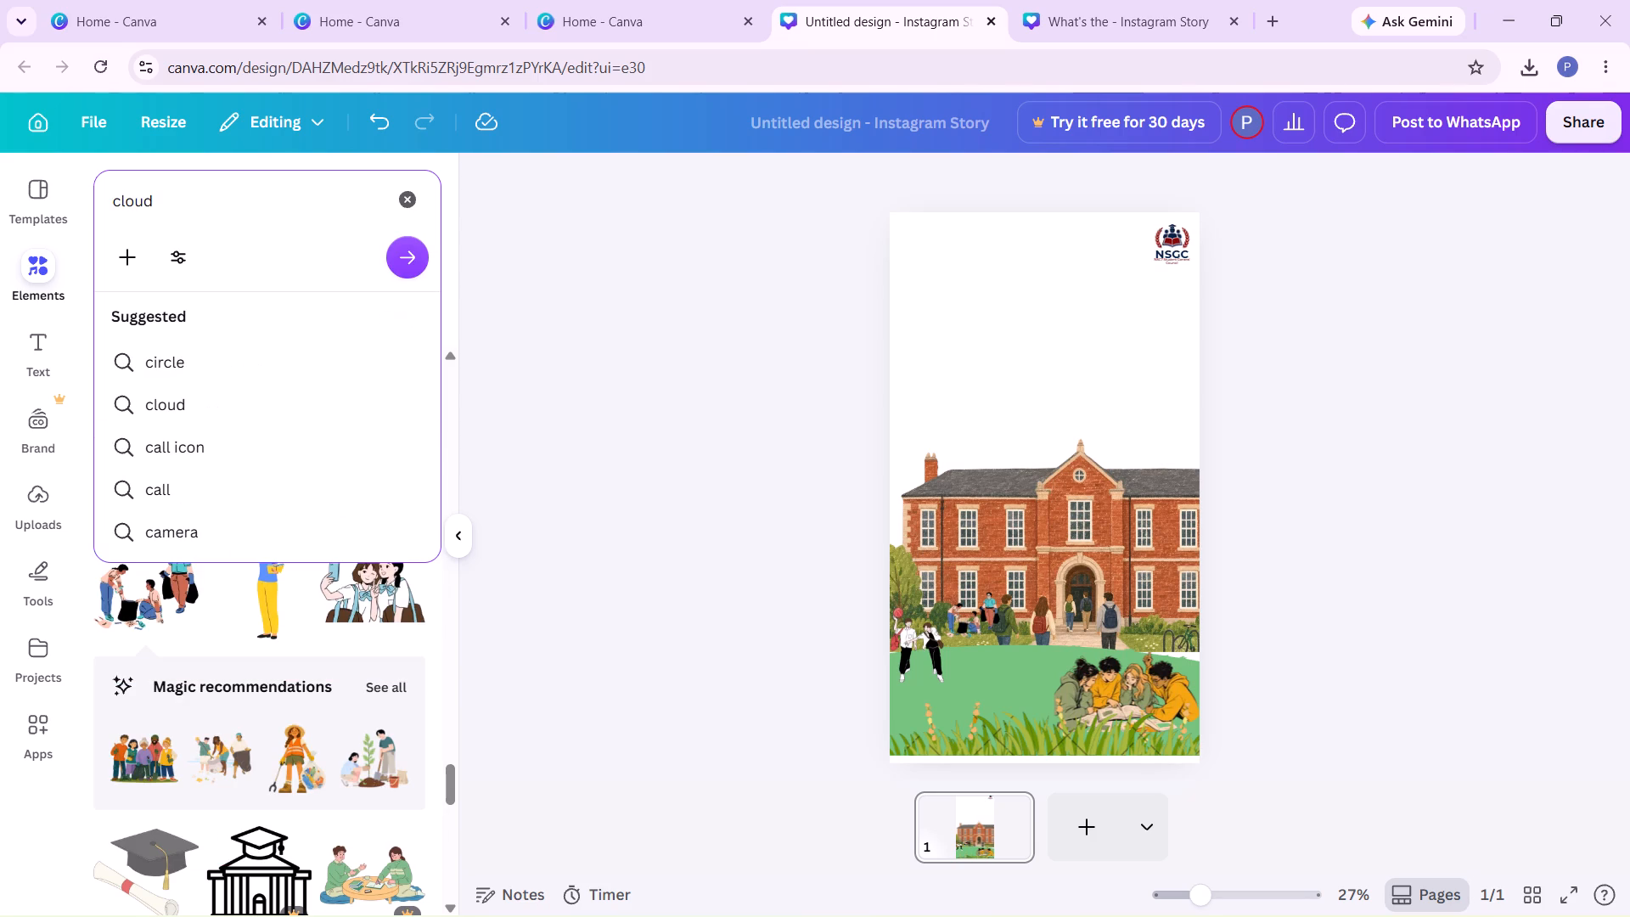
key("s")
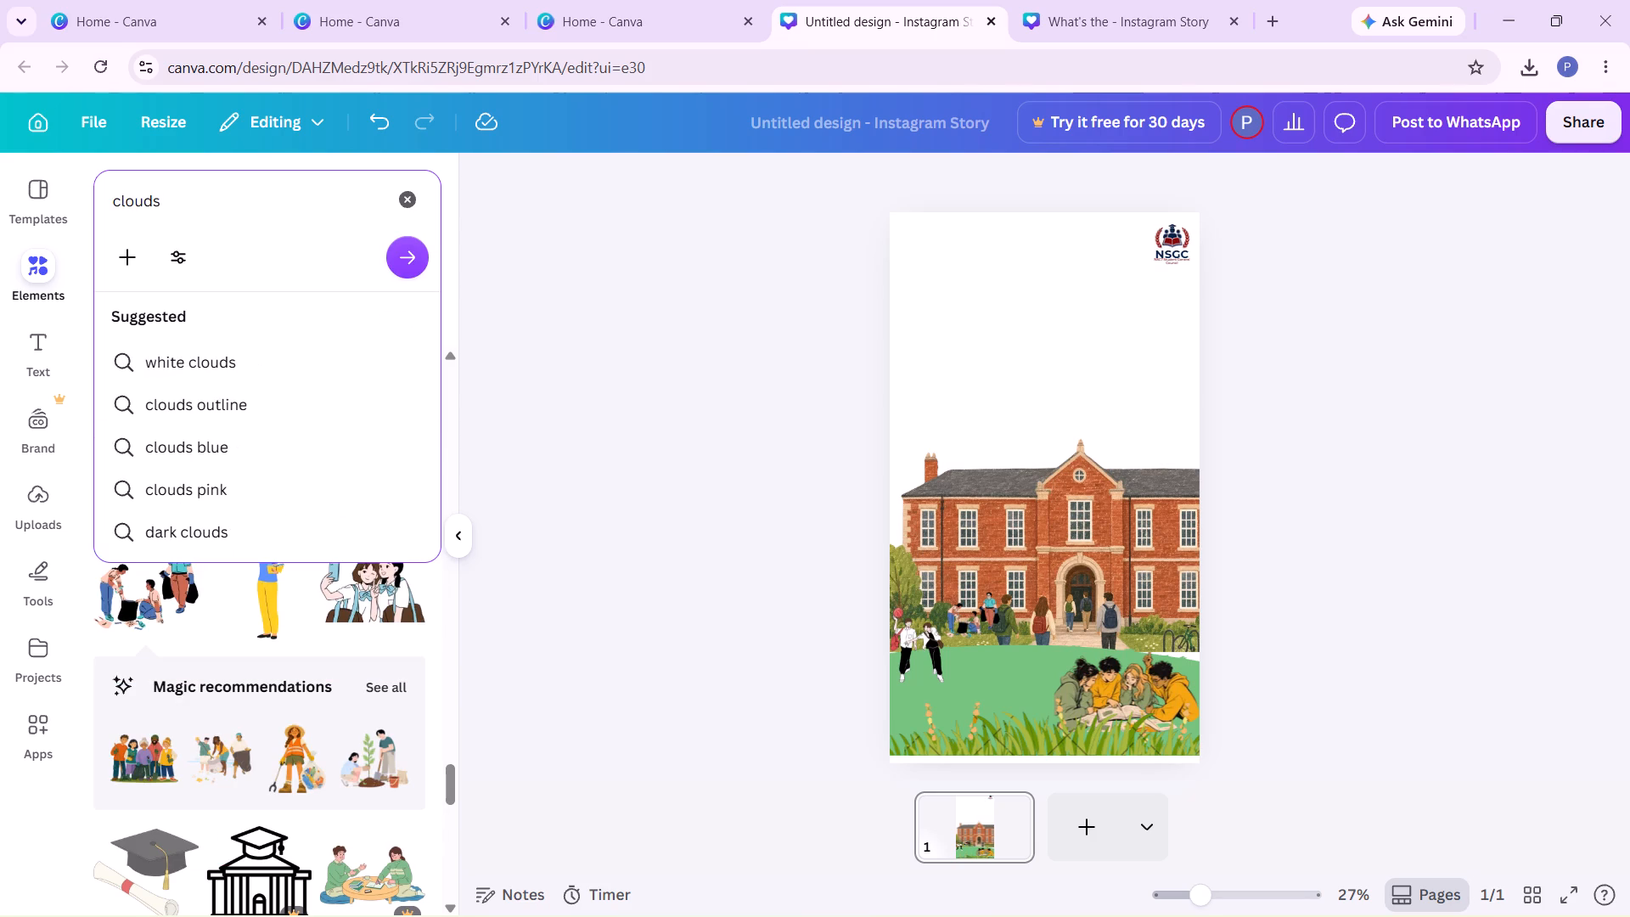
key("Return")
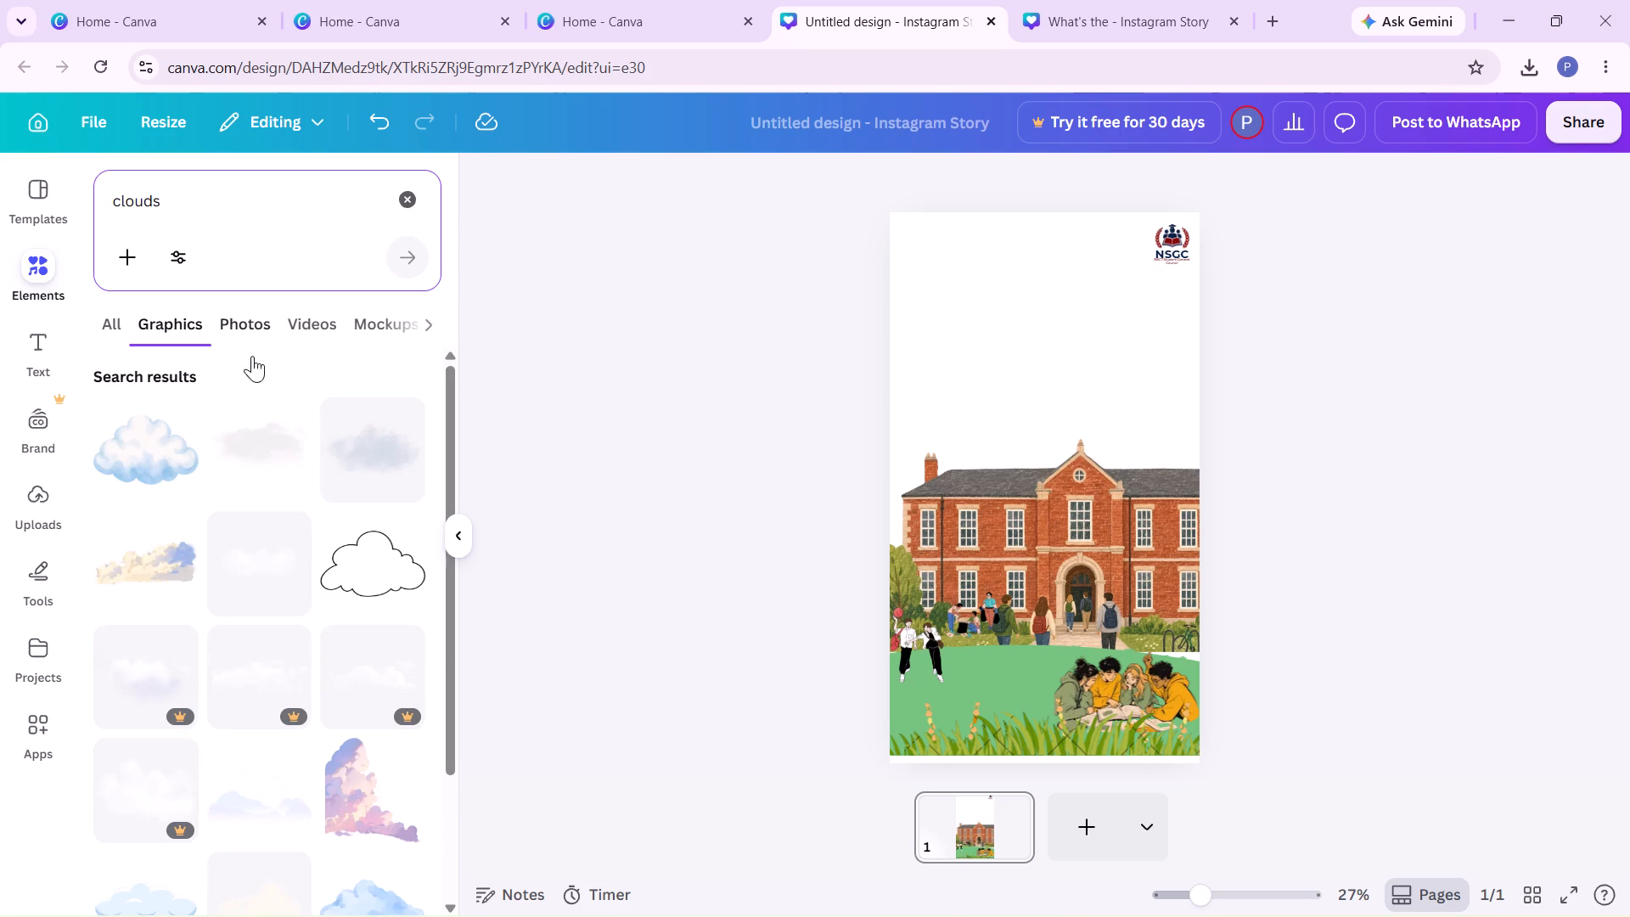
Add the faint grey cloud graphic and move it to the page's upper left corner, partly above the top edge beside the NSGC logo.
left_click(255, 444)
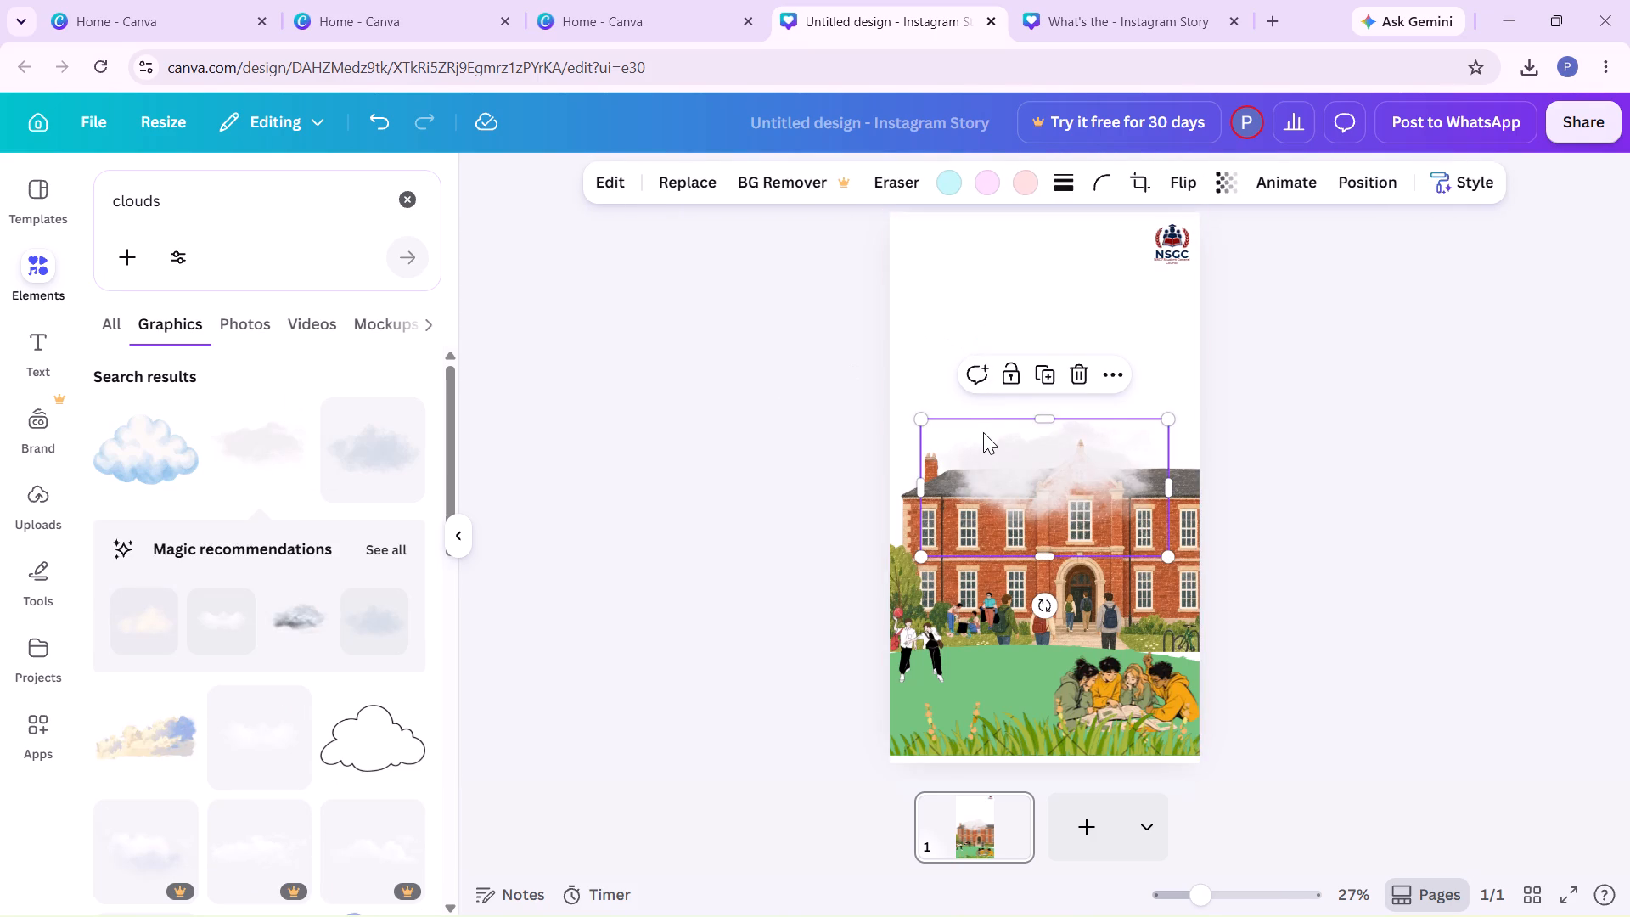
left_click_drag(983, 441, 949, 93)
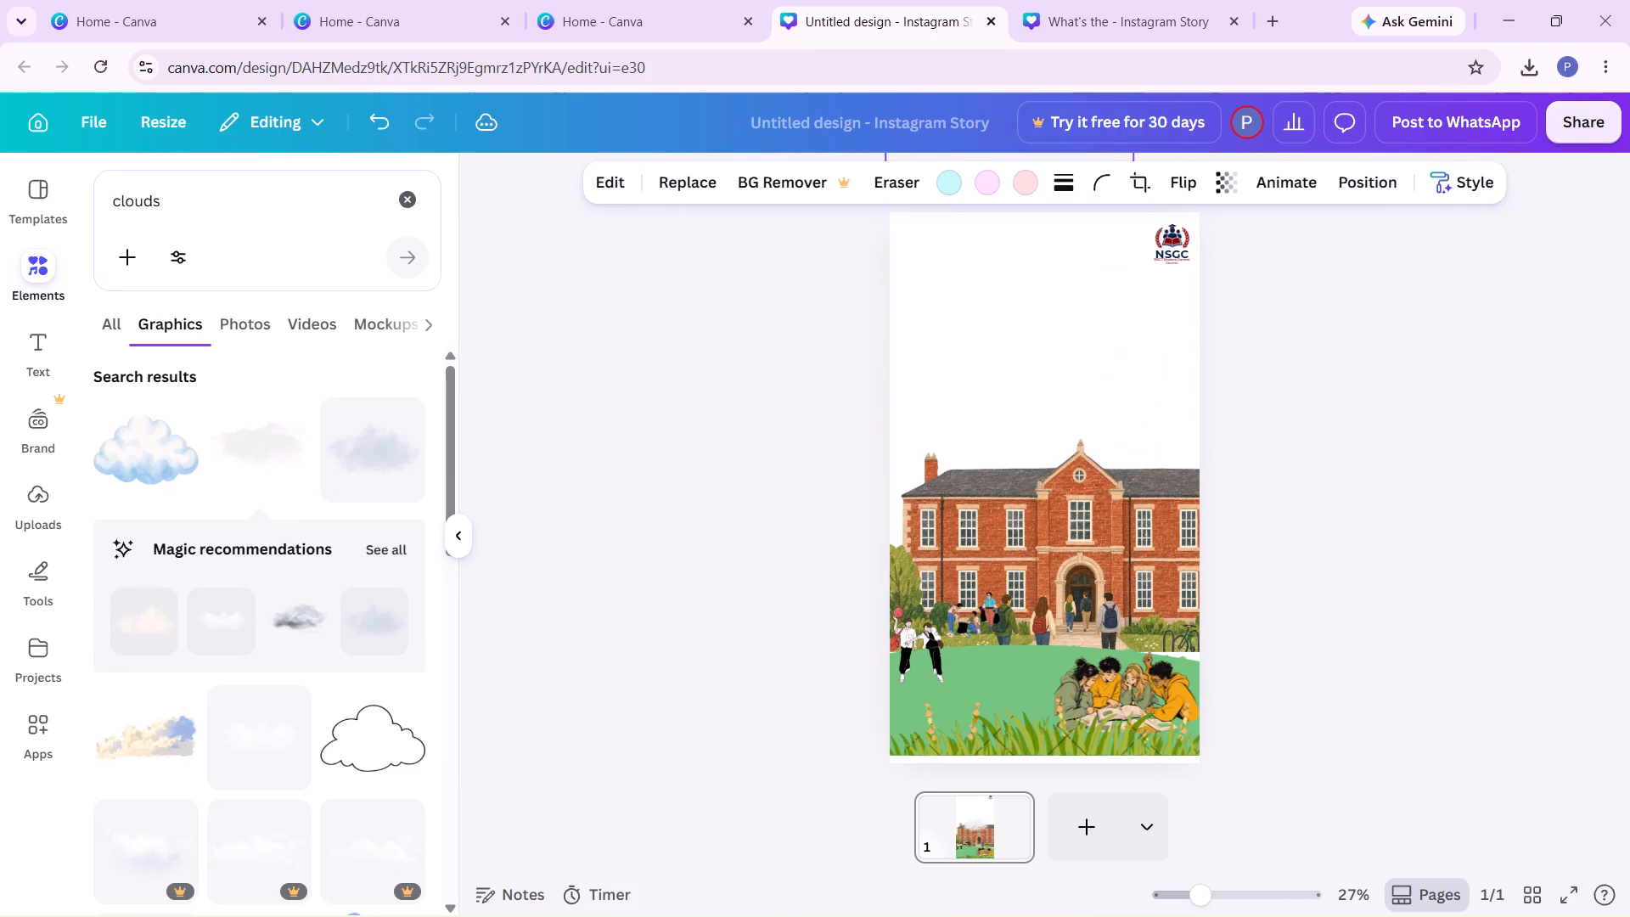
left_click_drag(949, 93, 950, 200)
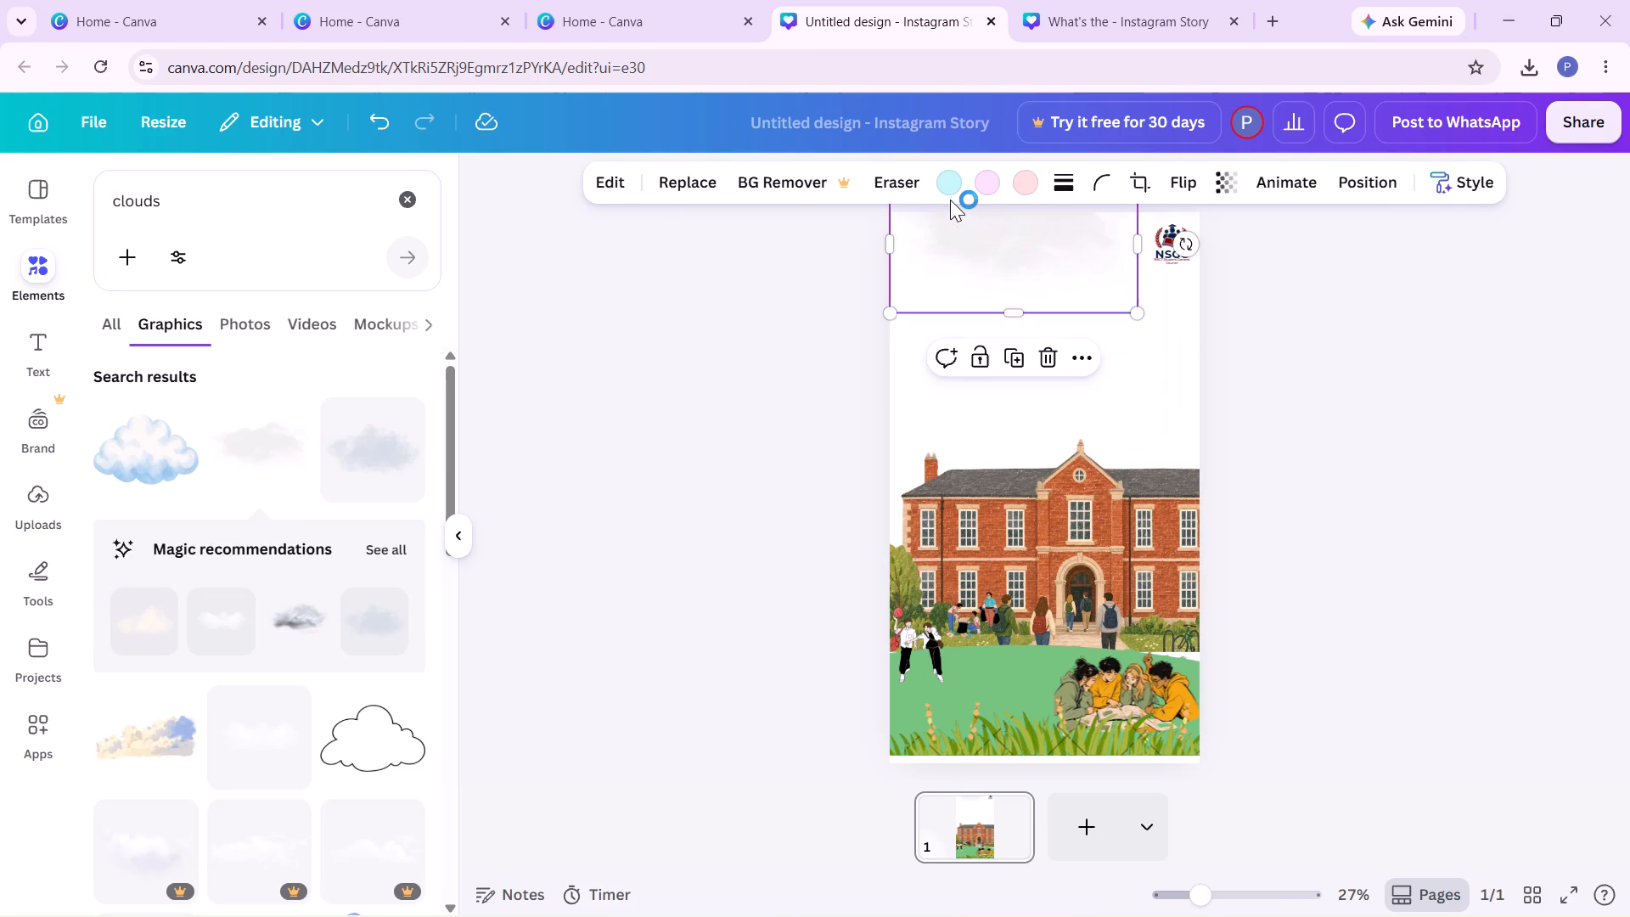
Widen the faint grey cloud leftward so it extends past the page's left edge, and deselect it.
left_click_drag(885, 250, 832, 260)
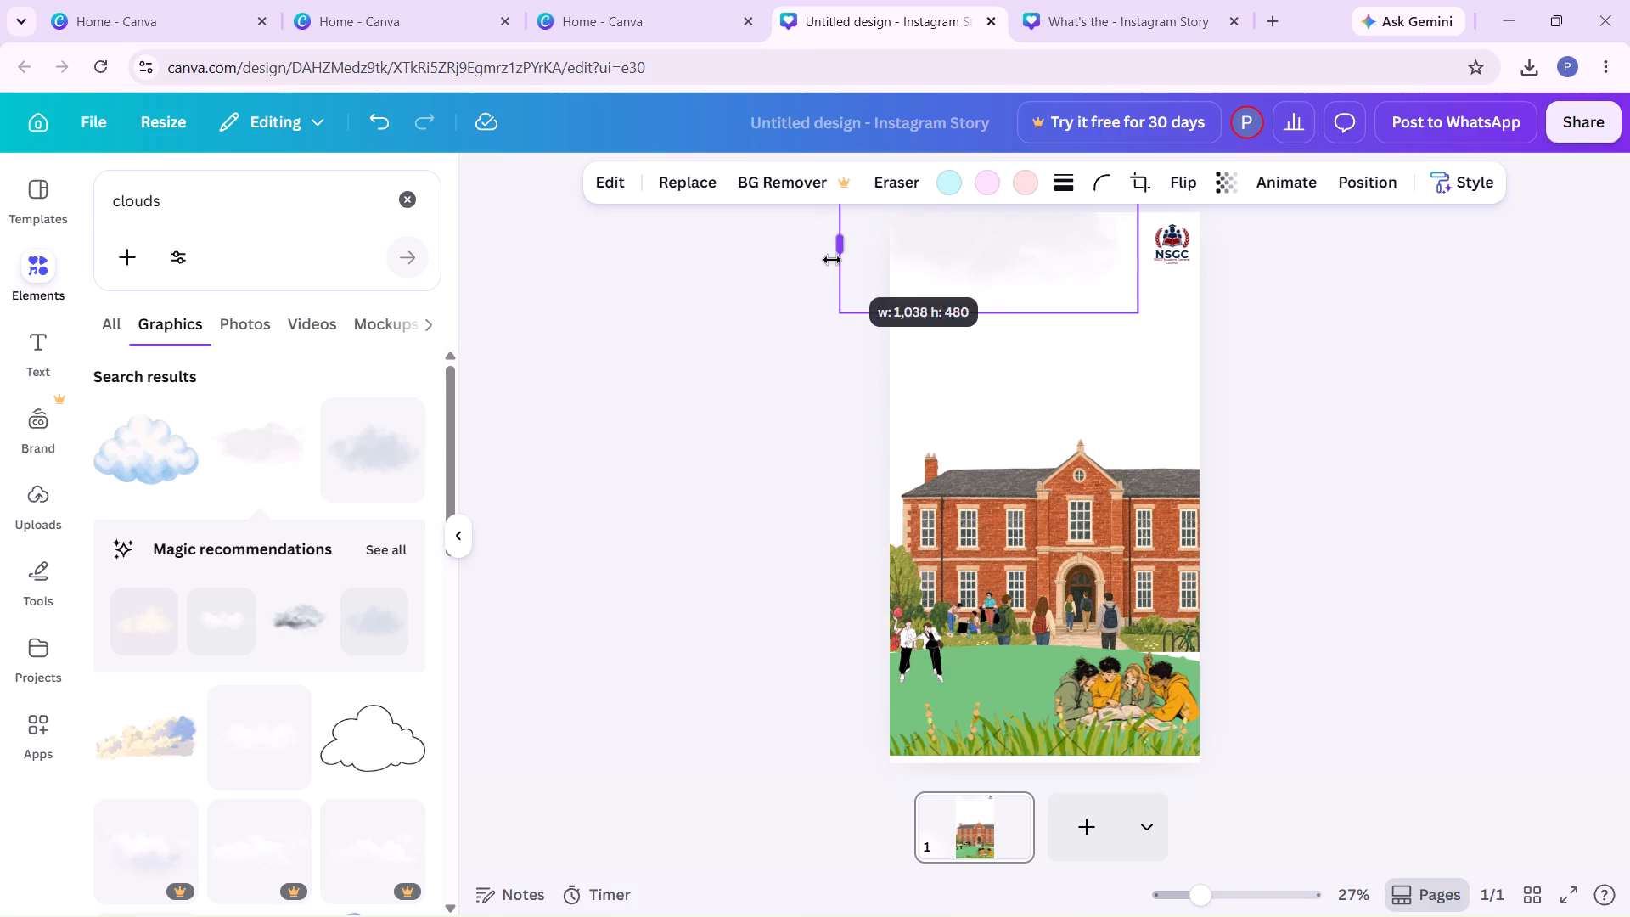
left_click_drag(832, 260, 830, 260)
left_click(830, 260)
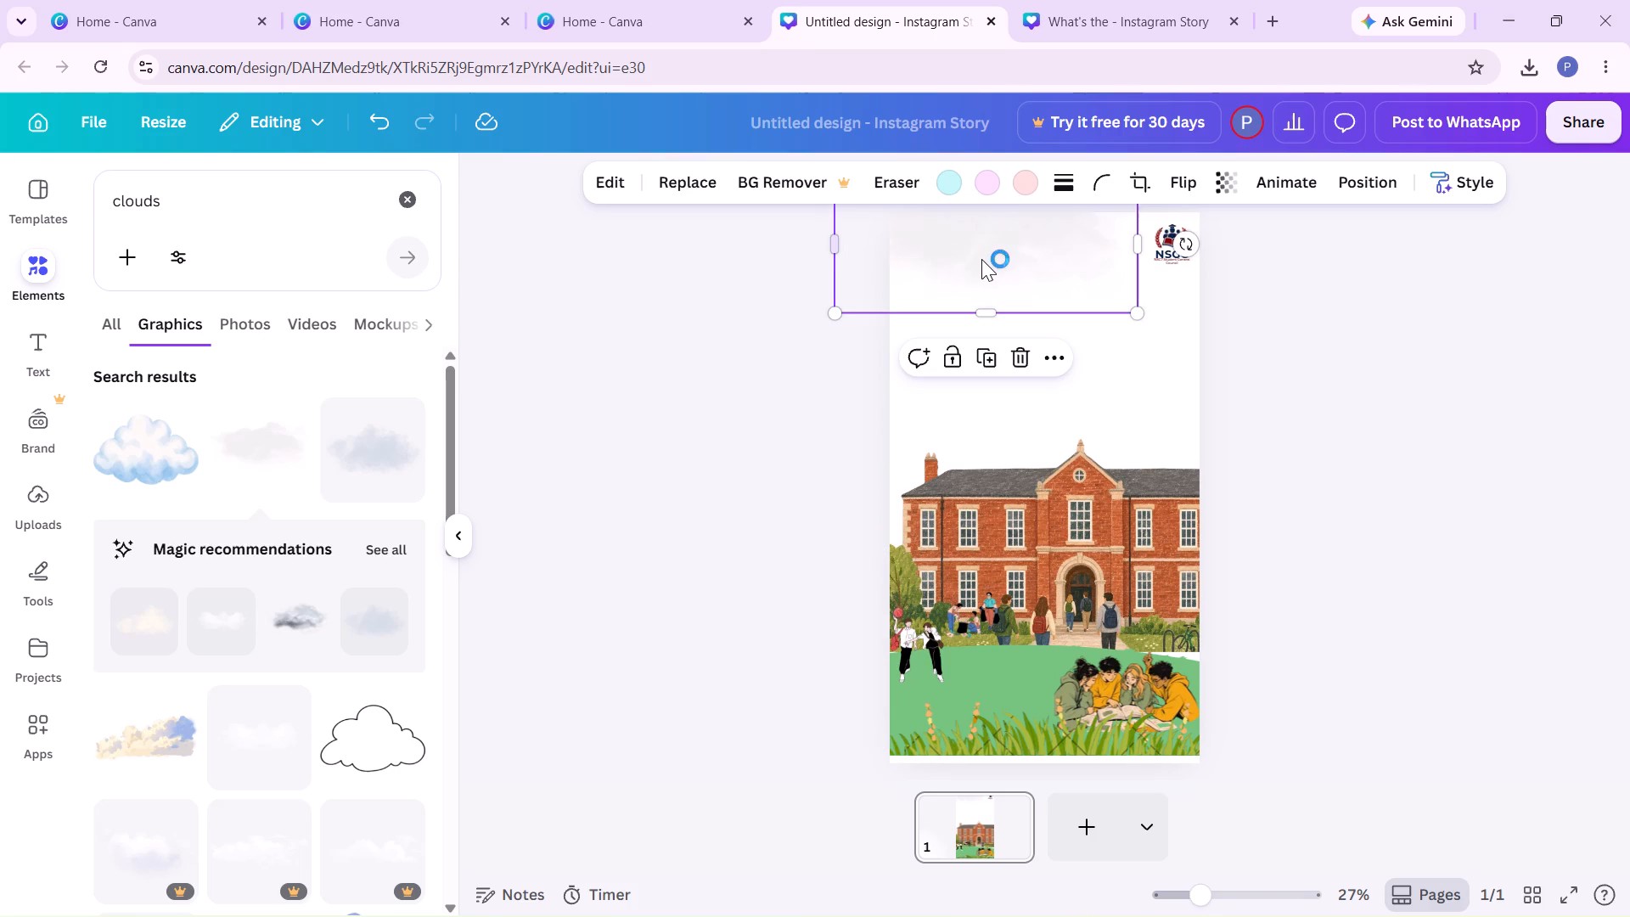
left_click(791, 374)
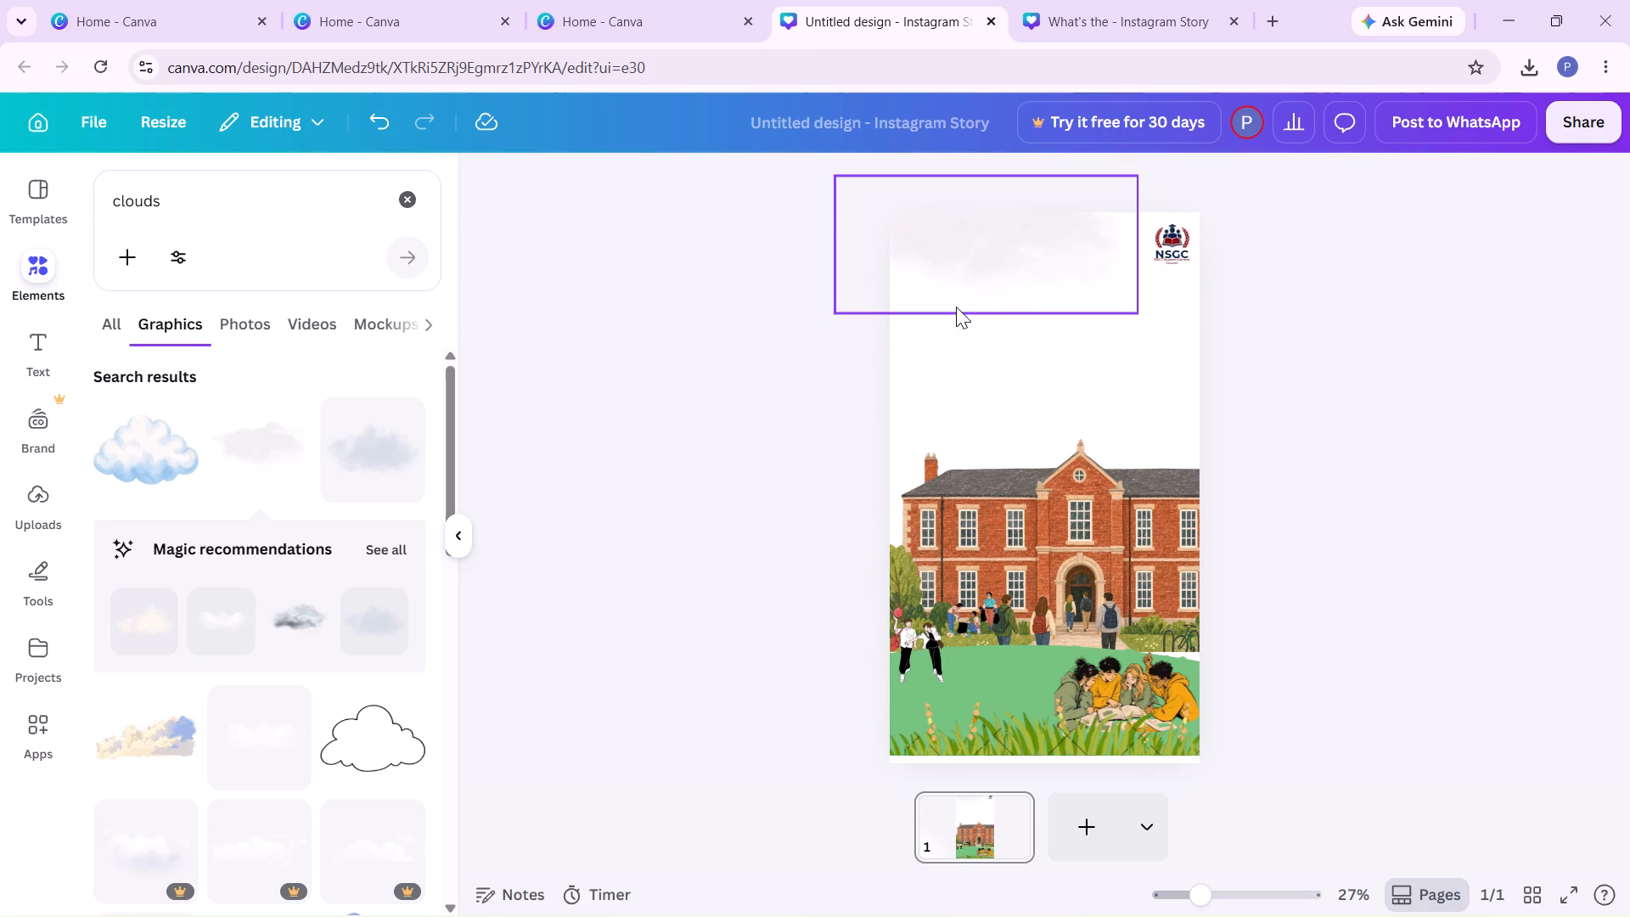
Move the pale grey cloud slightly lower and further right, just below the page's top edge.
left_click_drag(1029, 227, 1030, 256)
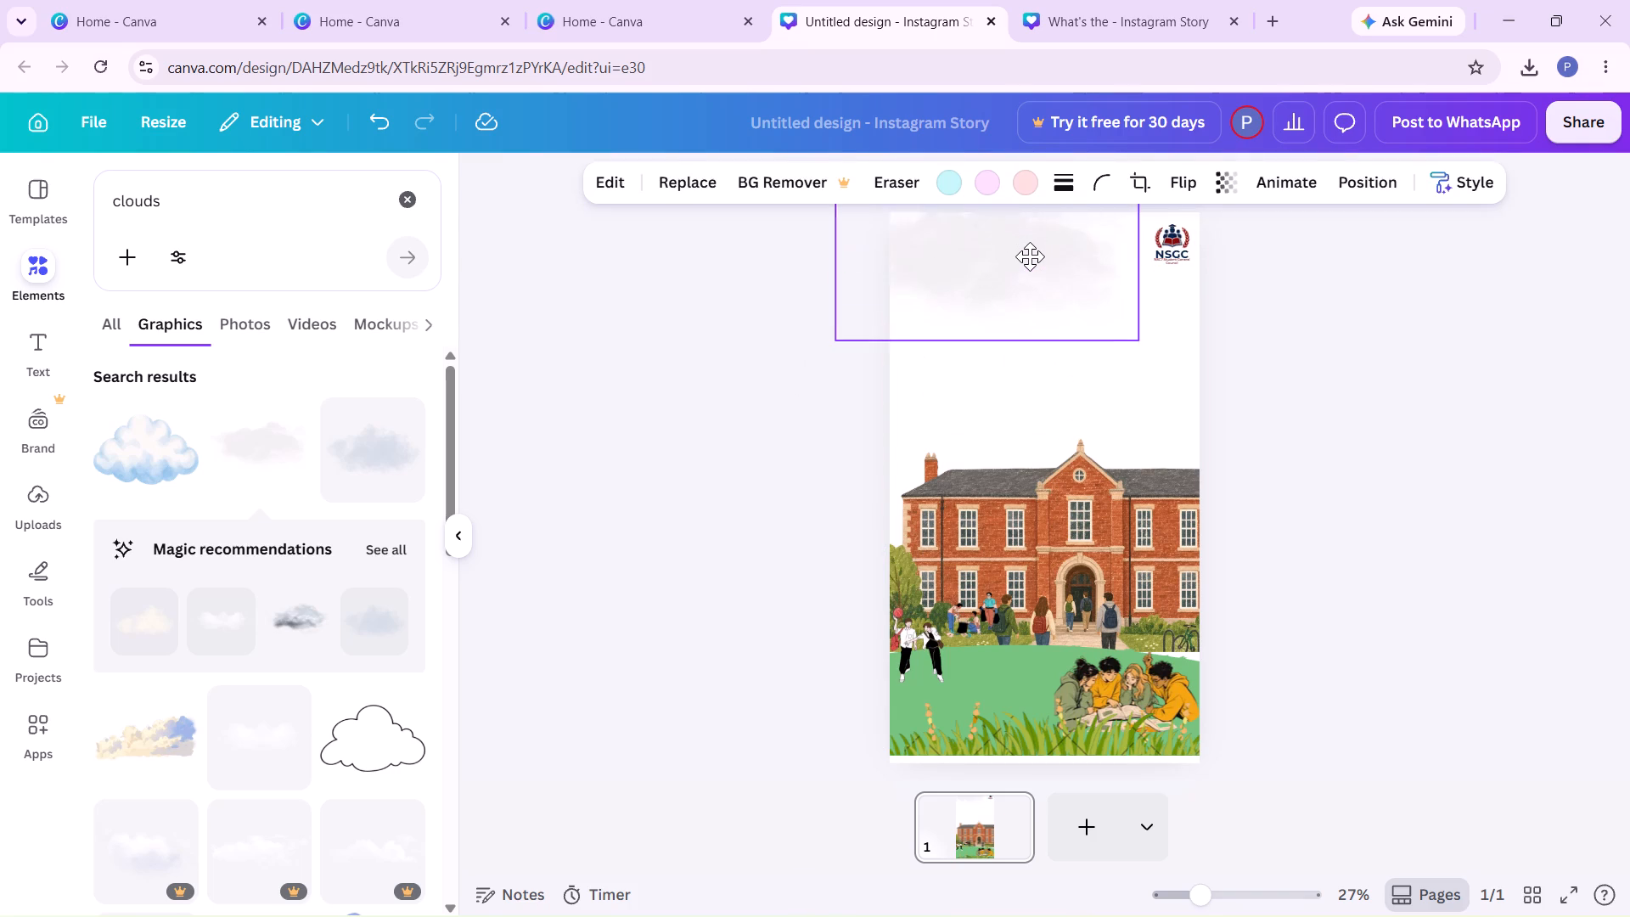
left_click_drag(1030, 256, 1054, 277)
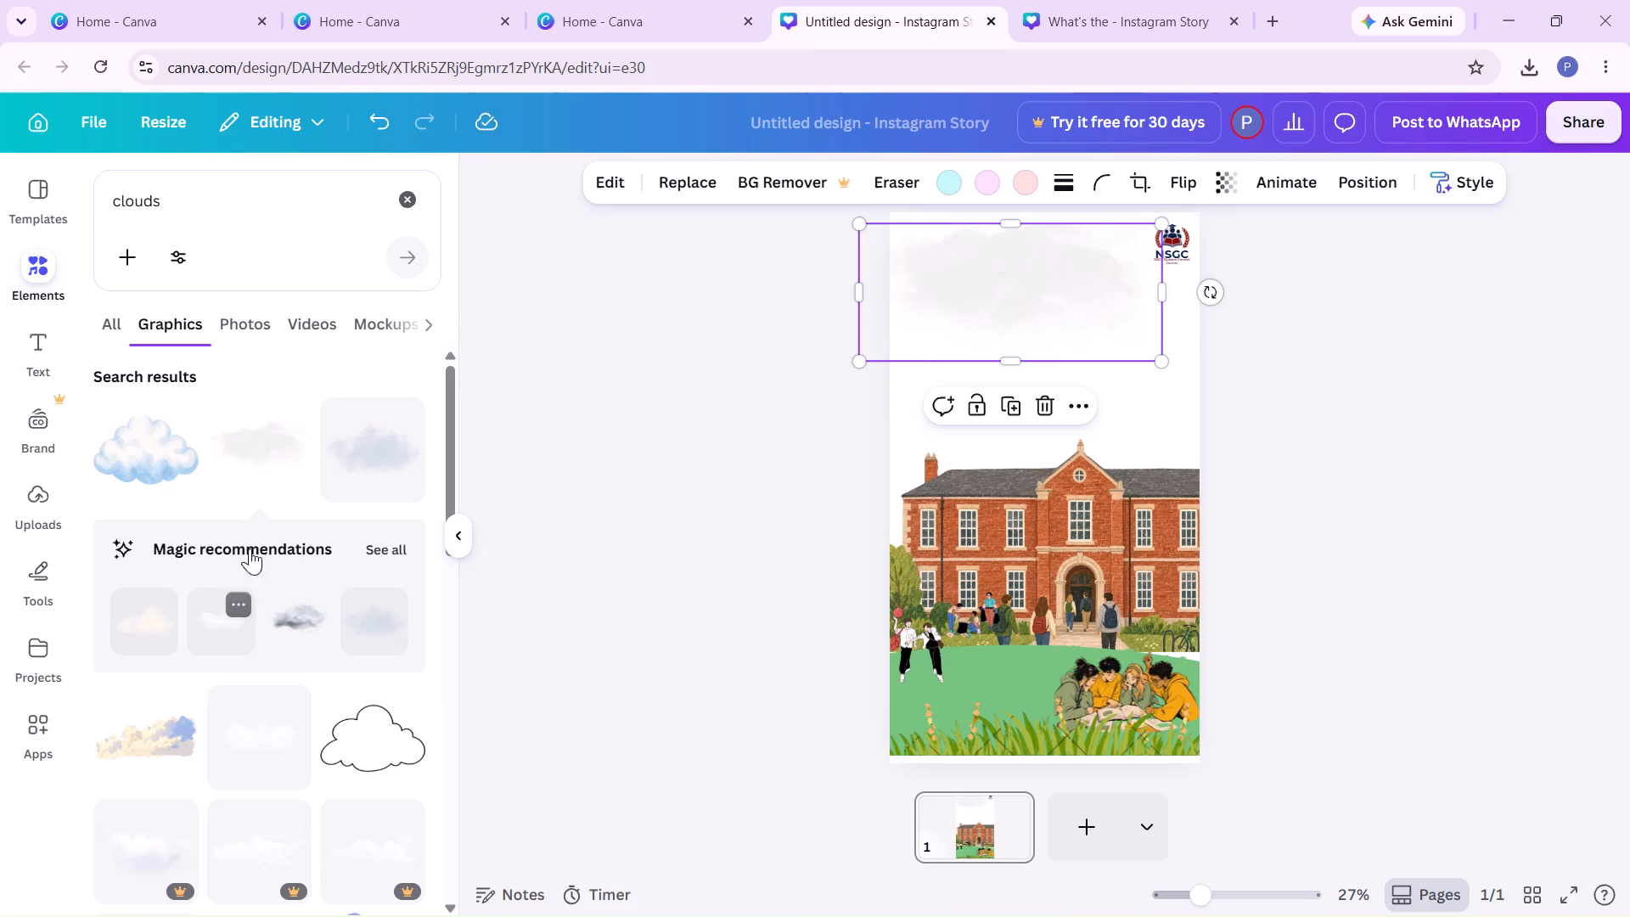
Add the blue-grey cloud from the "clouds" graphics and place it near the page's top right, overlapping the pale grey cloud.
scroll(340, 413, "left", 2)
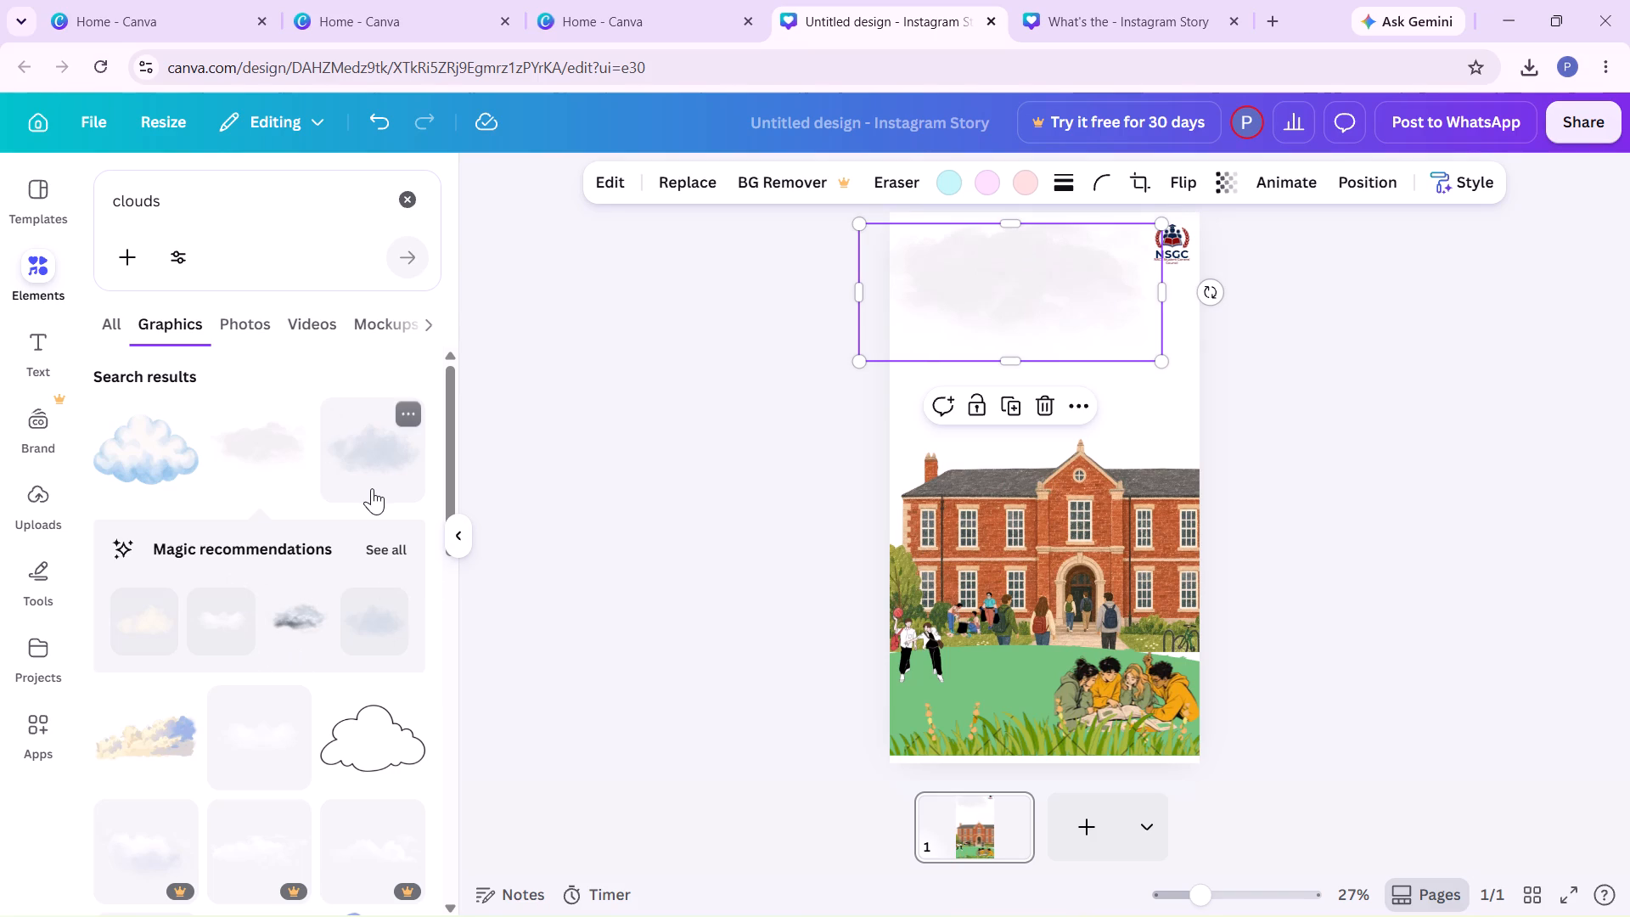
left_click(372, 488)
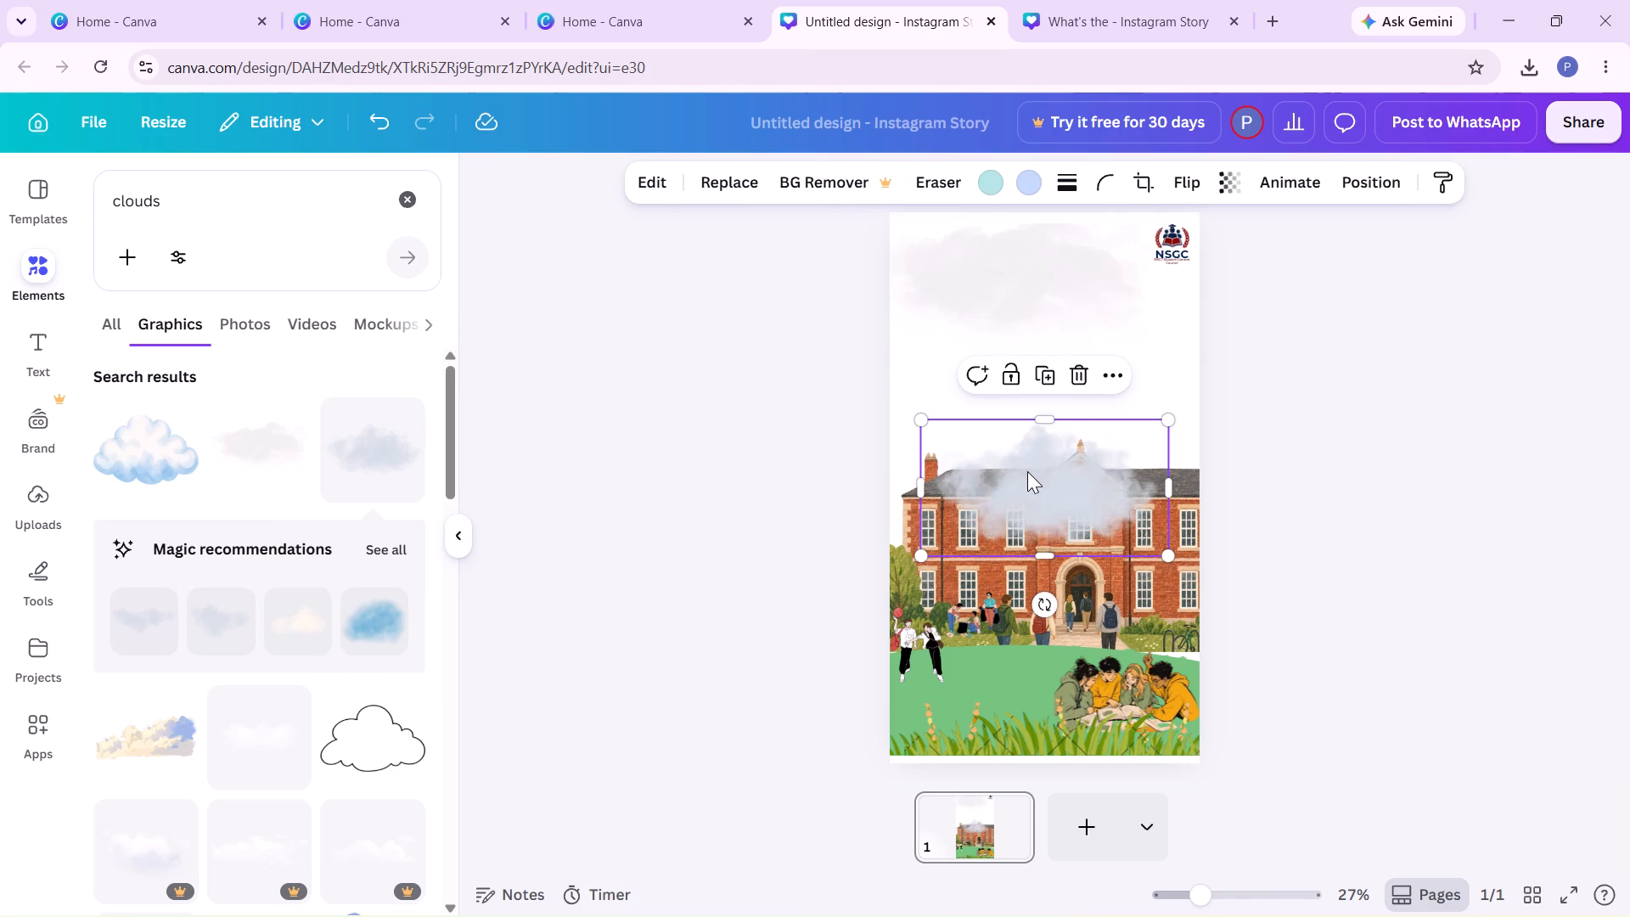
left_click_drag(1027, 471, 1079, 305)
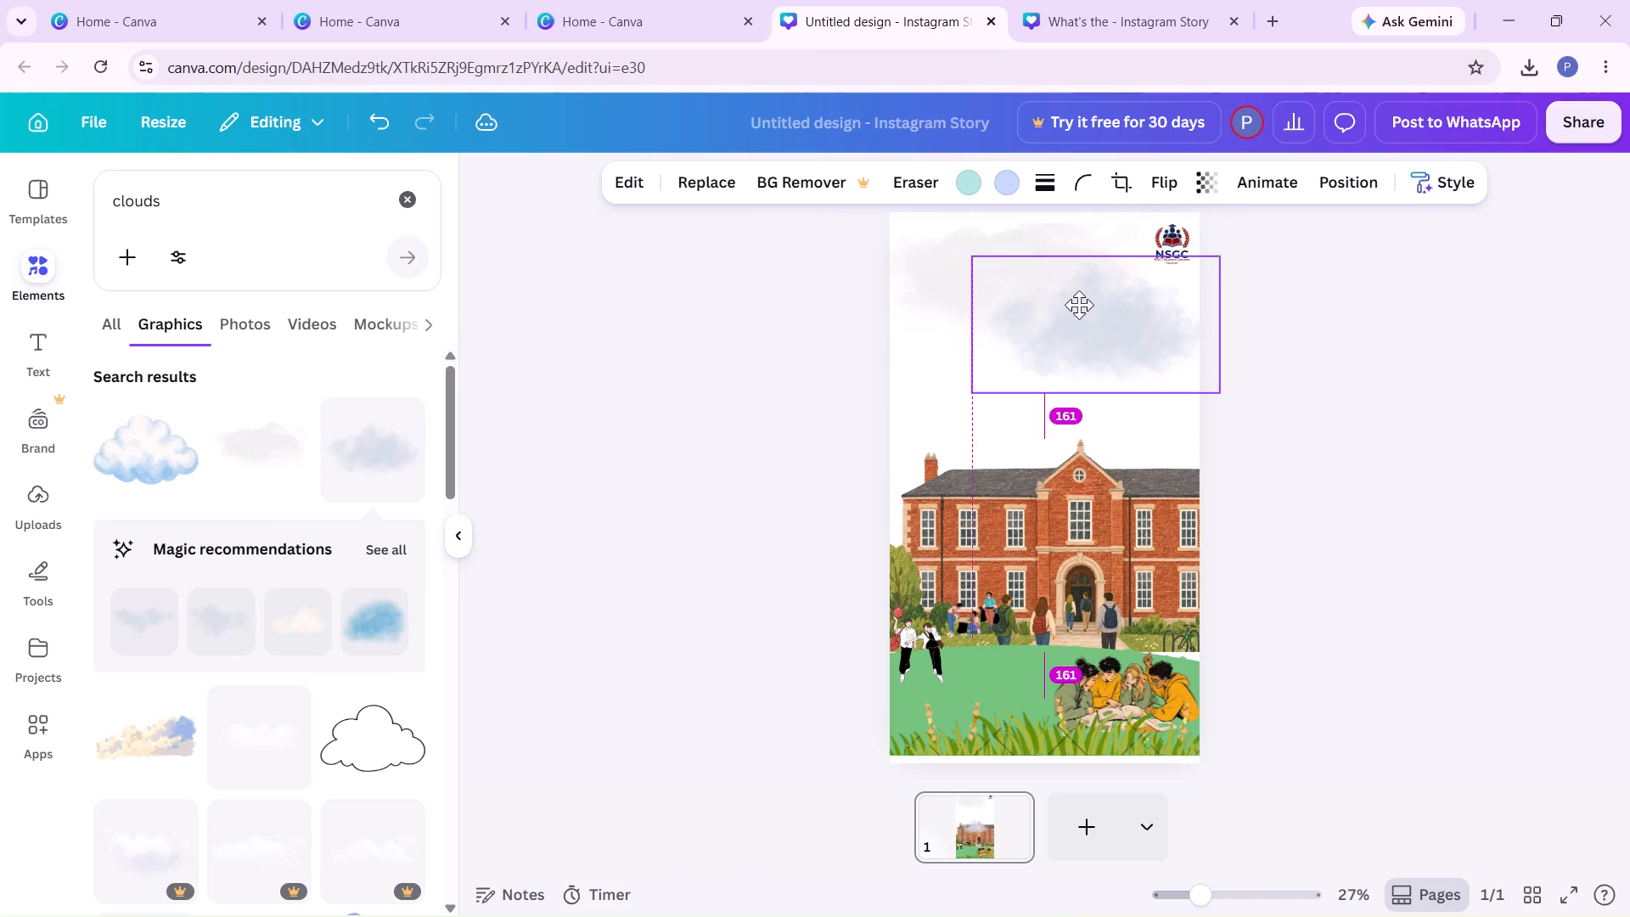
left_click_drag(1079, 305, 1077, 292)
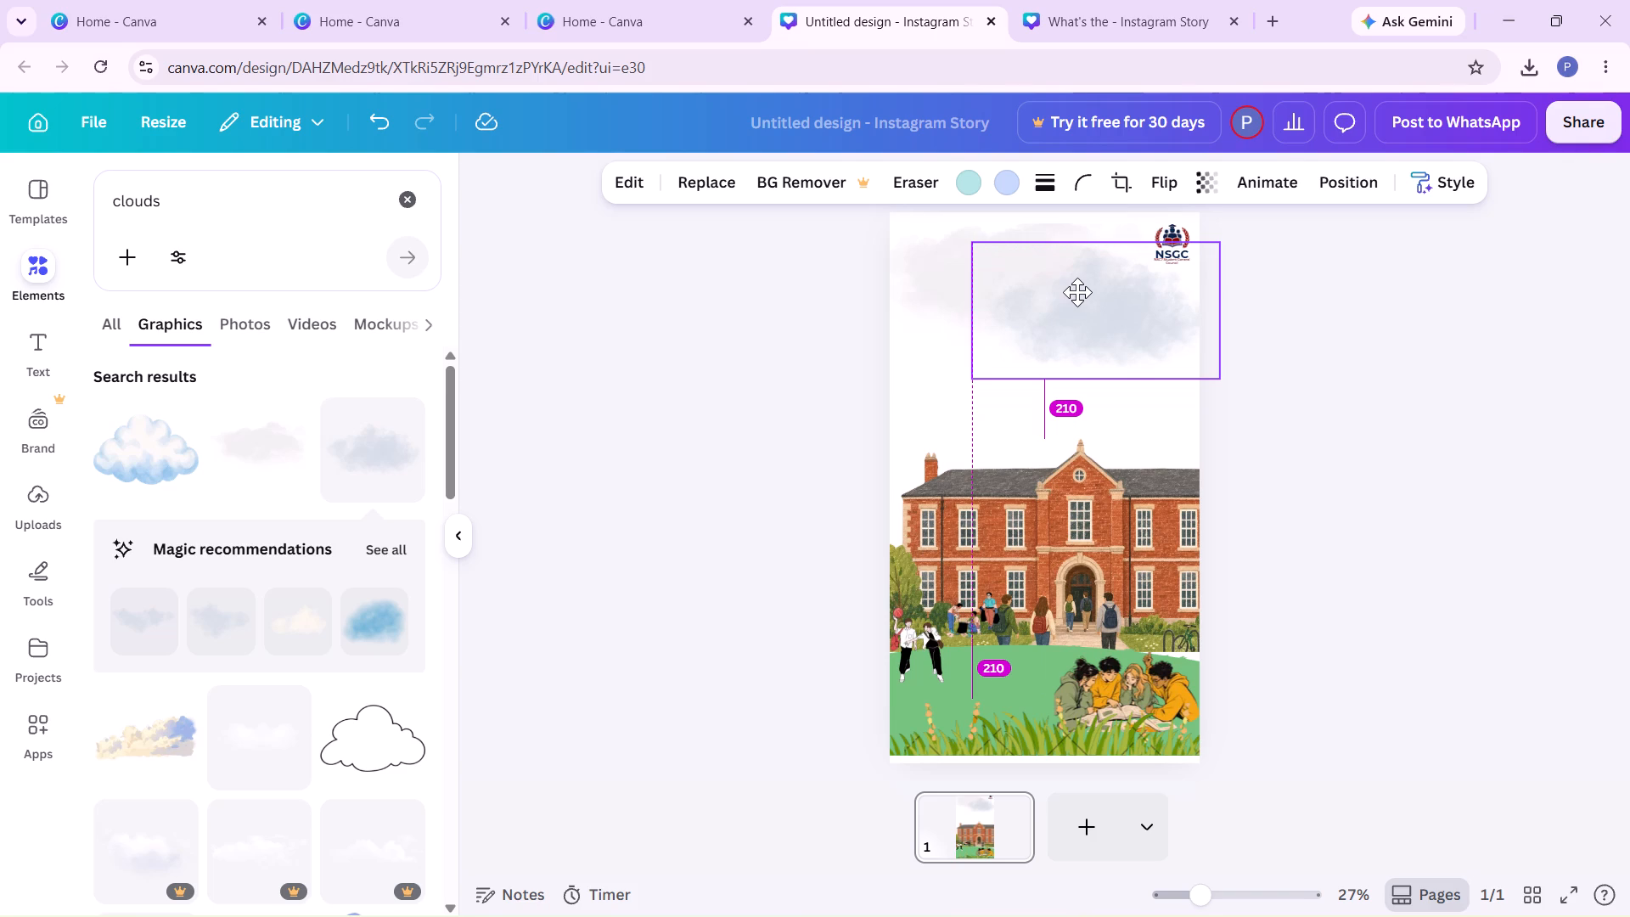
left_click_drag(1077, 292, 1061, 267)
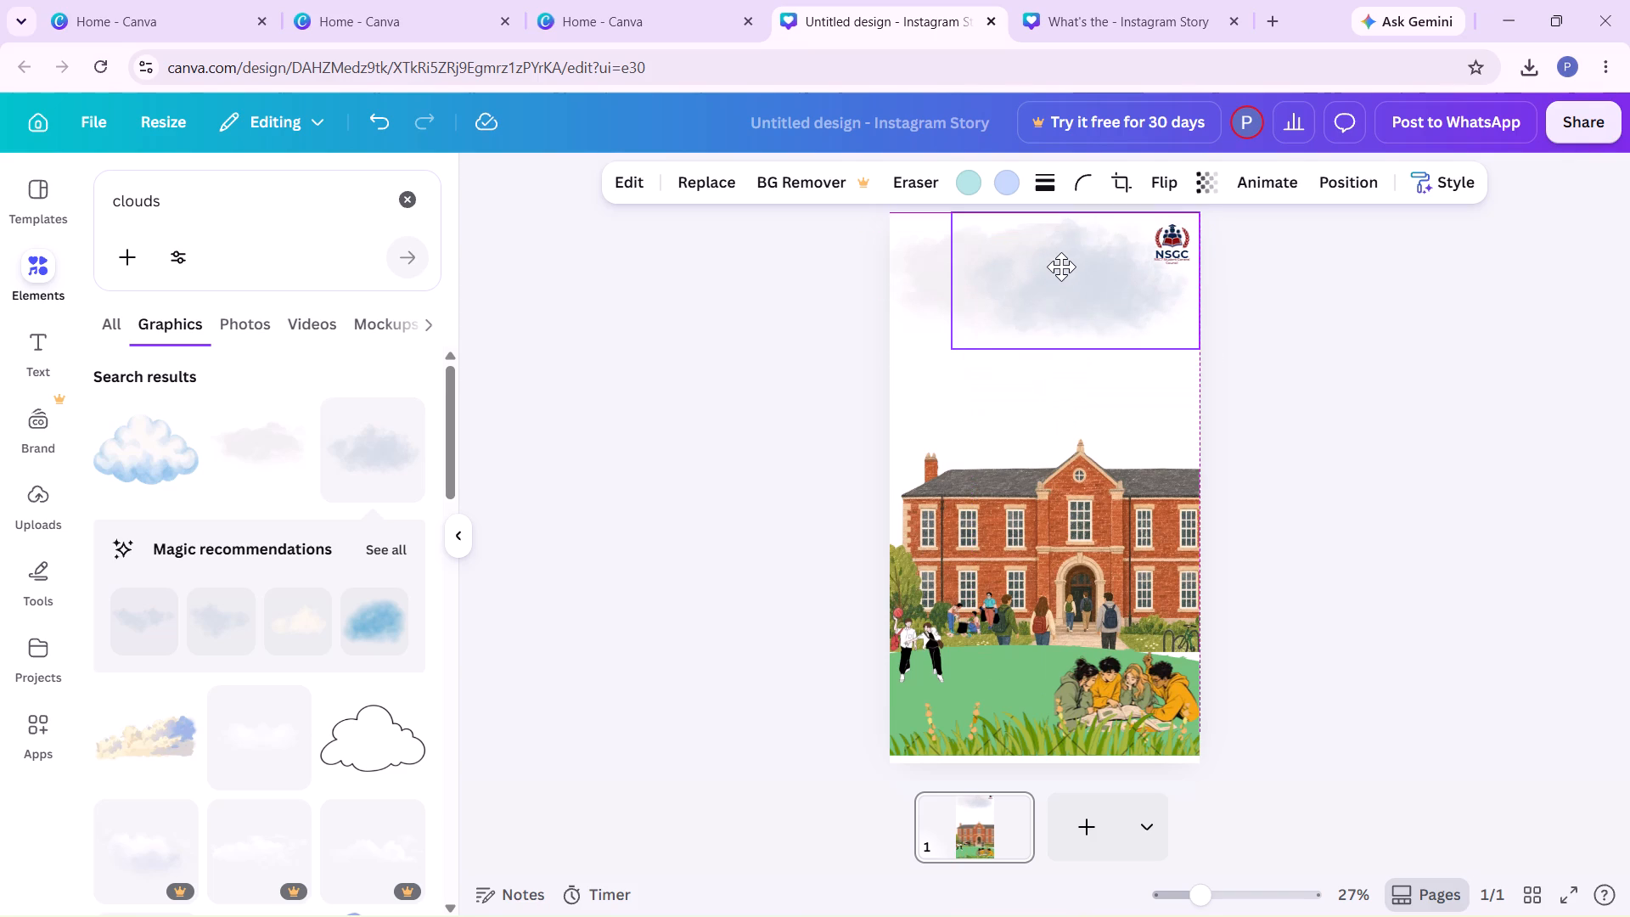
left_click_drag(1061, 267, 1071, 273)
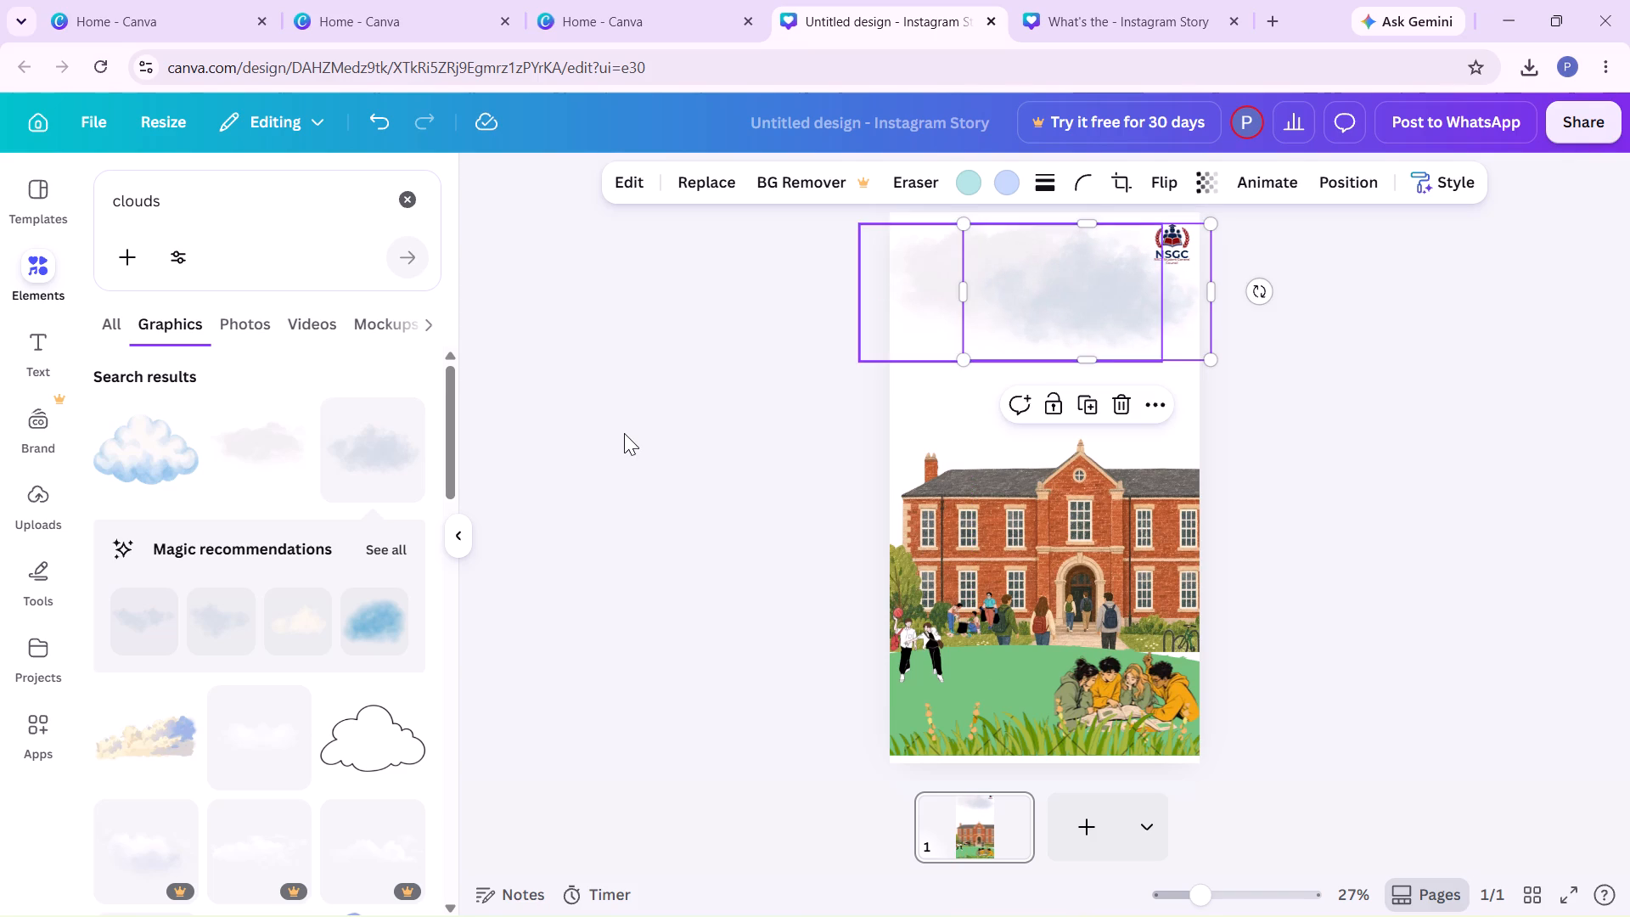
left_click(624, 433)
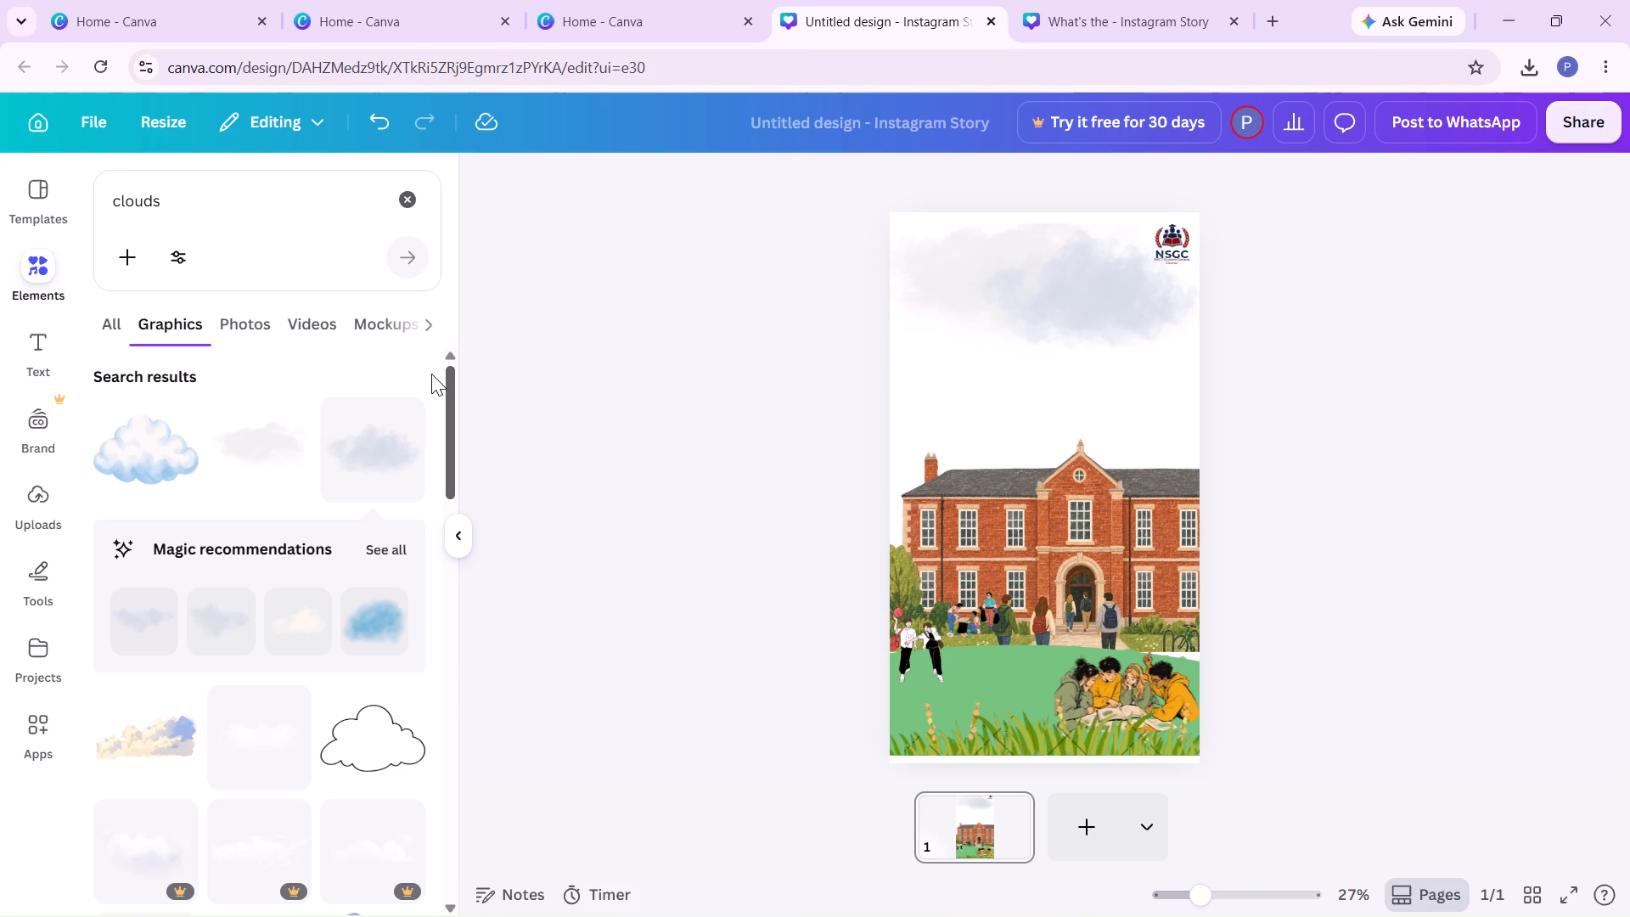
left_click(50, 342)
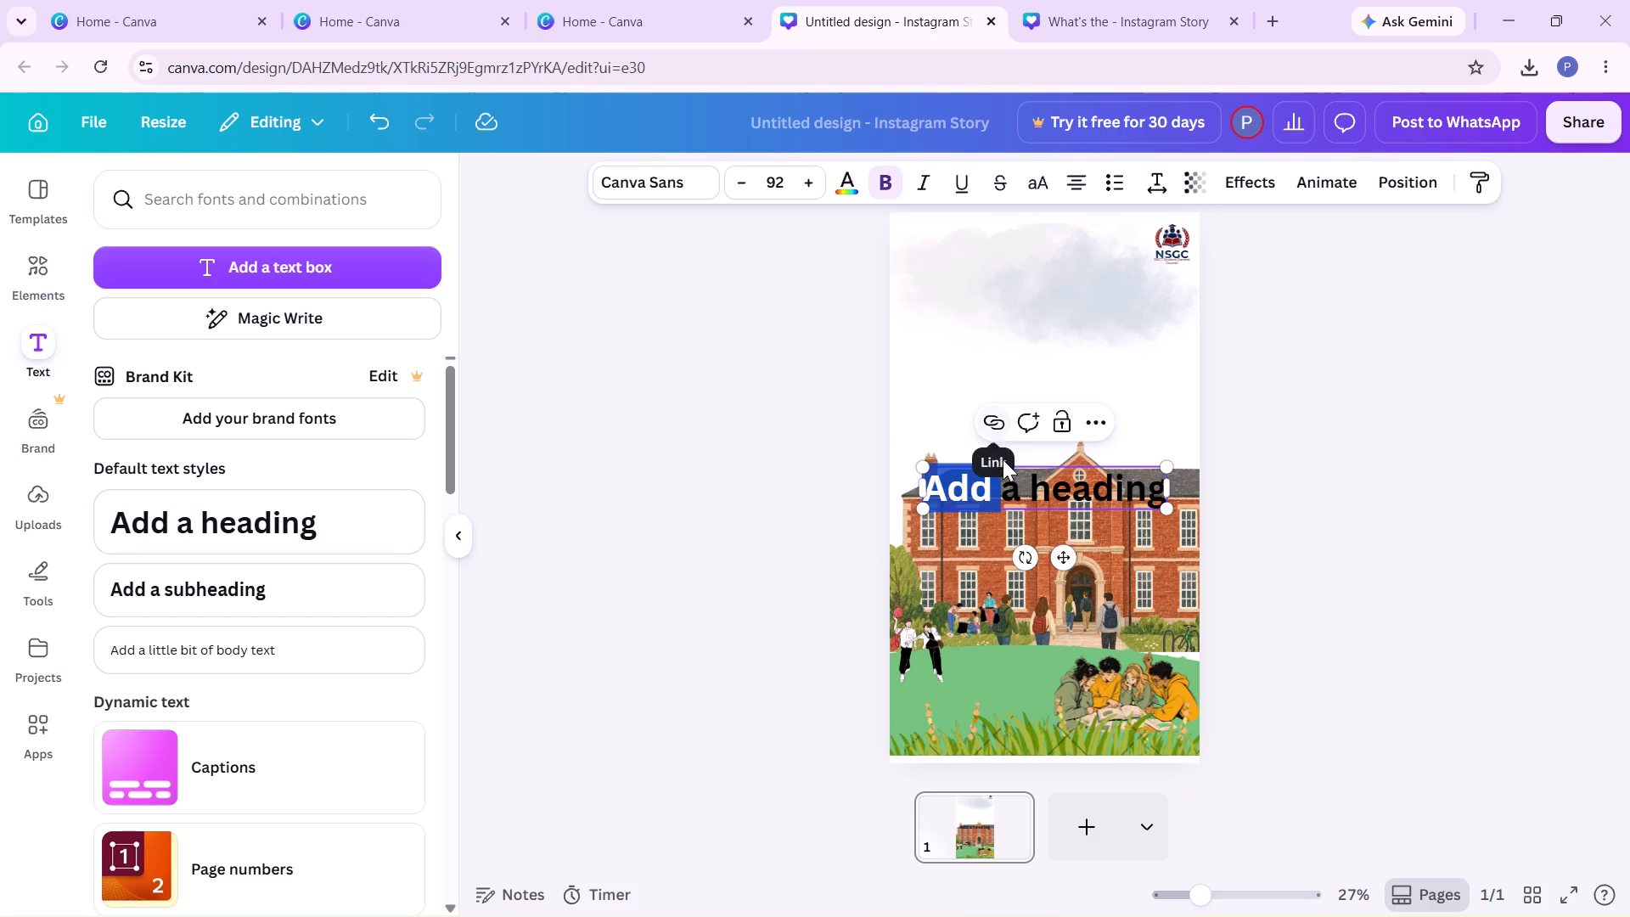
Move the "Add a heading" text box from over the building to the page's top edge, beside the NSGC logo.
left_click_drag(1003, 459, 1016, 484)
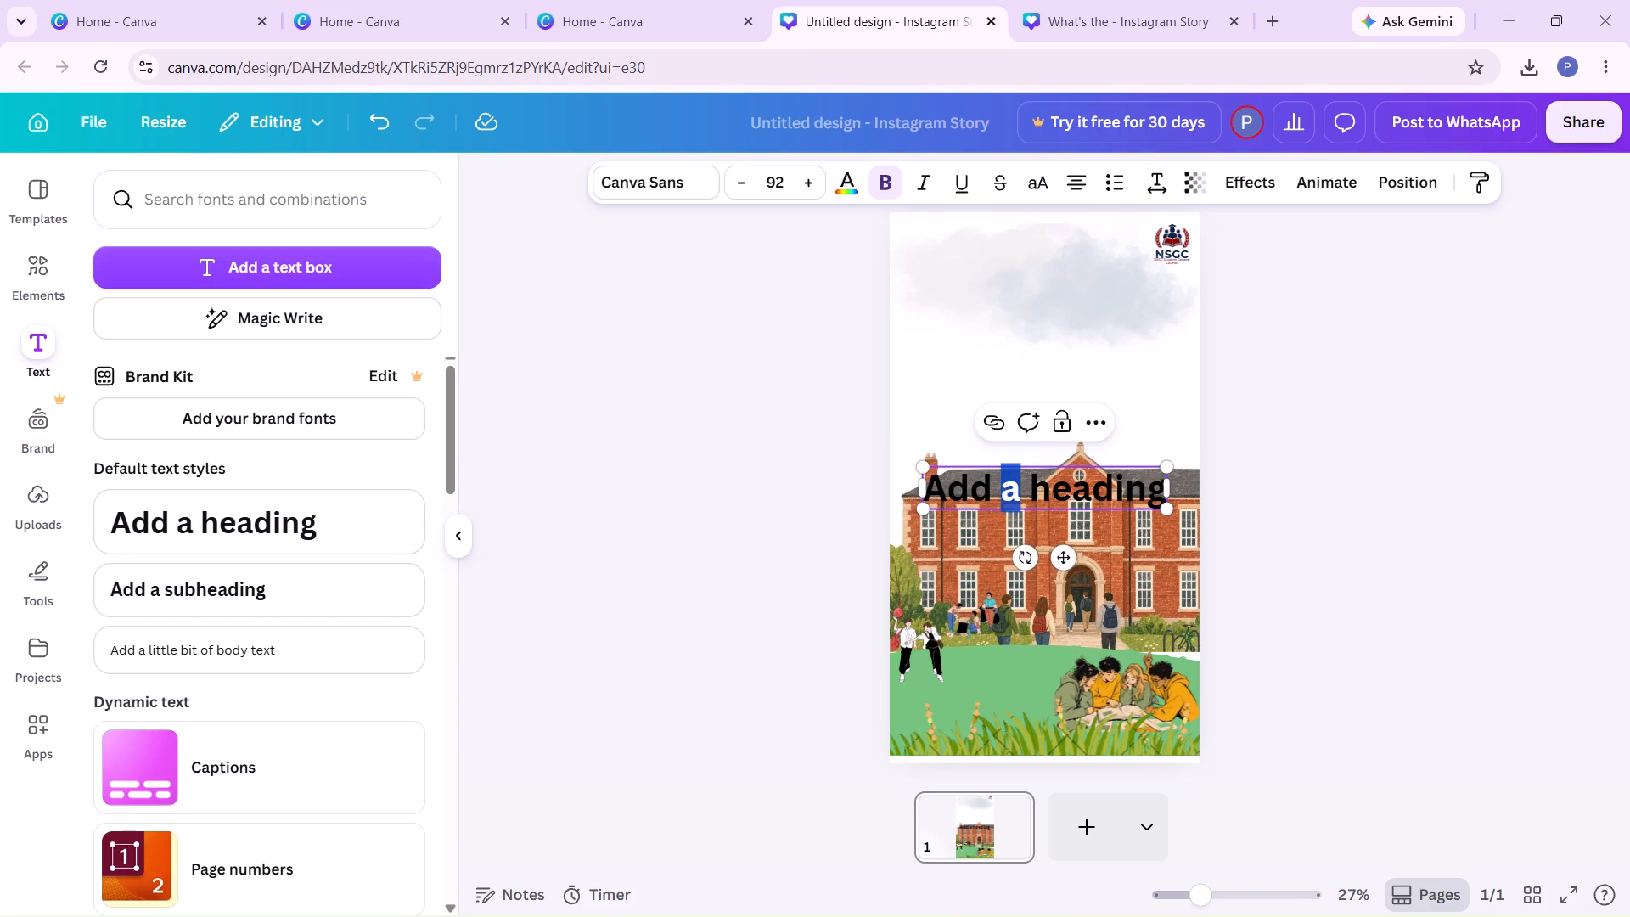
left_click(1329, 430)
left_click_drag(1081, 484, 1075, 219)
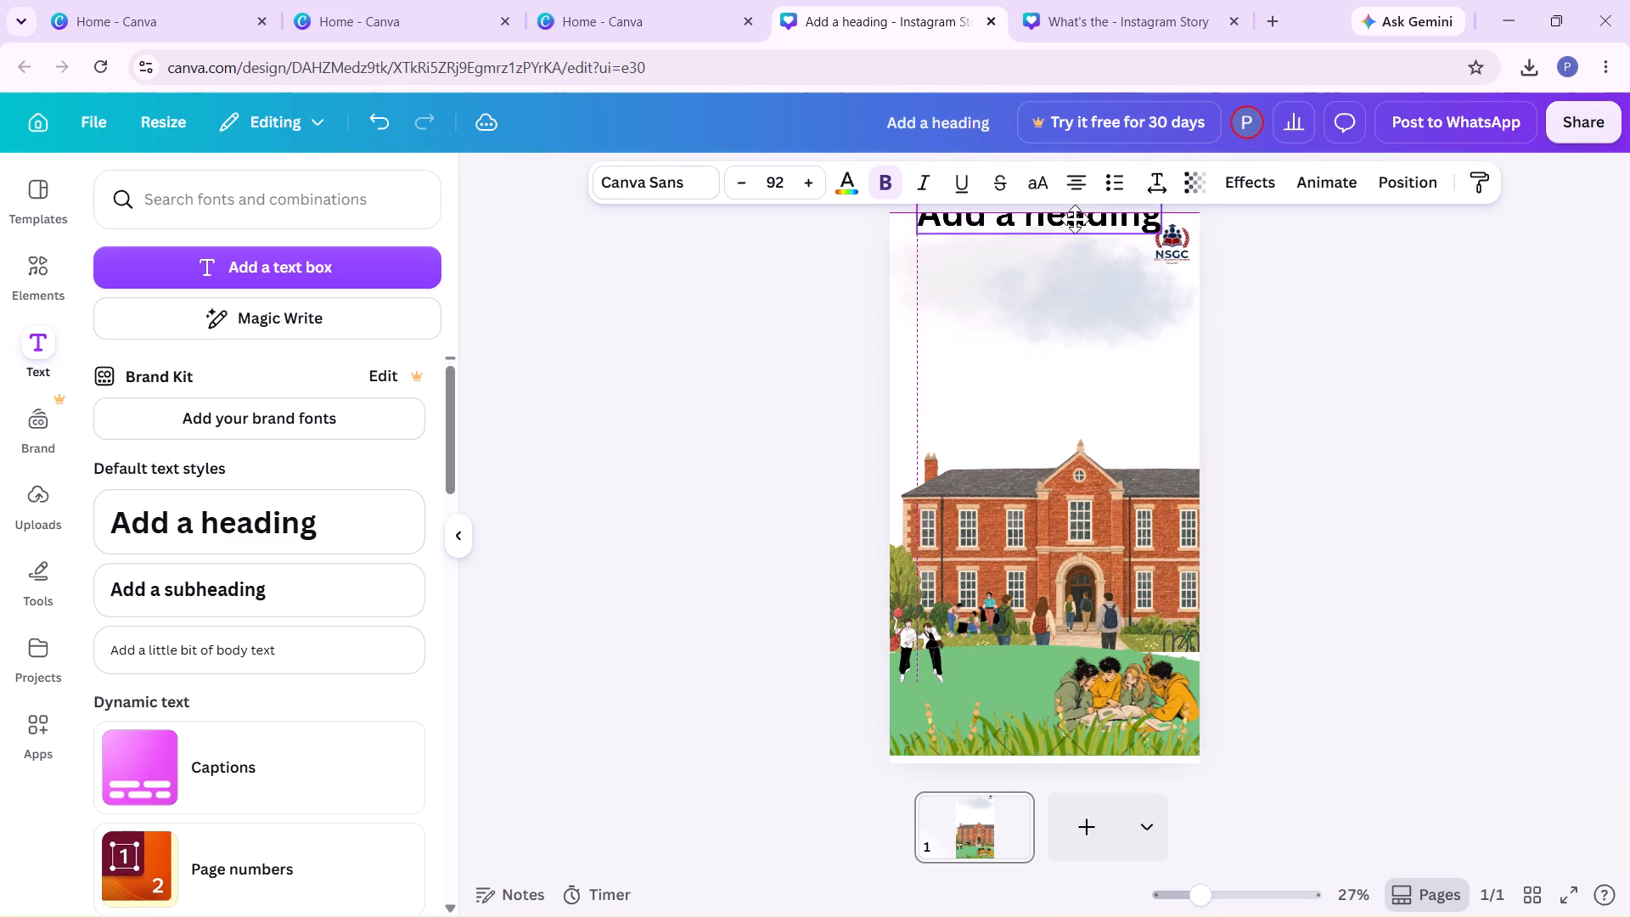
Place the new heading just below the page's top edge and replace its text with the copied wording, keeping only "what's the vibe?".
left_click_drag(1075, 219, 1062, 258)
triple_click(1062, 258)
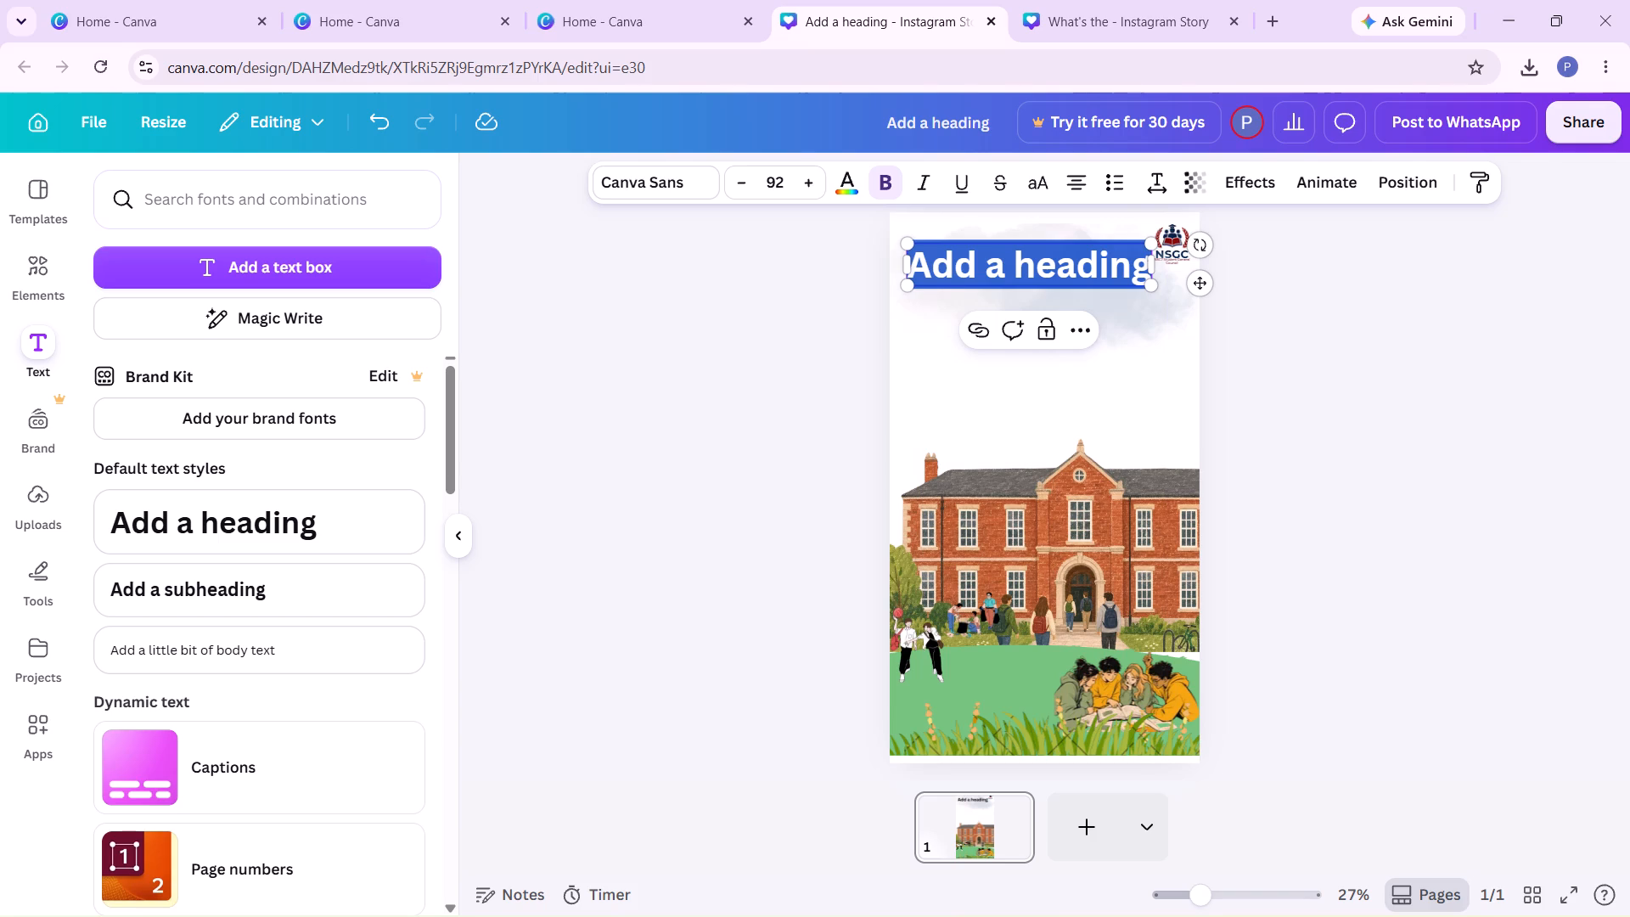
key("ctrl+v")
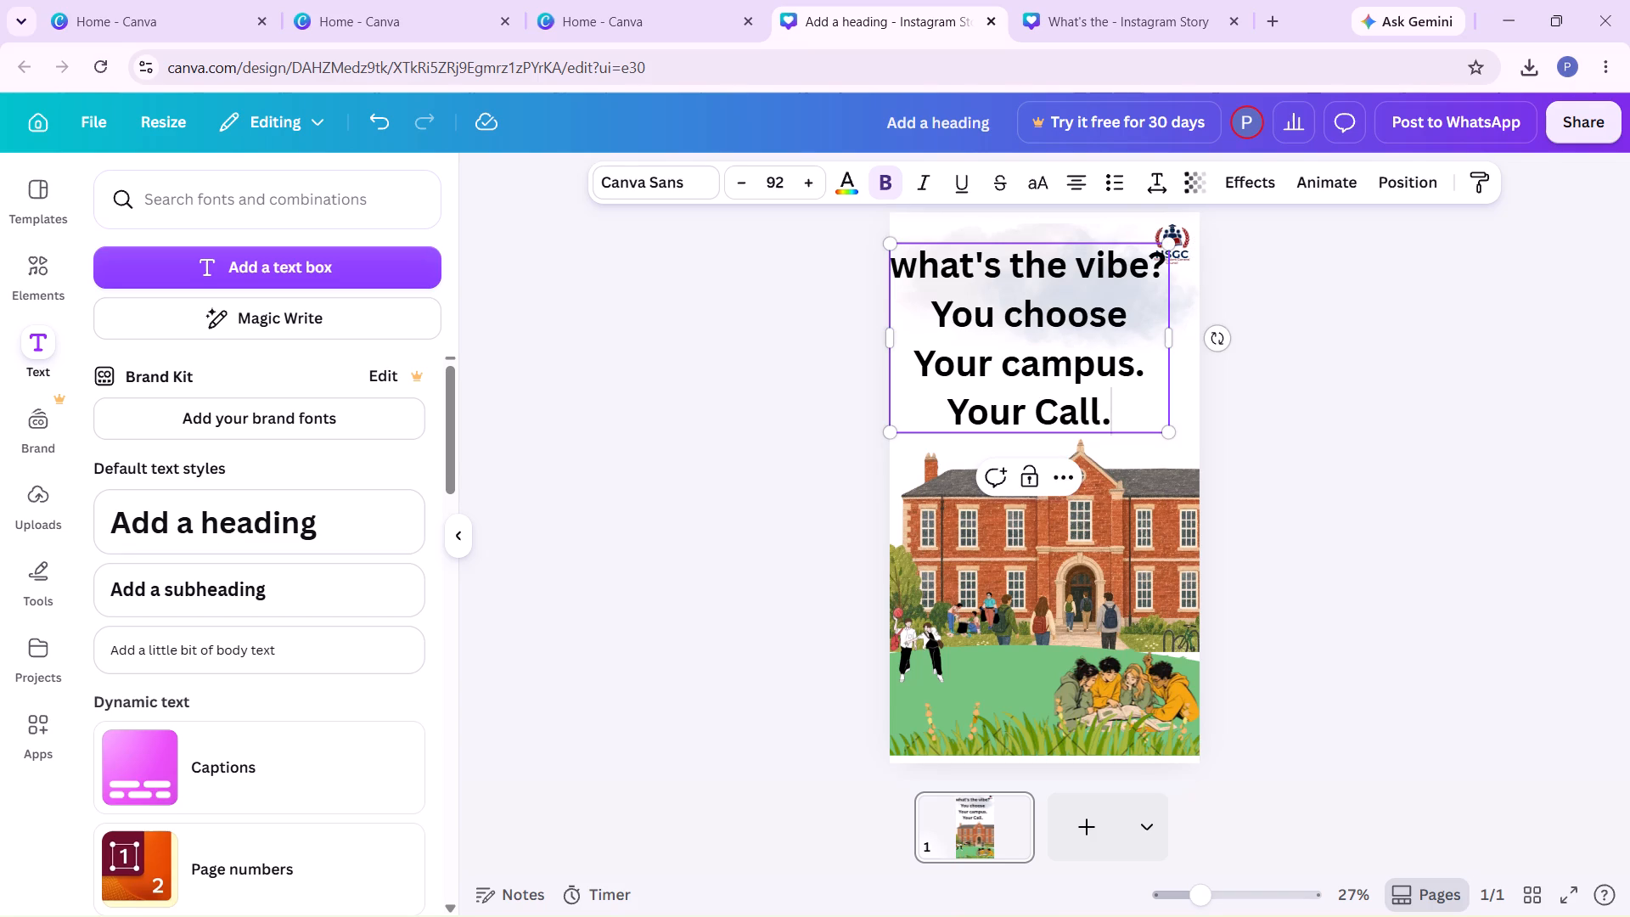
left_click_drag(934, 311, 1112, 408)
key("BackSpace")
key("BackSpace")
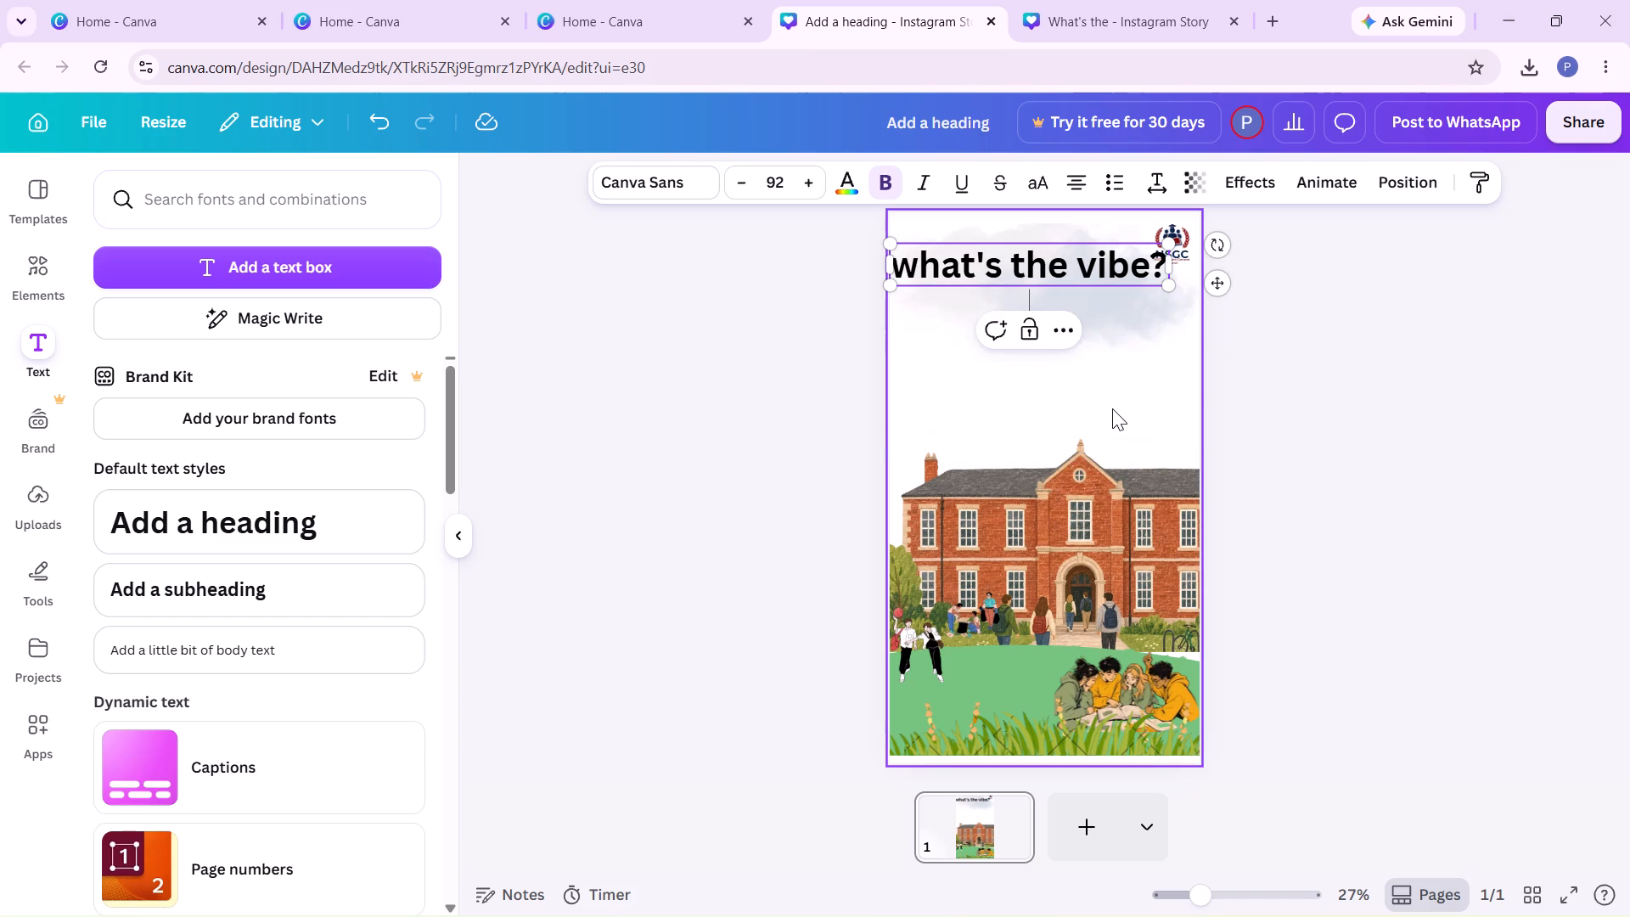
left_click_drag(1112, 408, 1048, 274)
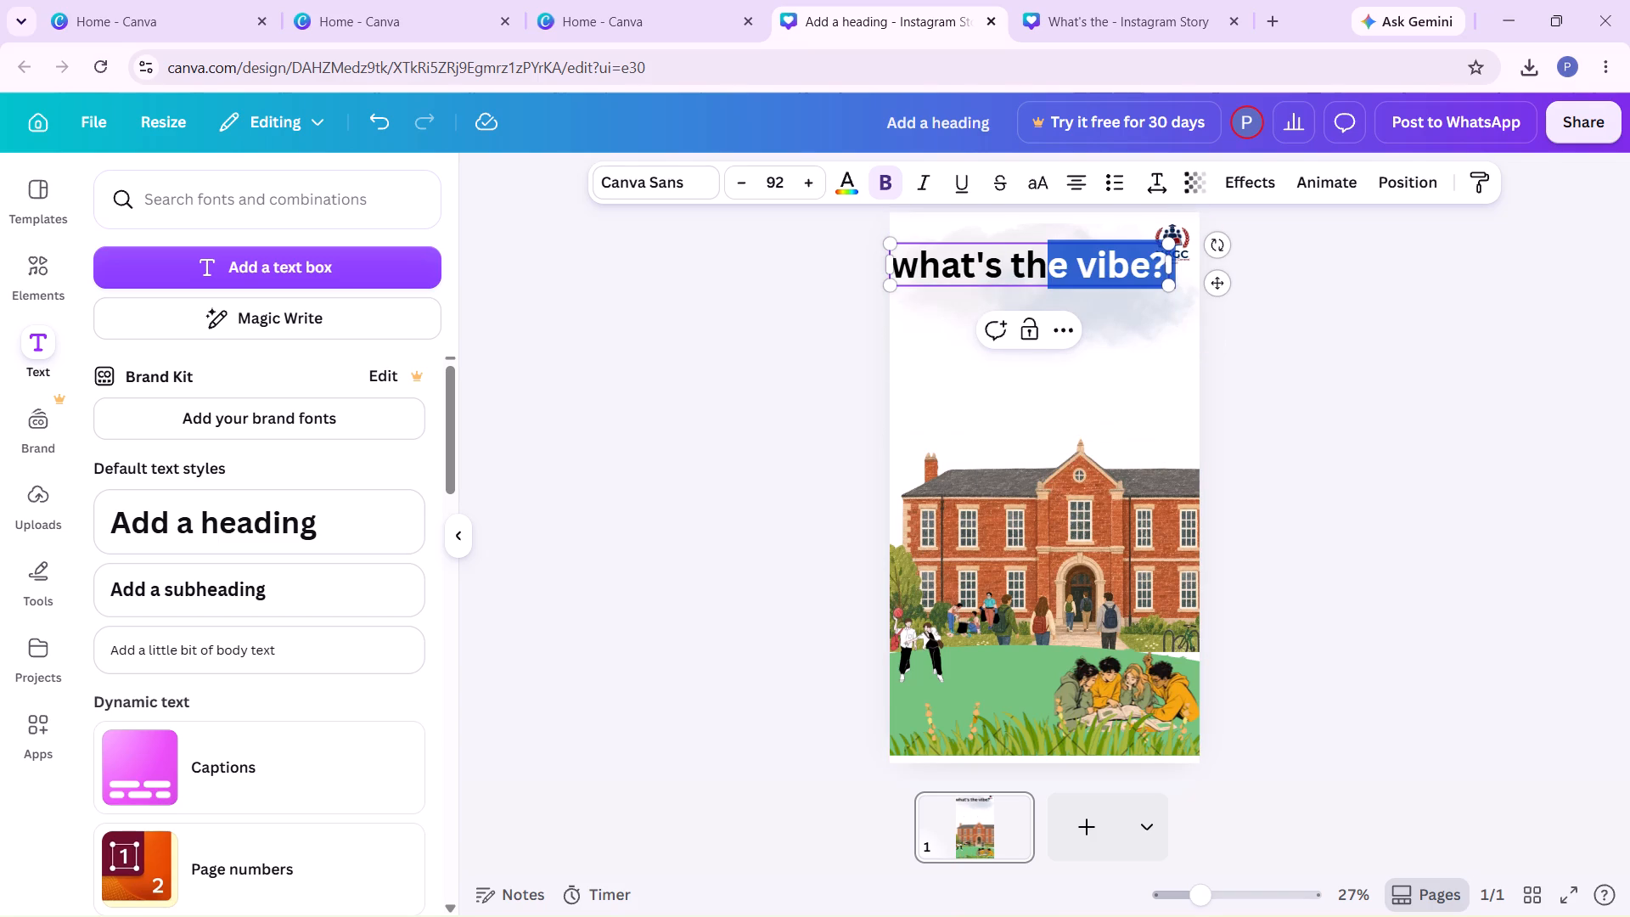
left_click_drag(1048, 274, 677, 475)
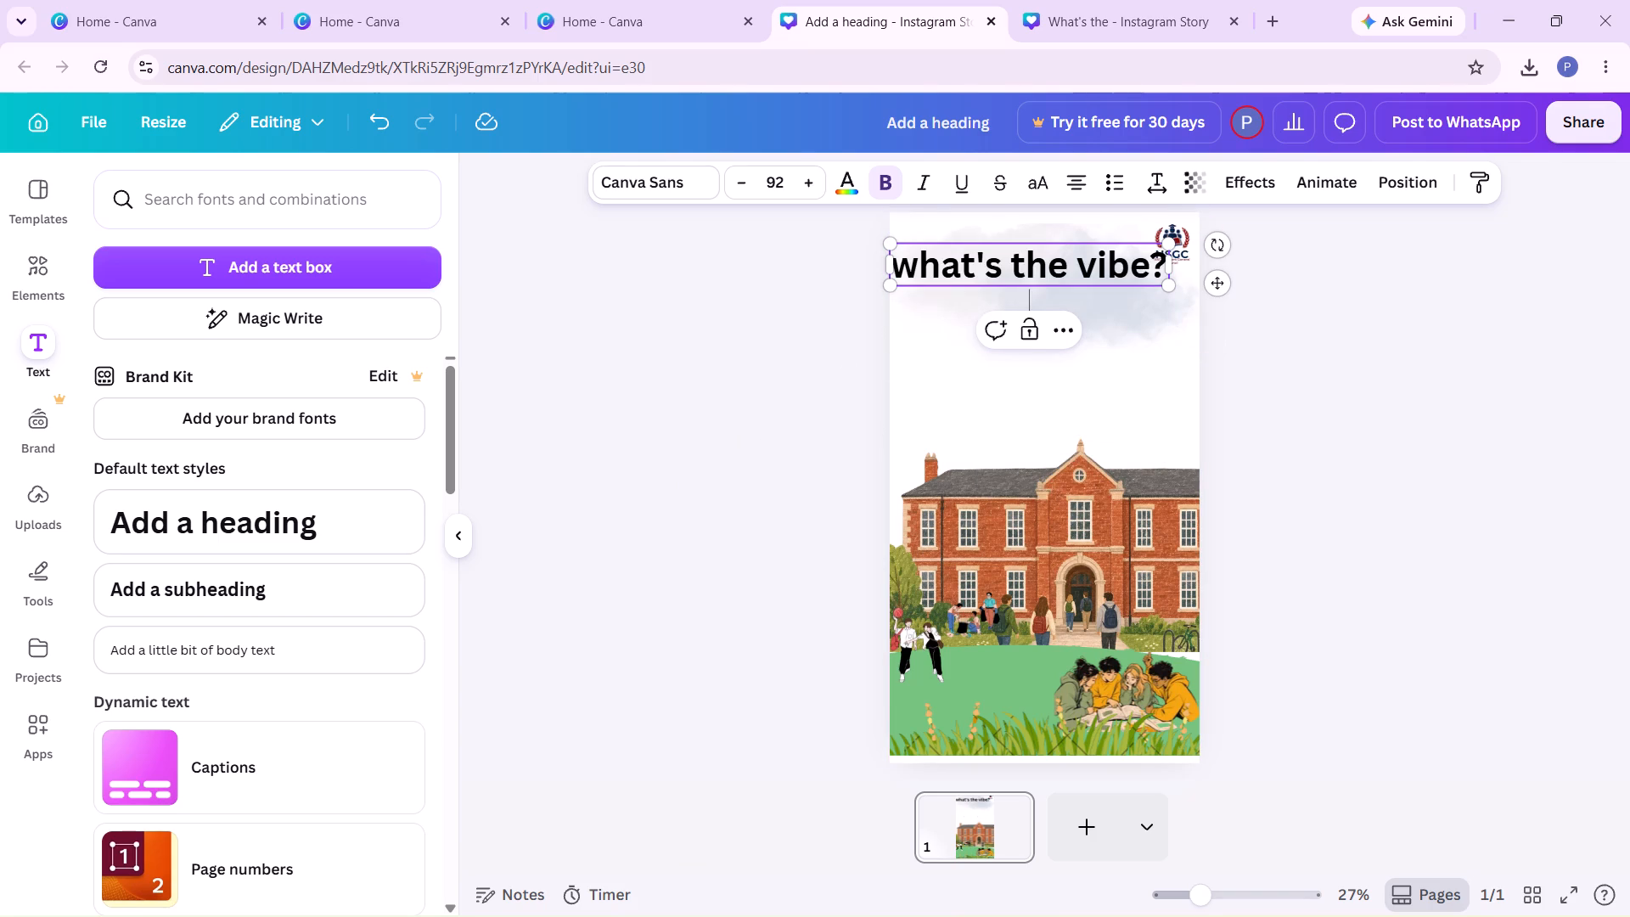
left_click(720, 352)
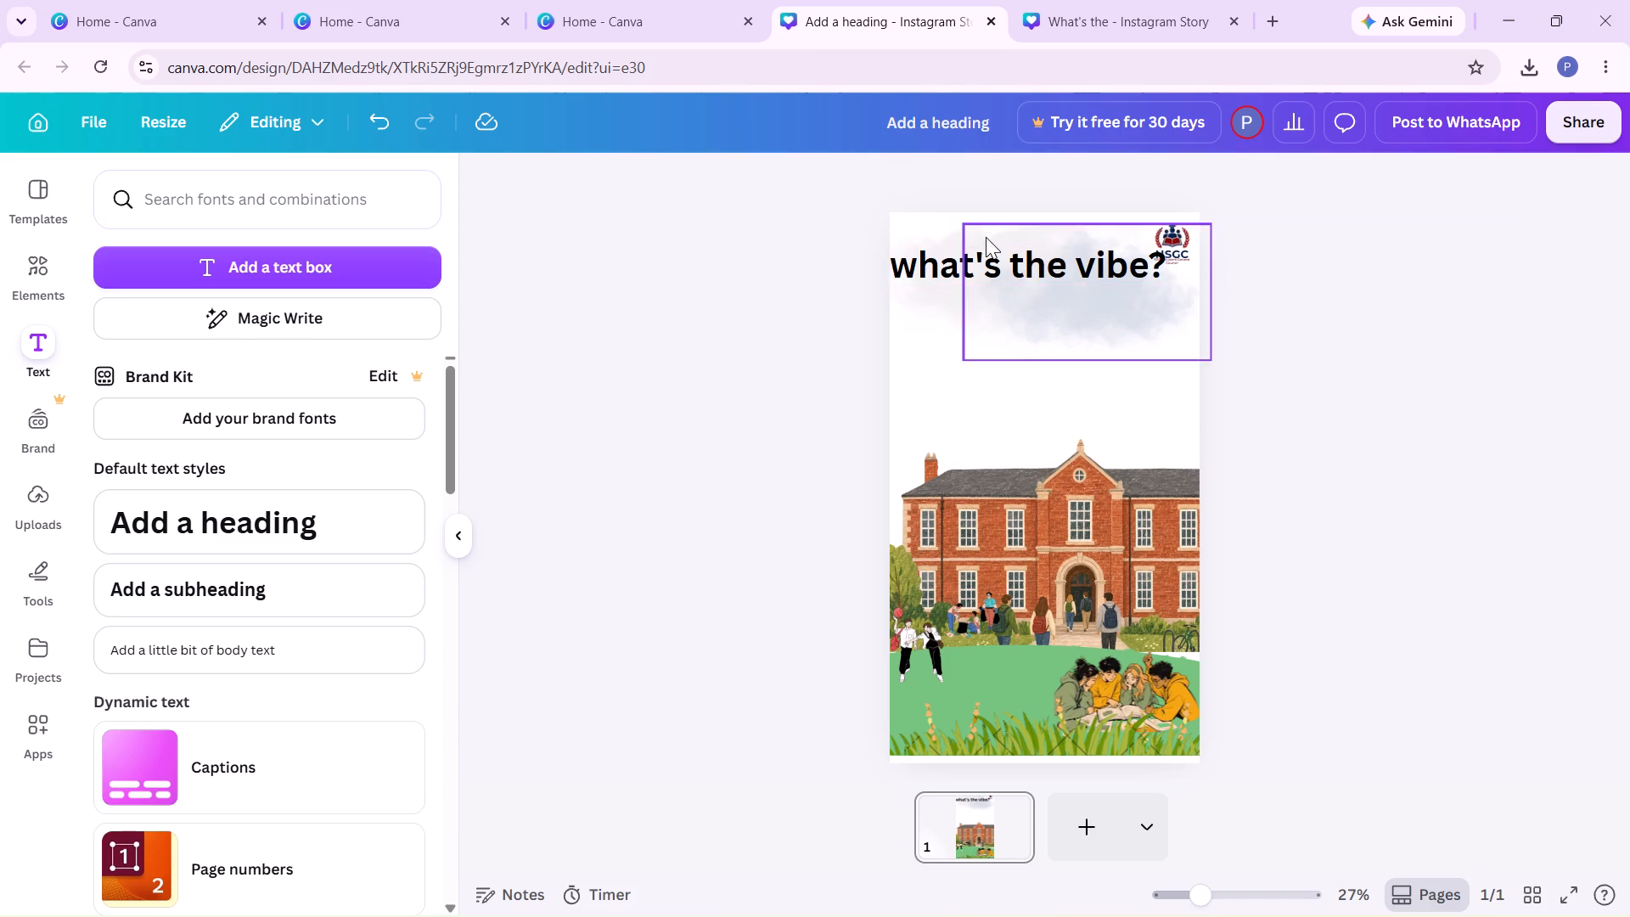
Nudge the "what's the vibe?" heading slightly right and up over the clouds near the page's top edge.
left_click_drag(991, 265, 988, 261)
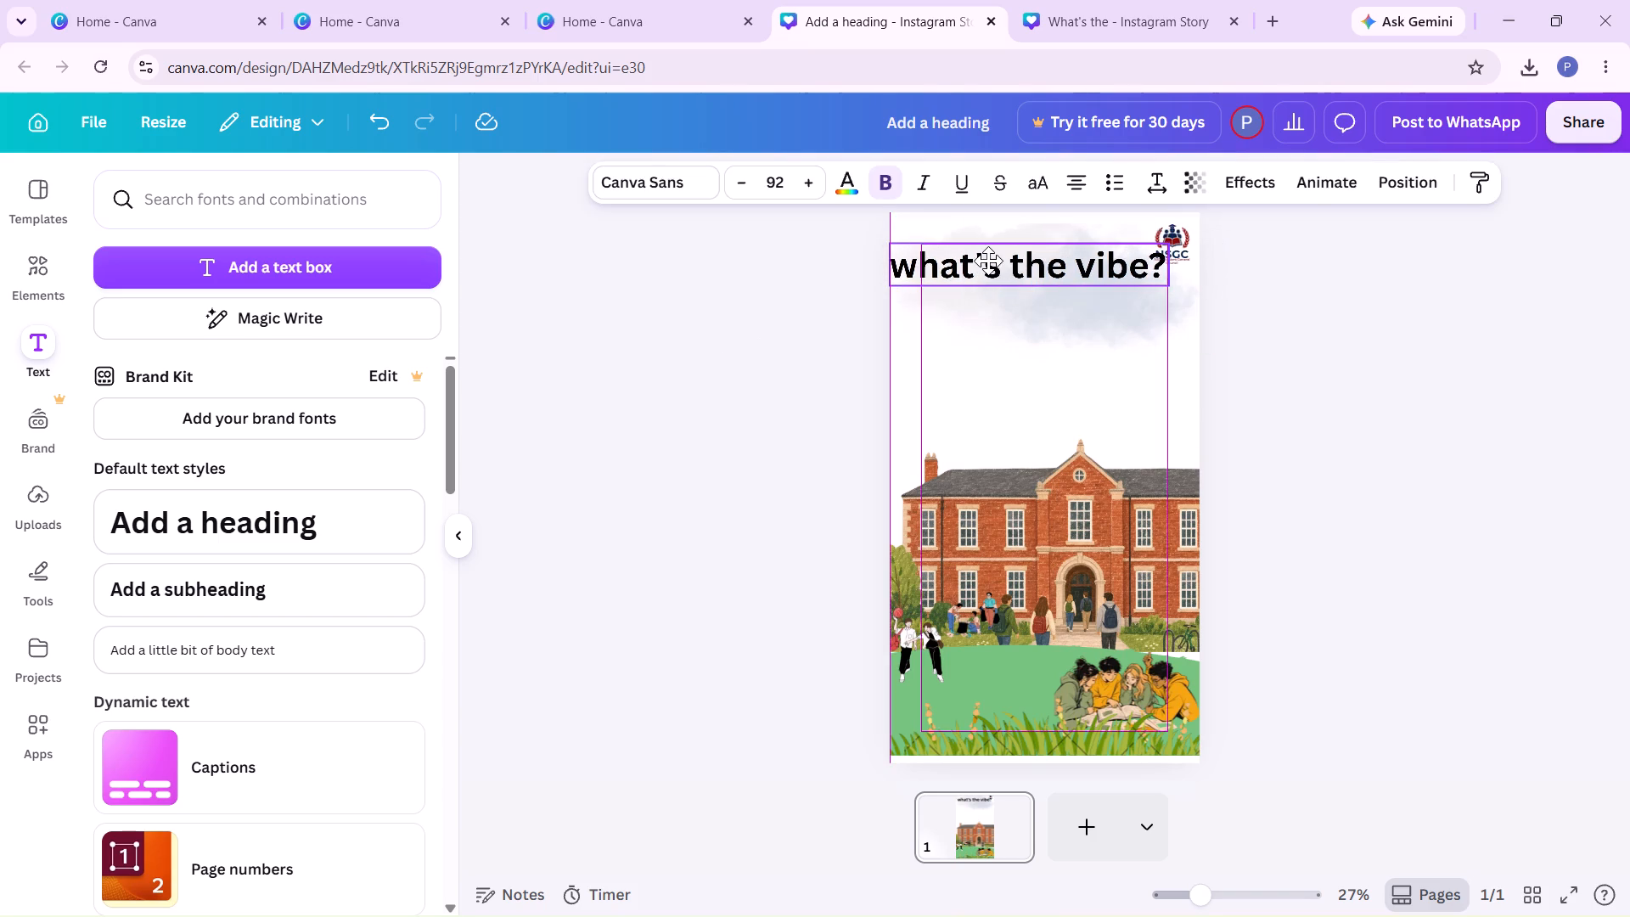
left_click_drag(988, 261, 998, 257)
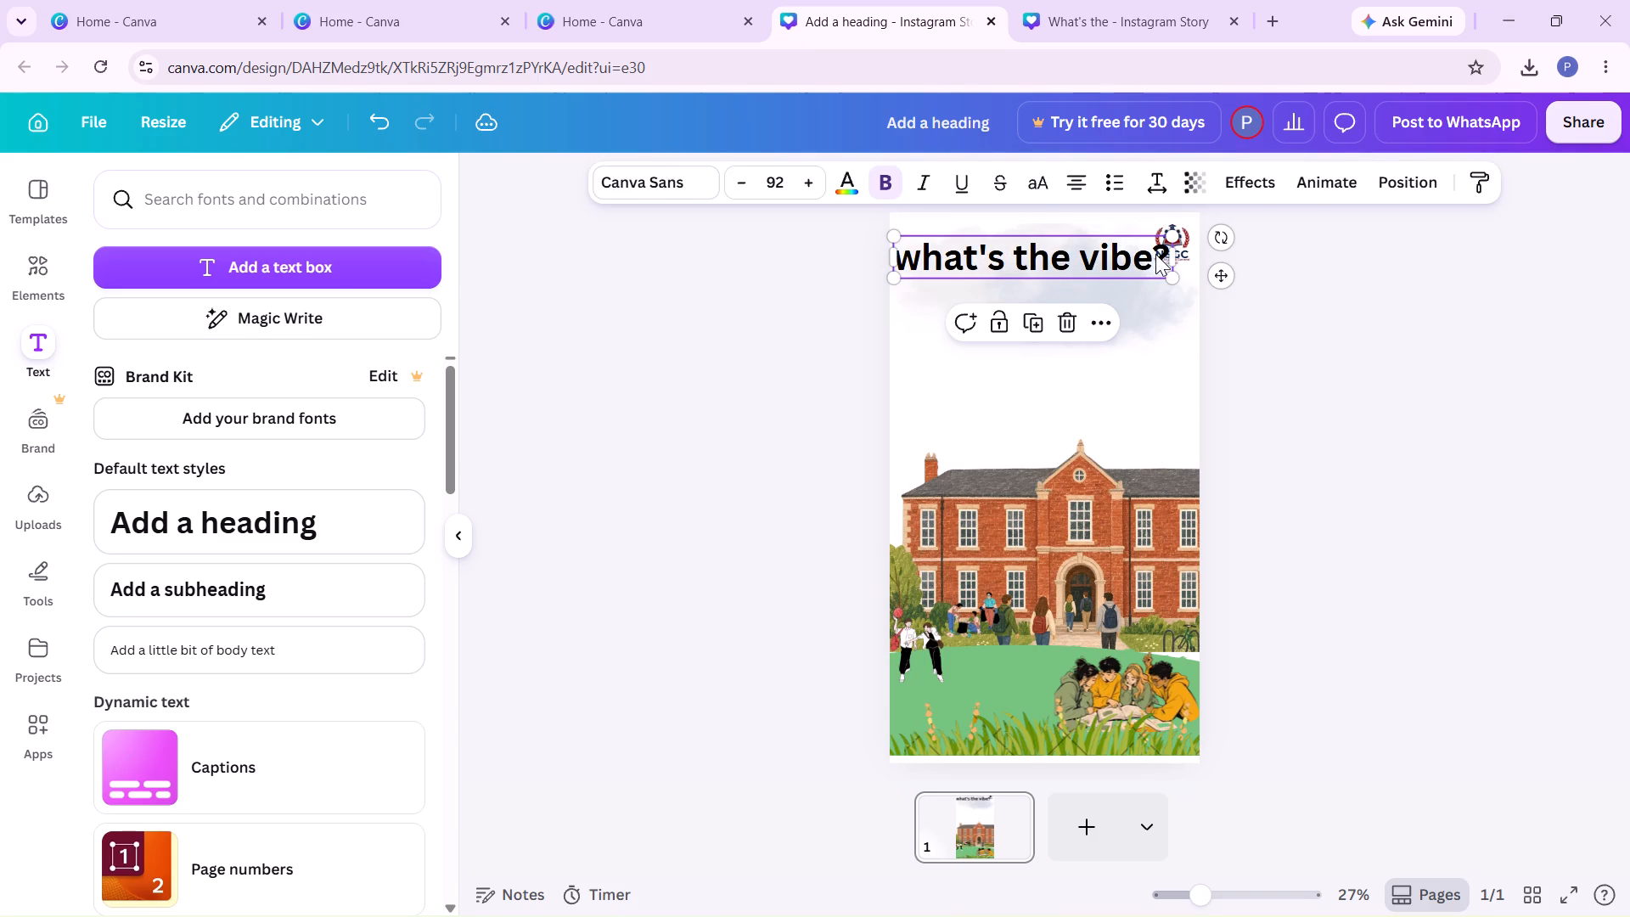
Shrink the "what's the vibe?" heading to about font size 59.7 and centre it near the page's top edge, clear of the NSGC logo.
left_click_drag(1168, 273, 1129, 262)
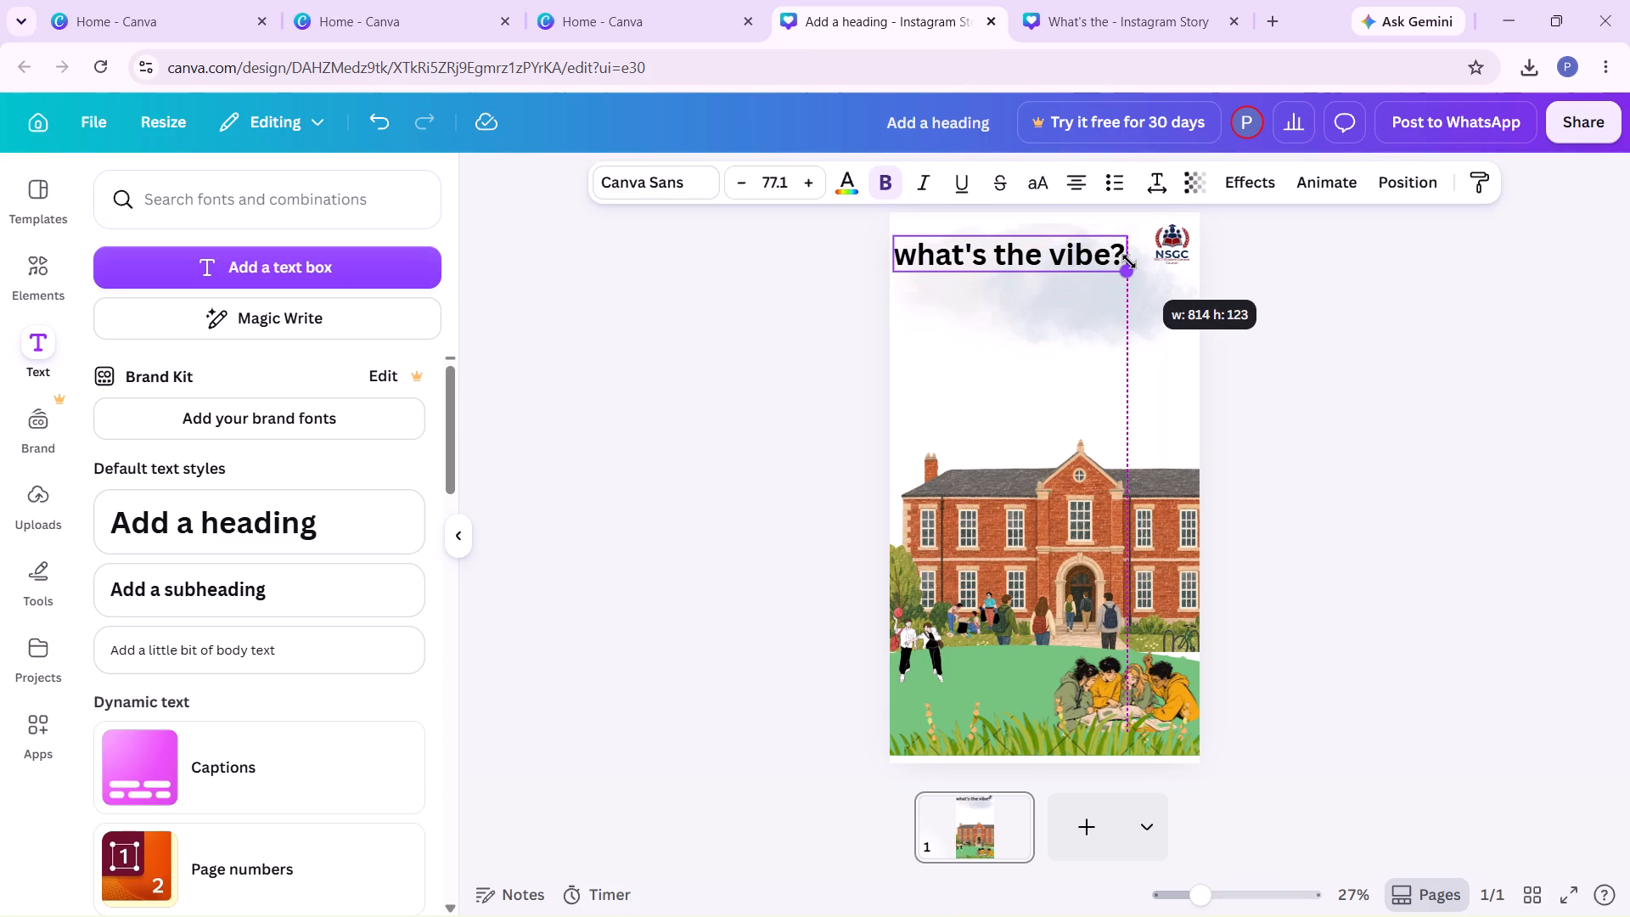
left_click_drag(1129, 262, 1103, 257)
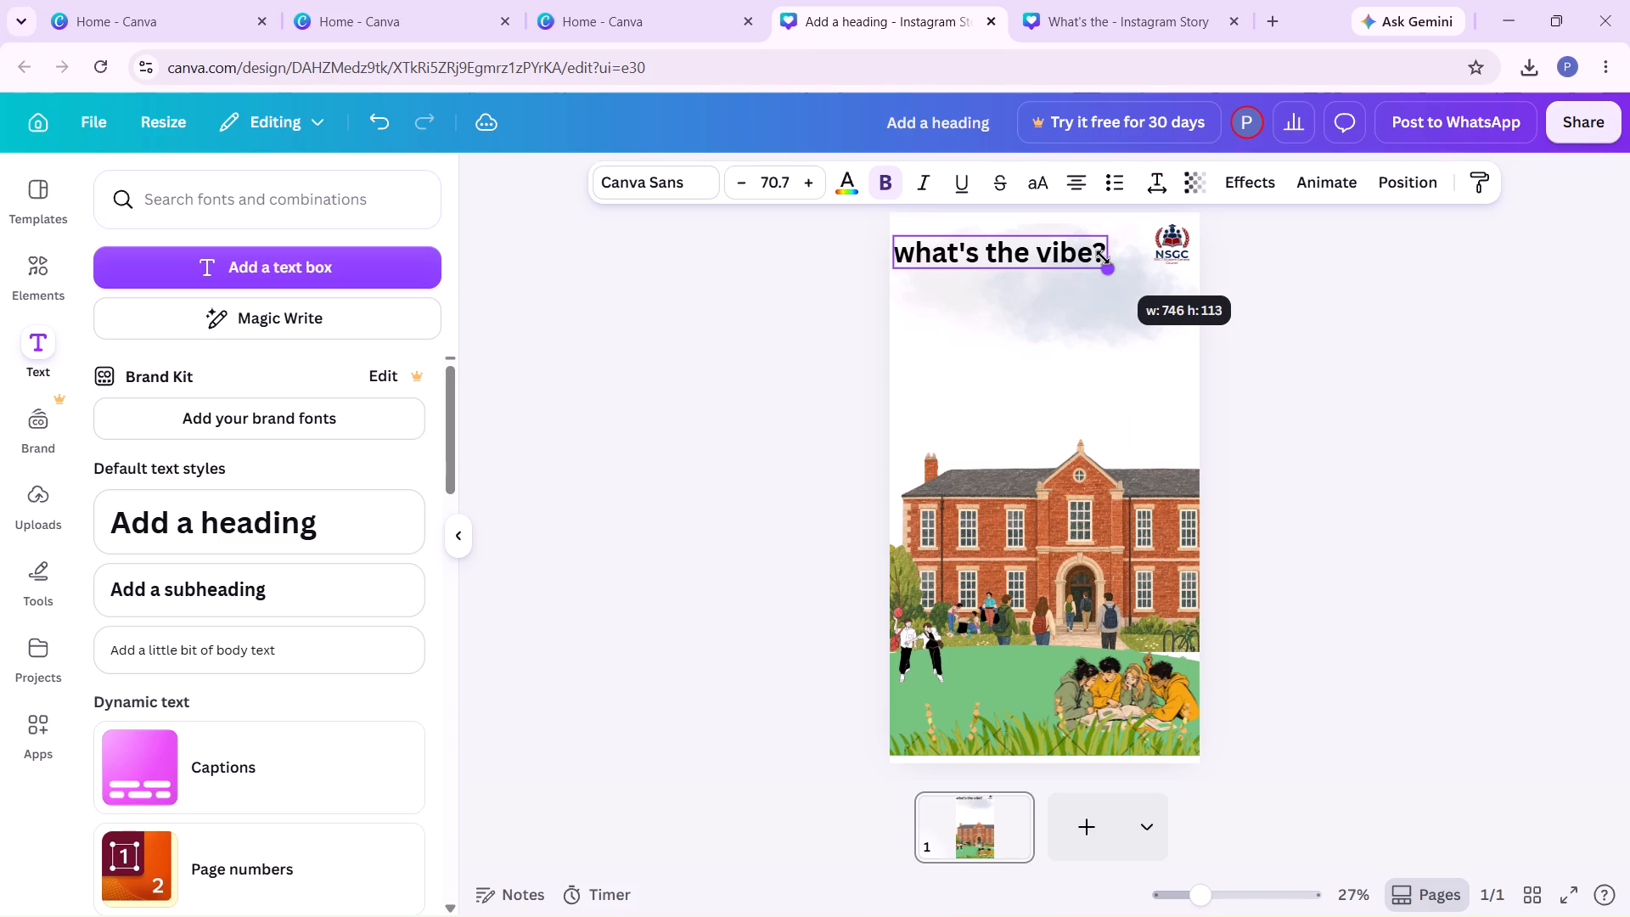
left_click_drag(1103, 257, 1071, 257)
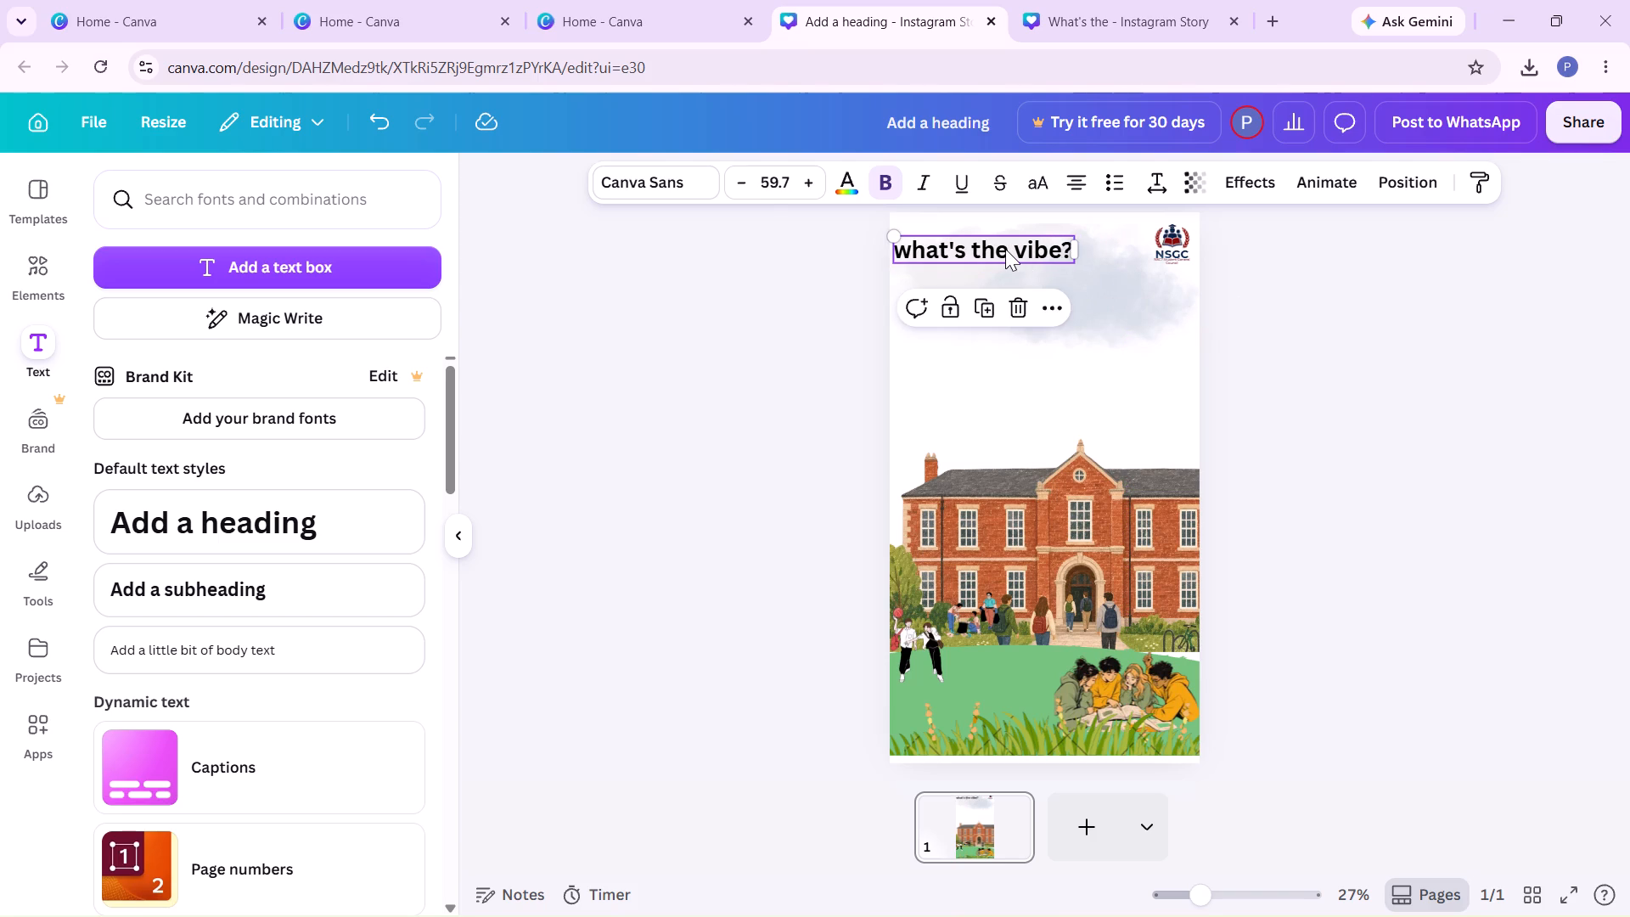
left_click_drag(1005, 249, 1053, 241)
left_click(1053, 241)
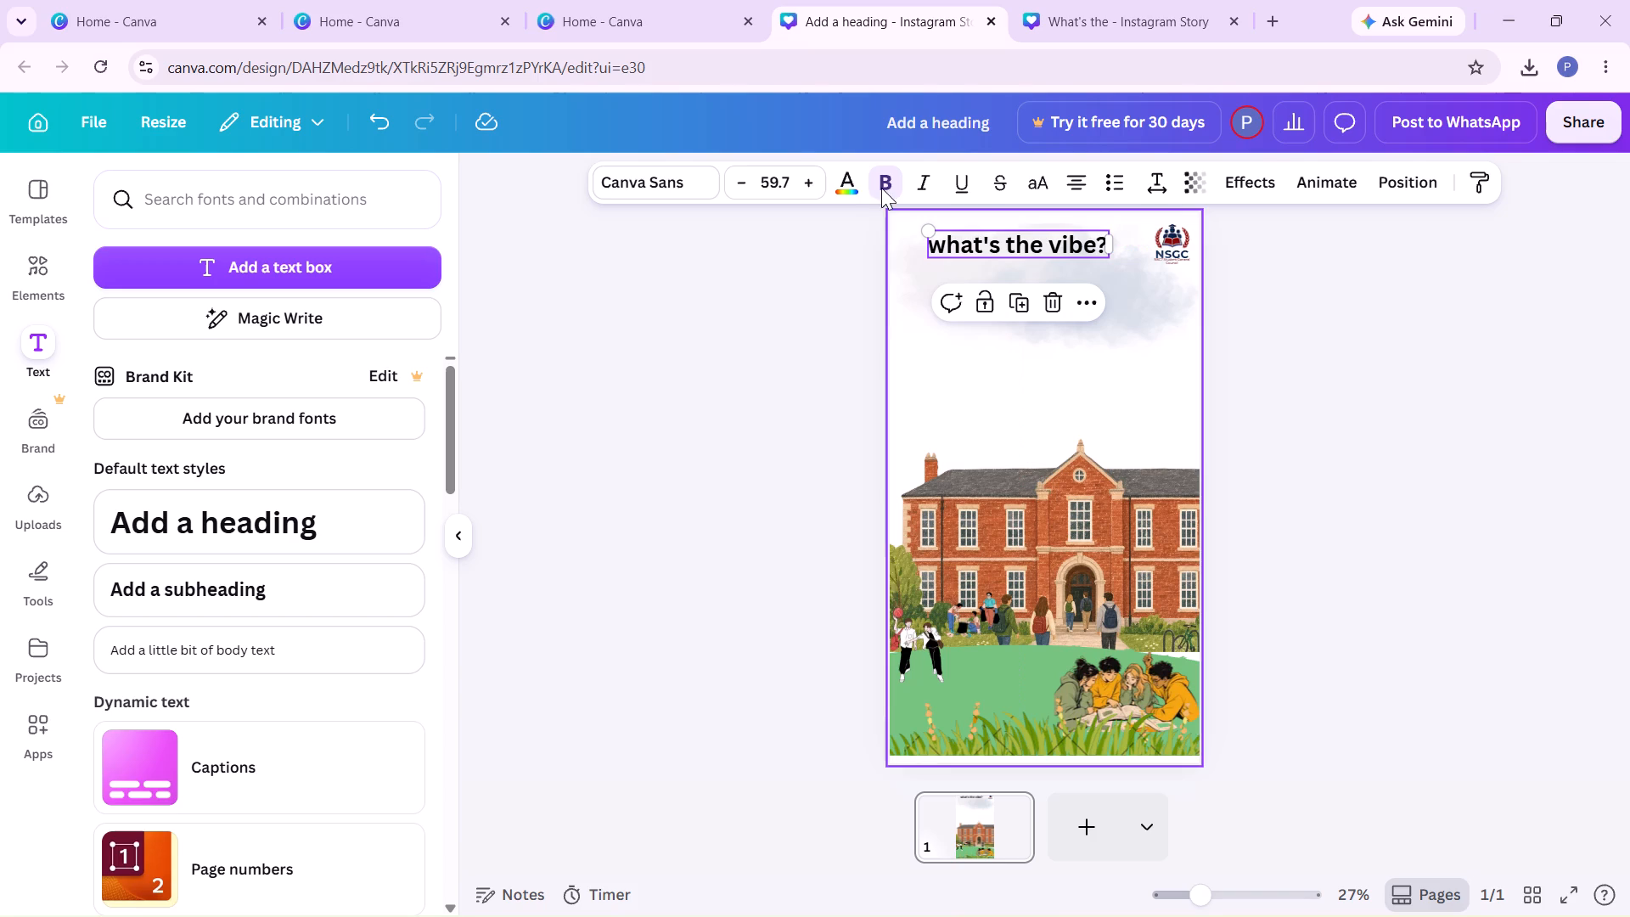
Format the "what's the vibe?" heading in italics and all uppercase letters.
left_click(924, 168)
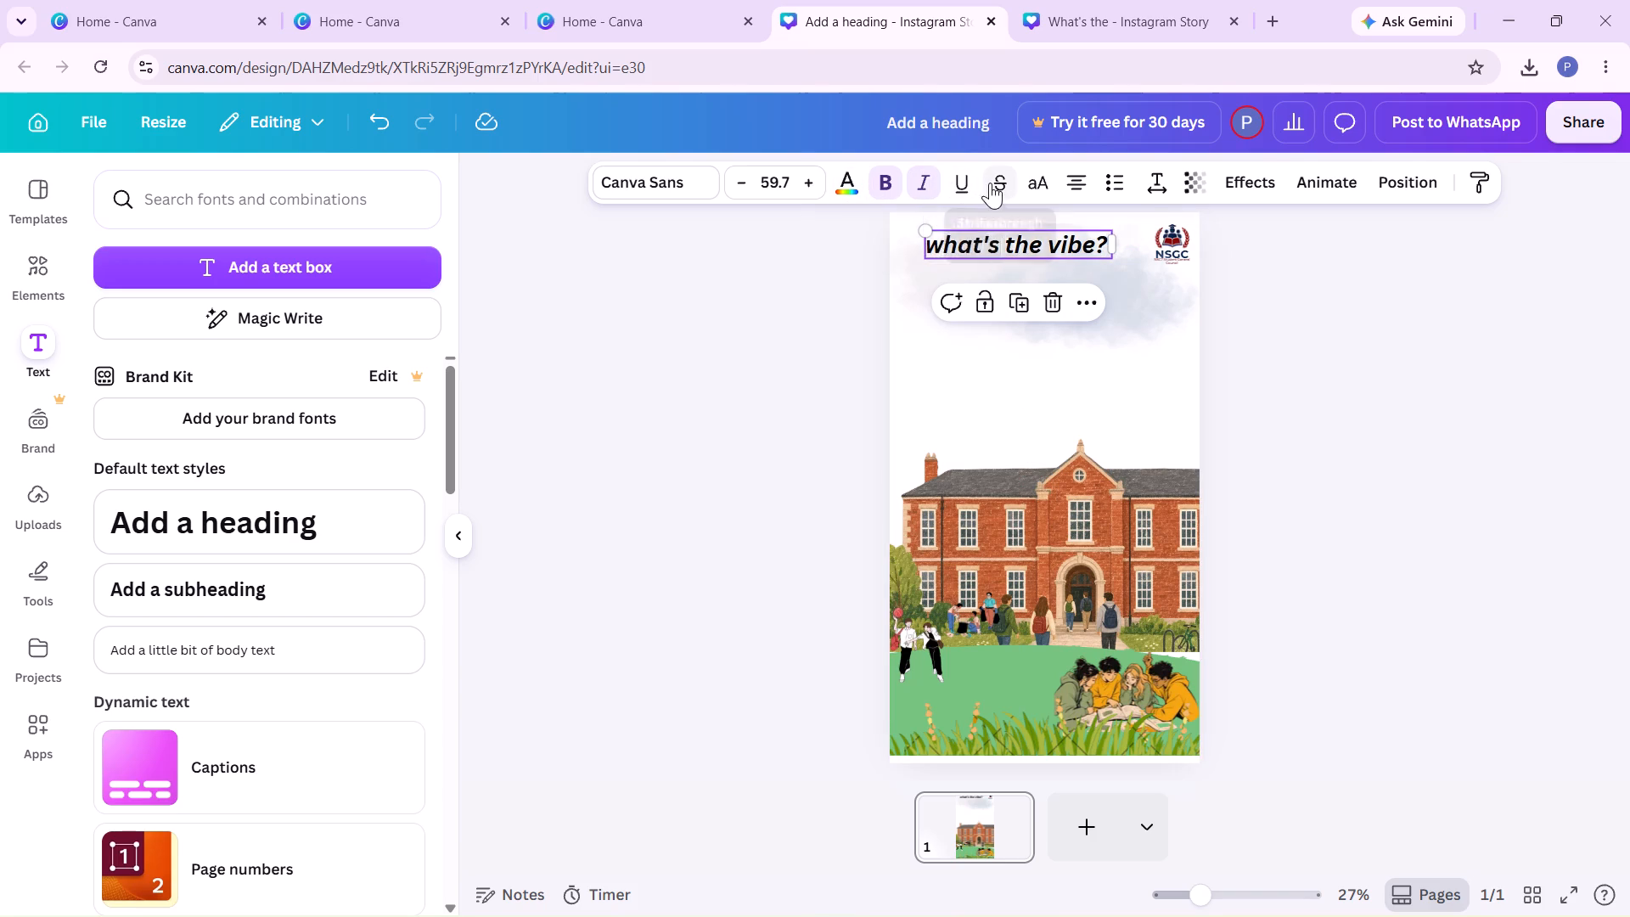
left_click(1043, 177)
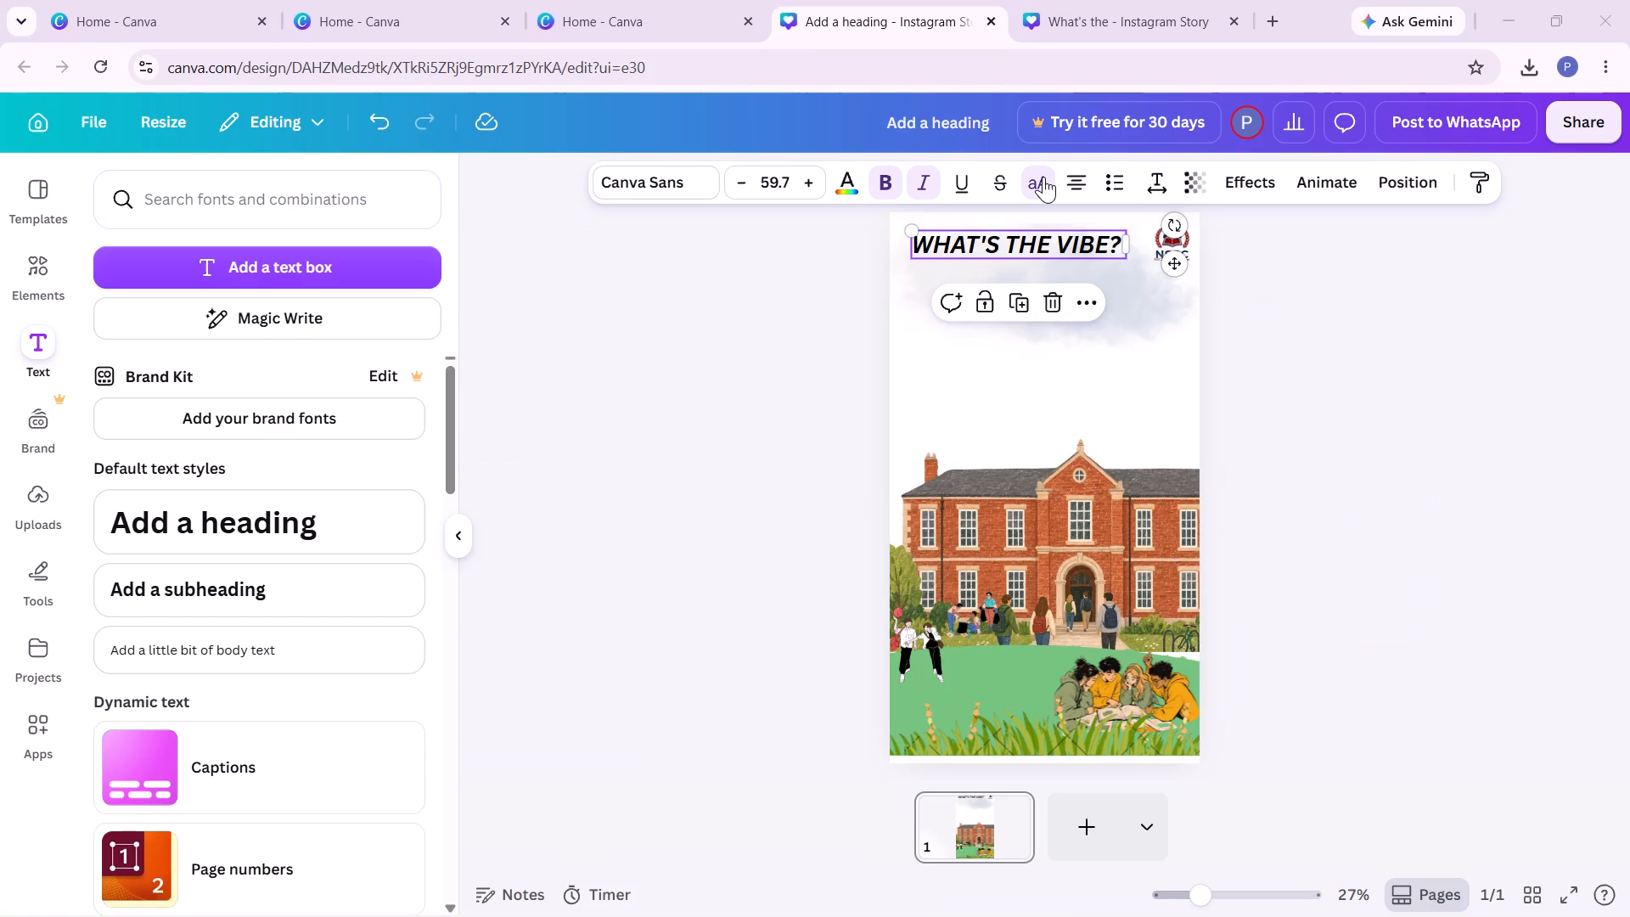
Open the text colour choices for the "WHAT'S THE VIBE?" heading and browse the photo, solid and gradient colours.
left_click(840, 177)
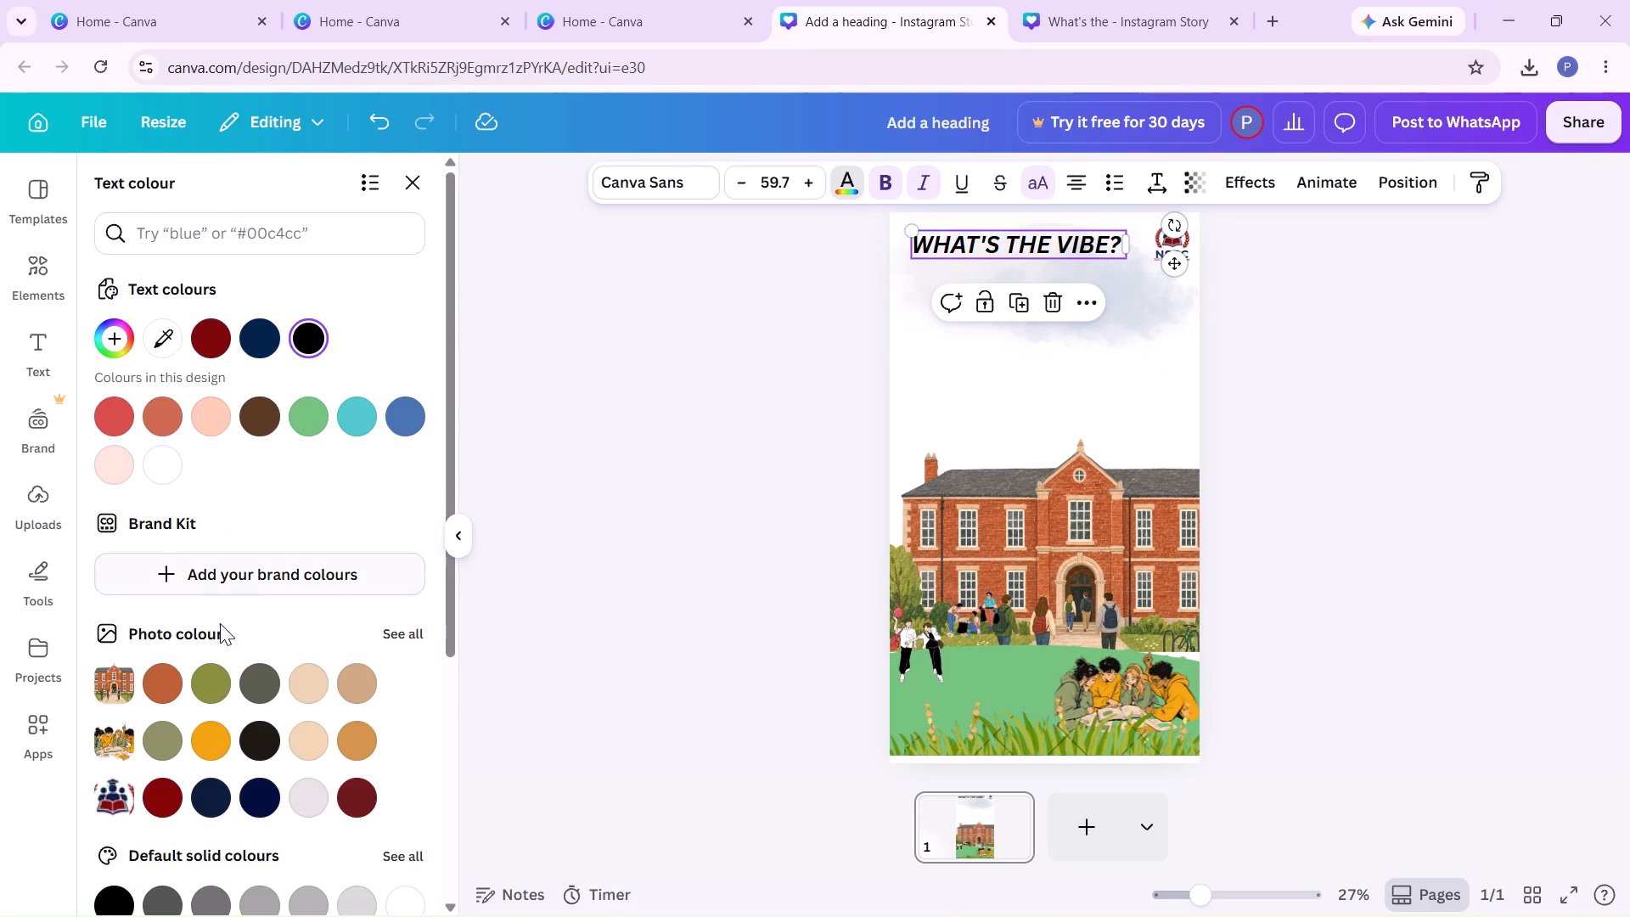
scroll(220, 624, "down", 2)
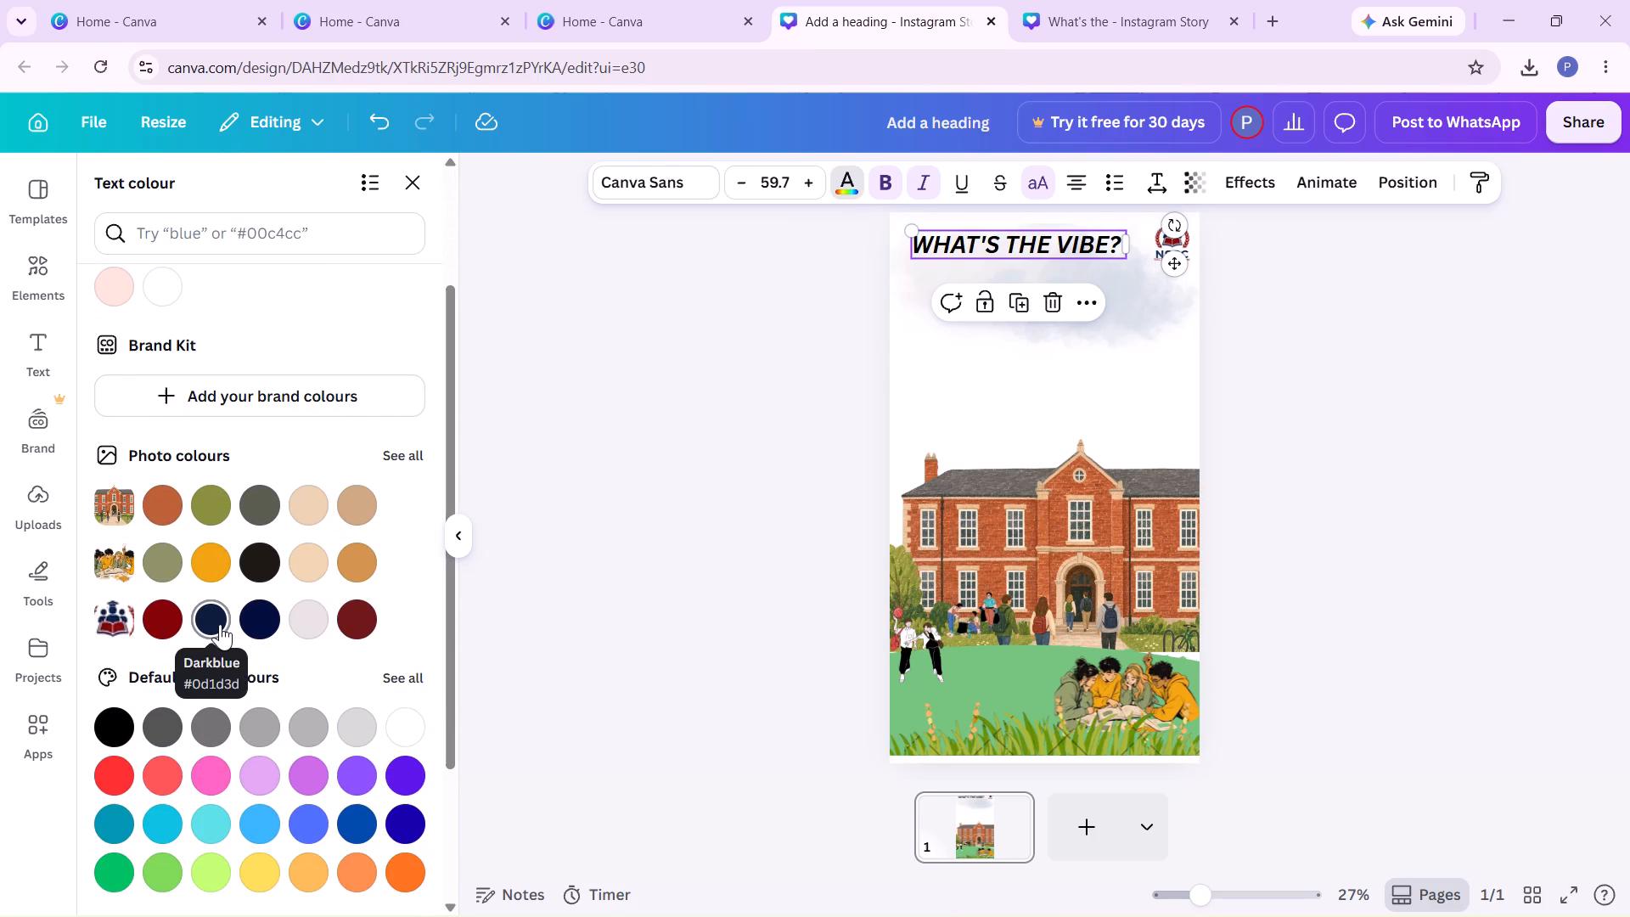
scroll(220, 624, "down", 2)
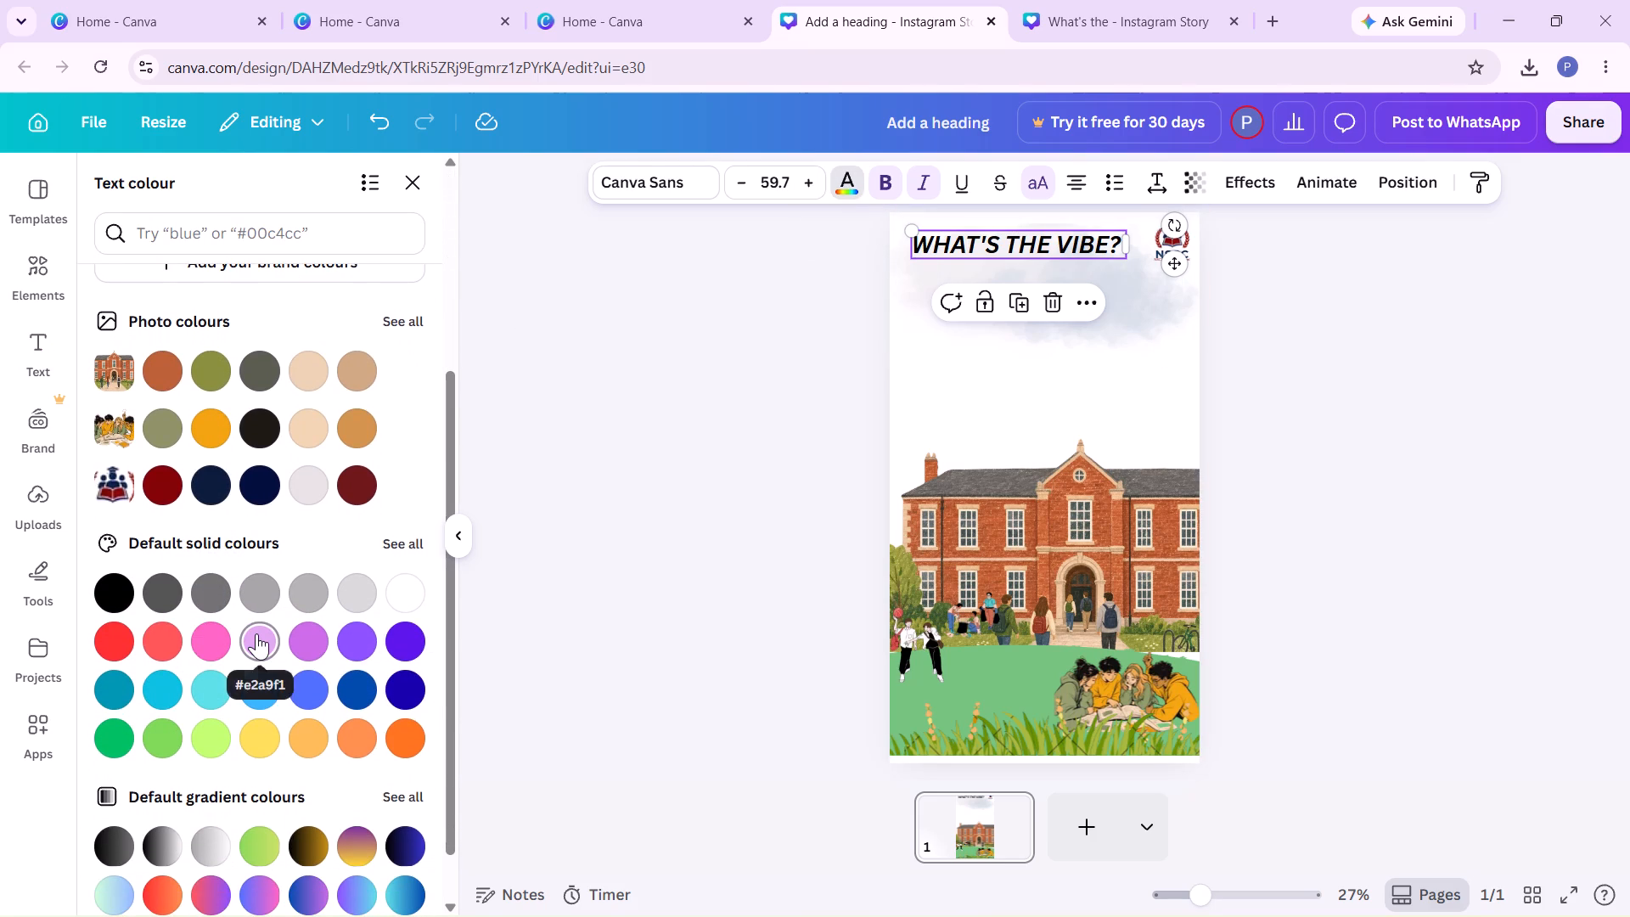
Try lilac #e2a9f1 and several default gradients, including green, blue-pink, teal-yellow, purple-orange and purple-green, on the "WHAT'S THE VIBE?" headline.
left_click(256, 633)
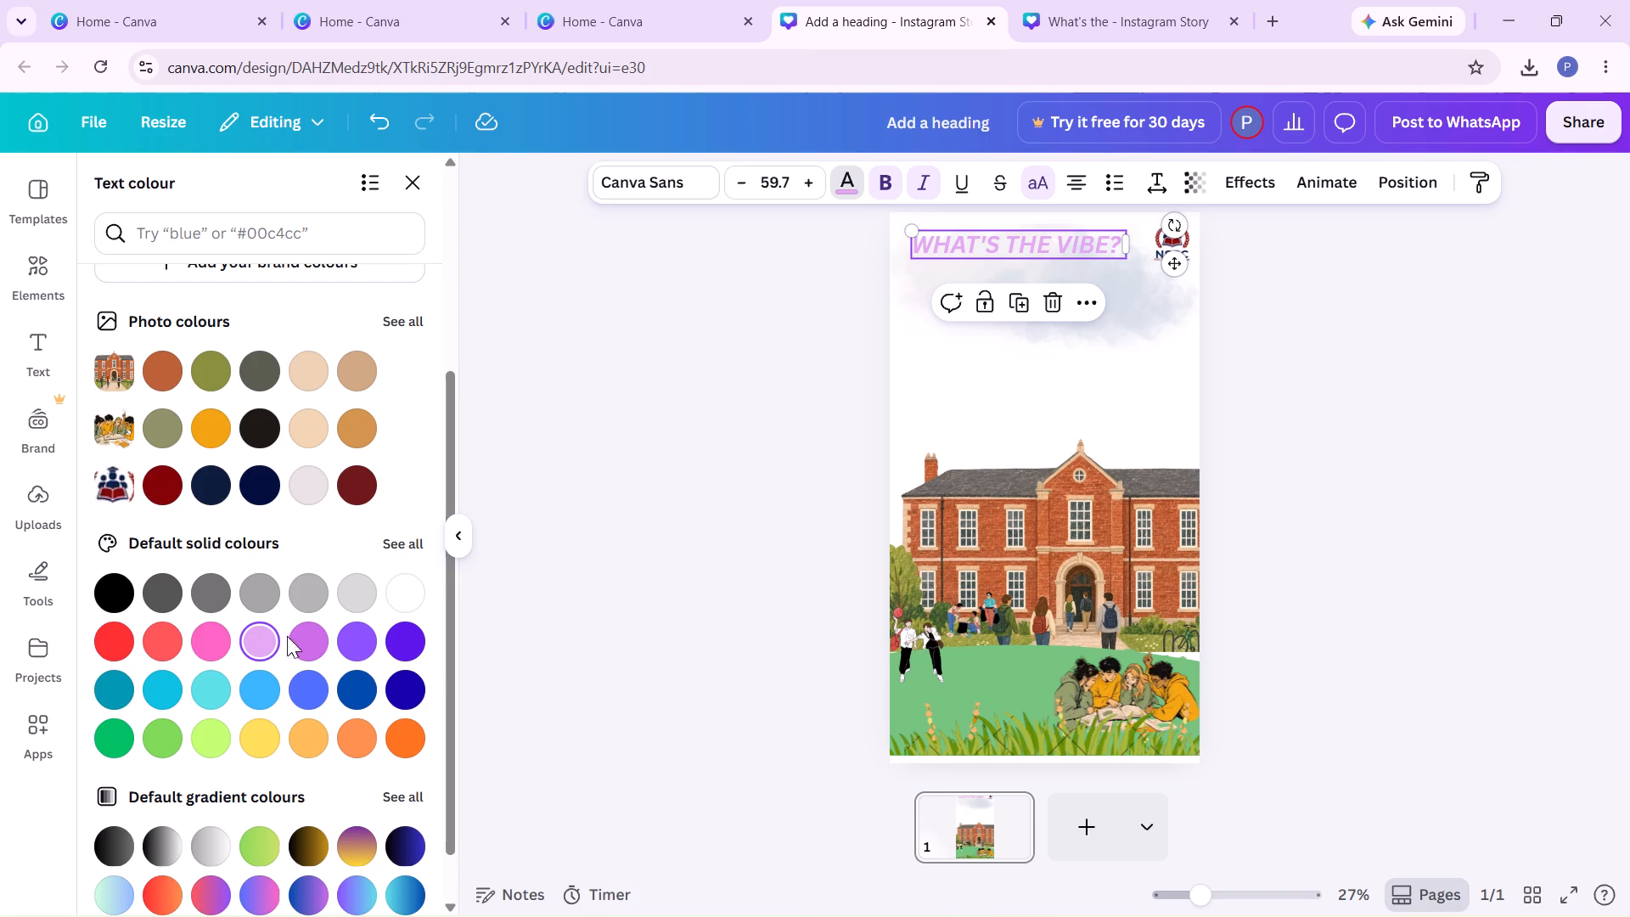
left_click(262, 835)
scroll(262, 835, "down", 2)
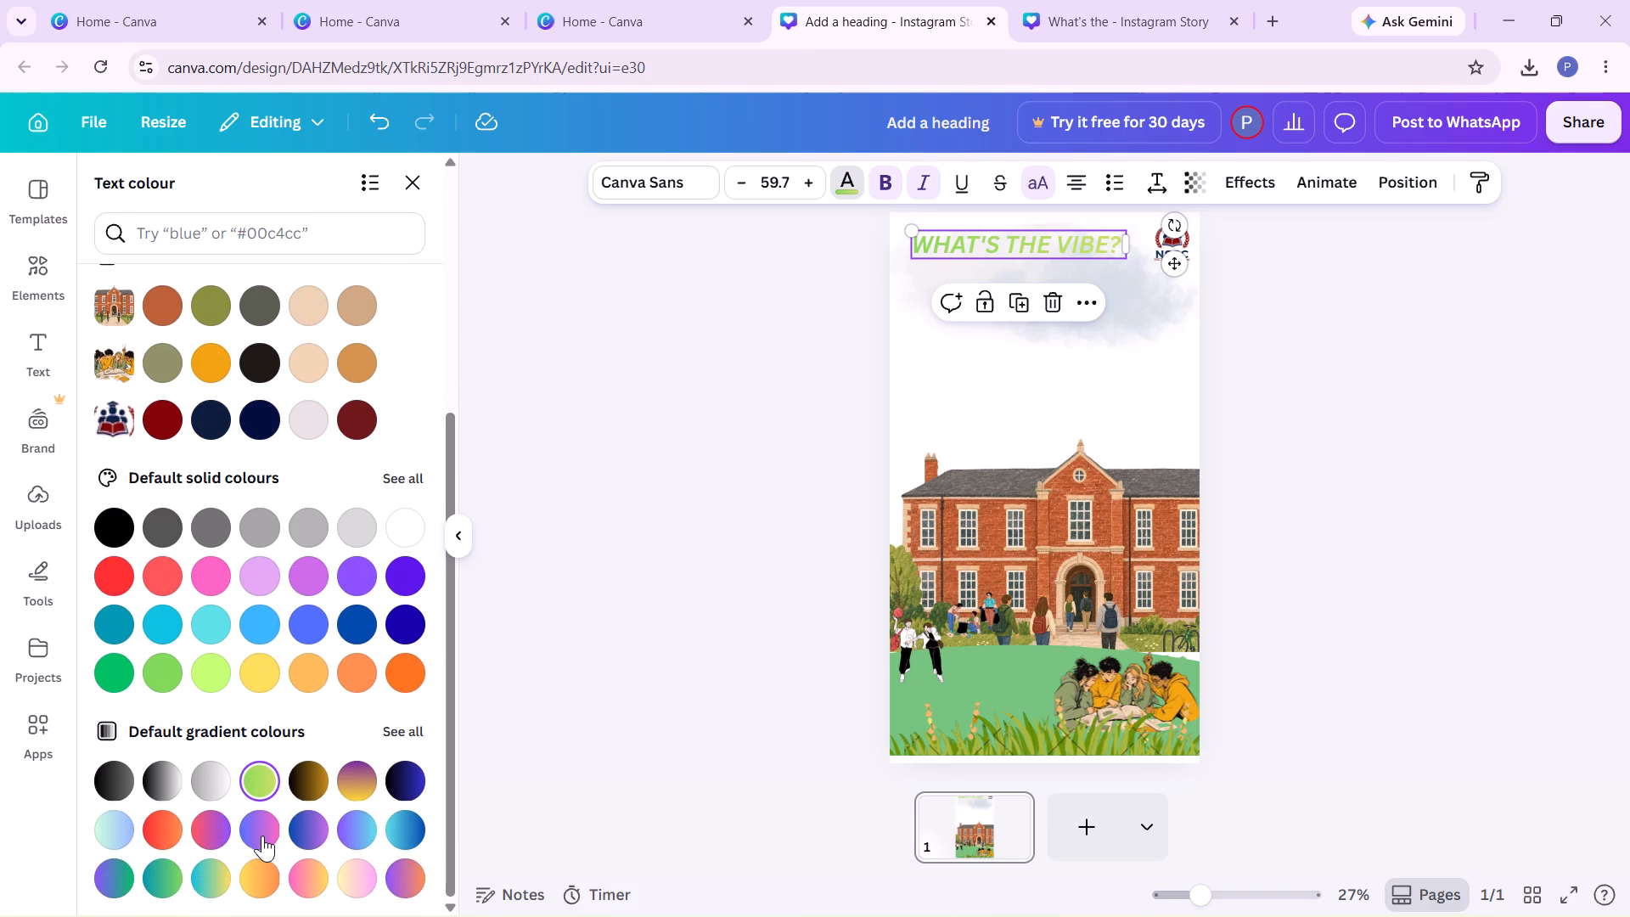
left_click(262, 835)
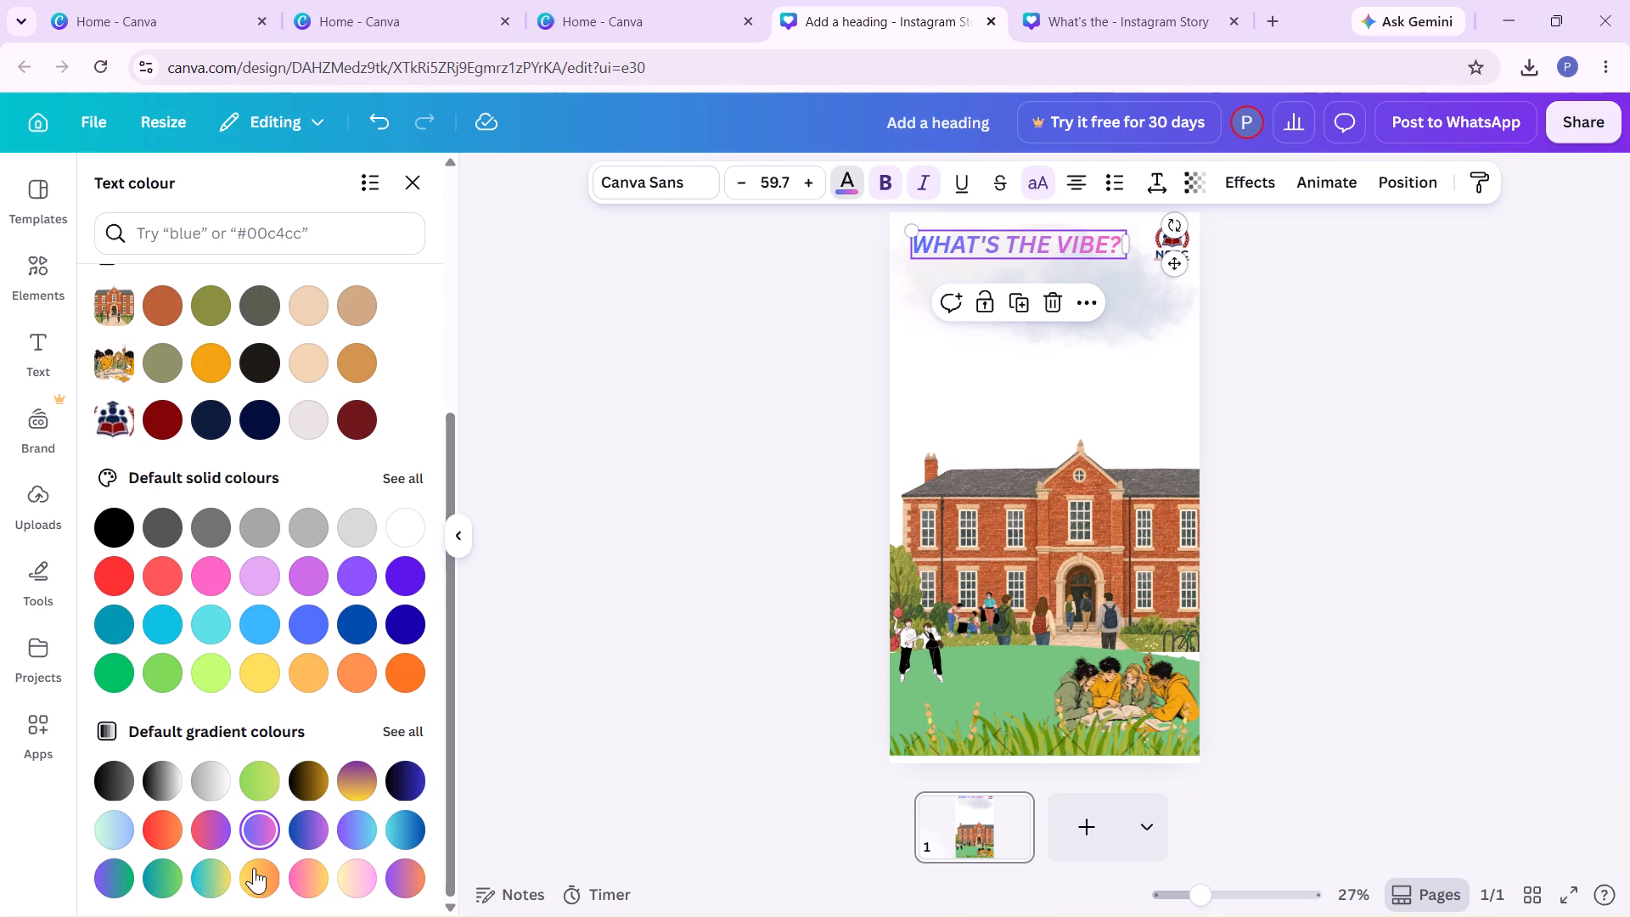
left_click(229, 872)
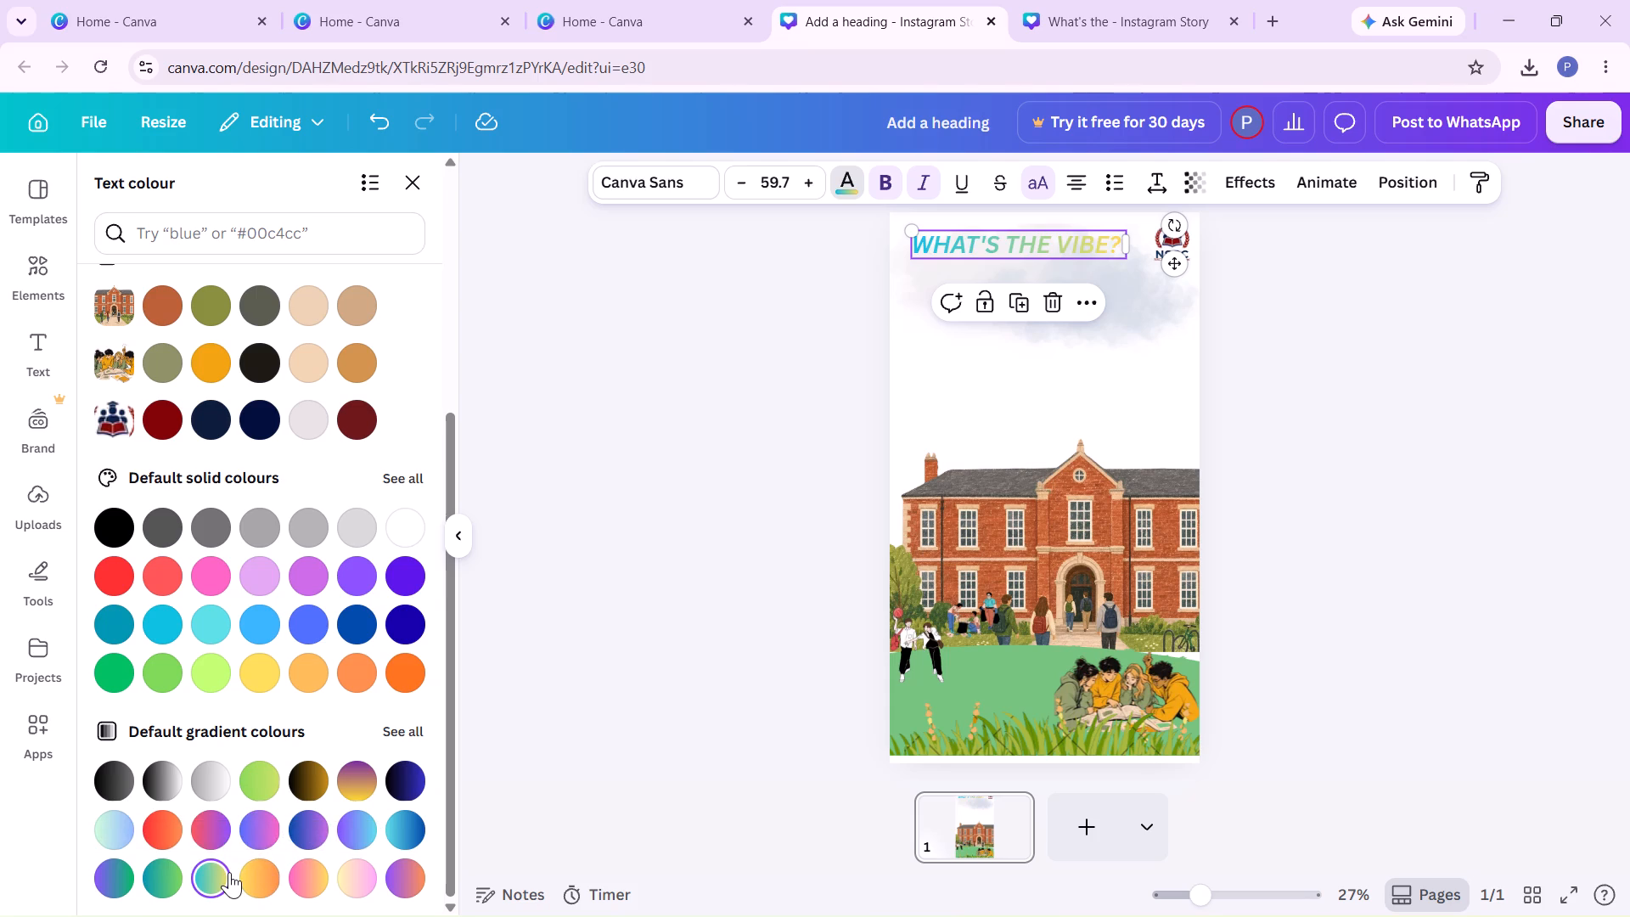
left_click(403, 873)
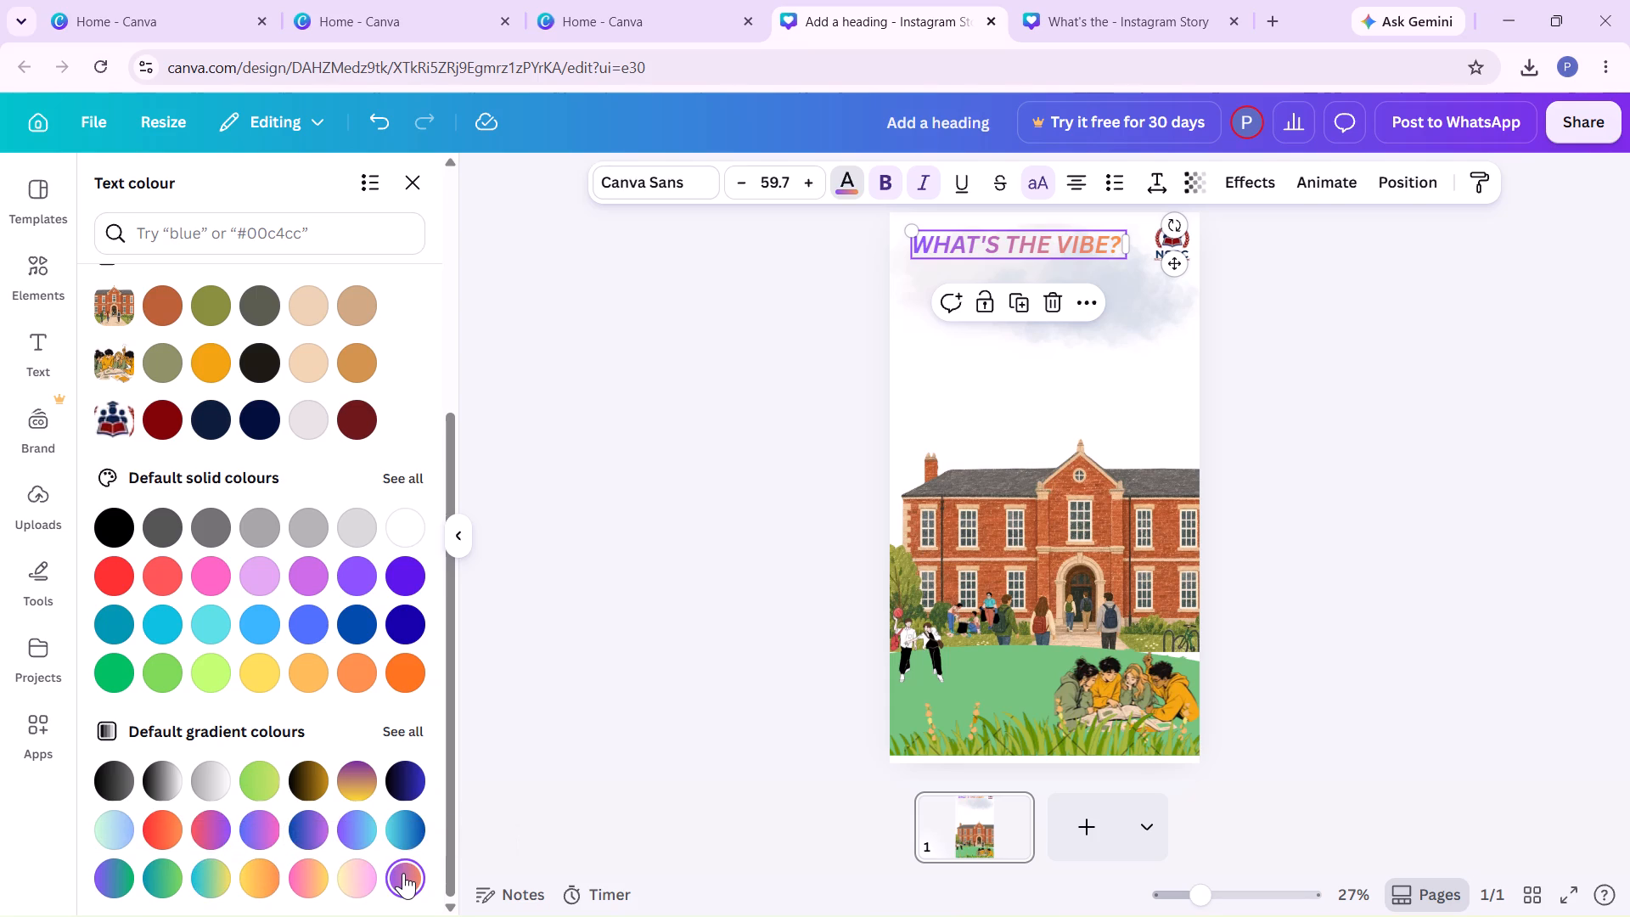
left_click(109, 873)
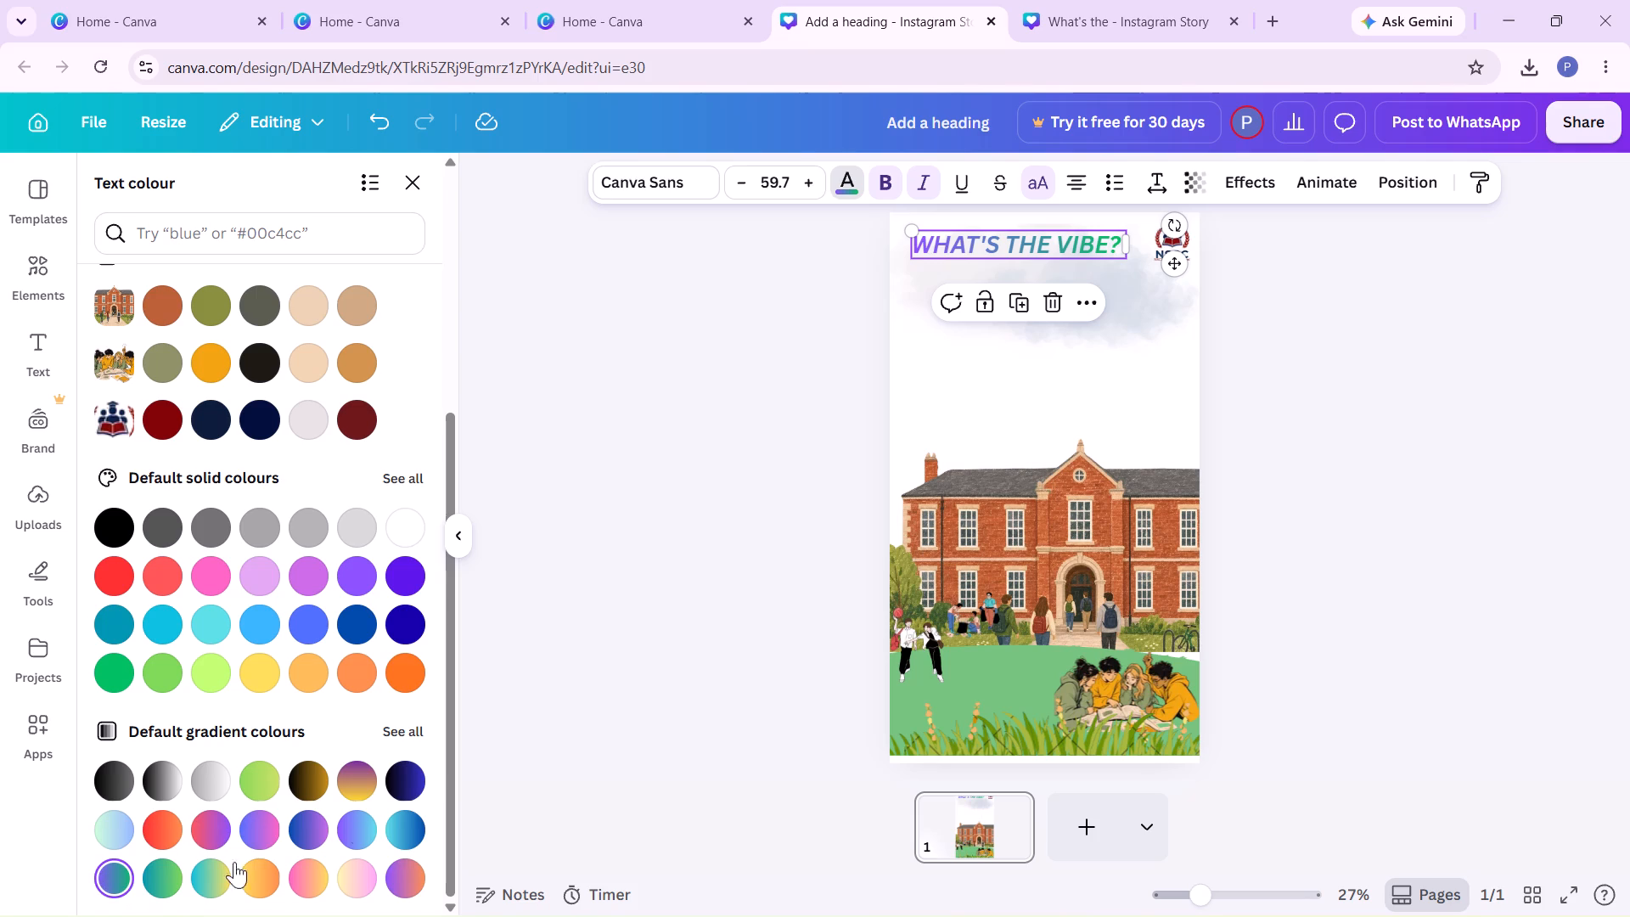
Apply the black-to-dark-blue default gradient to the "WHAT'S THE VIBE?" headline.
left_click(410, 769)
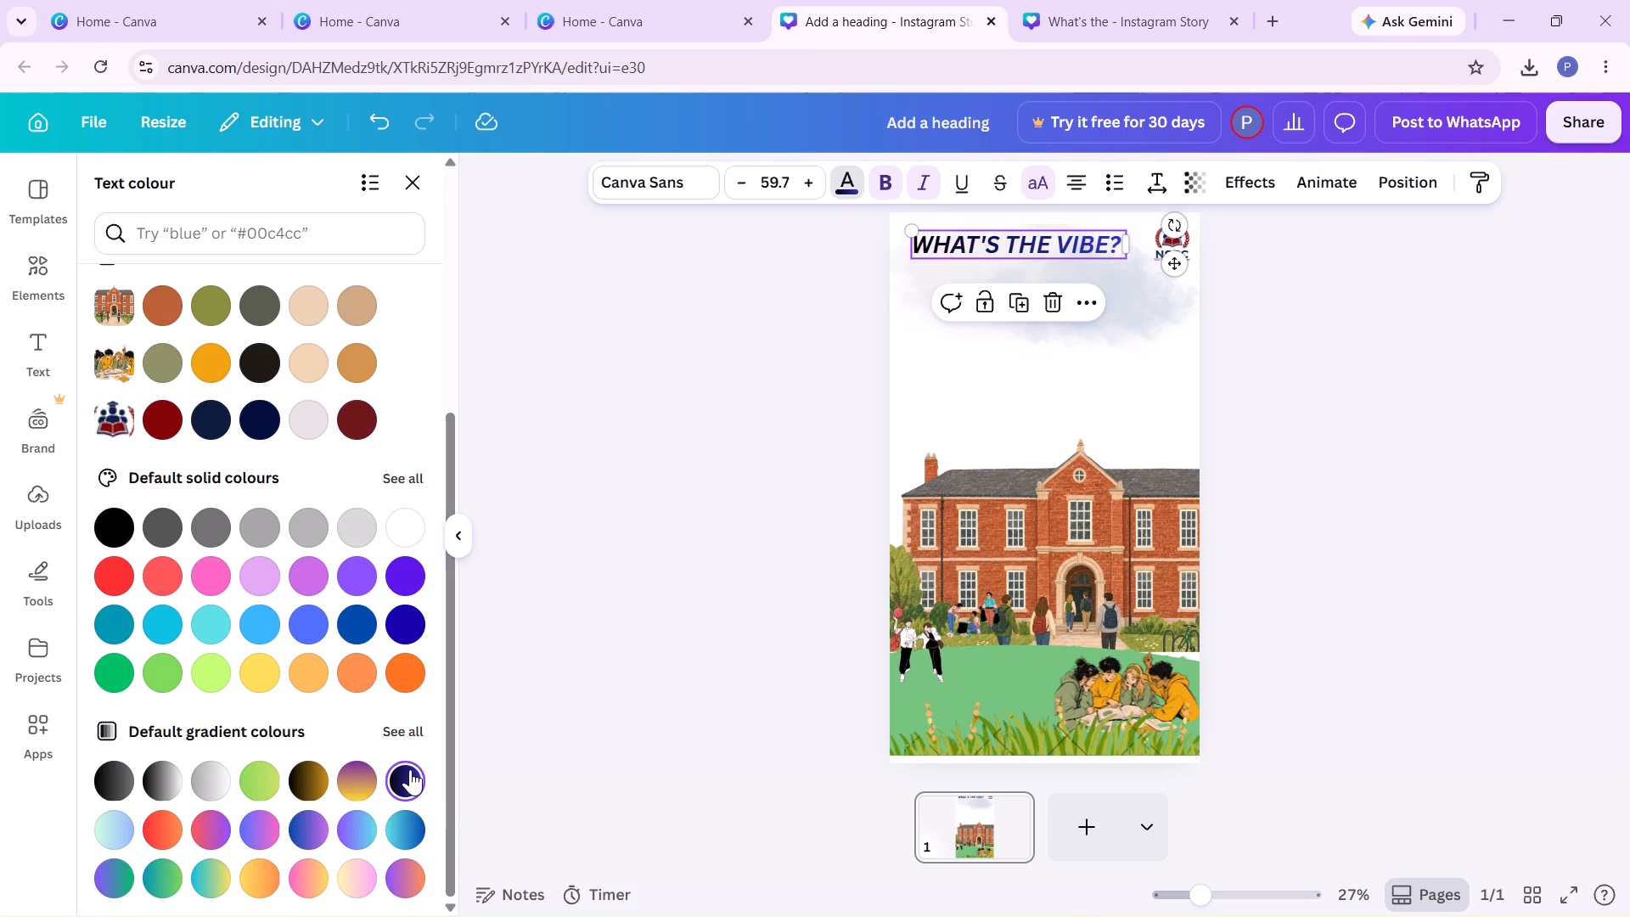
Move the "WHAT'S THE VIBE?" headline slightly right so it sits close beside the NSGC logo.
left_click_drag(972, 241, 990, 242)
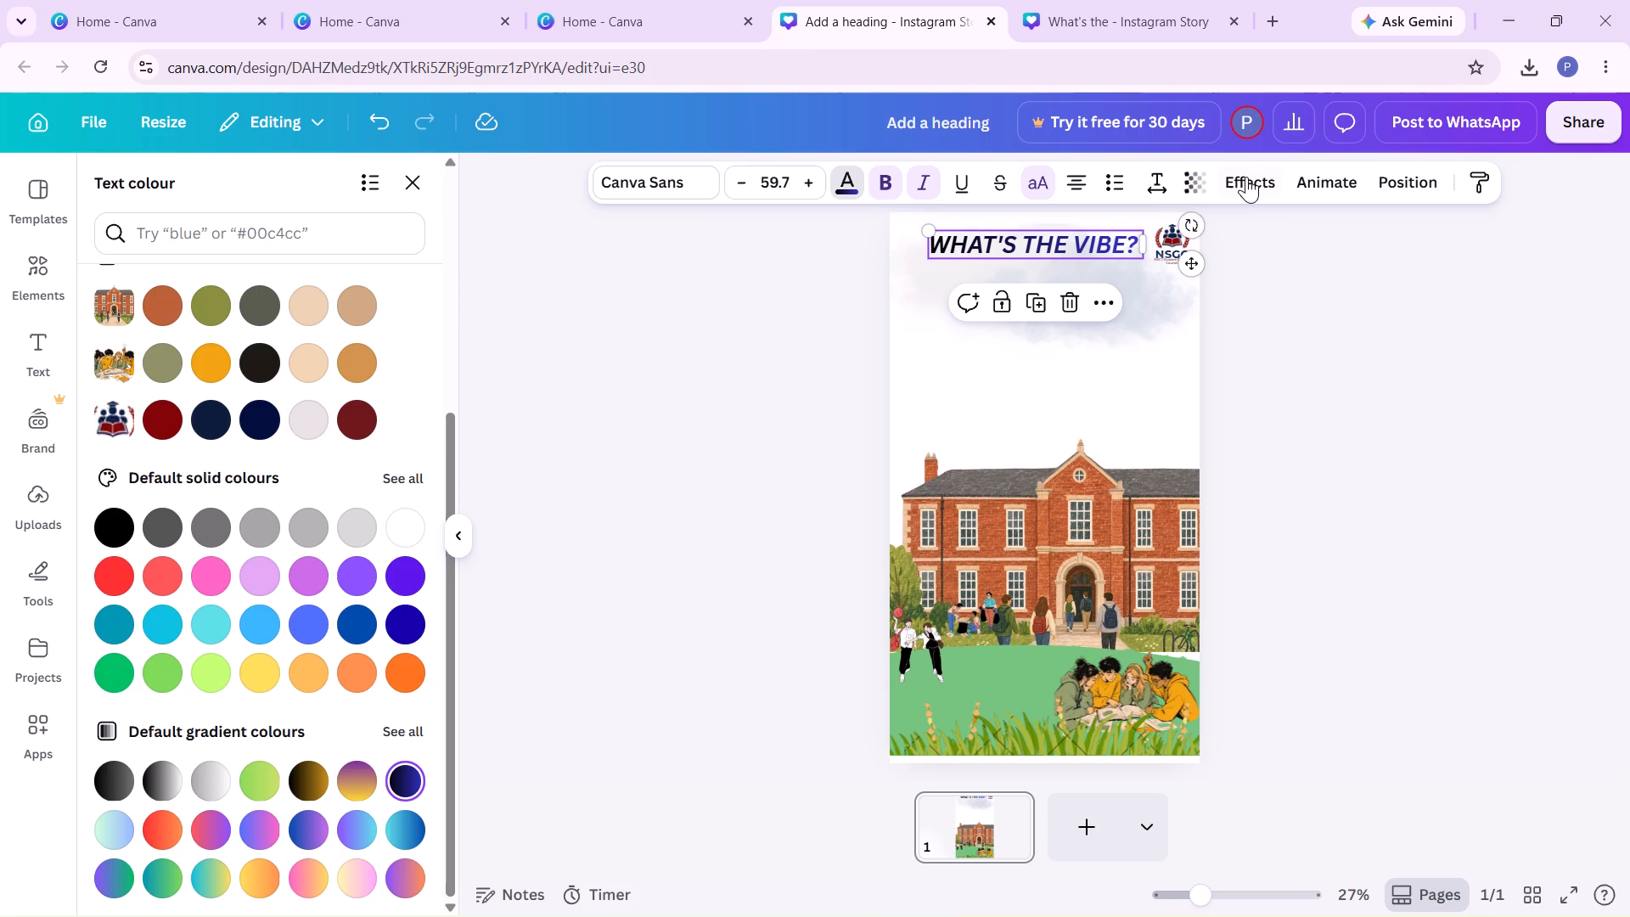
Change the headline's text alignment from centred to justified.
left_click(1065, 198)
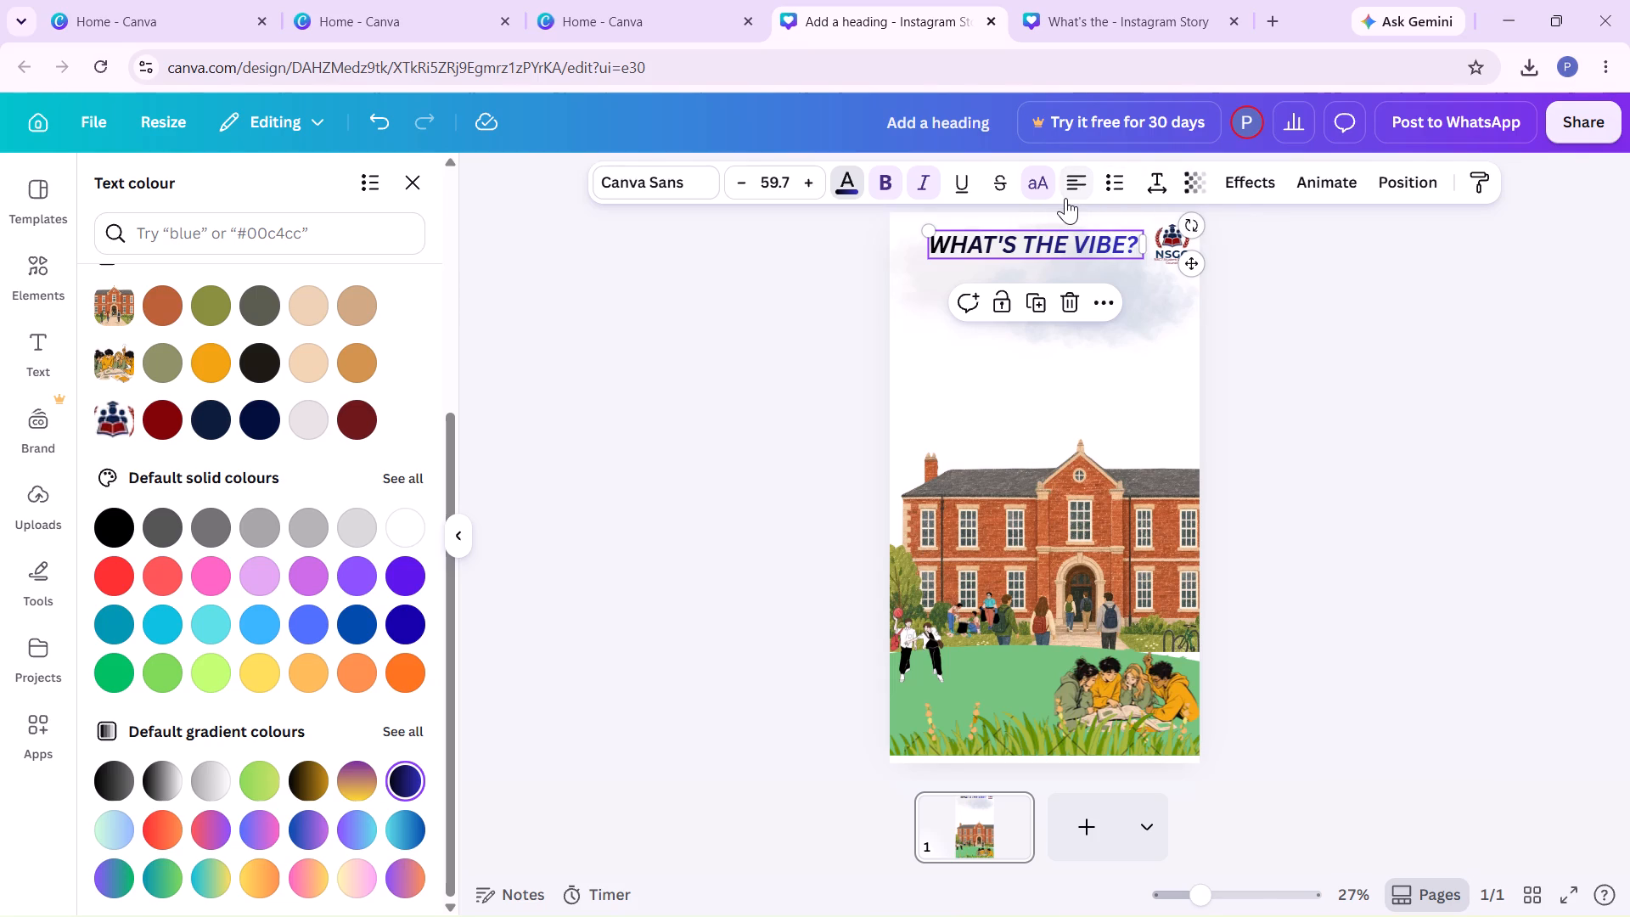
left_click(1065, 198)
Turn on ligatures in the headline's advanced text settings and apply the change across the whole design.
left_click(1153, 189)
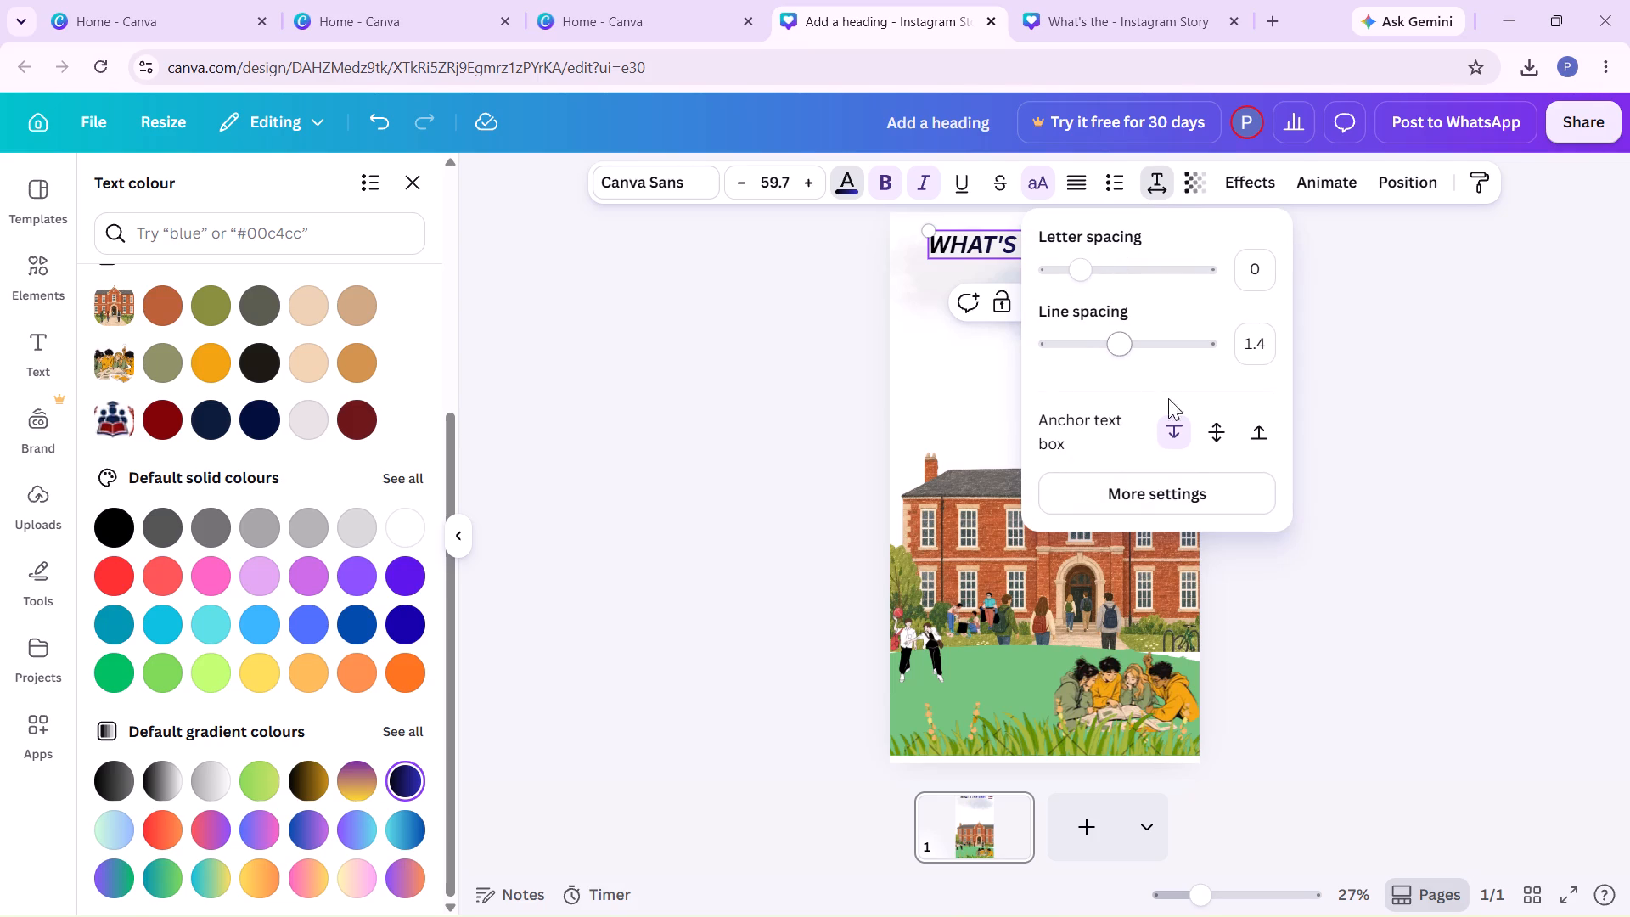
left_click(1162, 498)
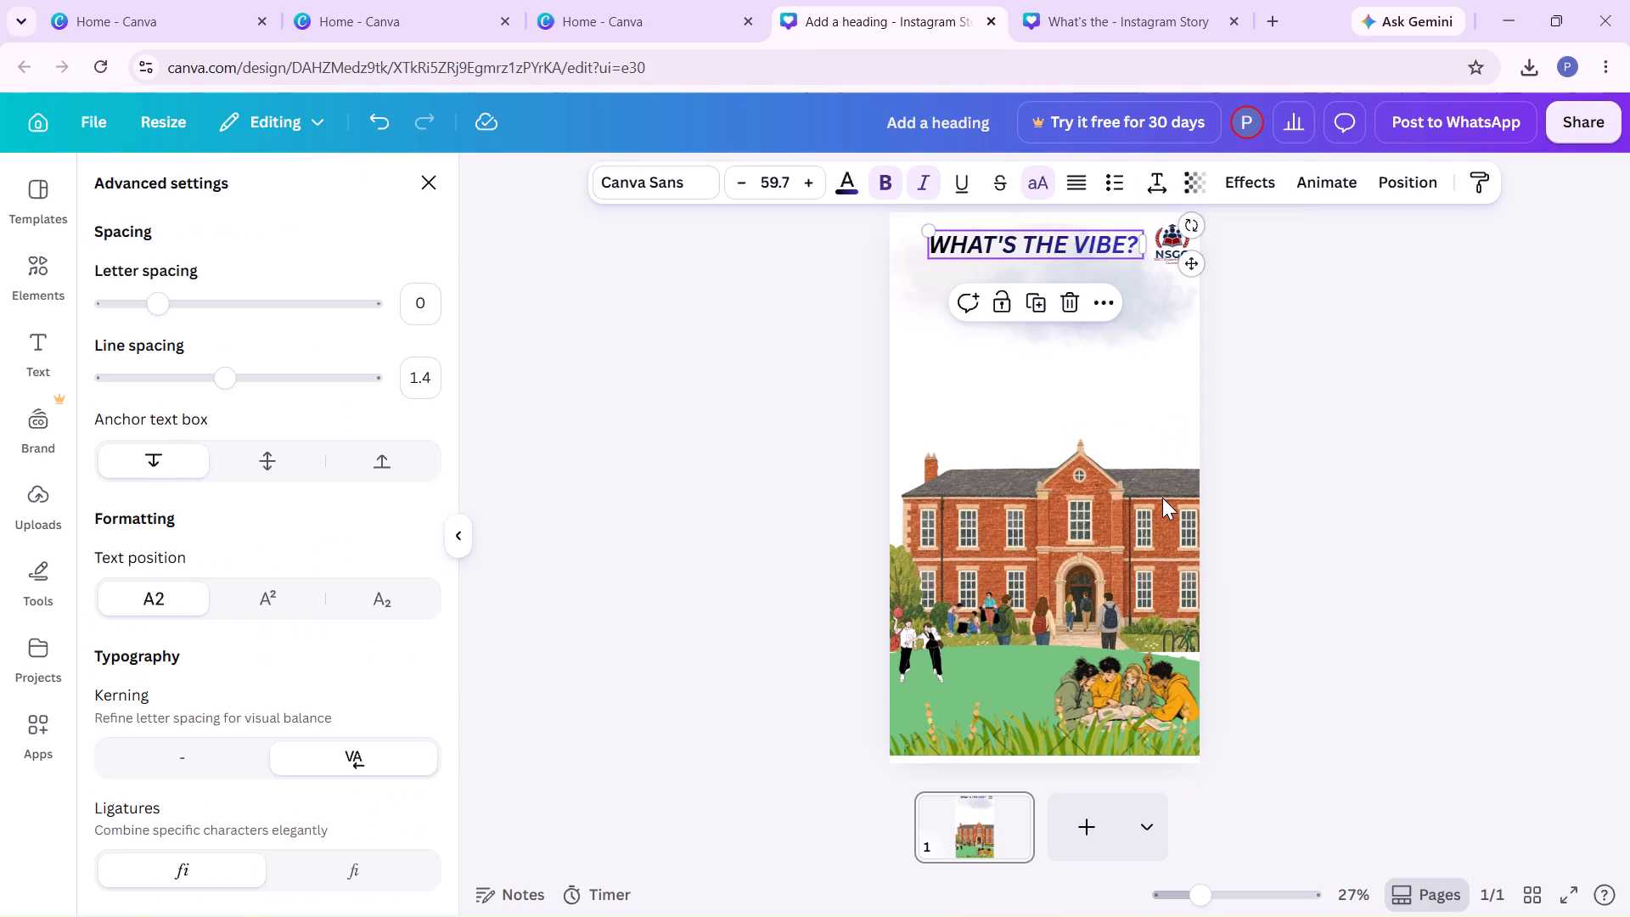
scroll(397, 684, "down", 3)
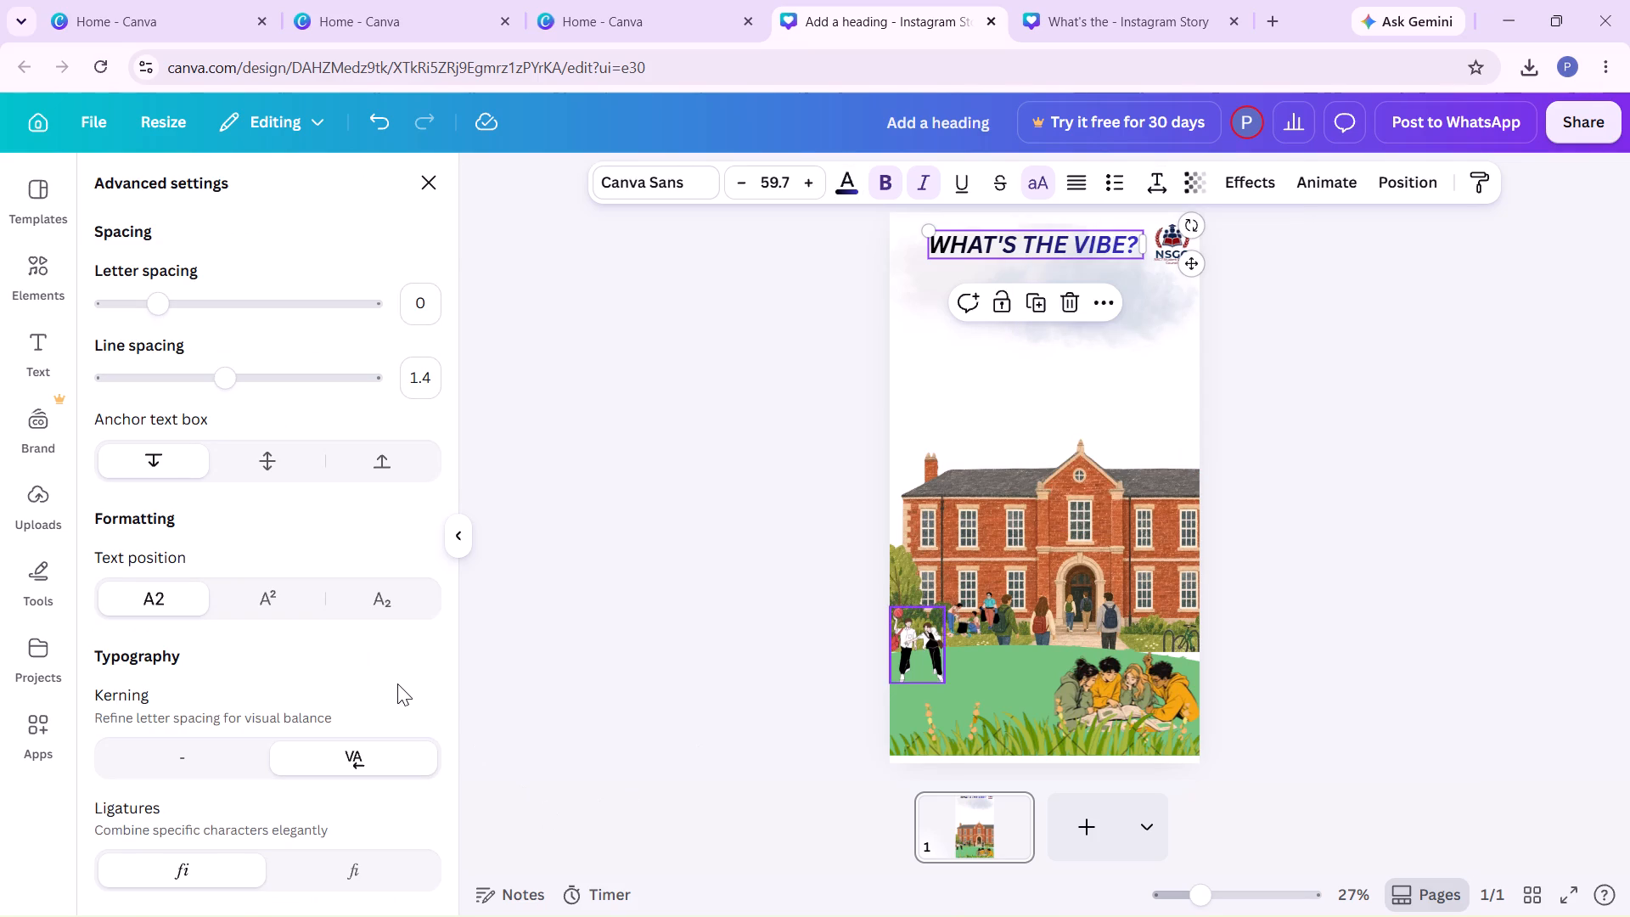
left_click(320, 875)
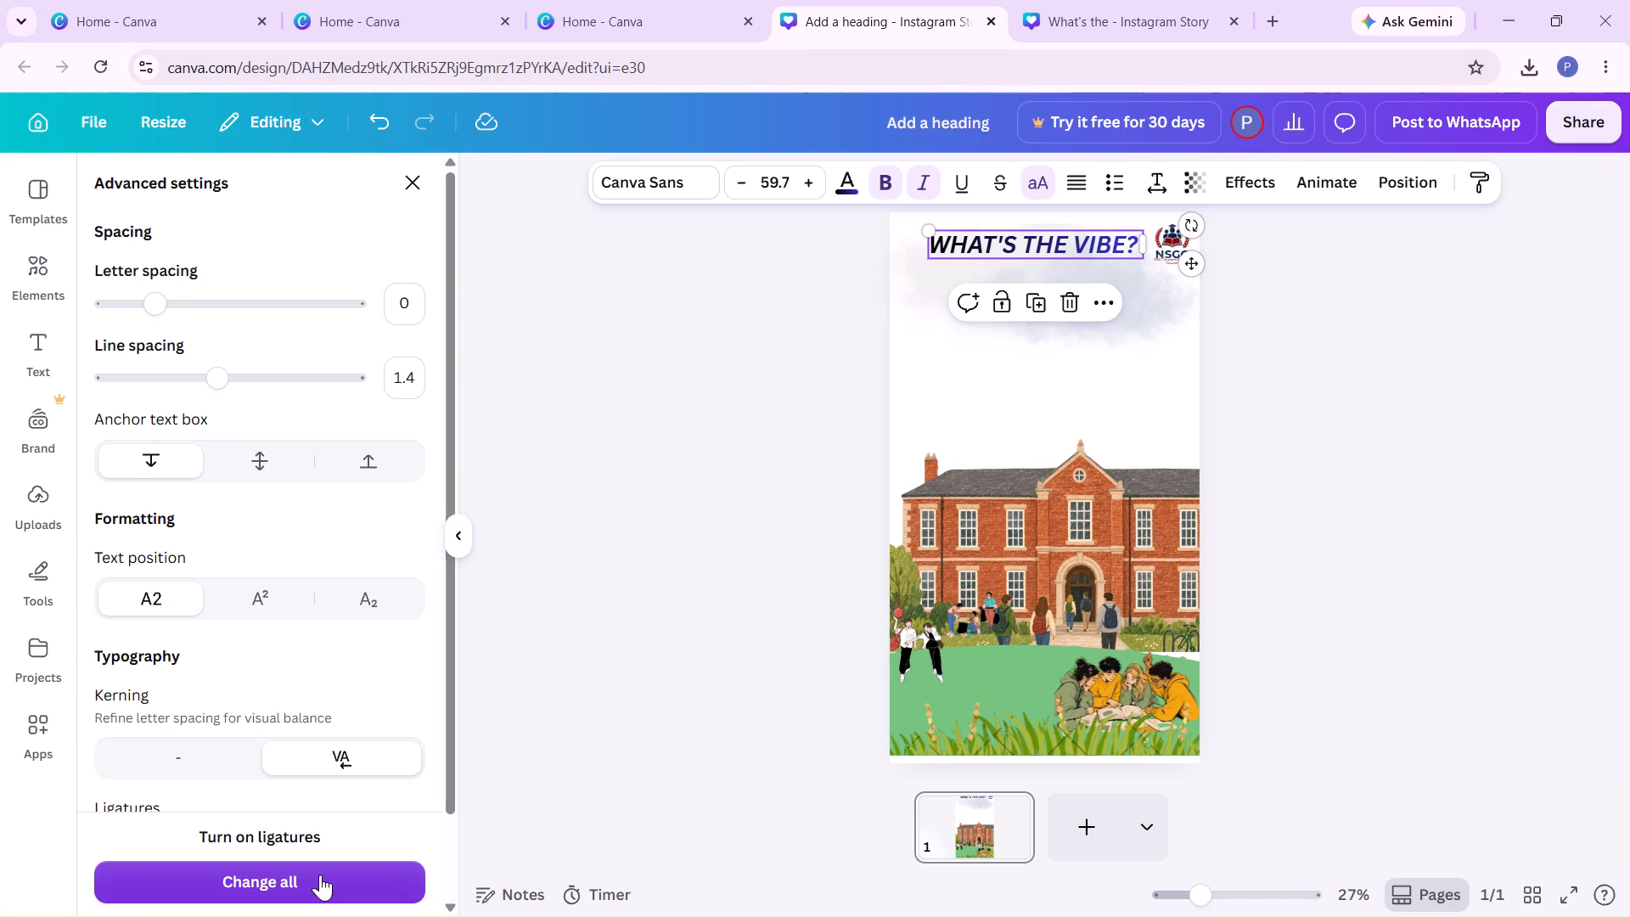
left_click(320, 875)
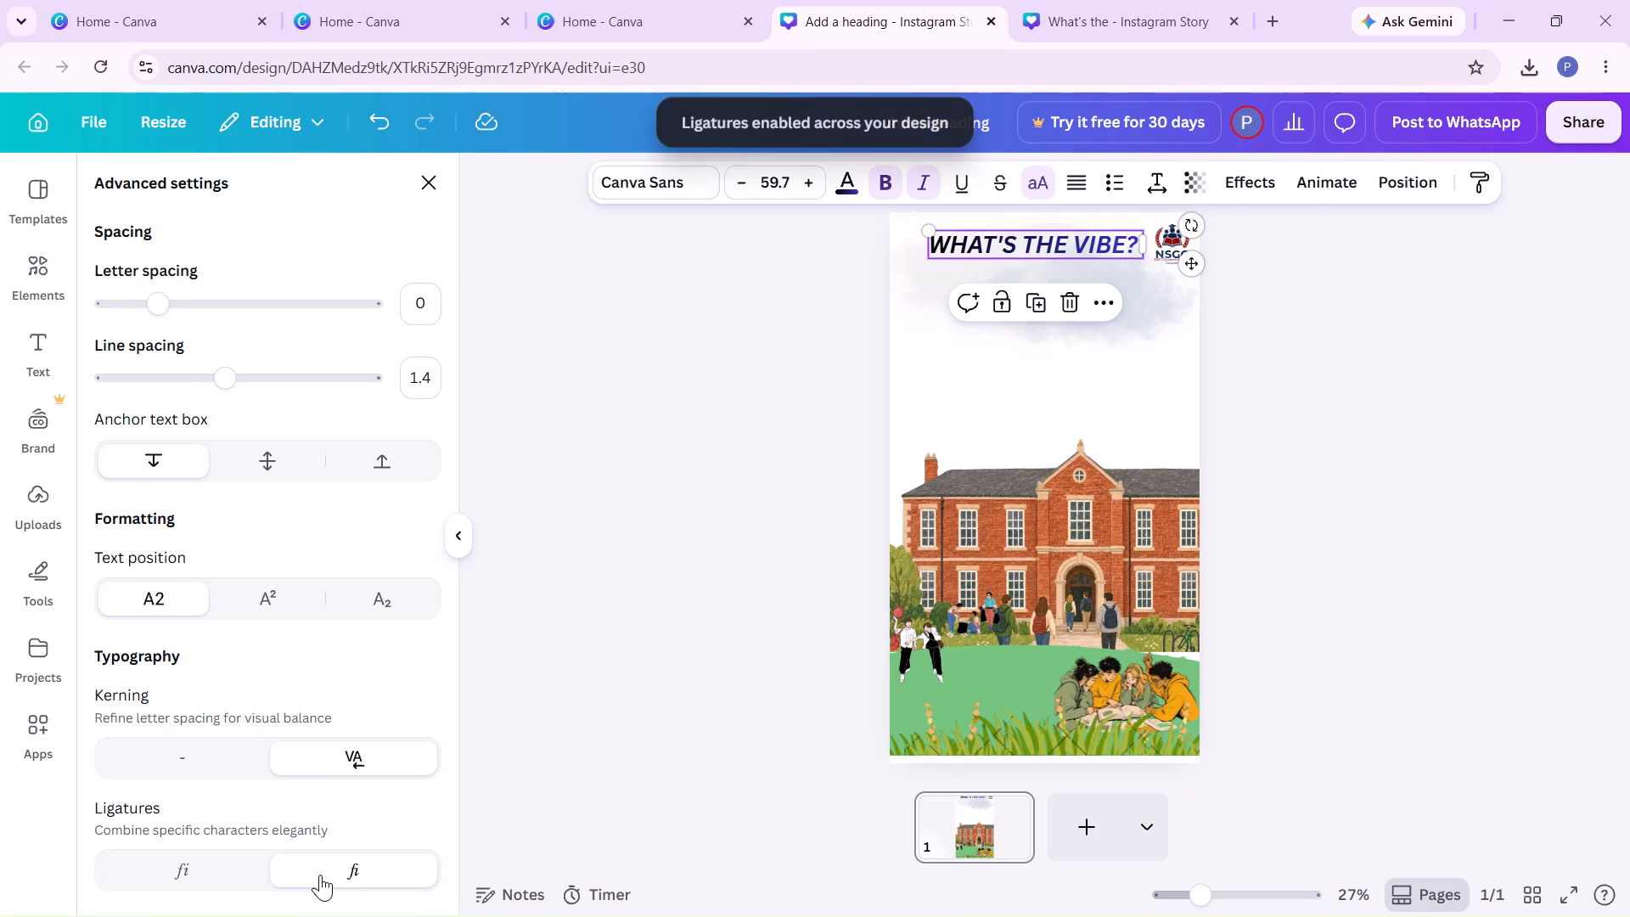
Reduce the line spacing of the "WHAT'S THE VIBE?" headline to 0.5.
scroll(299, 715, "up", 2)
left_click_drag(228, 391, 222, 391)
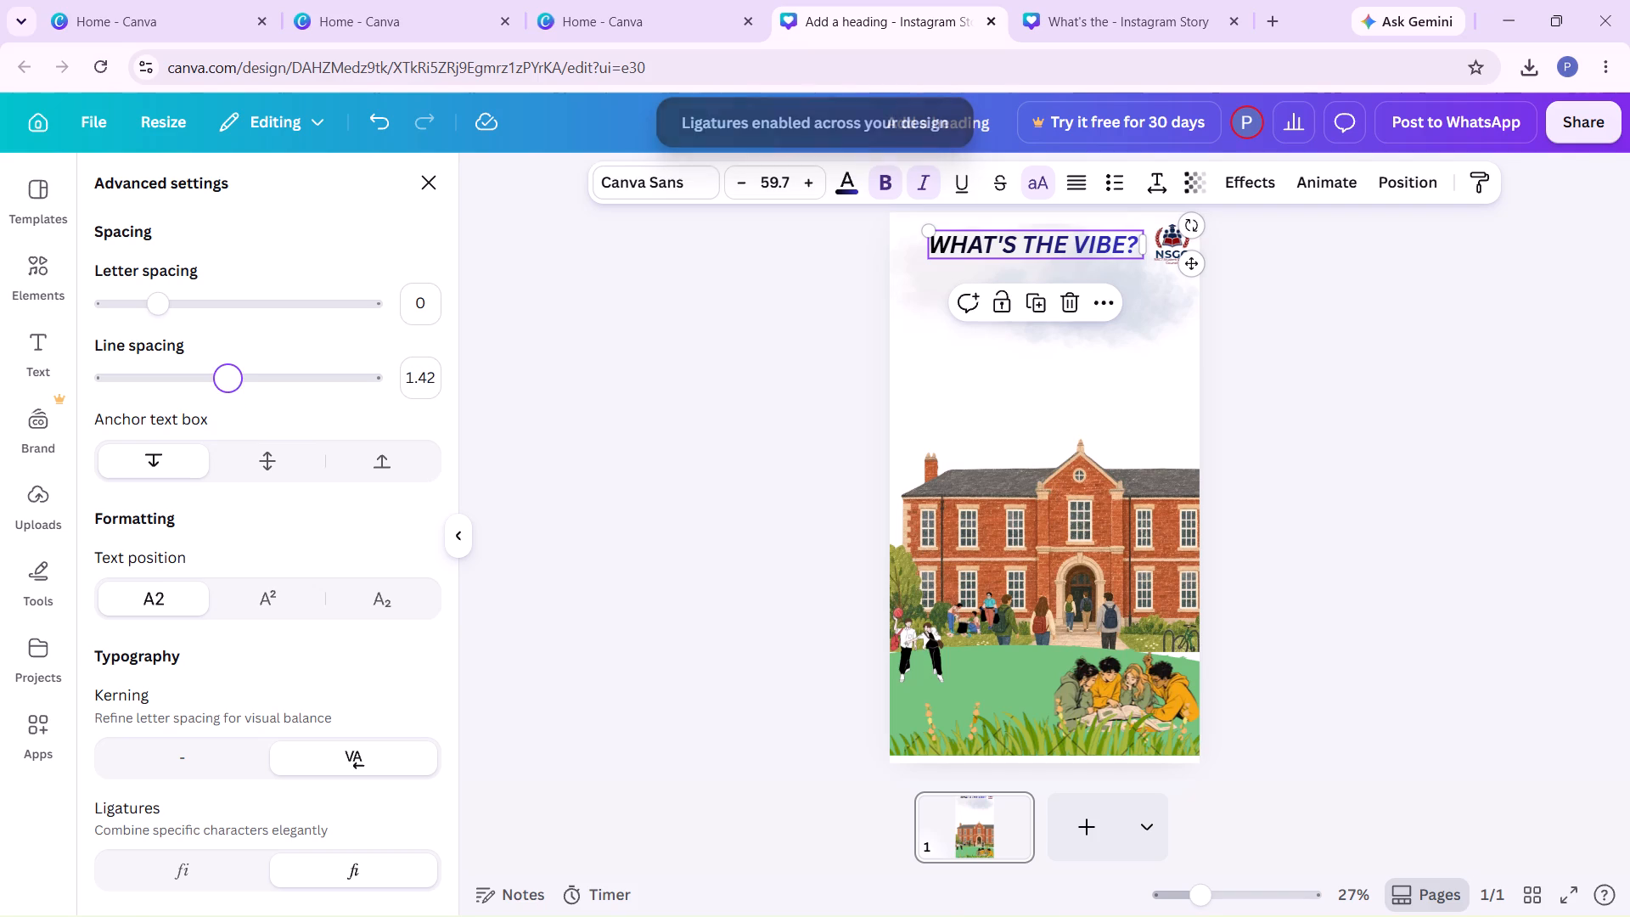
left_click_drag(222, 391, 233, 390)
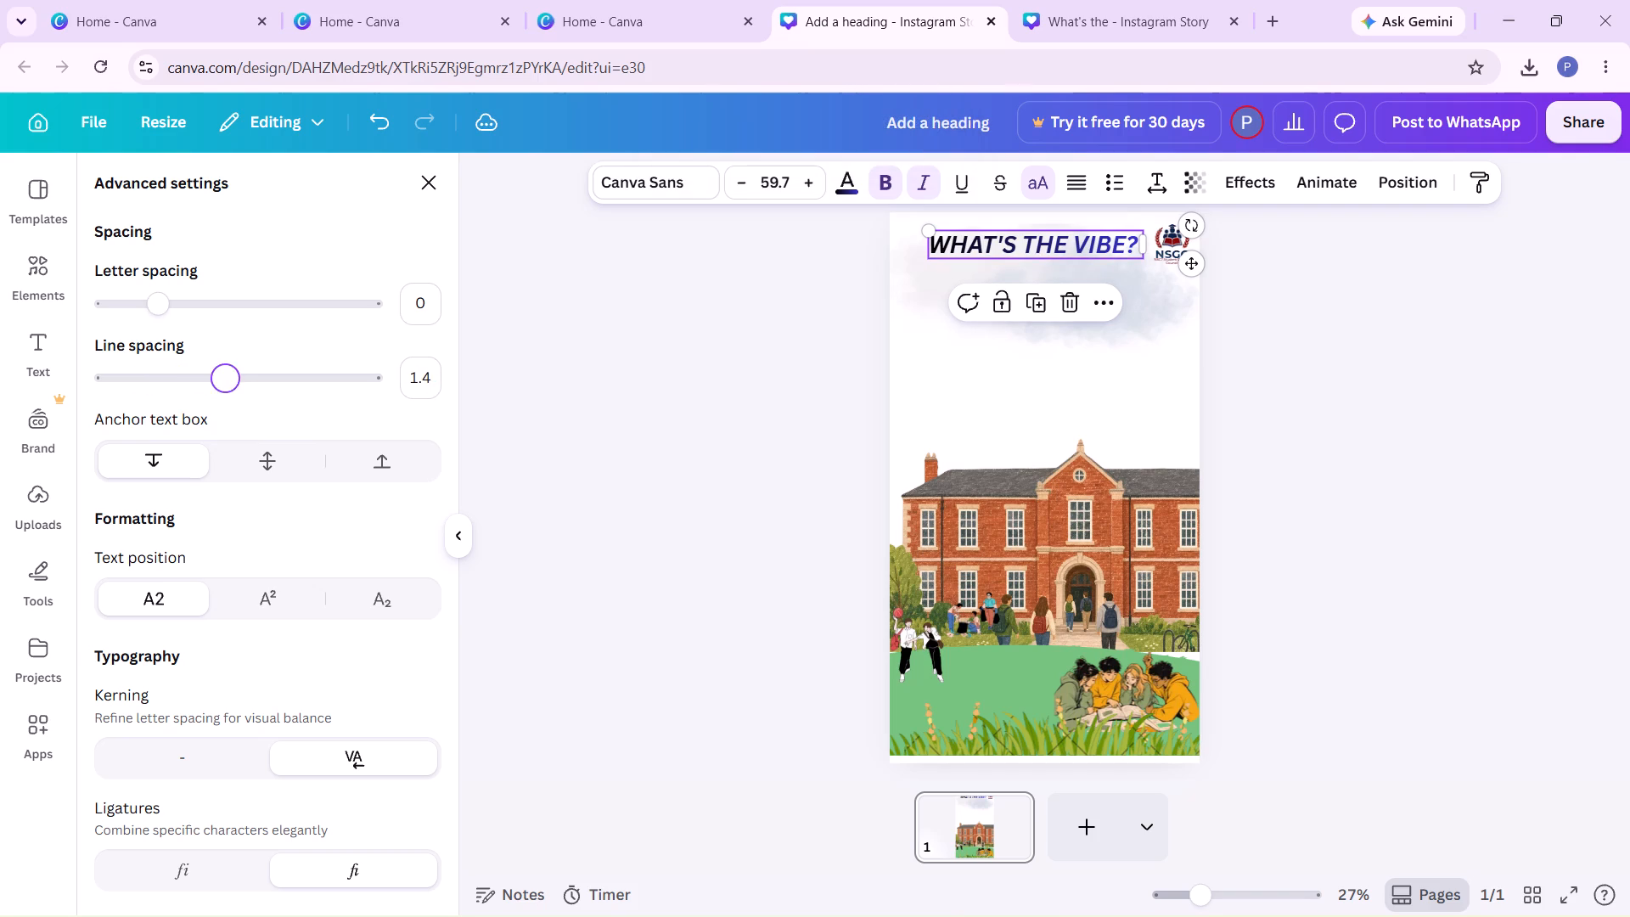
left_click_drag(233, 390, 124, 374)
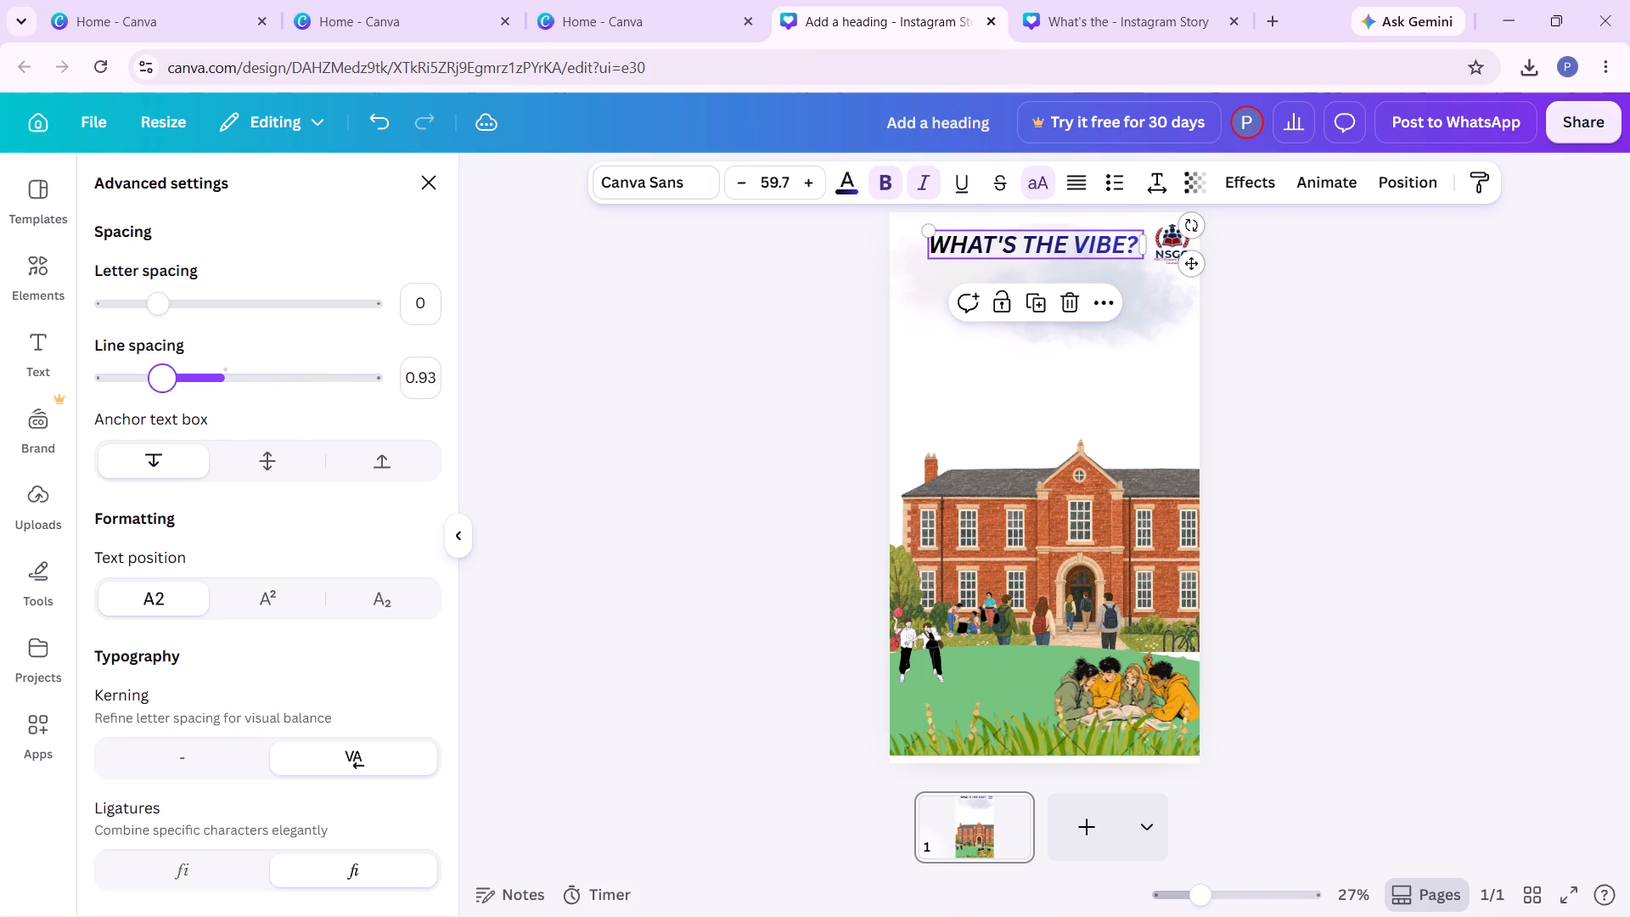
left_click_drag(124, 374, 77, 382)
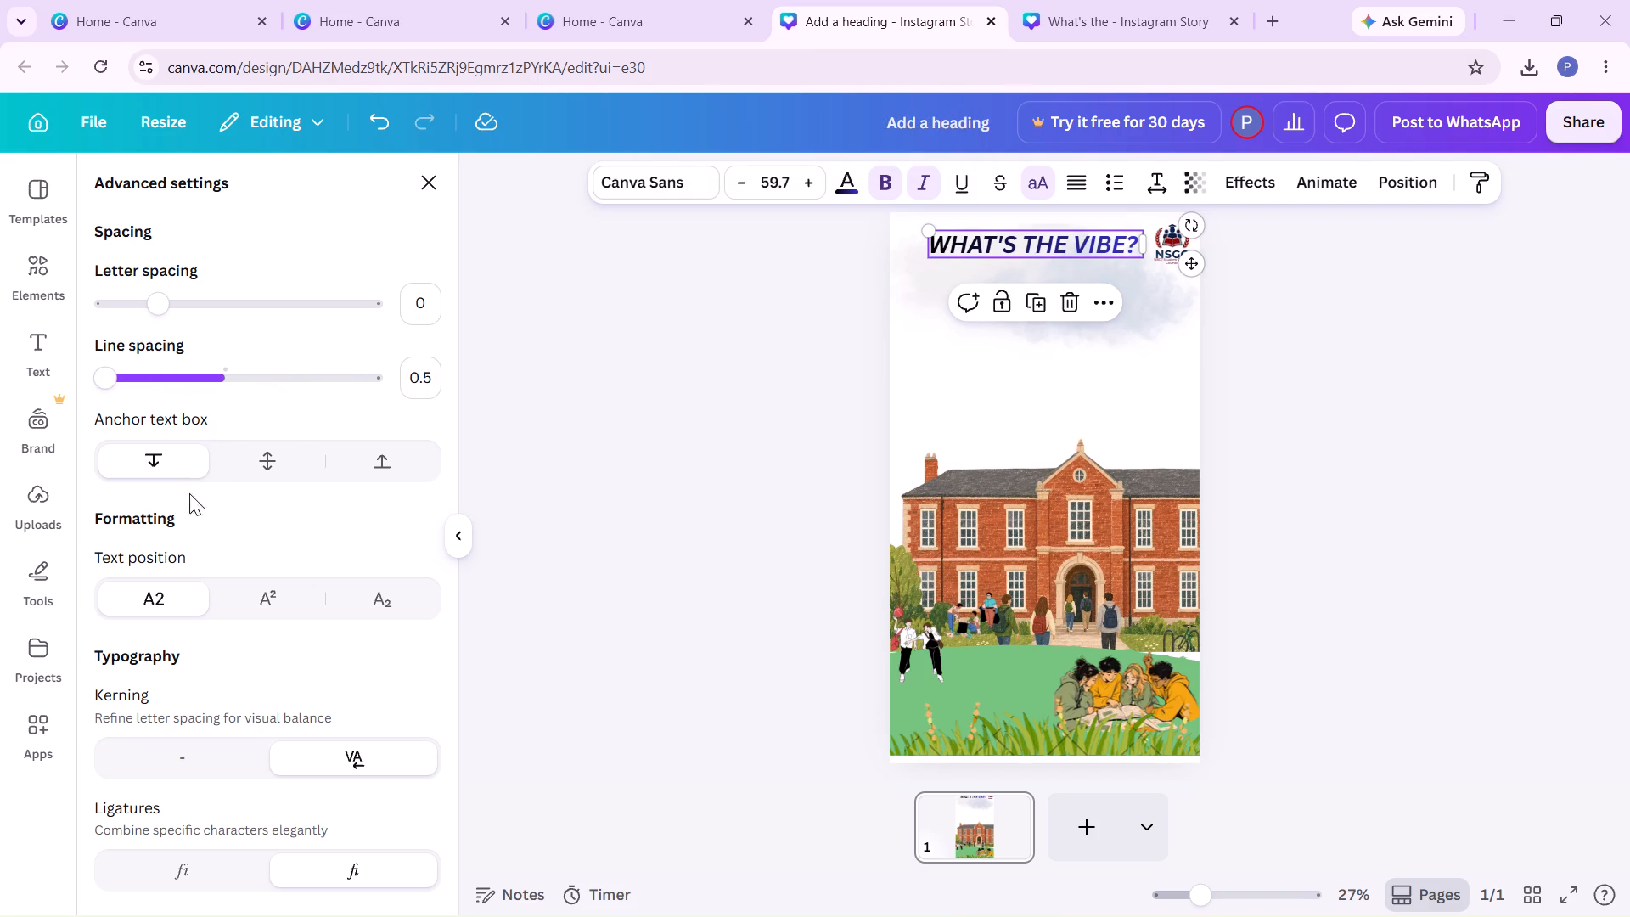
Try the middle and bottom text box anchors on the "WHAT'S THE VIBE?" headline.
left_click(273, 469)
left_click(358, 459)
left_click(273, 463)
Anchor the headline's text box to the top in the advanced text settings.
left_click(157, 457)
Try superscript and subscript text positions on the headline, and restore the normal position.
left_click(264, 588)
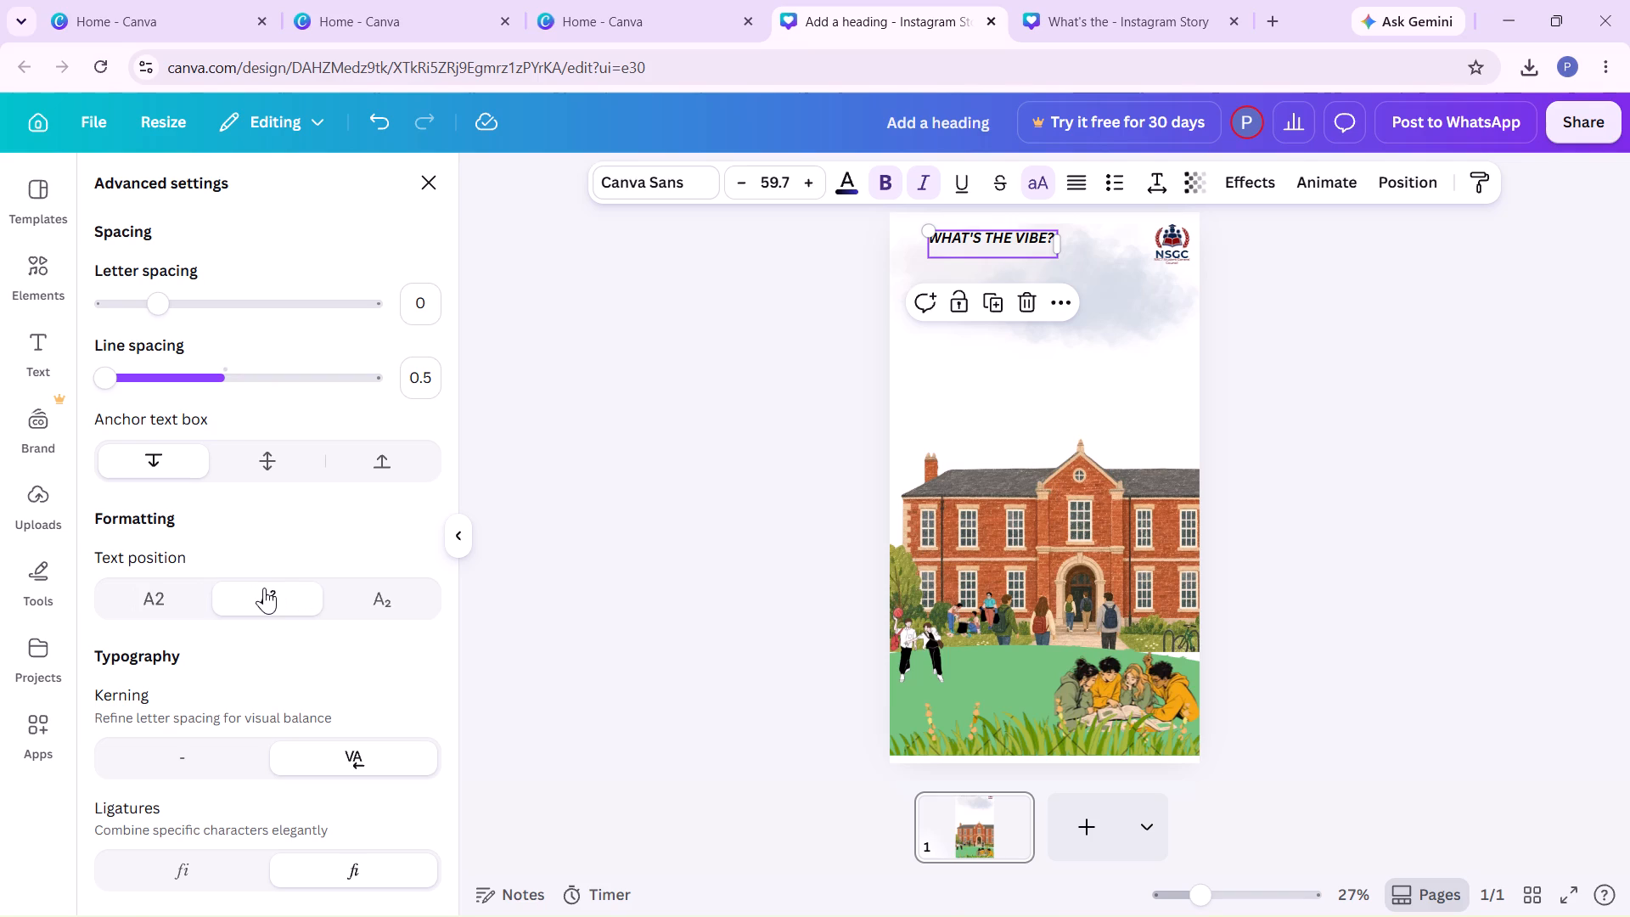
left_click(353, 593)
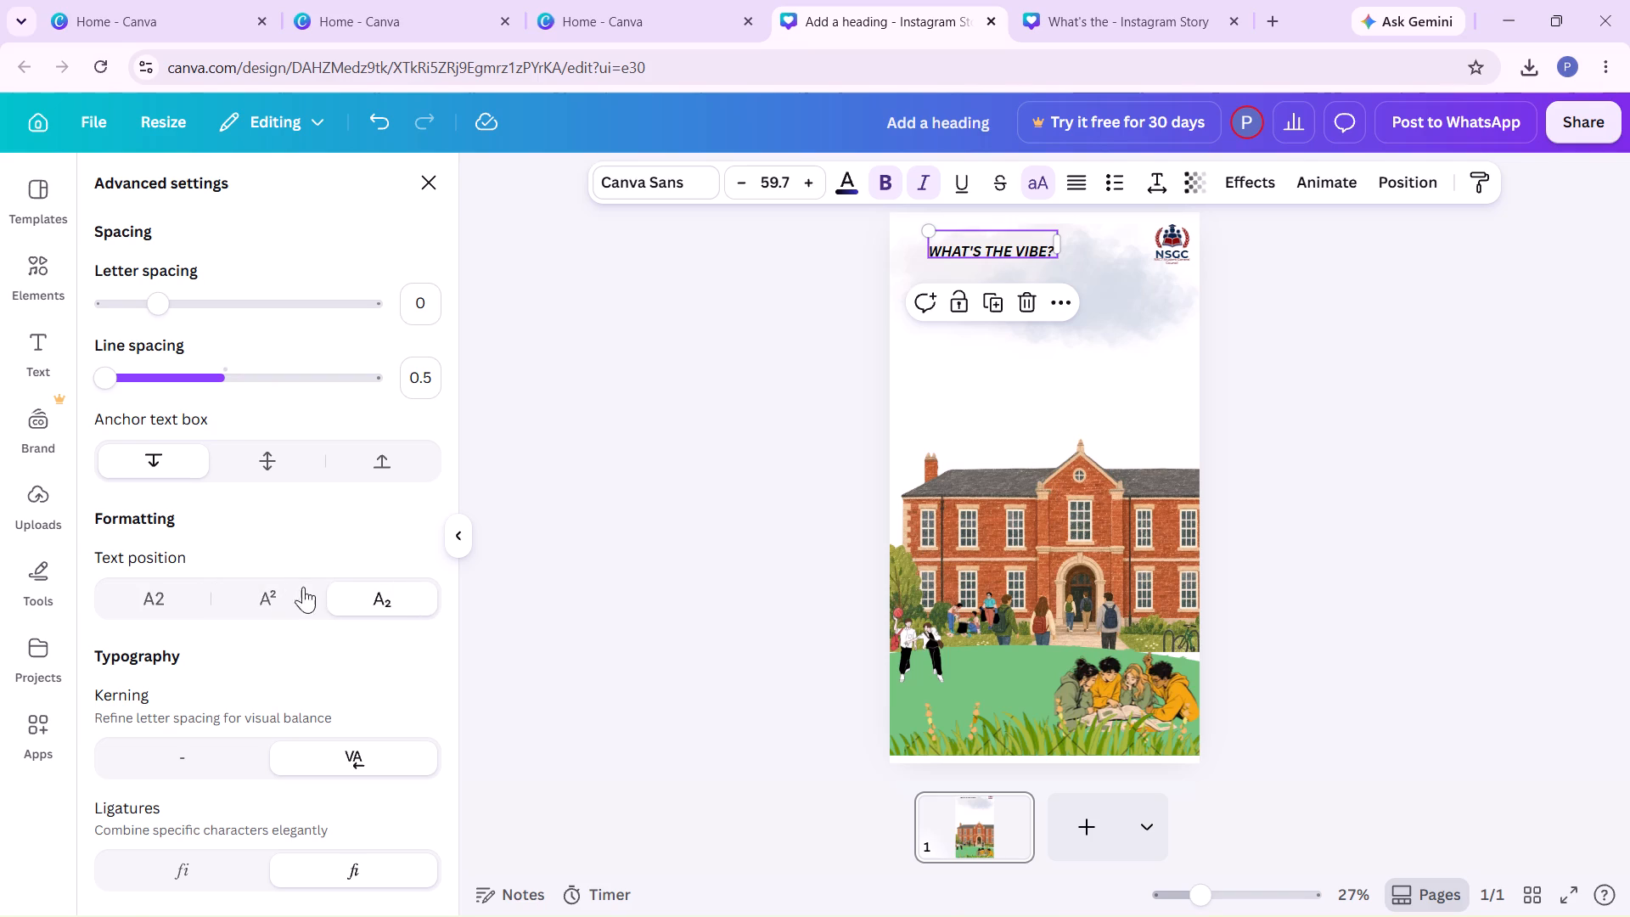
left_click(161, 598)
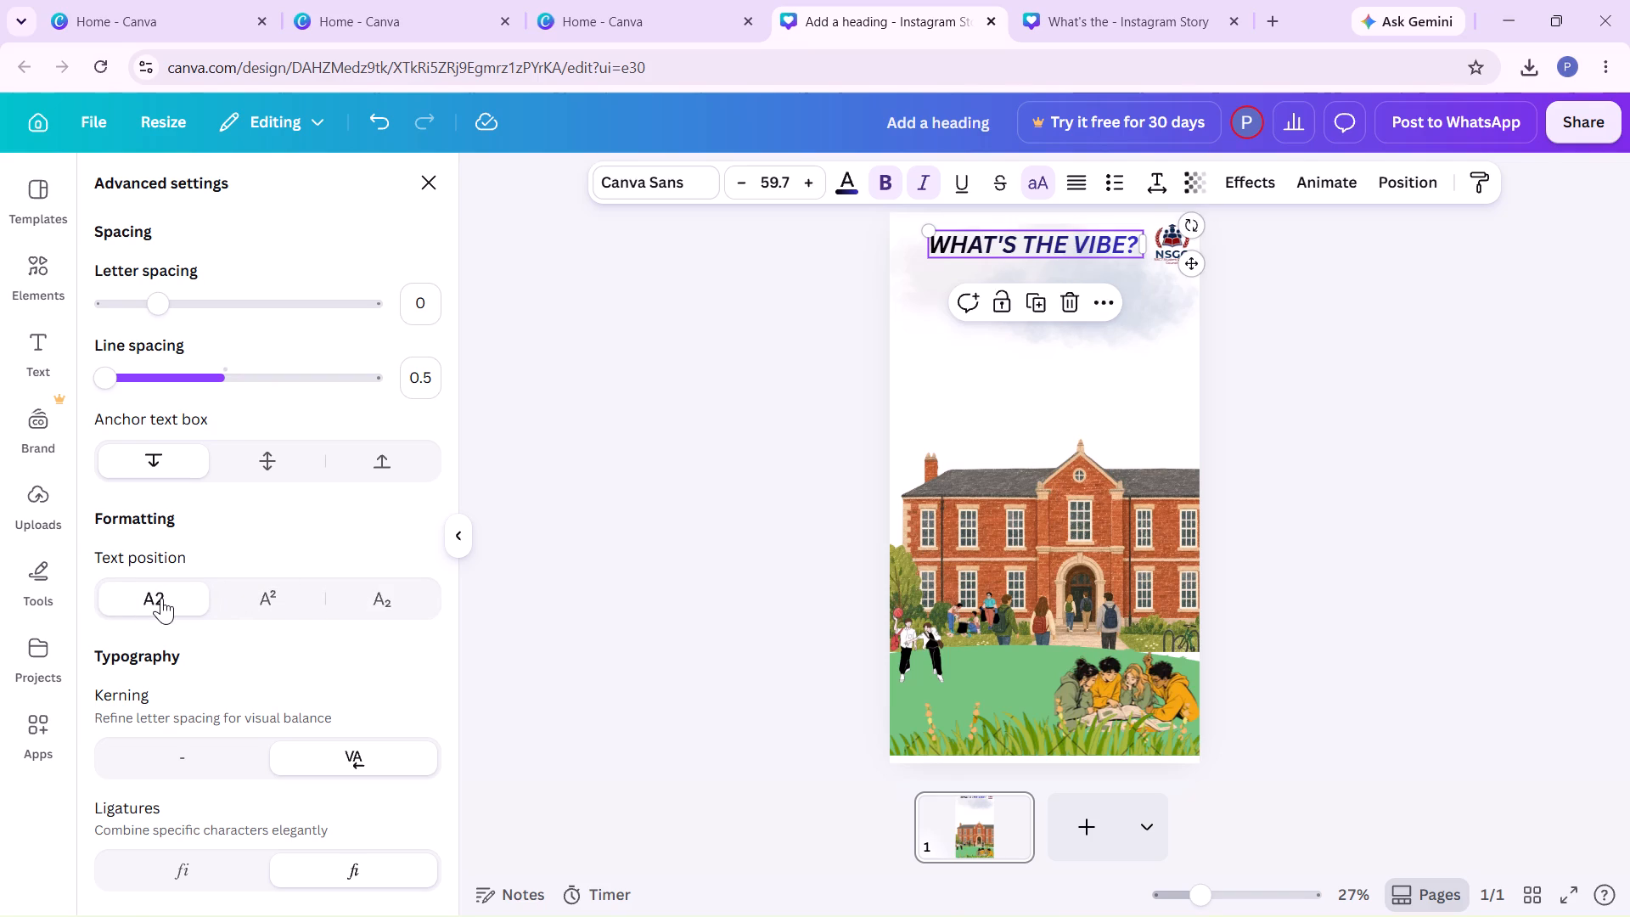
Turn off kerning and ligatures for the "WHAT'S THE VIBE?" headline and close the advanced text settings.
scroll(166, 690, "down", 2)
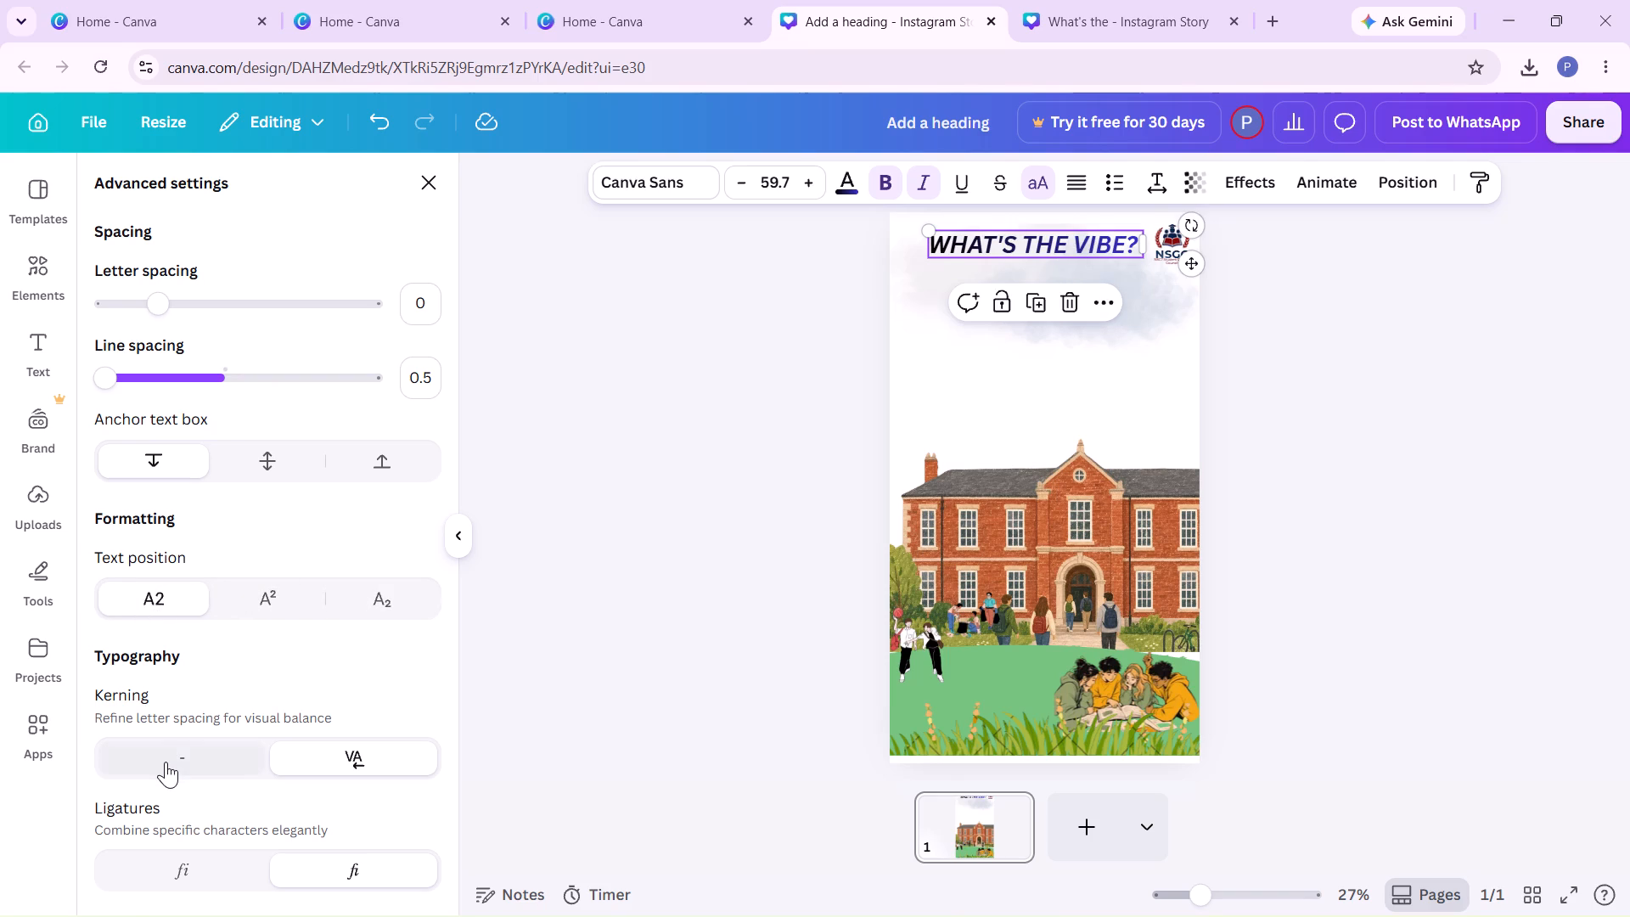
left_click(166, 762)
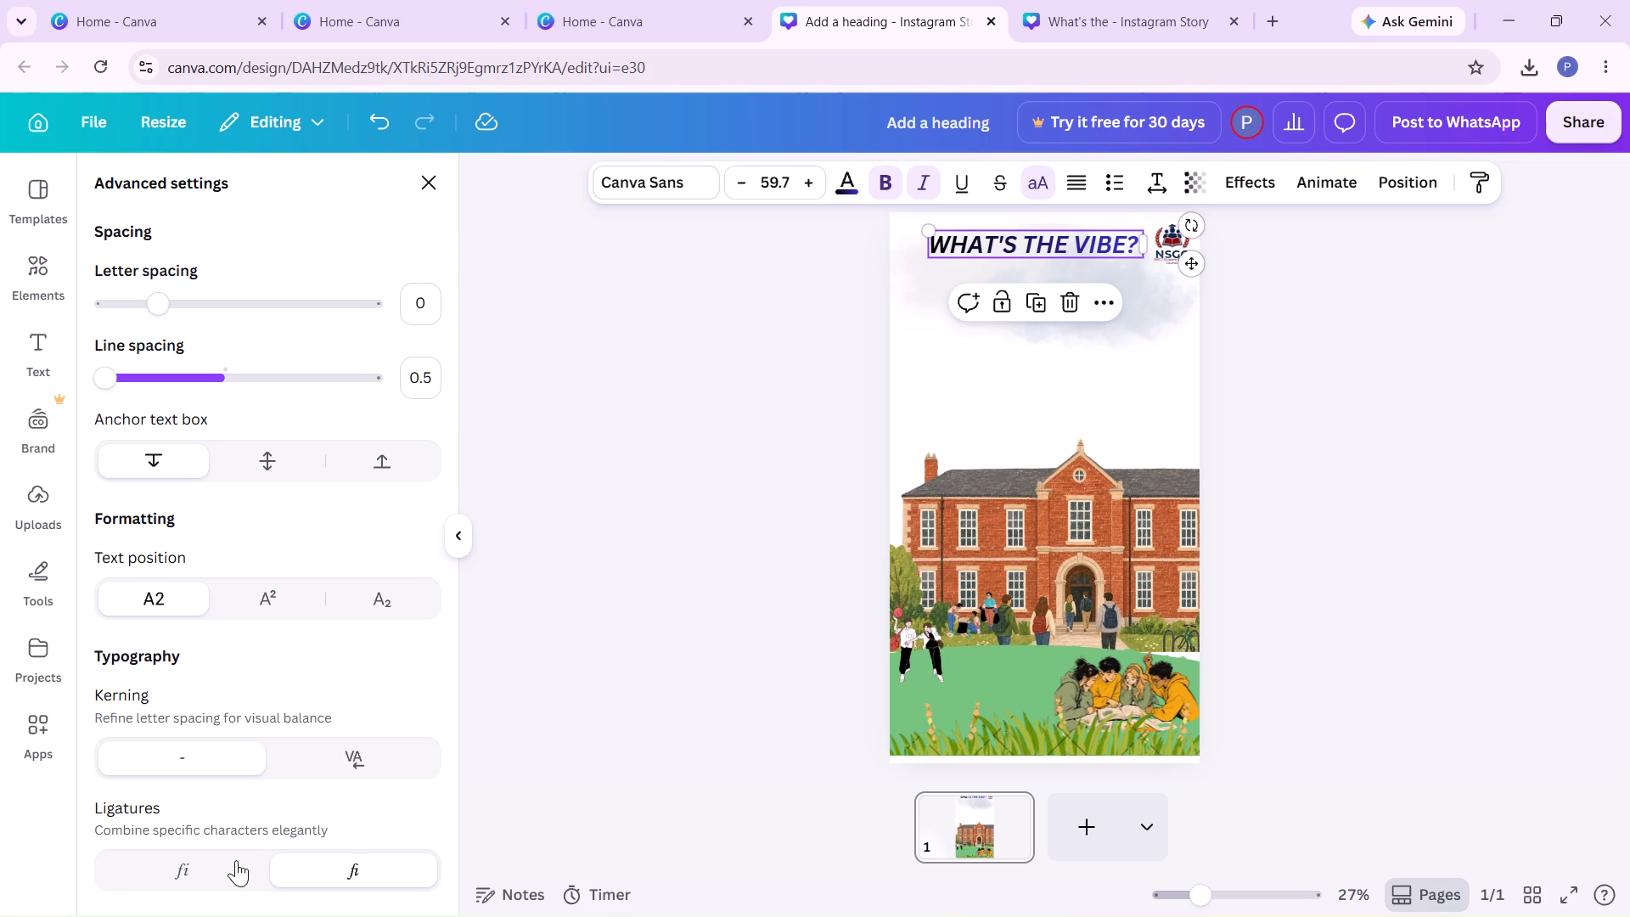
left_click(210, 869)
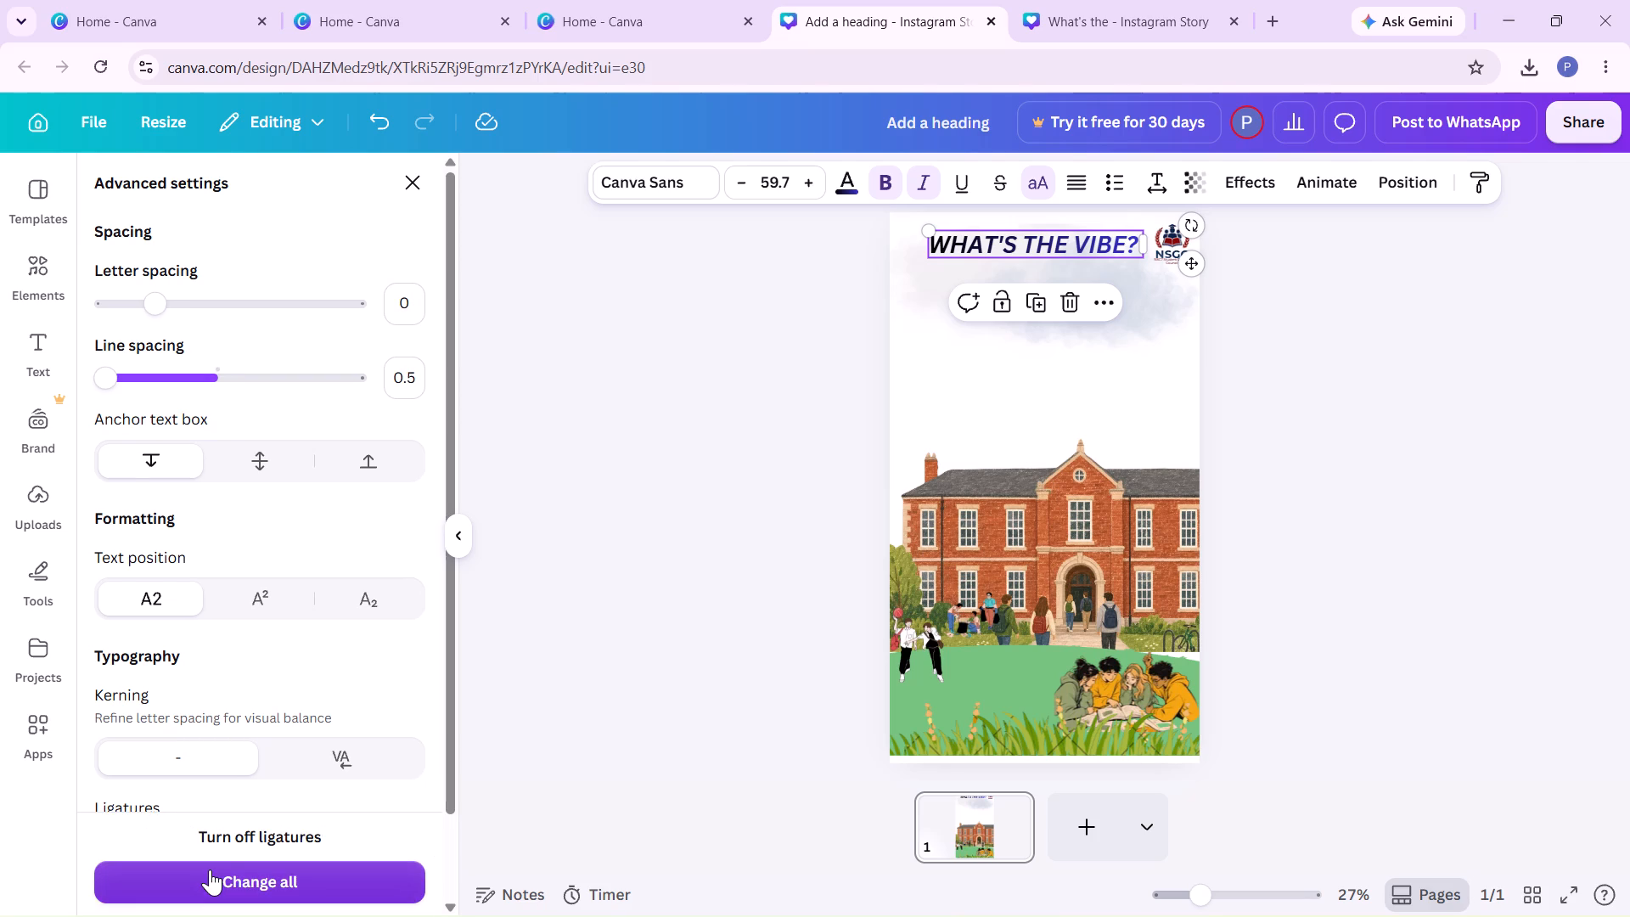
scroll(251, 751, "down", 2)
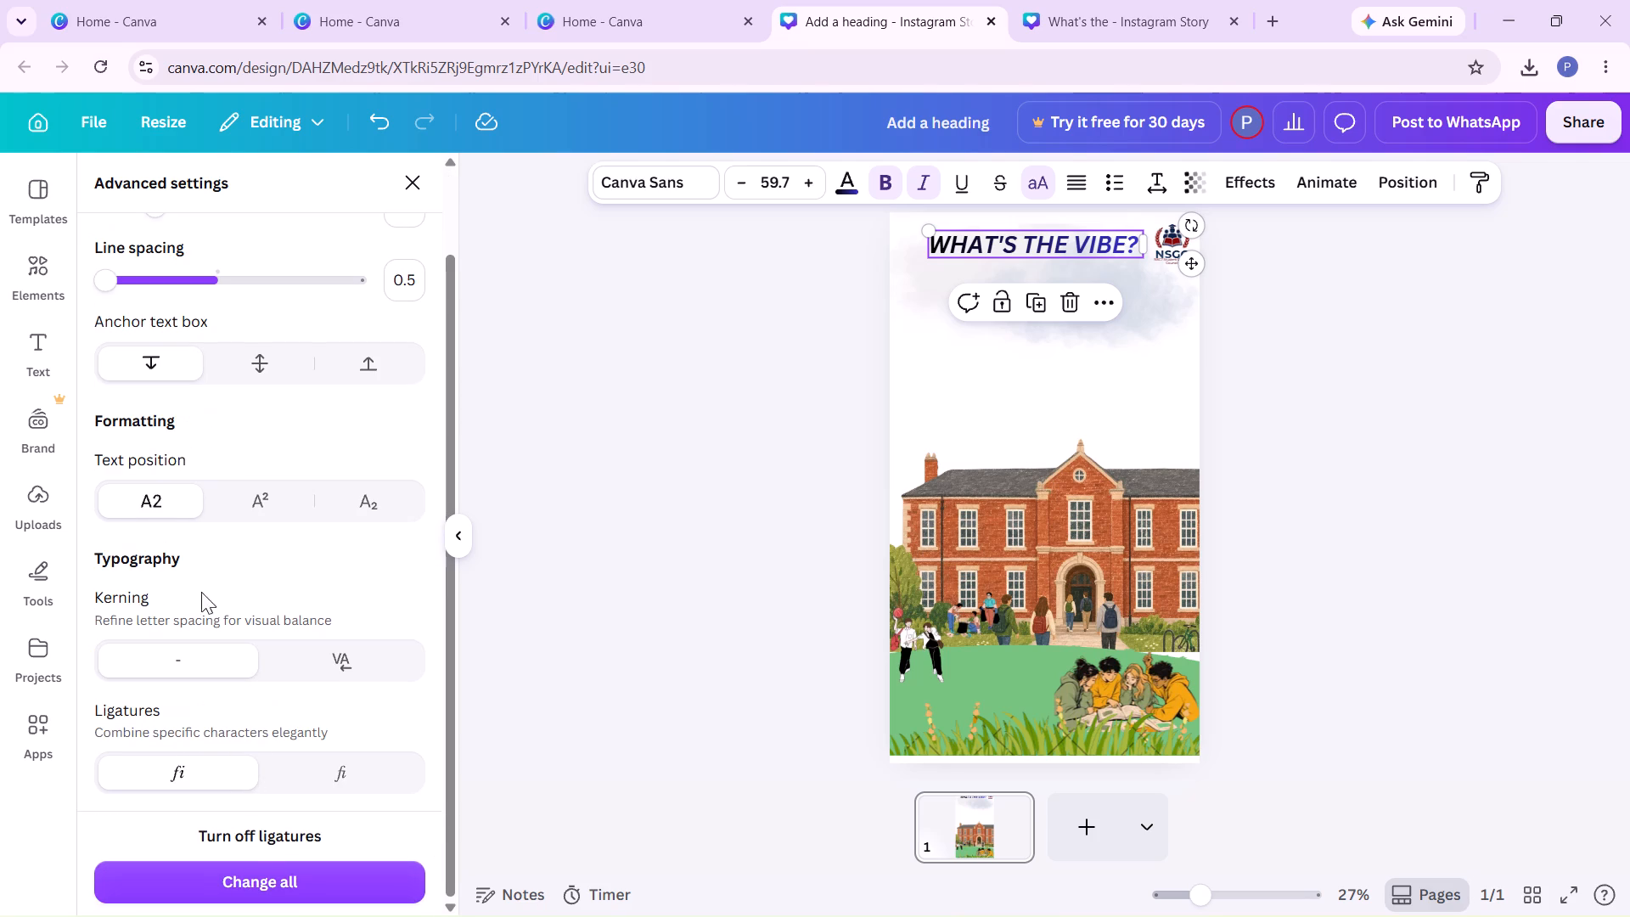
scroll(210, 520, "up", 4)
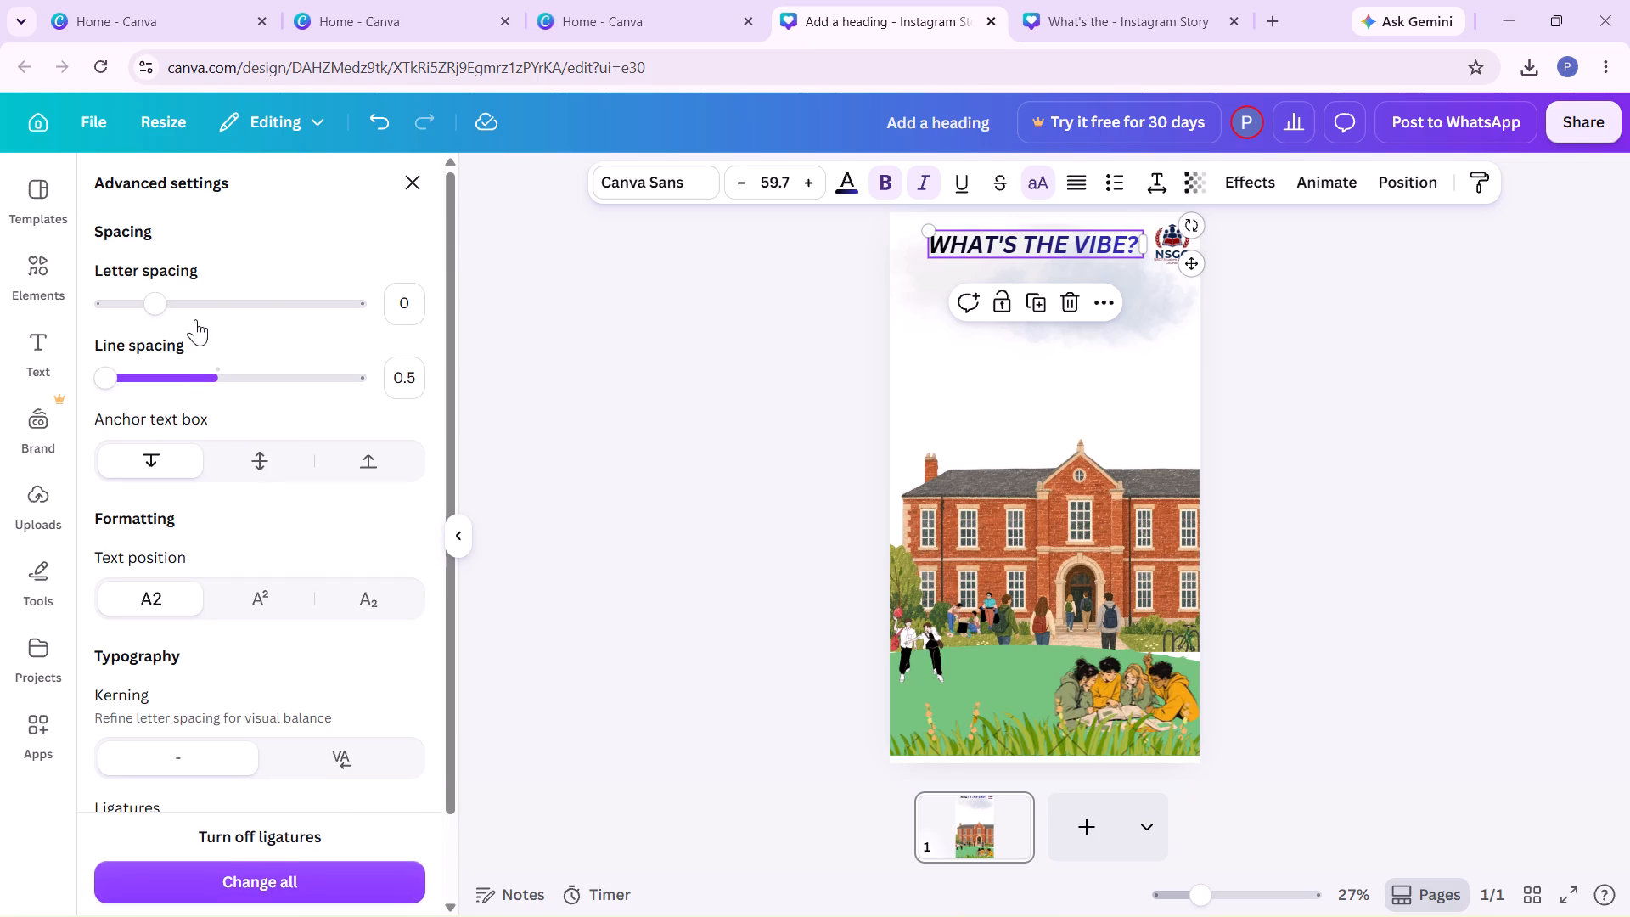
left_click(412, 189)
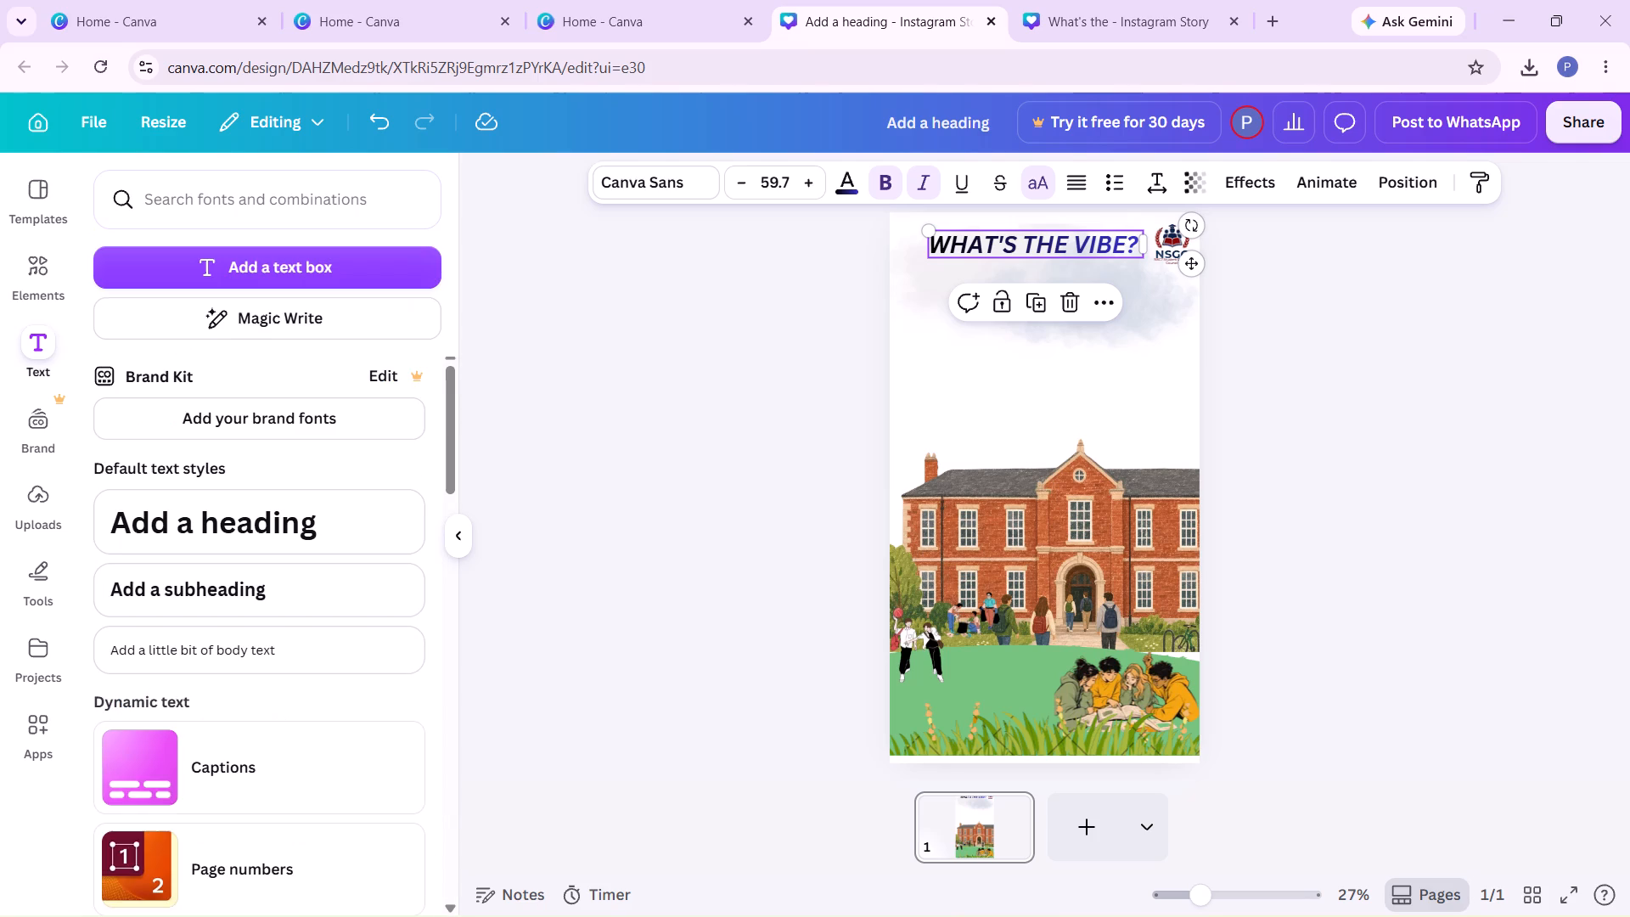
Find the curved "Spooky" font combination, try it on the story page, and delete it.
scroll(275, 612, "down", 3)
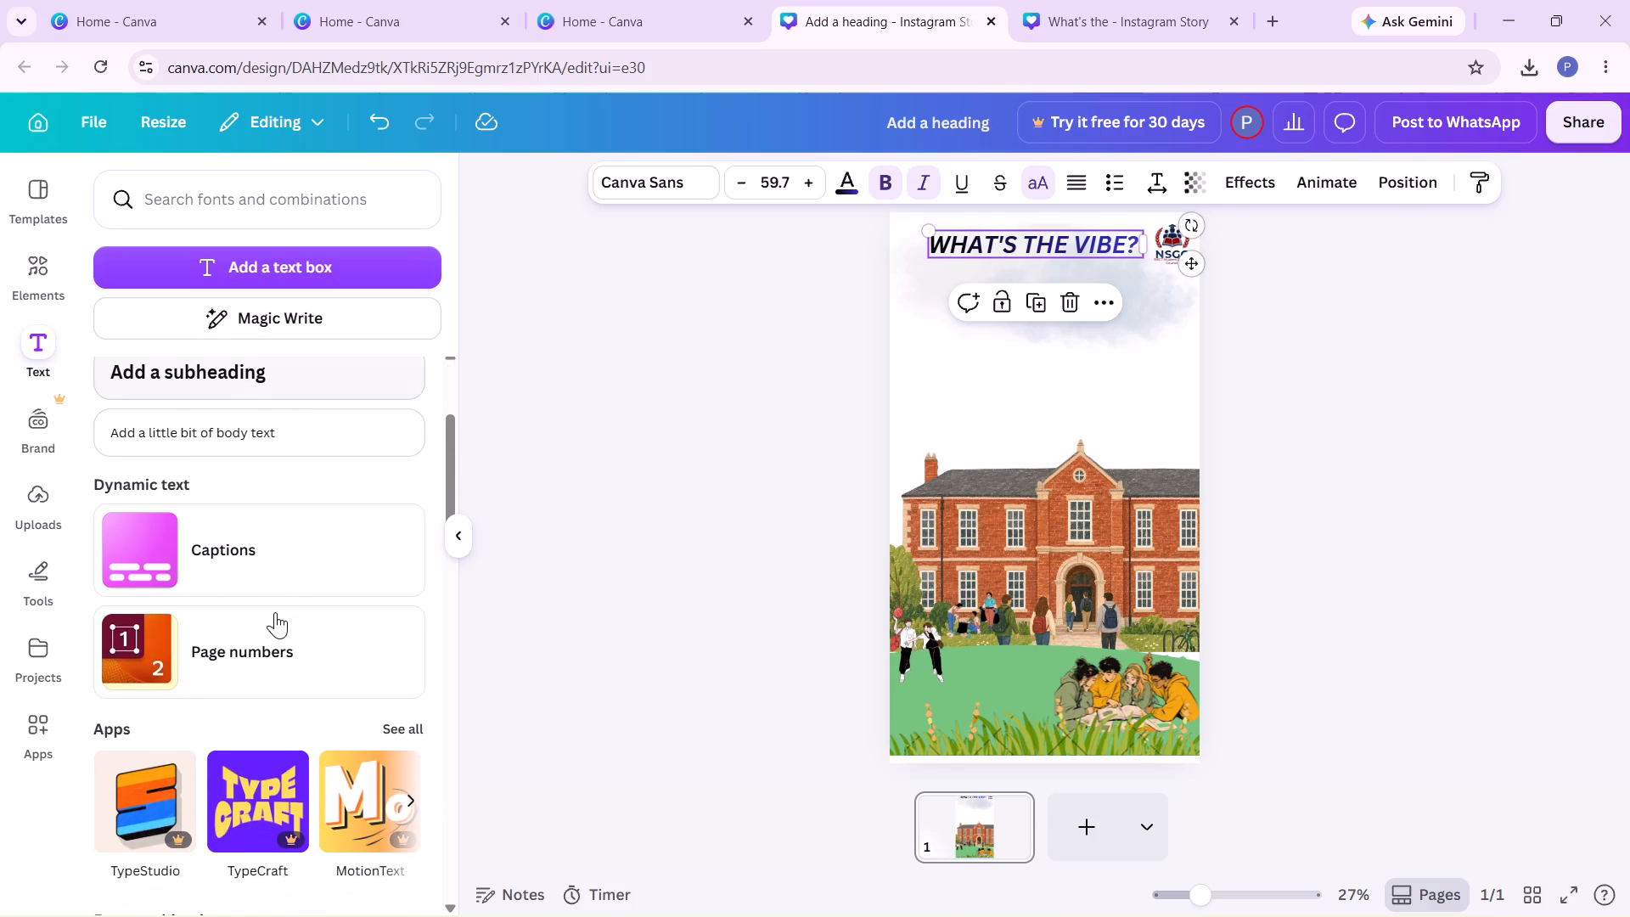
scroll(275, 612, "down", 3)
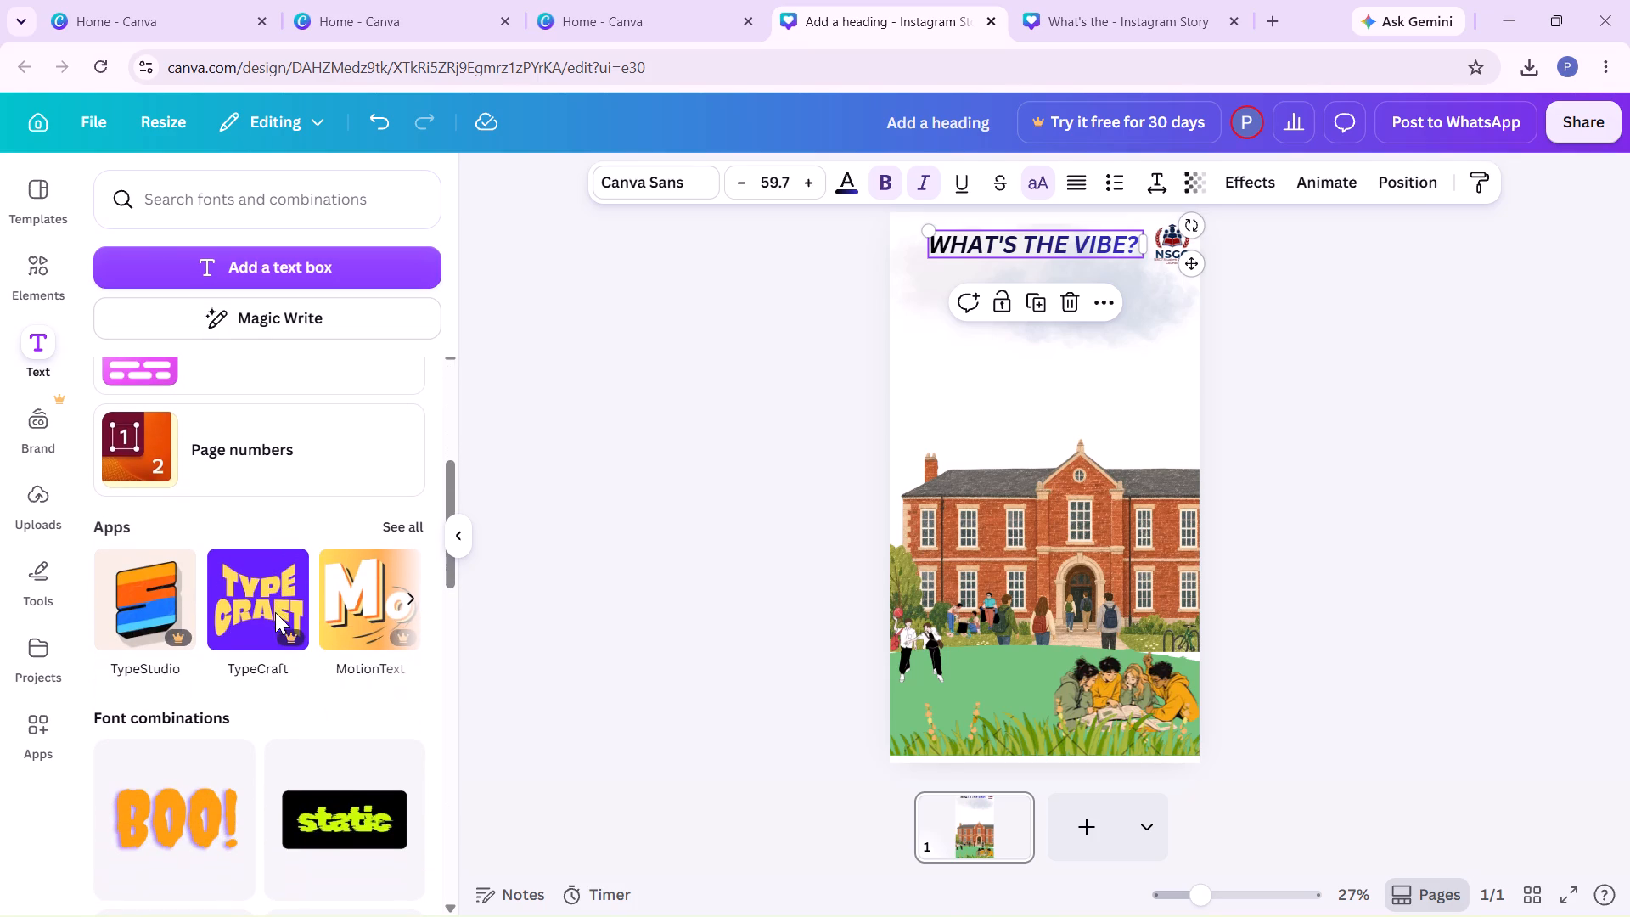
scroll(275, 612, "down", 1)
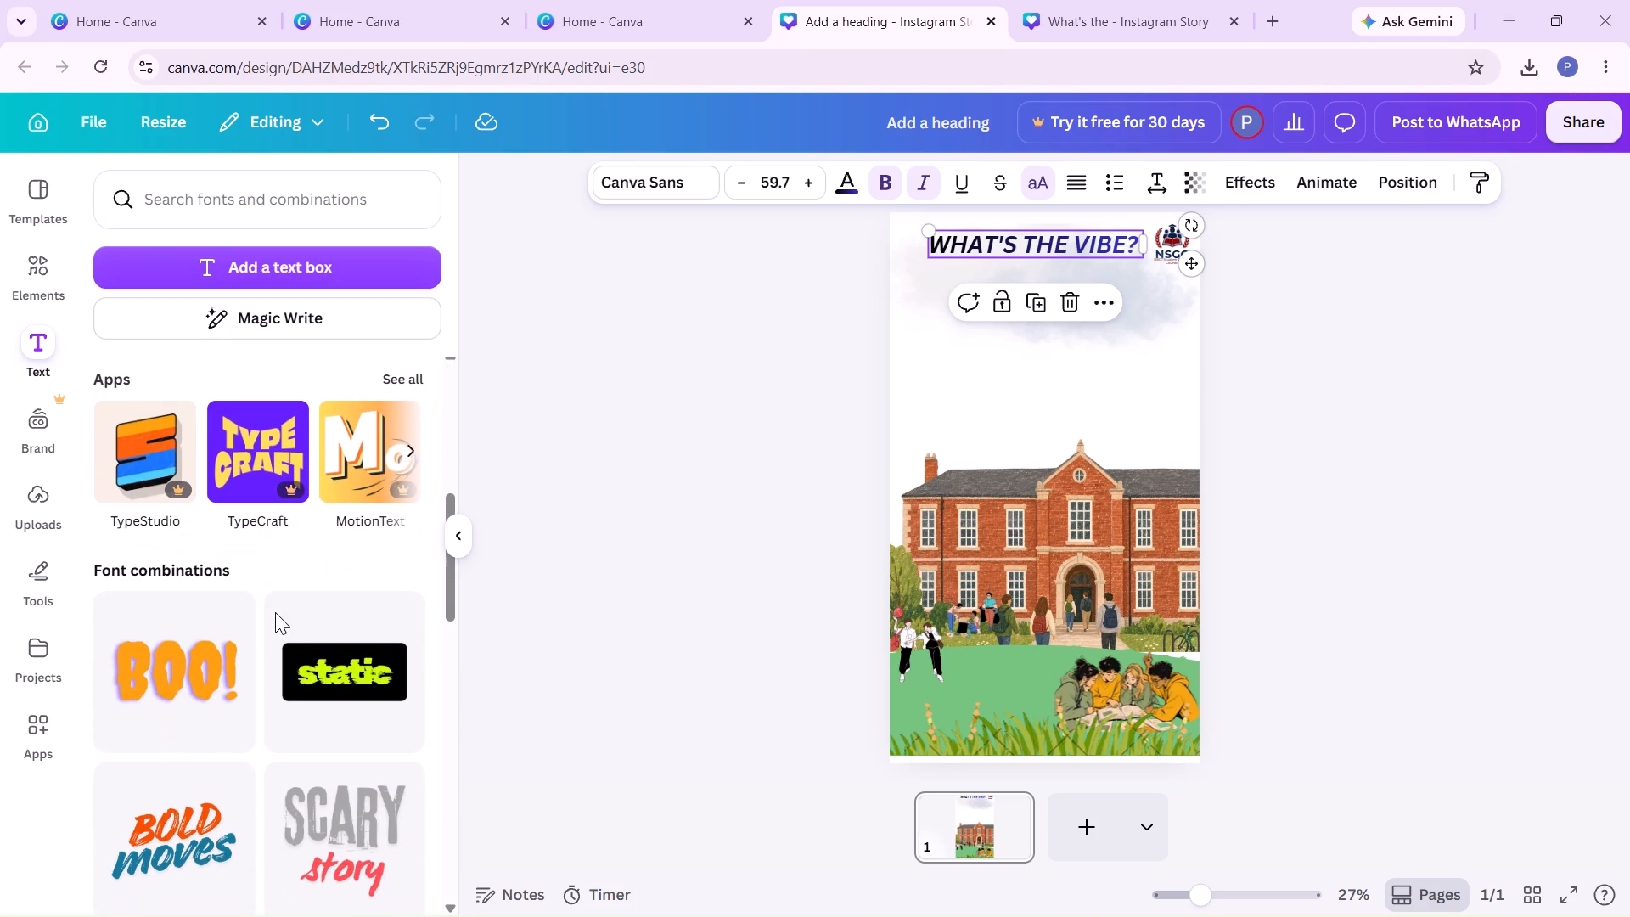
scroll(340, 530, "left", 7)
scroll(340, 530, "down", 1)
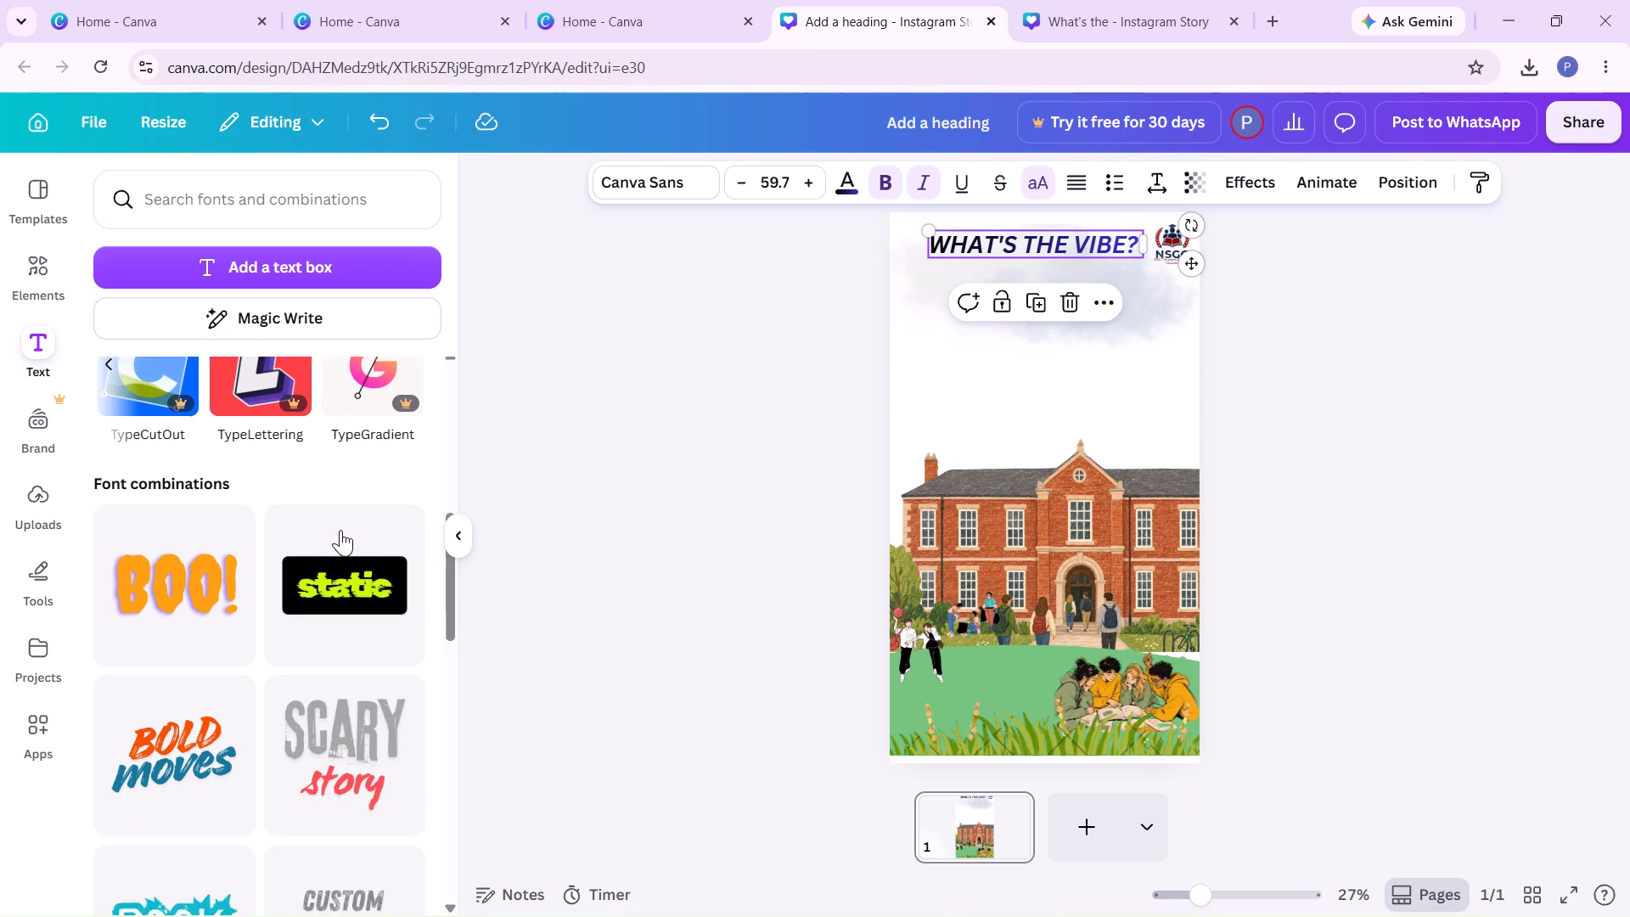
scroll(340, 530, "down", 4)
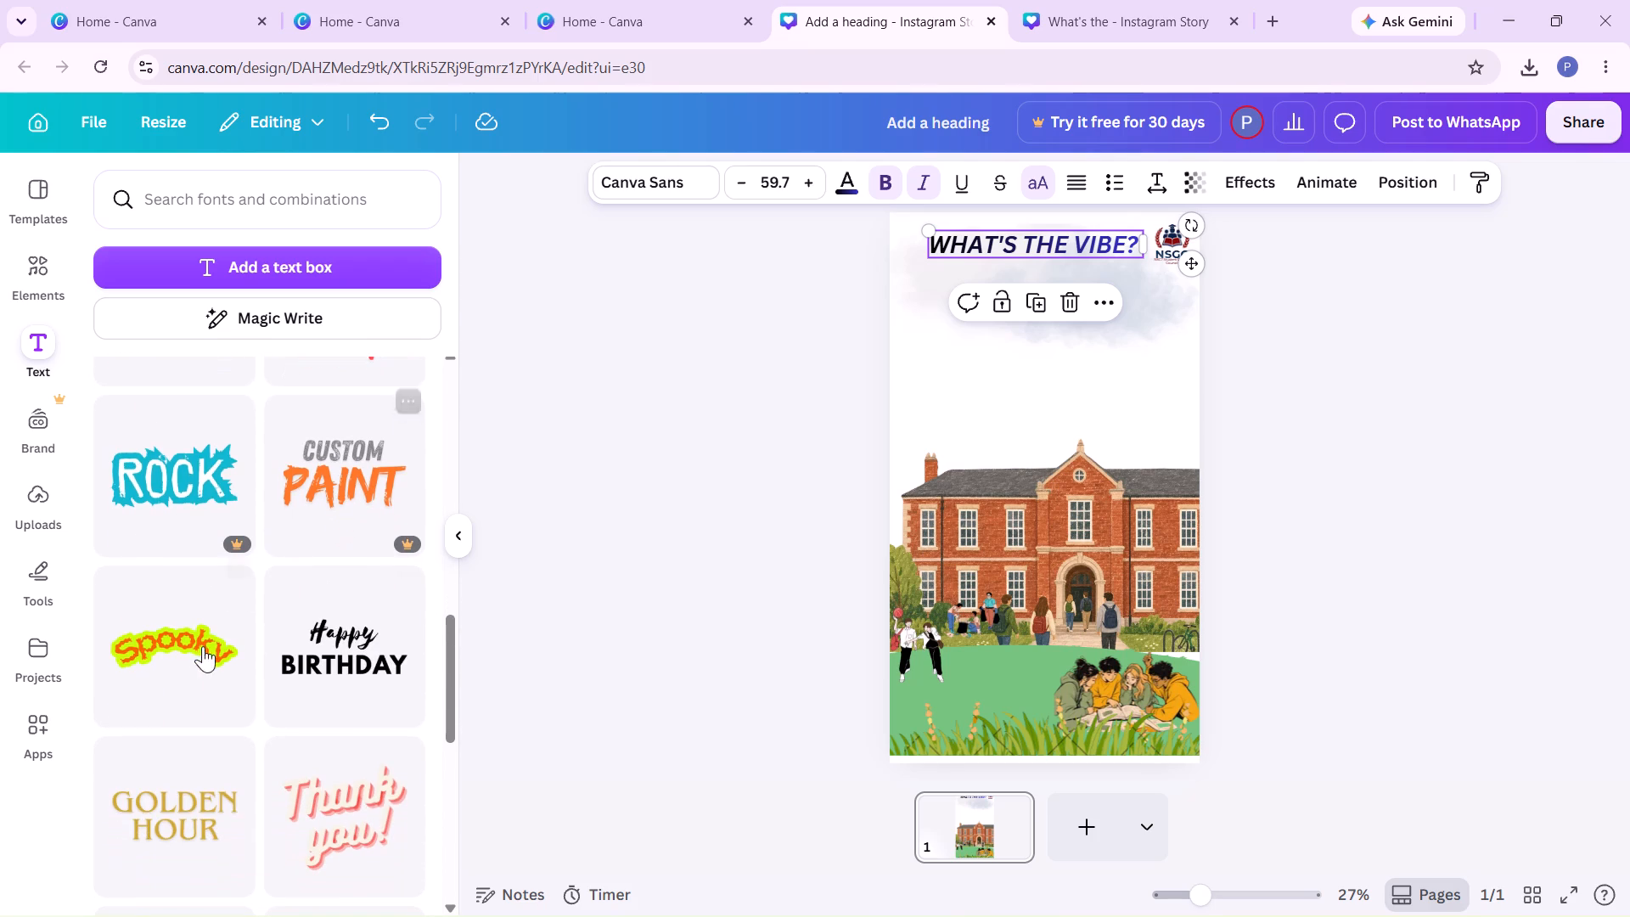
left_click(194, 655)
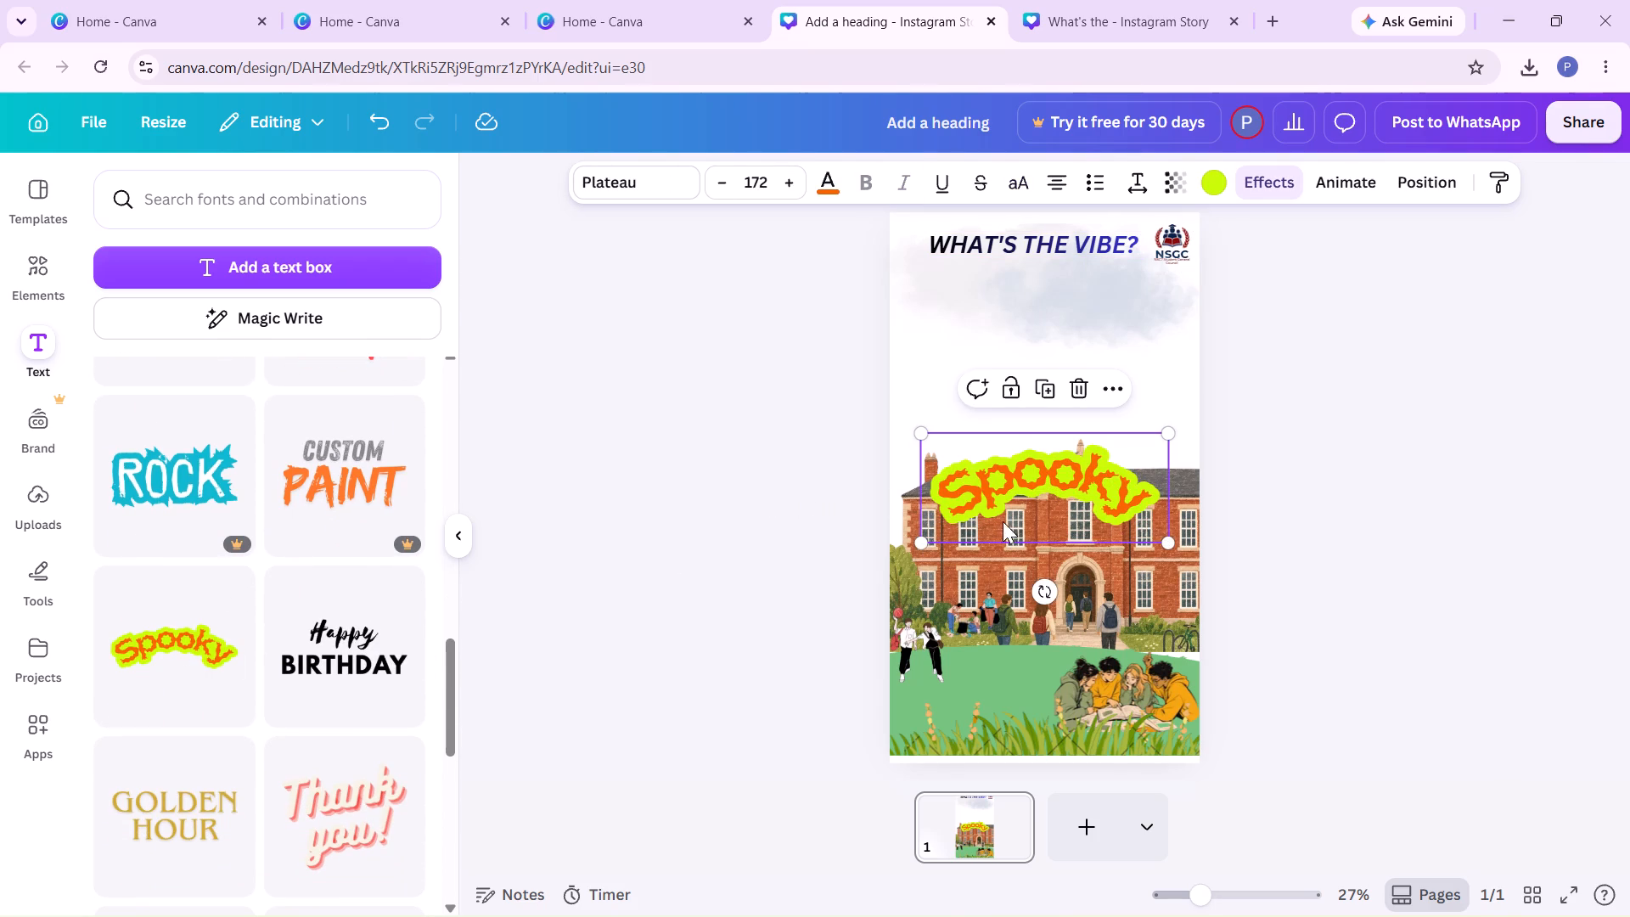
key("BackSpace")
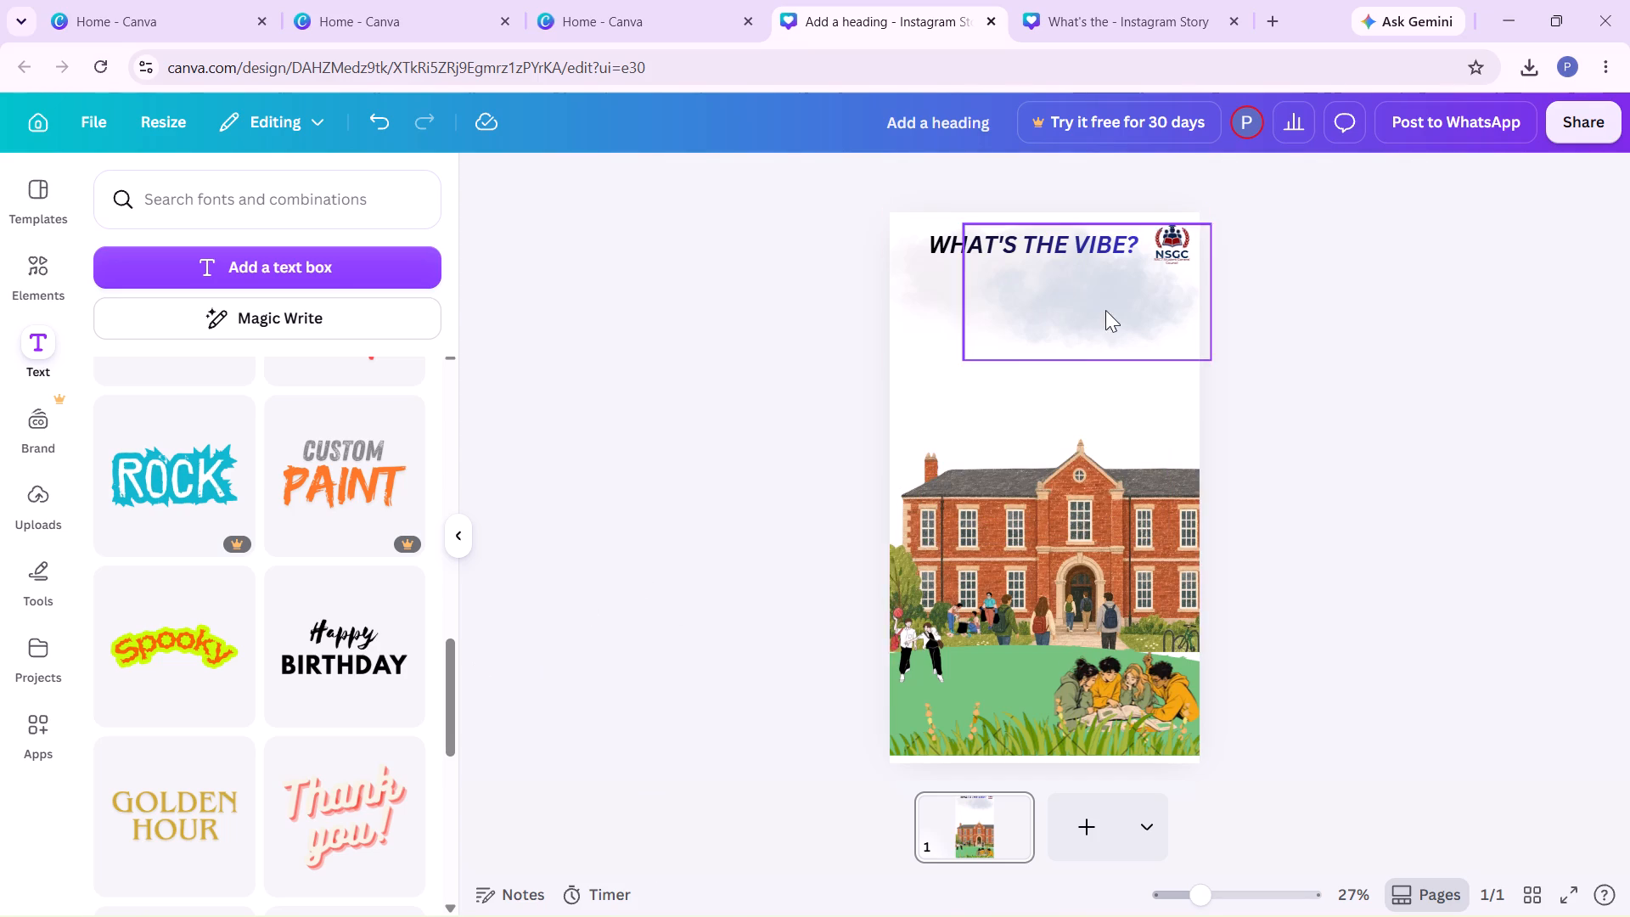
Add the "Spooky" font combination again and place it over the clouds, just below the "WHAT'S THE VIBE?" headline.
left_click(151, 683)
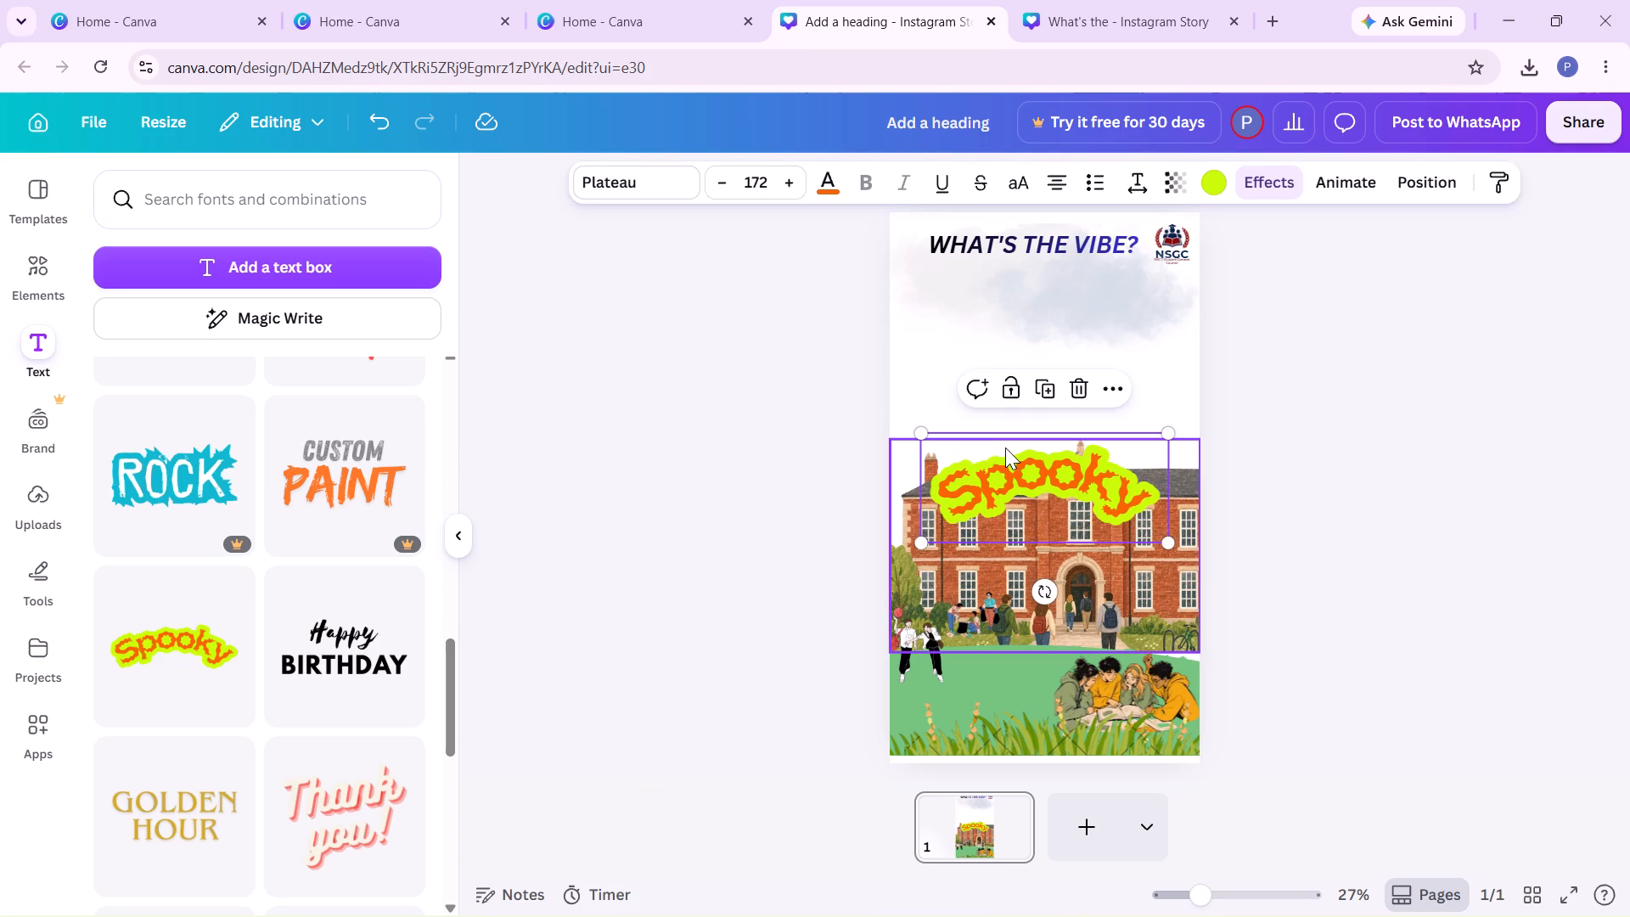
left_click_drag(1005, 447, 1001, 221)
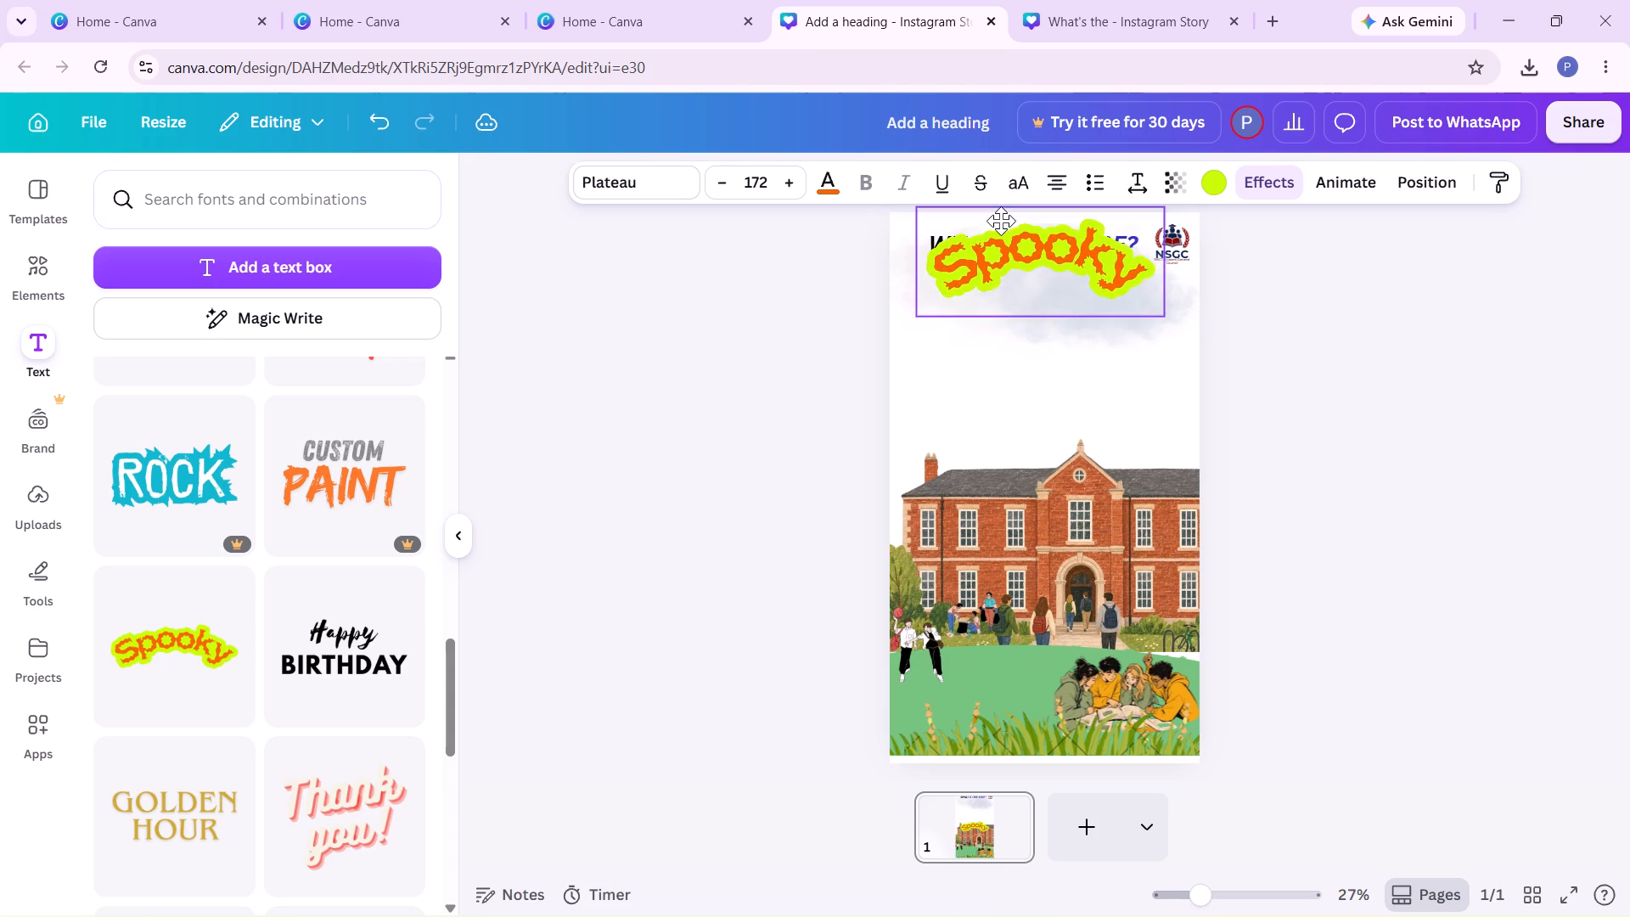
left_click_drag(1001, 221, 1009, 306)
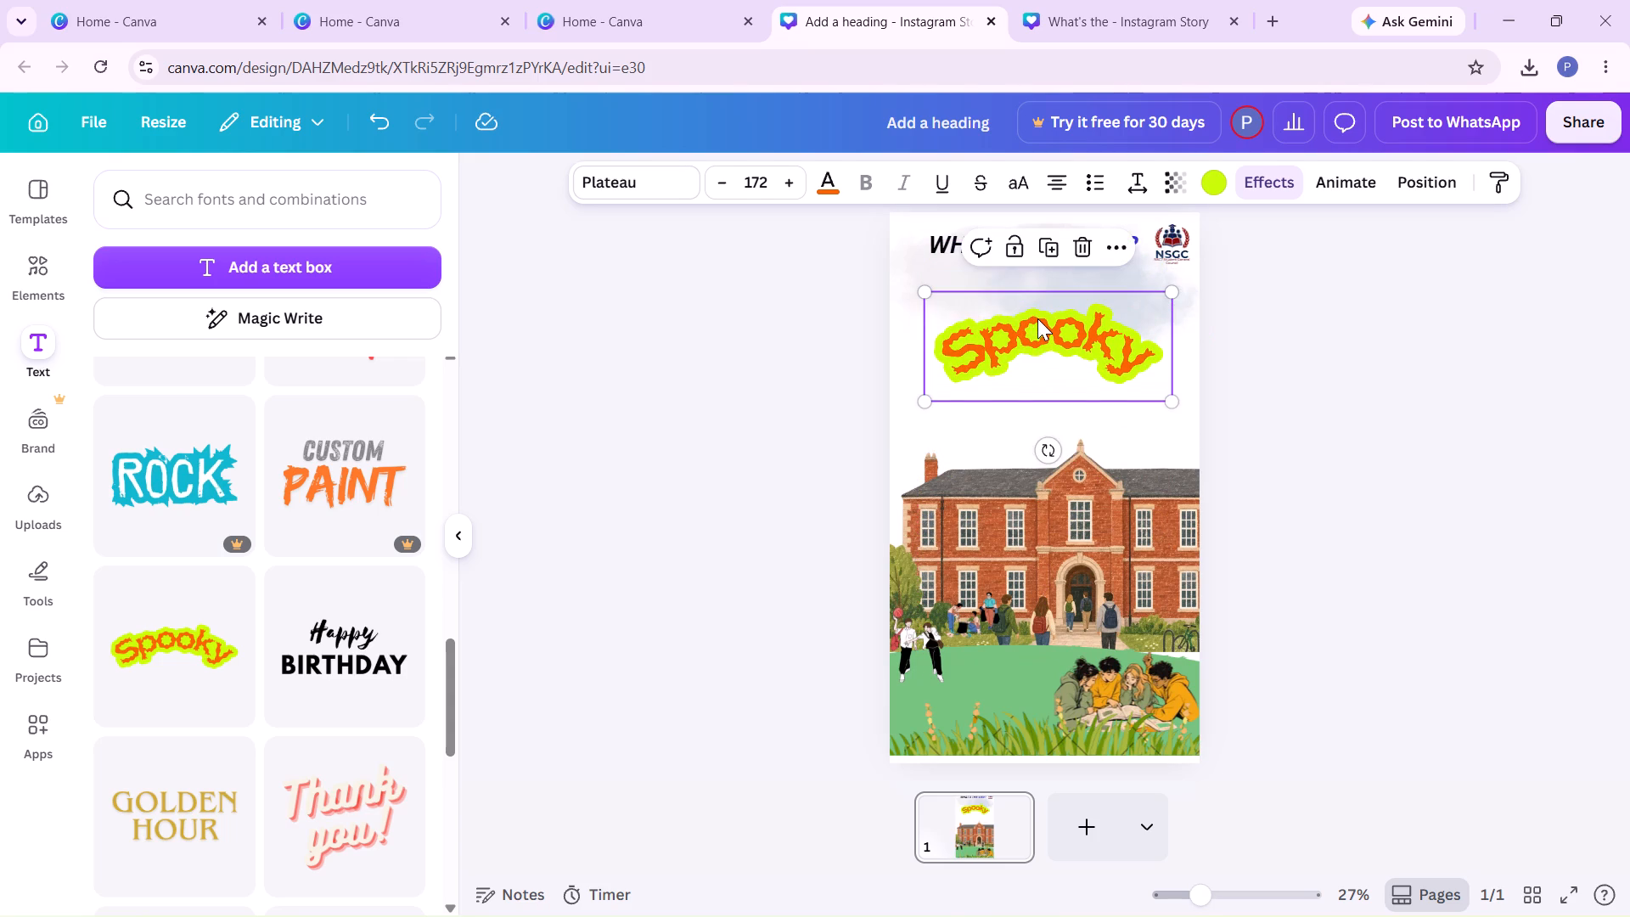
Replace the curved "Spooky" text with wording that begins "what's".
double_click(1037, 318)
key("BackSpace")
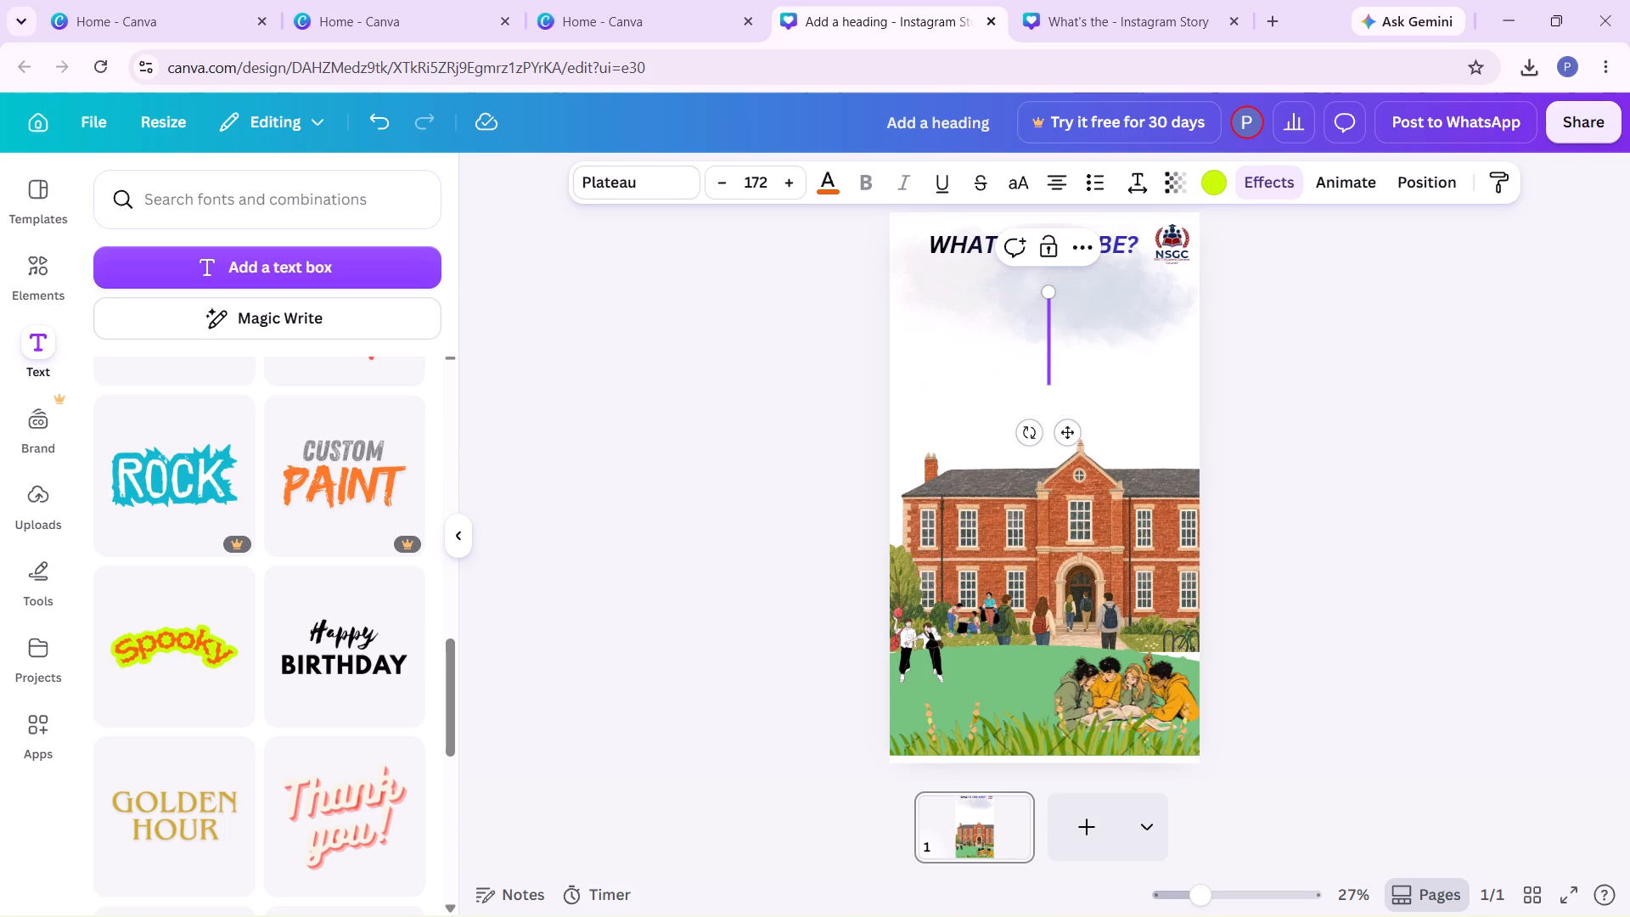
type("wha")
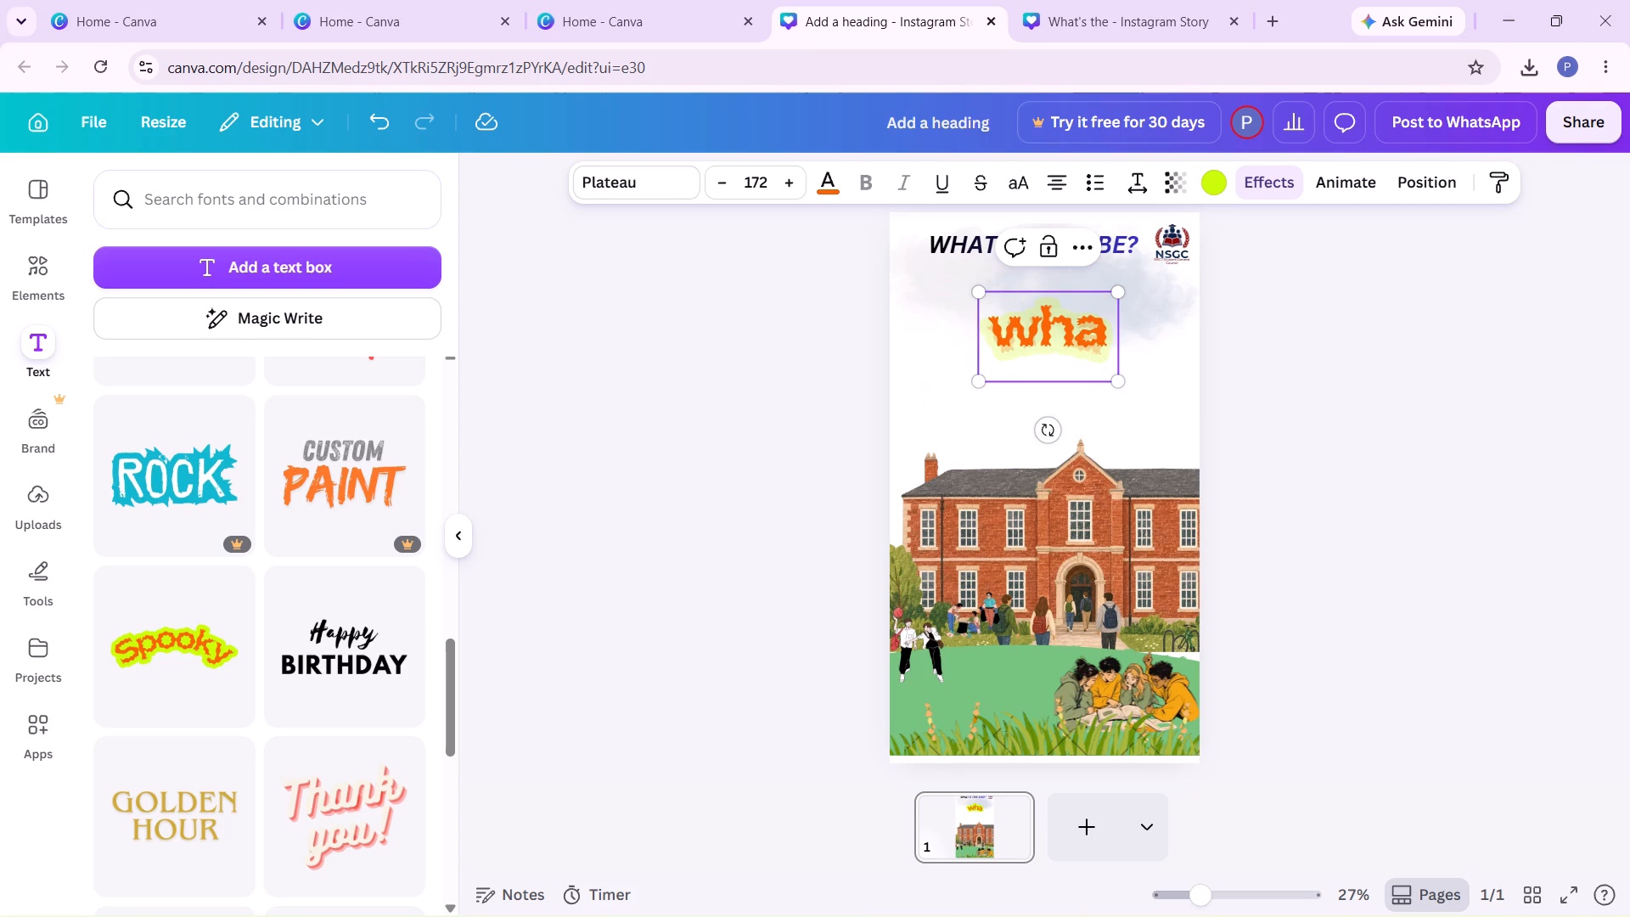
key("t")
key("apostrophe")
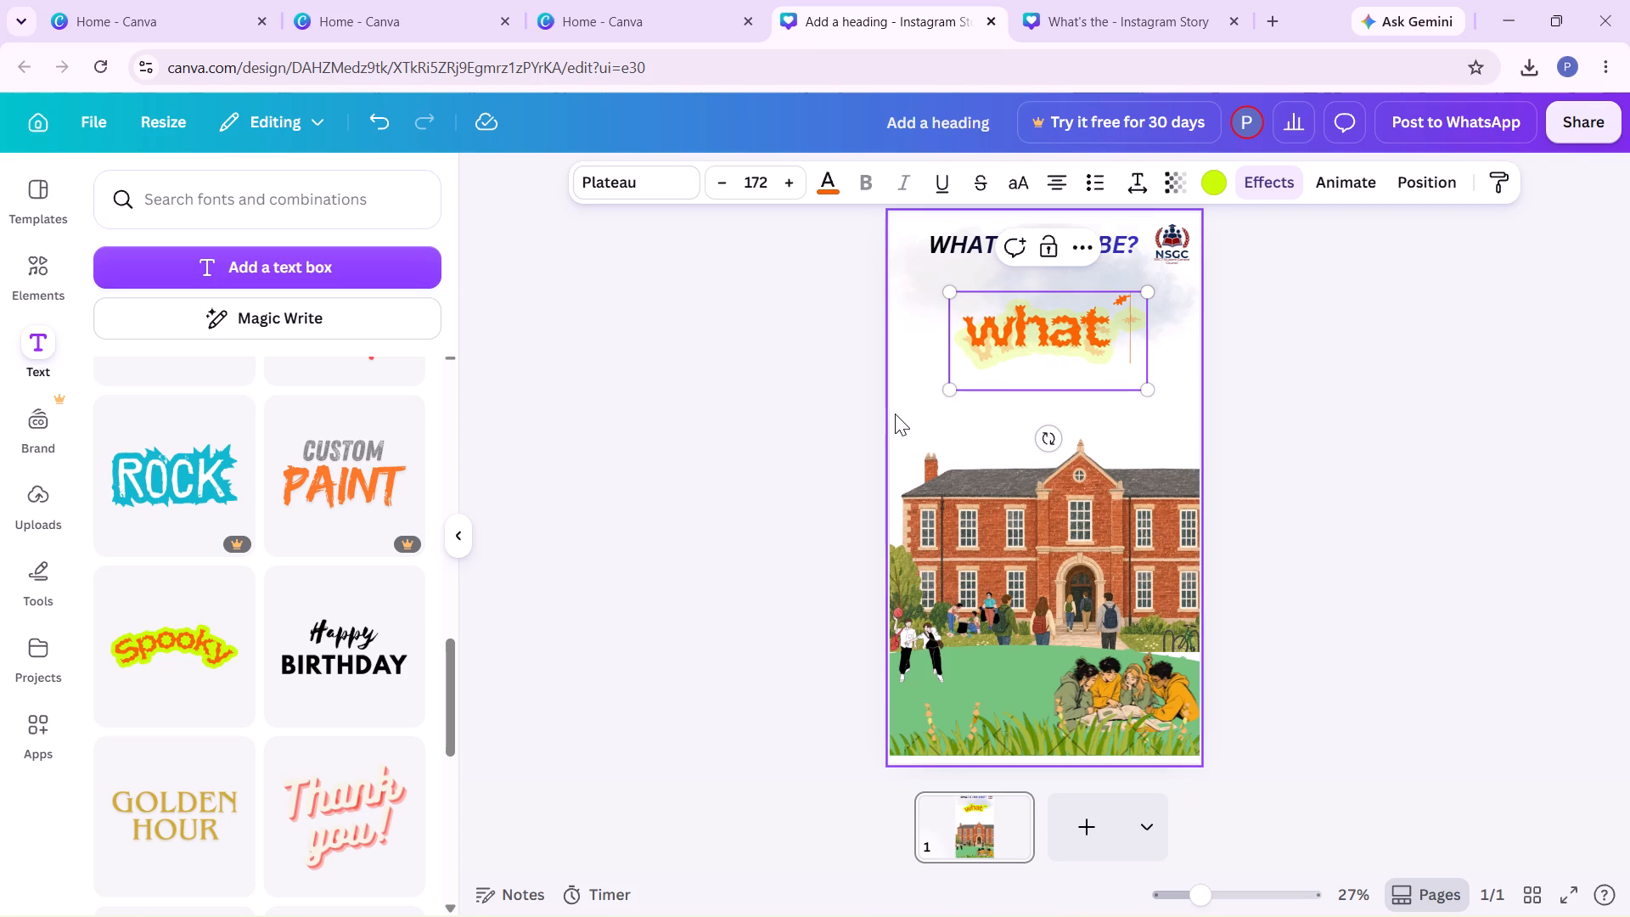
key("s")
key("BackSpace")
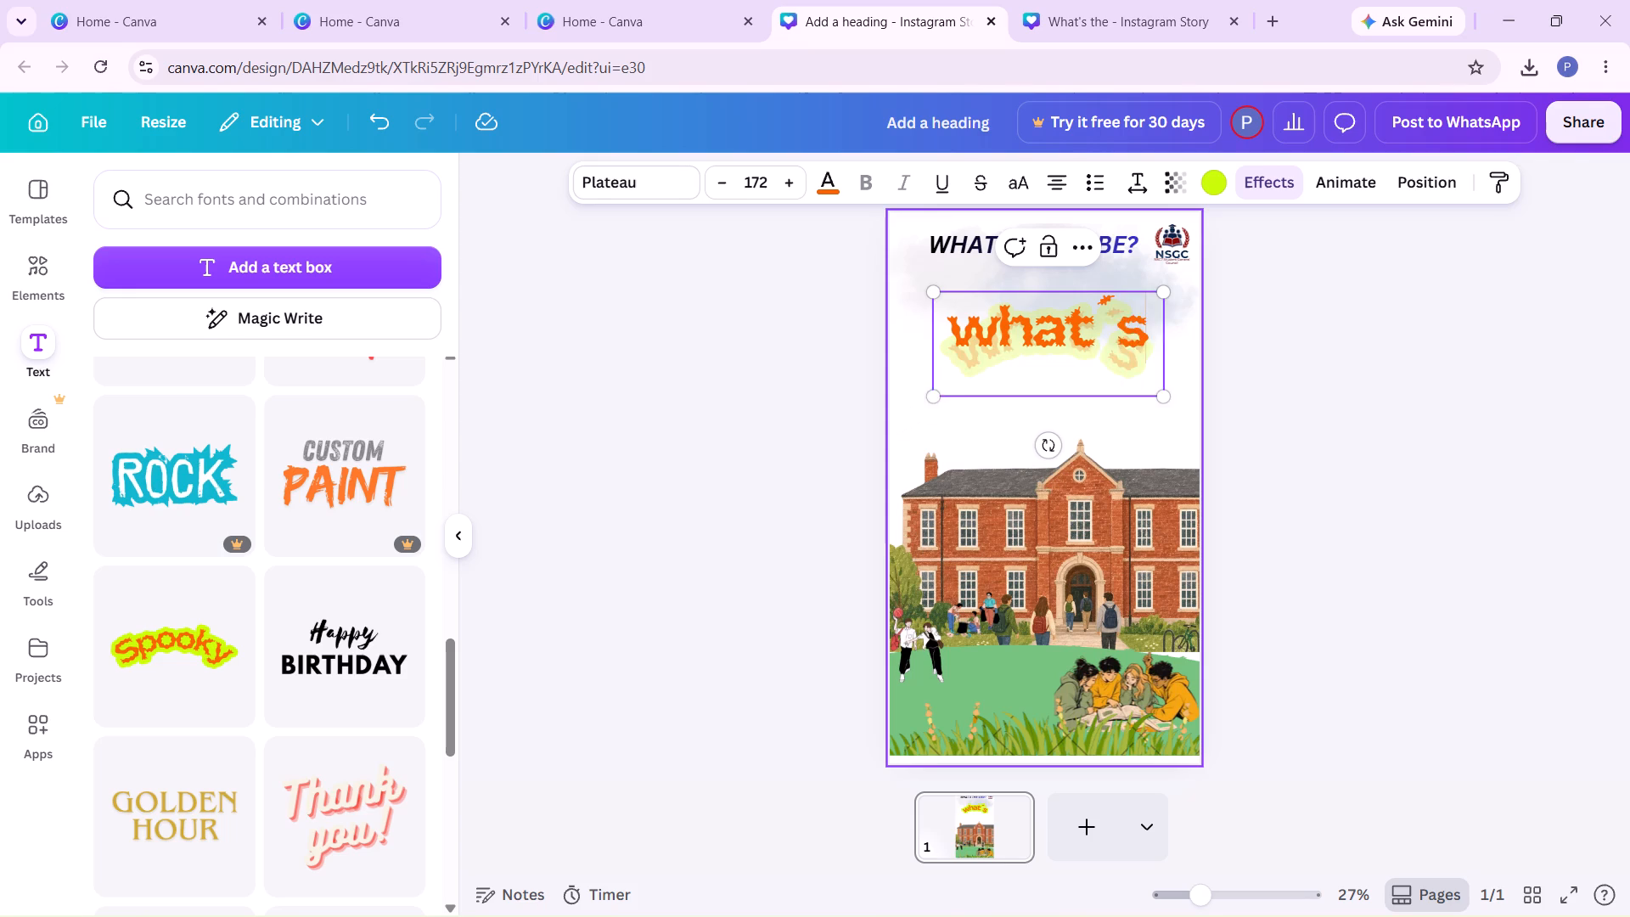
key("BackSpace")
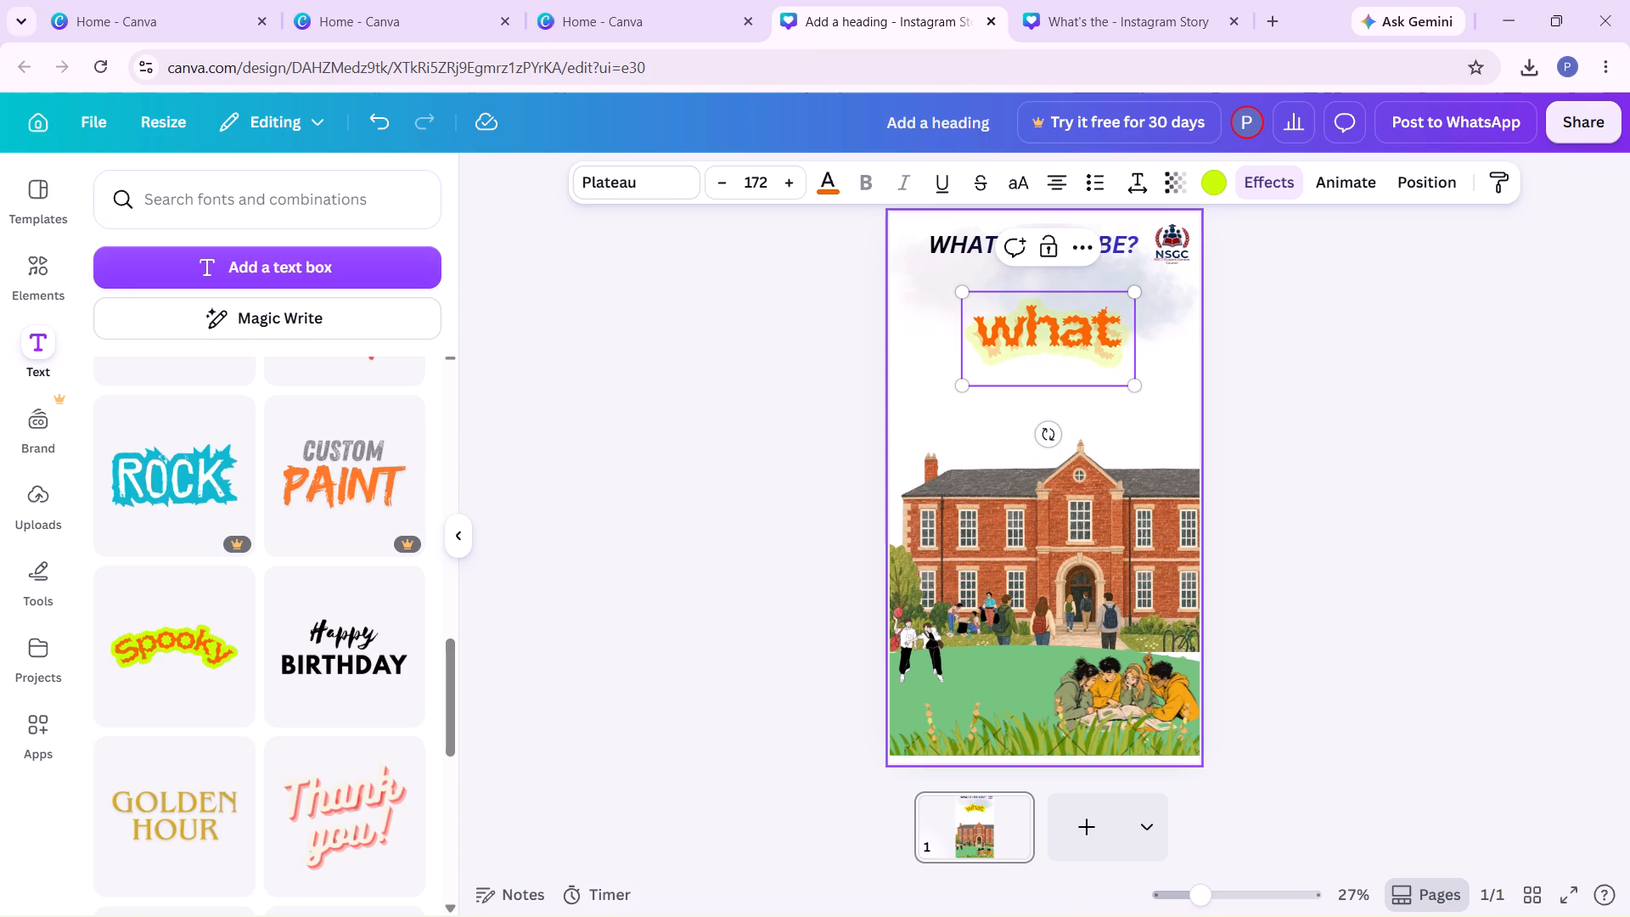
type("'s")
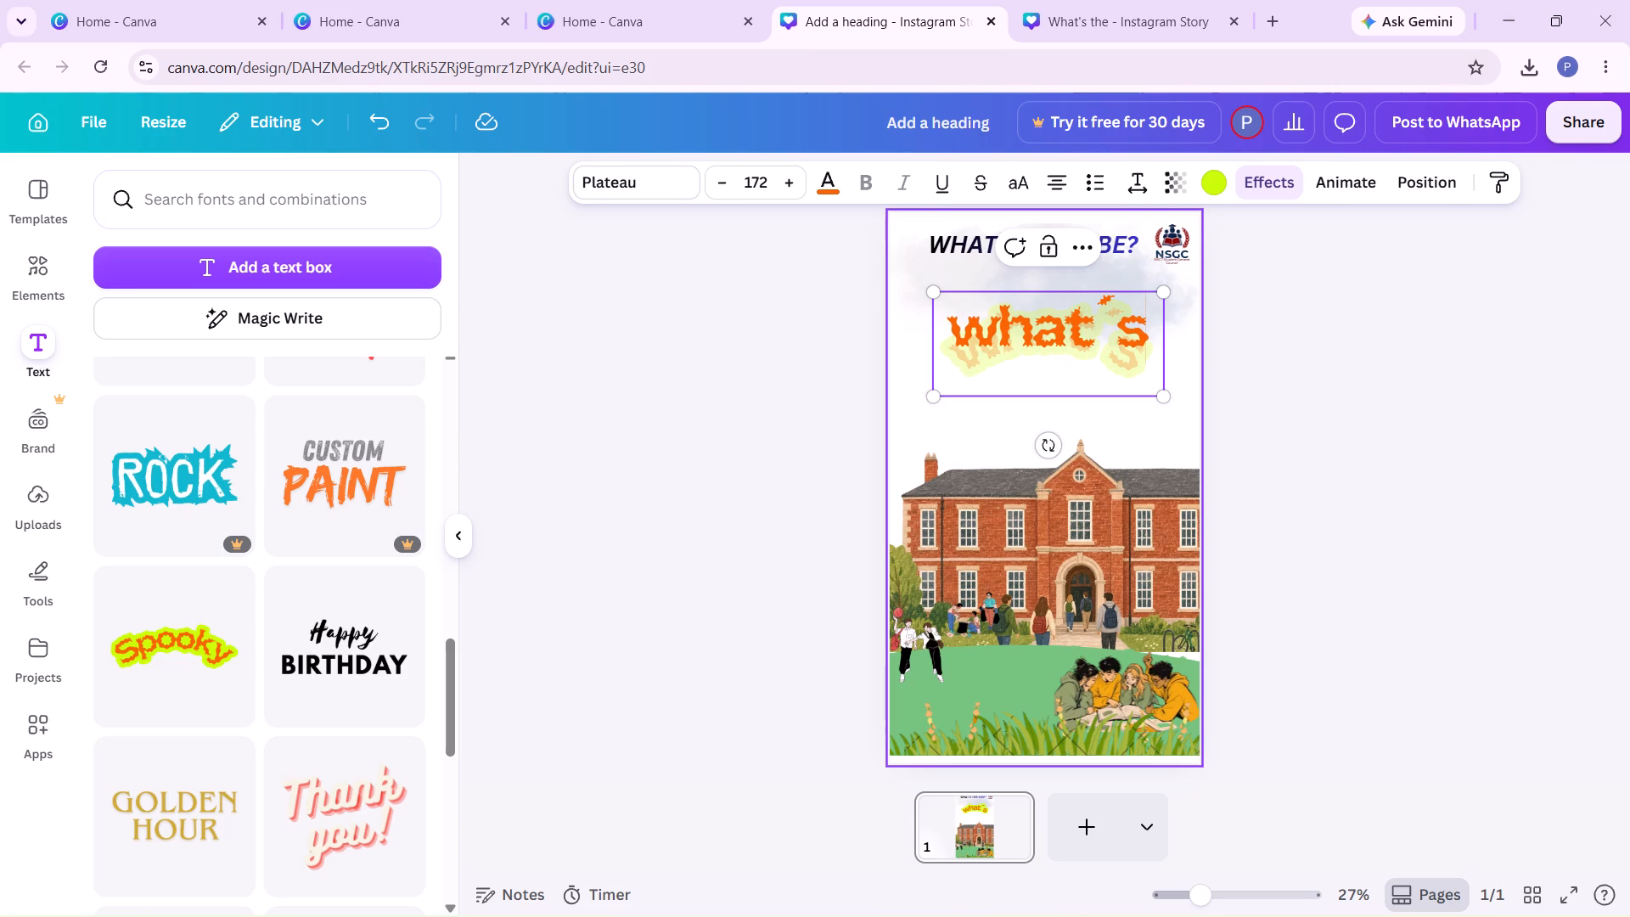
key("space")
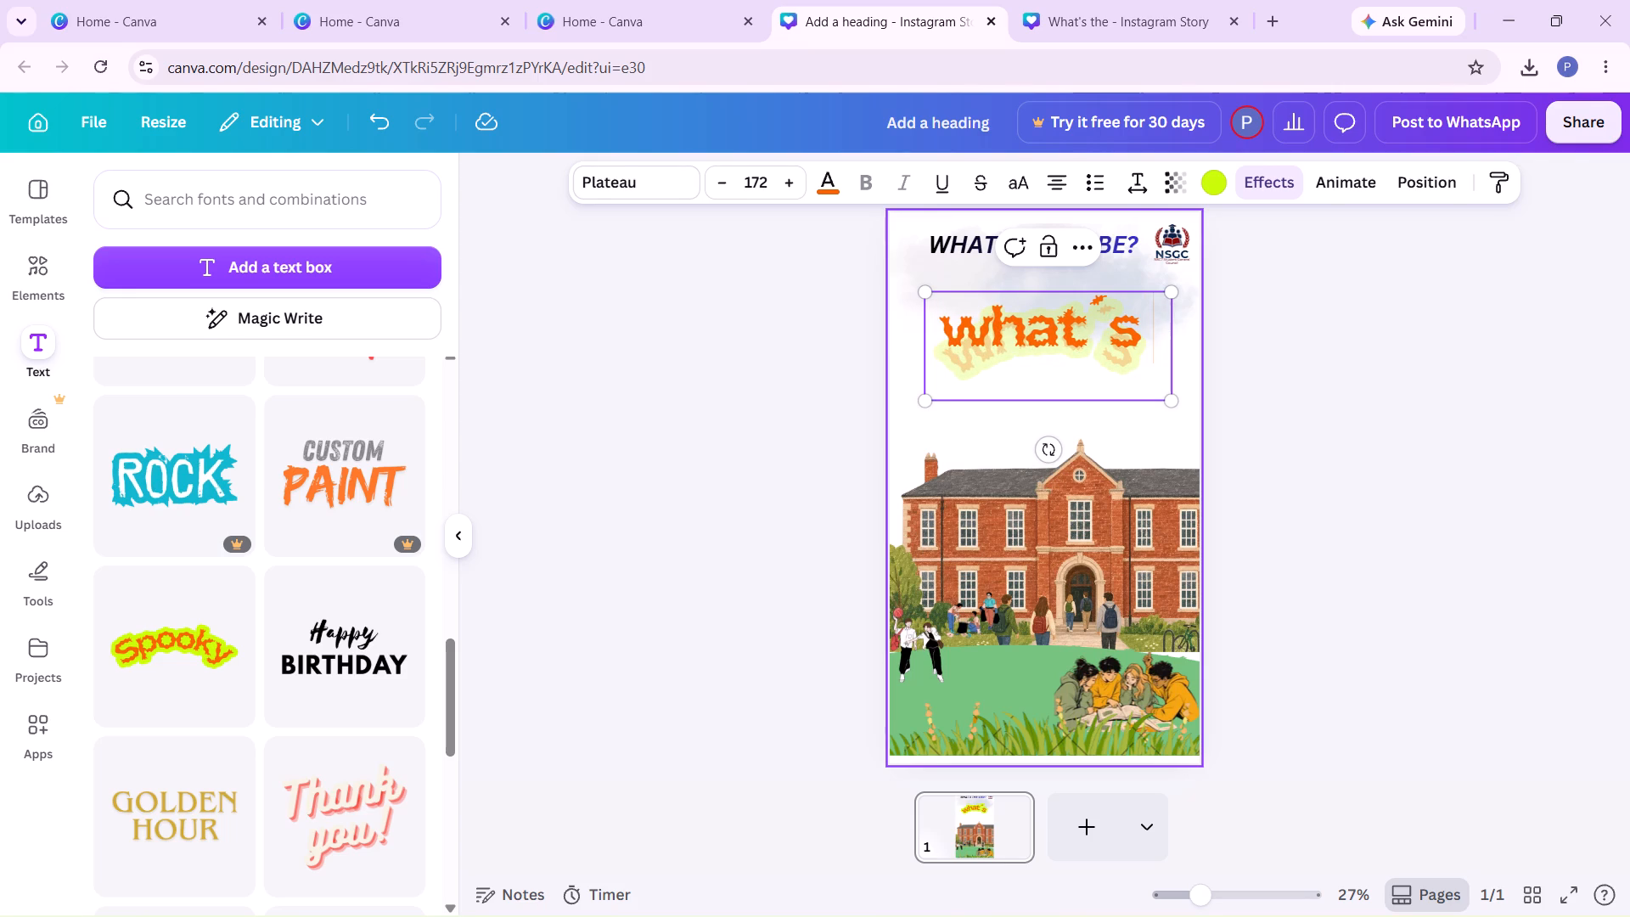
Extend the curved orange text to read "what's The Vibe".
left_click(1345, 426)
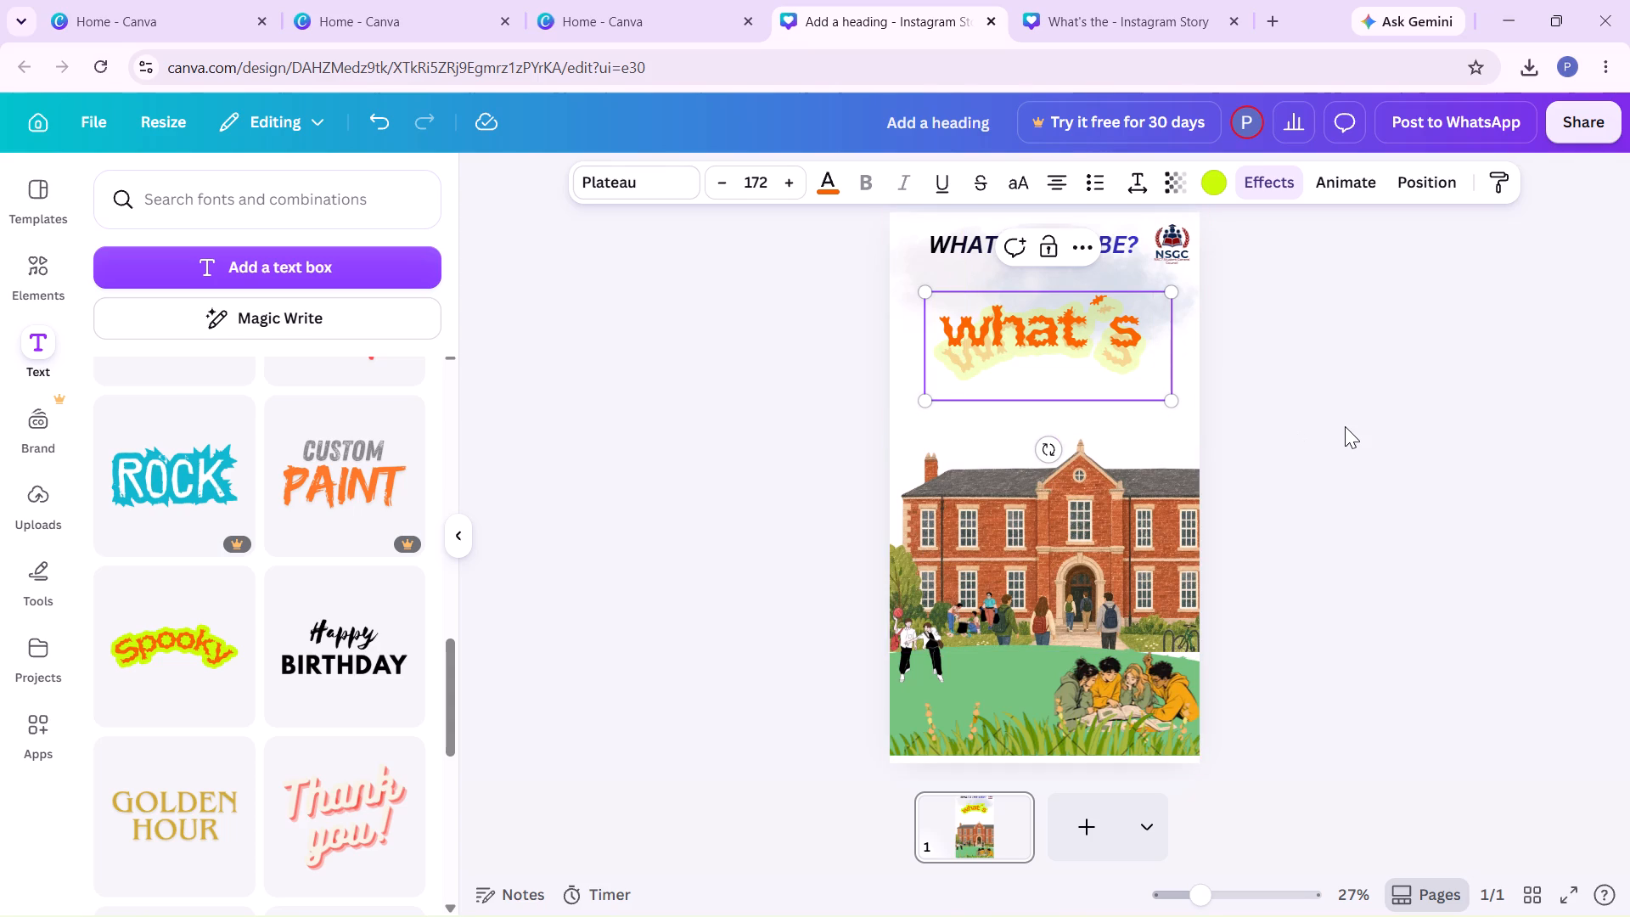
left_click(1121, 354)
left_click(1121, 354)
key("space")
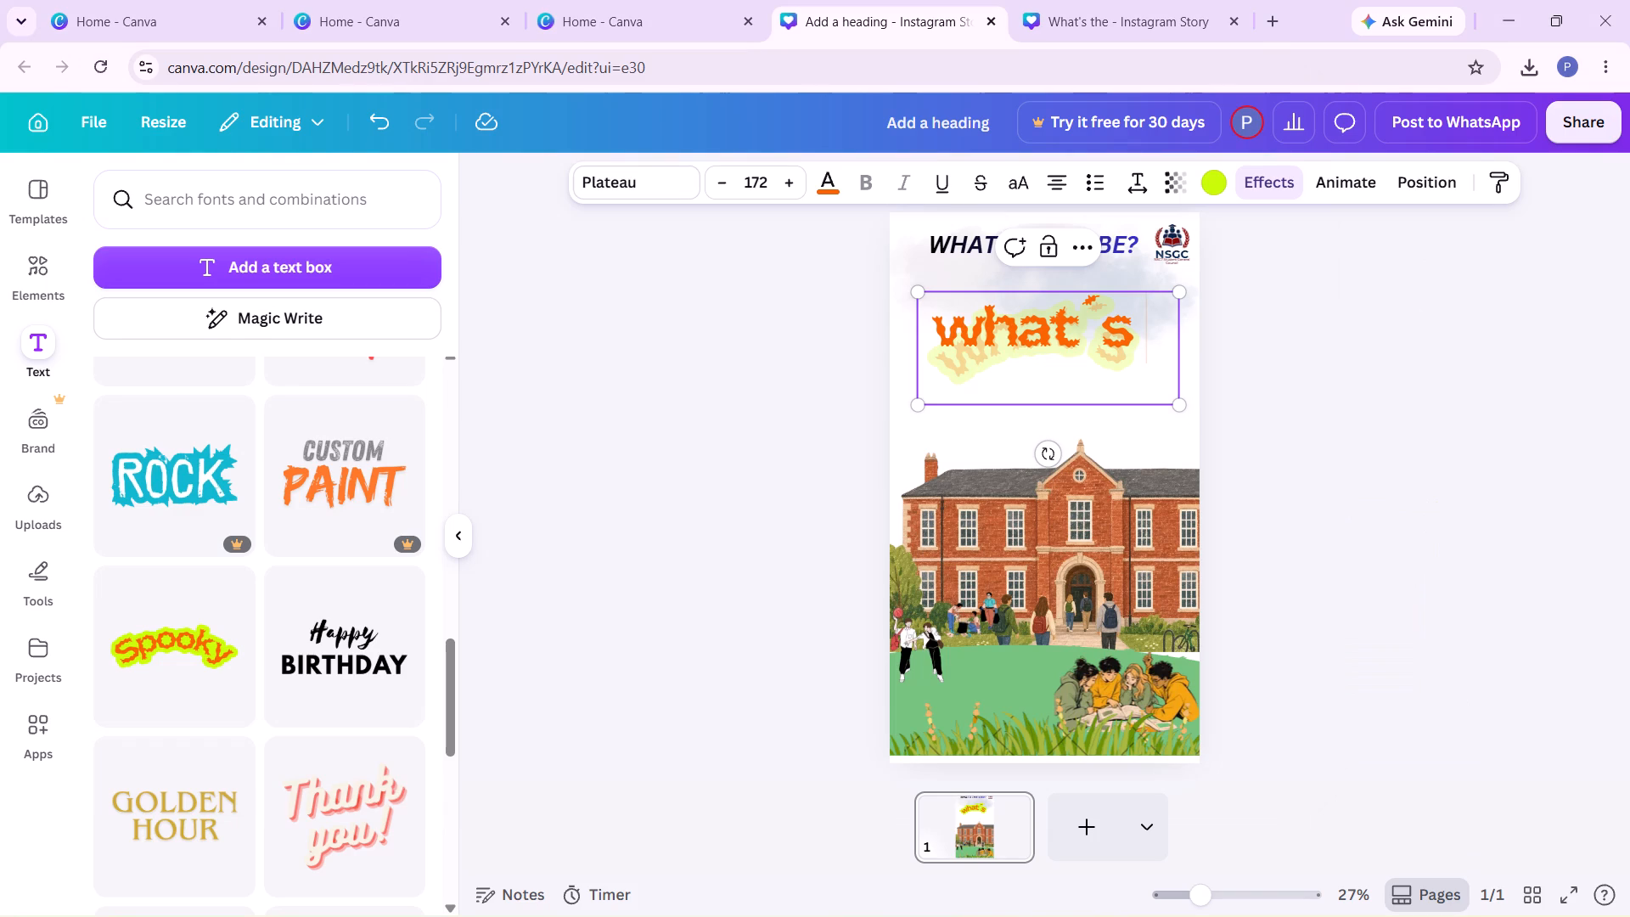
Complete the curved orange text below the headline by adding "The Vibe" after "what's".
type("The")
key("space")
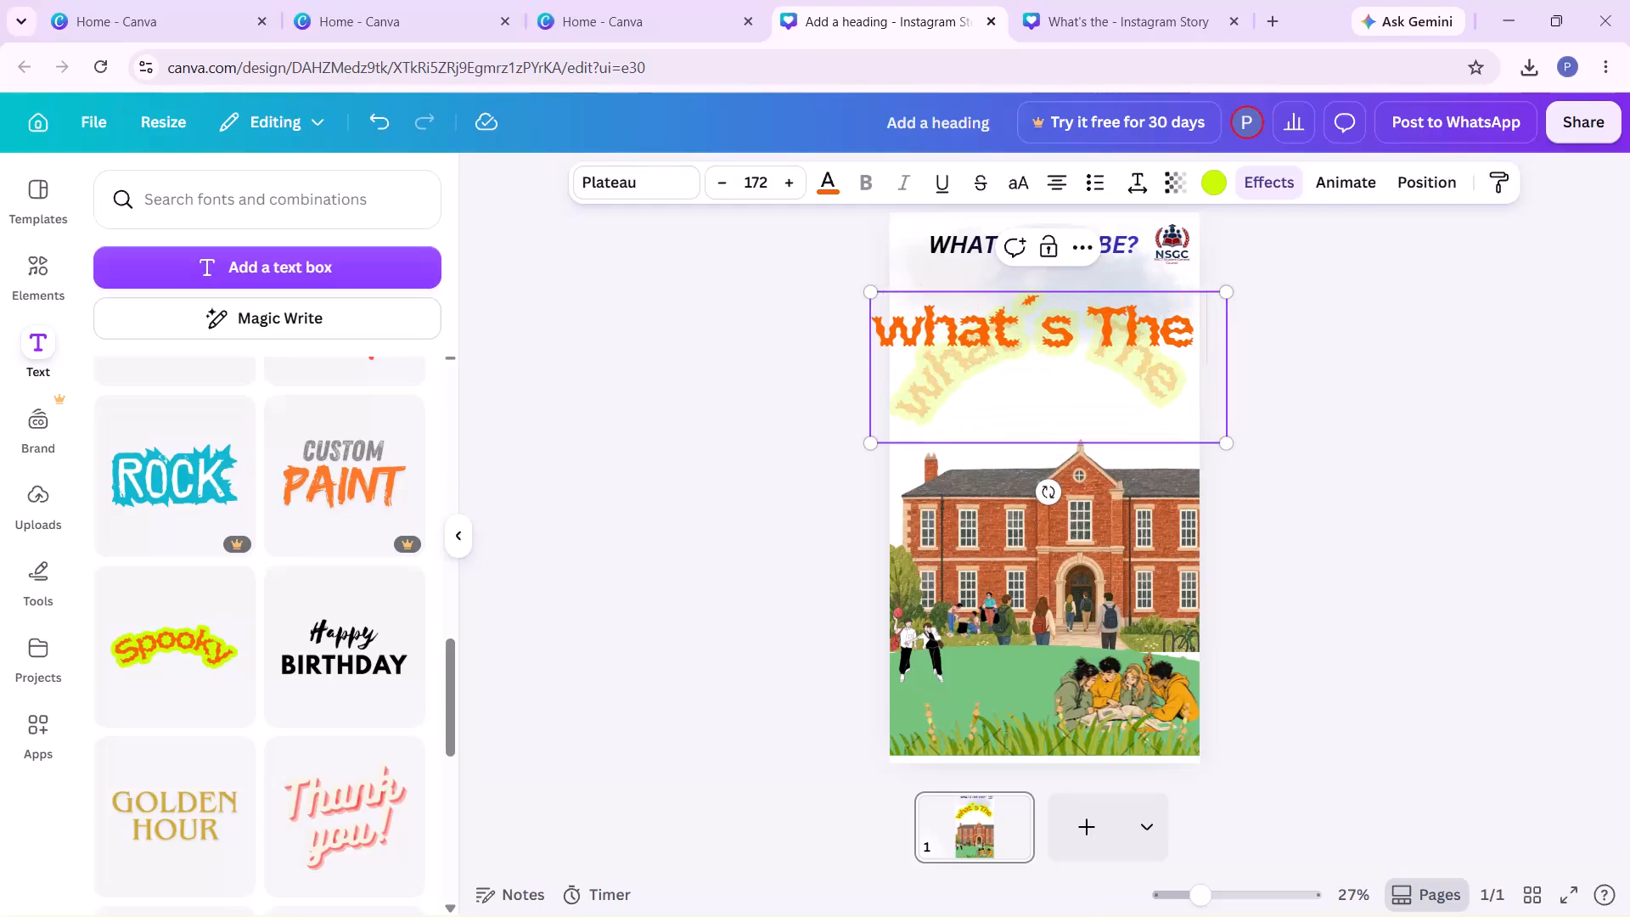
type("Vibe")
left_click(1492, 310)
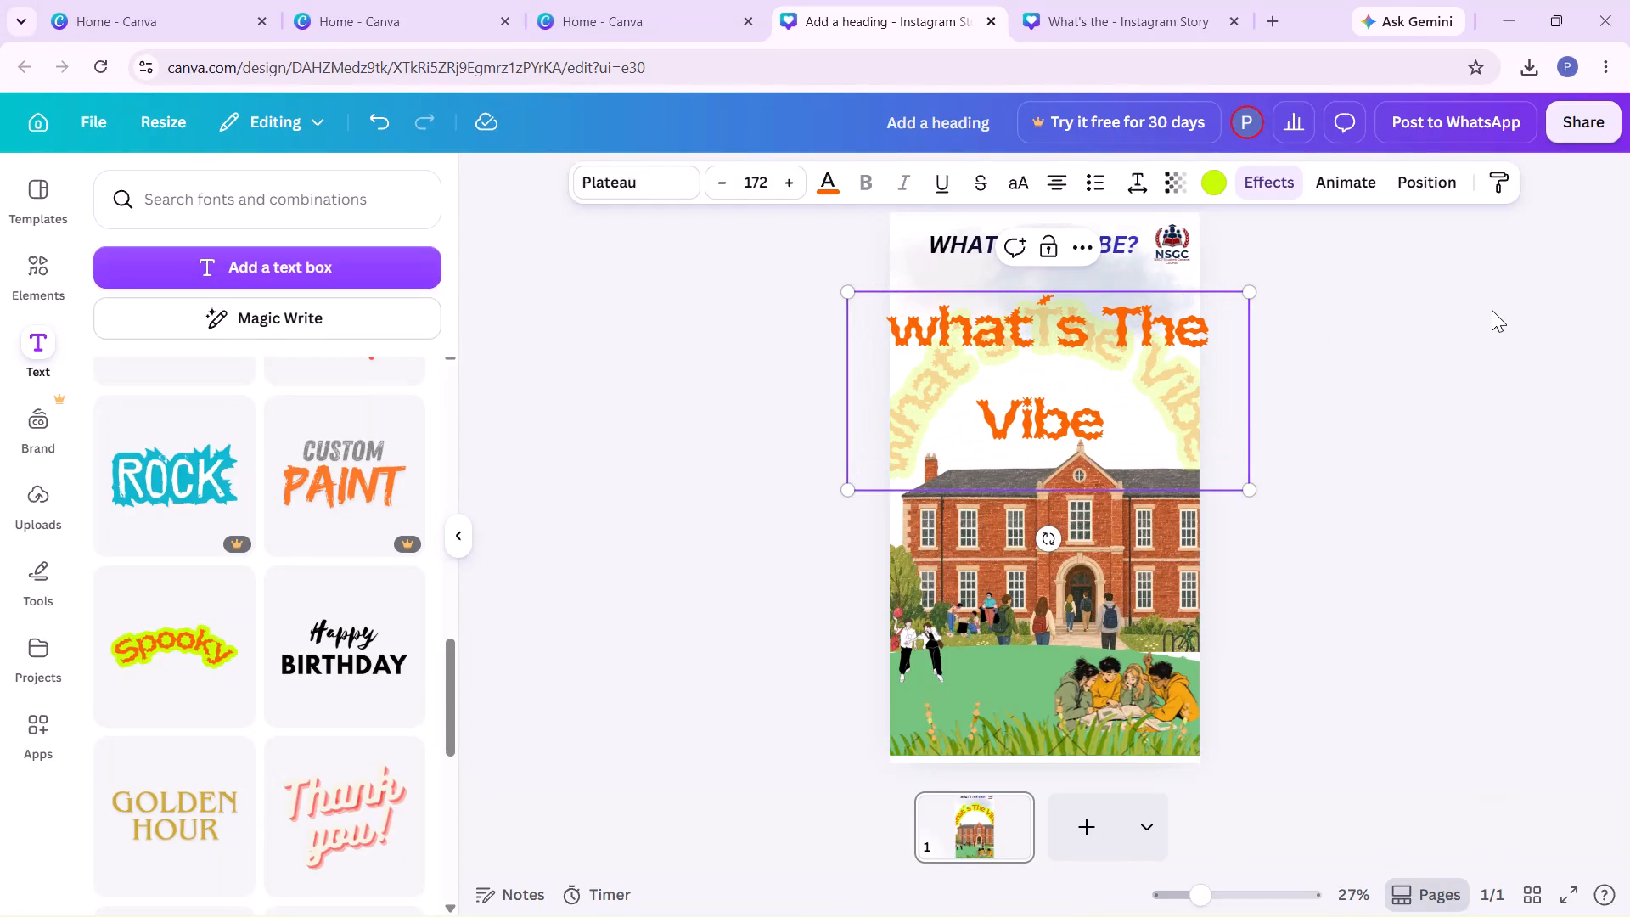
Try the Montserrat, Canva Sans, Plateau and Kitsch Display fonts on the curved "what's The Vibe" text.
left_click(1011, 439)
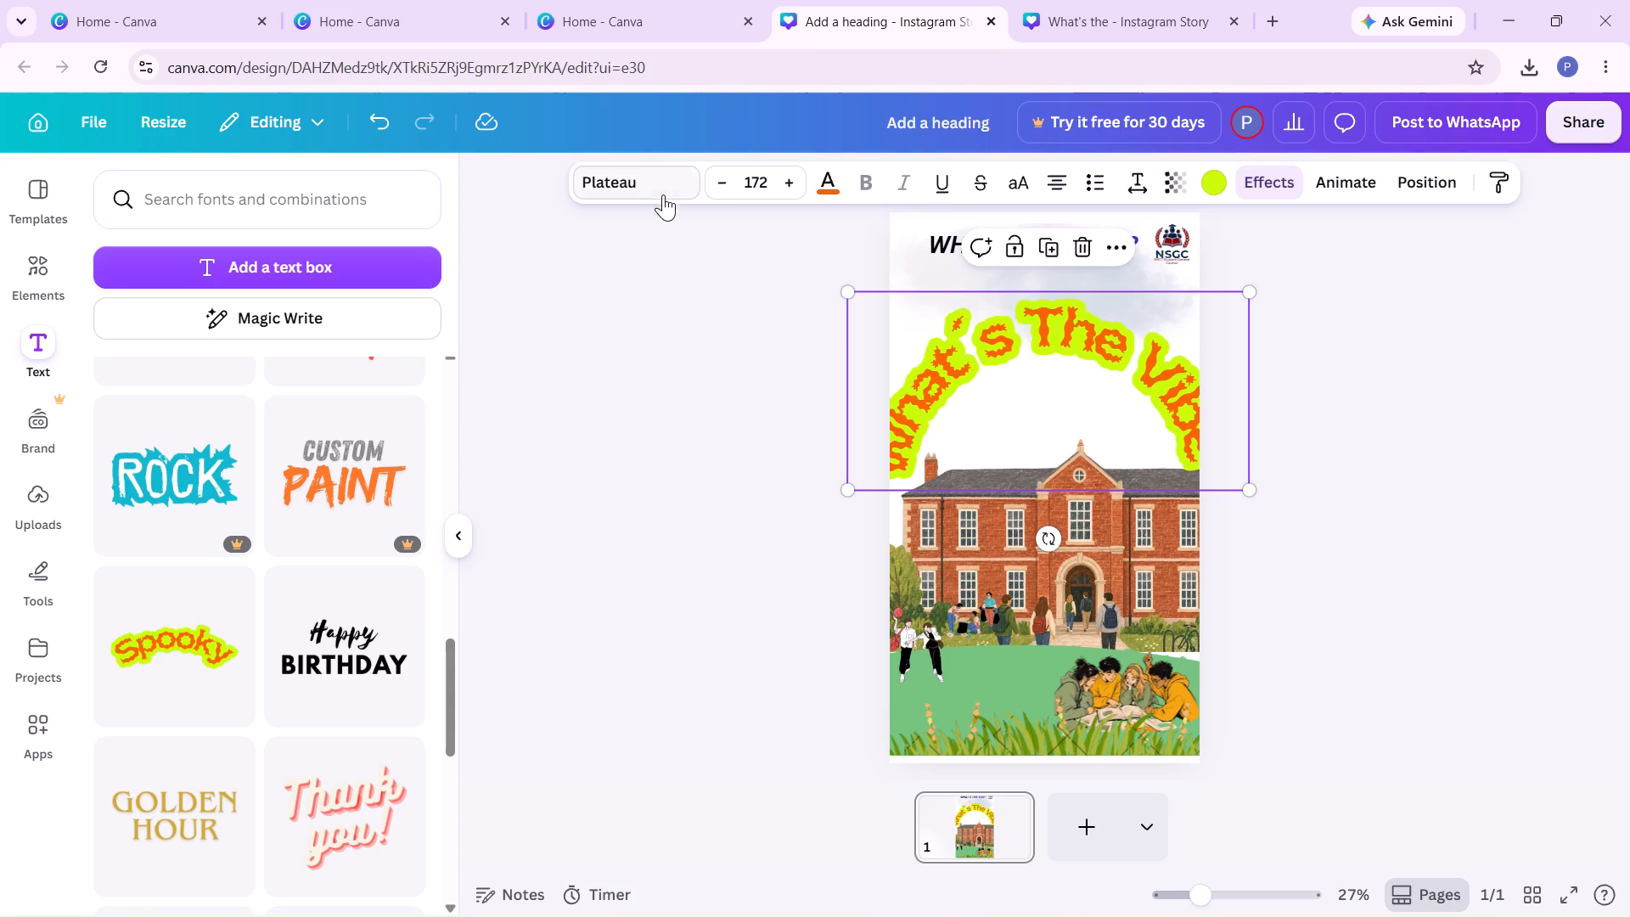
left_click(652, 186)
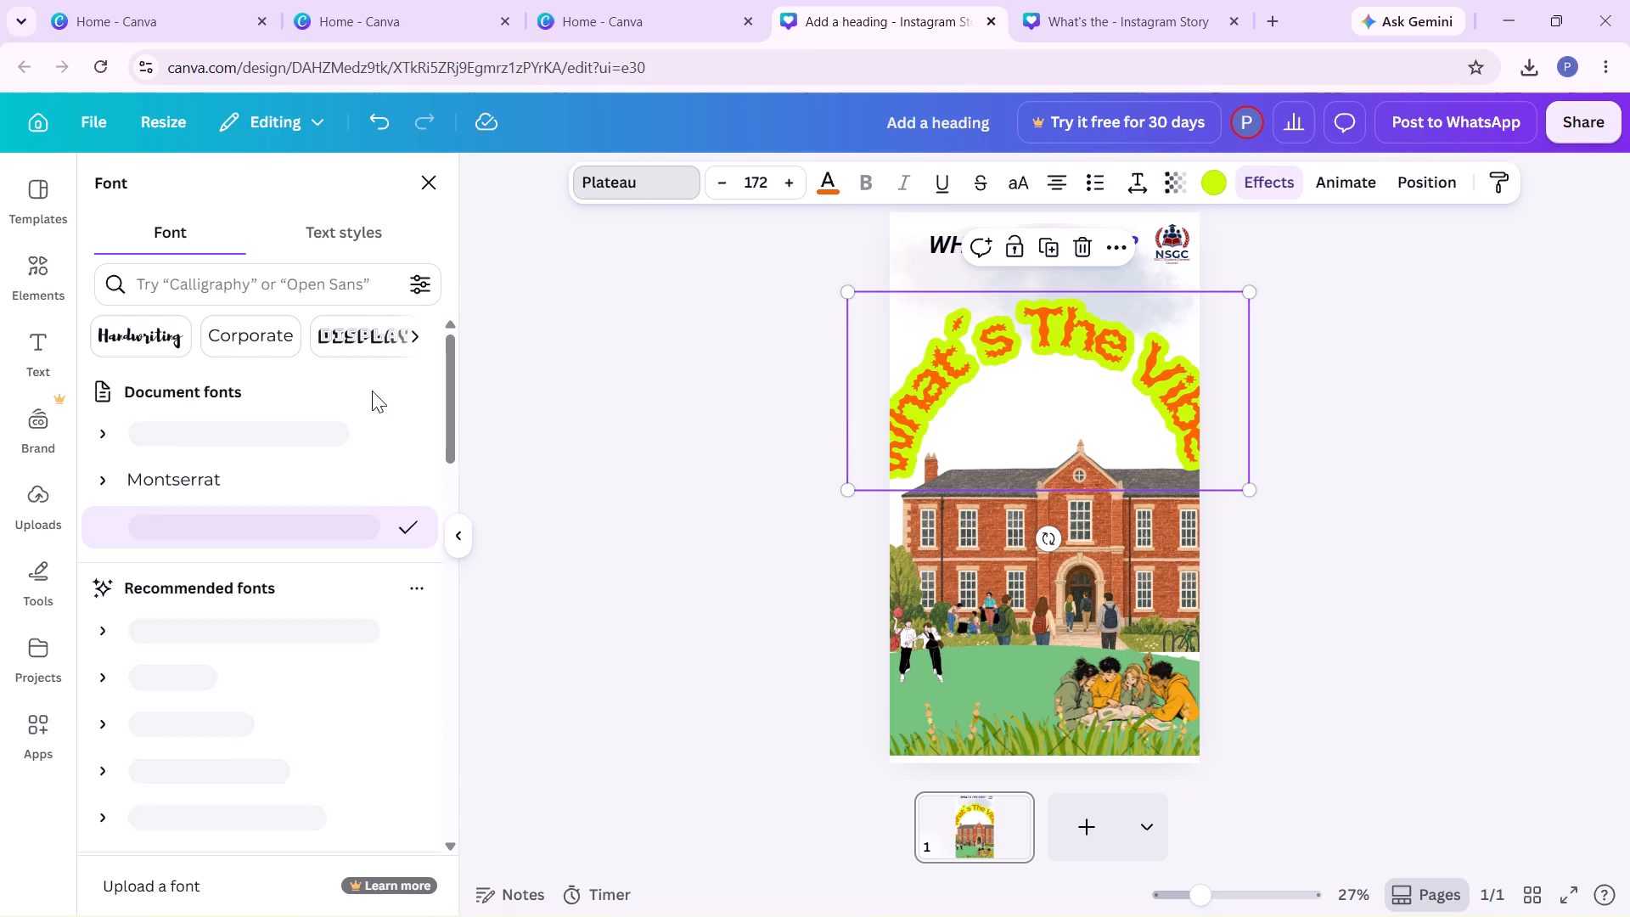
left_click(278, 471)
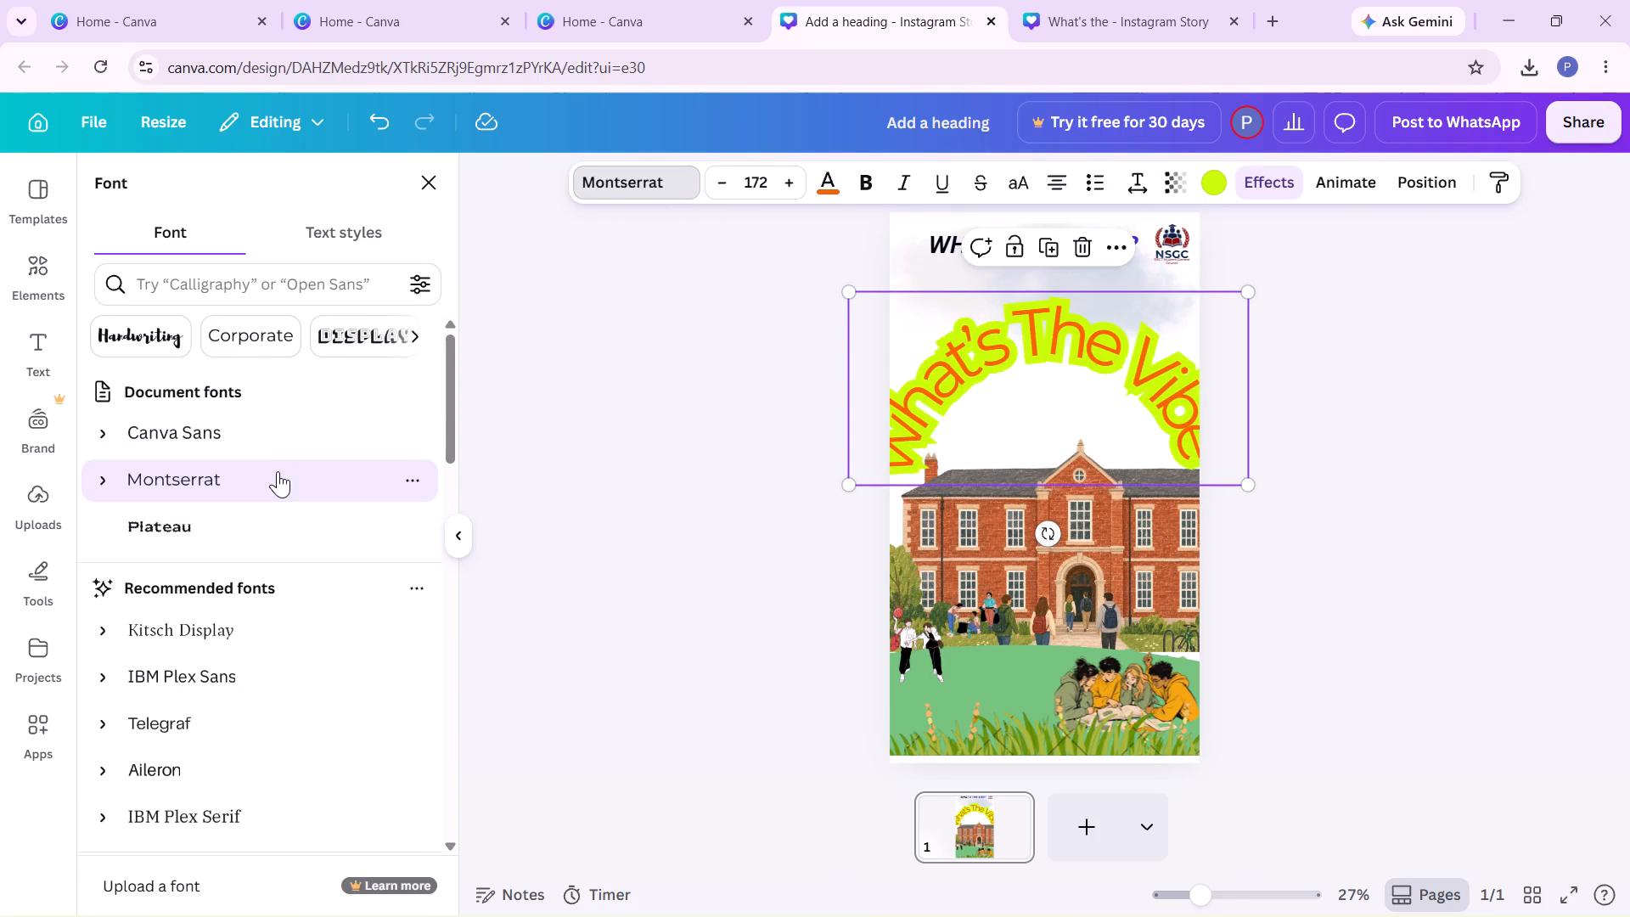
left_click(256, 419)
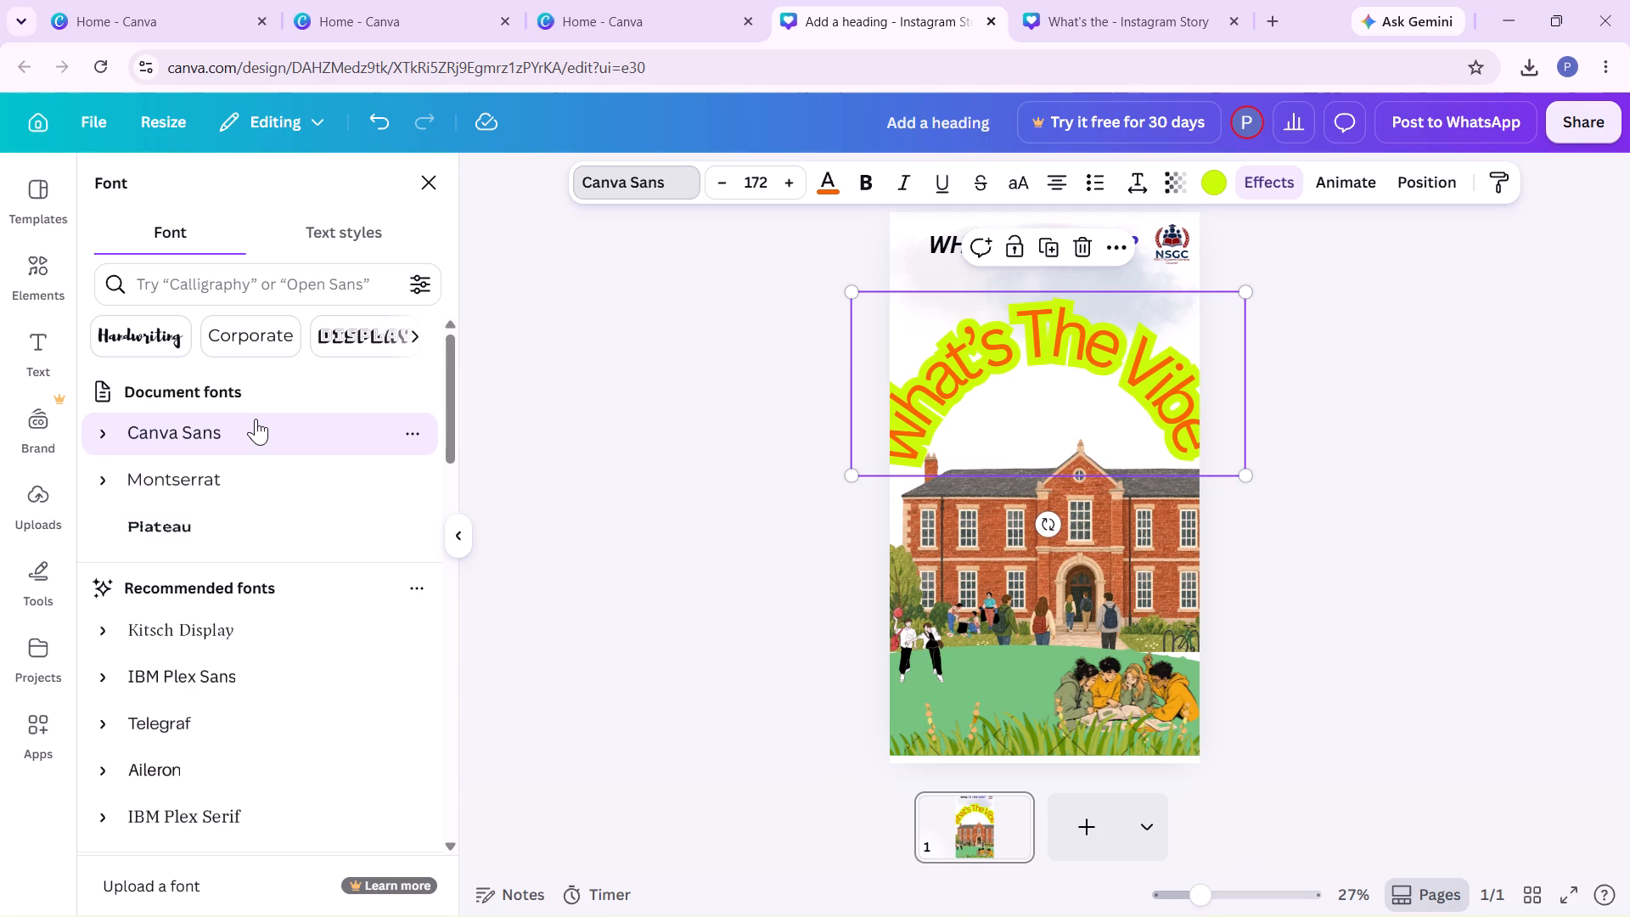
left_click(257, 523)
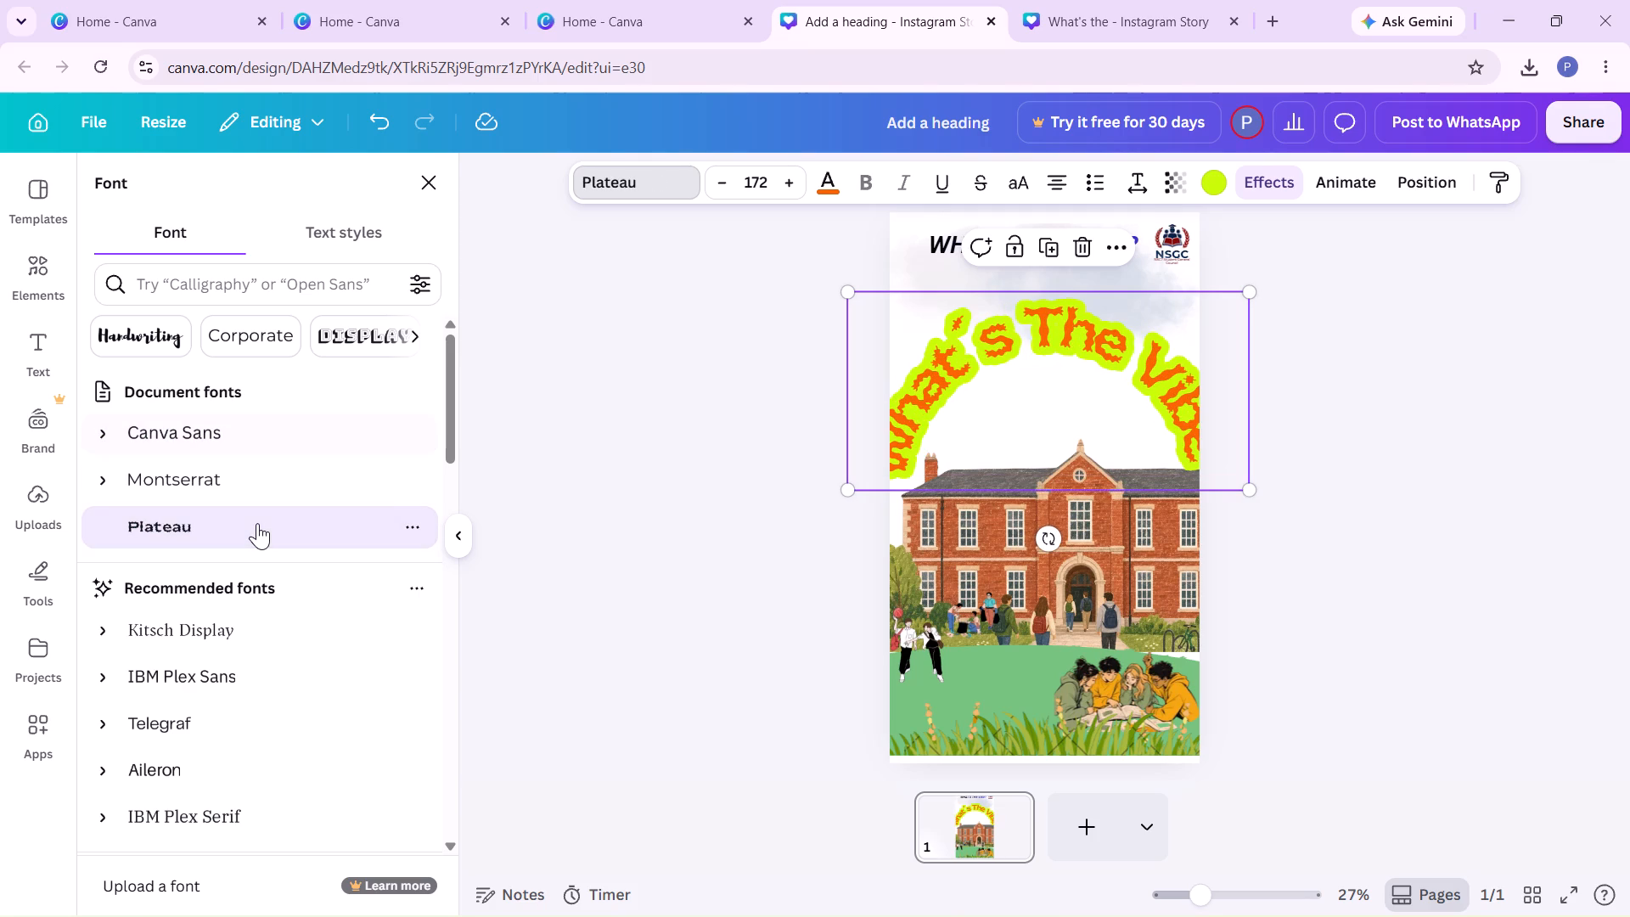
left_click(192, 627)
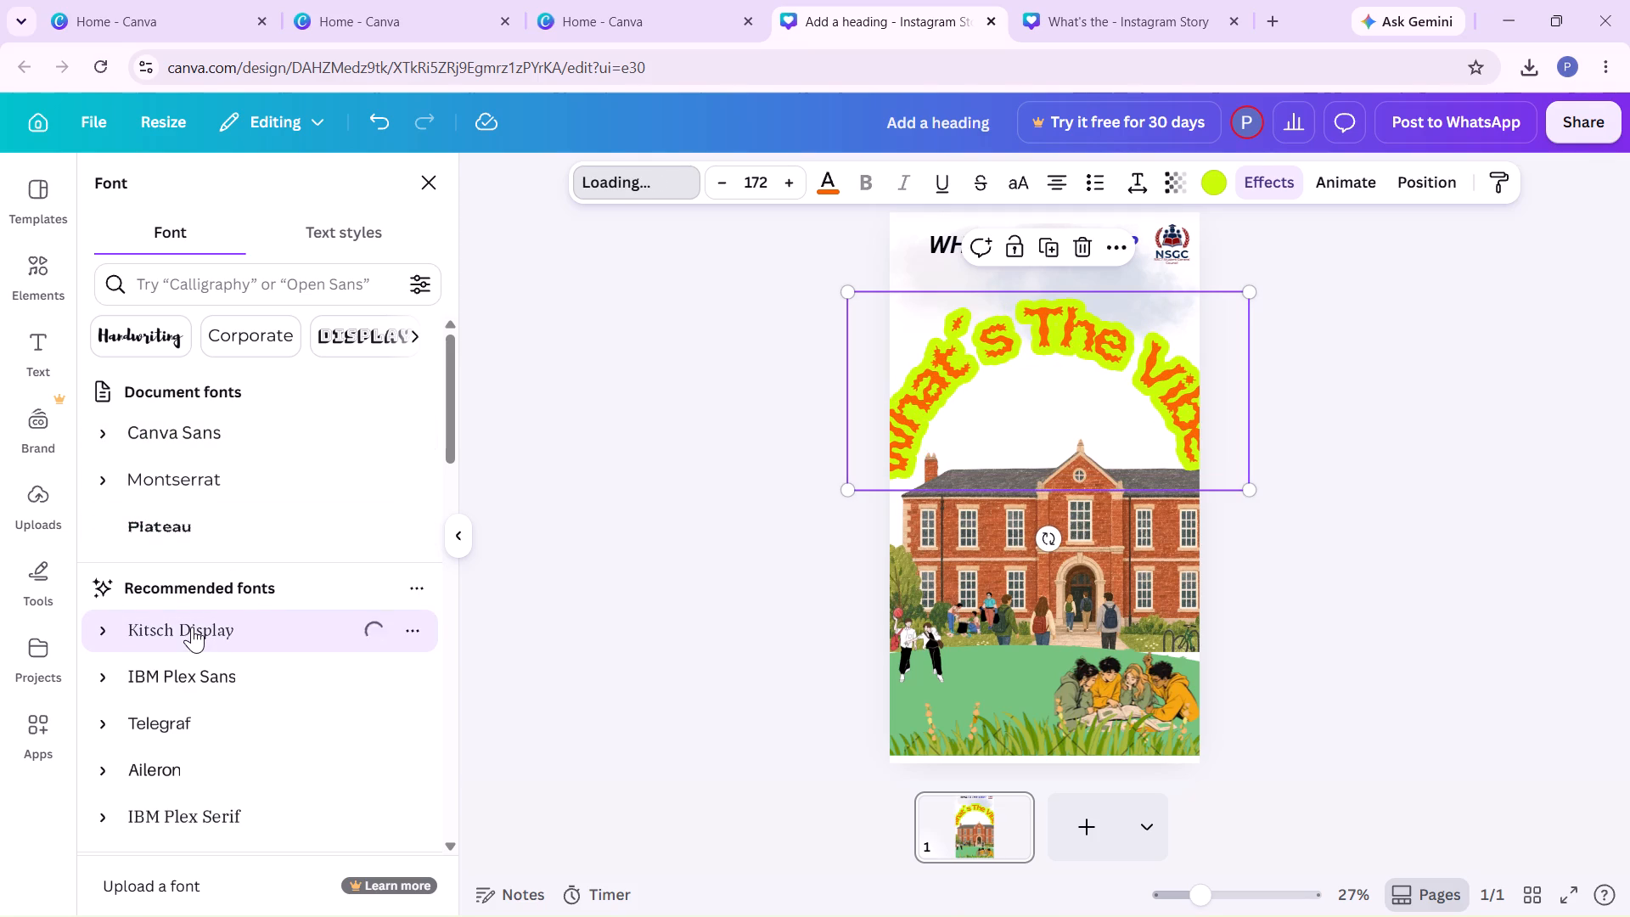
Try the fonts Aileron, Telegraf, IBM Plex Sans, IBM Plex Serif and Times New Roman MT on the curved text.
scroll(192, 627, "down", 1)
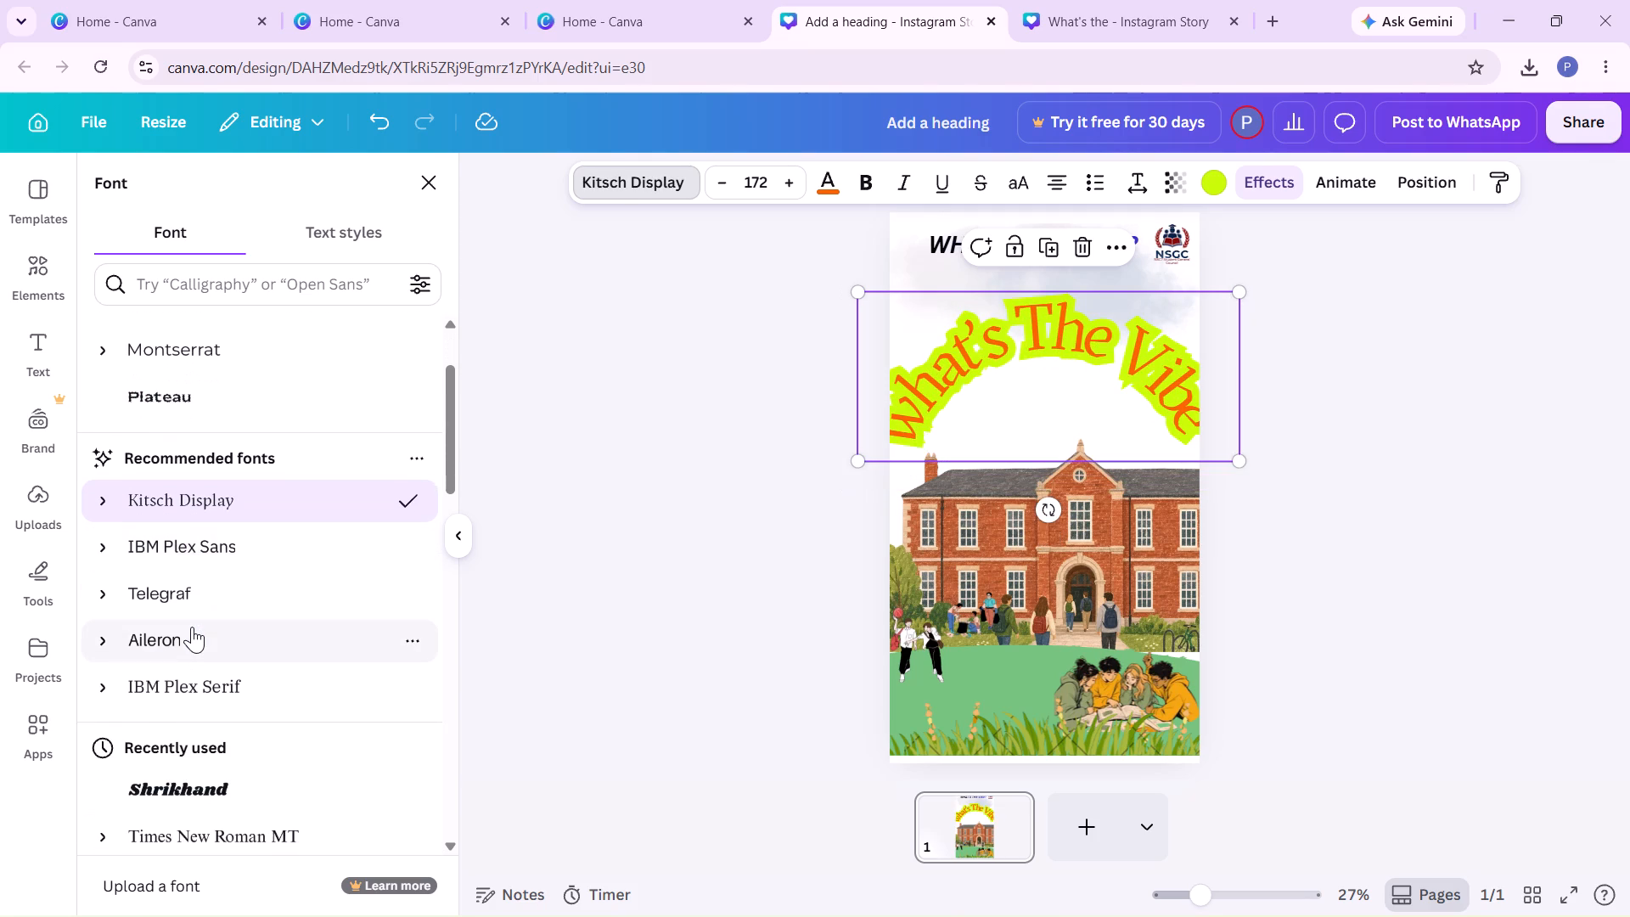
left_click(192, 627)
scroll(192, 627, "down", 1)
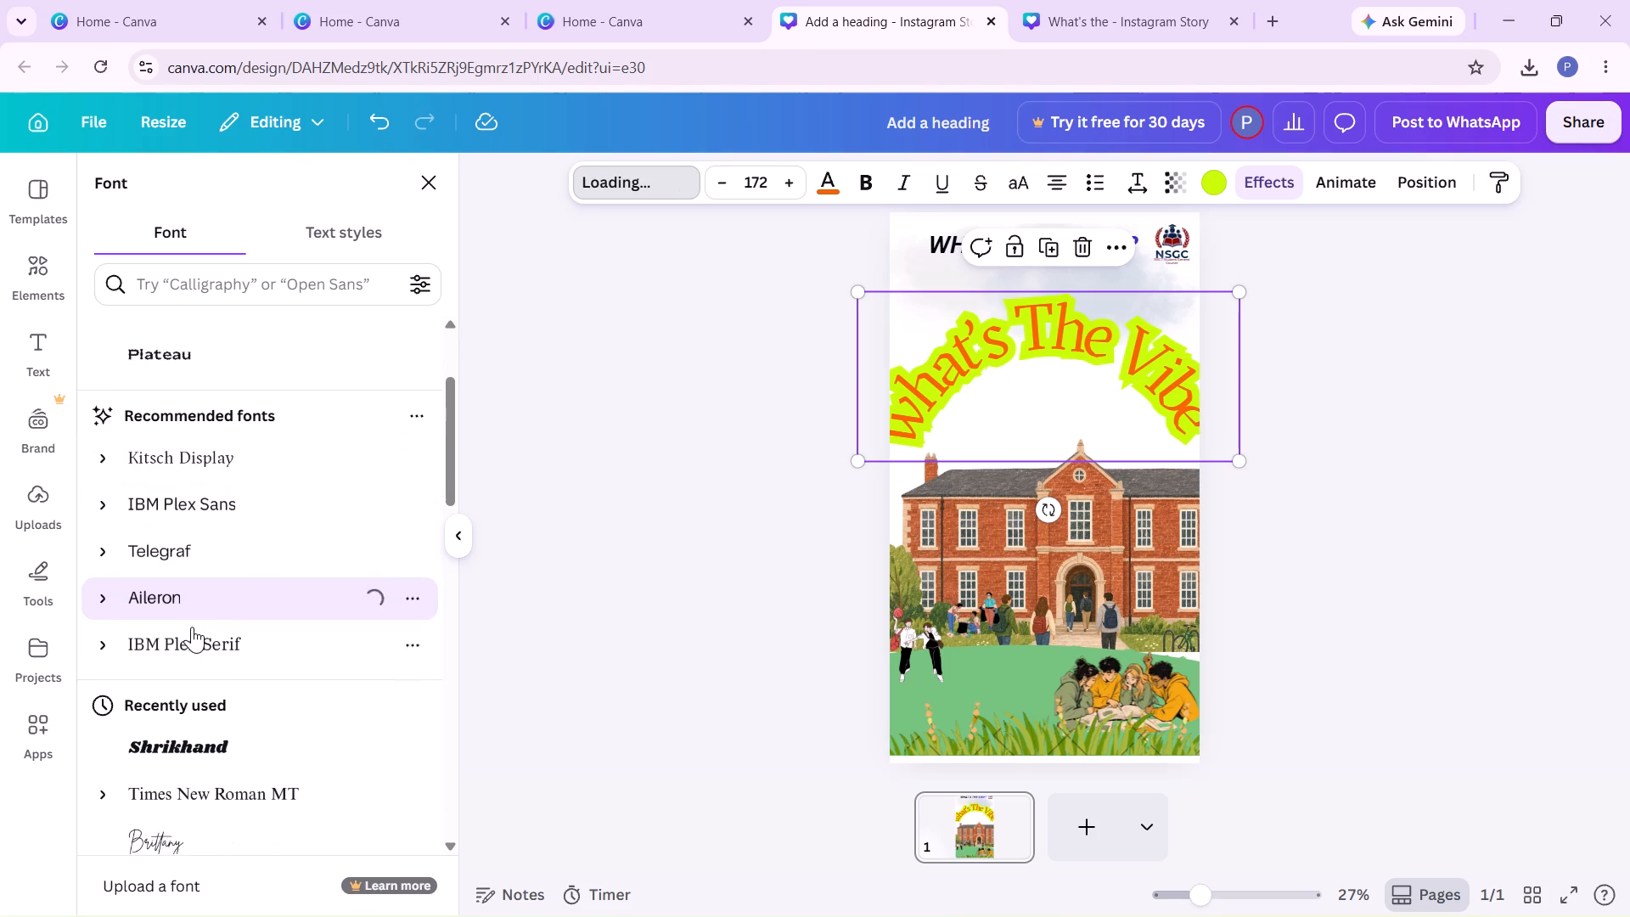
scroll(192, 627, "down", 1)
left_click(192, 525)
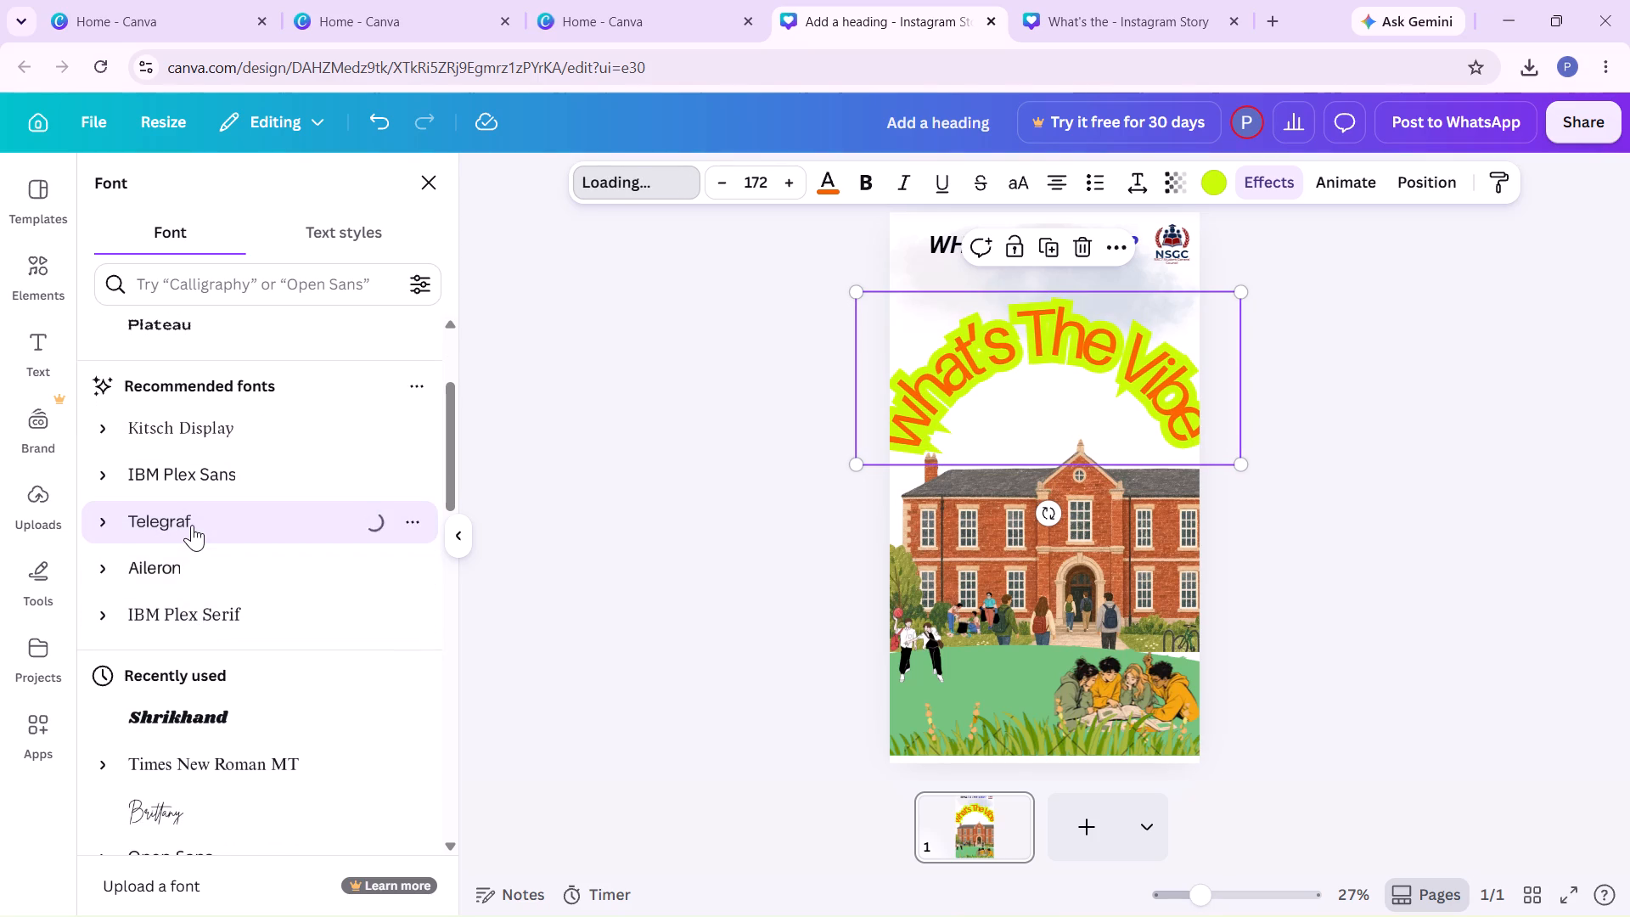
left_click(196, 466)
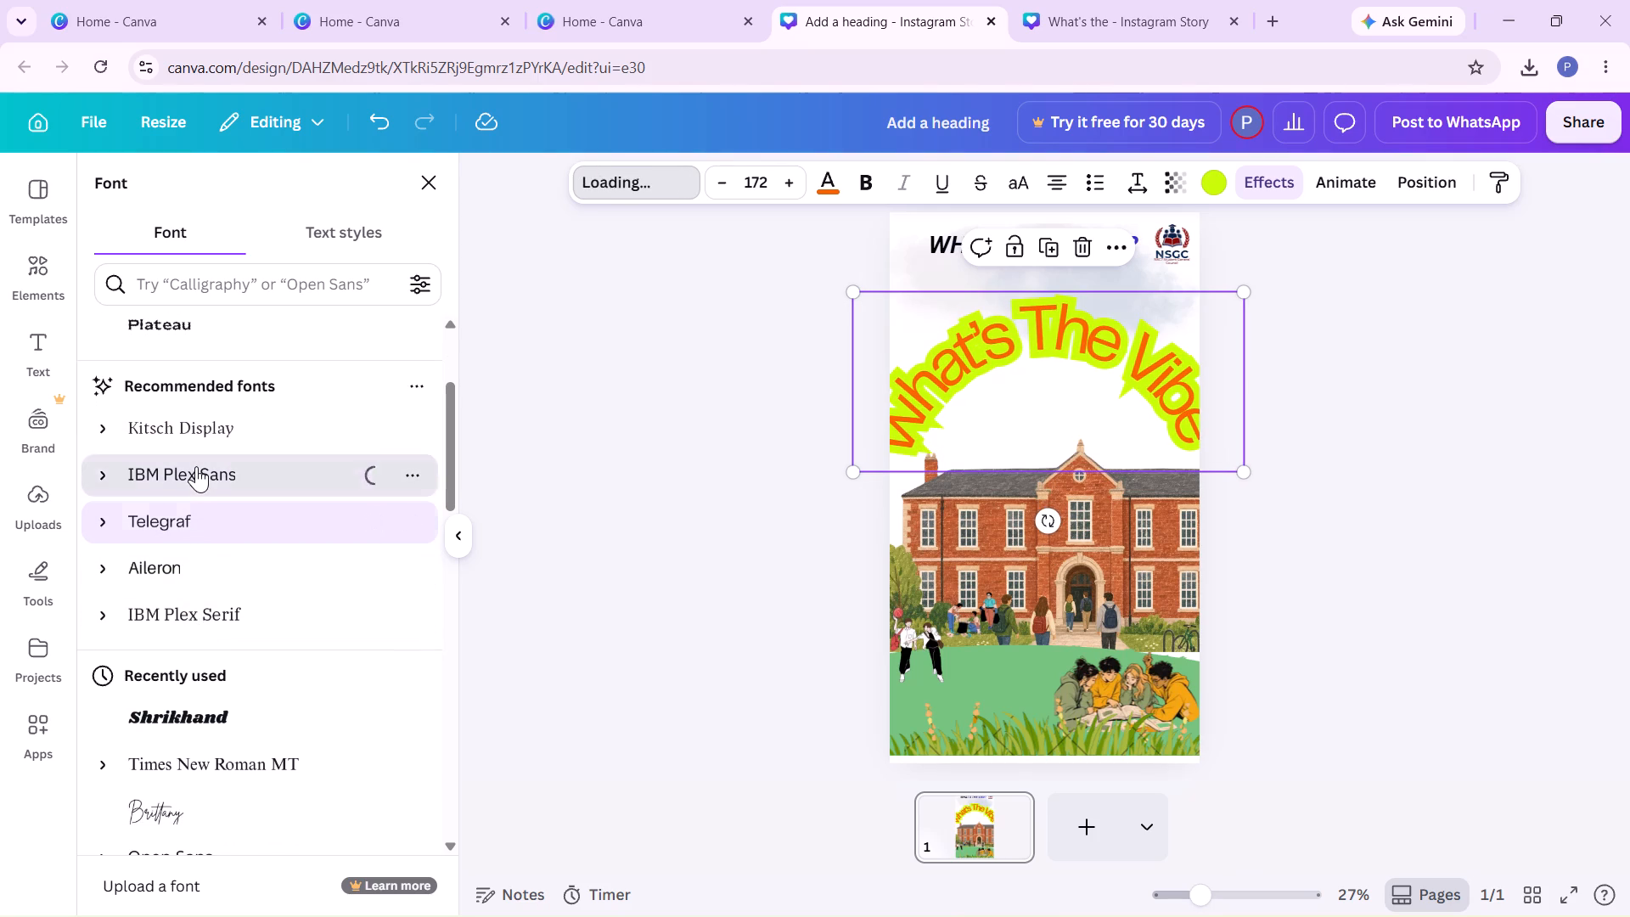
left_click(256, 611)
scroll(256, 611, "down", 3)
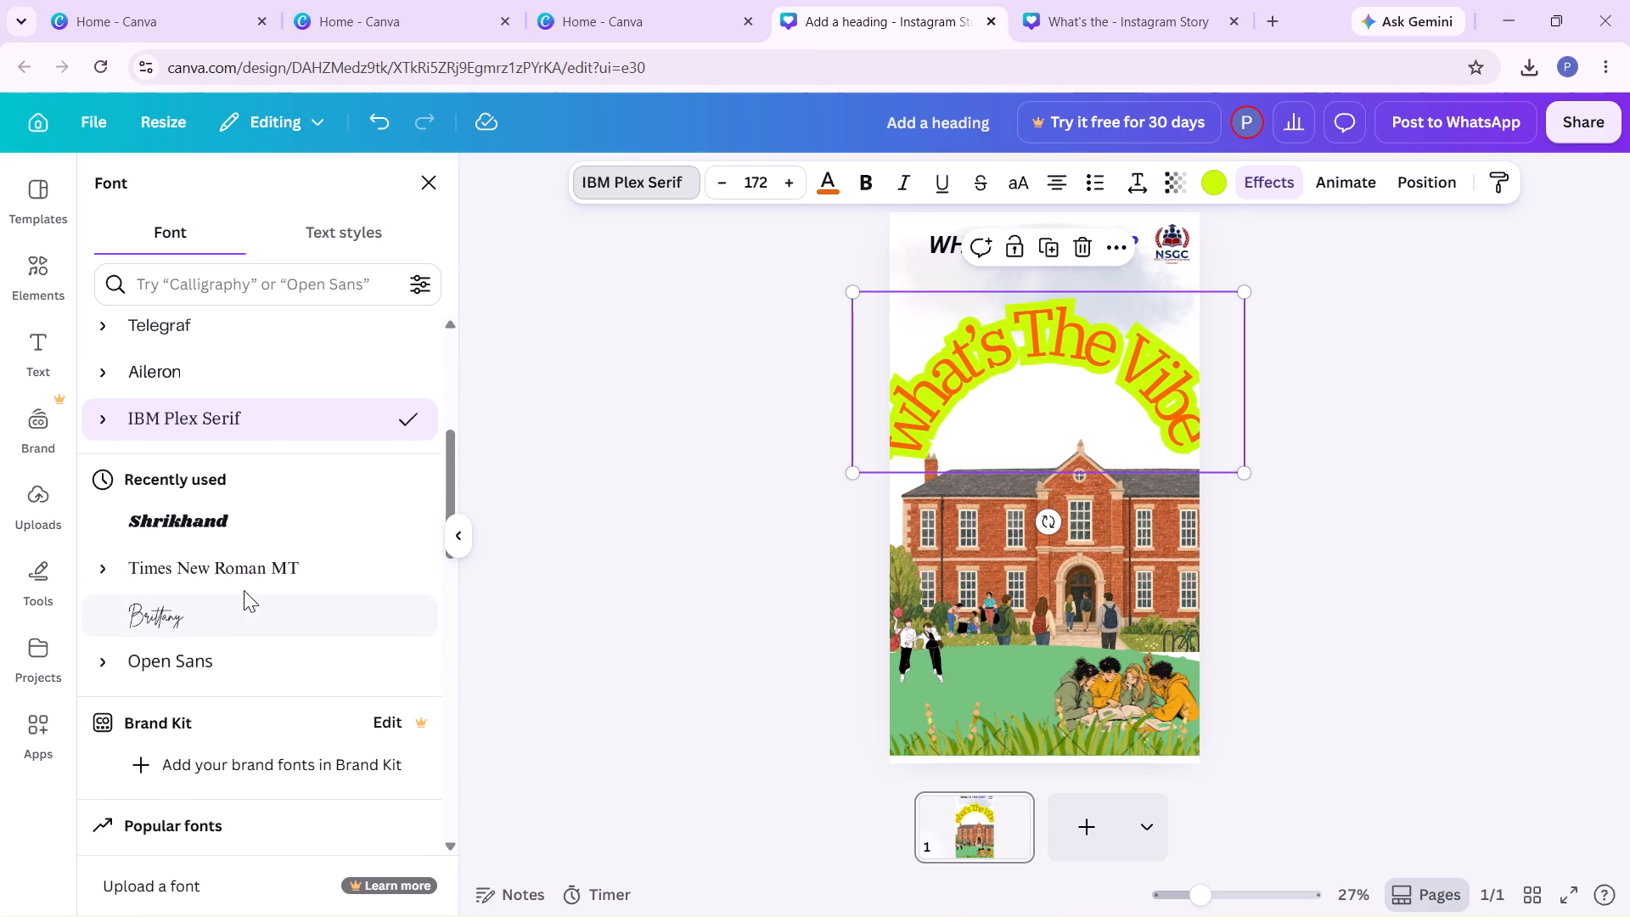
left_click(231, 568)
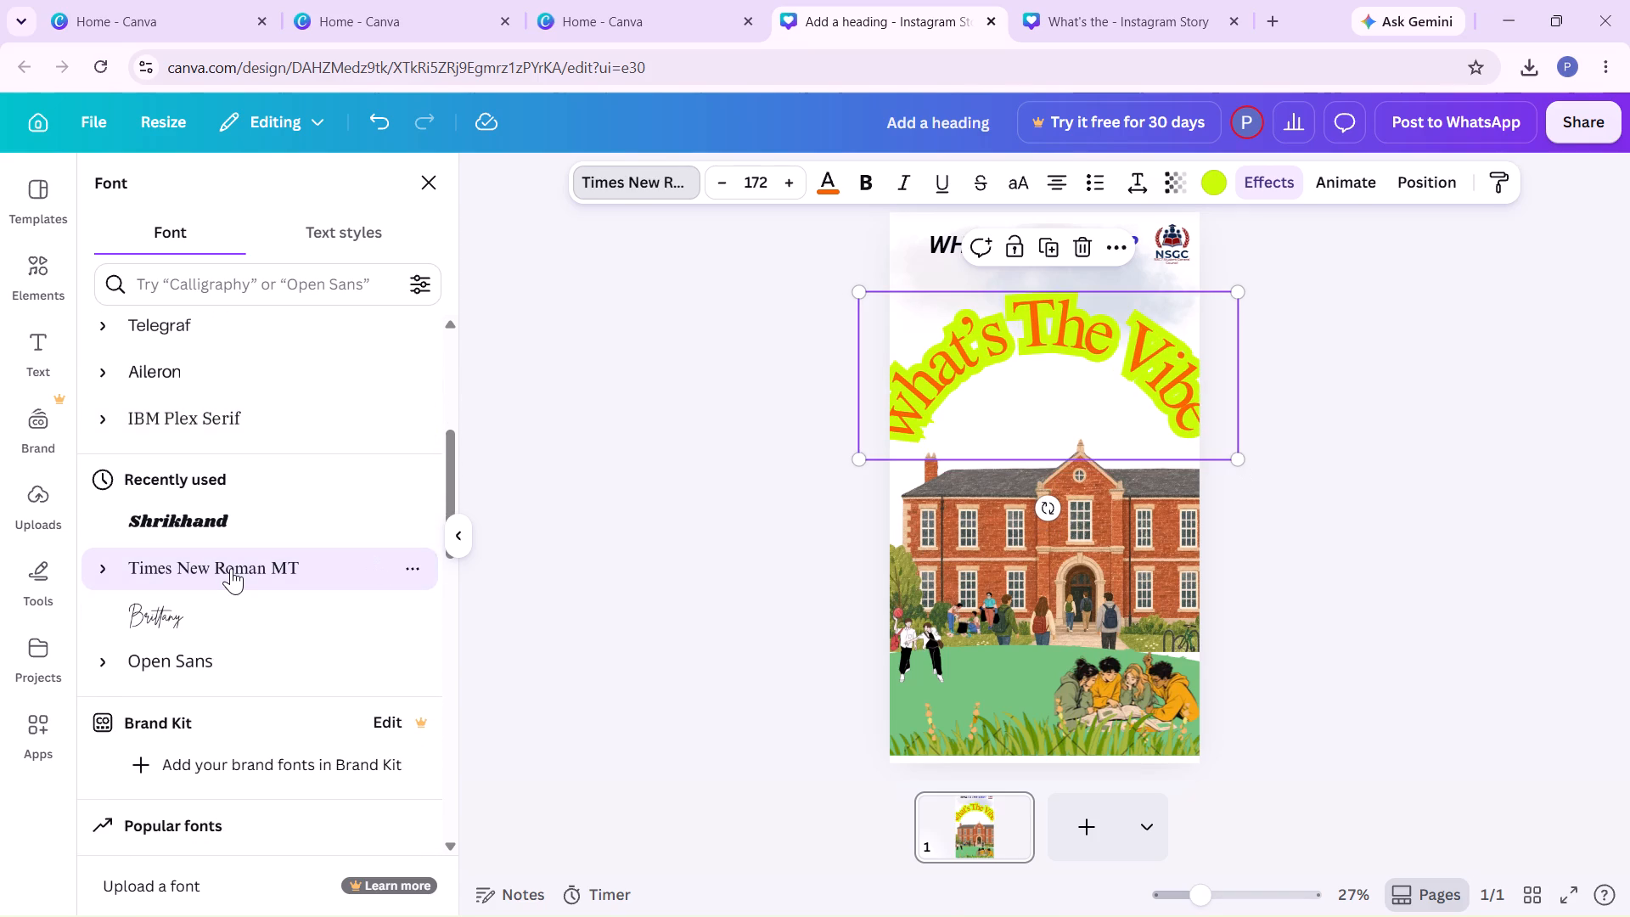
Set the curved "what's The Vibe" text in the popular font League Spartan.
scroll(233, 676, "down", 3)
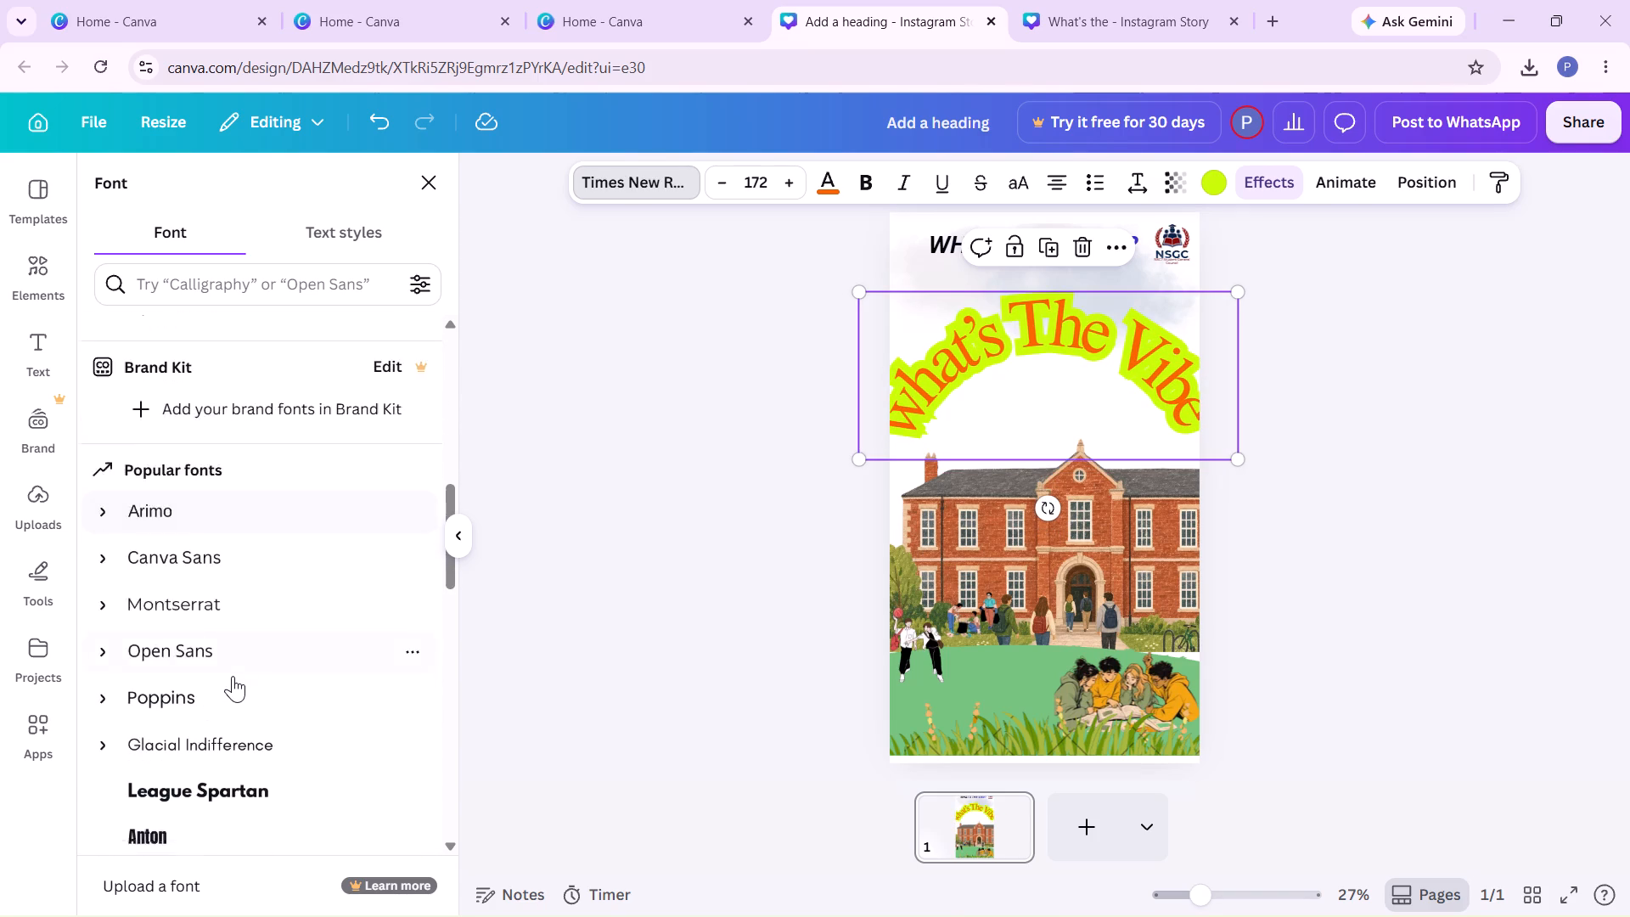
scroll(233, 676, "down", 2)
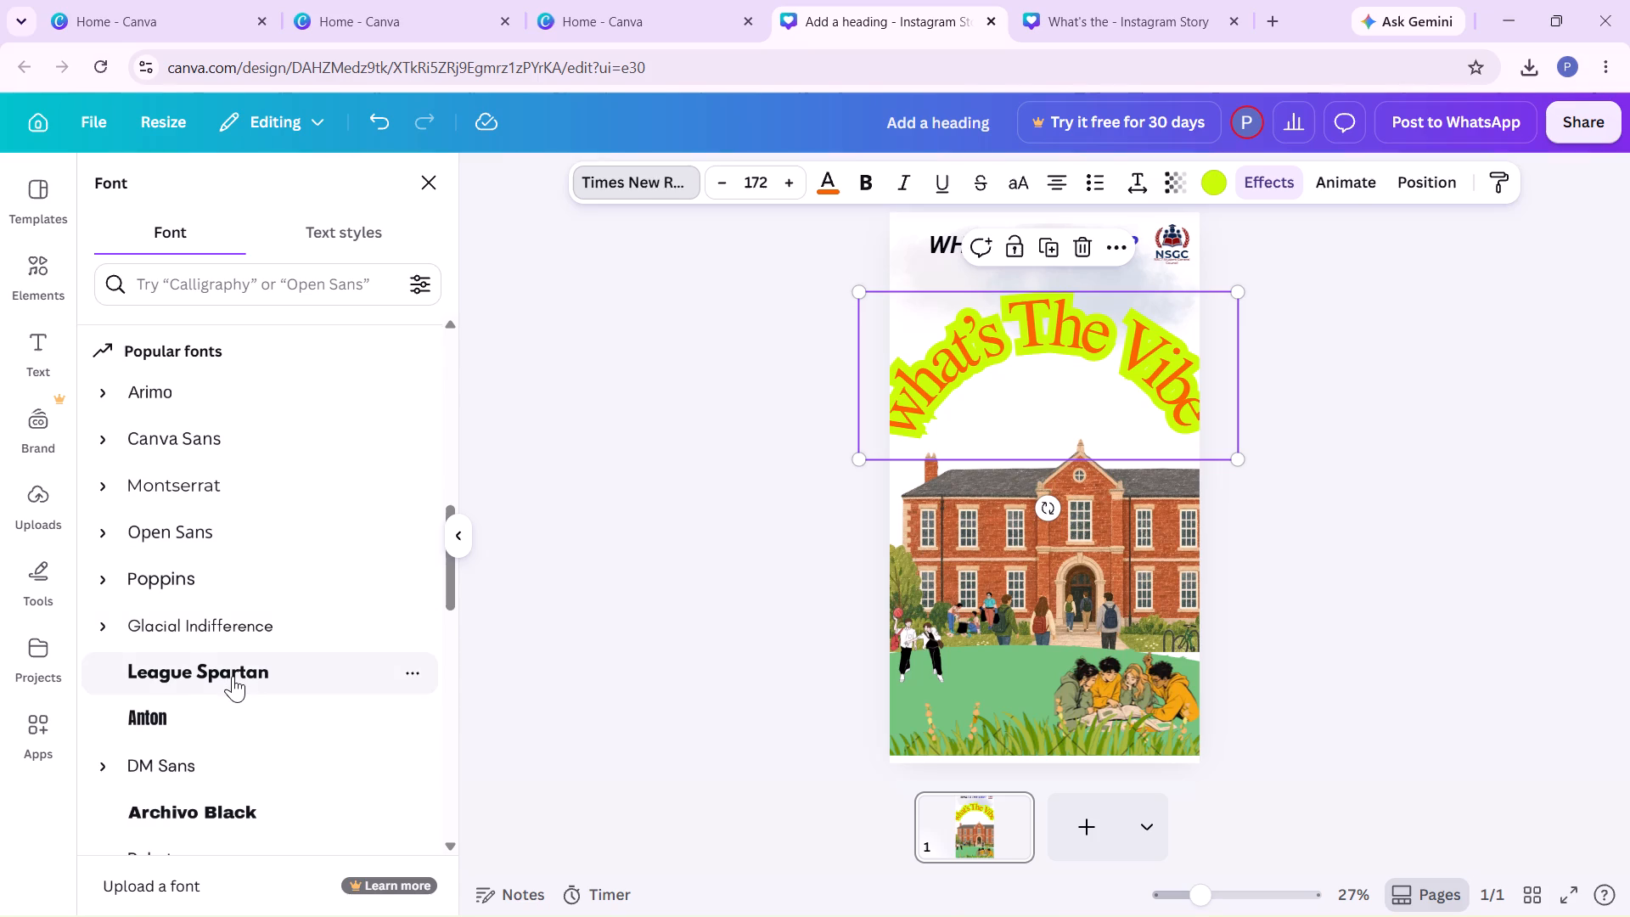
left_click(233, 676)
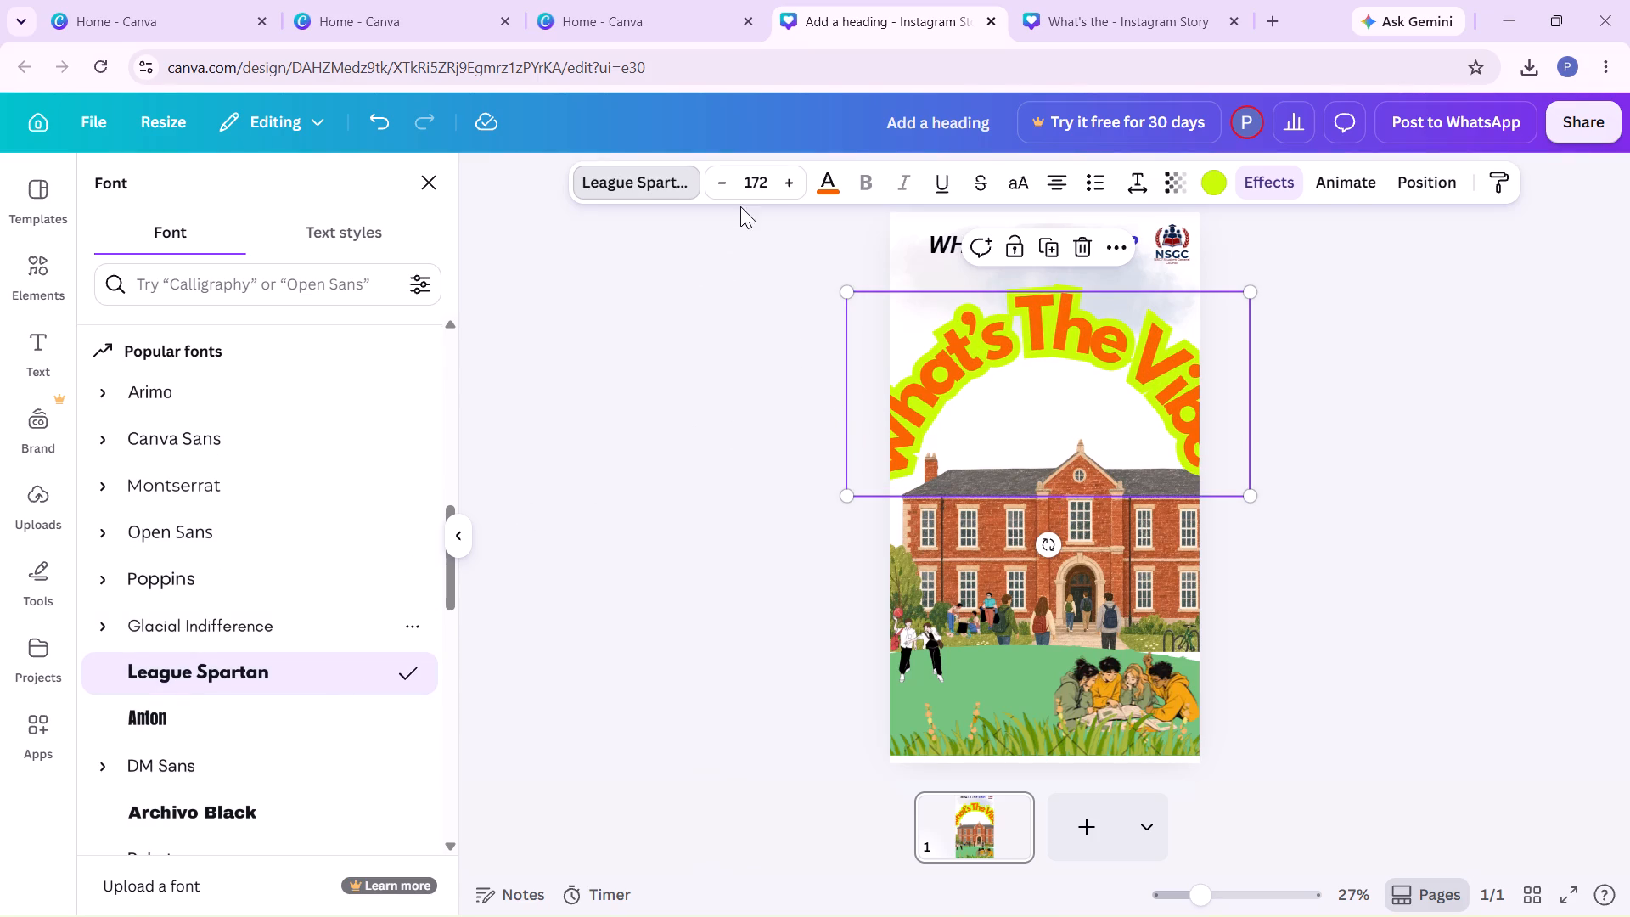
Reduce the curved "what's The Vibe" text's font size to 122 so it fits within the page.
triple_click(712, 180)
triple_click(712, 180)
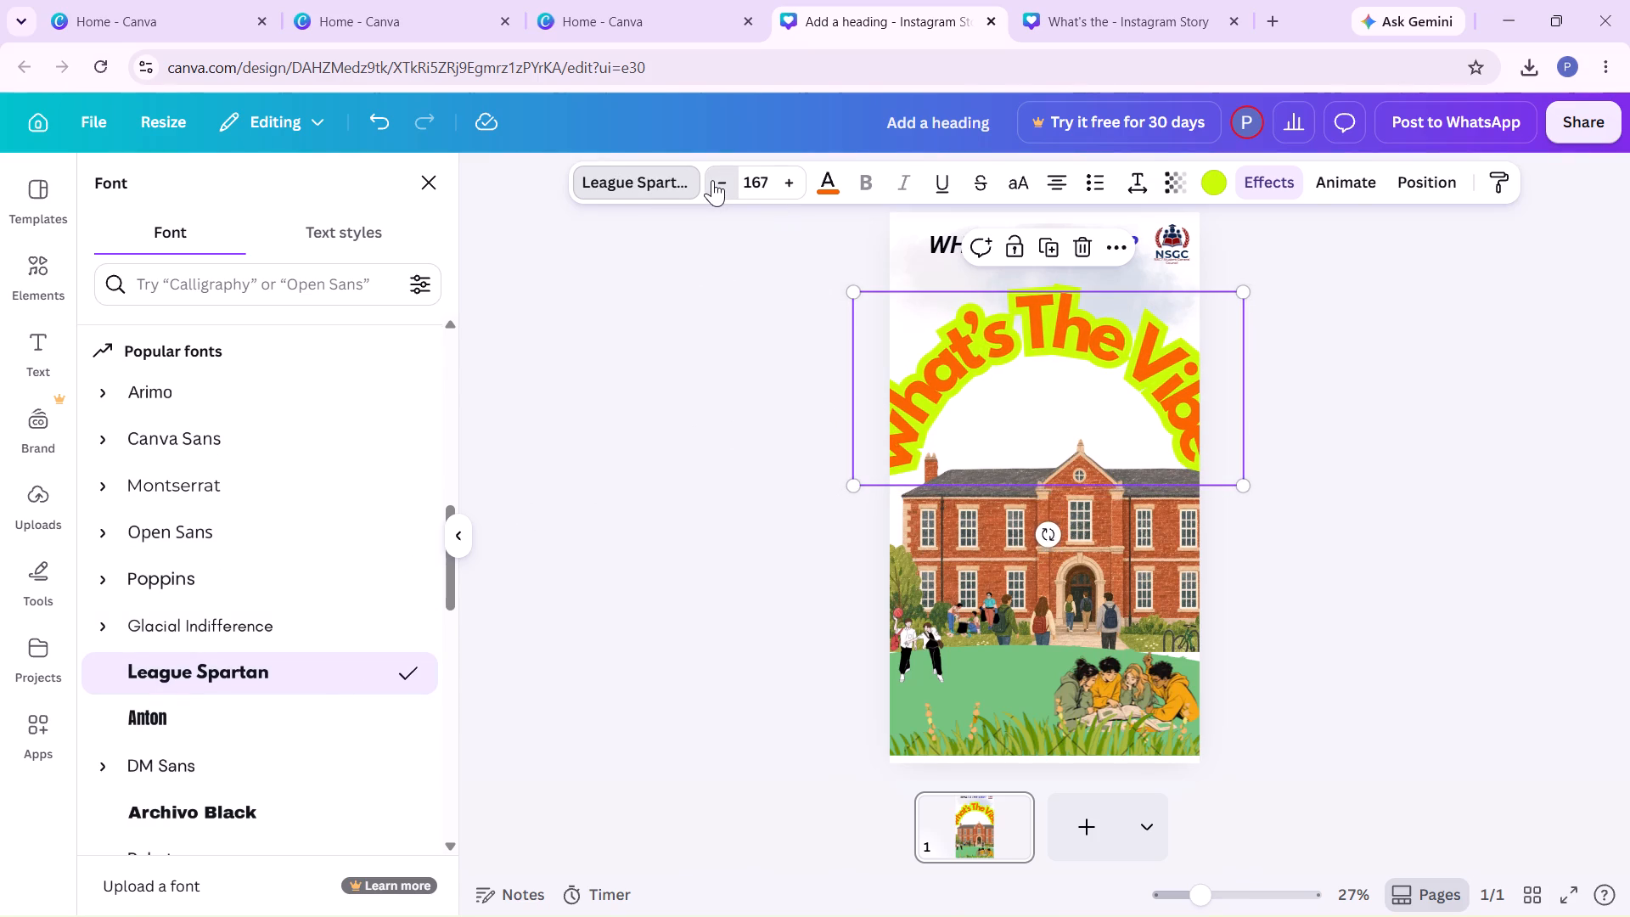
triple_click(712, 180)
triple_click(712, 180)
triple_click(712, 180)
triple_click(712, 180)
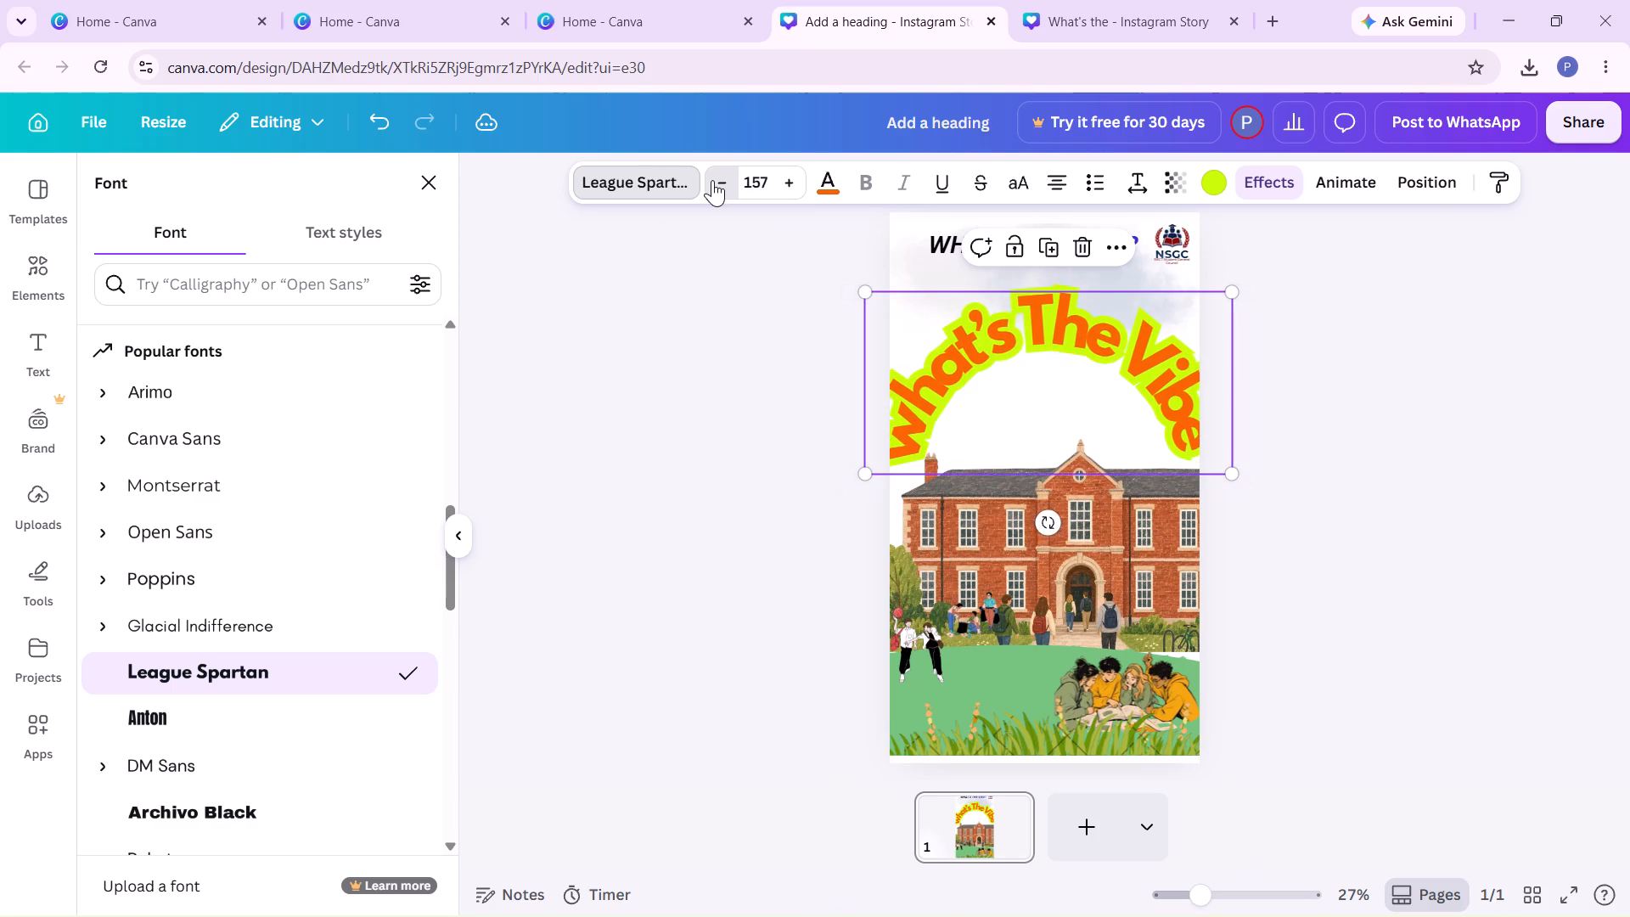
triple_click(712, 180)
triple_click(712, 180)
triple_click(712, 180)
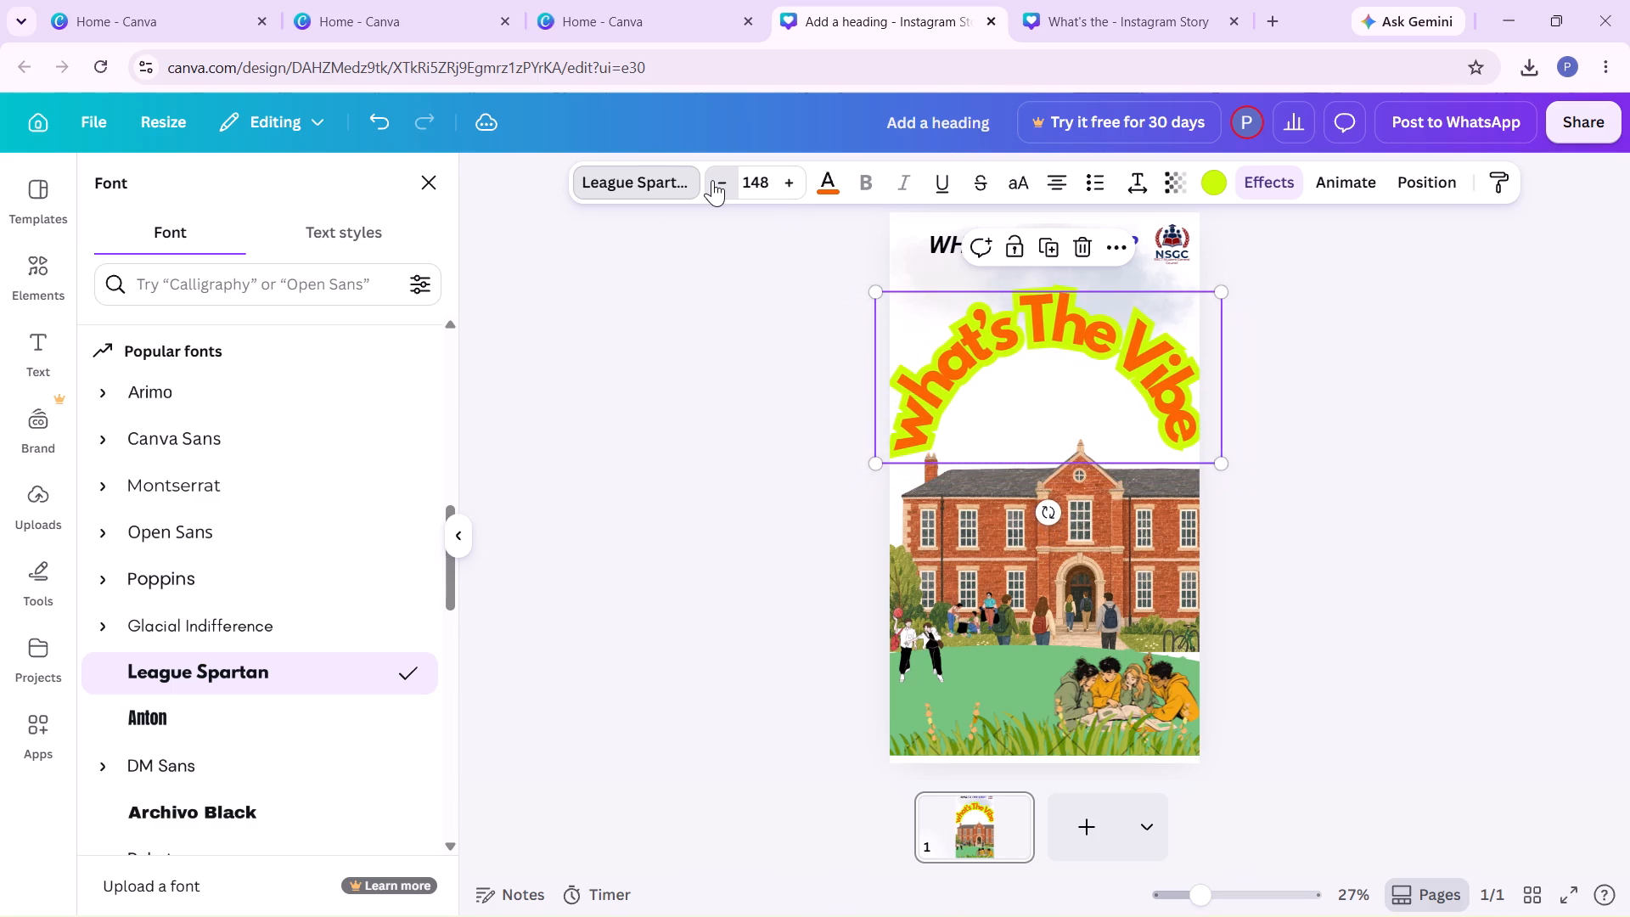
triple_click(712, 180)
triple_click(712, 180)
triple_click(712, 180)
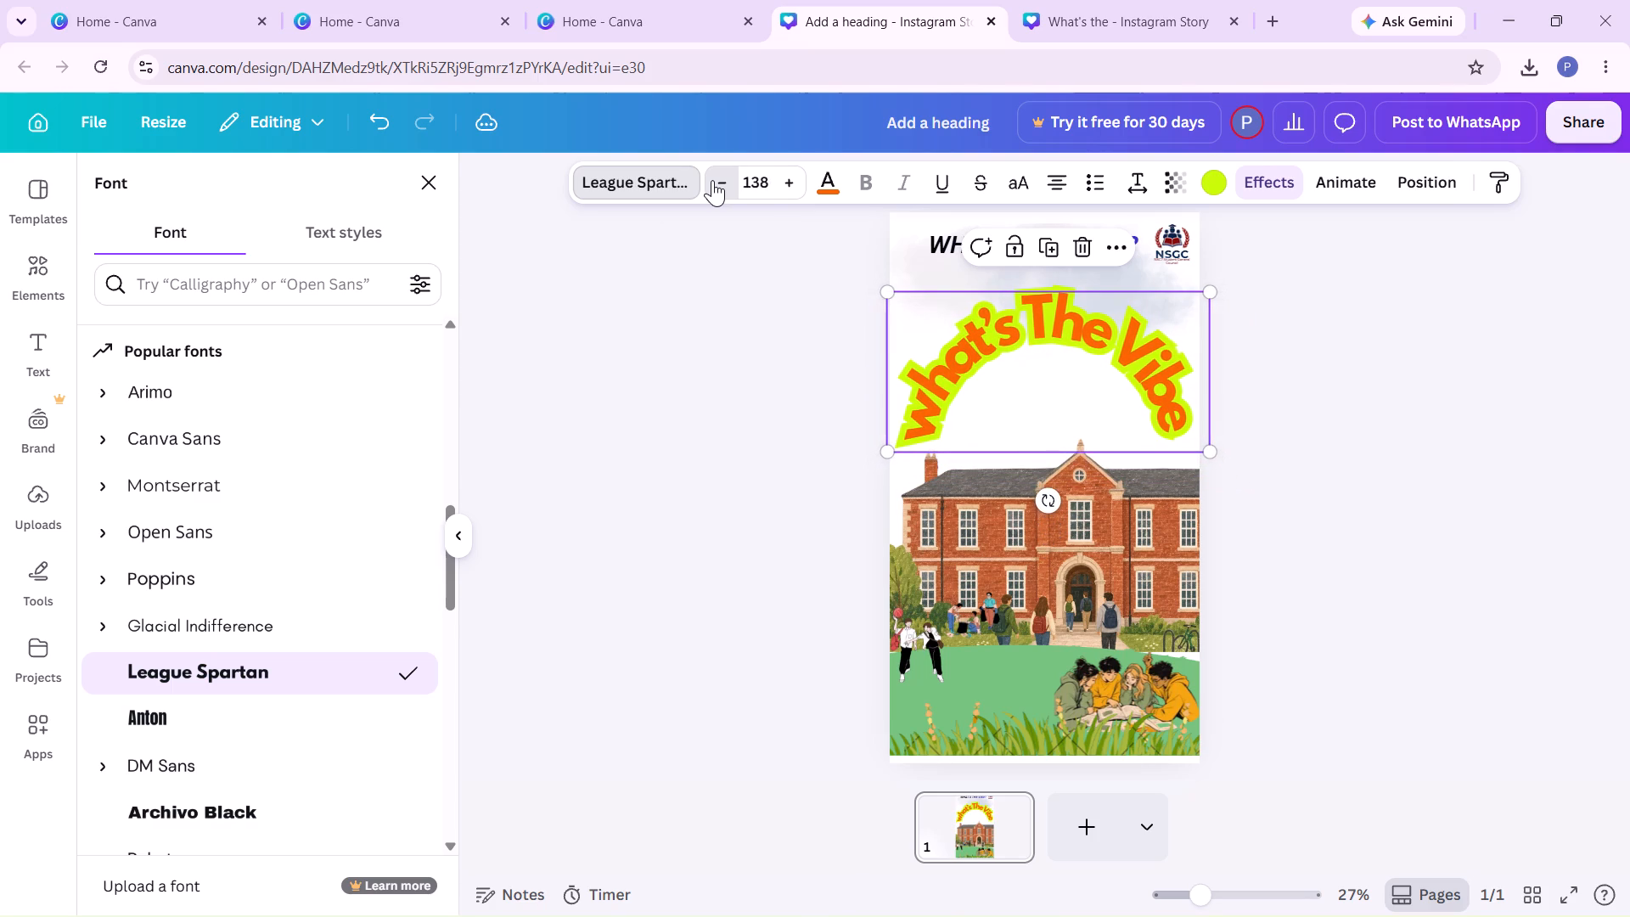
triple_click(712, 180)
triple_click(712, 180)
triple_click(712, 180)
triple_click(712, 180)
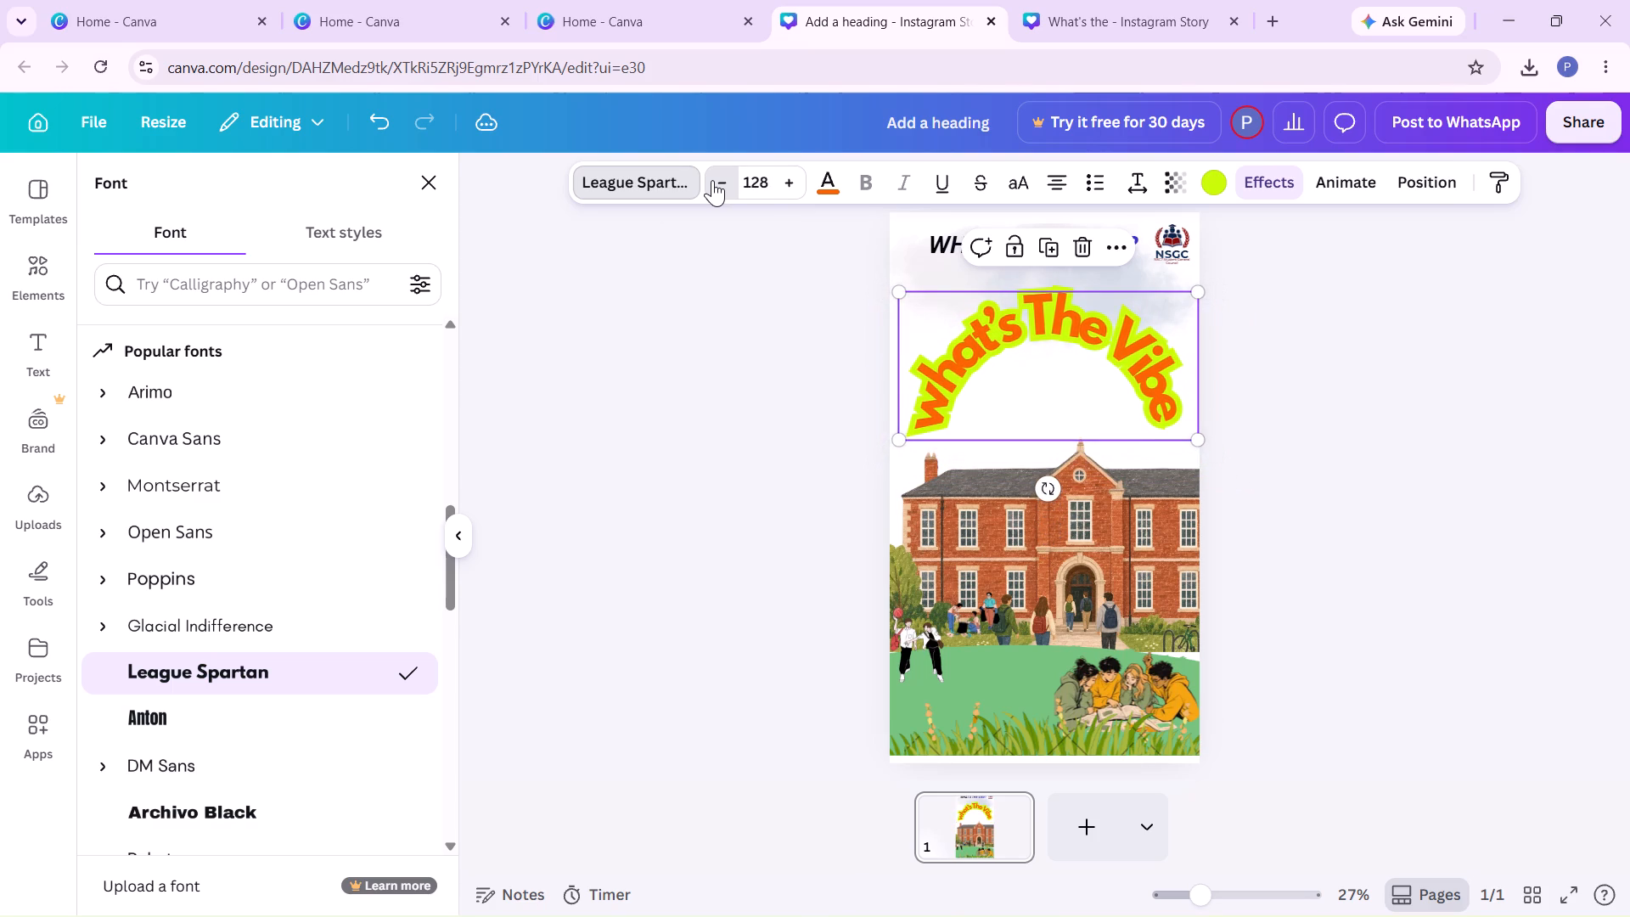
double_click(712, 180)
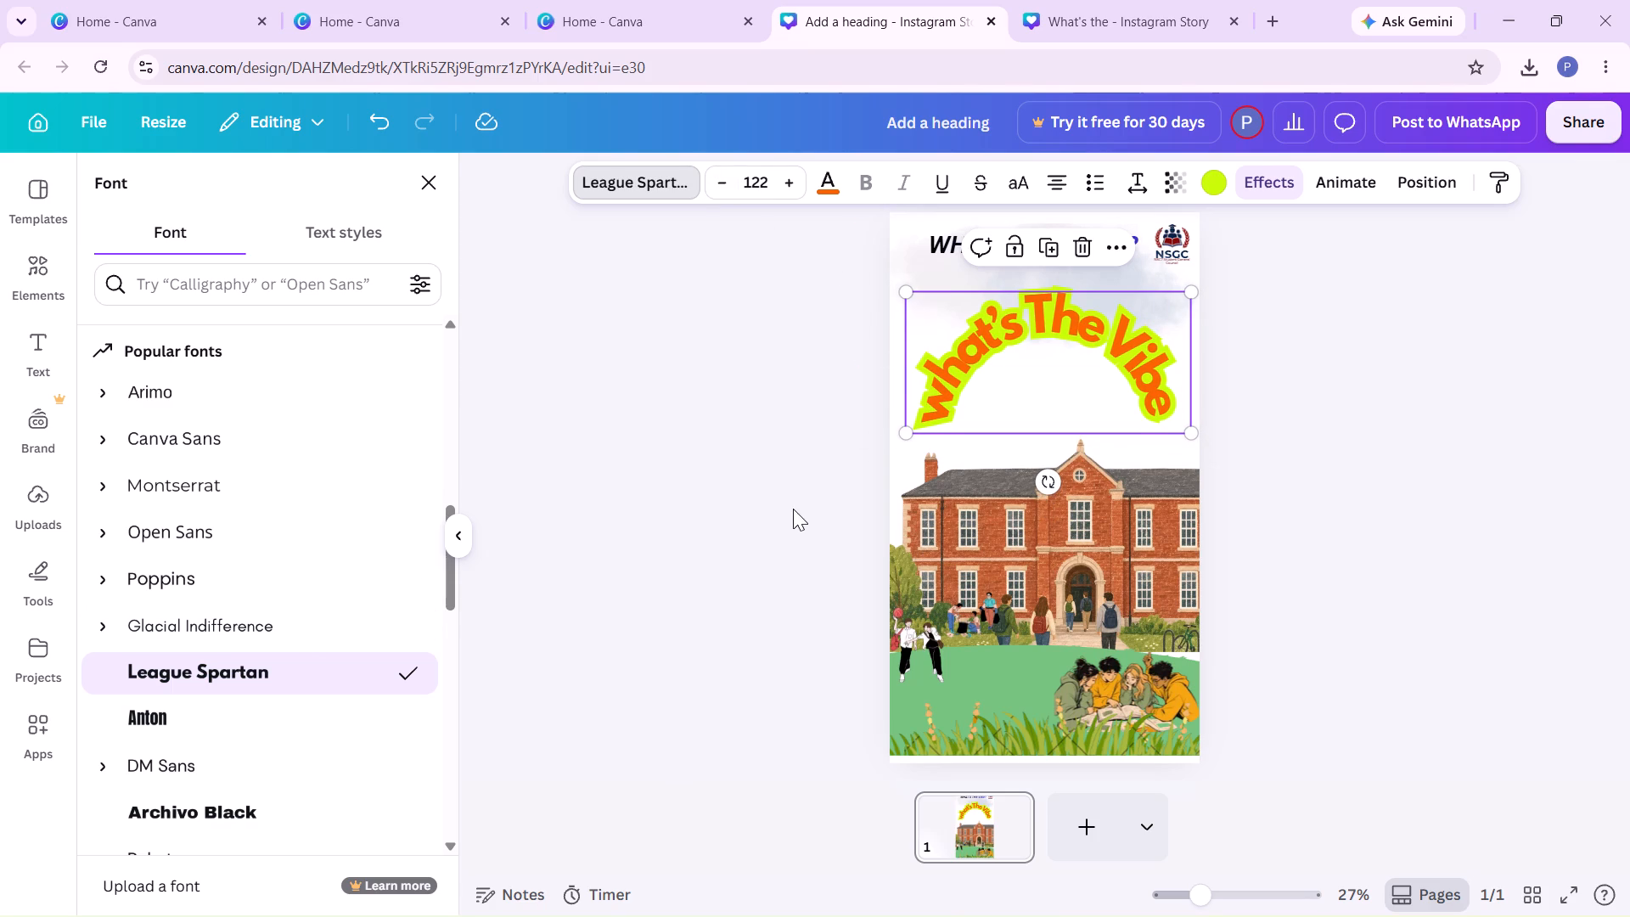
Delete the curved orange "what's The Vibe" text from the page.
left_click(985, 364)
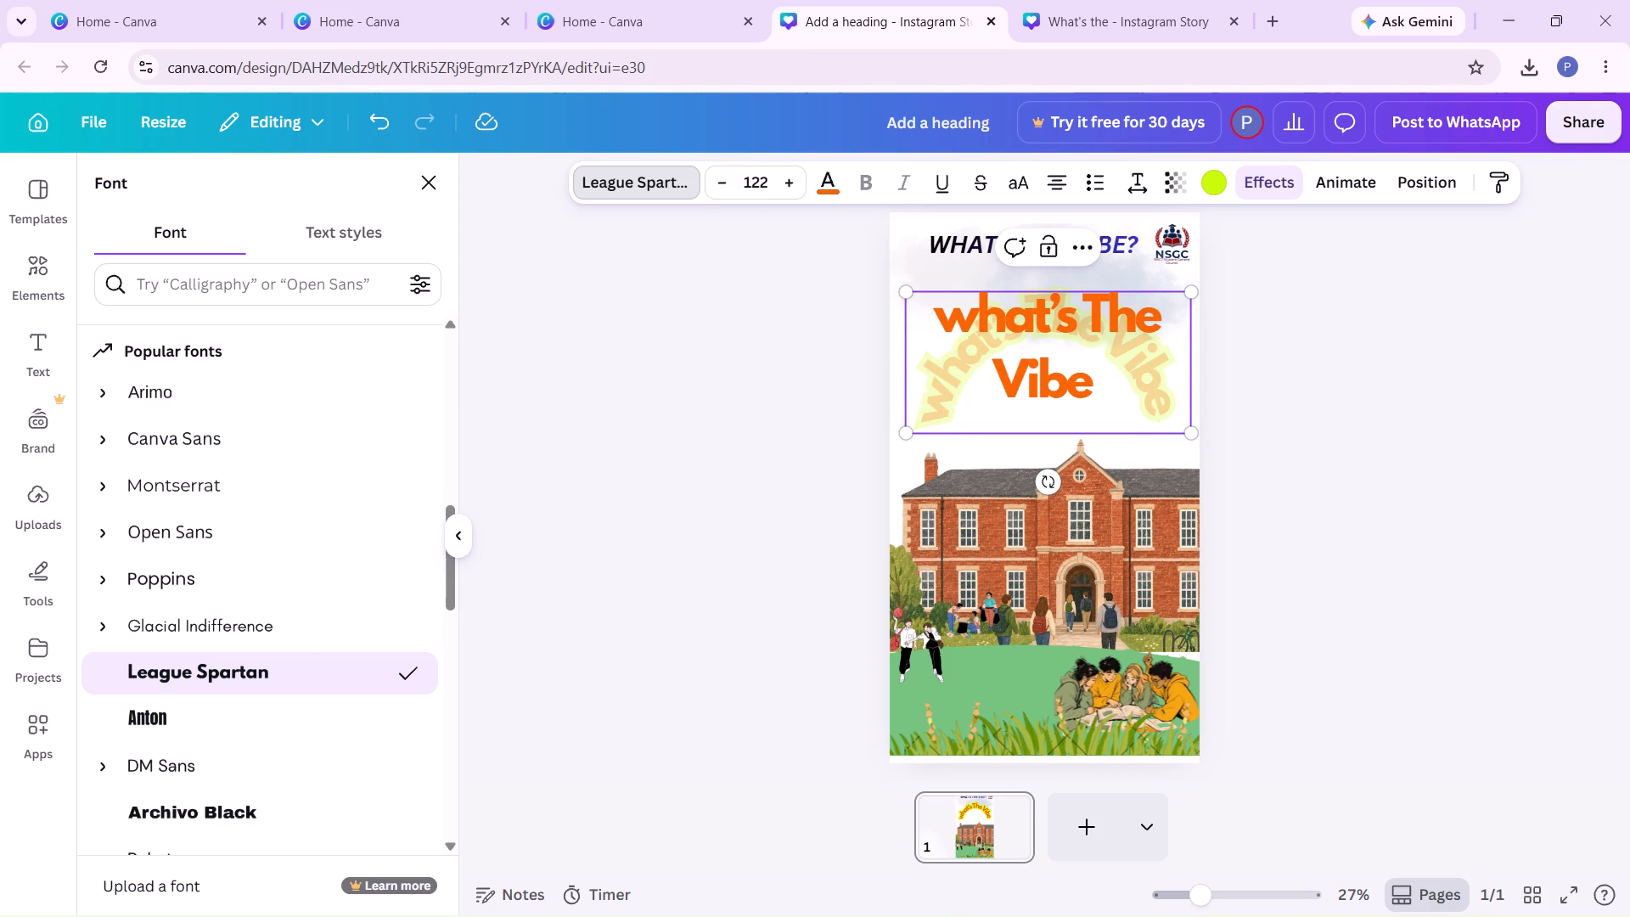
key("Delete")
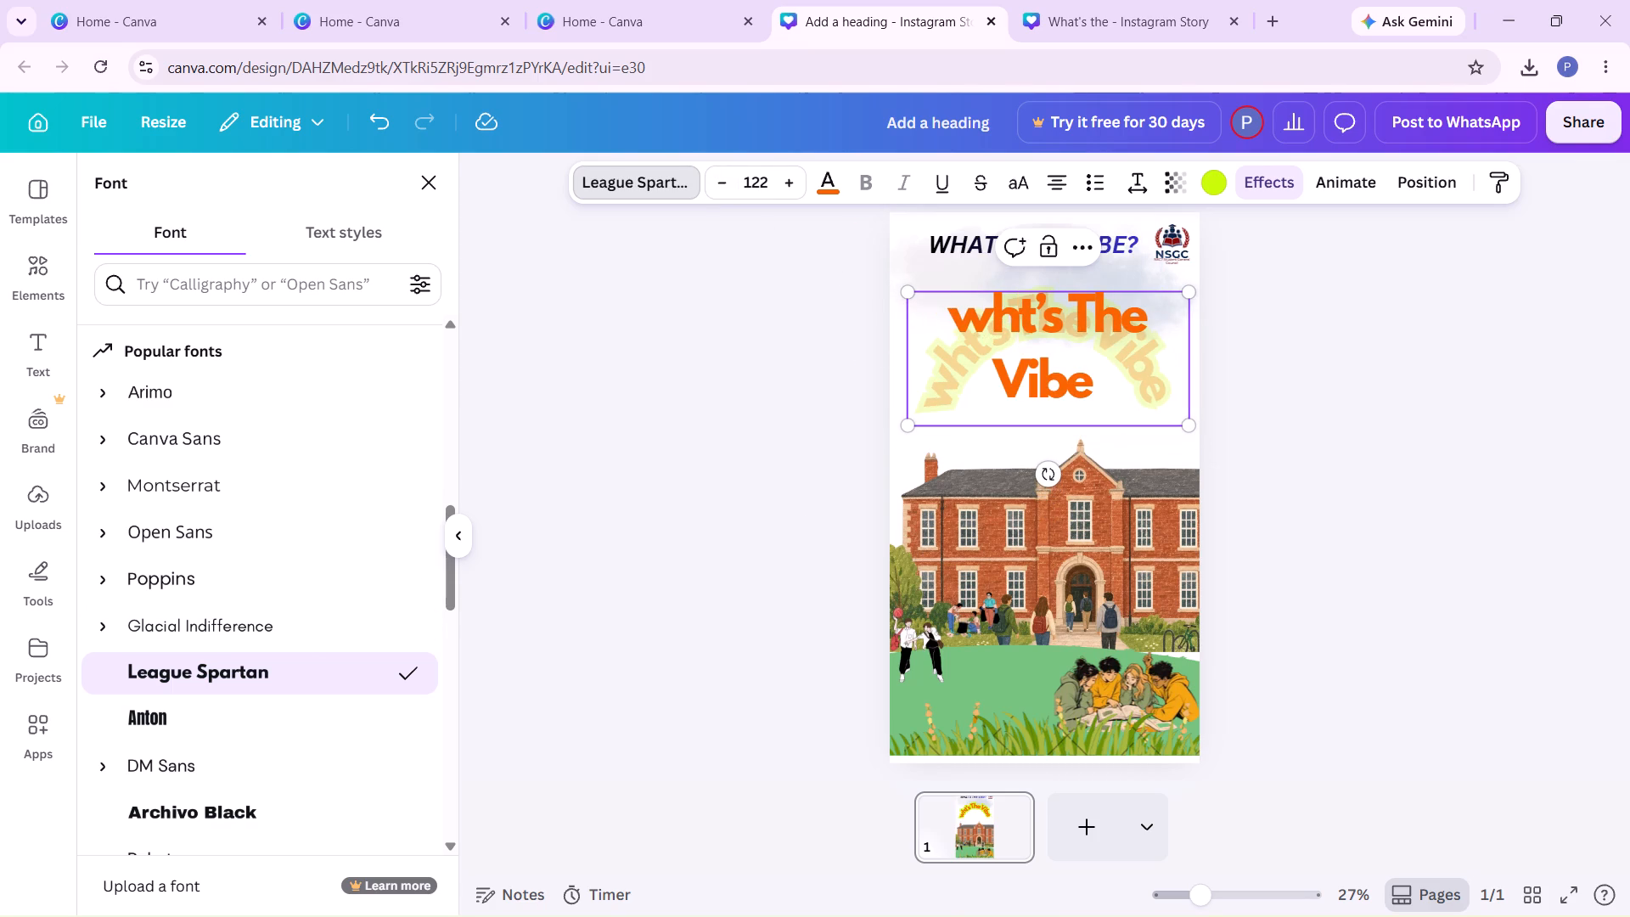
key("Delete")
left_click(1099, 363)
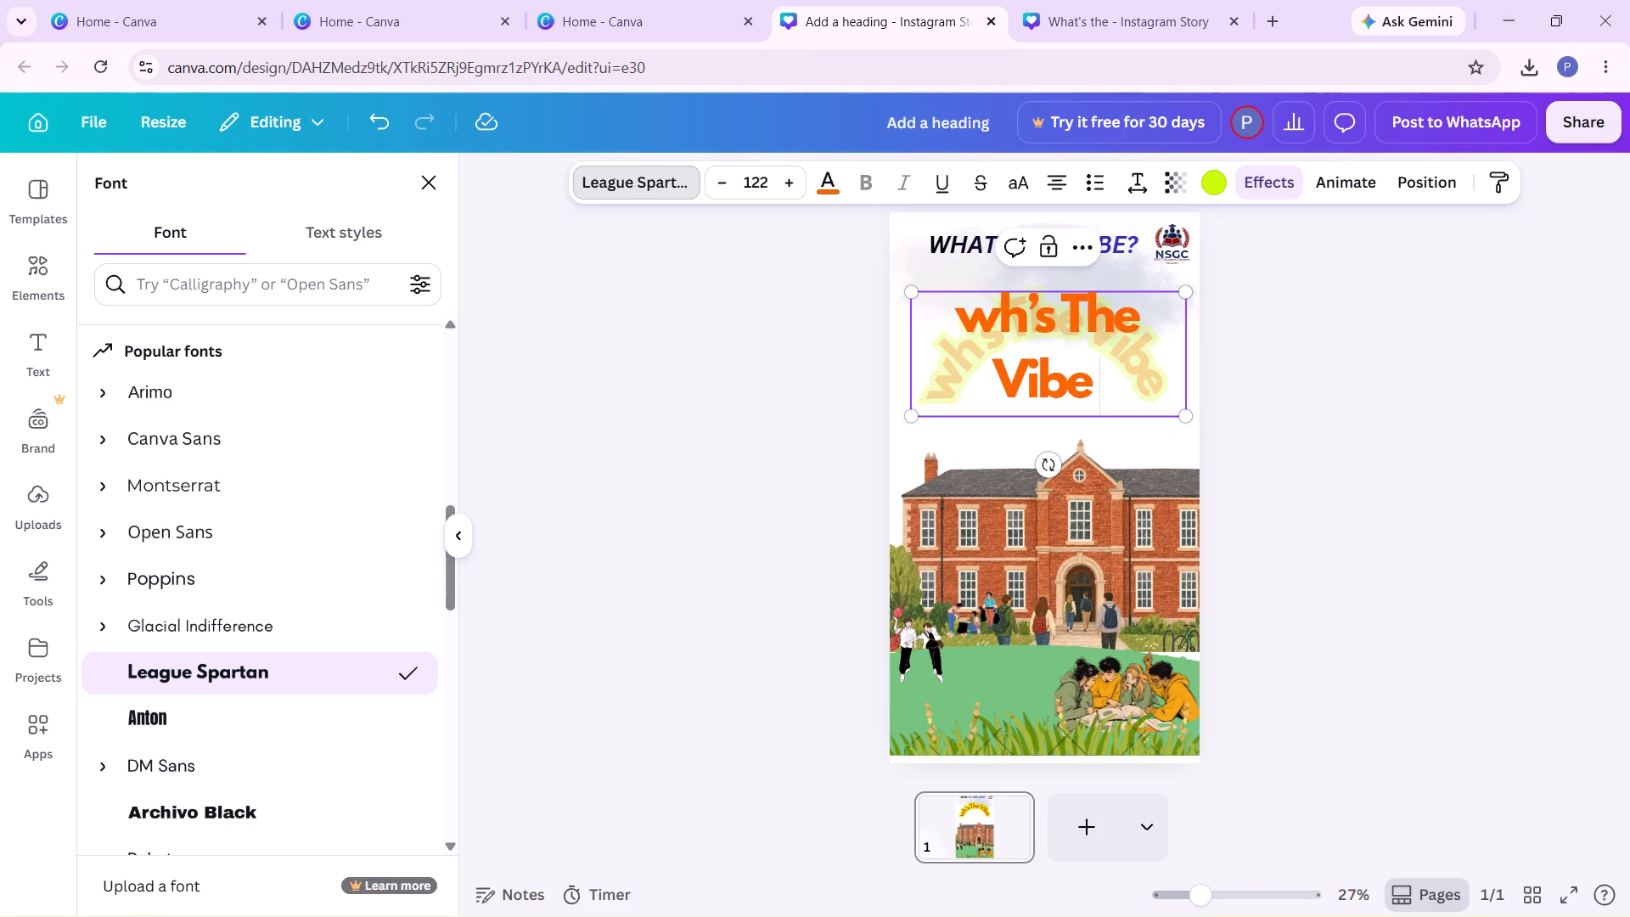
left_click(1354, 409)
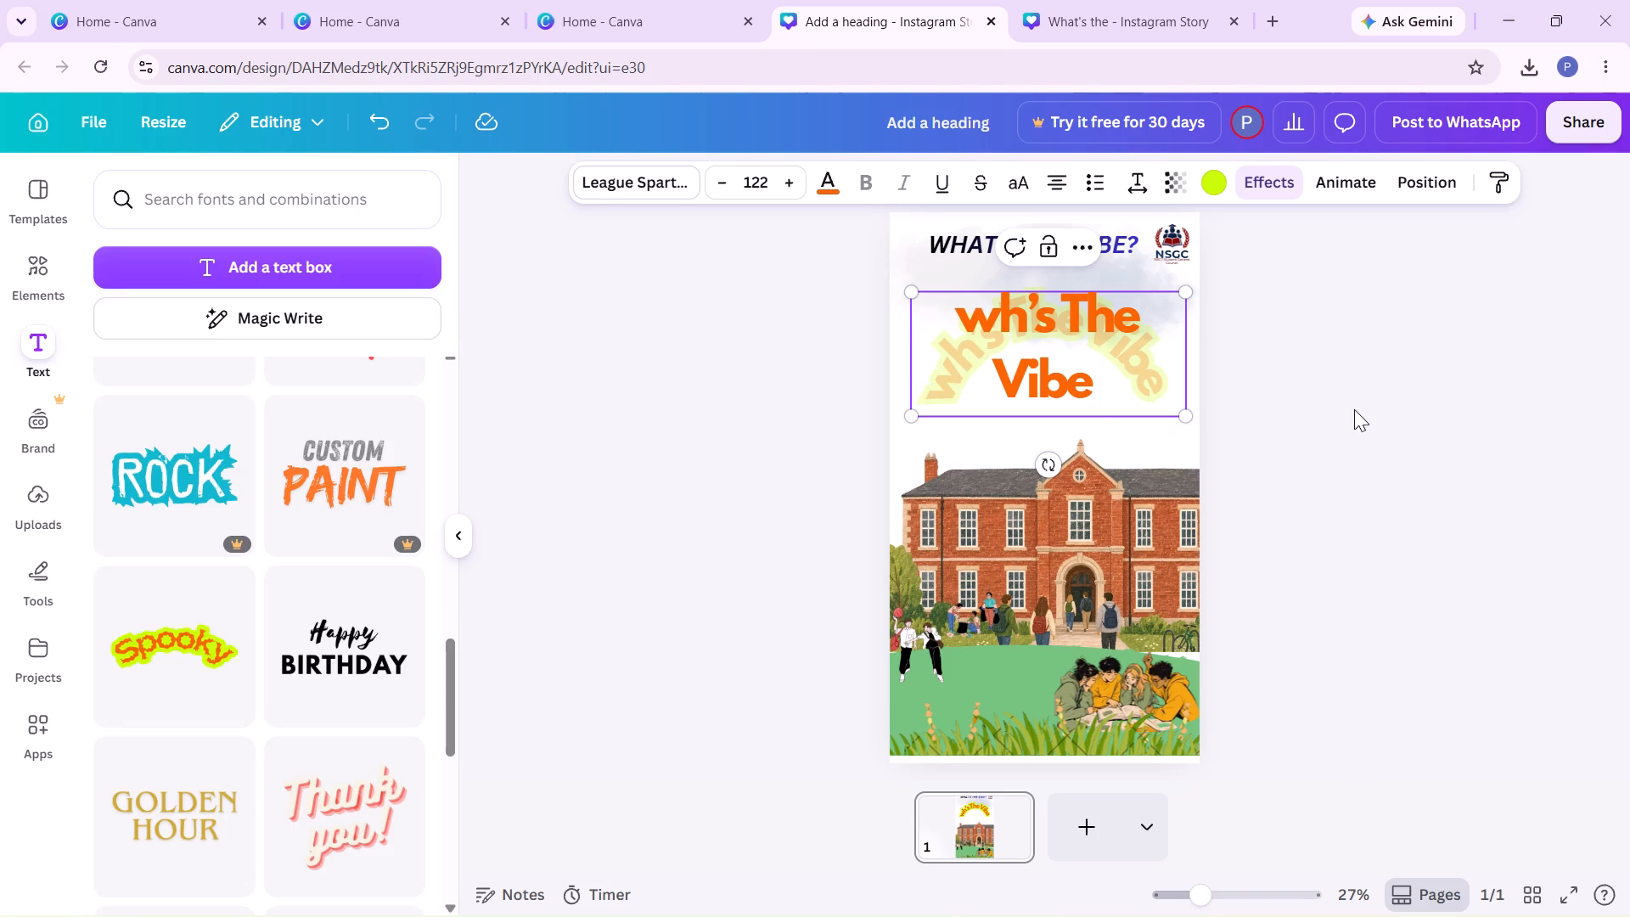
left_click(1354, 409)
left_click(1074, 352)
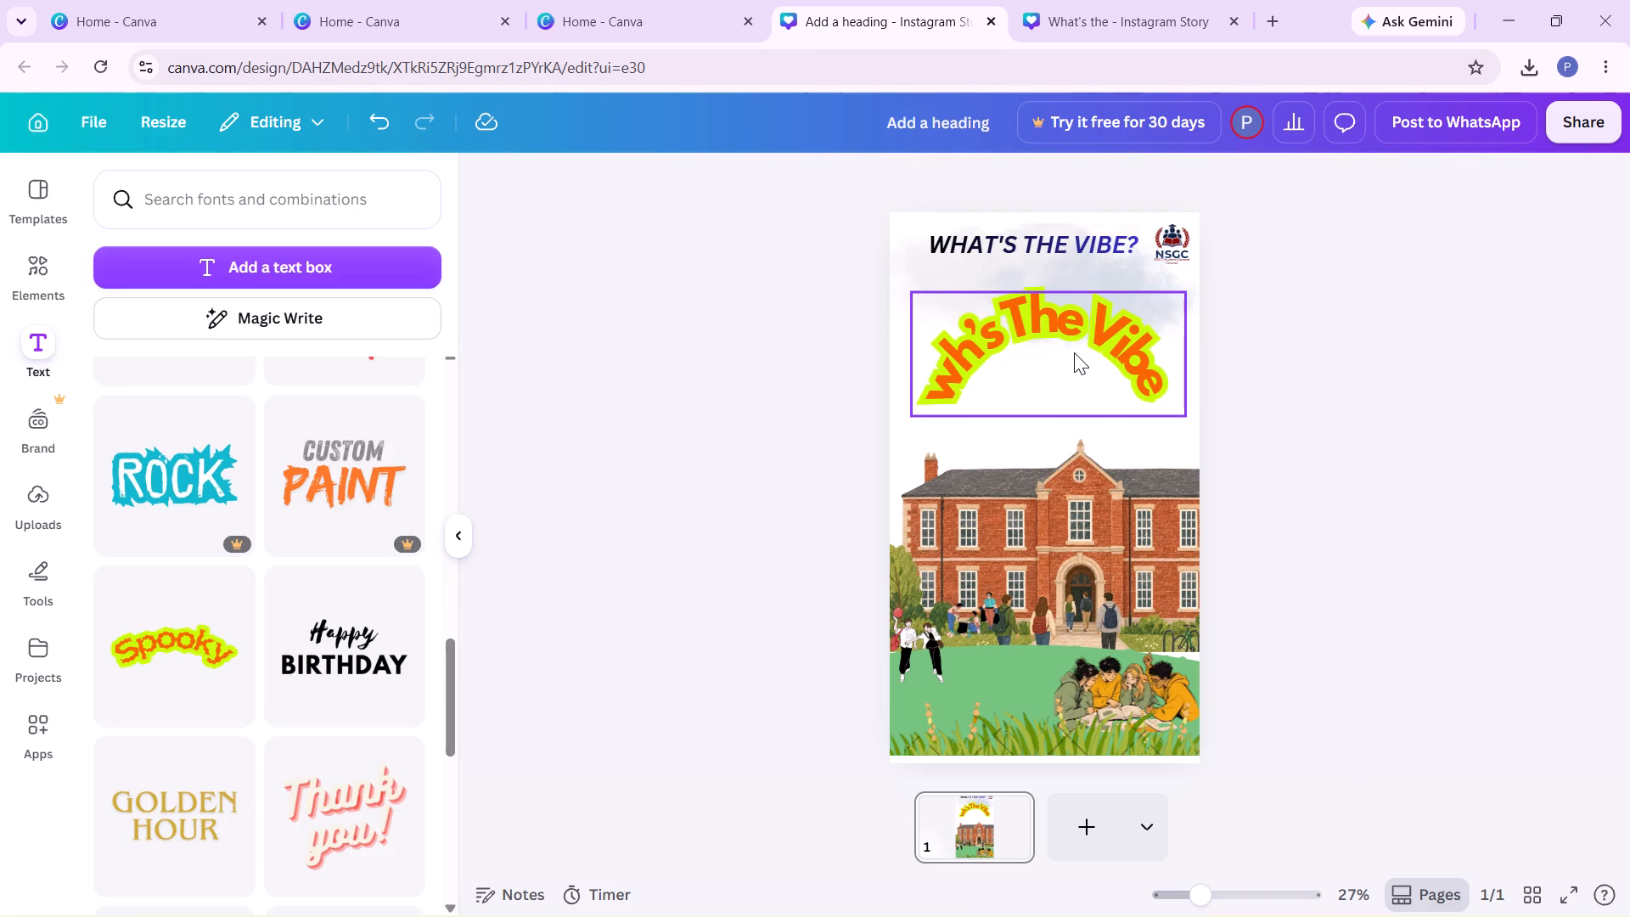
key("Delete")
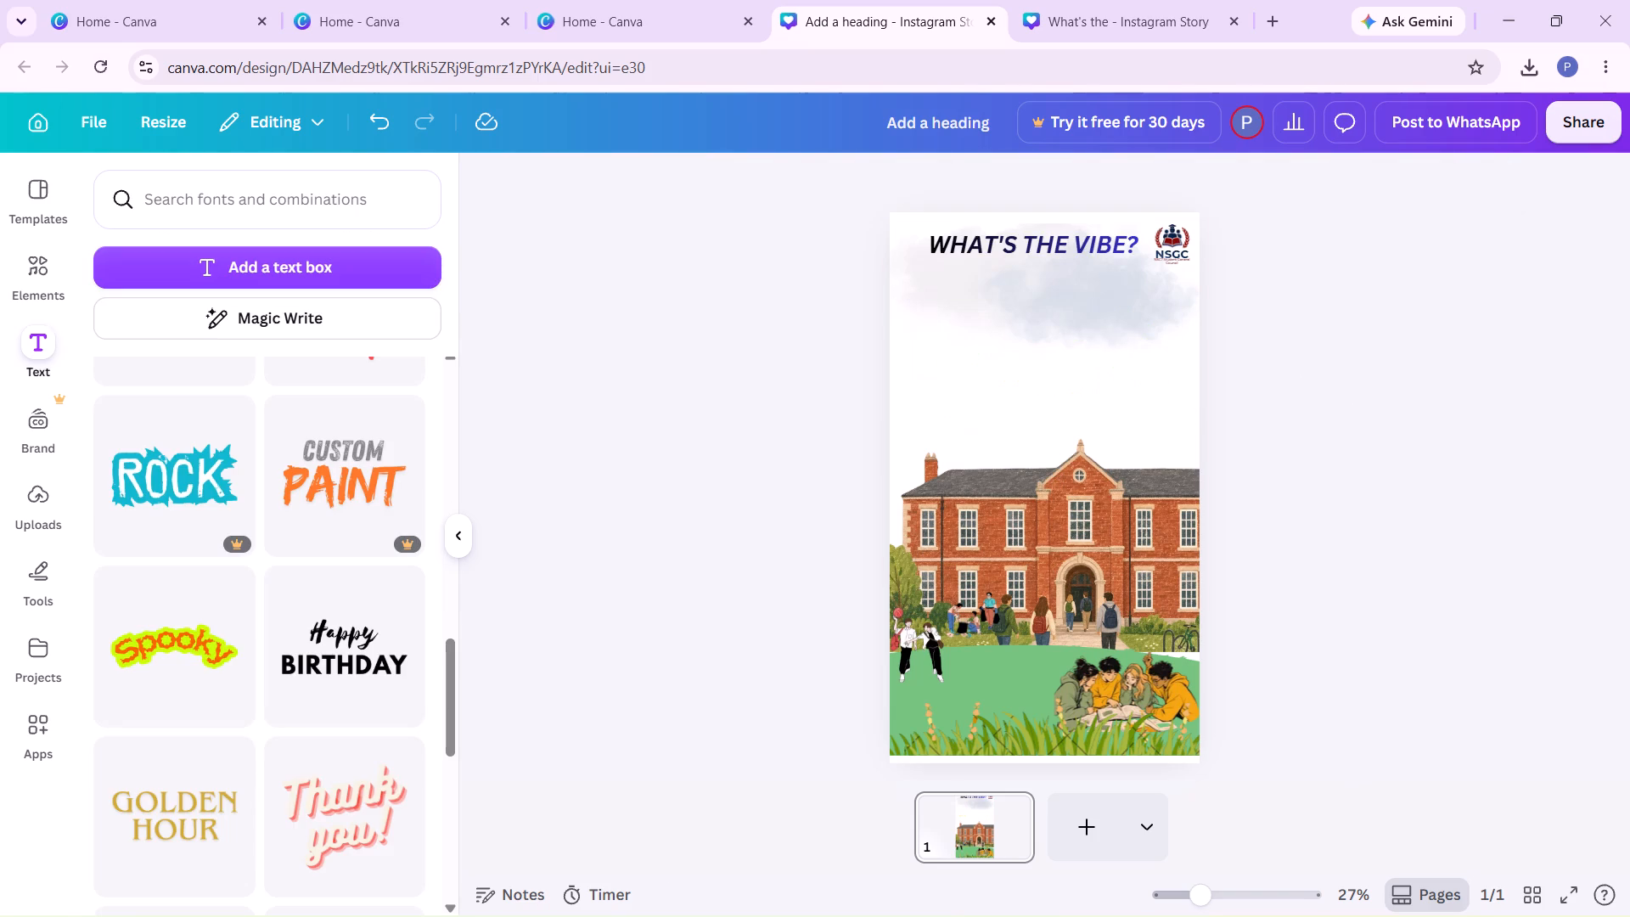
left_click(670, 431)
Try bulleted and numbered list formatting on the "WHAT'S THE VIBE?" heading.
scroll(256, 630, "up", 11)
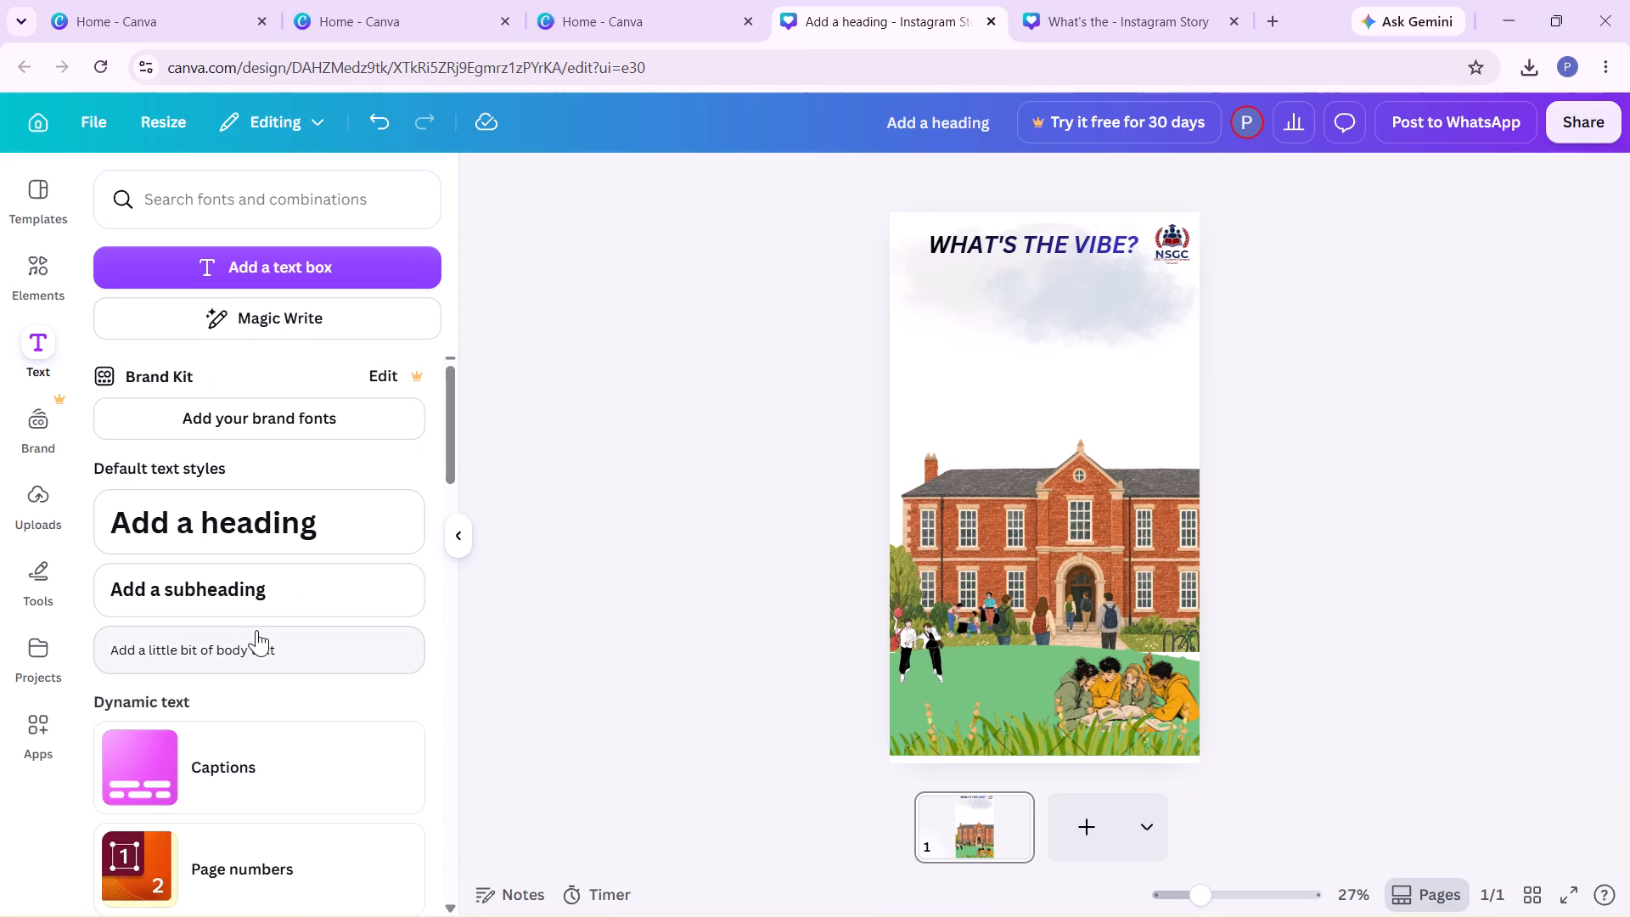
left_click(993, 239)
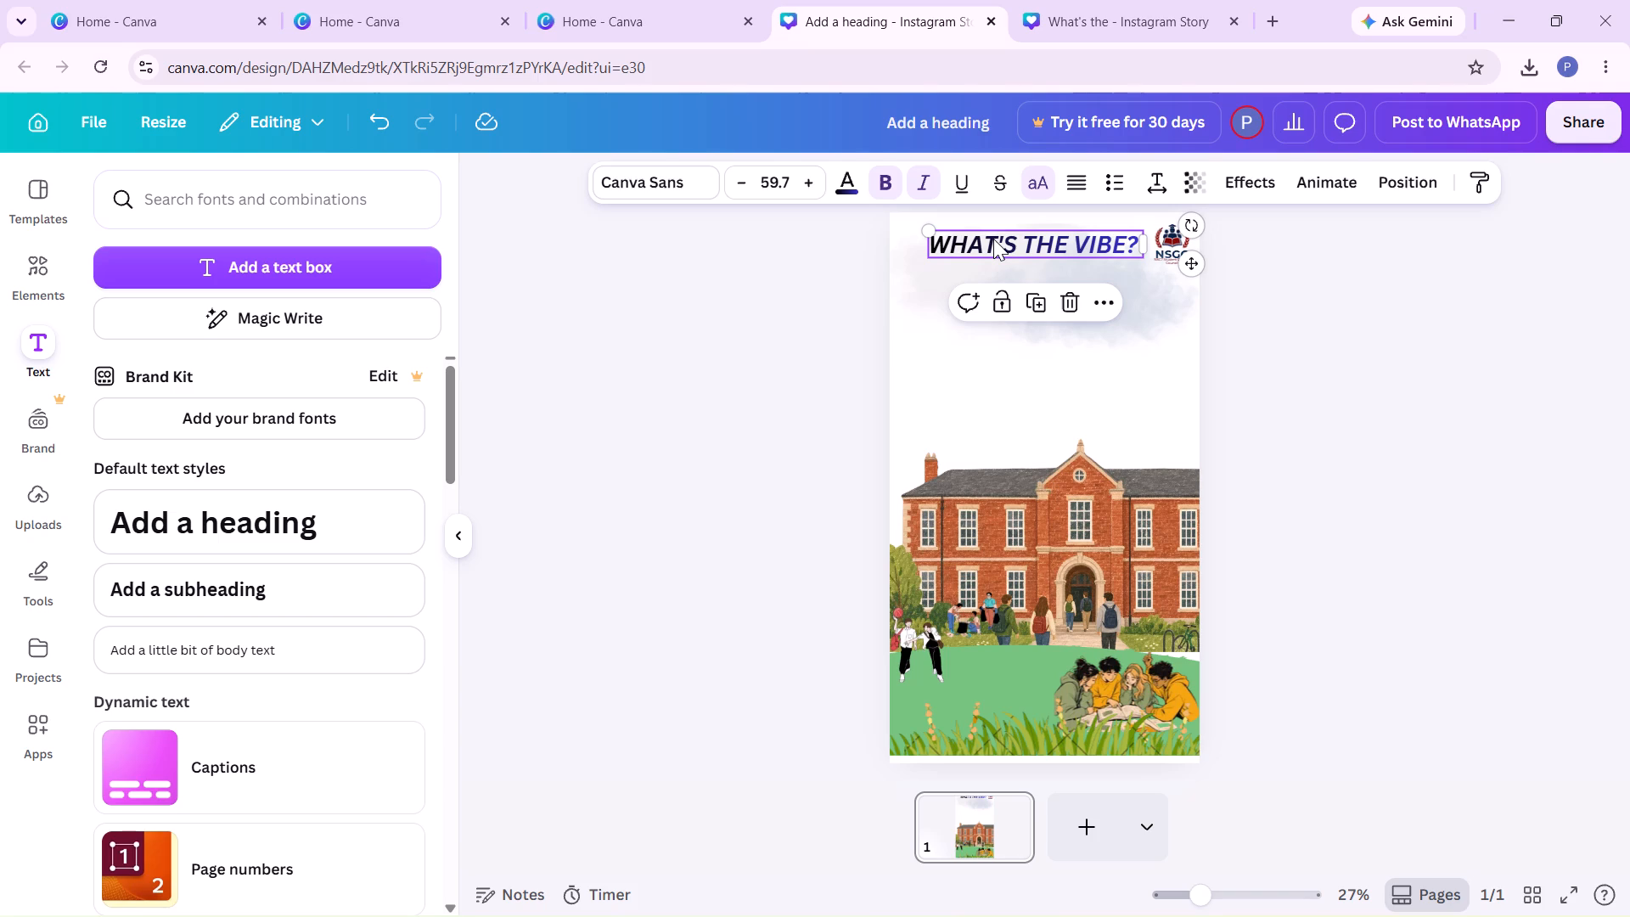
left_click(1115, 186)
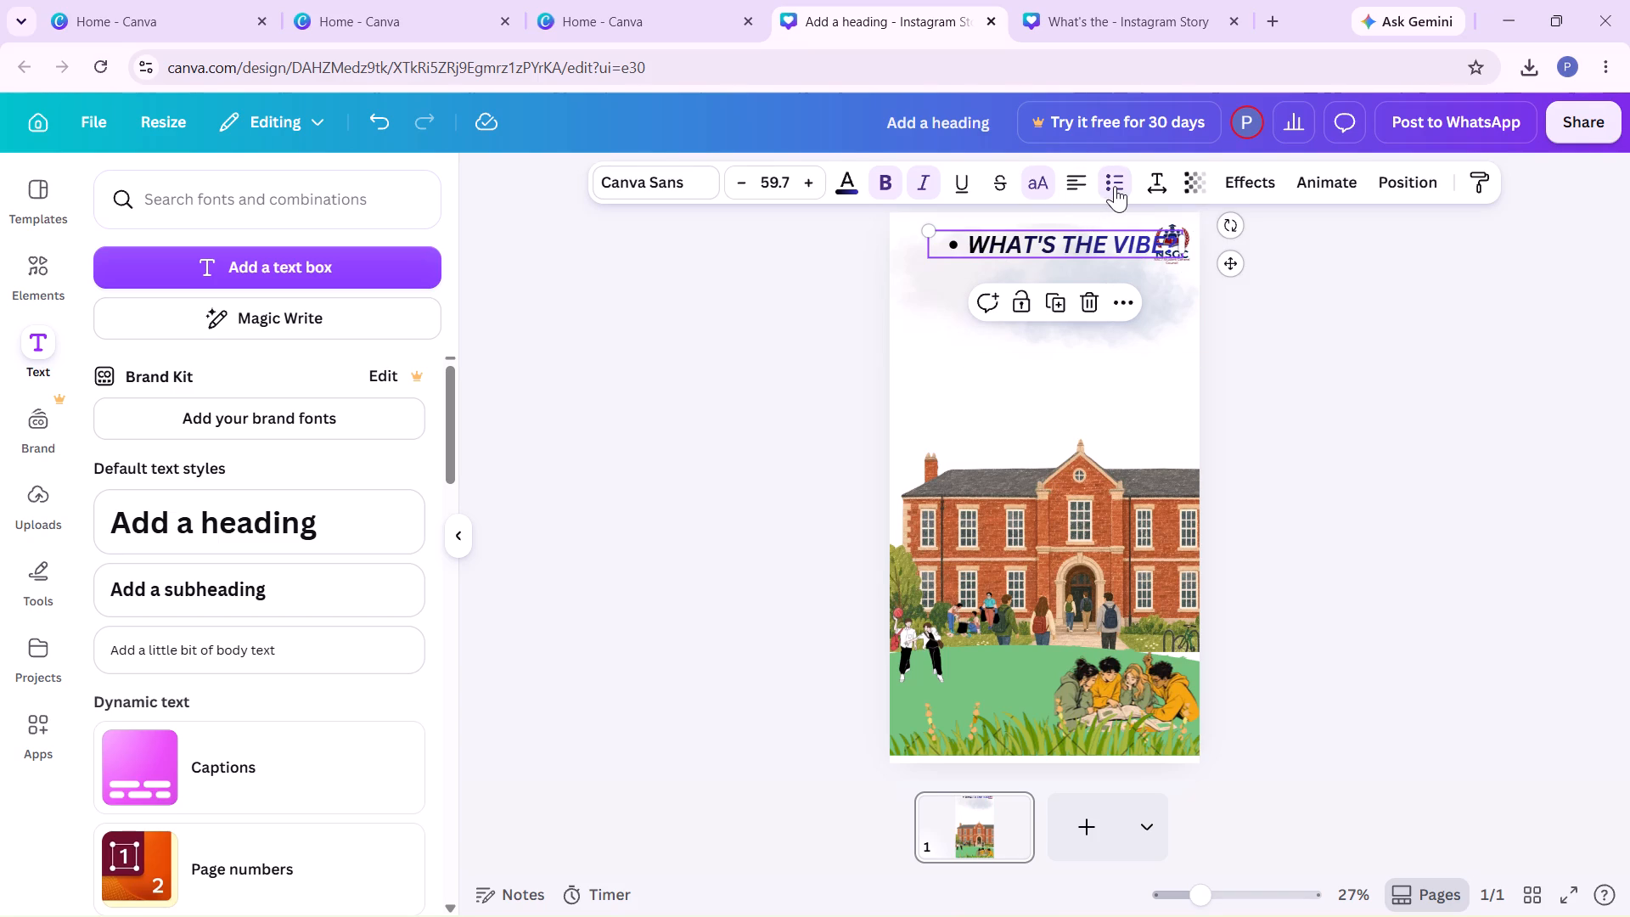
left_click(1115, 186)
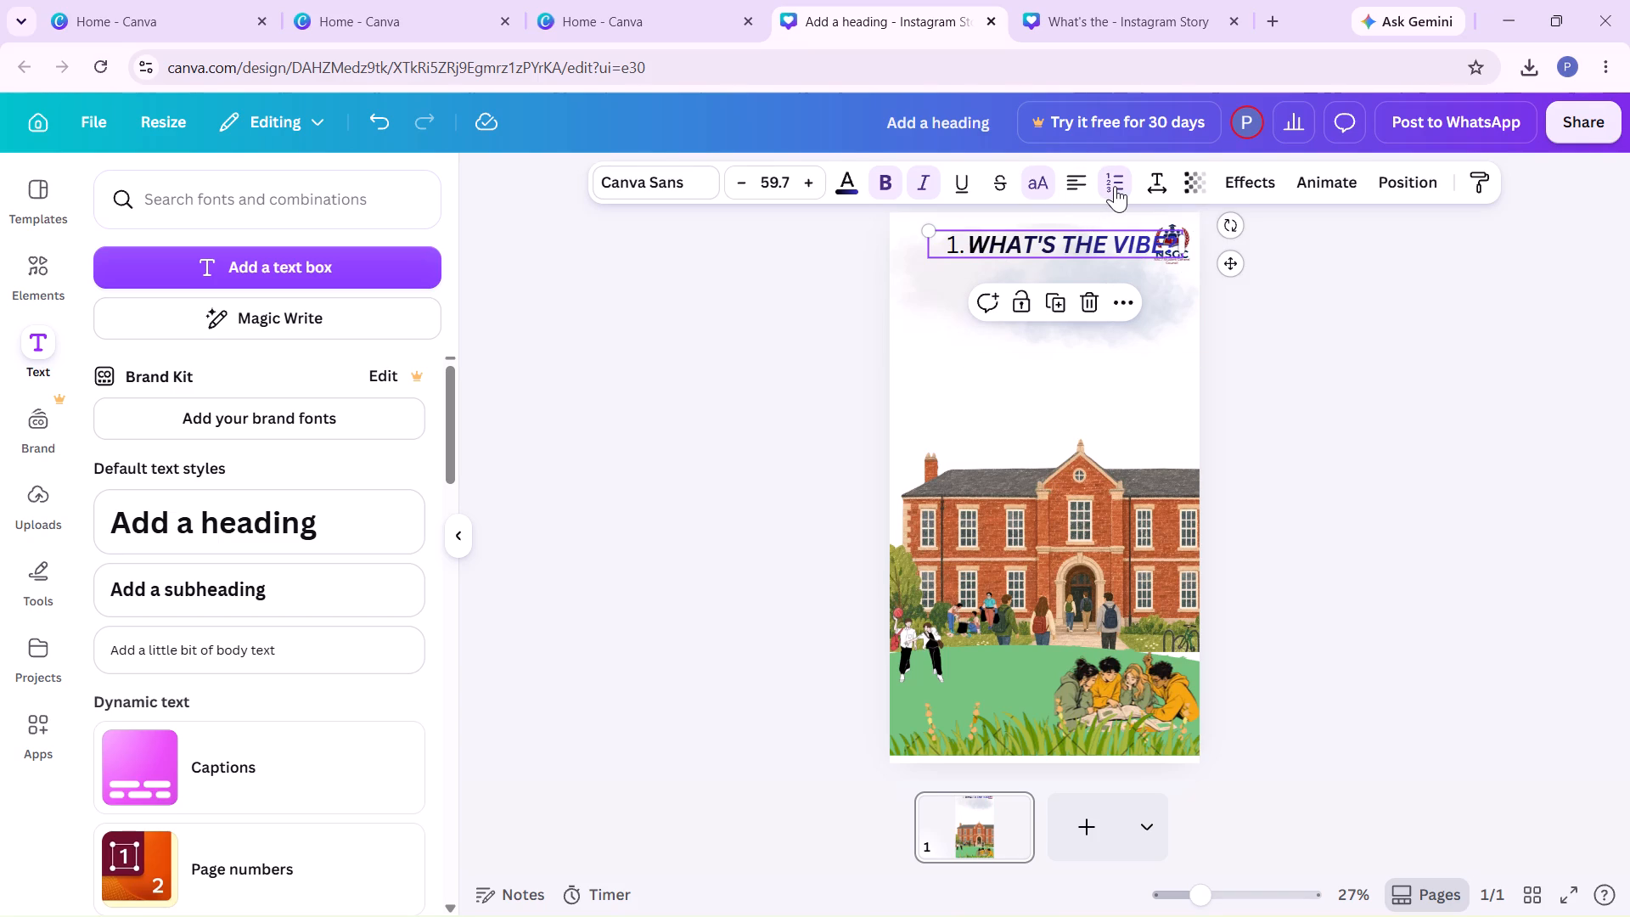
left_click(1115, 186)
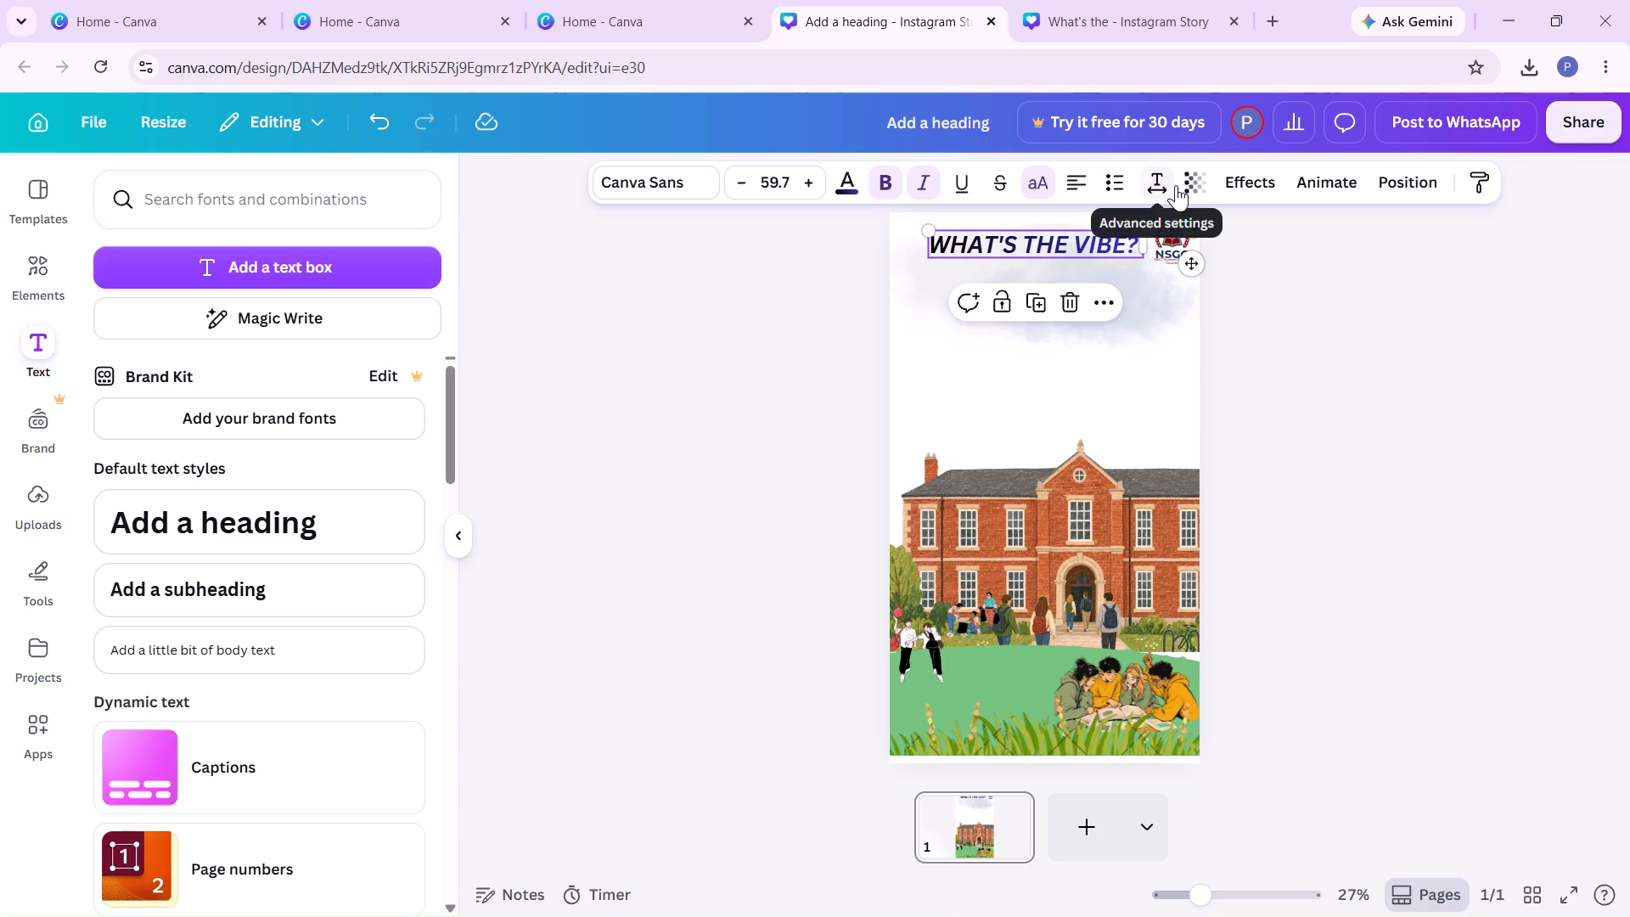
Apply the Splice text effect to the "WHAT'S THE VIBE?" heading.
left_click(1256, 180)
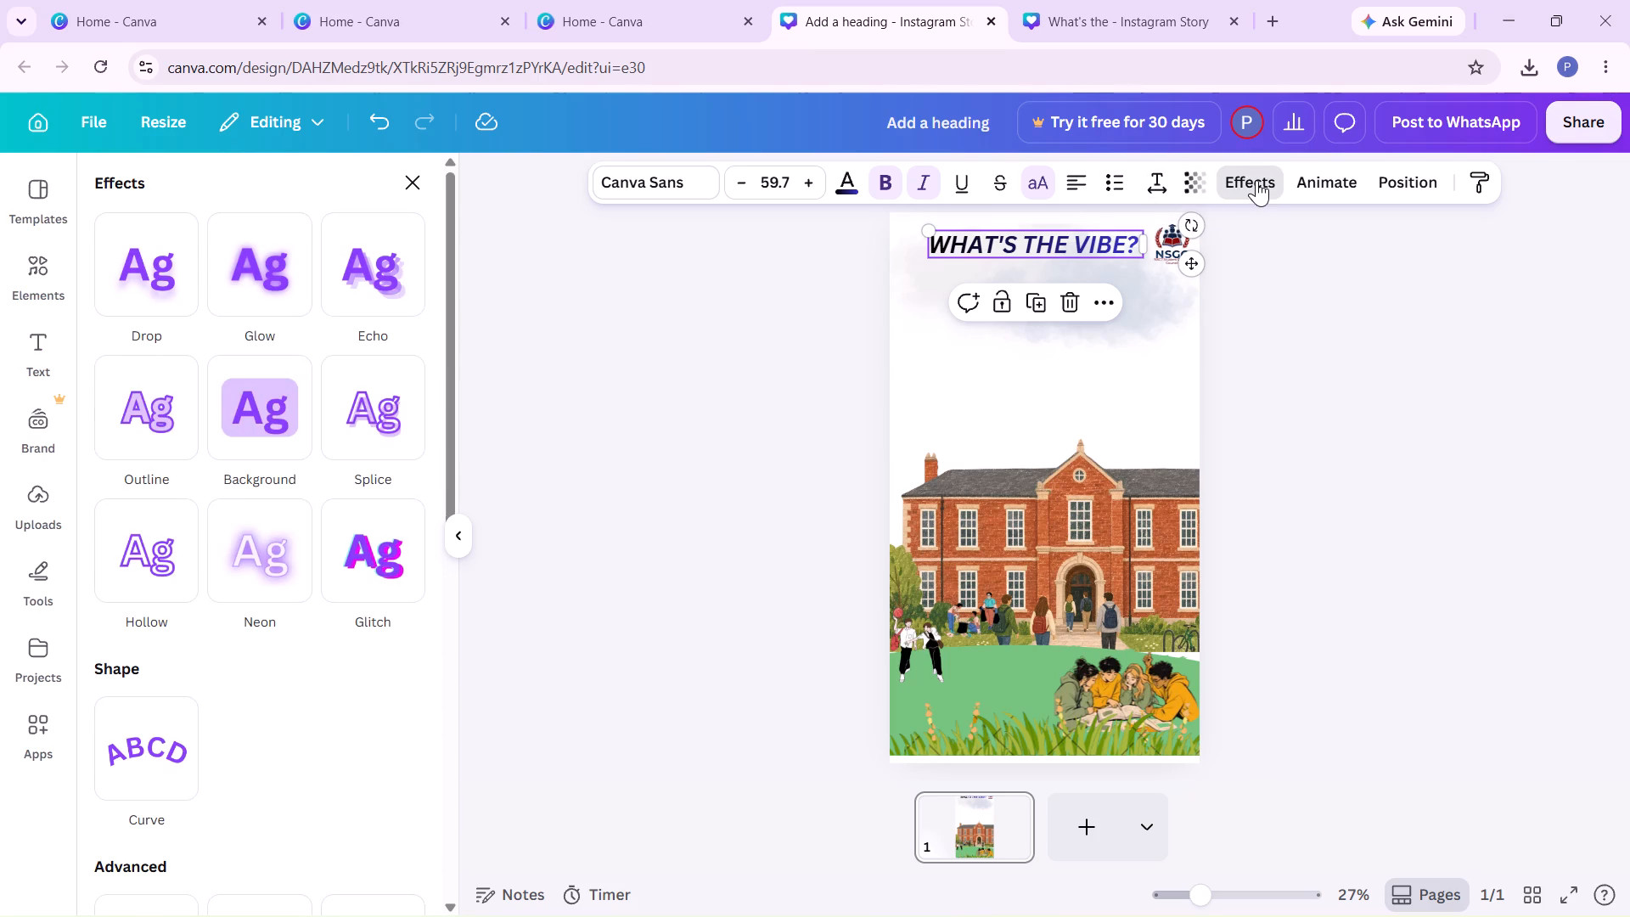
left_click(412, 397)
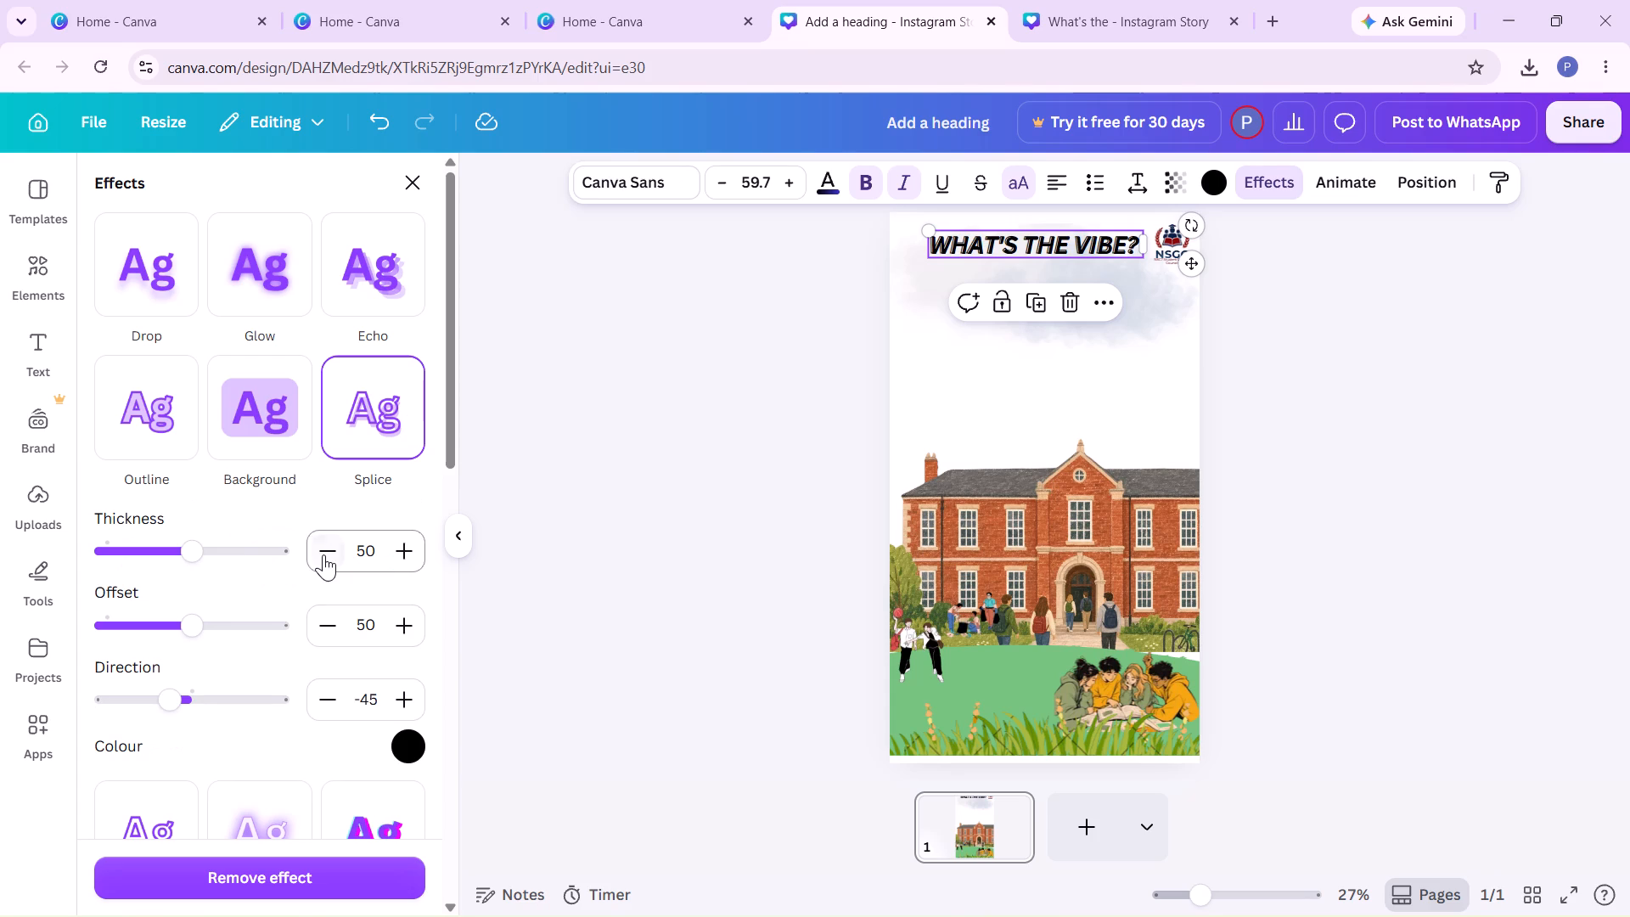
scroll(323, 554, "down", 2)
left_click(277, 682)
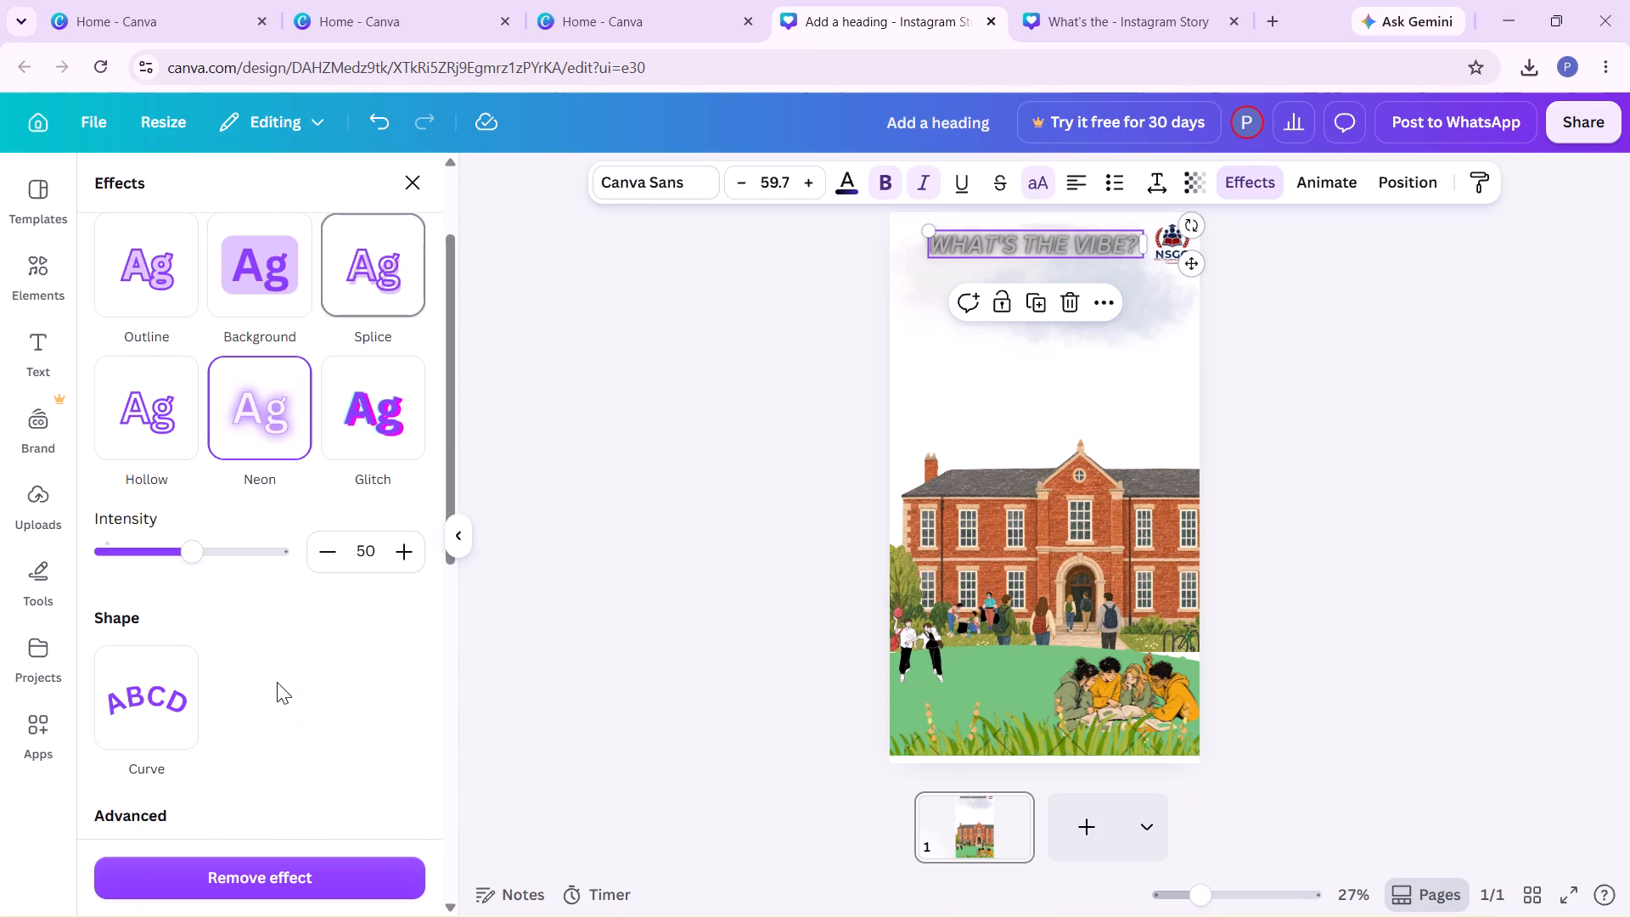
Reapply the Splice text effect to the "WHAT'S THE VIBE?" heading at the top of the page.
left_click(363, 309)
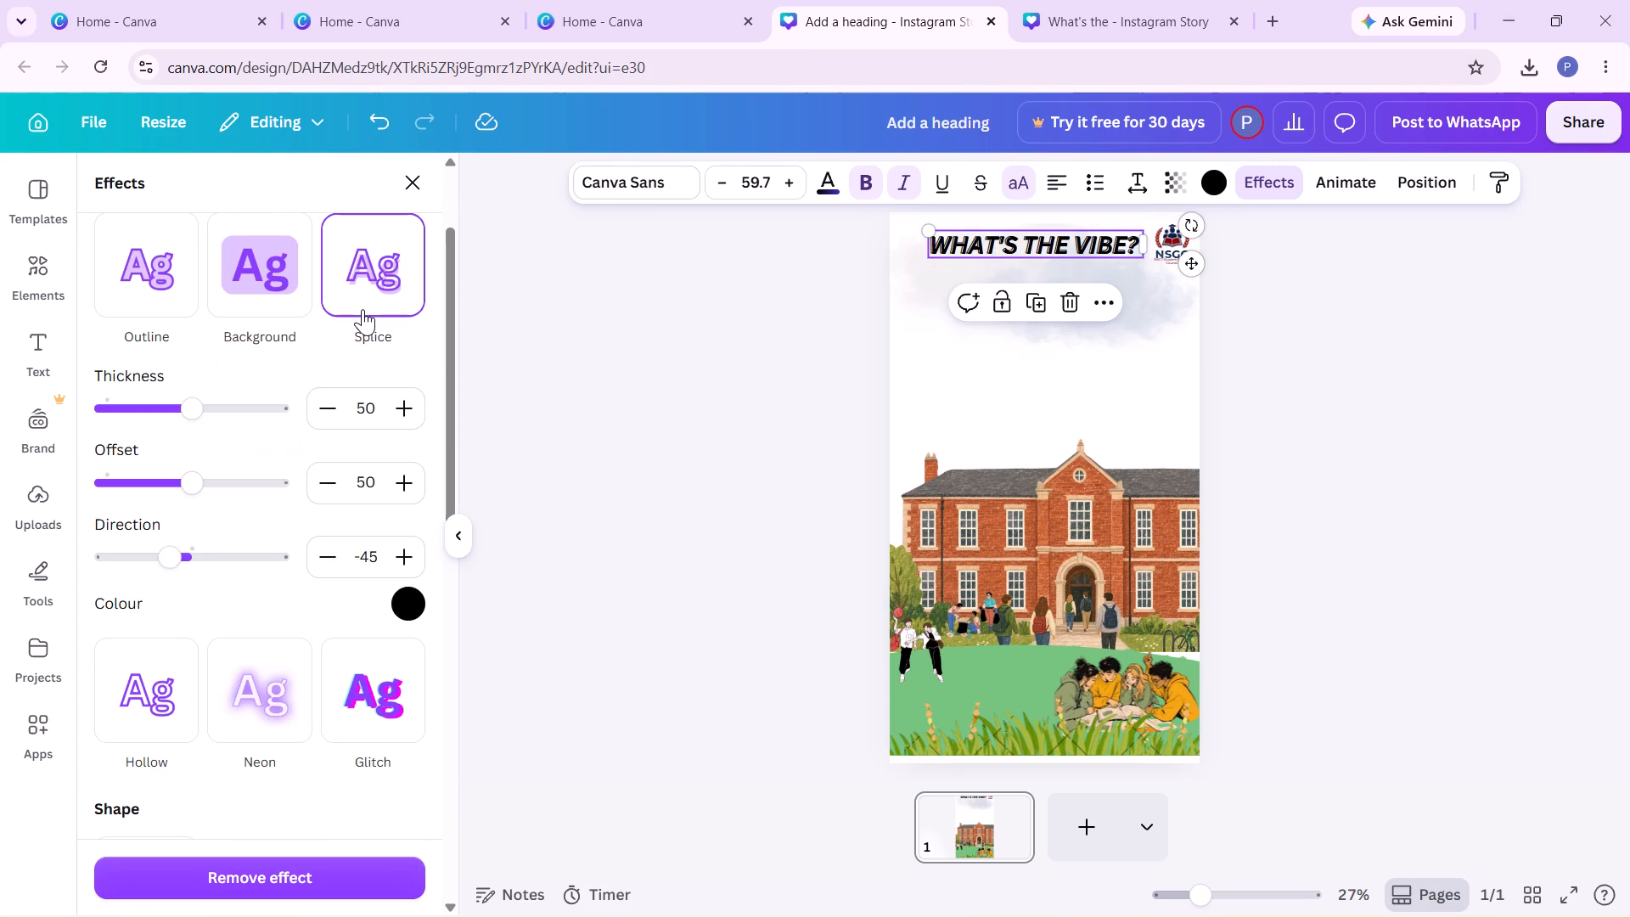
scroll(355, 399, "up", 5)
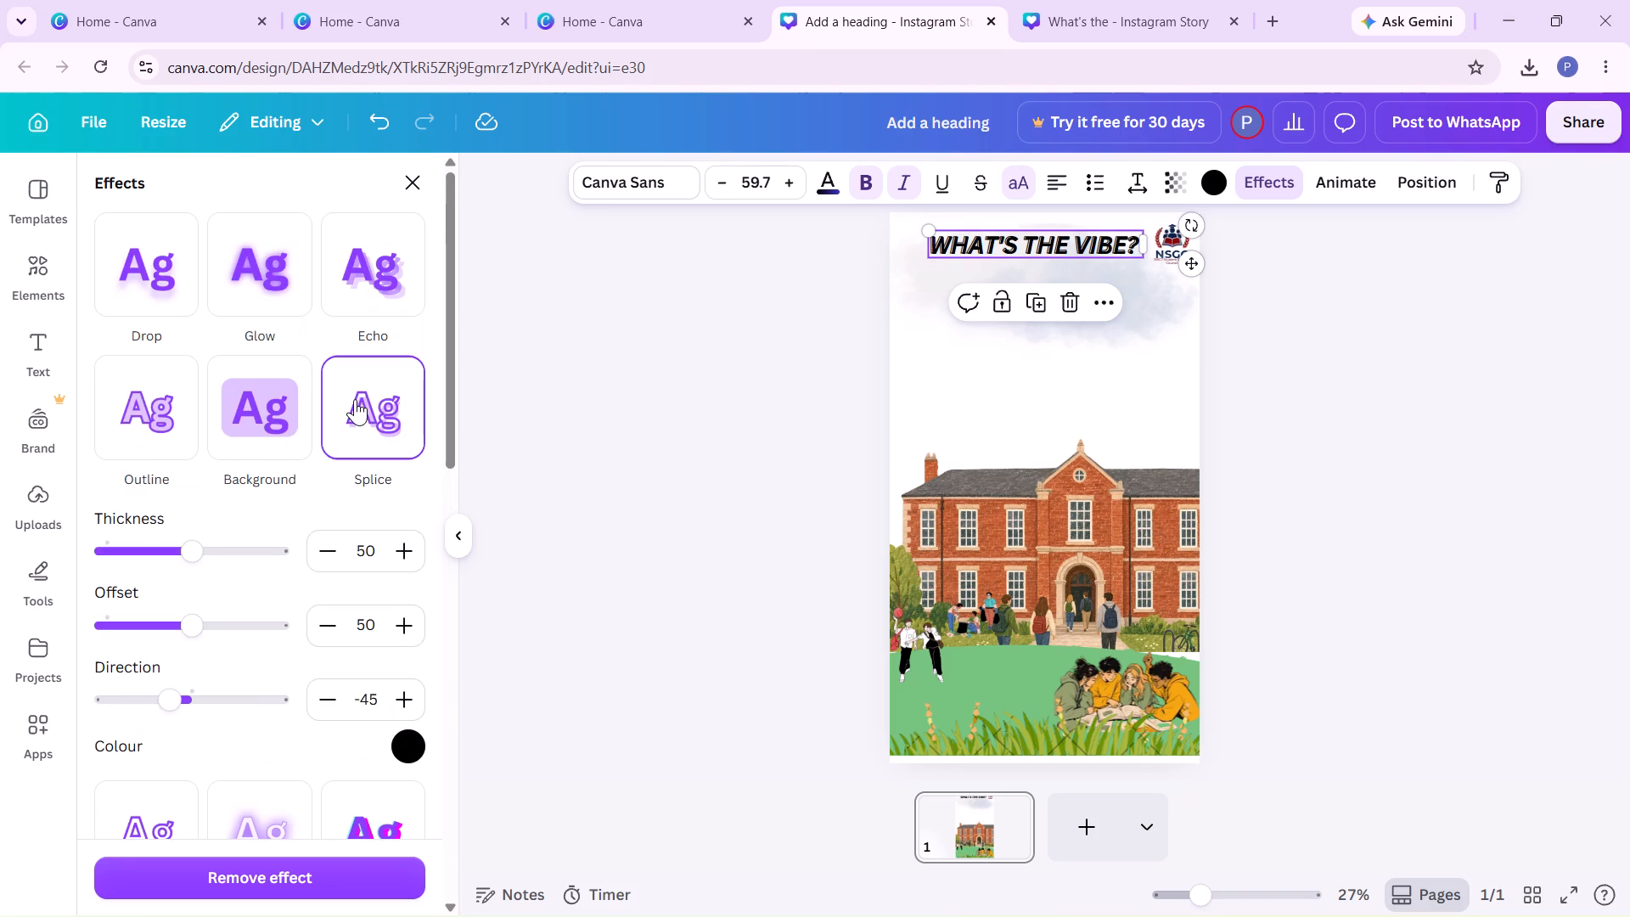
scroll(355, 399, "down", 6)
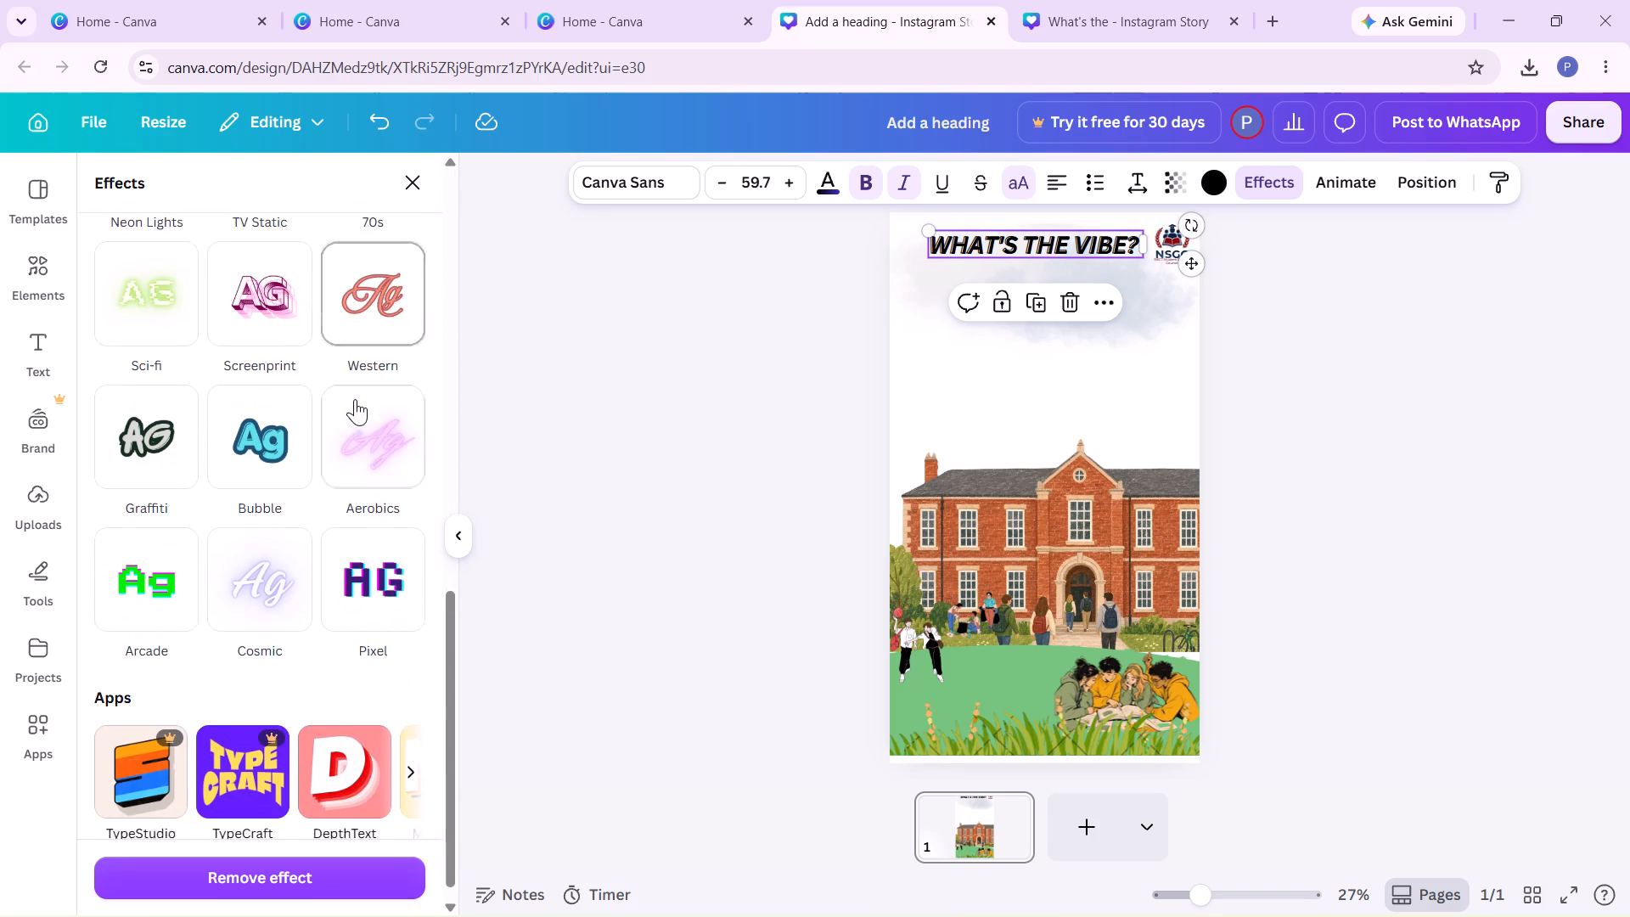
scroll(355, 399, "down", 1)
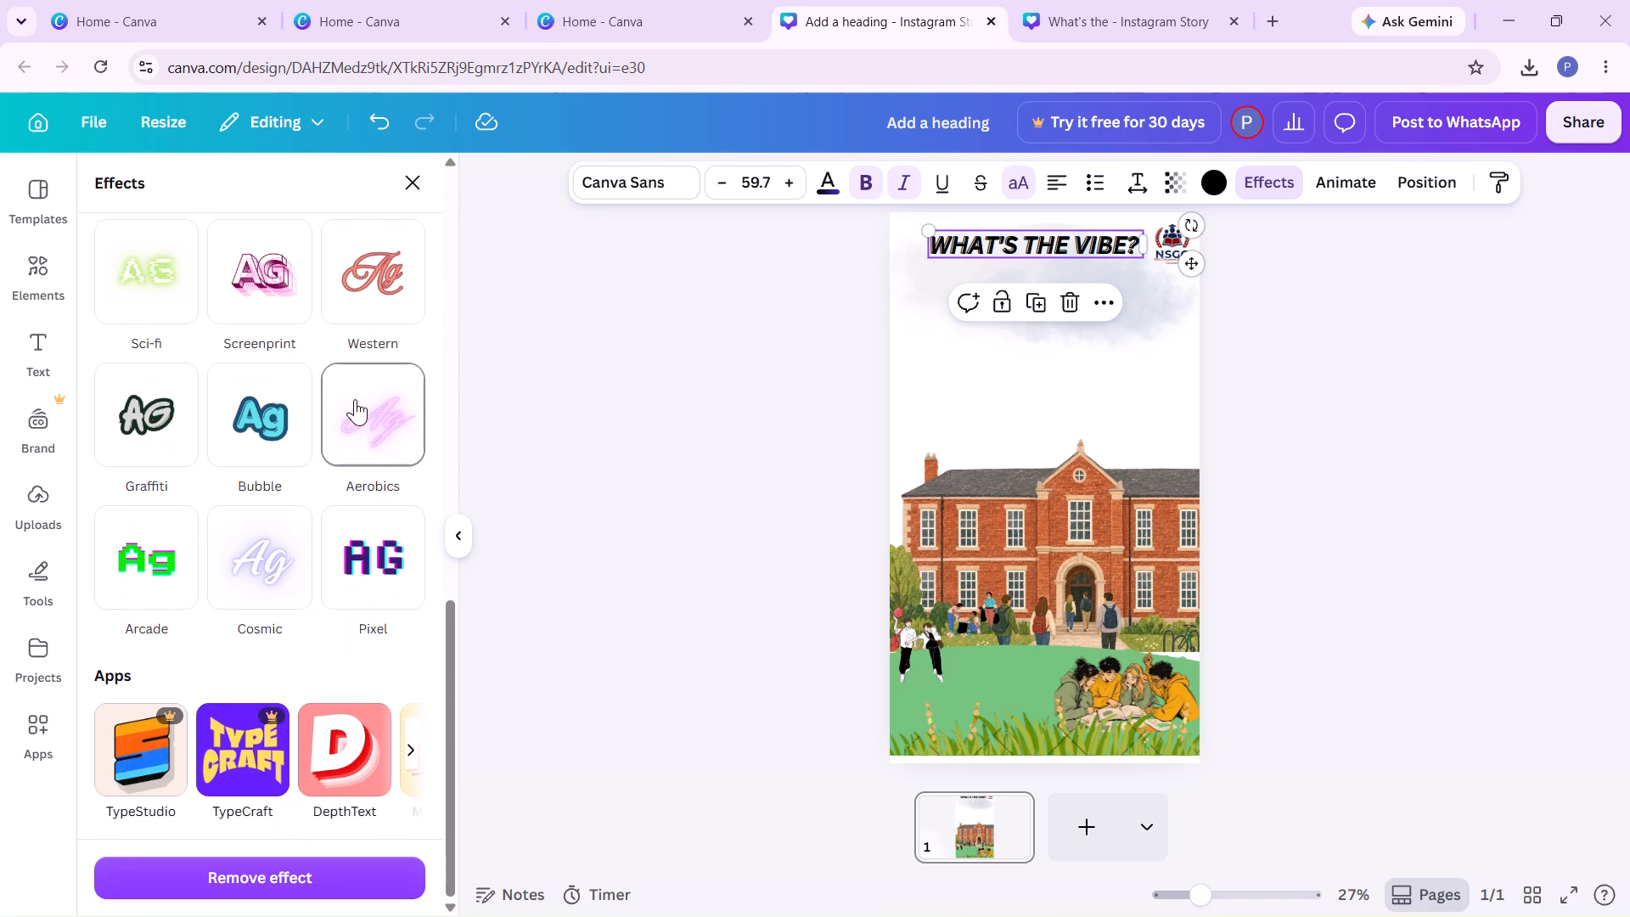
left_click(577, 619)
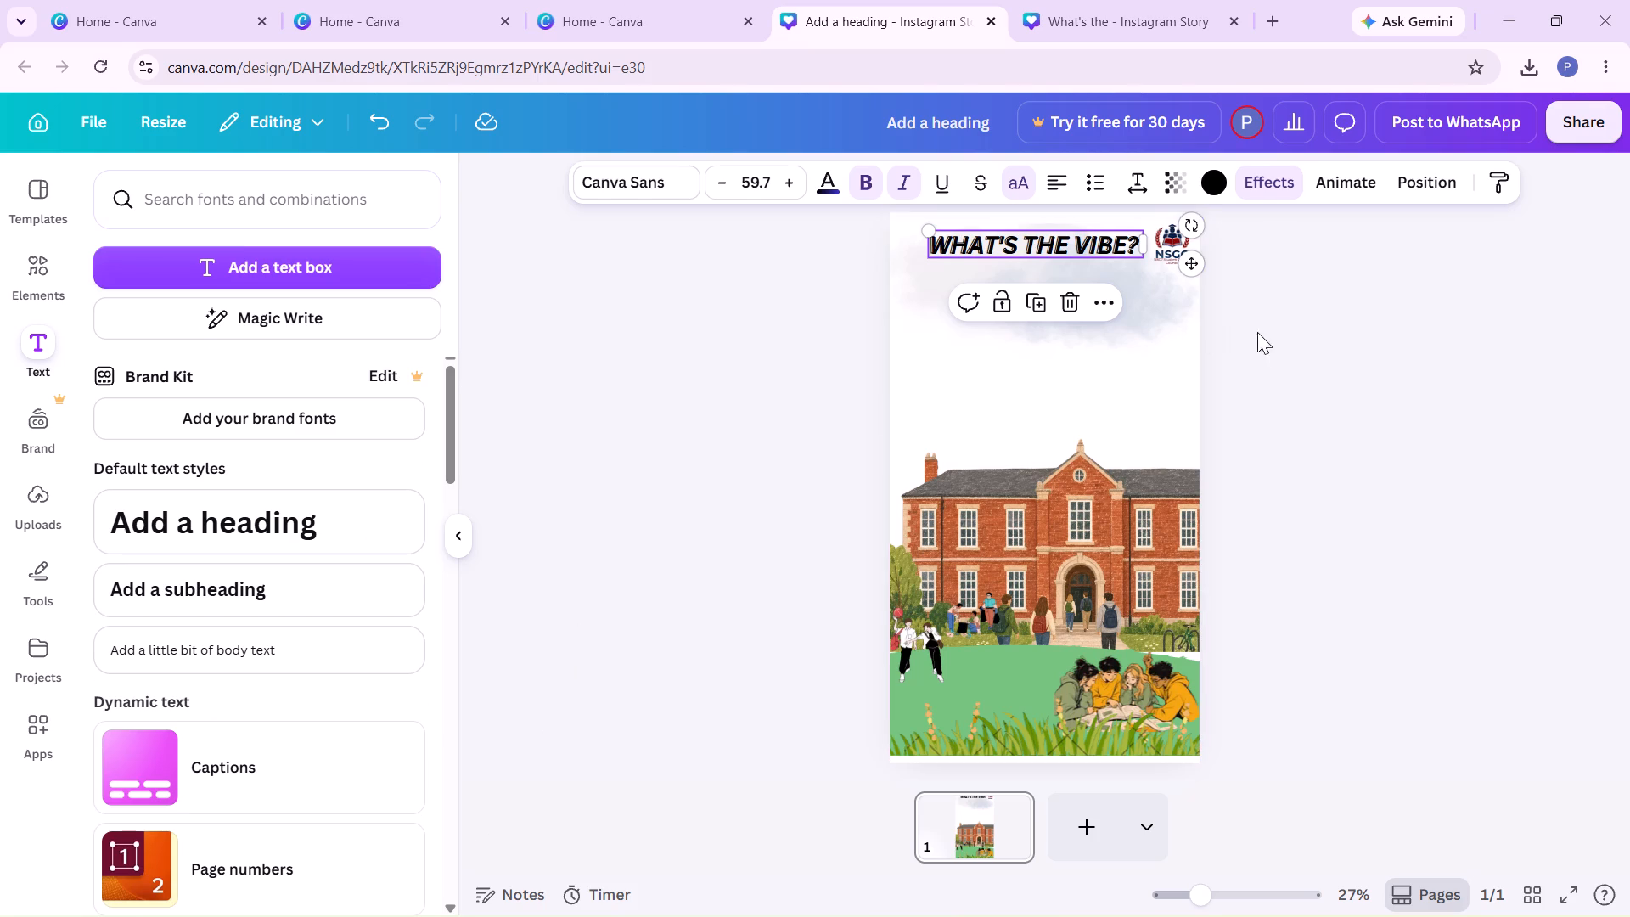
left_click(1317, 355)
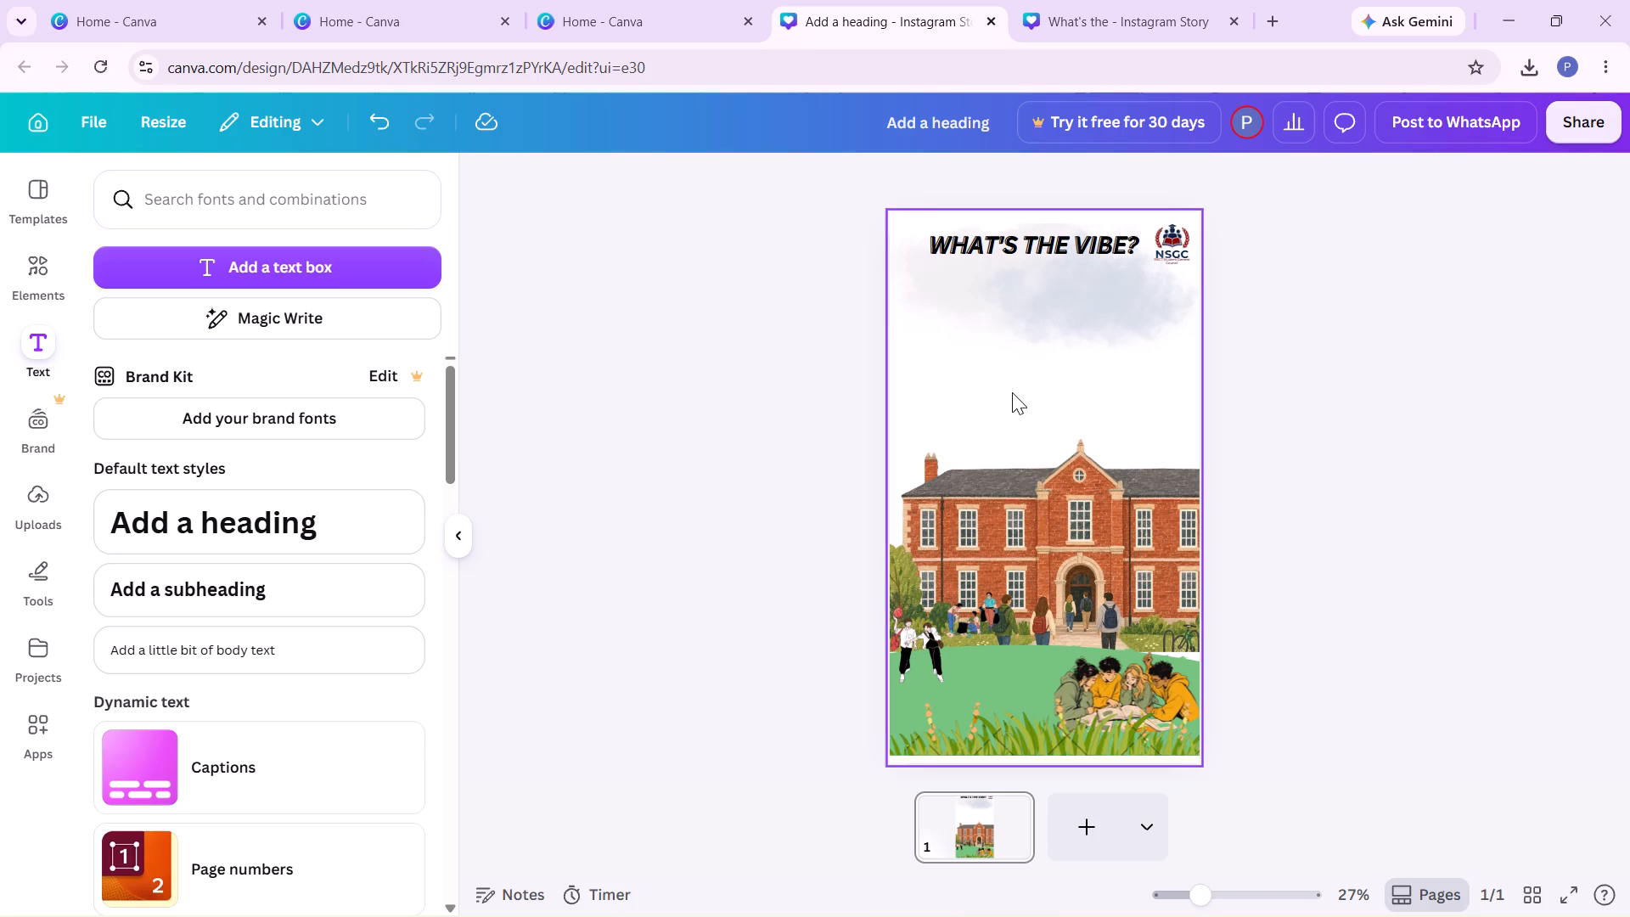
Add a new heading text box to the page and clear its placeholder text.
left_click(353, 512)
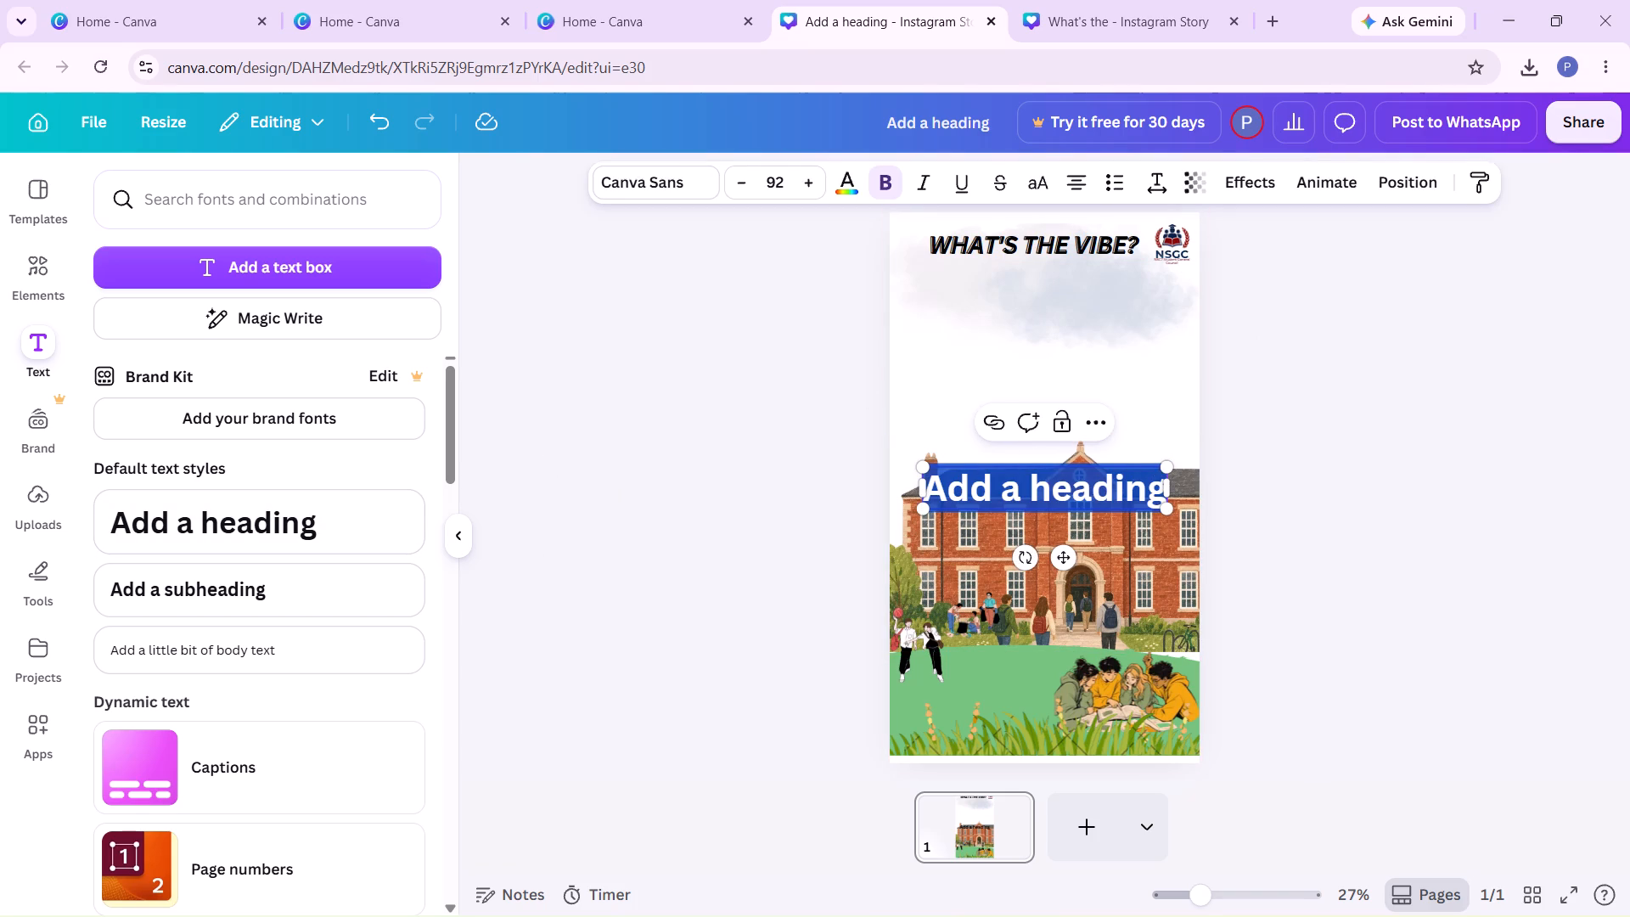
left_click(1140, 487)
key("Right")
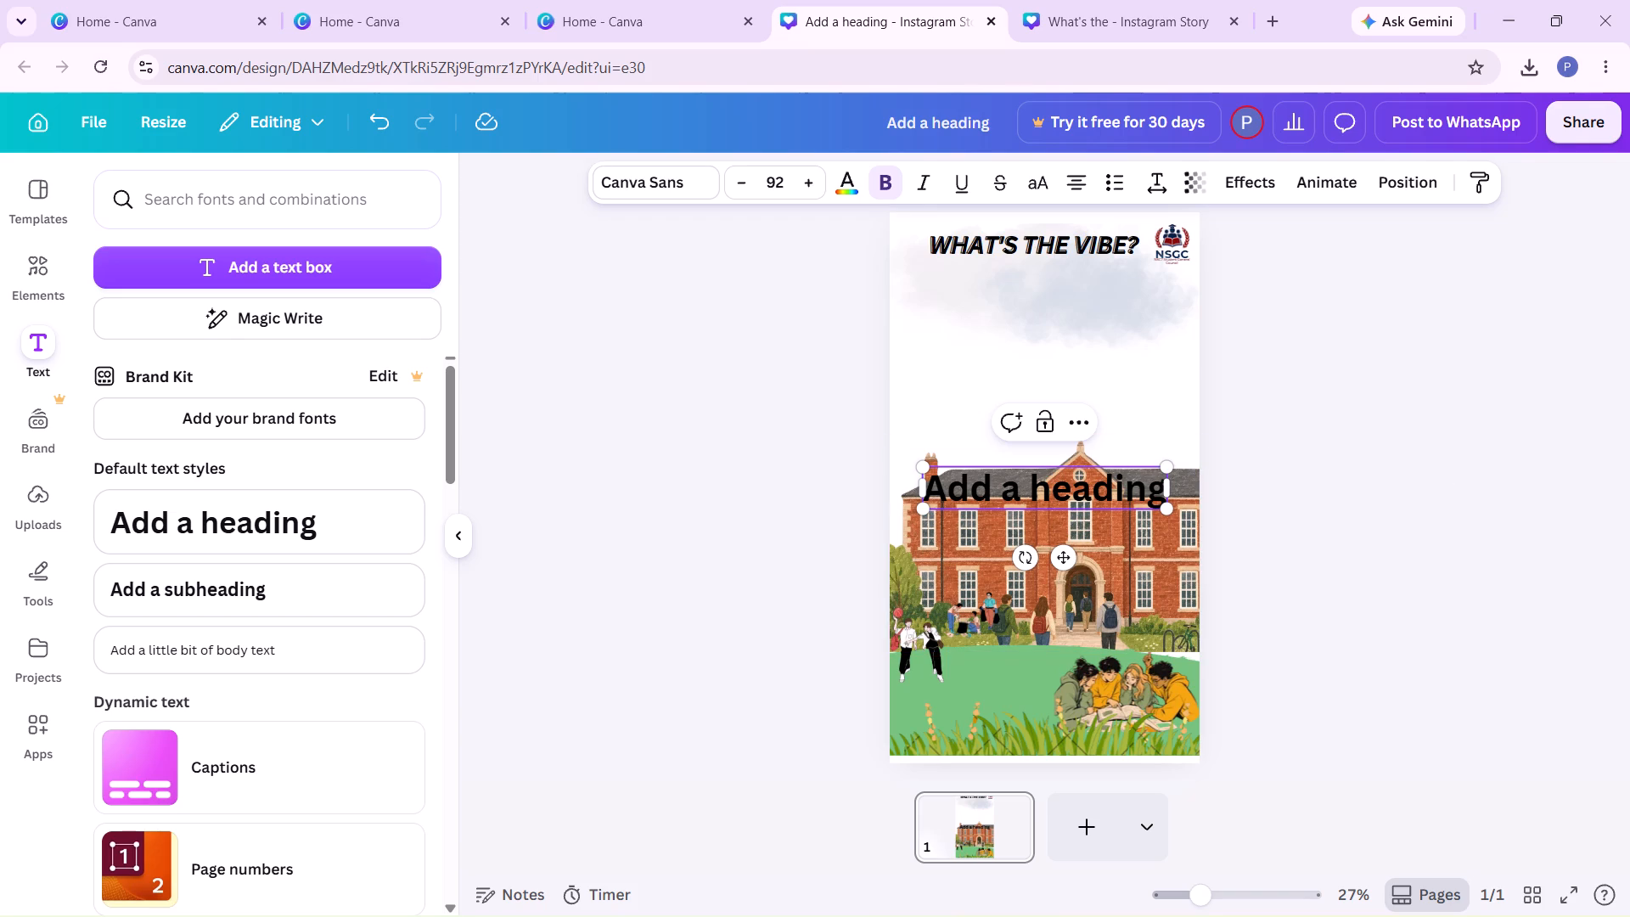
left_click(1151, 492)
key("Right")
key("BackSpace")
key("BackSpace")
key("BackSpace")
key("BackSpace")
key("BackSpace")
key("BackSpace")
key("BackSpace")
key("BackSpace")
key("BackSpace")
key("BackSpace")
key("BackSpace")
key("BackSpace")
key("BackSpace")
key("BackSpace")
key("BackSpace")
key("BackSpace")
key("BackSpace")
key("BackSpace")
key("BackSpace")
key("BackSpace")
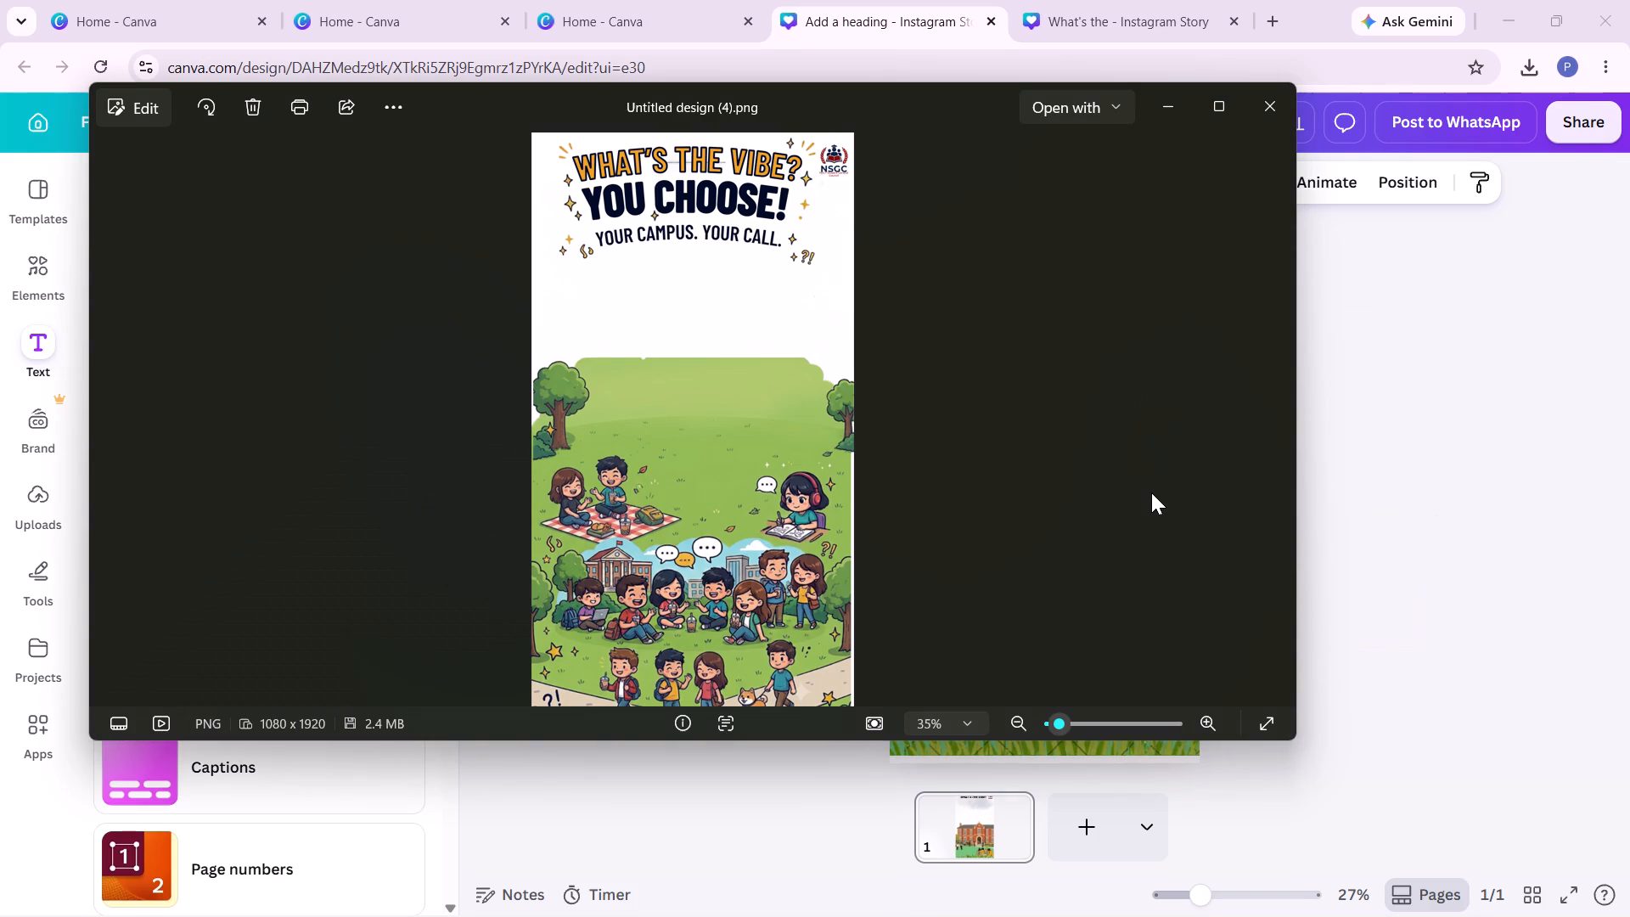
Add a new default-style heading and place it over the clouds, below the "WHAT'S THE VIBE?" heading.
left_click(1373, 535)
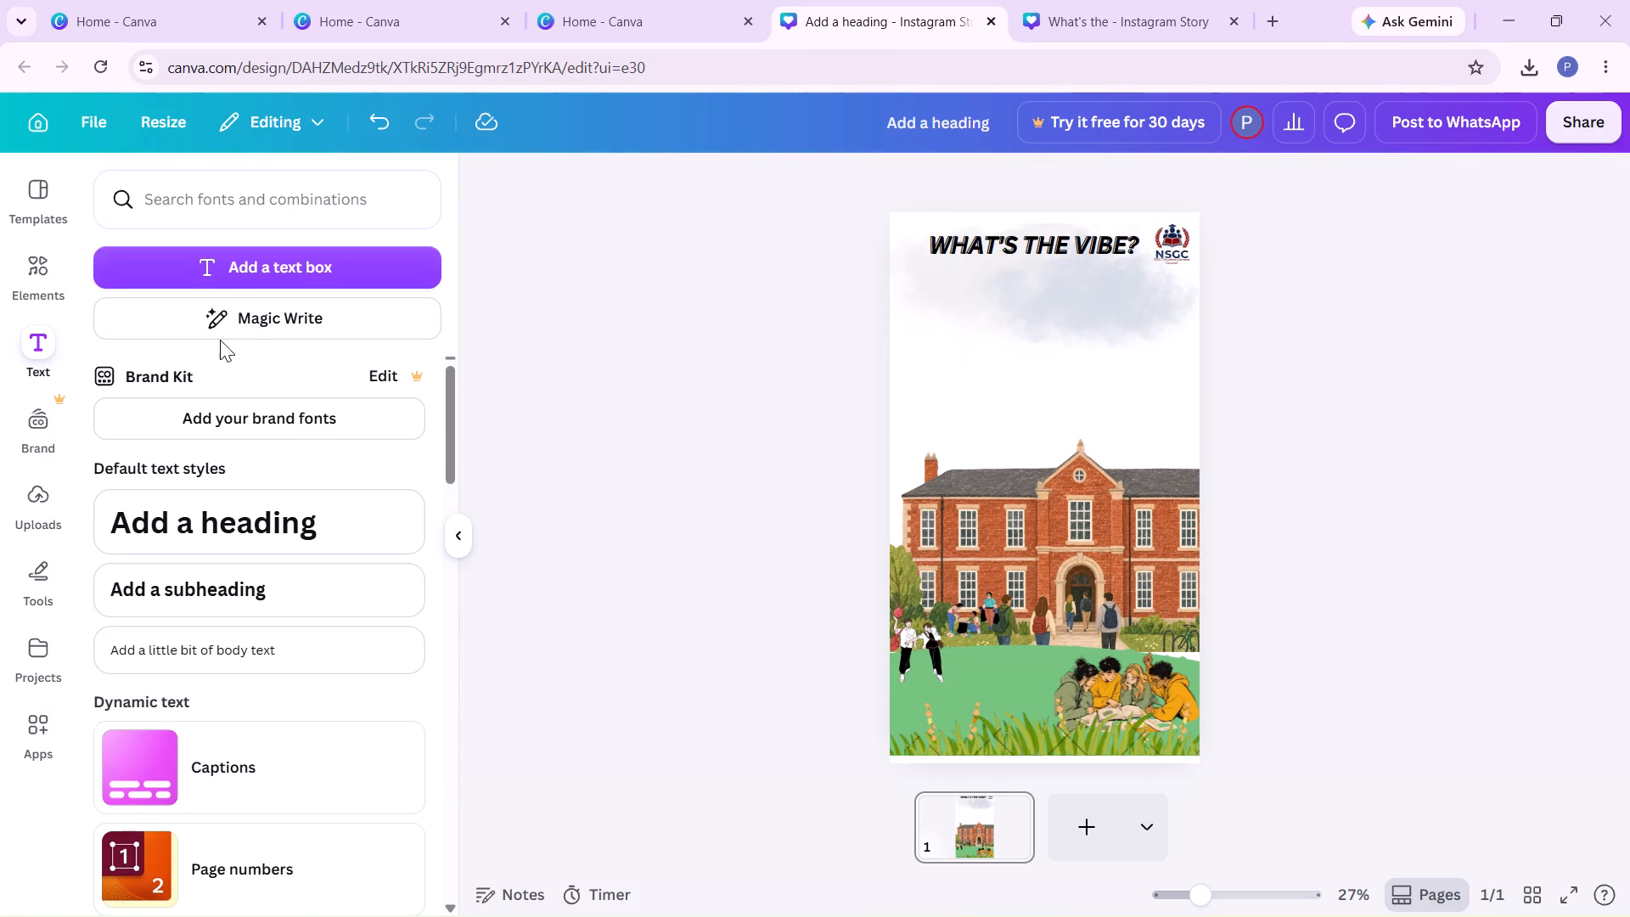
left_click(250, 262)
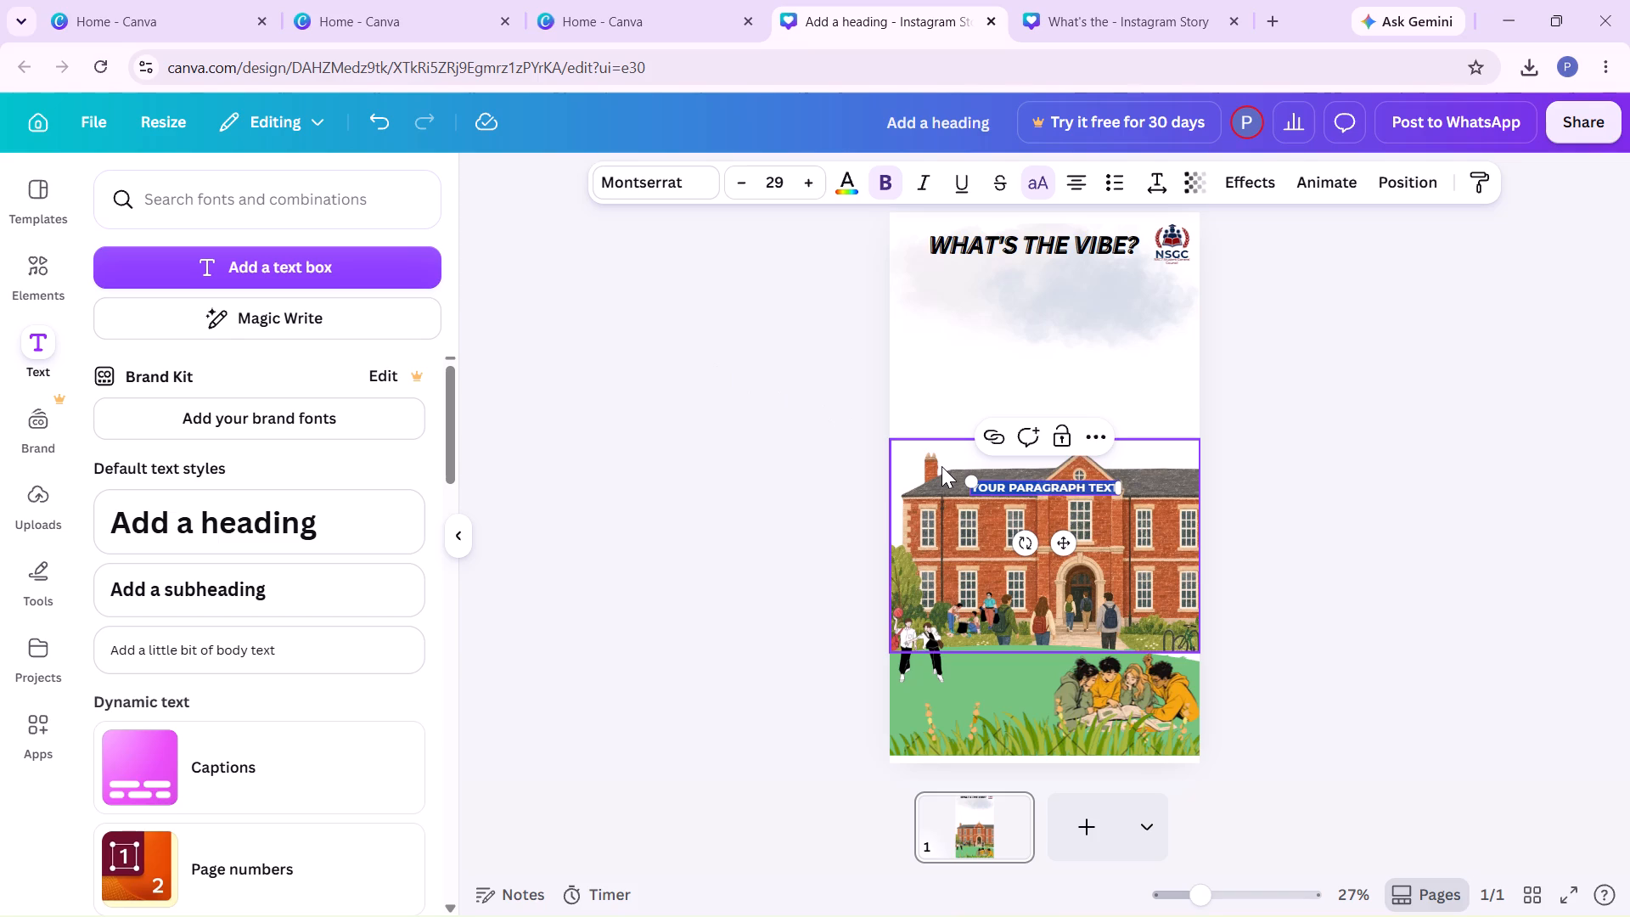
key("Delete")
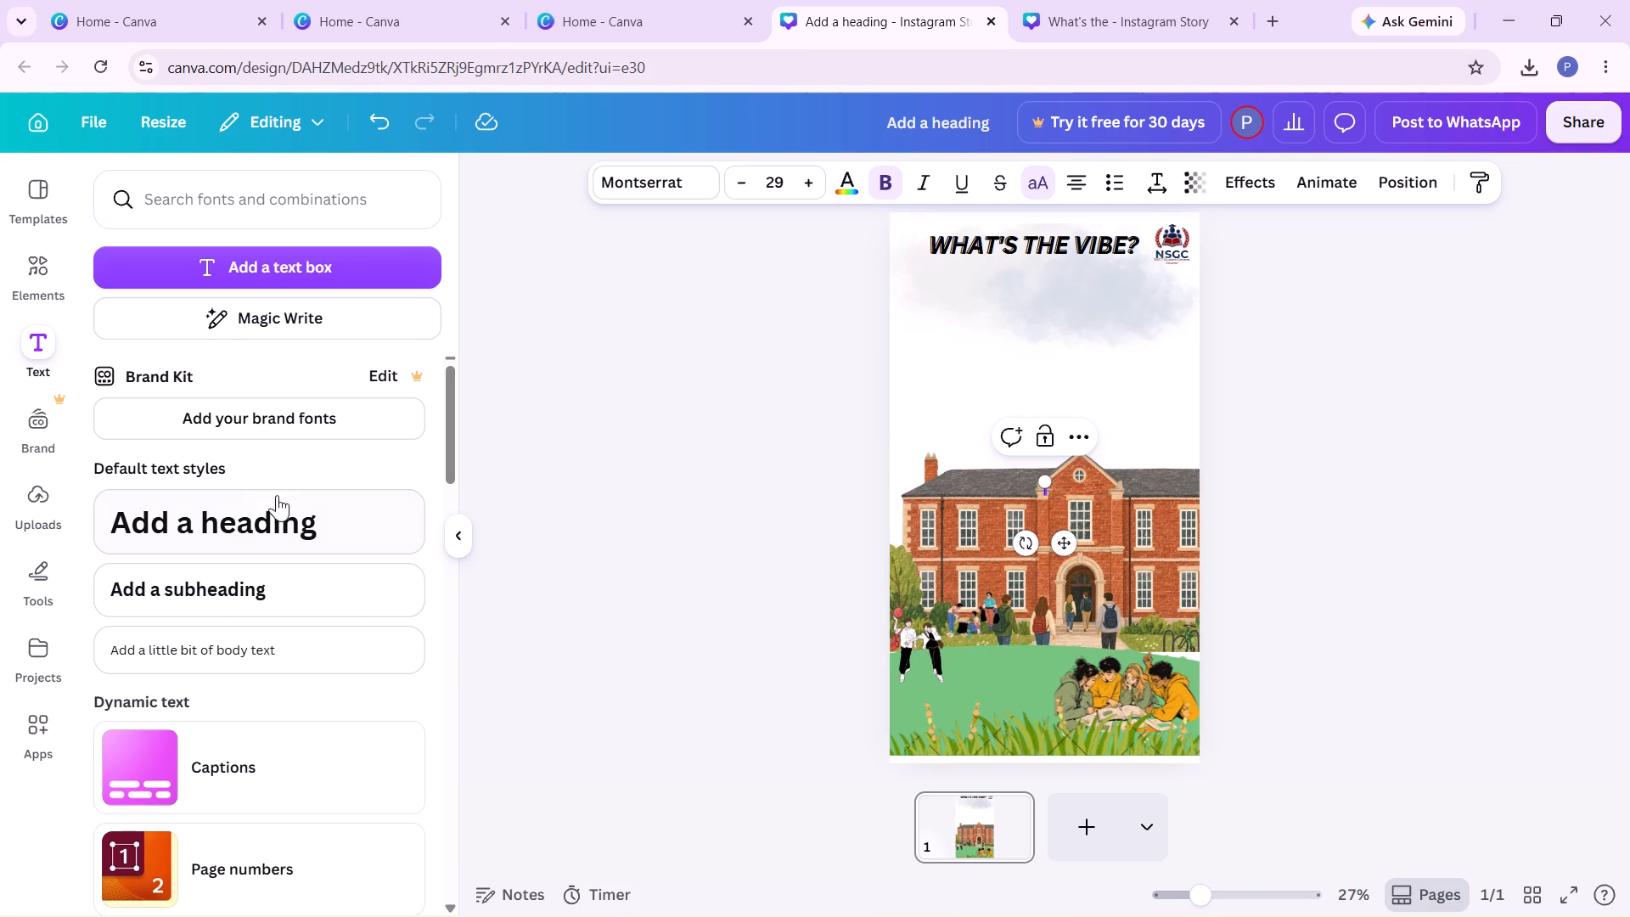
left_click(245, 520)
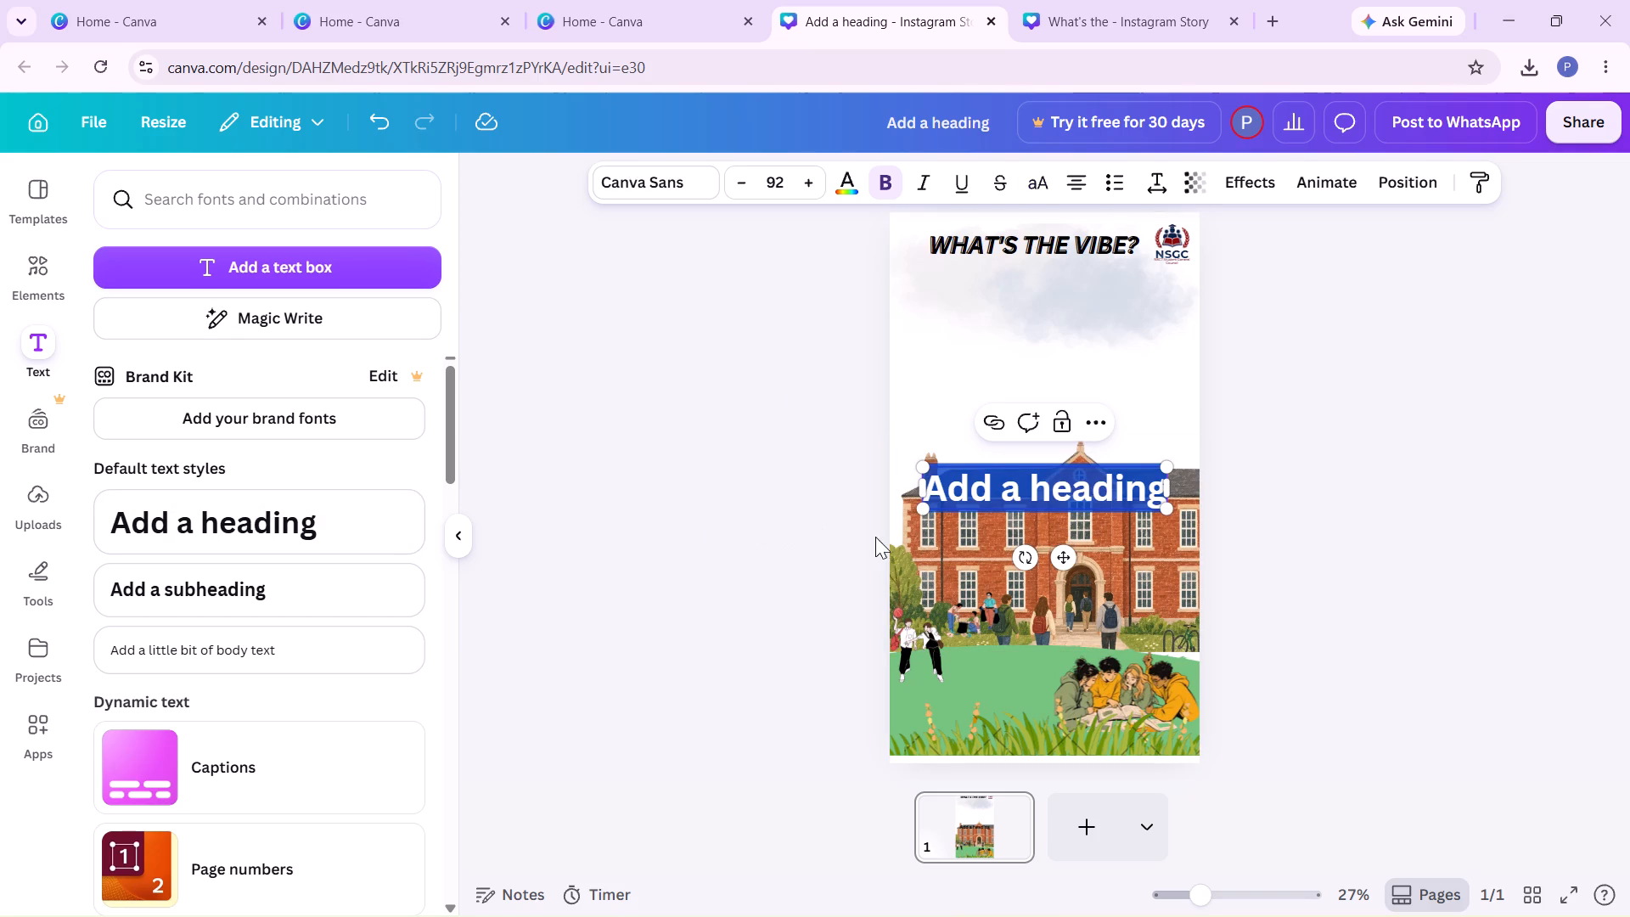
left_click(1000, 498)
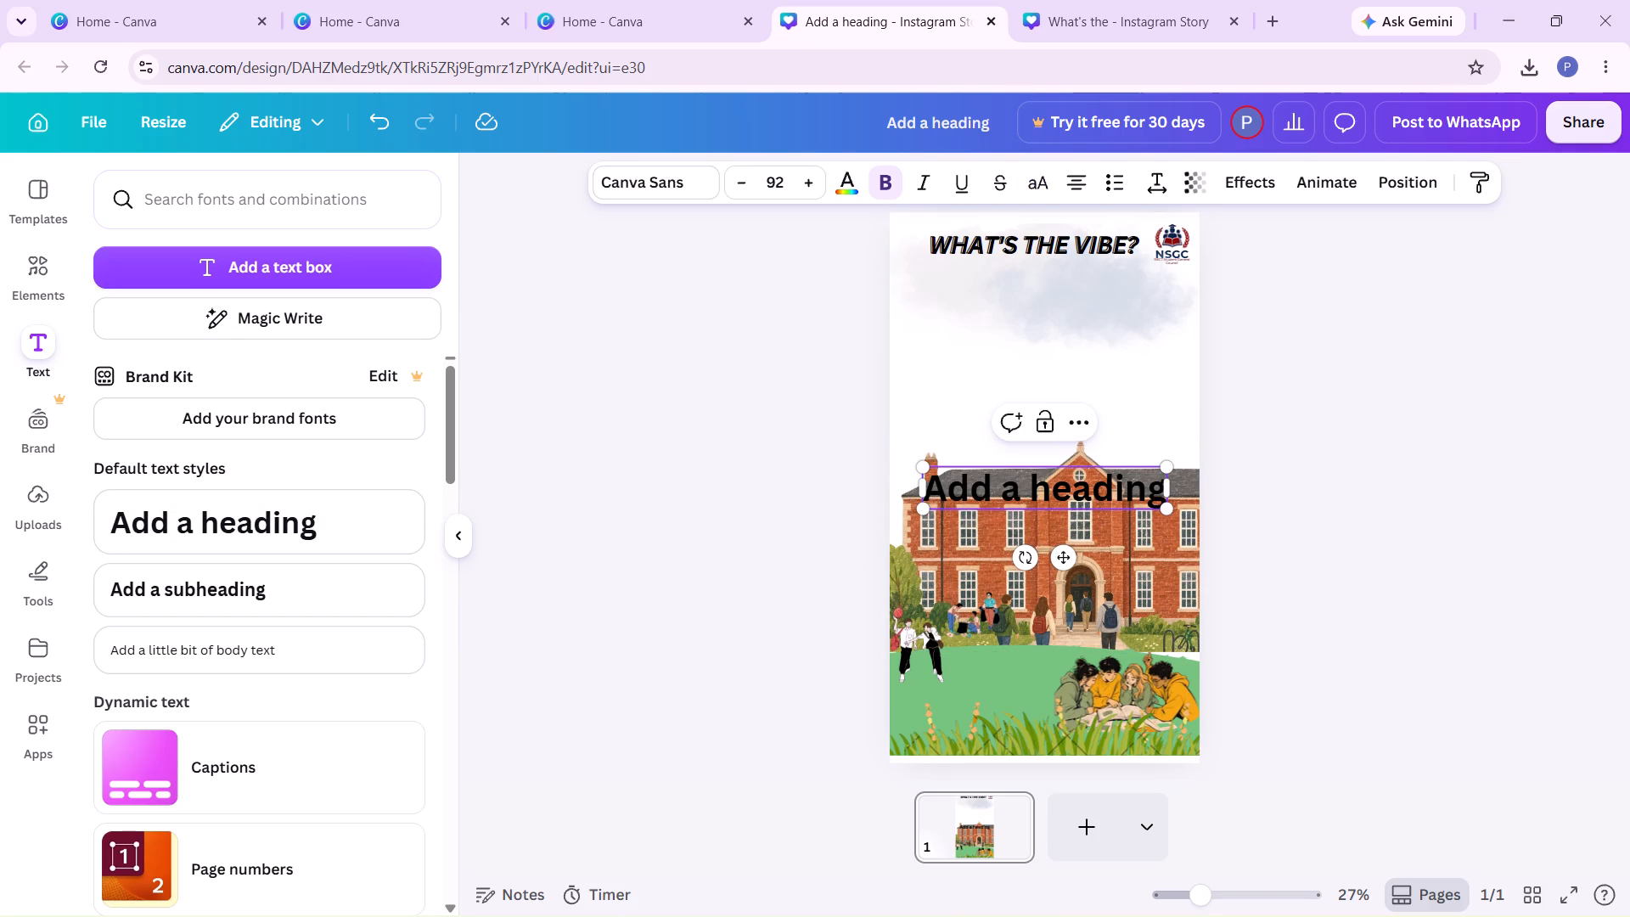
double_click(1000, 498)
left_click(672, 521)
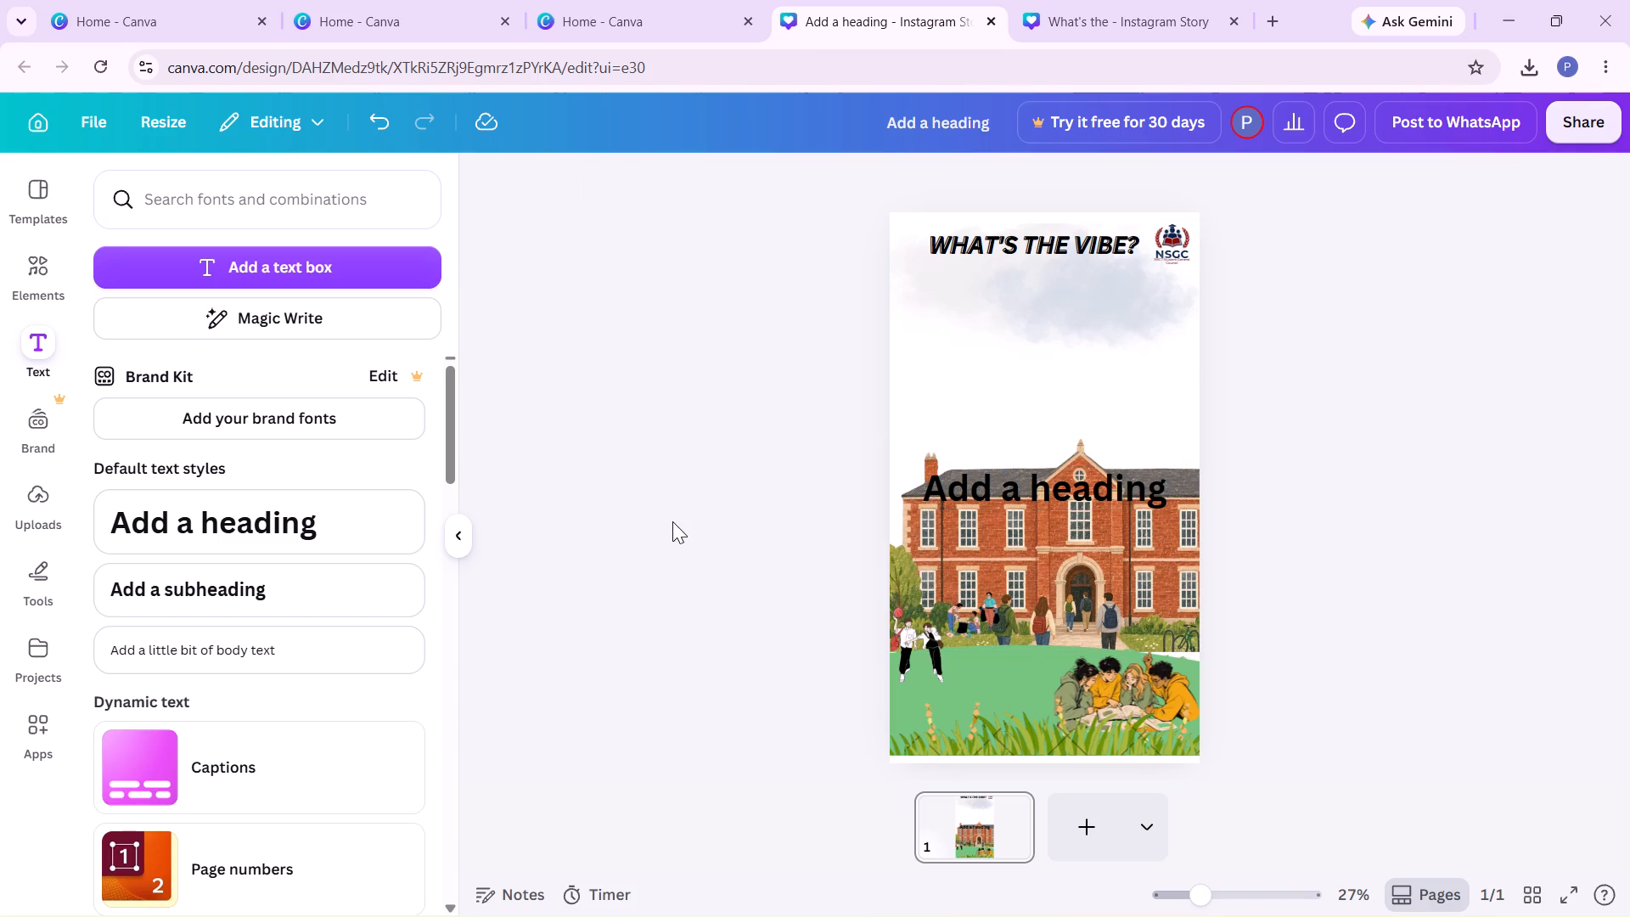
left_click_drag(968, 490, 974, 368)
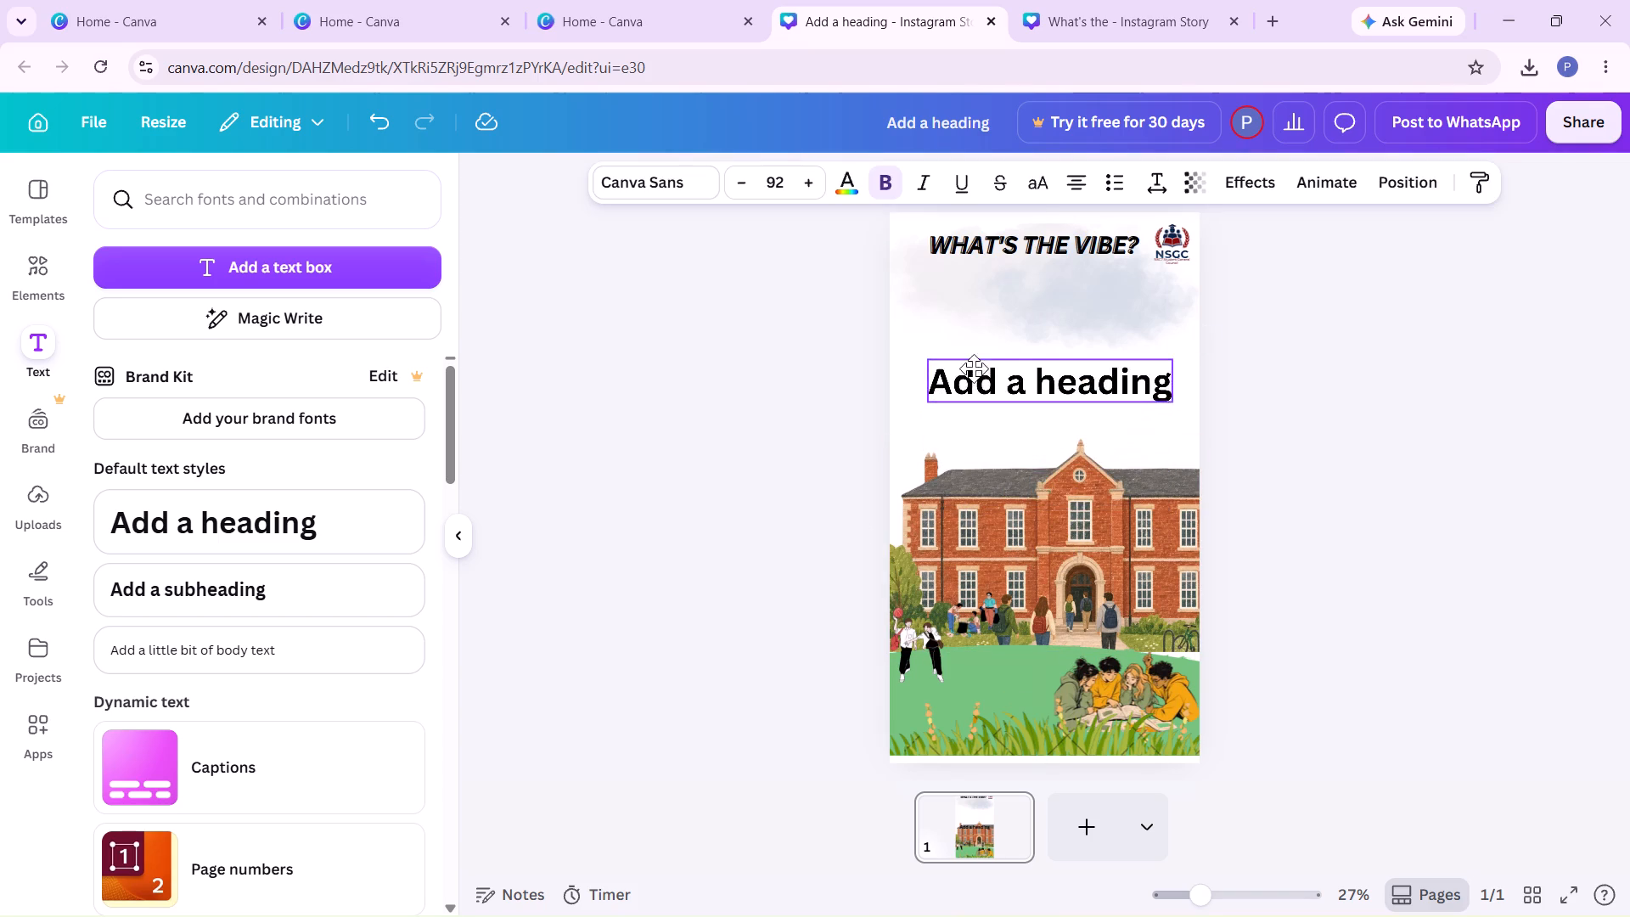
left_click_drag(974, 368, 959, 311)
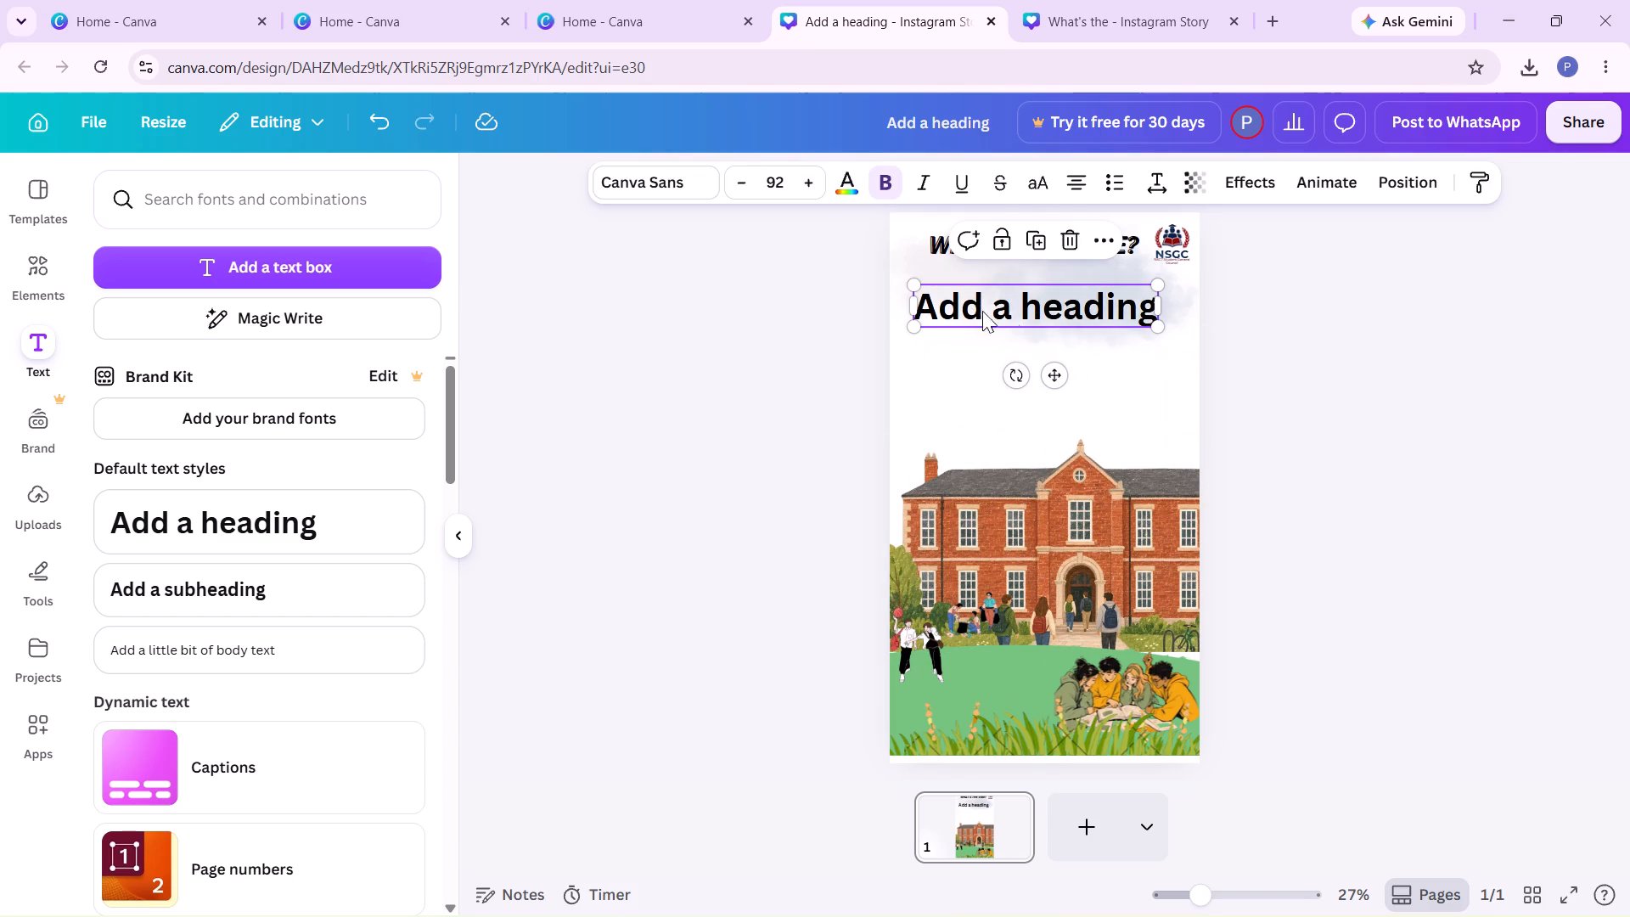
Replace the new heading's placeholder text with "You Choose".
left_click(1088, 297)
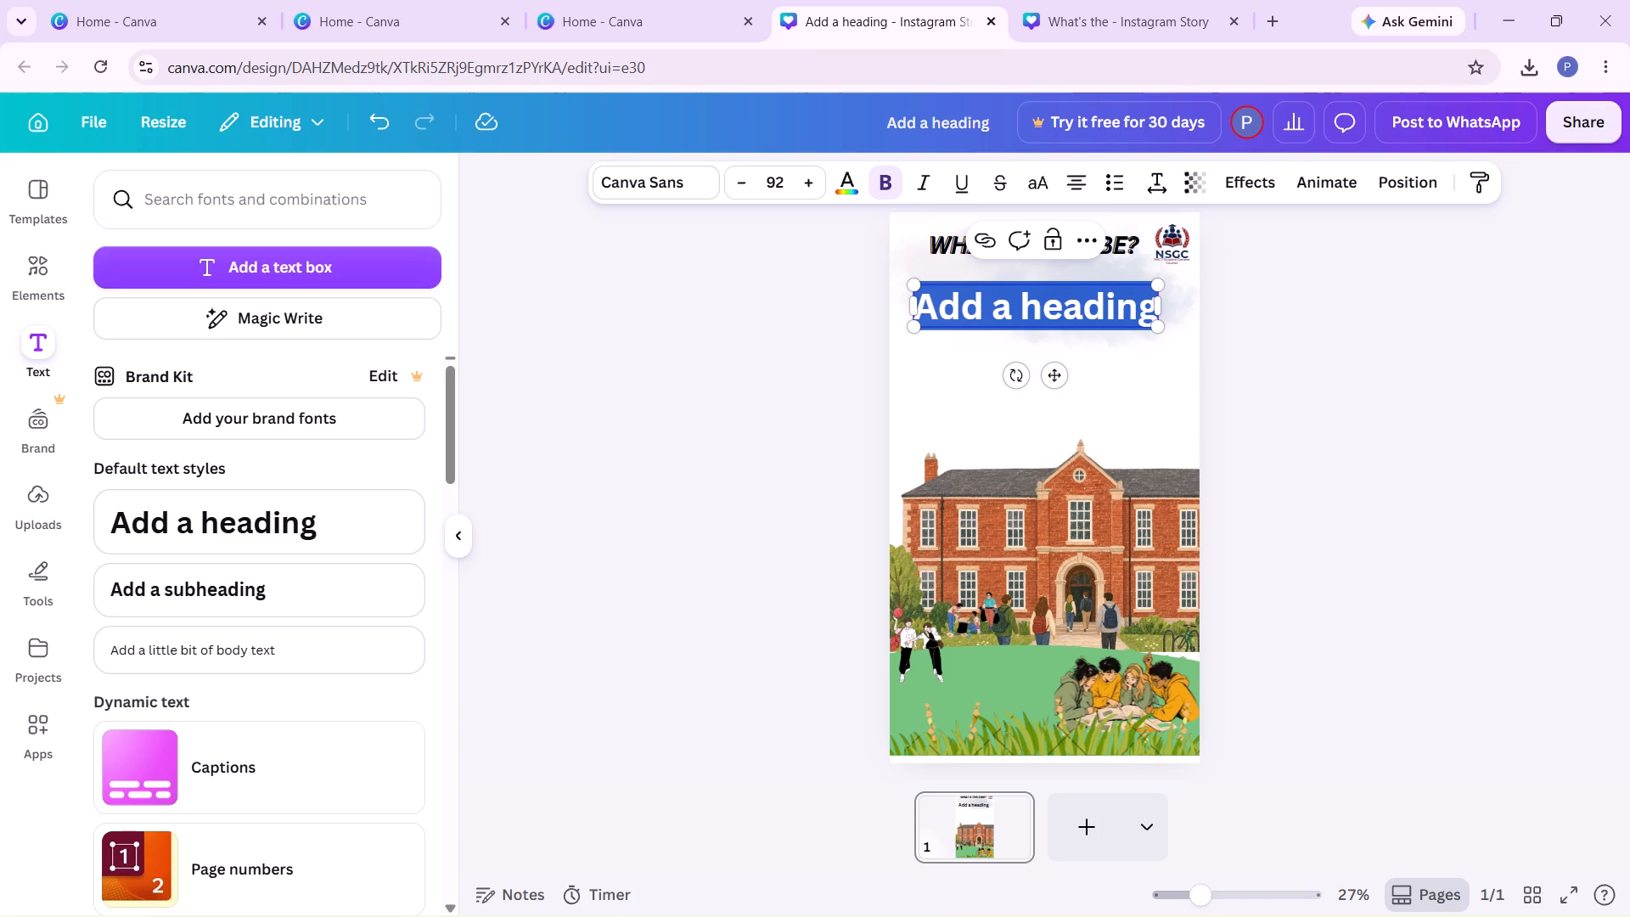
type("You")
key("space")
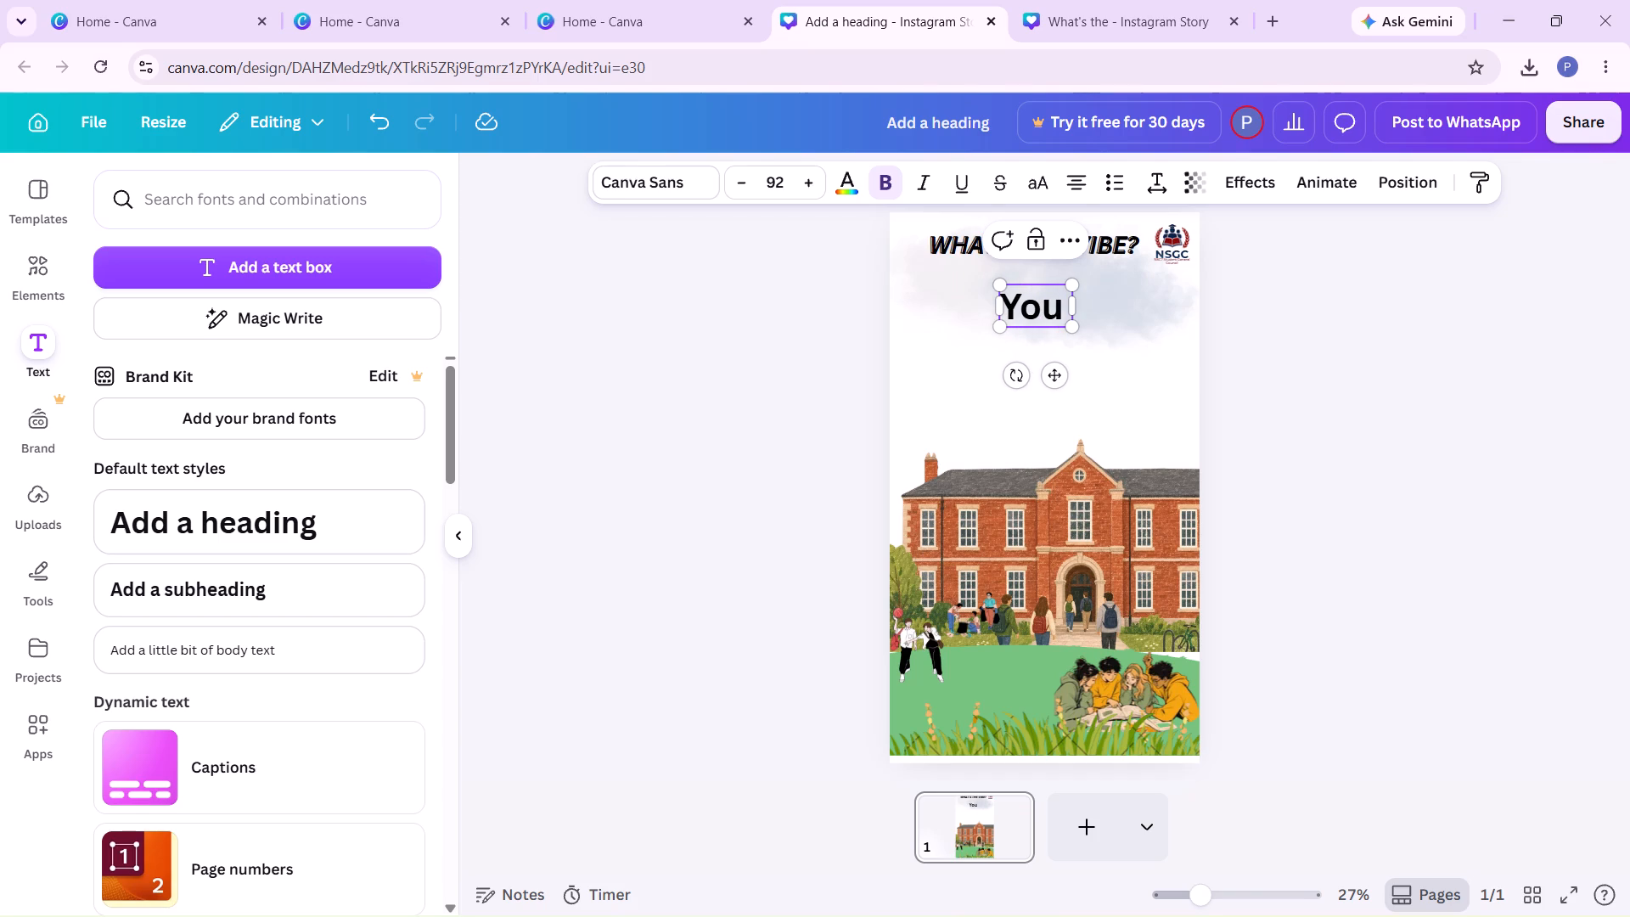
Complete the new heading's text below "WHAT'S THE VIBE?" so it reads "You Choose".
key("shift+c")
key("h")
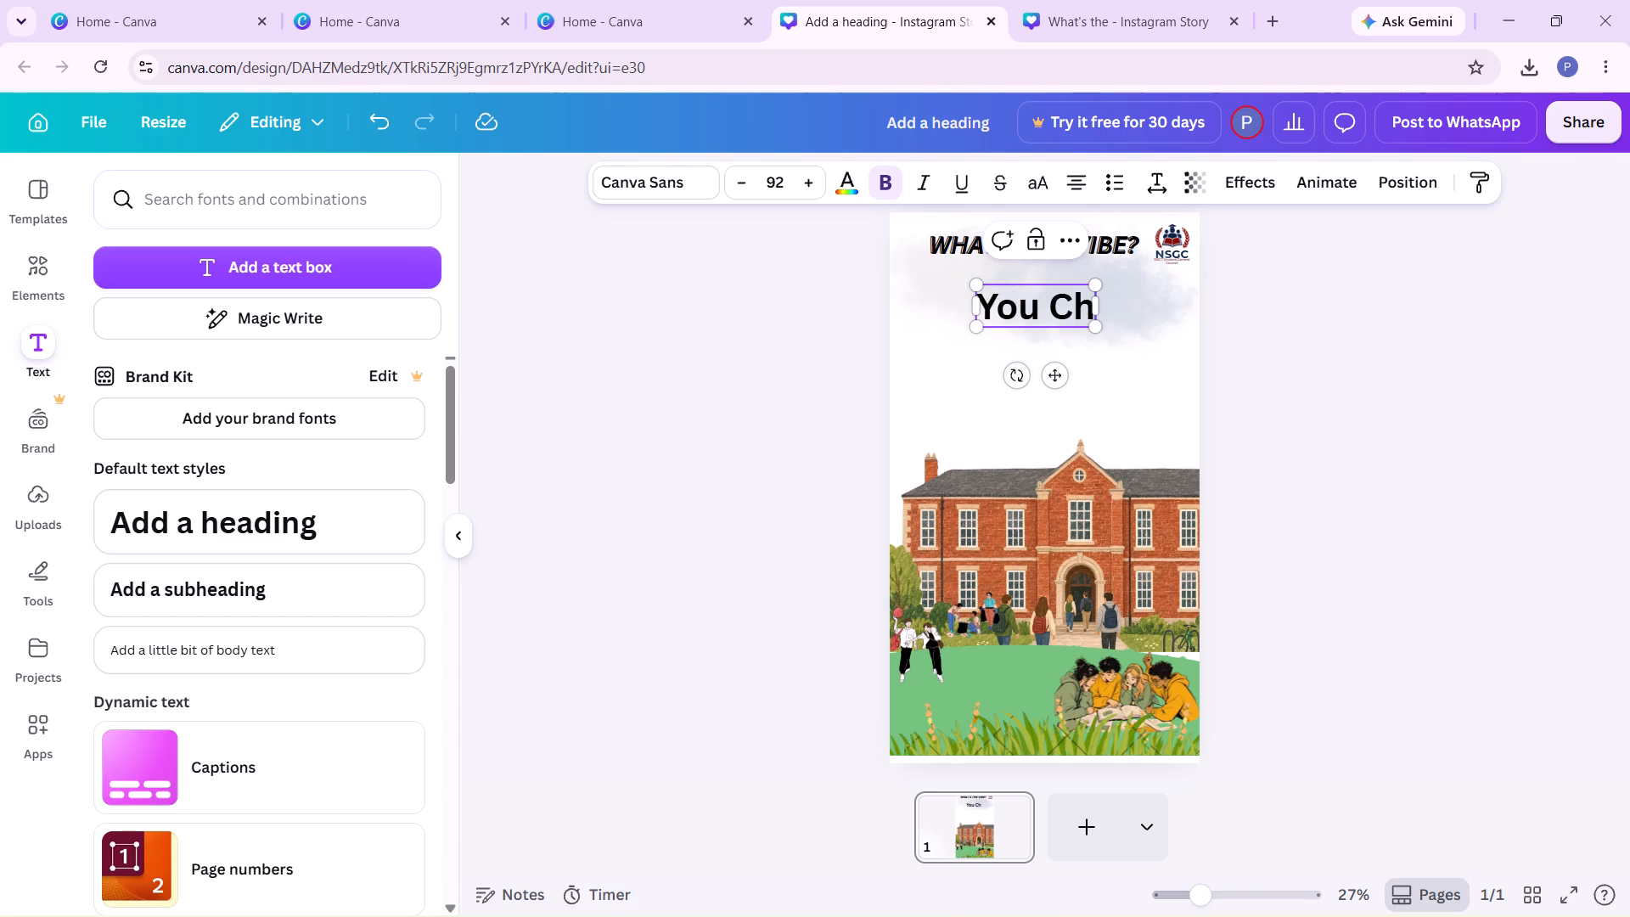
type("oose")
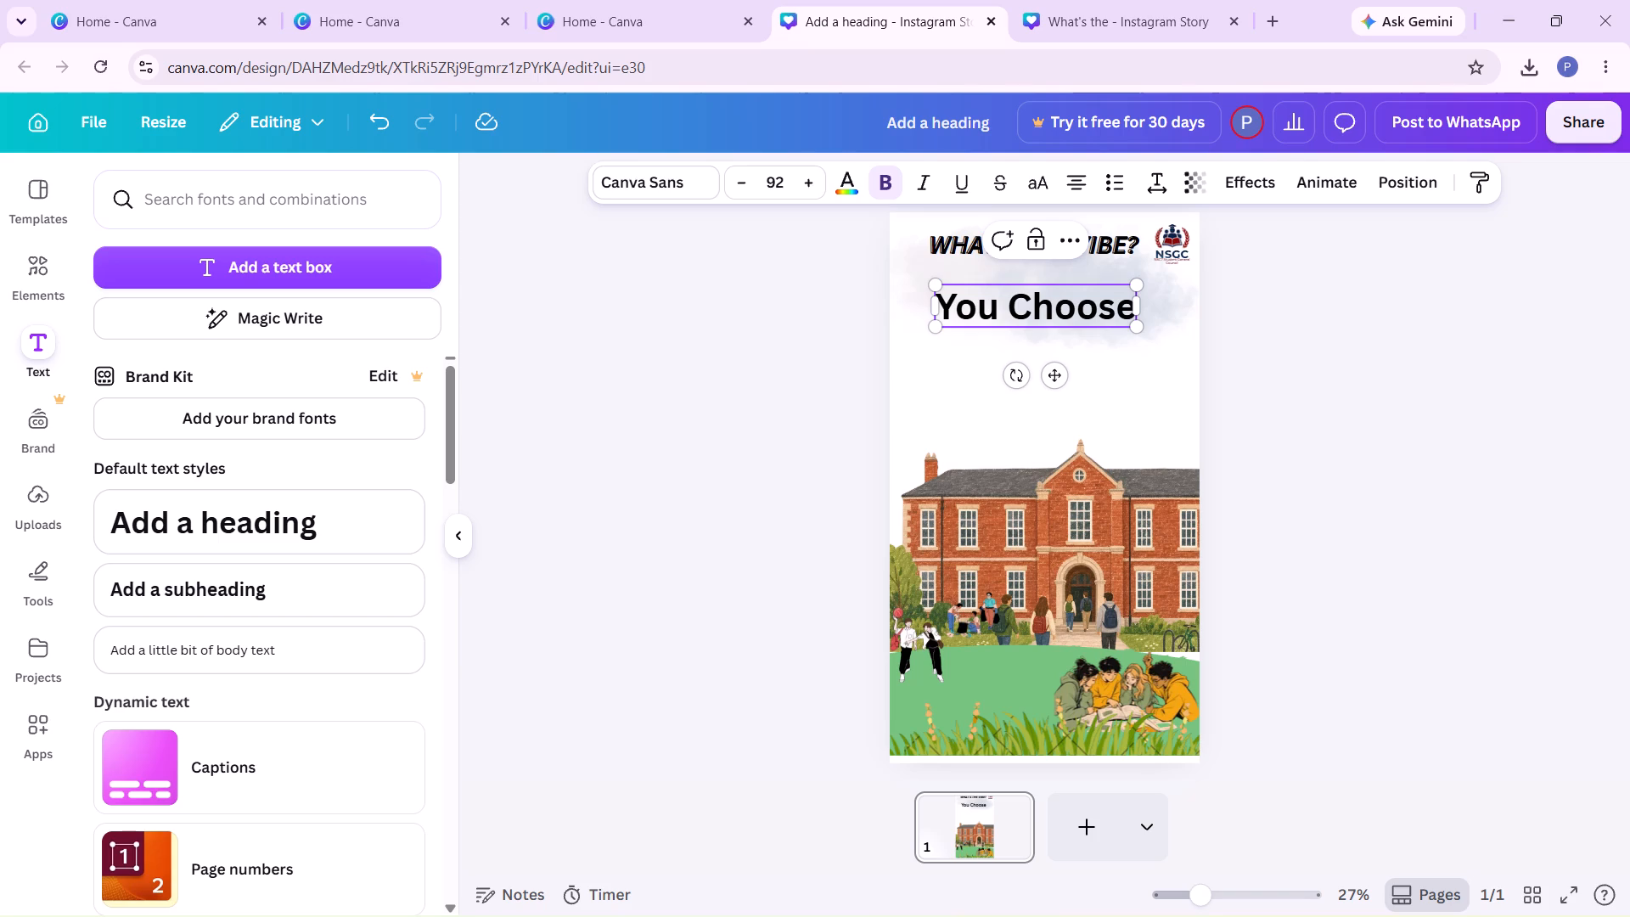
Reduce the "You Choose" heading's font size to 76.
left_click(741, 172)
triple_click(741, 172)
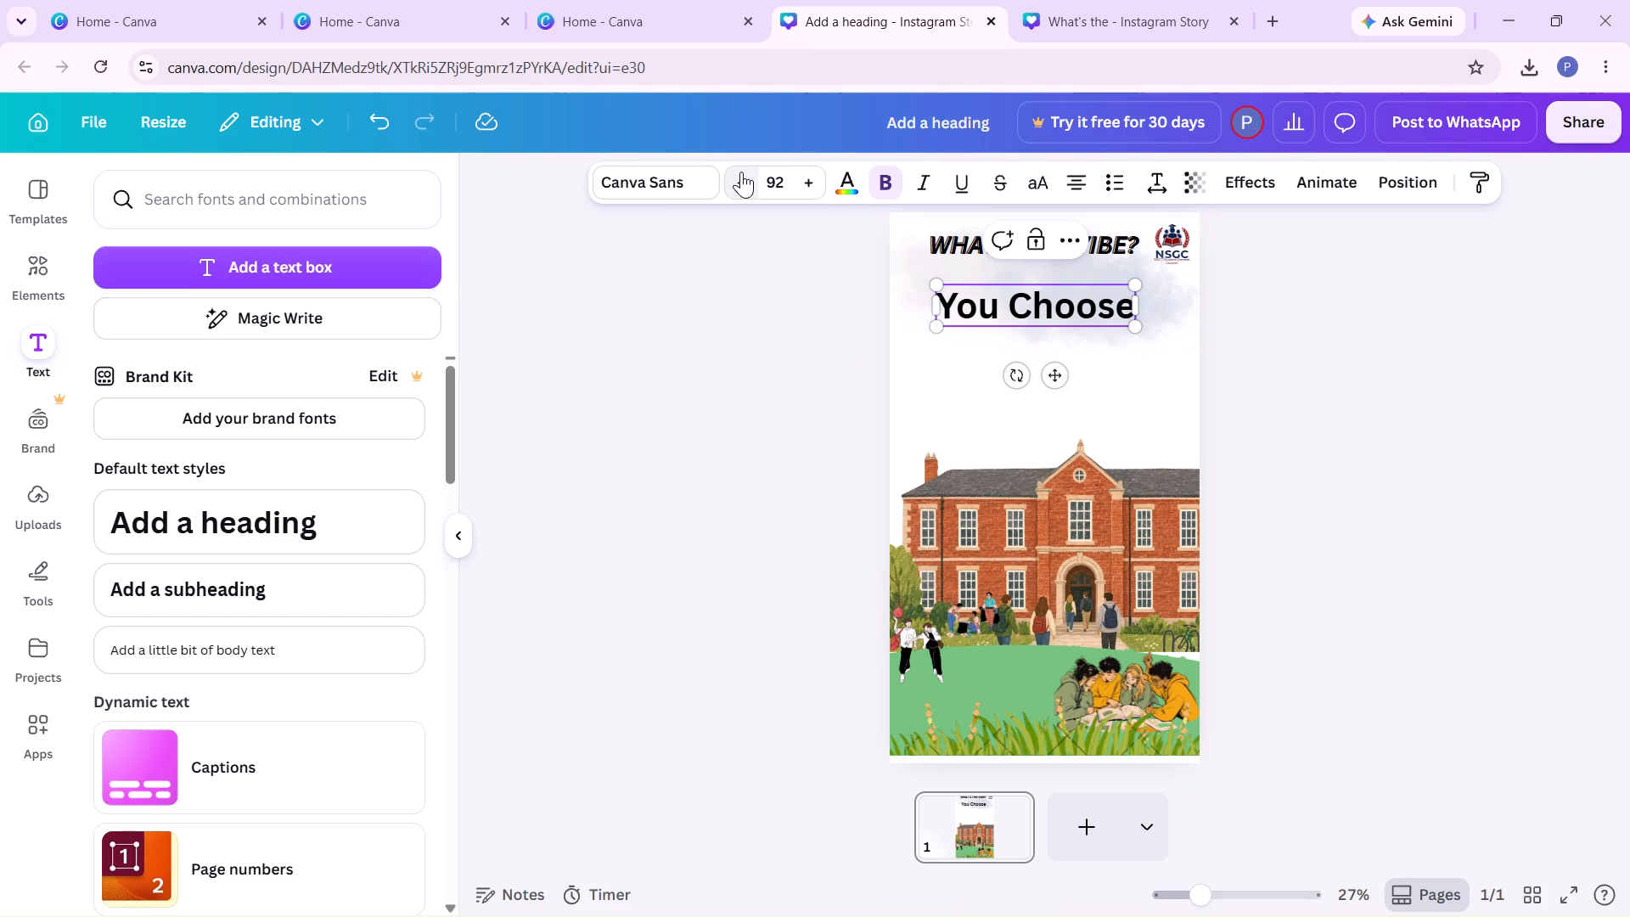
triple_click(741, 172)
triple_click(741, 172)
triple_click(741, 172)
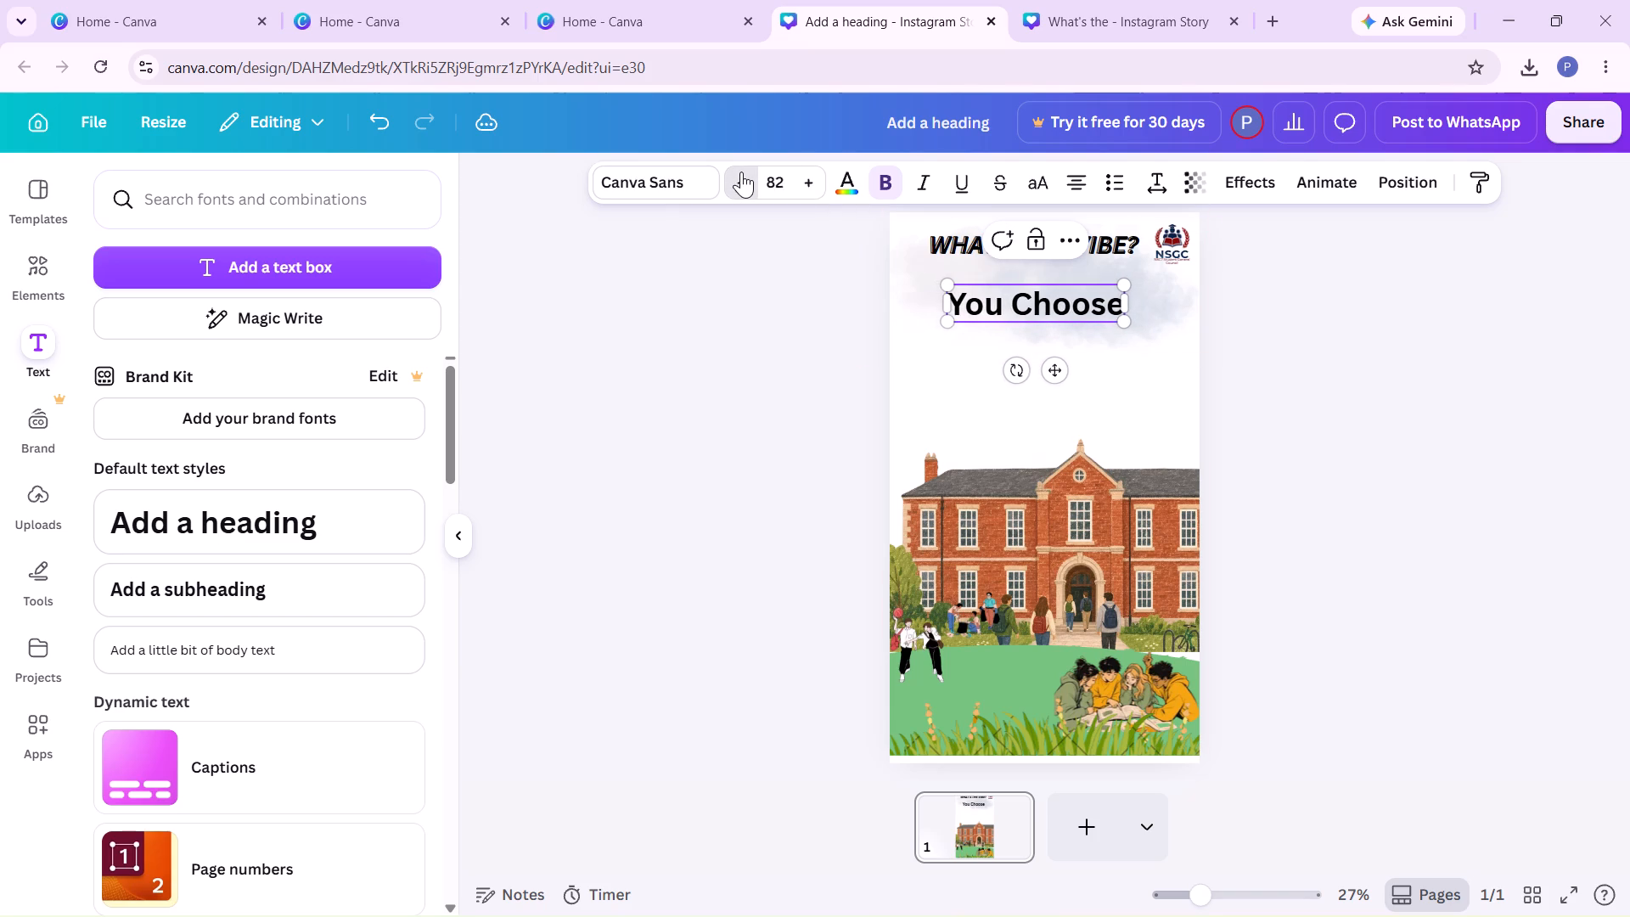
triple_click(741, 172)
Try Montserrat and League Spartan on the "You Choose" heading, and set its font to Archivo Black.
left_click(664, 174)
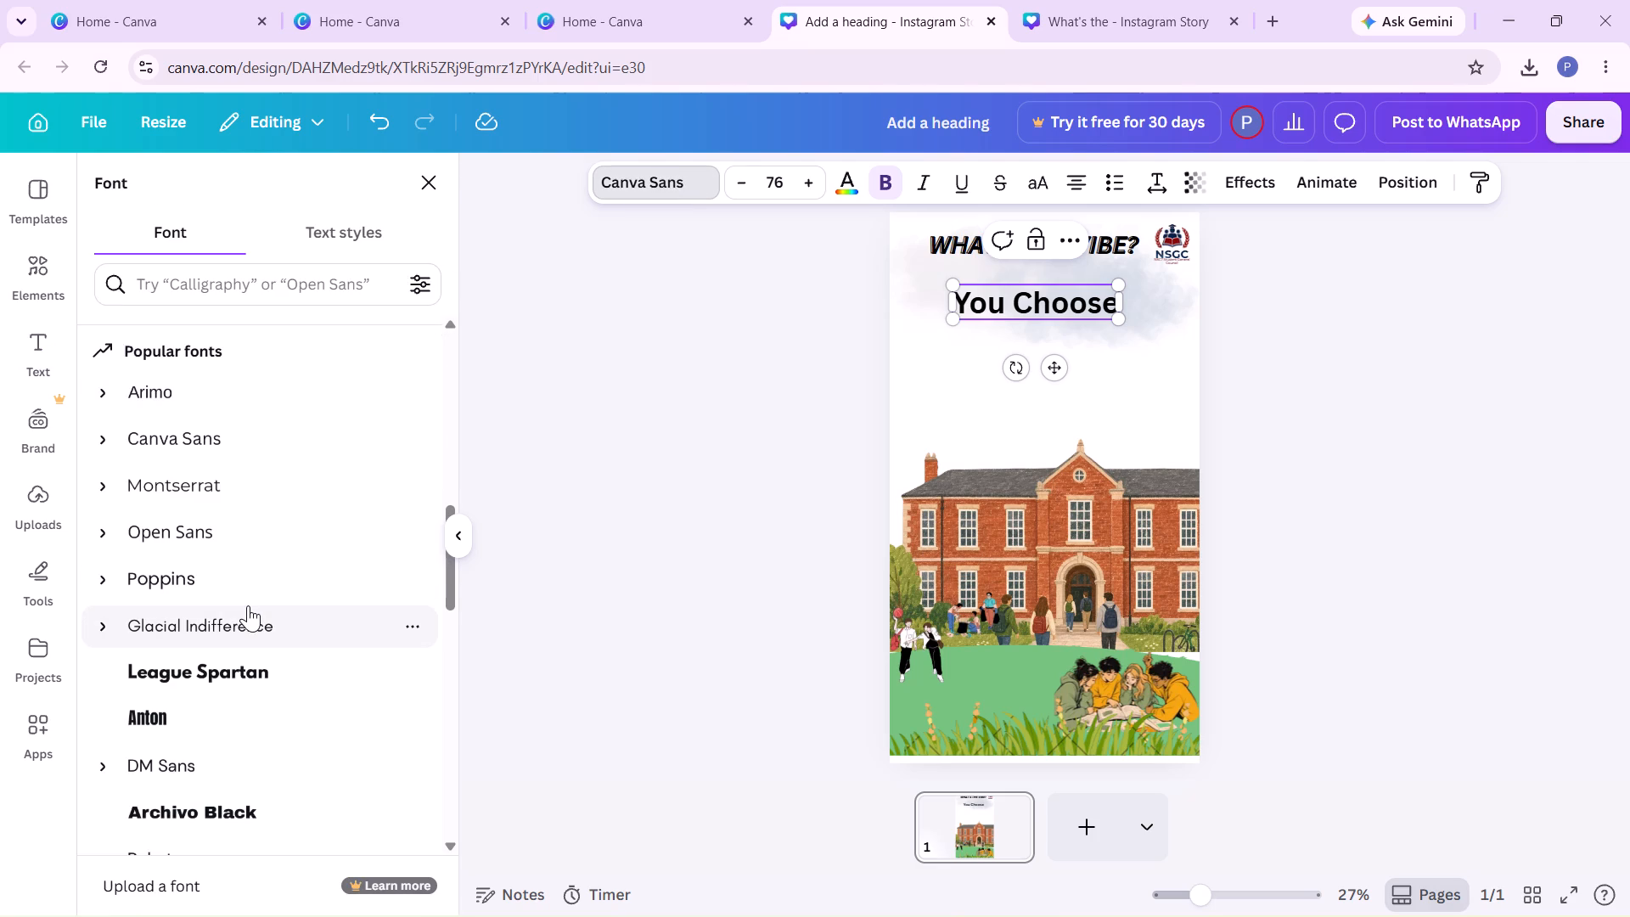
left_click(228, 483)
scroll(228, 637, "down", 2)
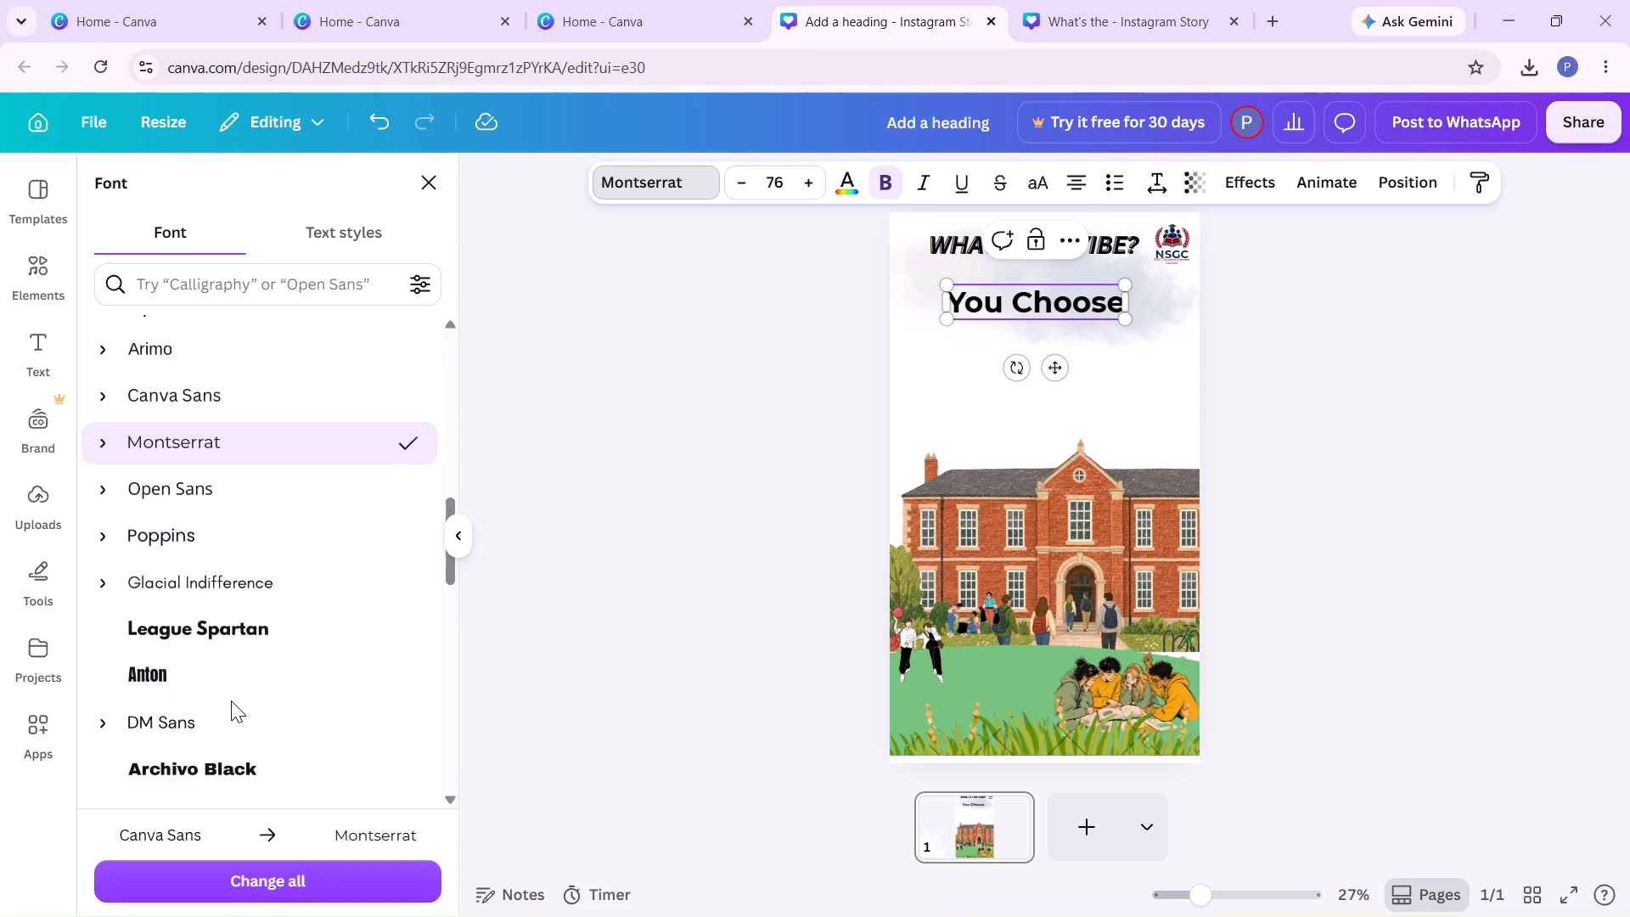
scroll(231, 700, "down", 2)
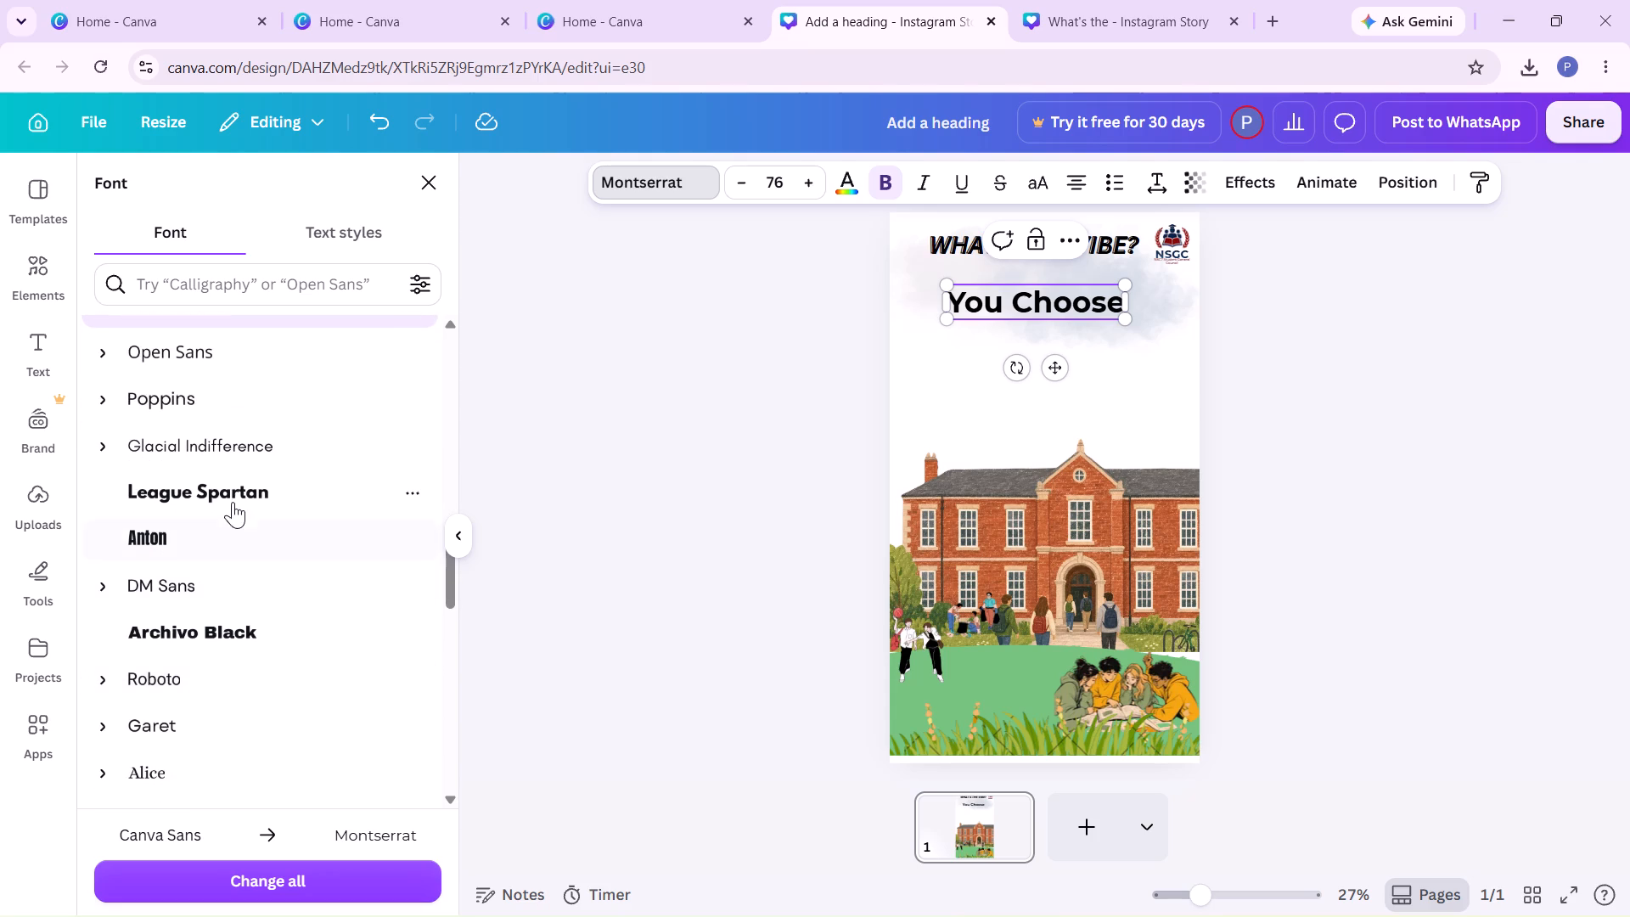
left_click(233, 491)
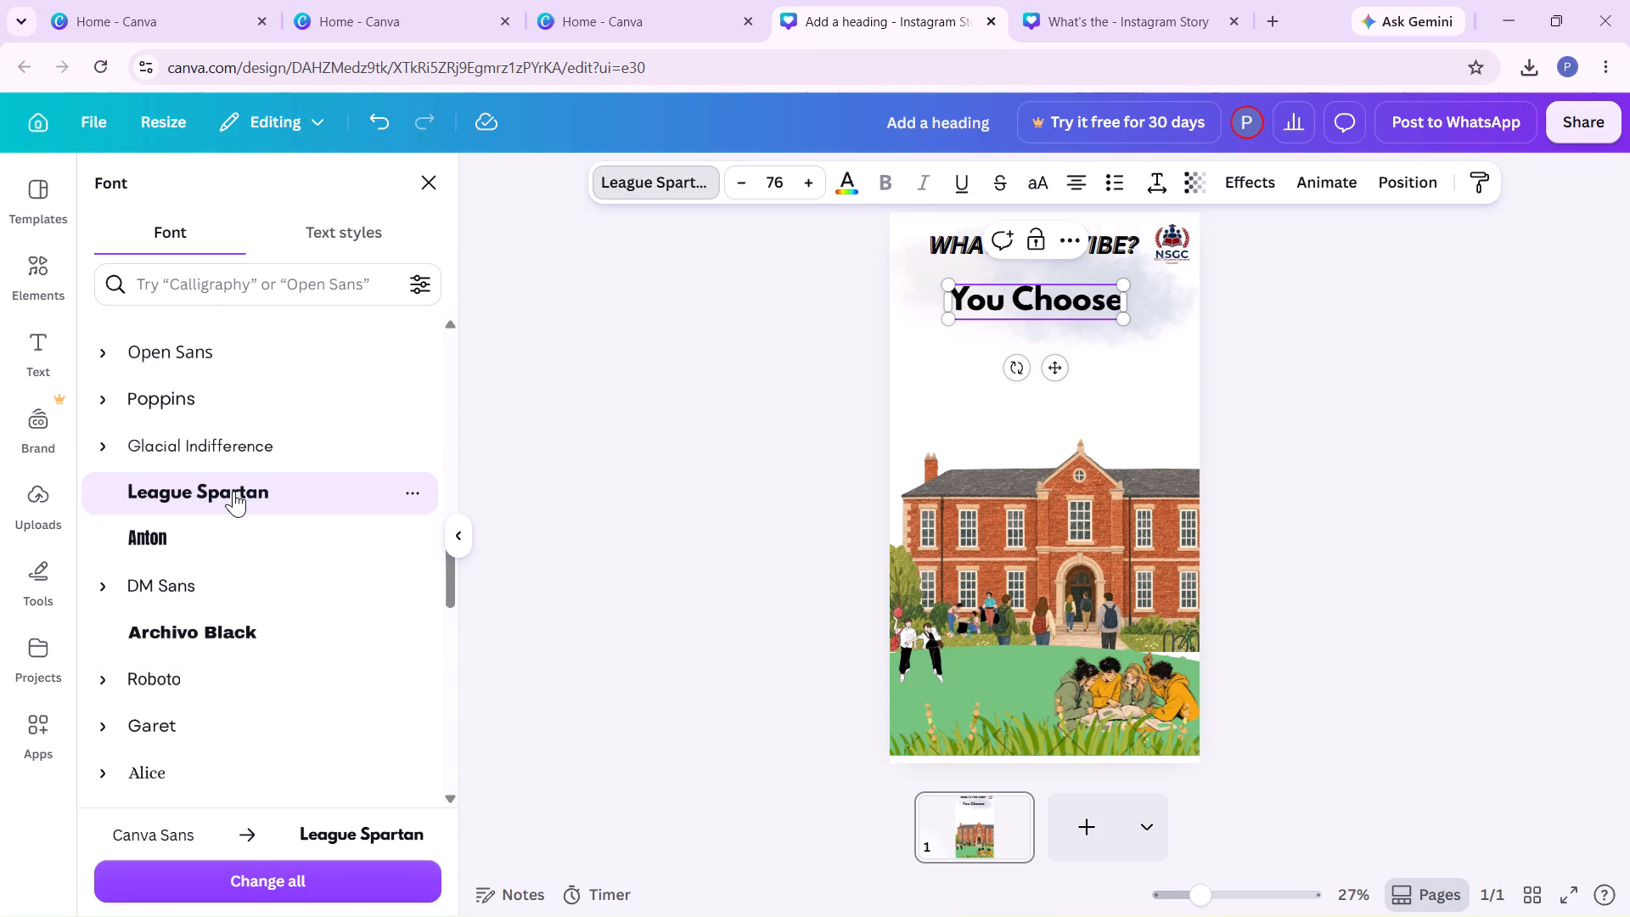
scroll(208, 664, "down", 1)
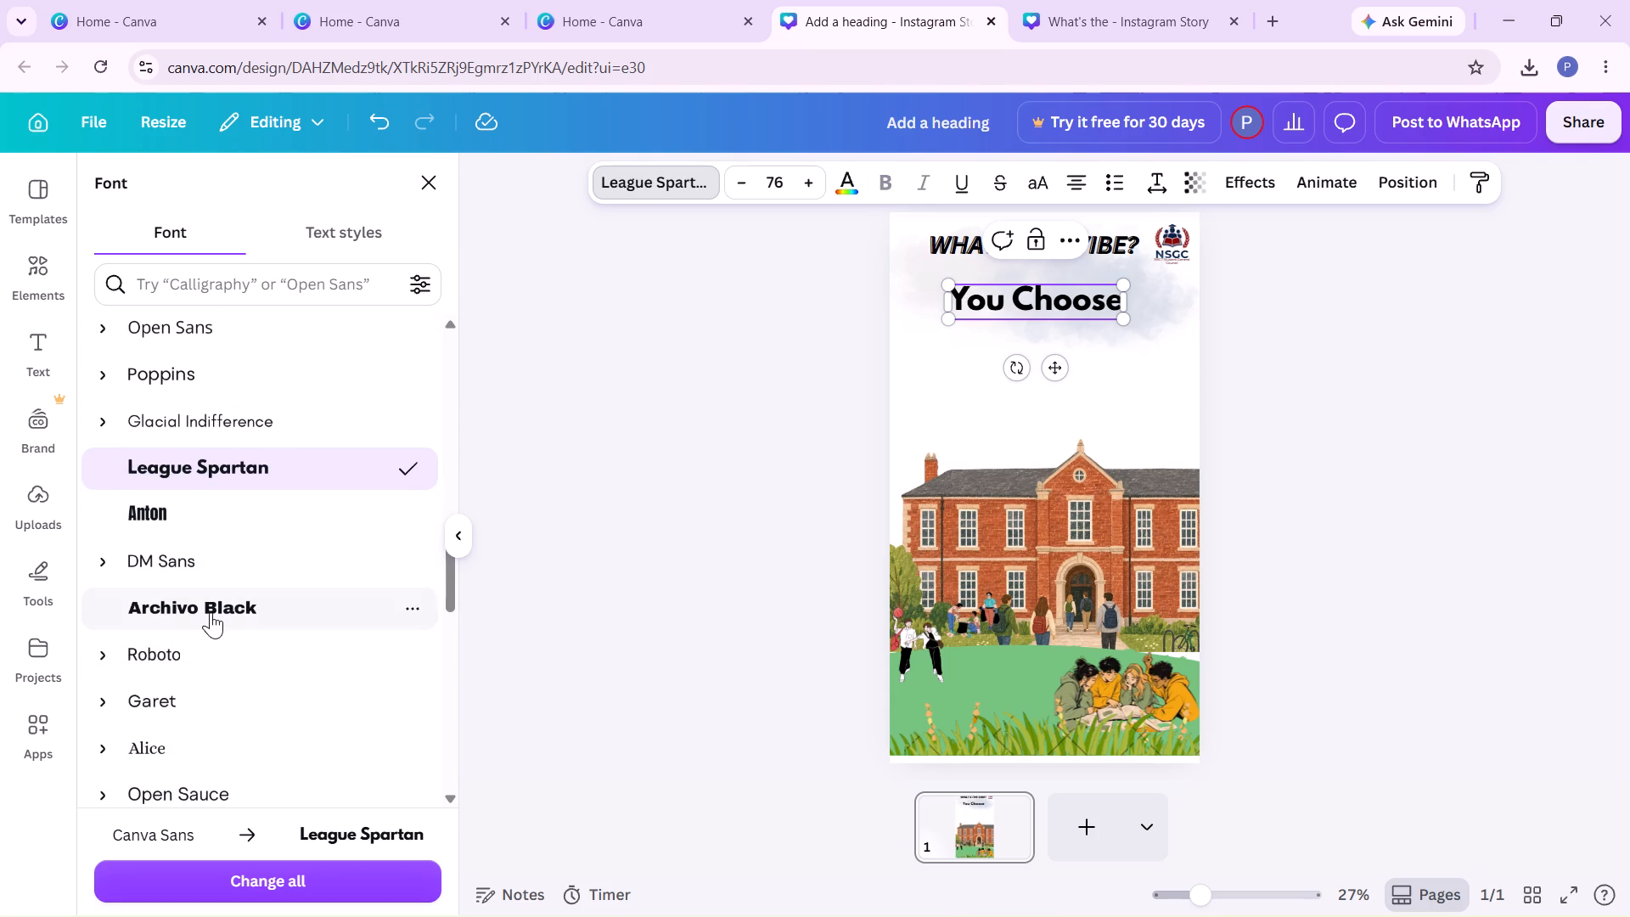
left_click(211, 612)
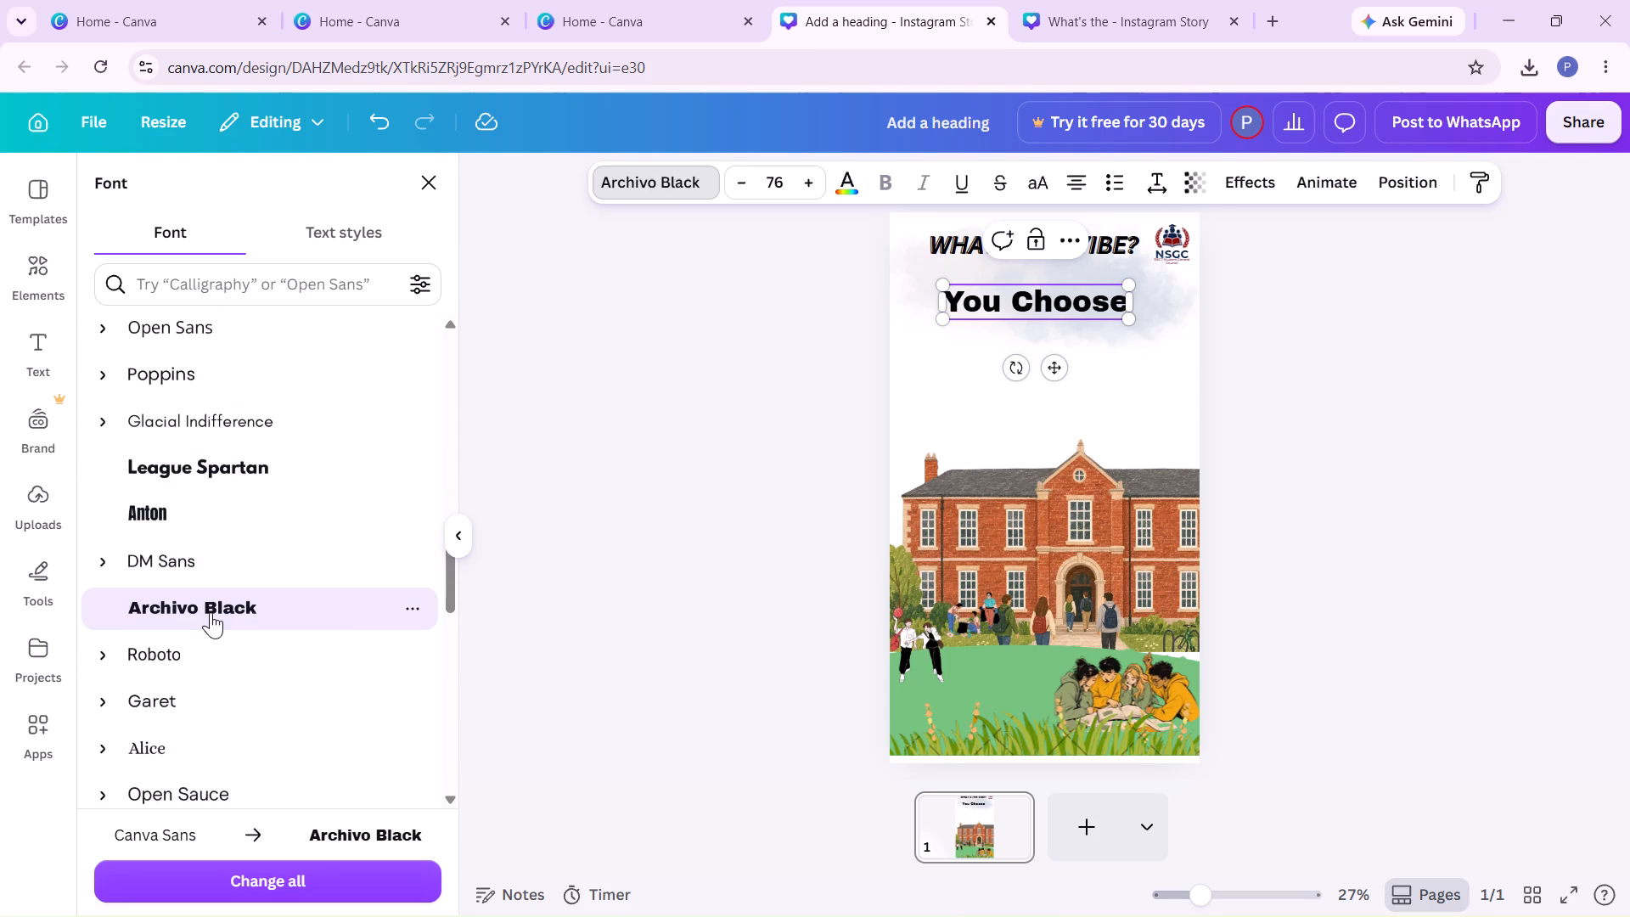
Set the "You Choose" heading in the popular font Gagalin.
scroll(211, 612, "down", 3)
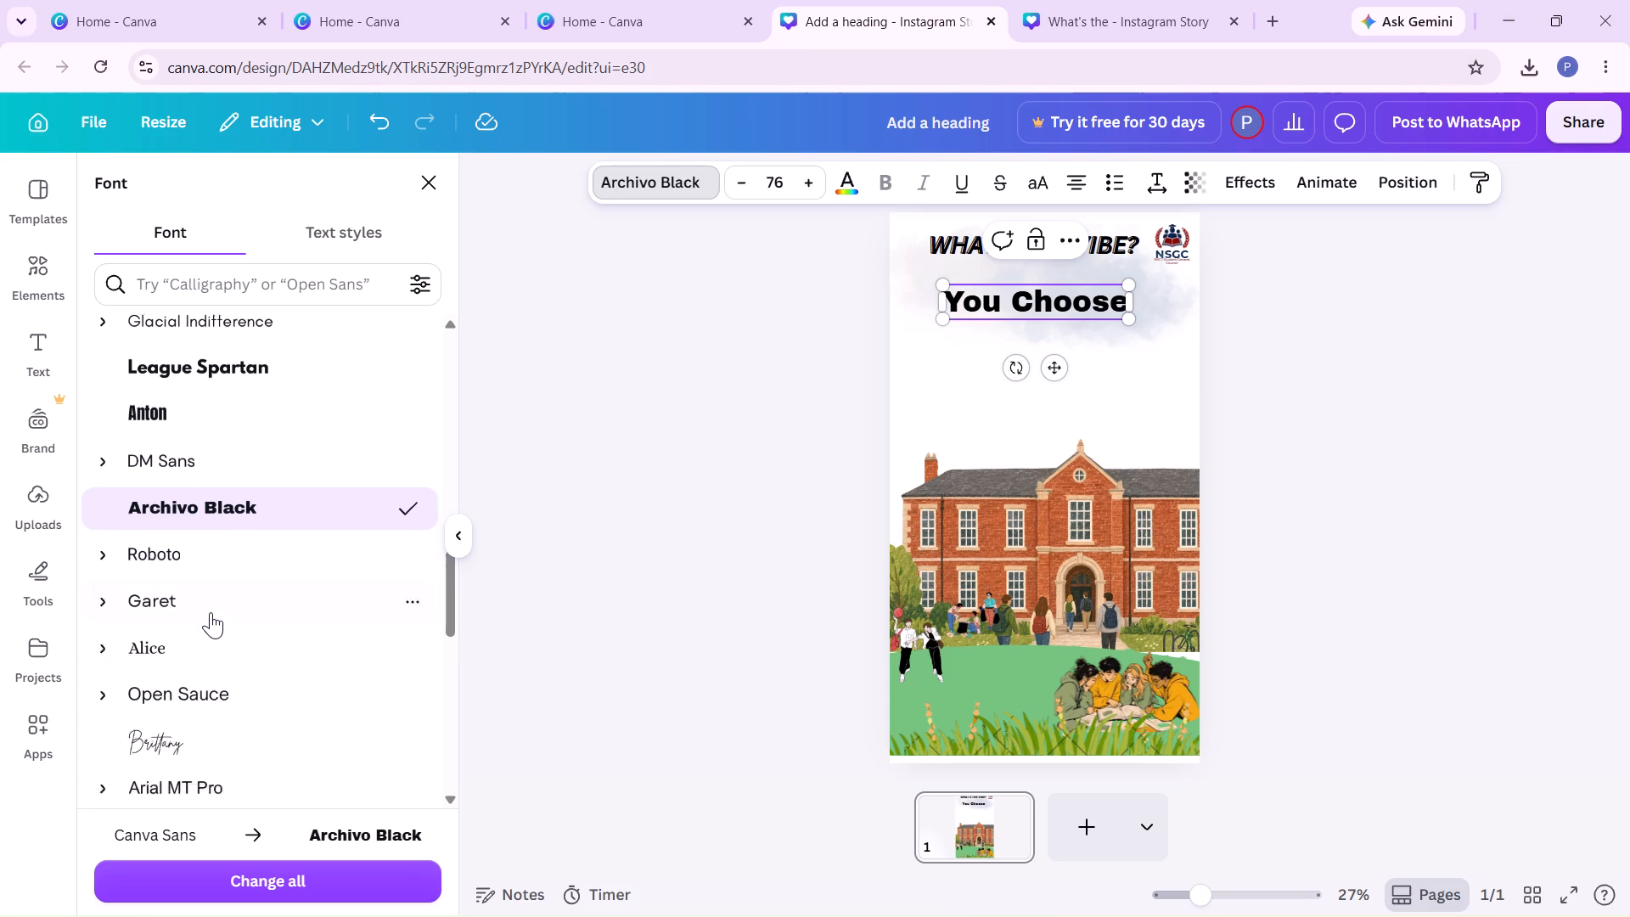
scroll(211, 612, "down", 1)
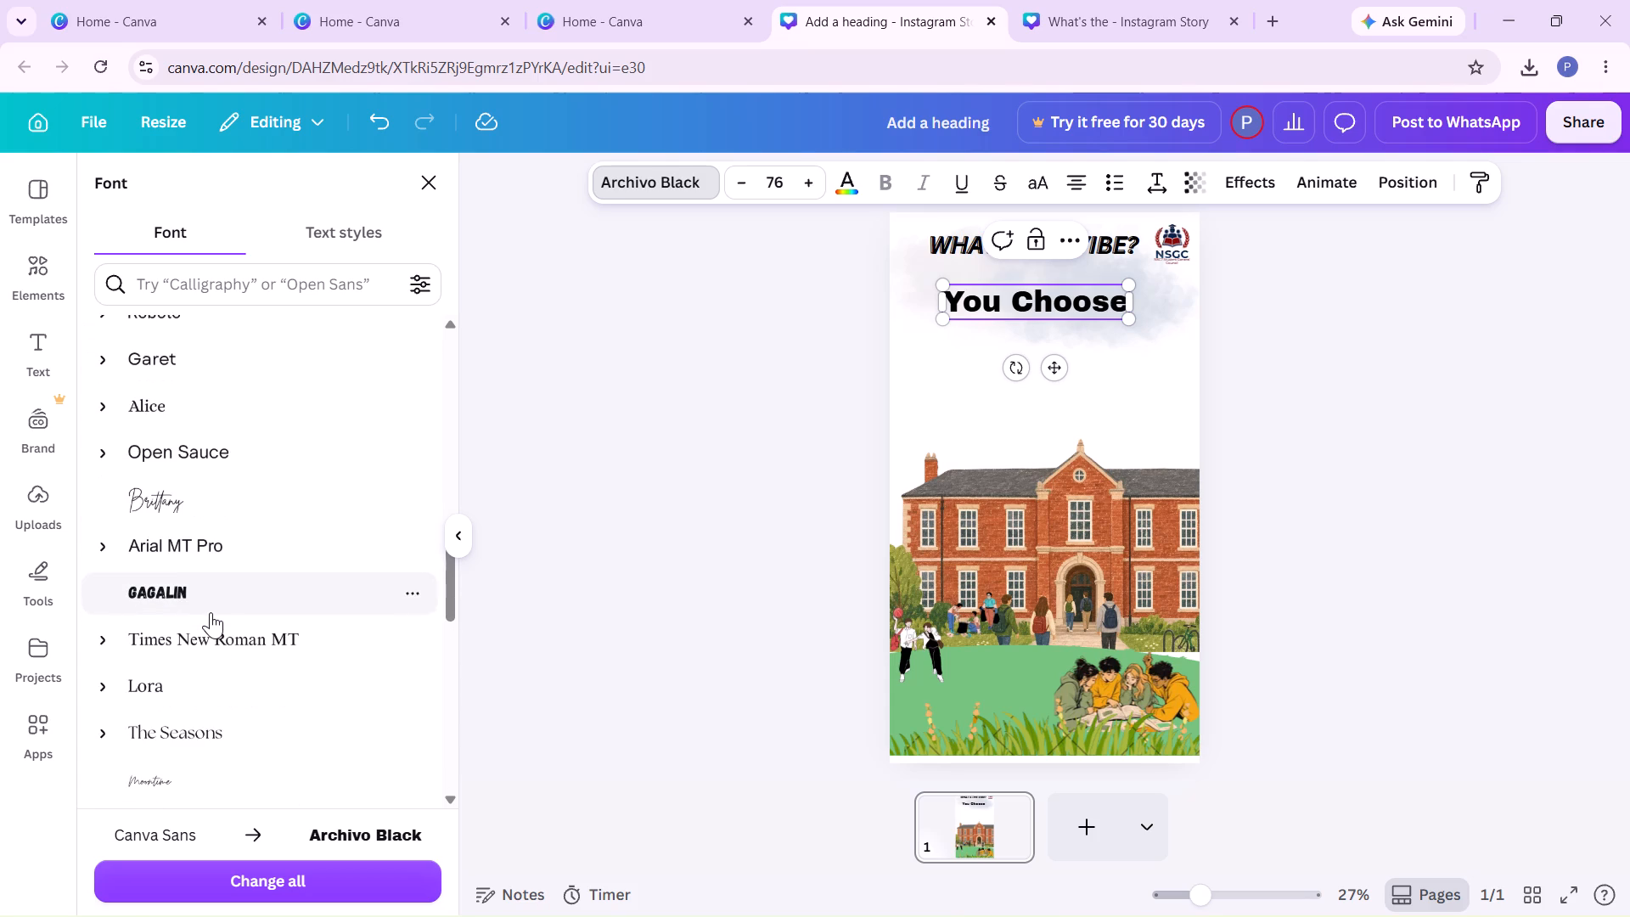
left_click(208, 605)
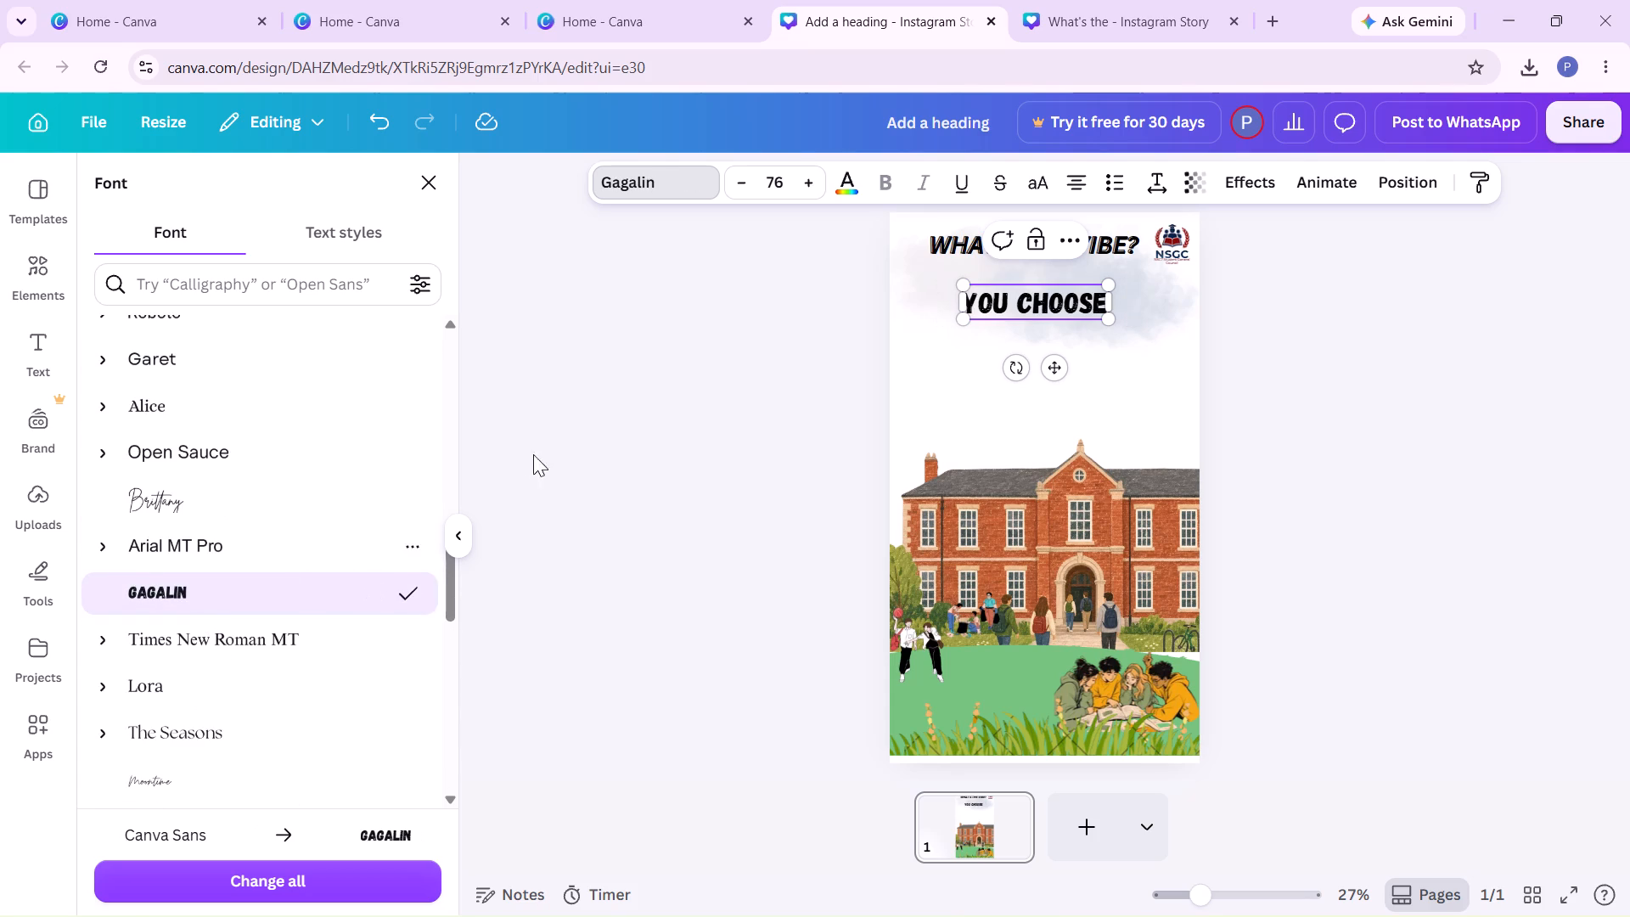
left_click(571, 454)
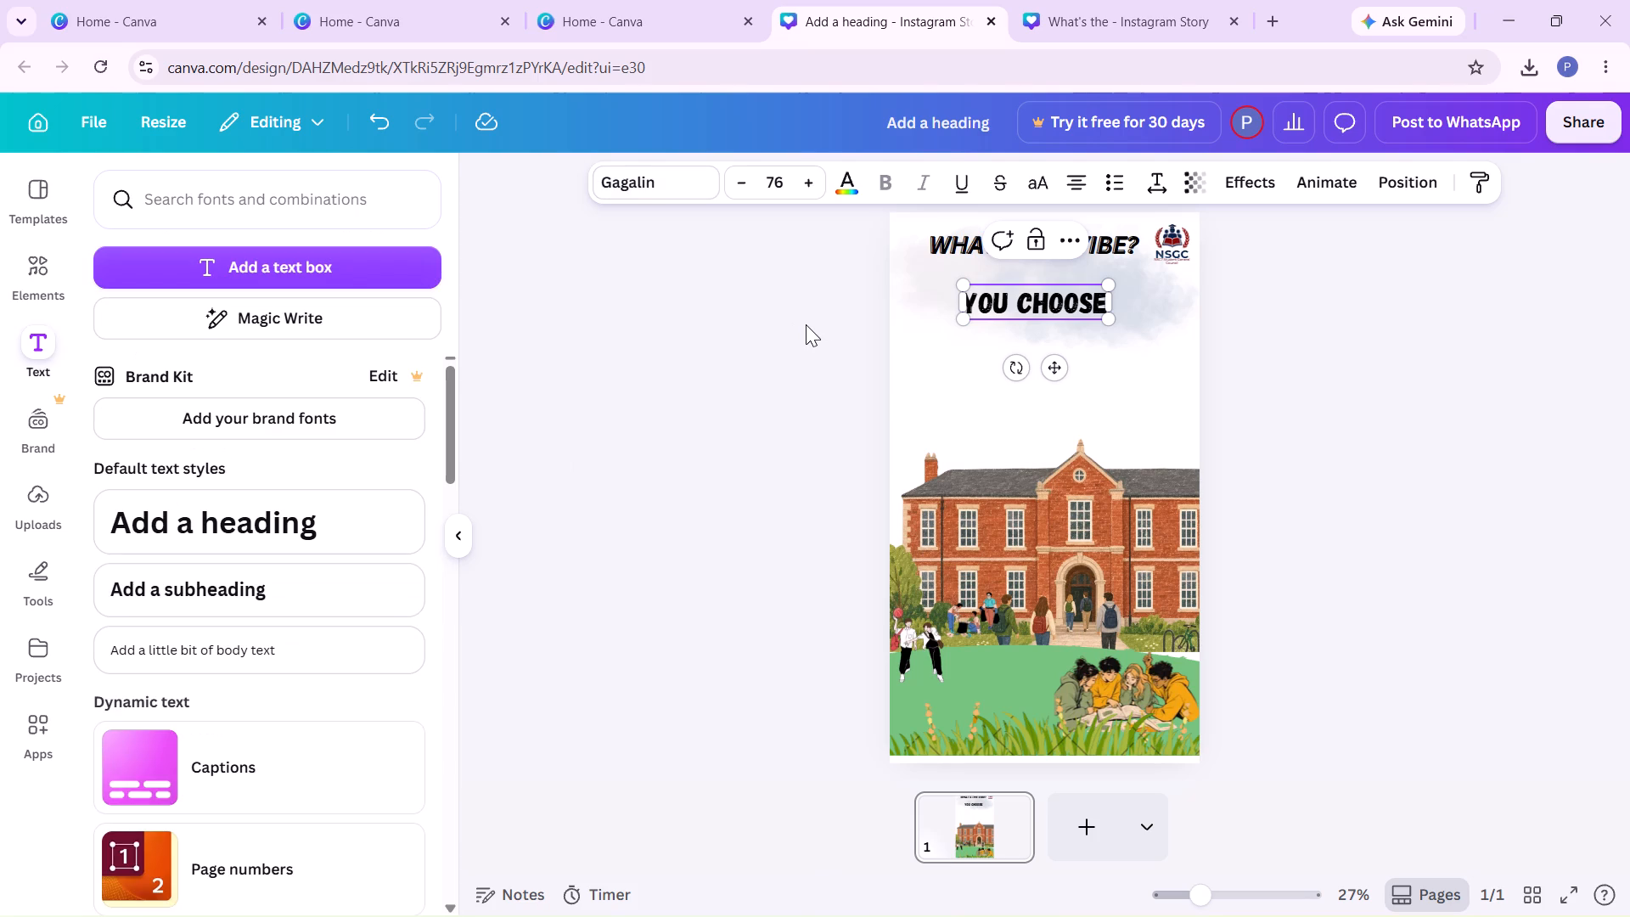
left_click(806, 324)
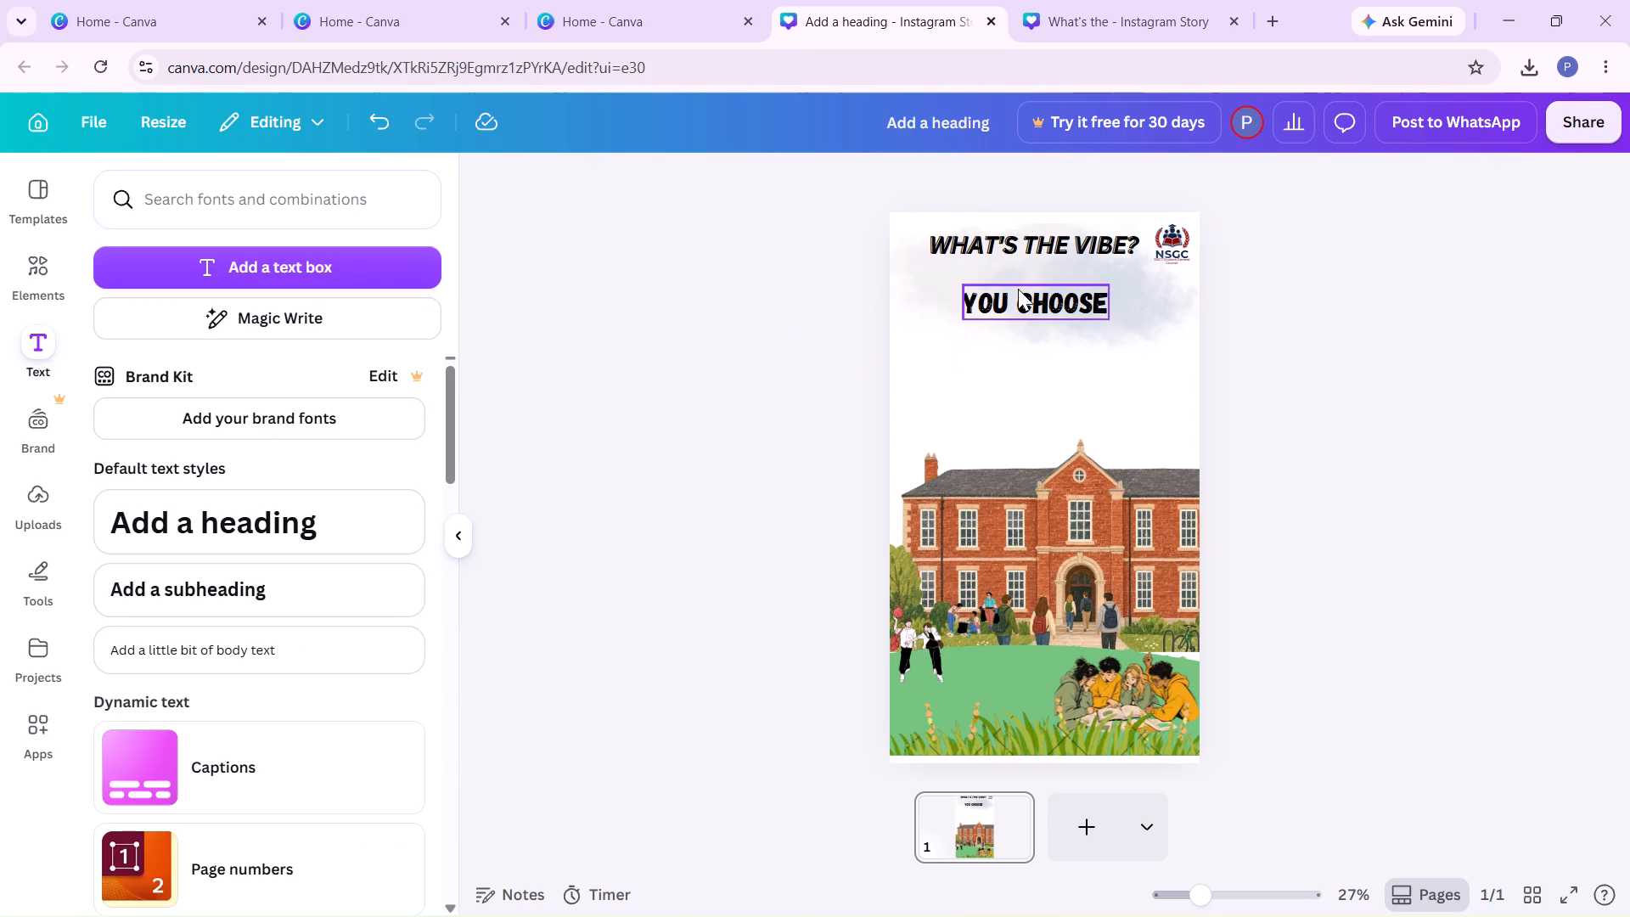
Move the "YOU CHOOSE" heading up, close beneath "WHAT'S THE VIBE?" and centred horizontally on the page.
left_click_drag(1018, 291, 1018, 273)
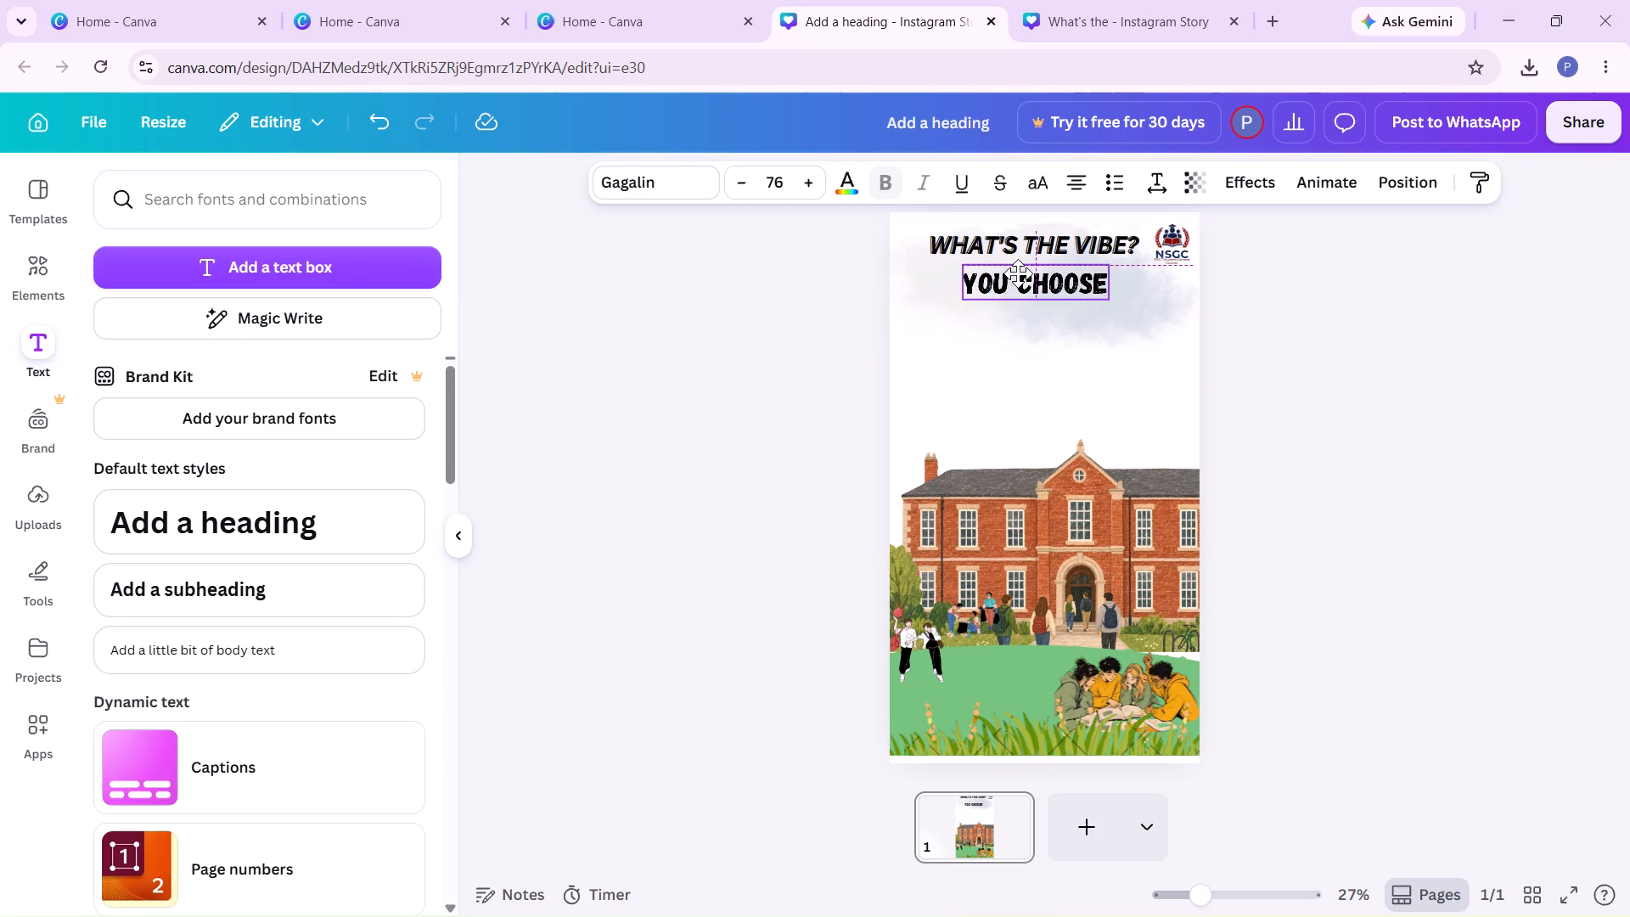
left_click_drag(1018, 273, 1025, 277)
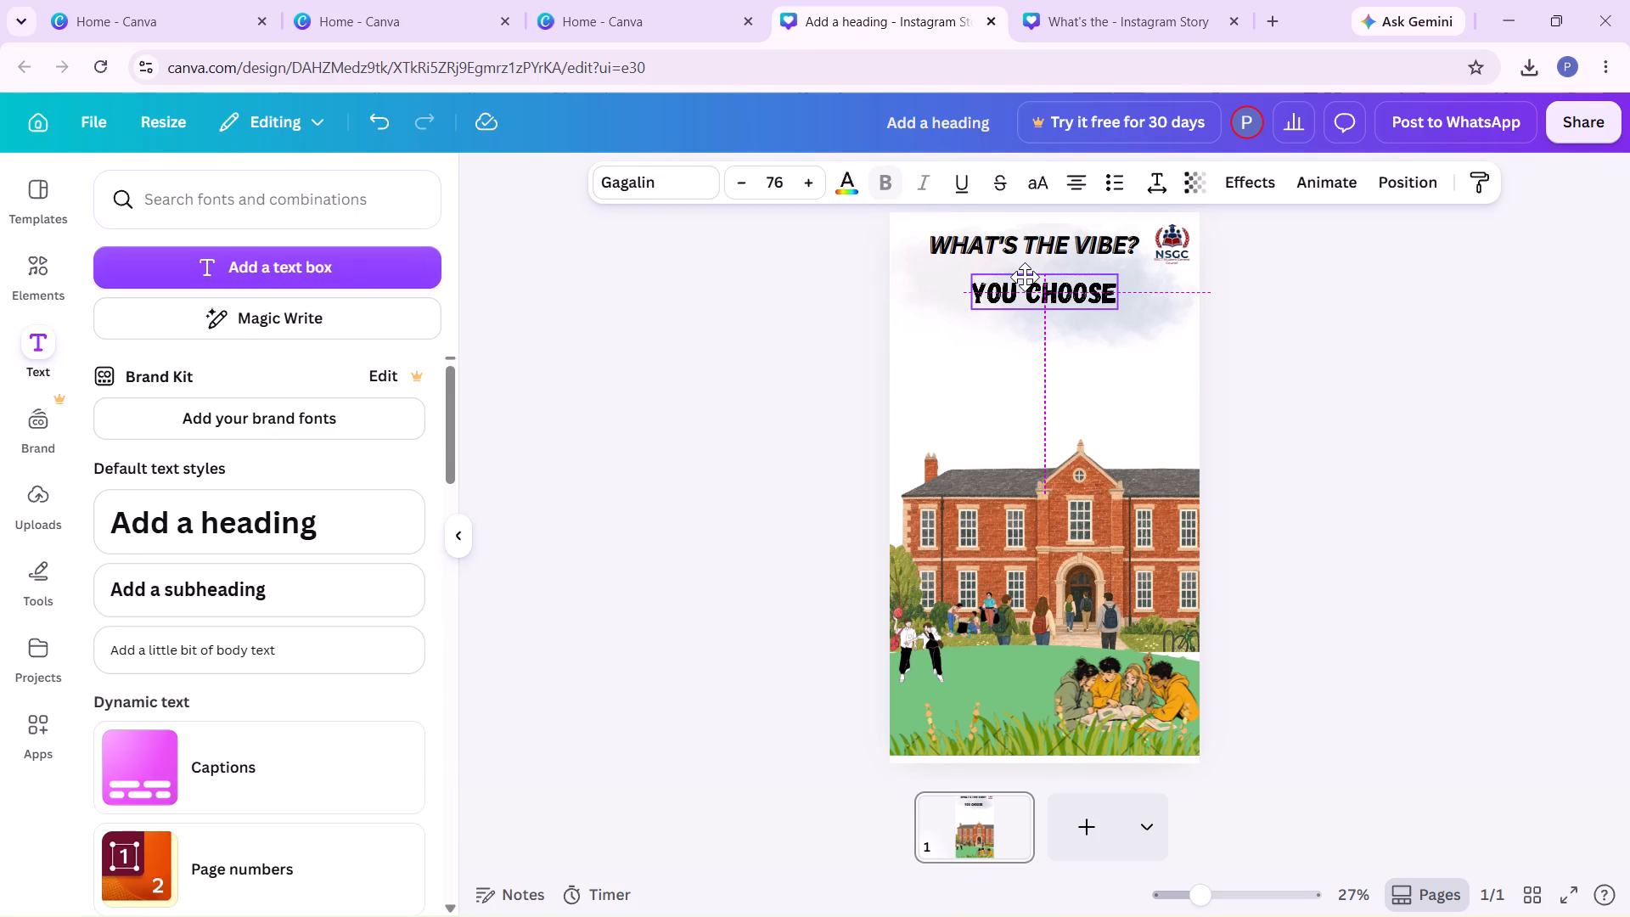
left_click_drag(1025, 277, 1024, 273)
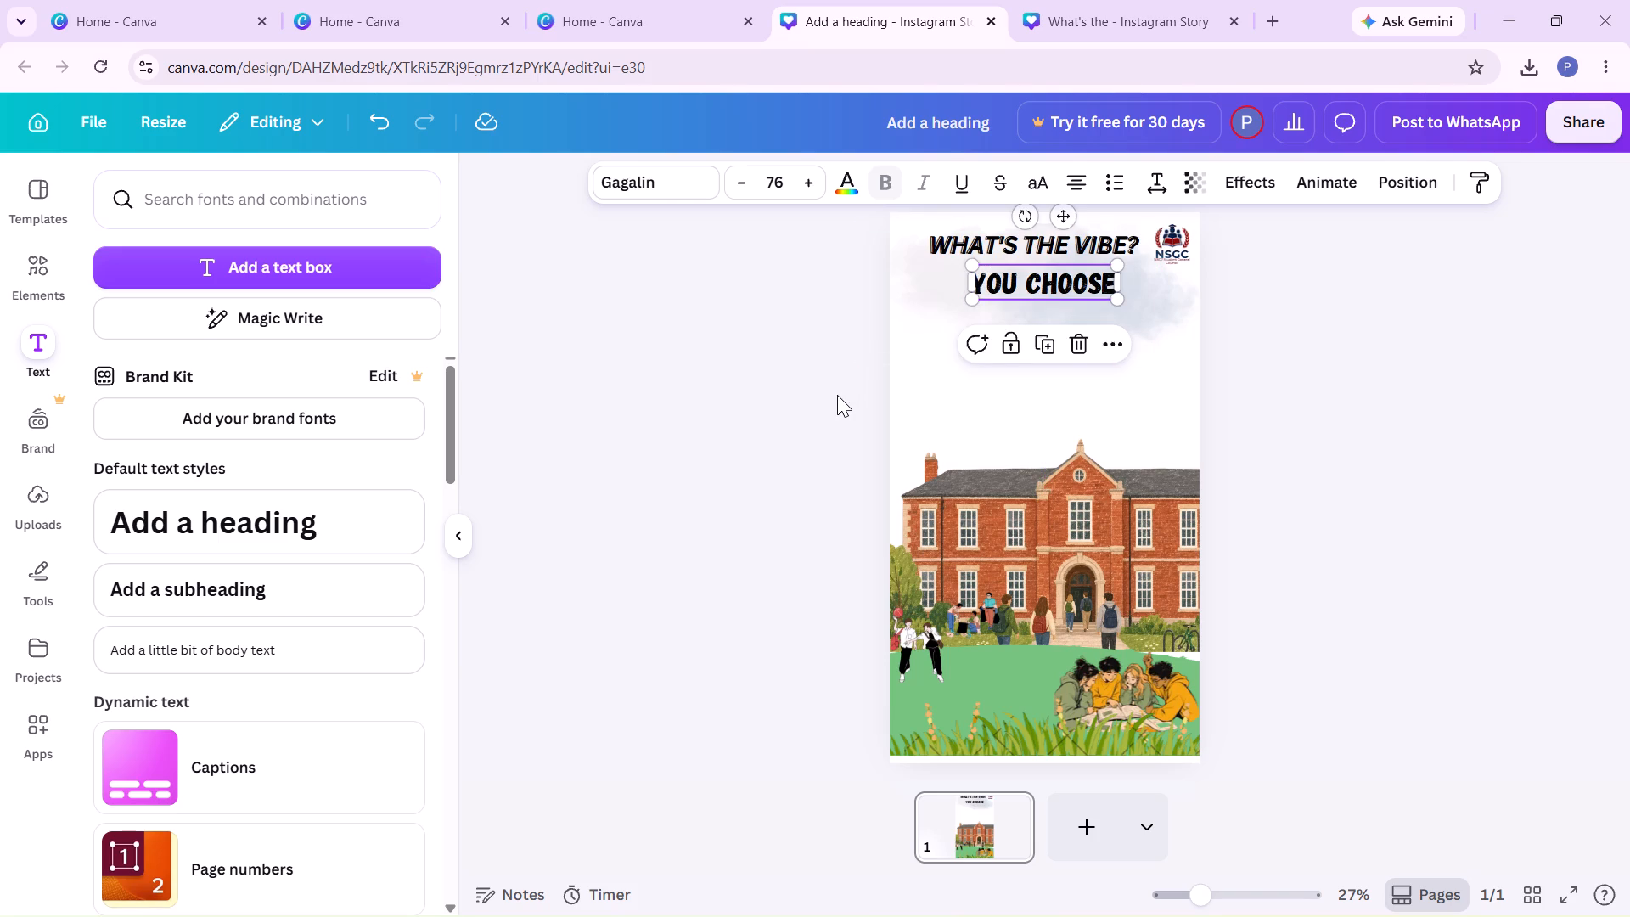
left_click(837, 395)
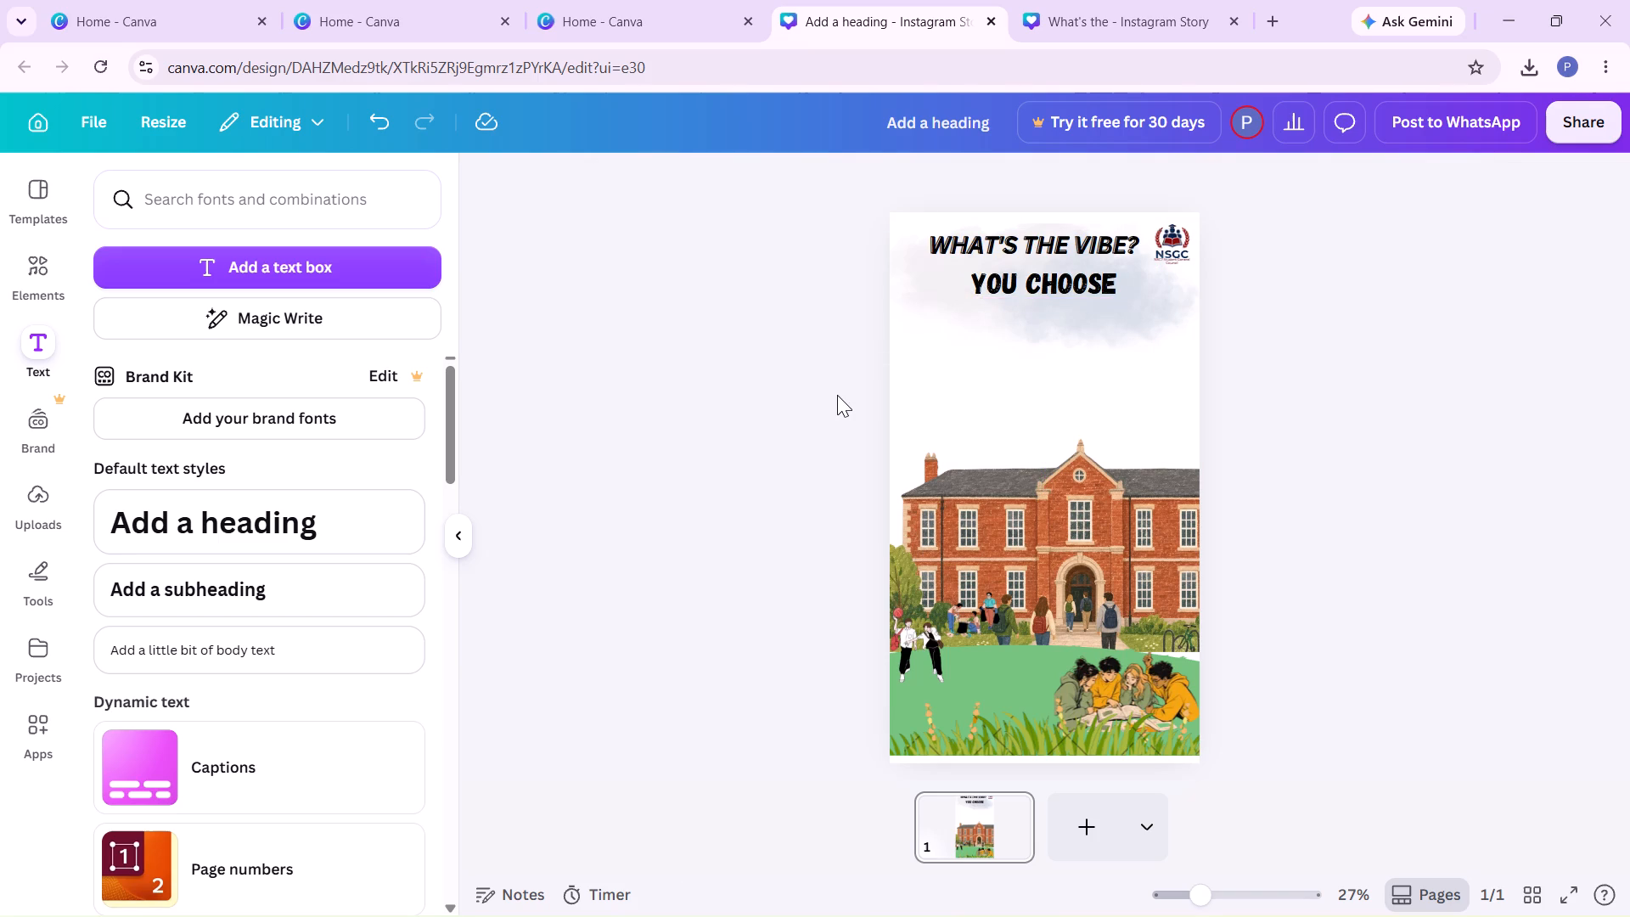
Recolour the "YOU CHOOSE" heading orange, using a colour from the campus building photo.
left_click(992, 294)
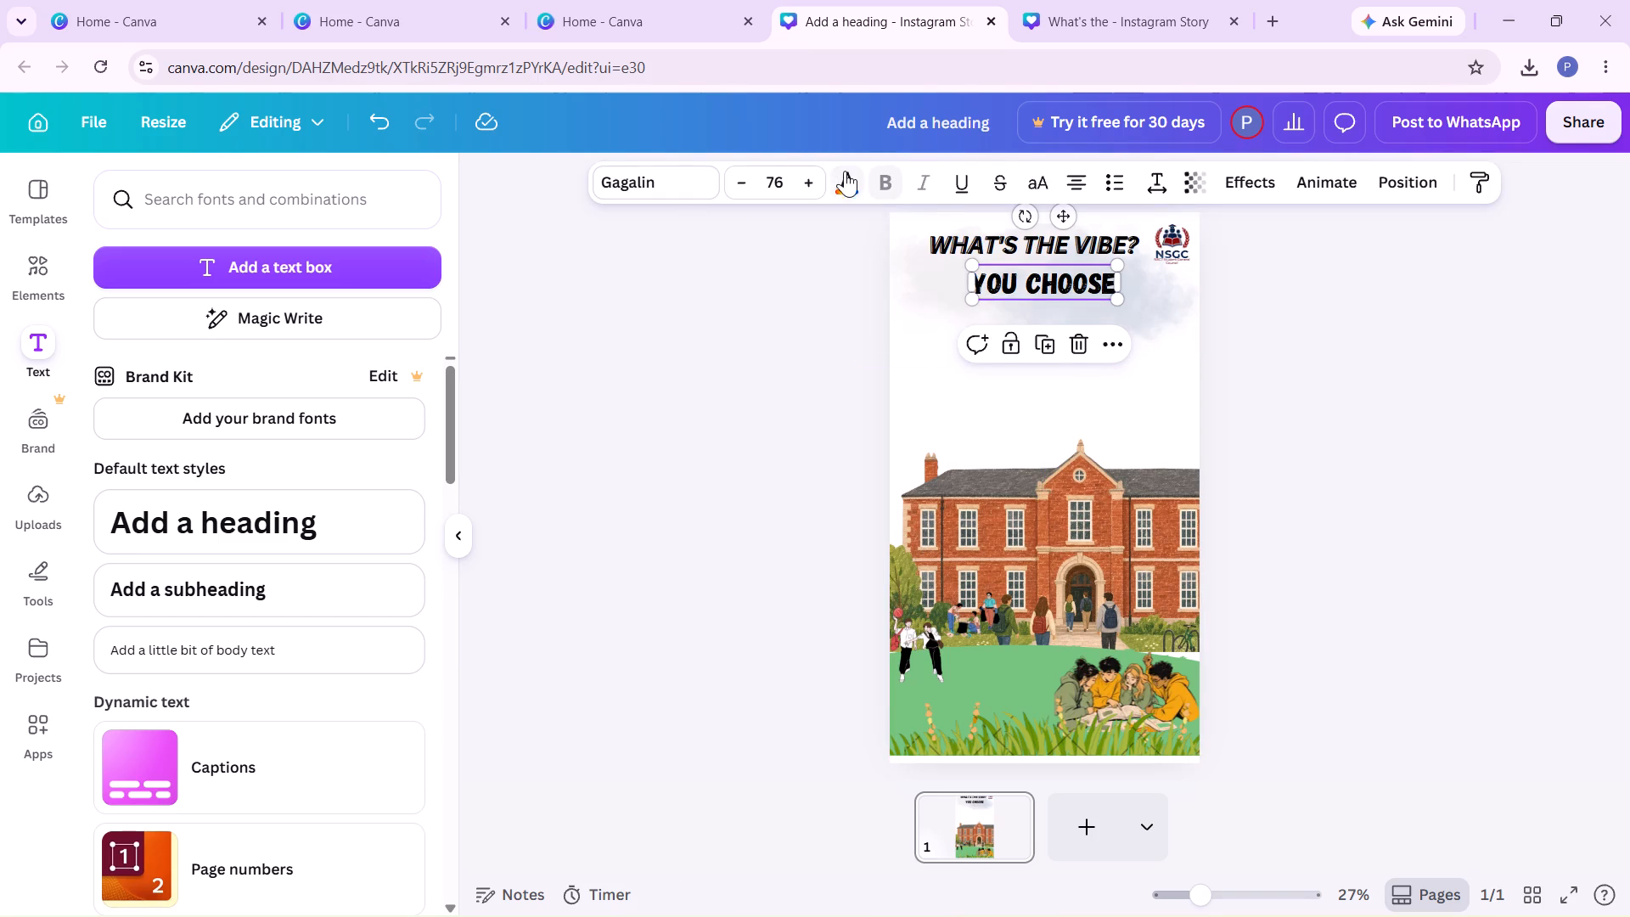
left_click(845, 172)
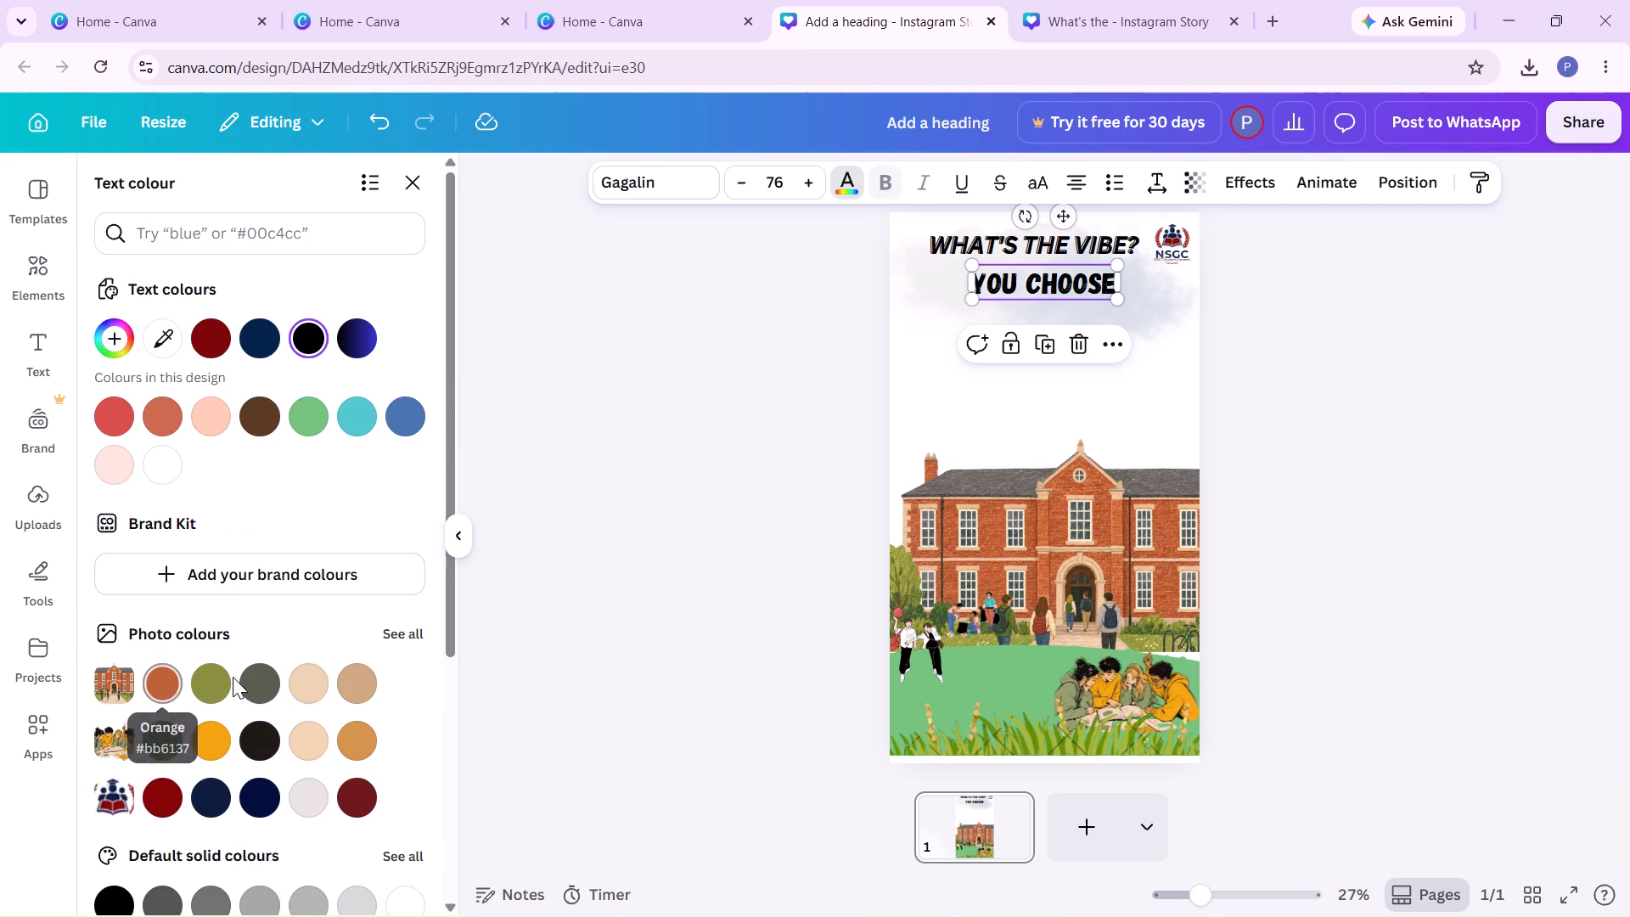
left_click(256, 677)
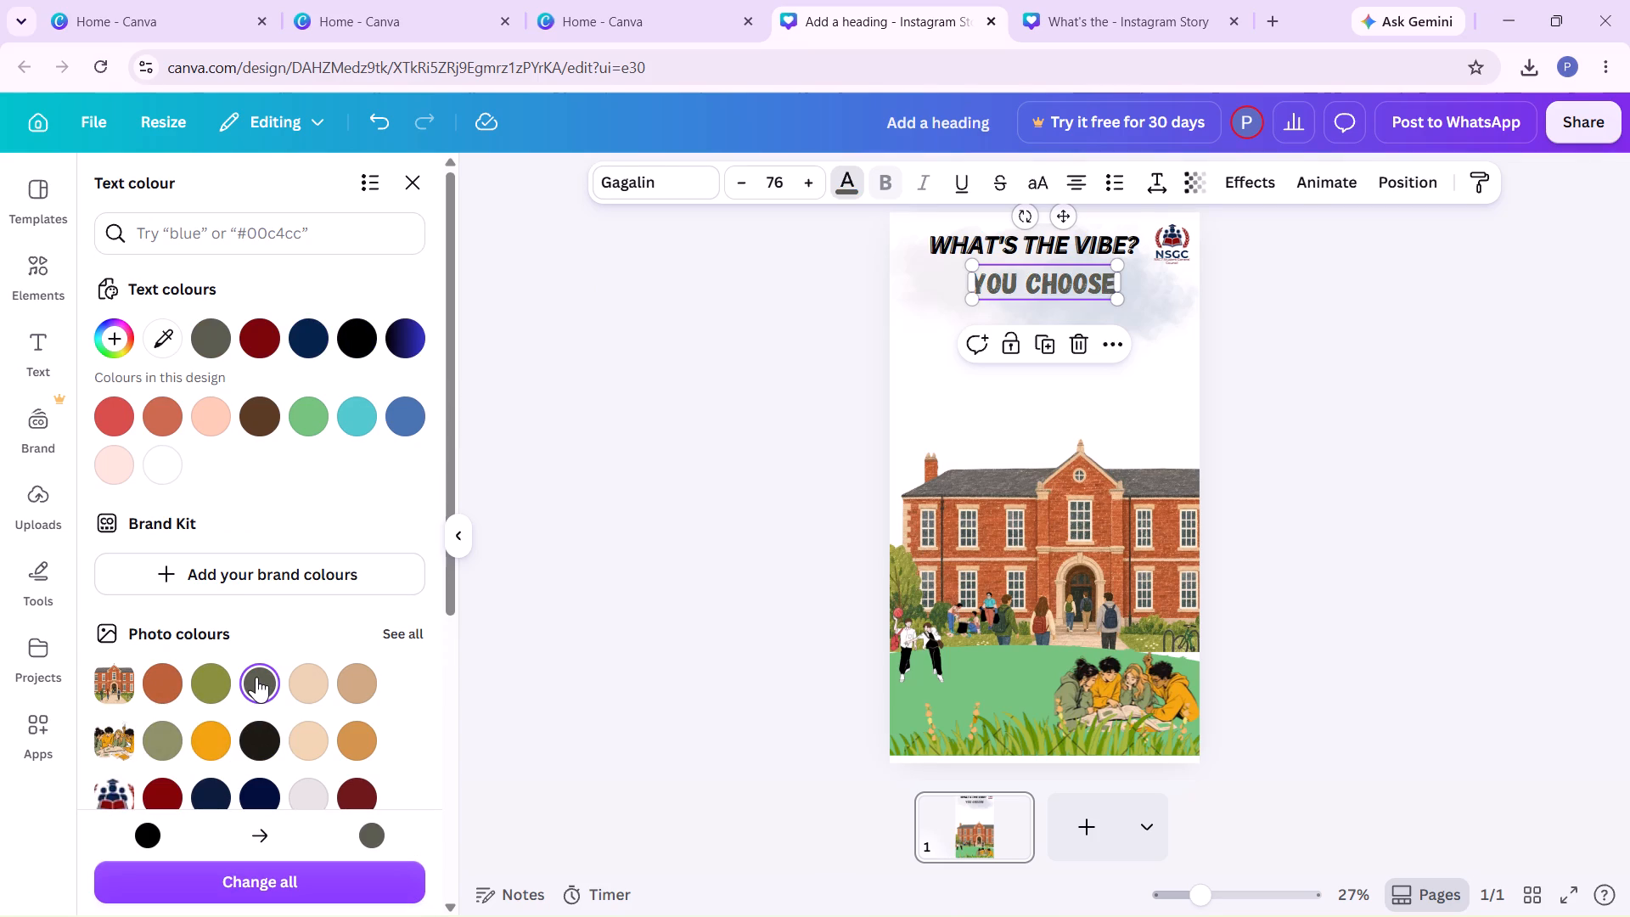
Try the campus building photo's beige and olive green on the "YOU CHOOSE" heading, settling on its brick orange.
left_click(301, 679)
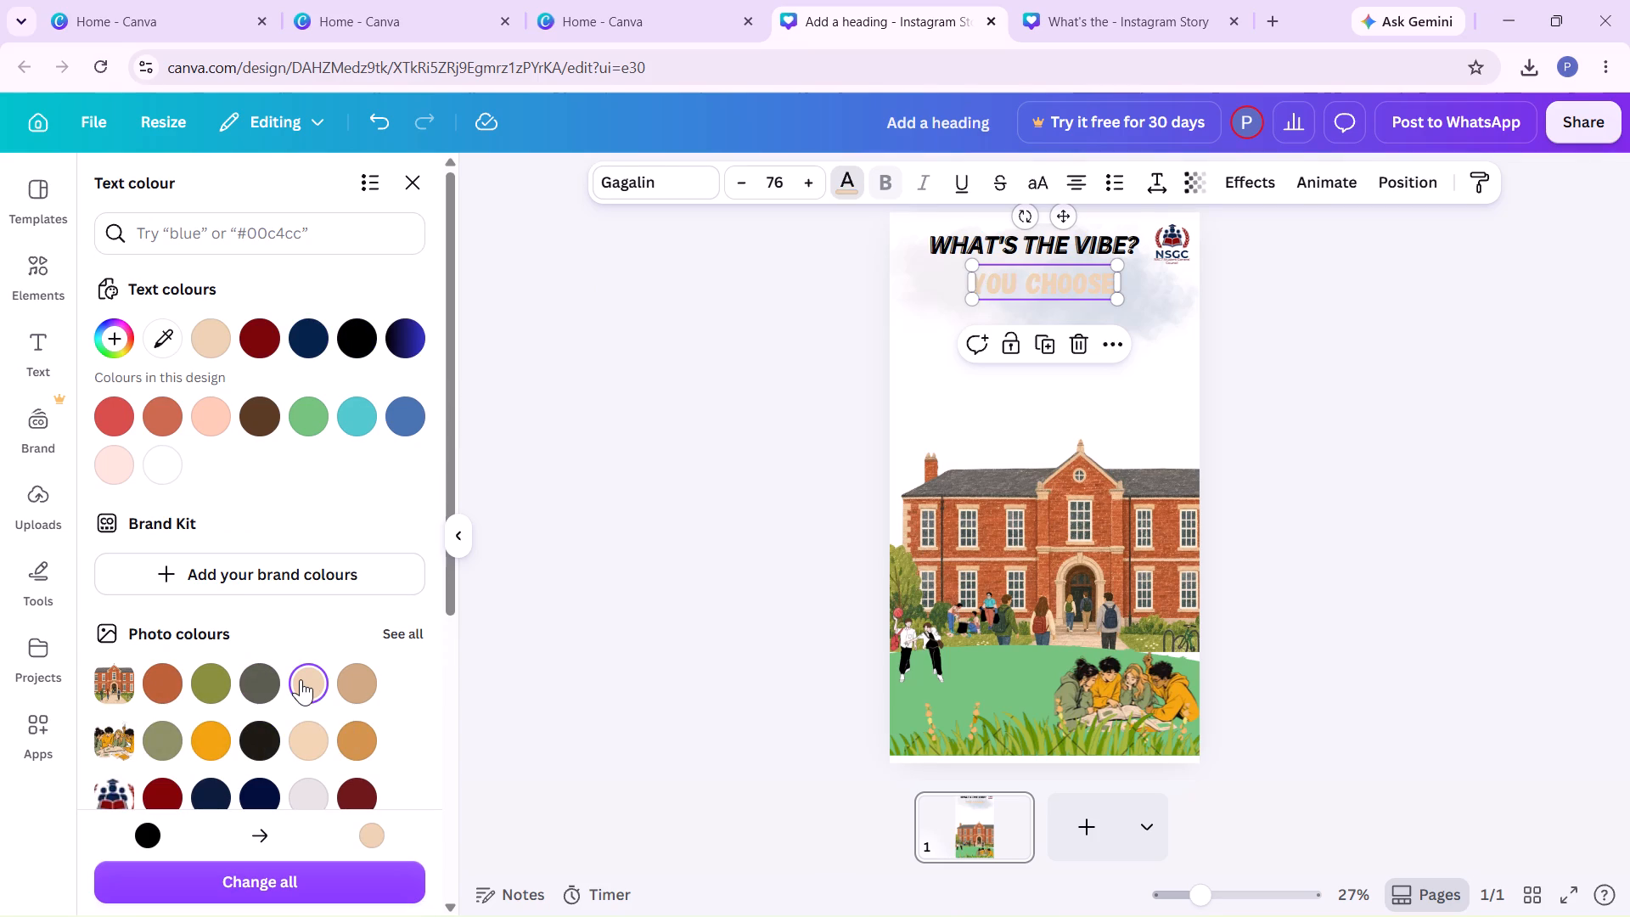
left_click(215, 689)
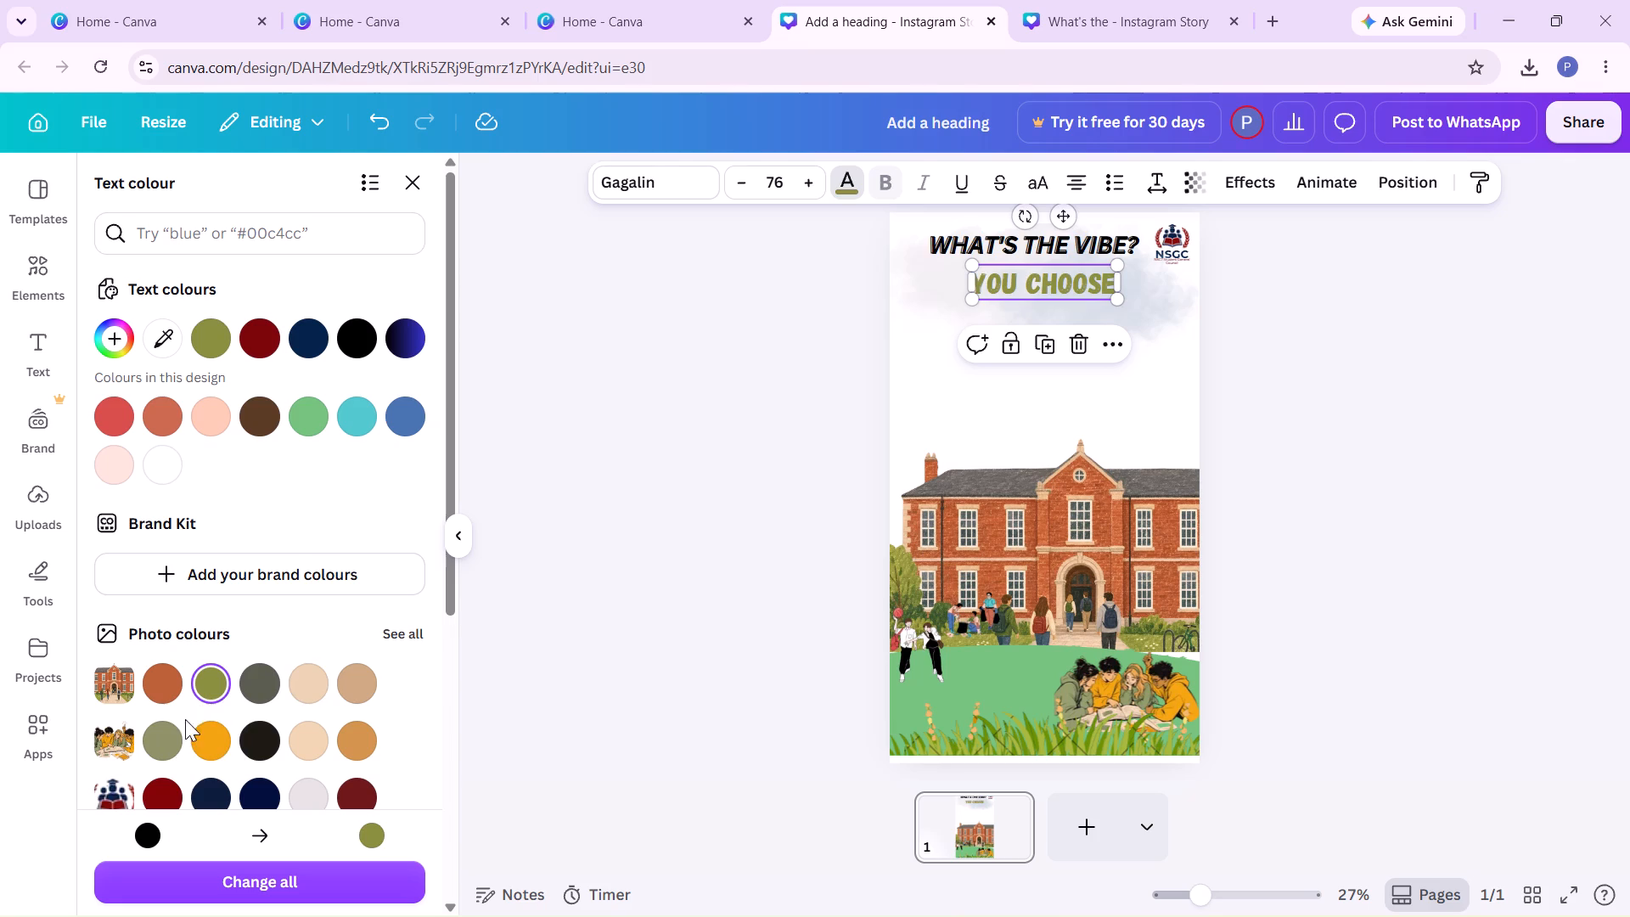
left_click(171, 696)
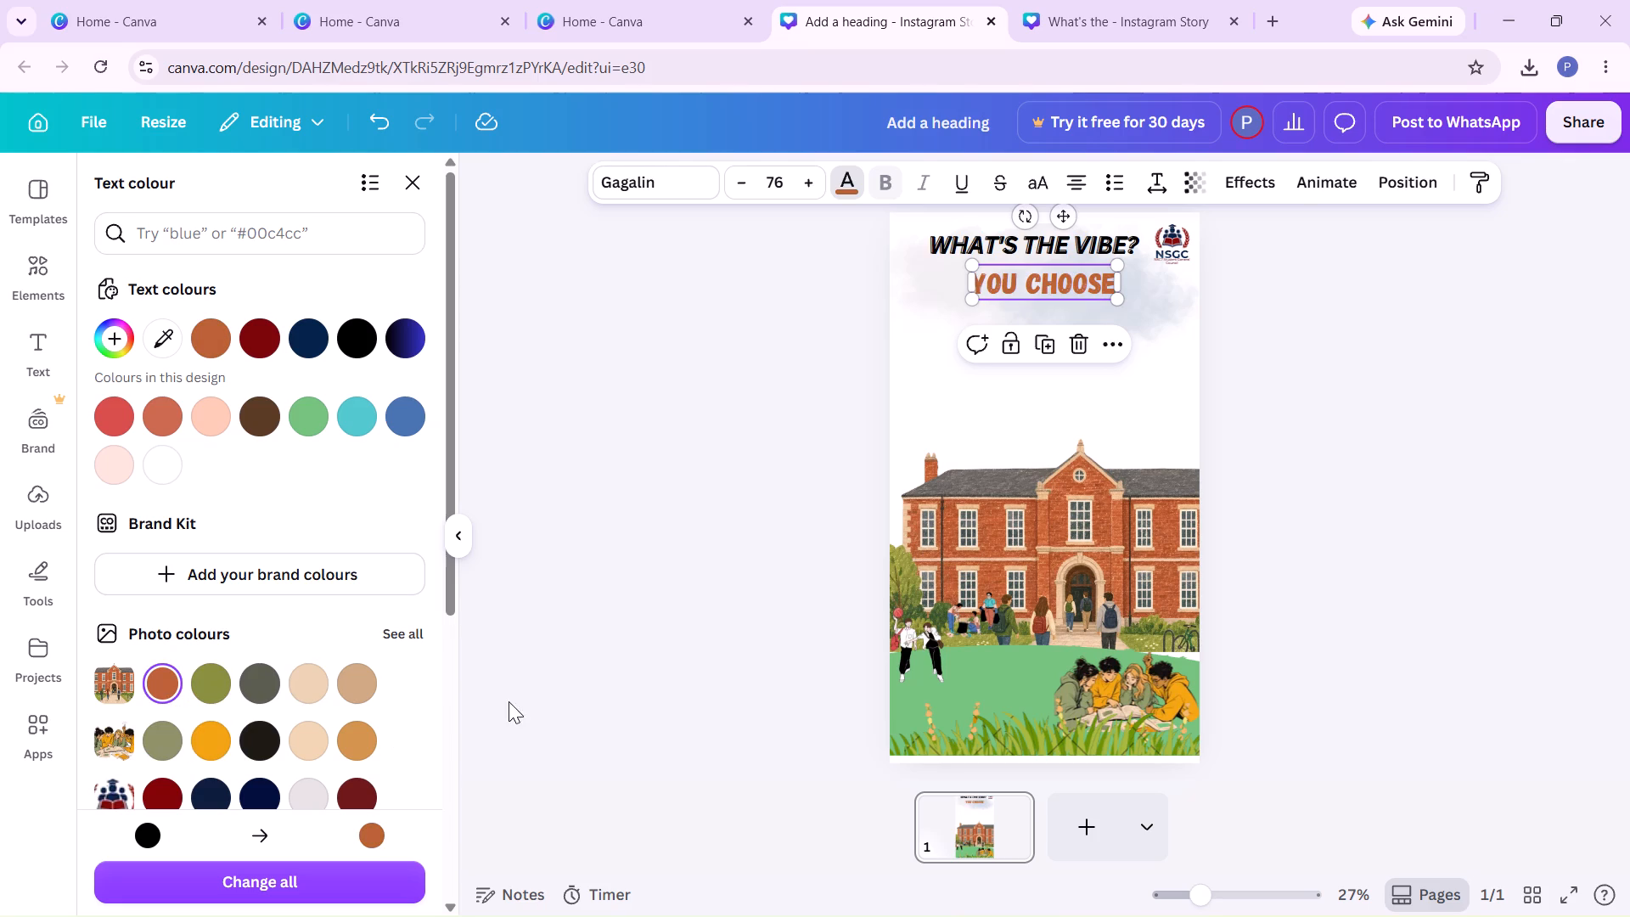
scroll(293, 745, "down", 4)
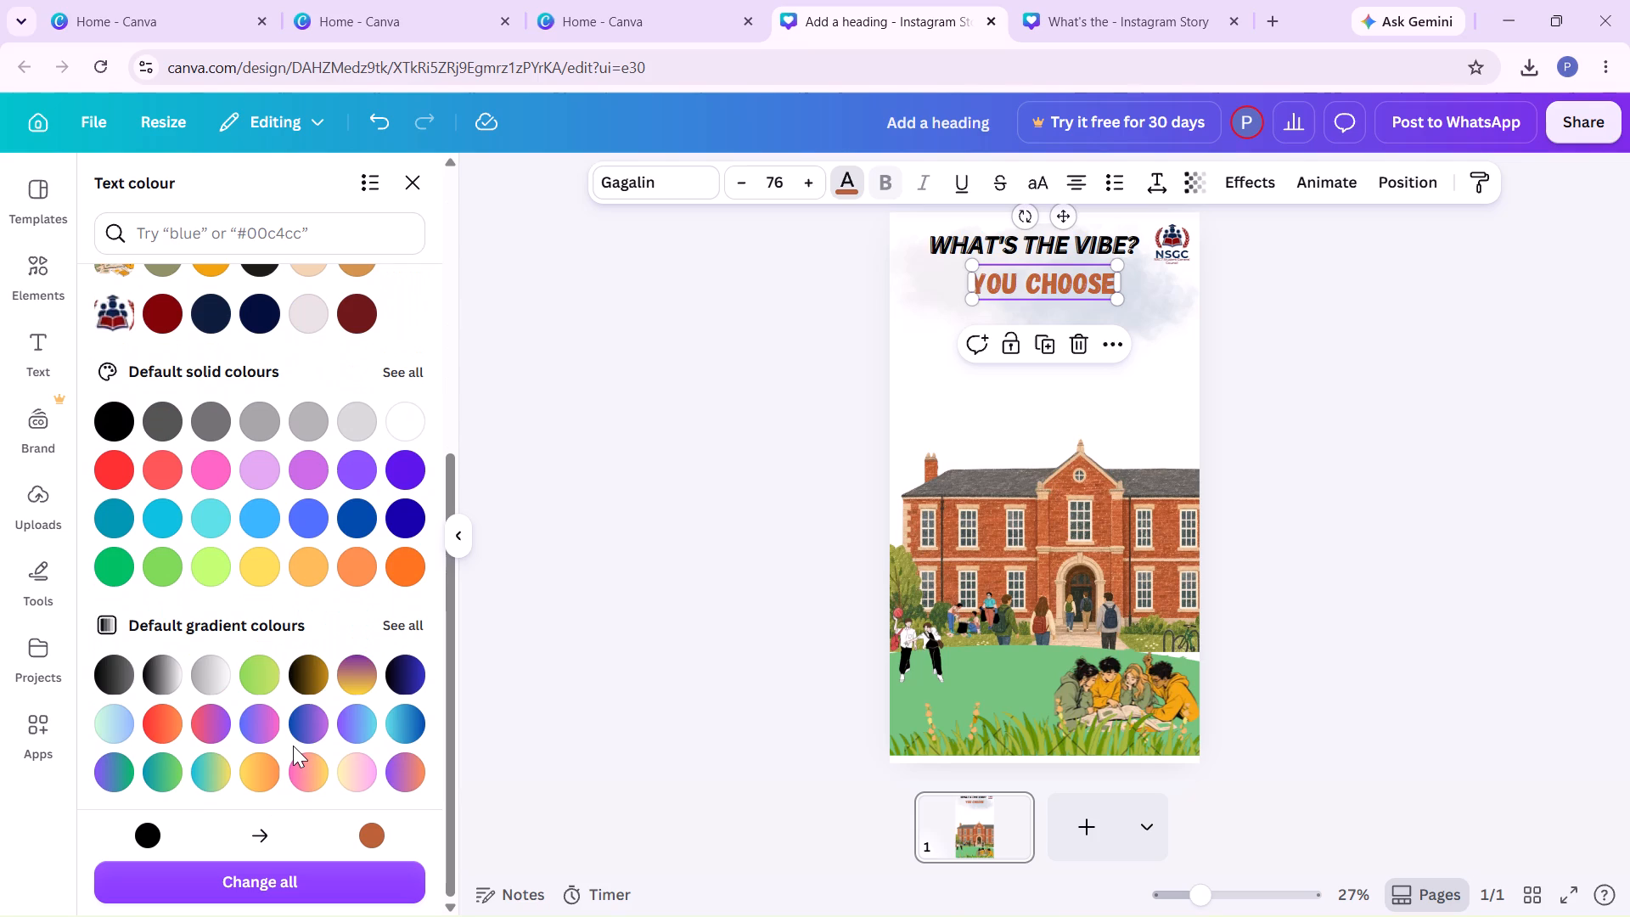
scroll(293, 745, "up", 2)
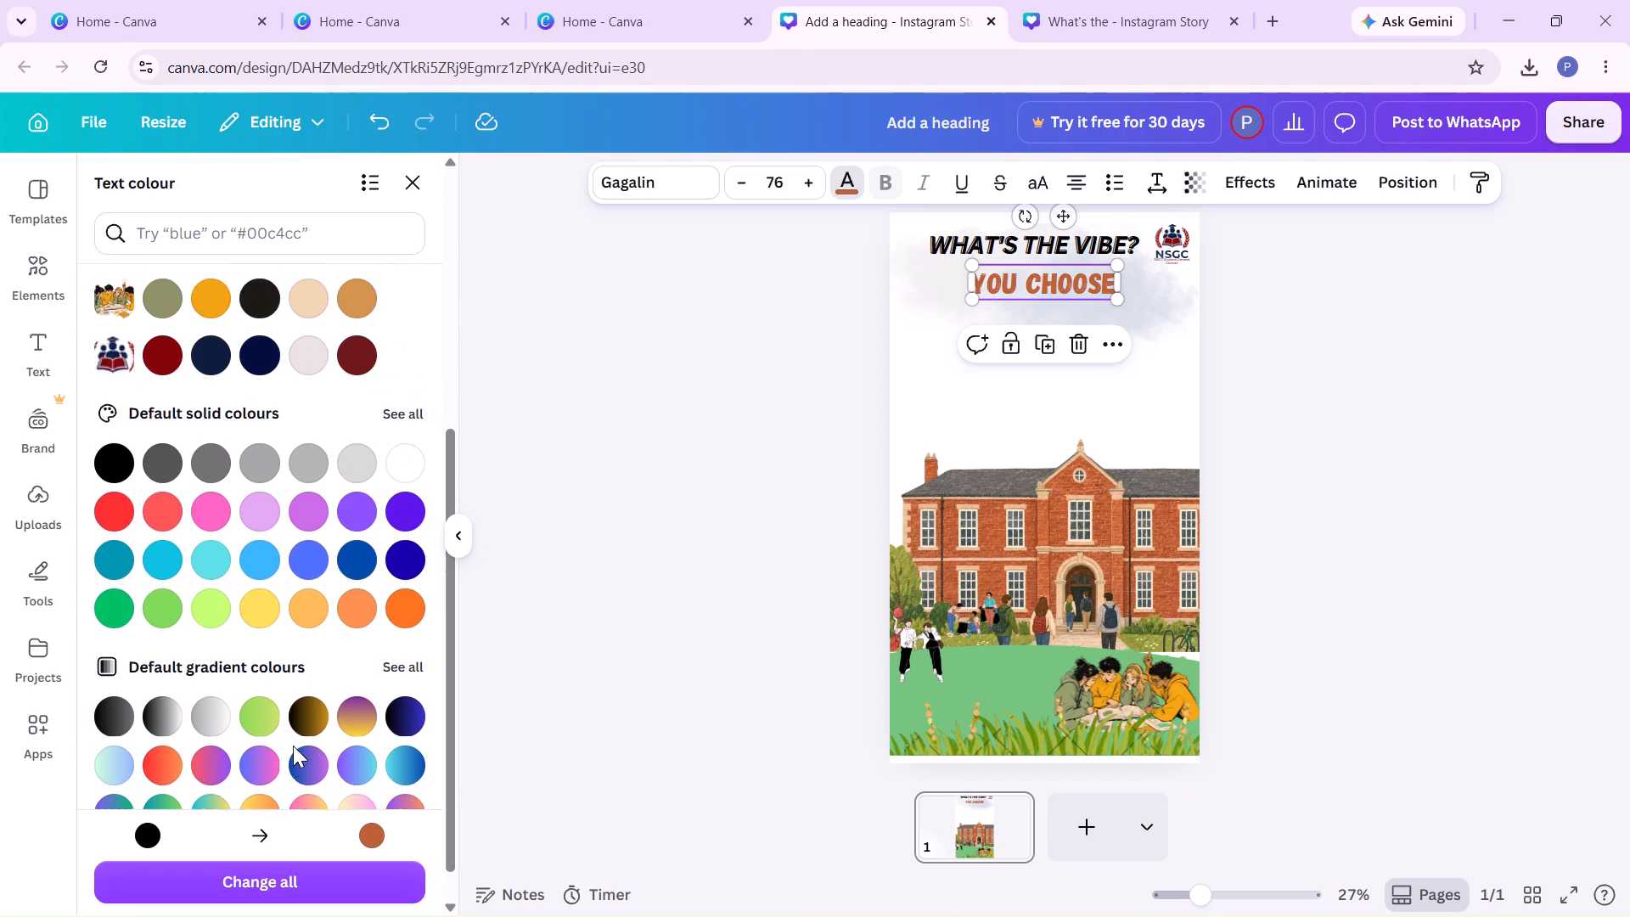
scroll(293, 745, "up", 3)
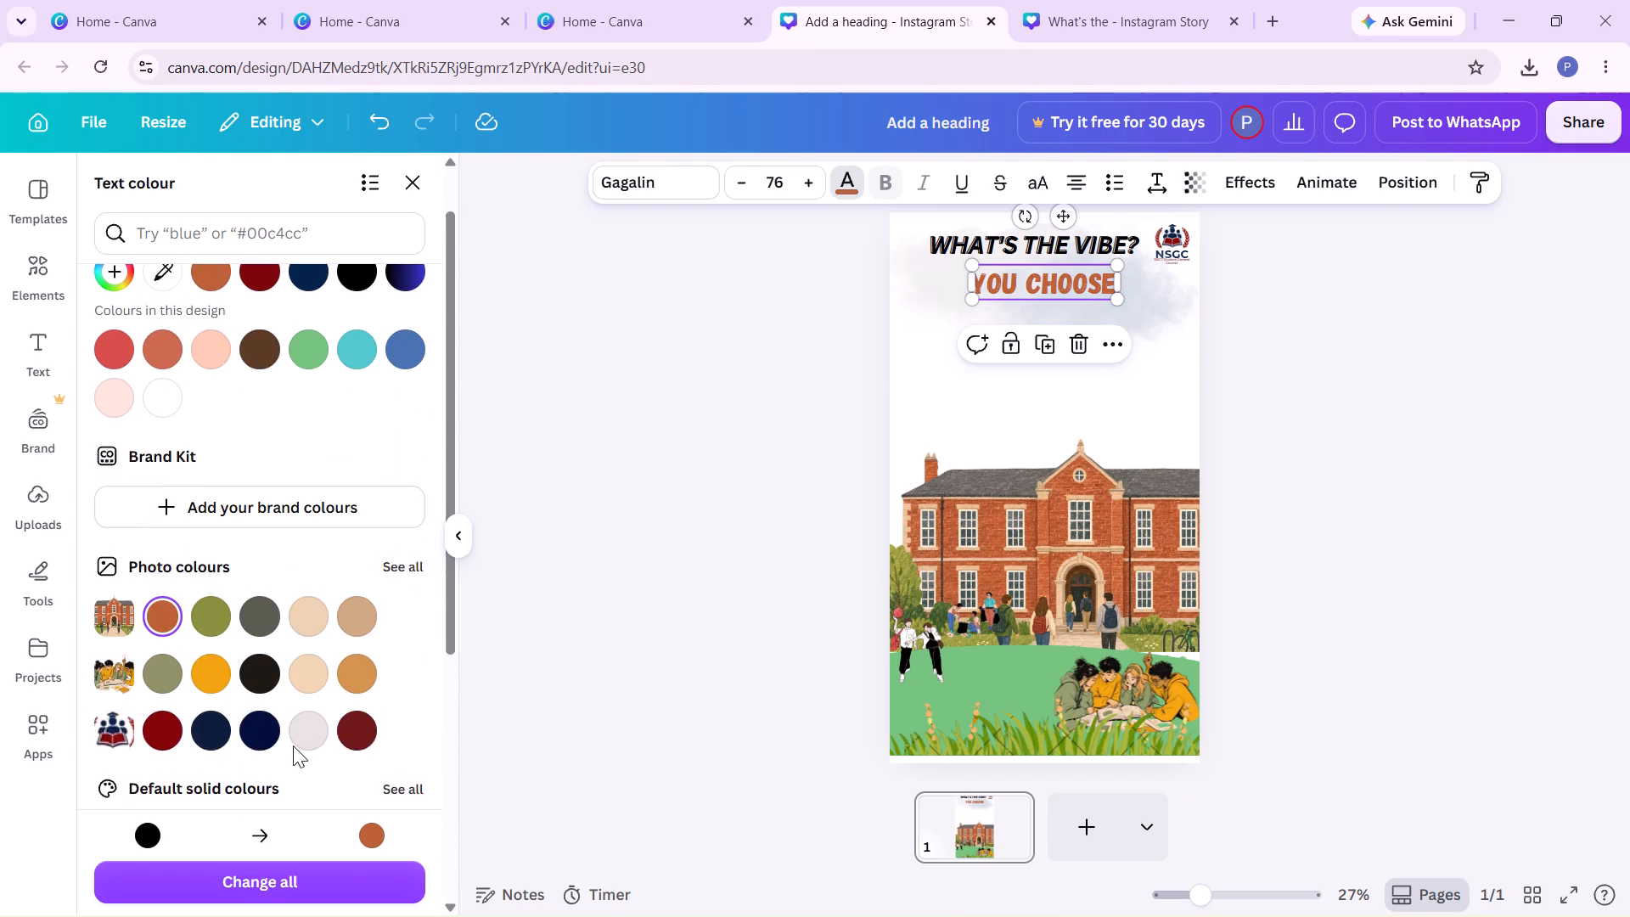
scroll(293, 745, "up", 3)
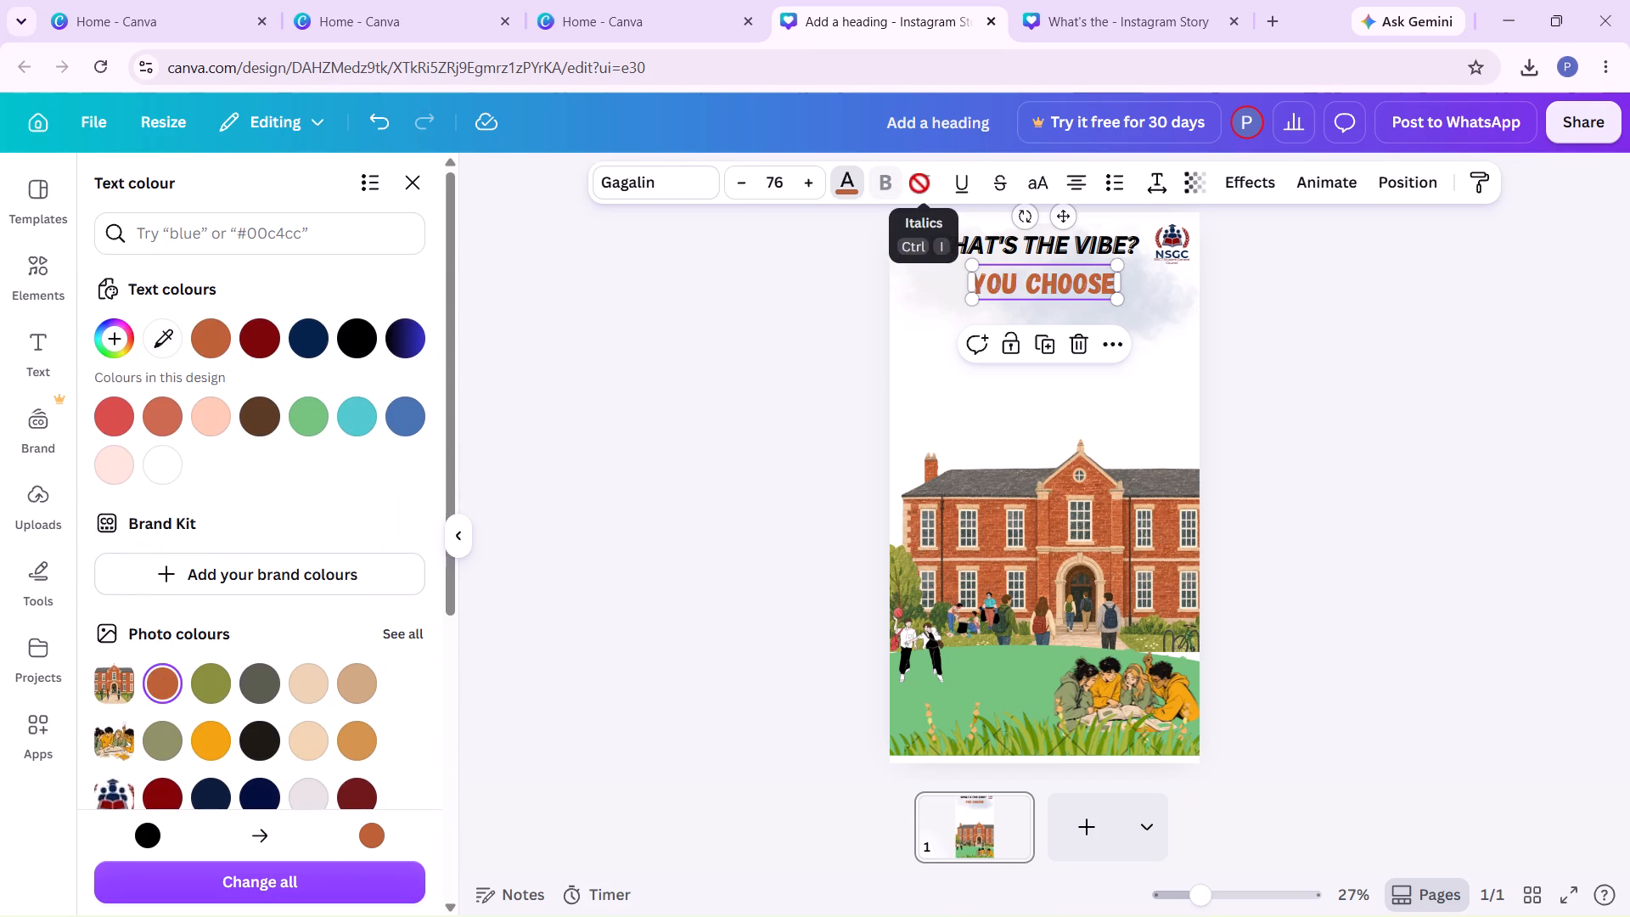
left_click(692, 502)
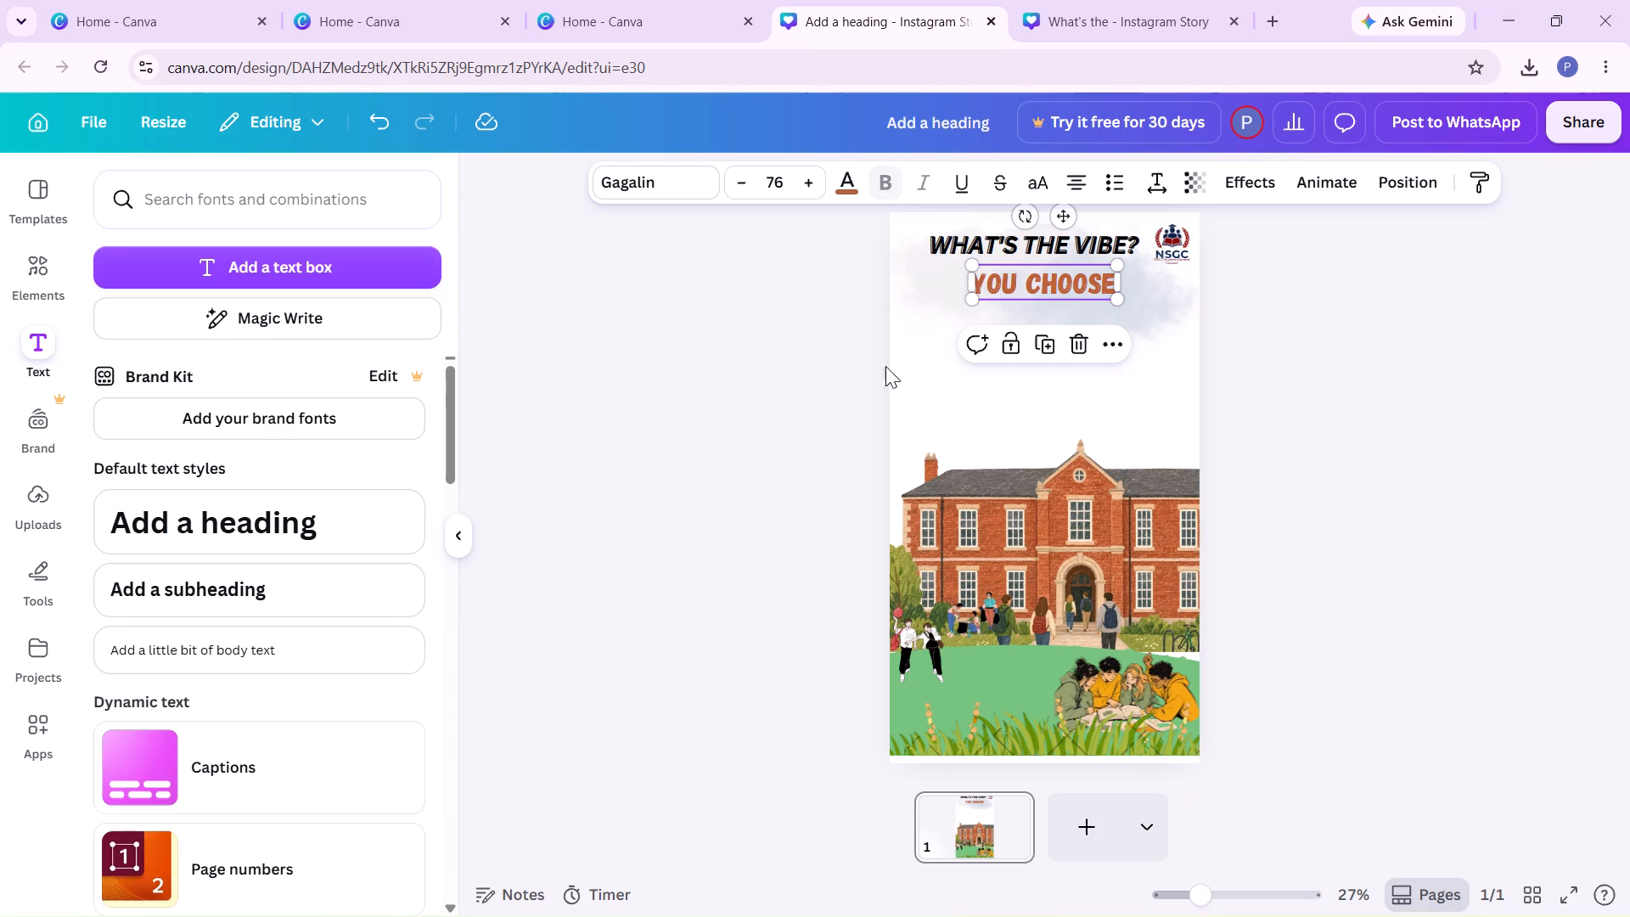
left_click(610, 504)
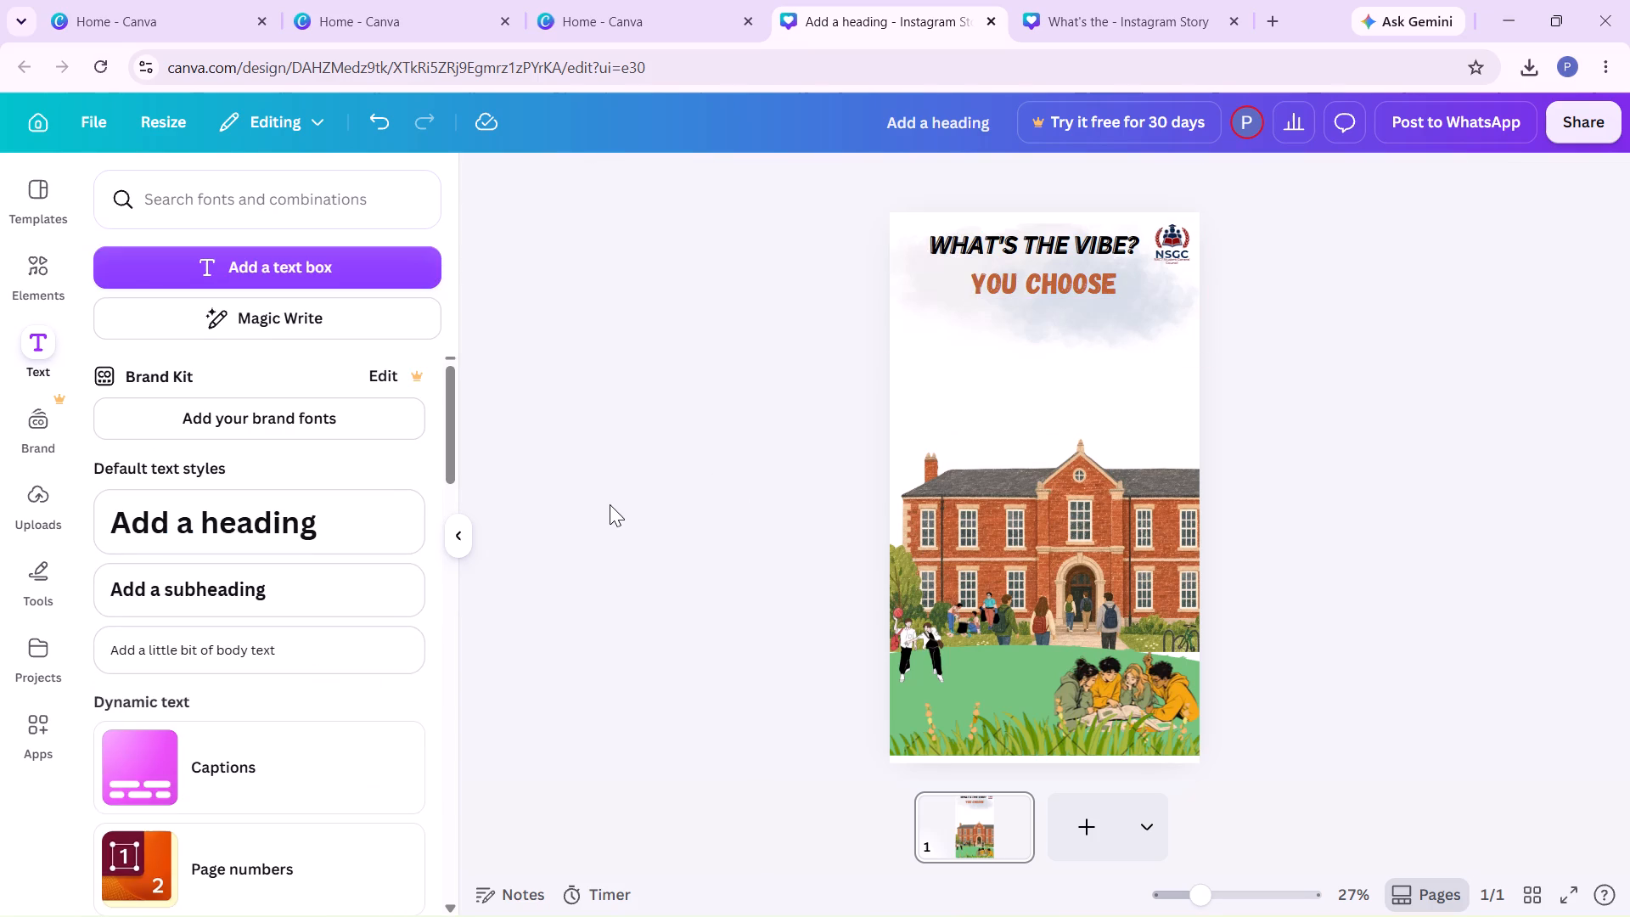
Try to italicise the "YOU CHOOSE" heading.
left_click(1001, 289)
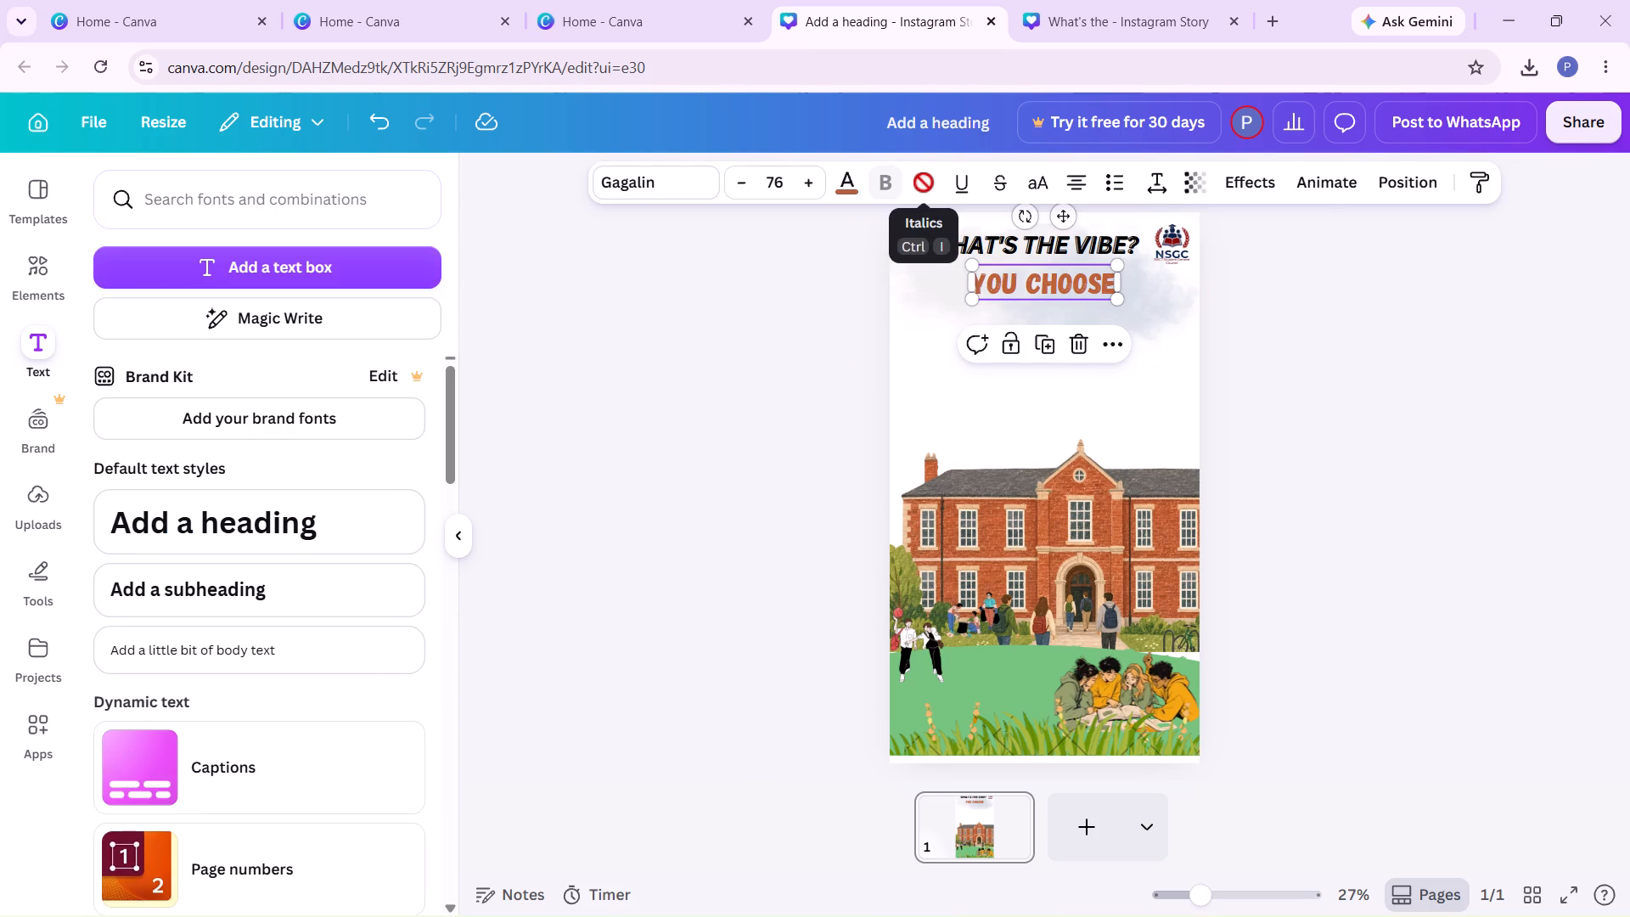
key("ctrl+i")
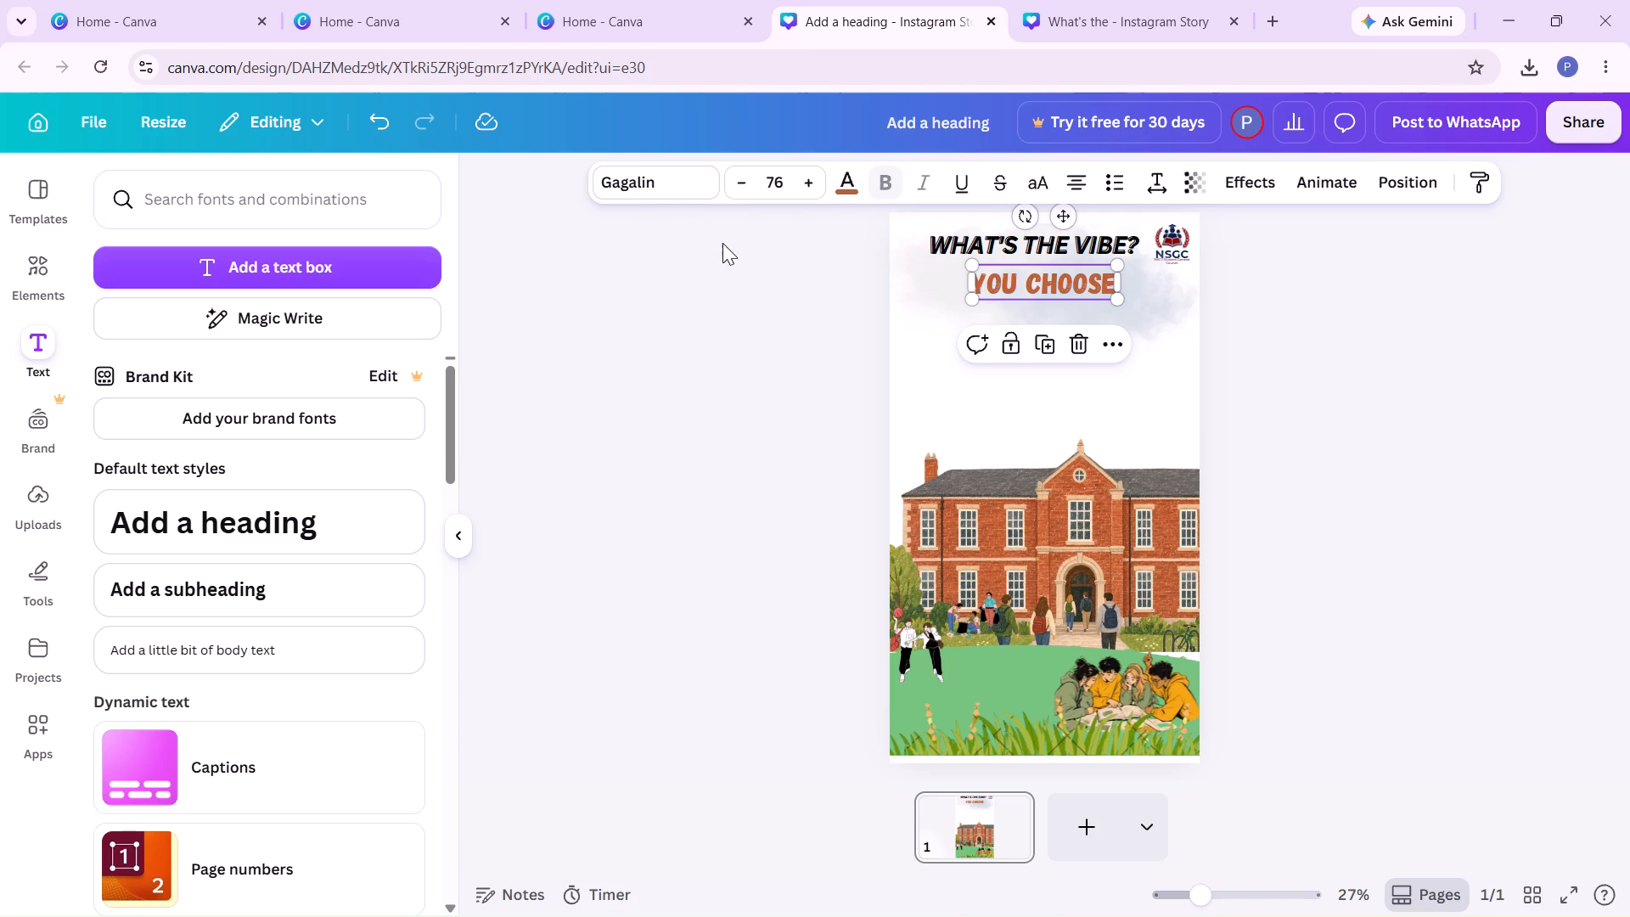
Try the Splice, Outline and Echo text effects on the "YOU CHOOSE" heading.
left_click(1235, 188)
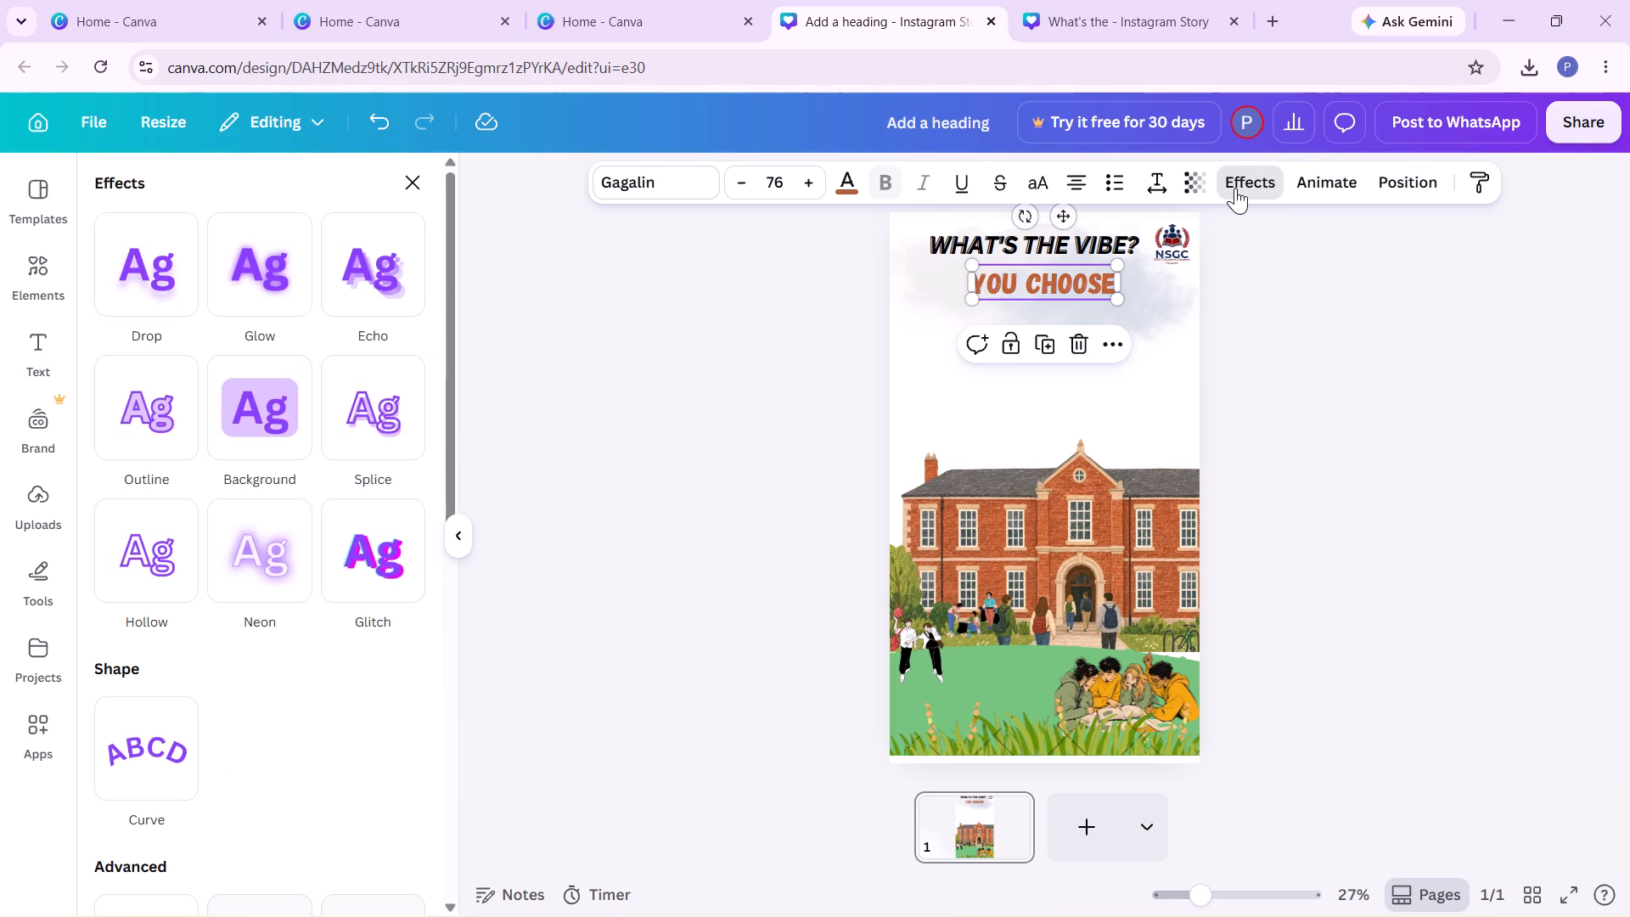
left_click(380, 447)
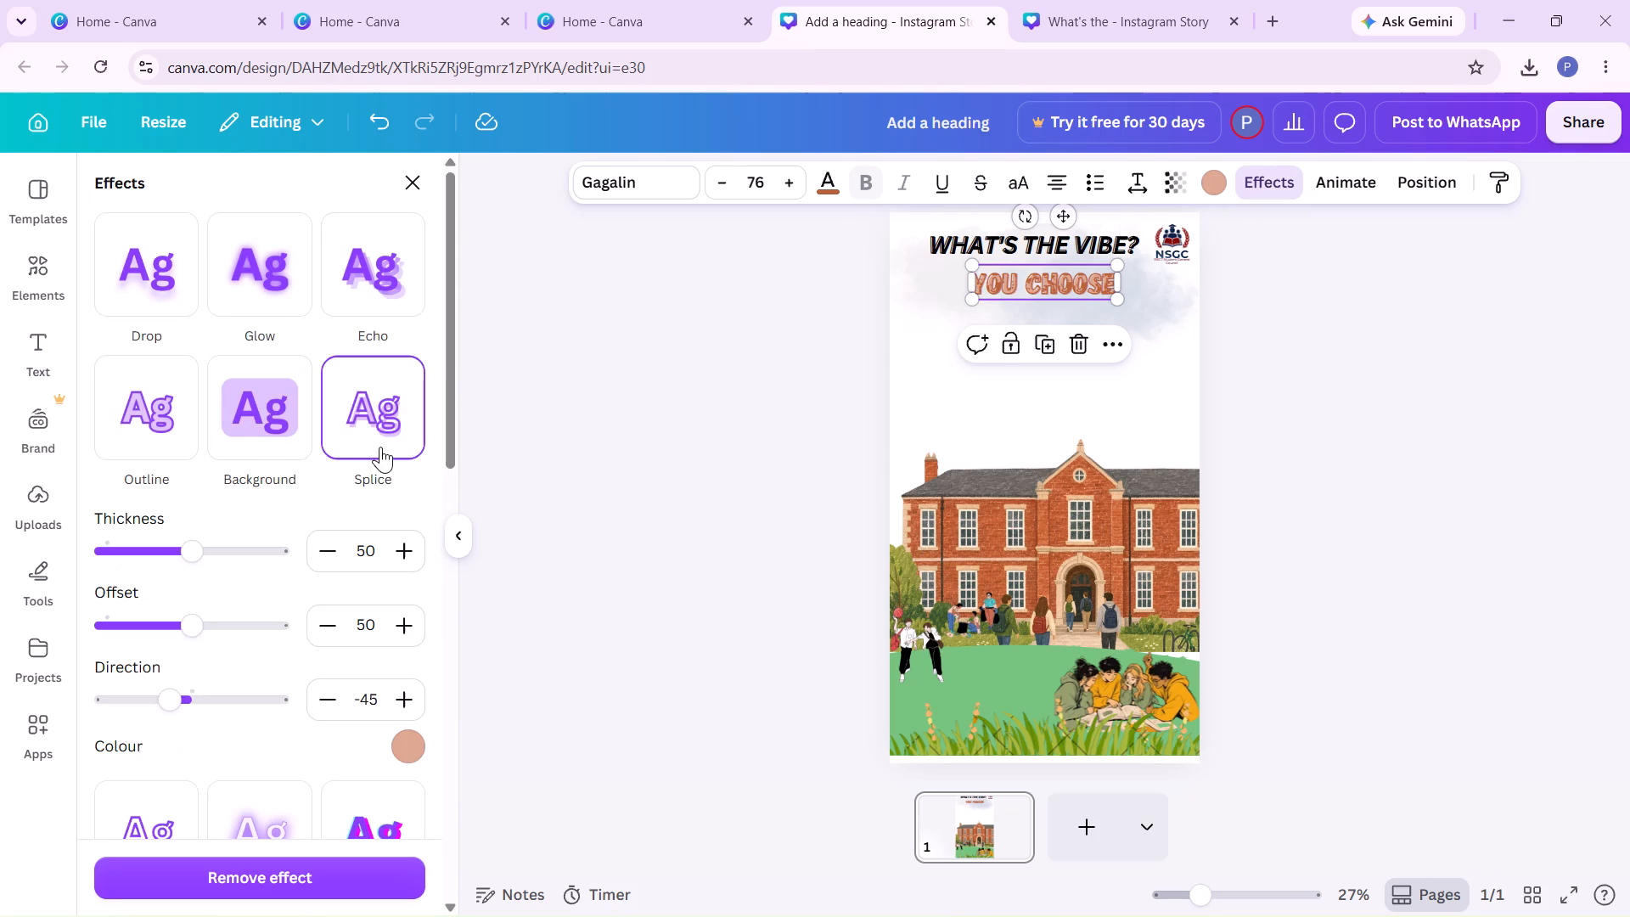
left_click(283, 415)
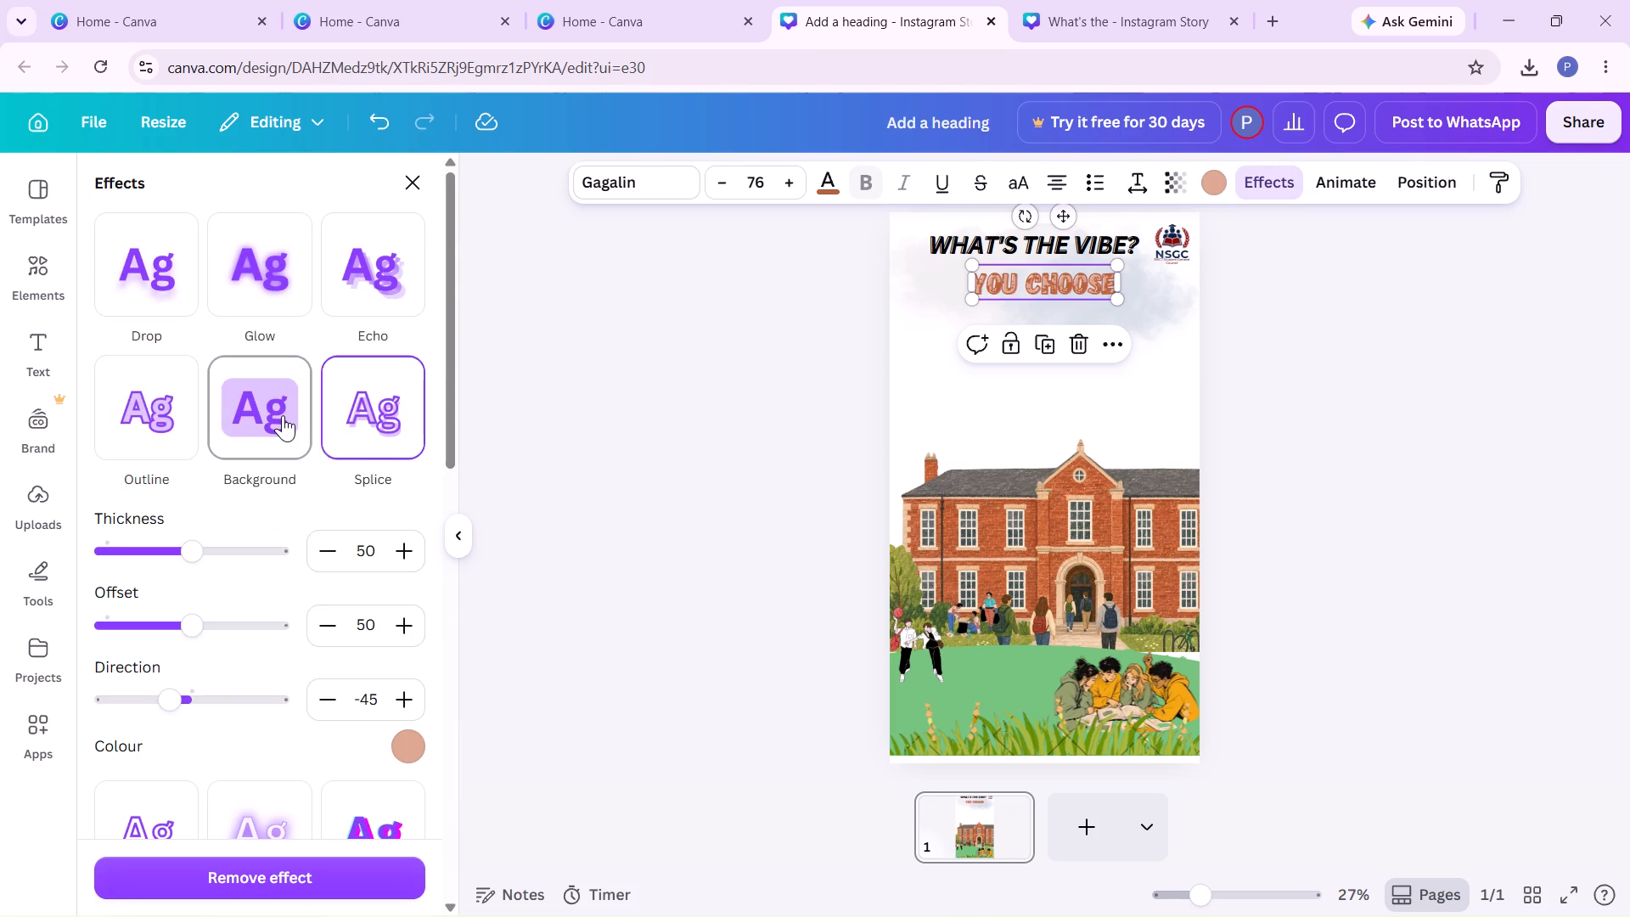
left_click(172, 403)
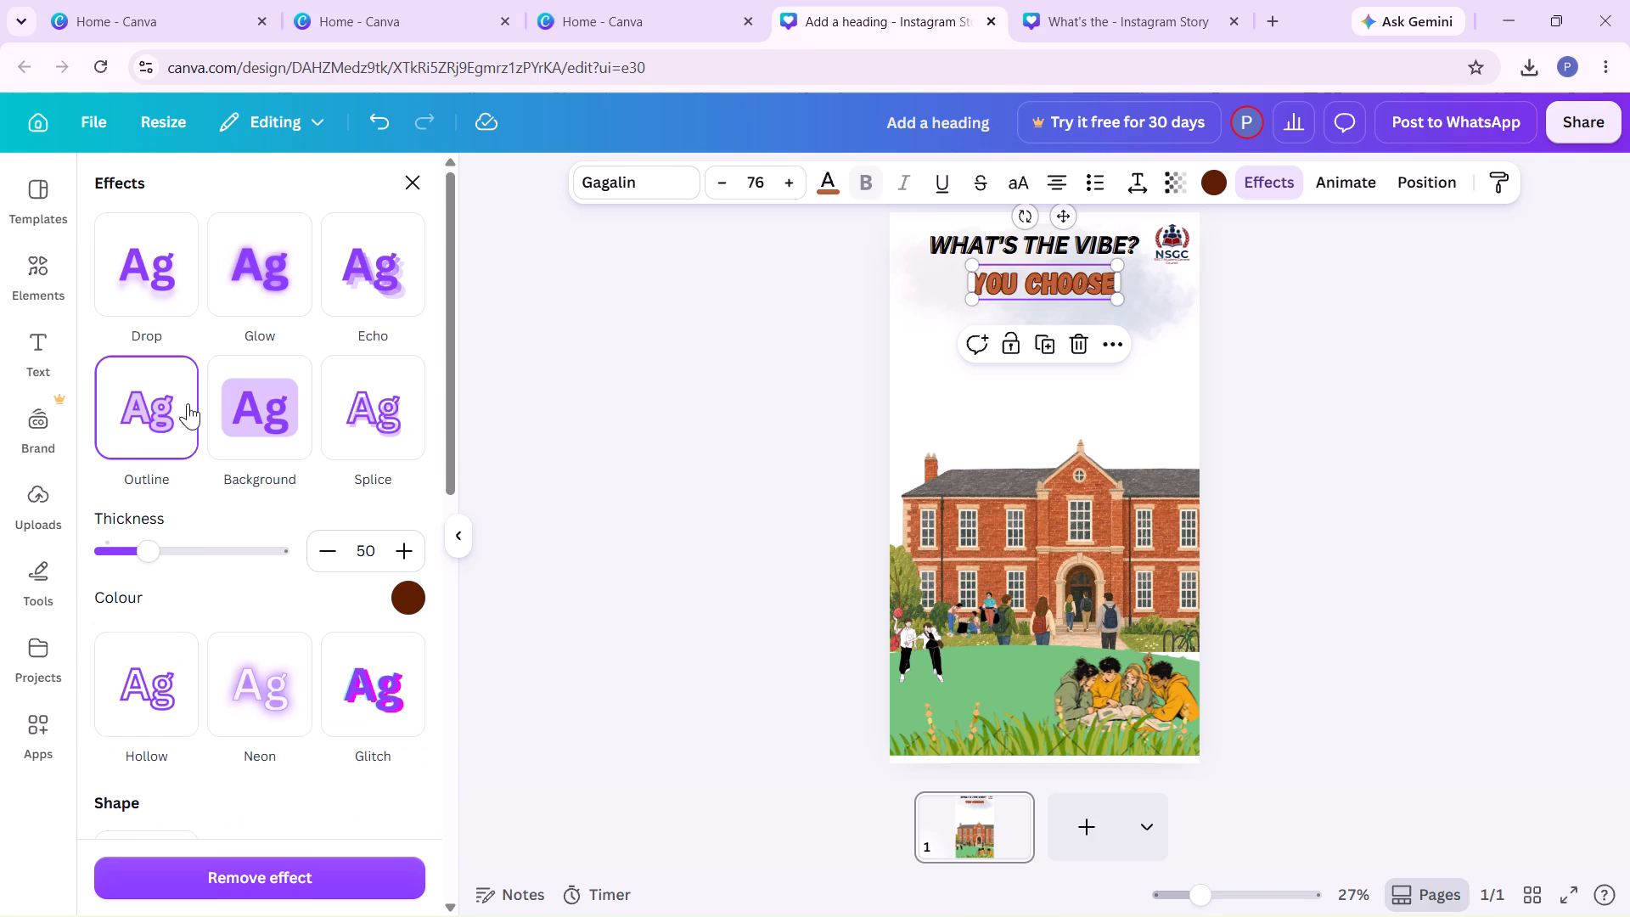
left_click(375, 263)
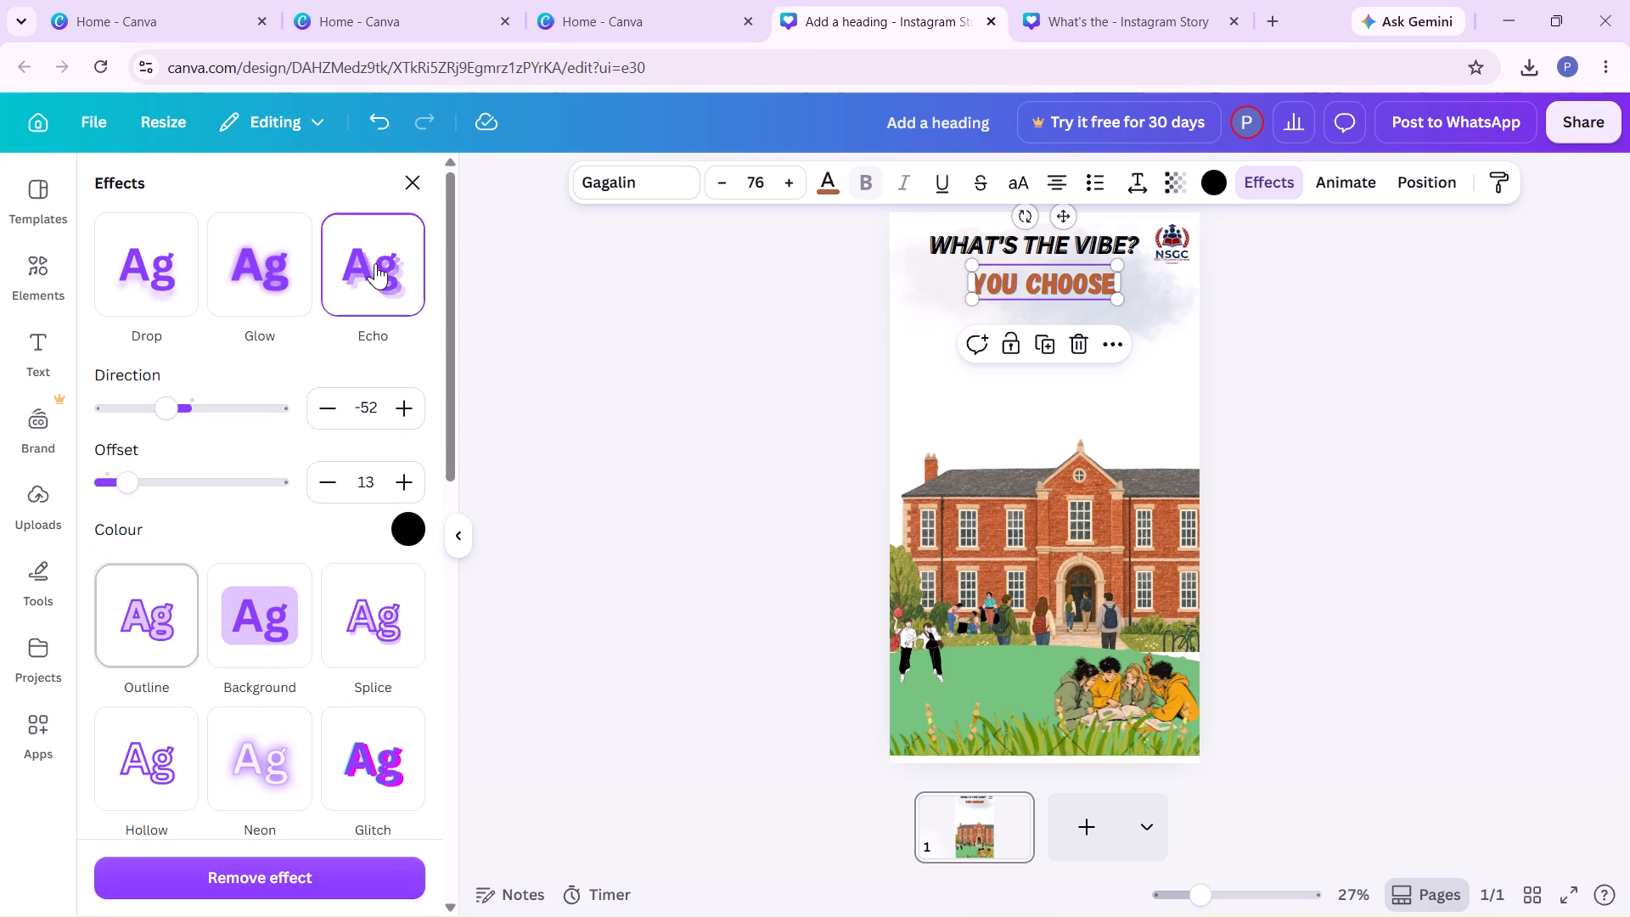
Apply the Glow text effect to the "YOU CHOOSE" heading at intensity 40.
left_click(279, 263)
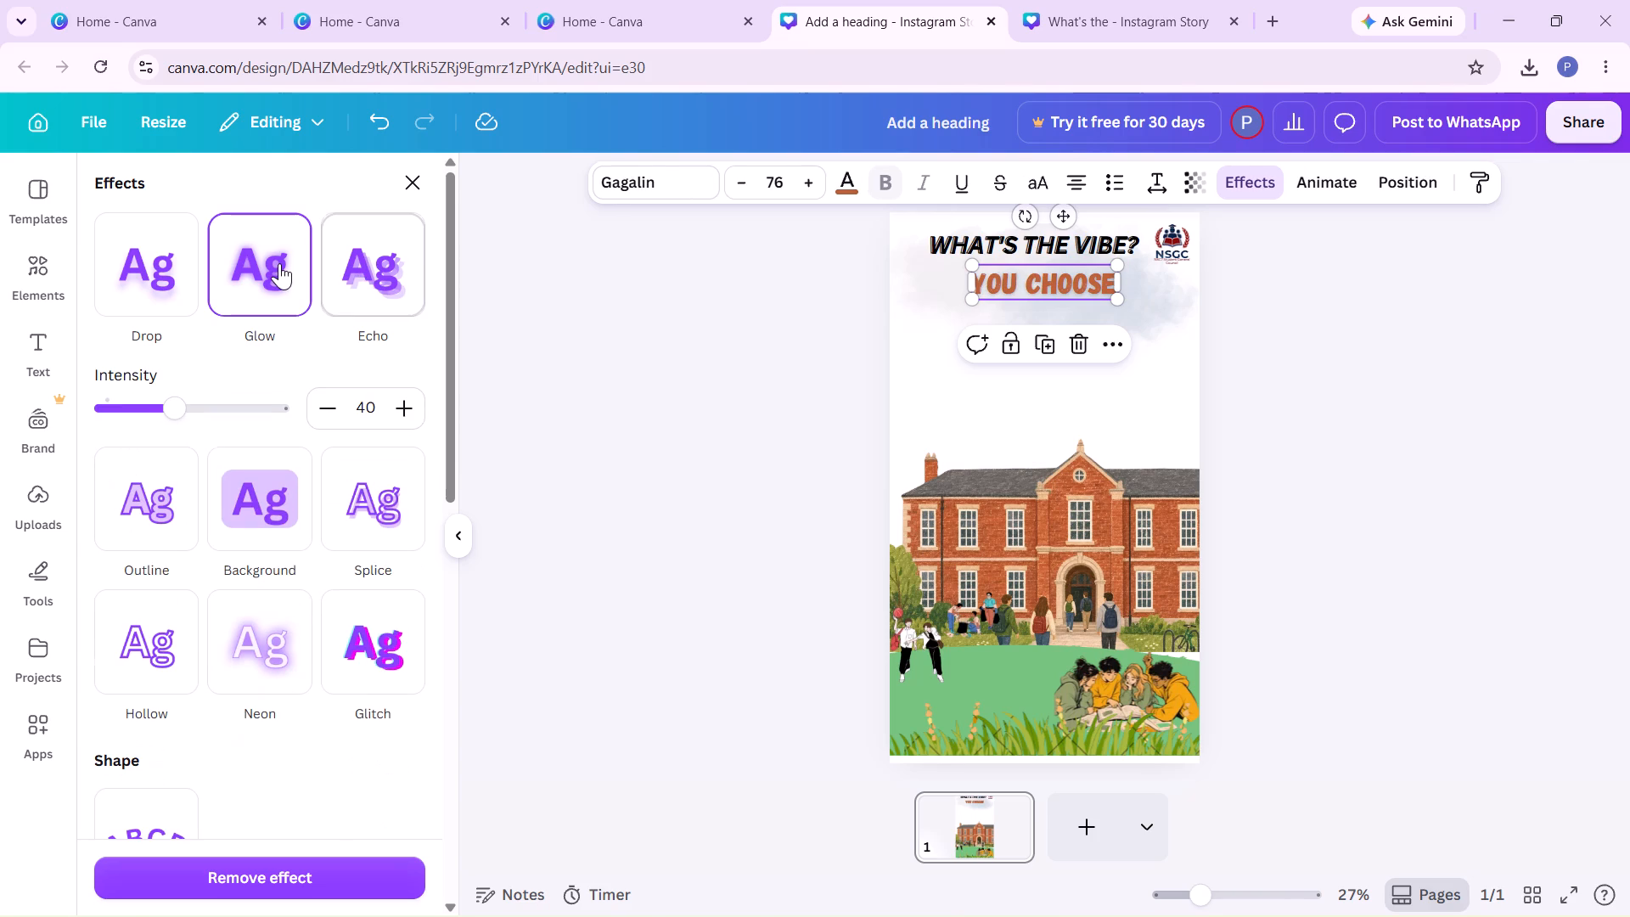
left_click(781, 451)
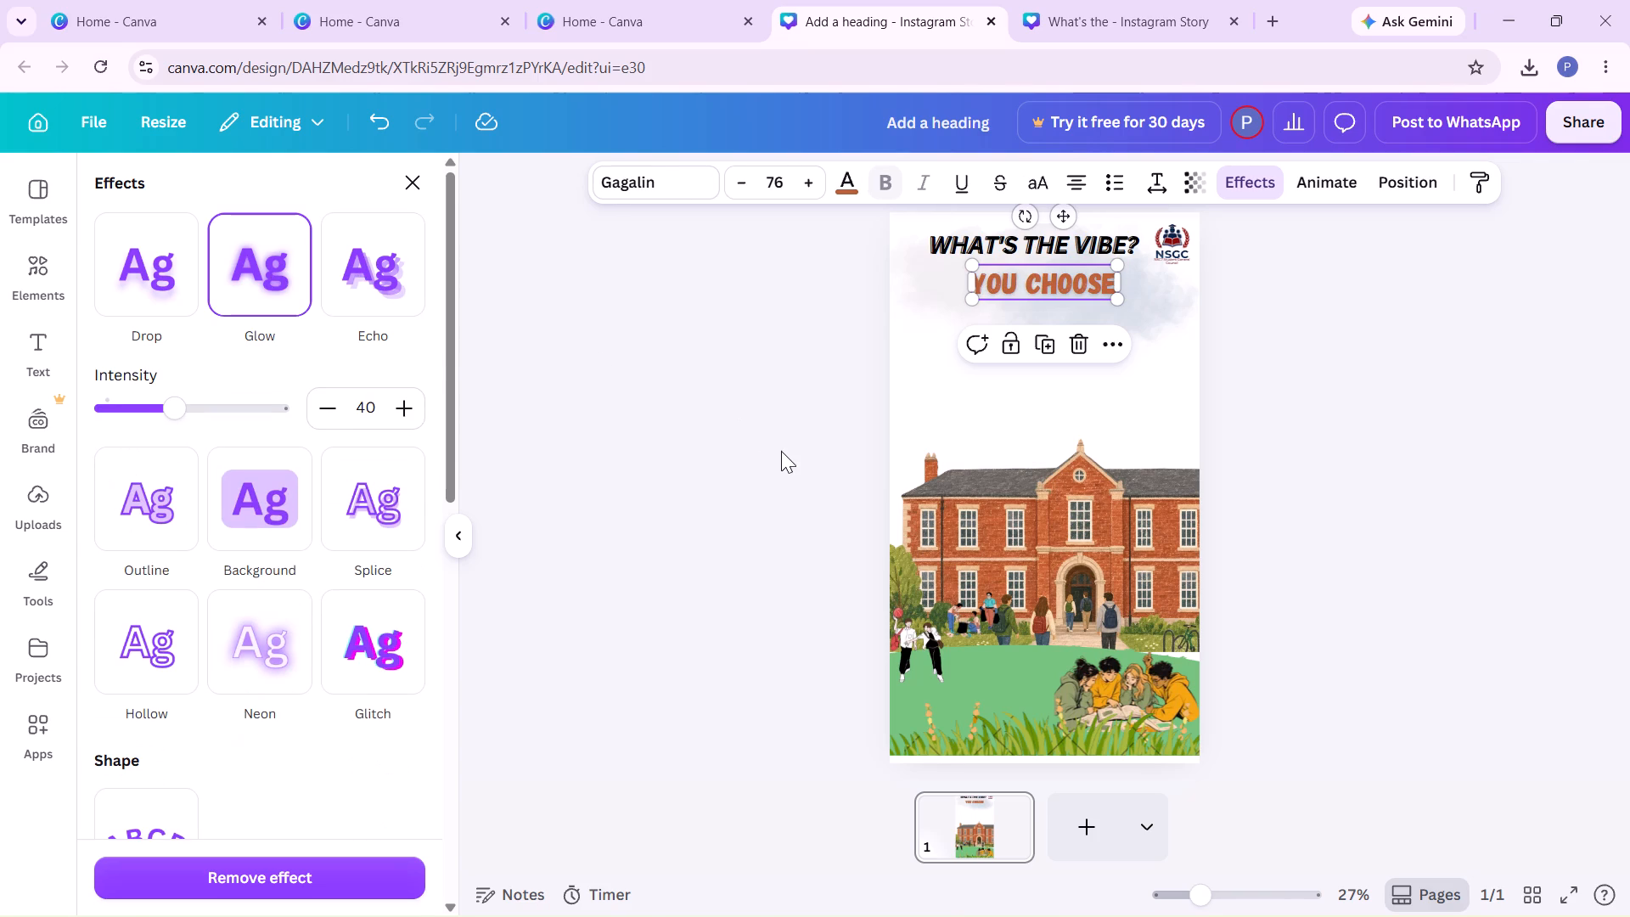
left_click(781, 451)
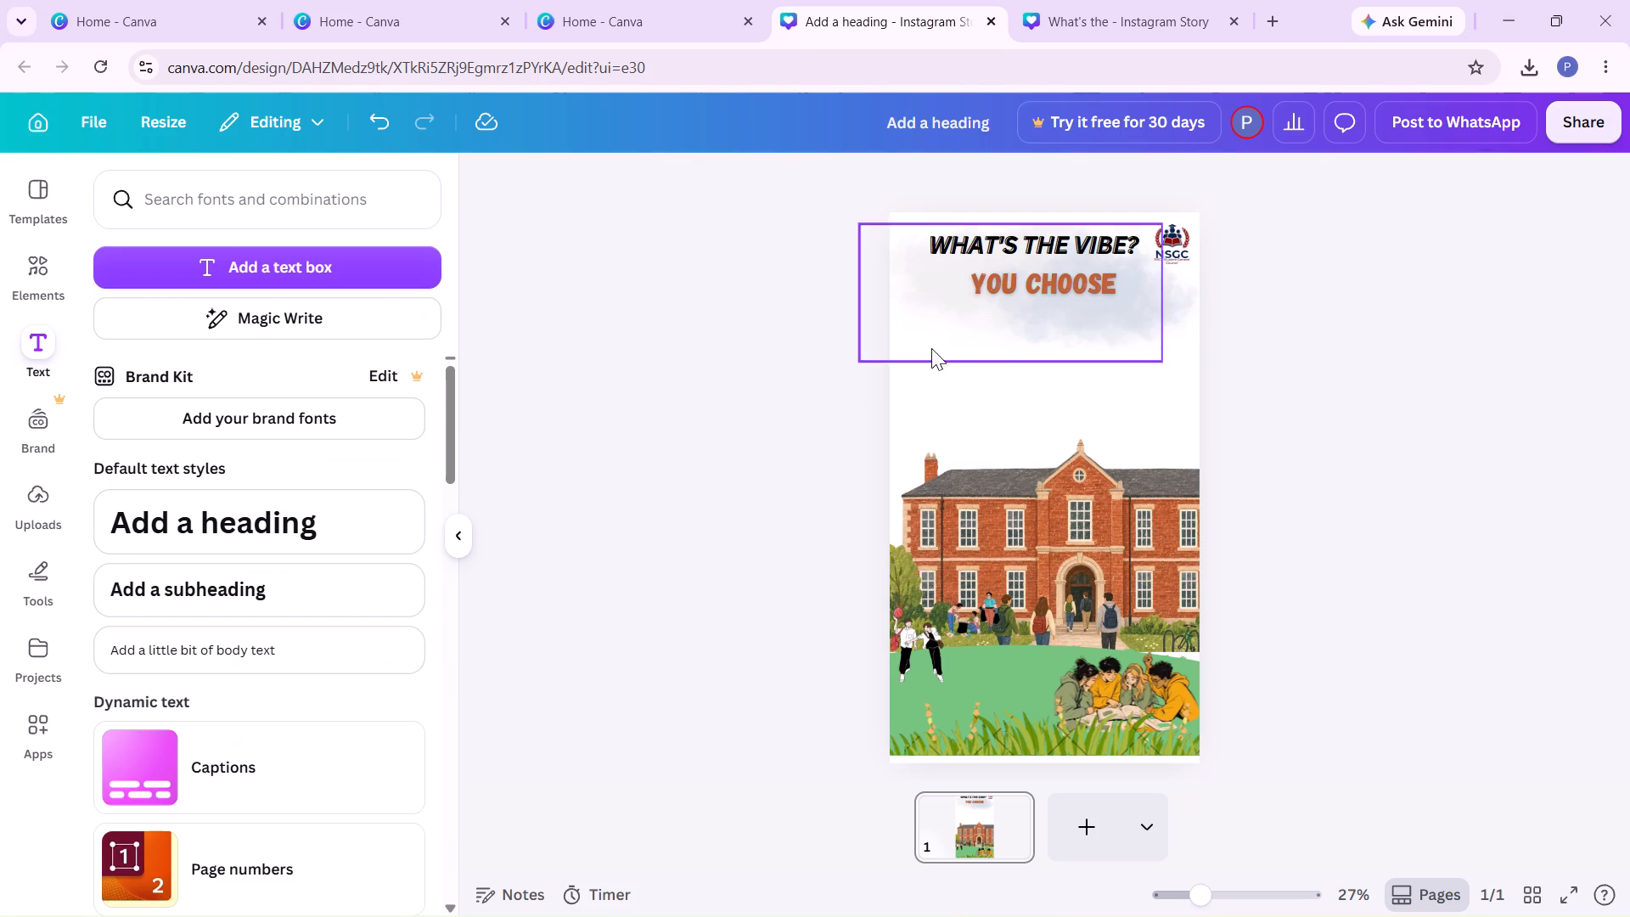
Move the "YOU CHOOSE" heading closer beneath "WHAT'S THE VIBE?" and align their right ends.
left_click_drag(1003, 291, 1033, 281)
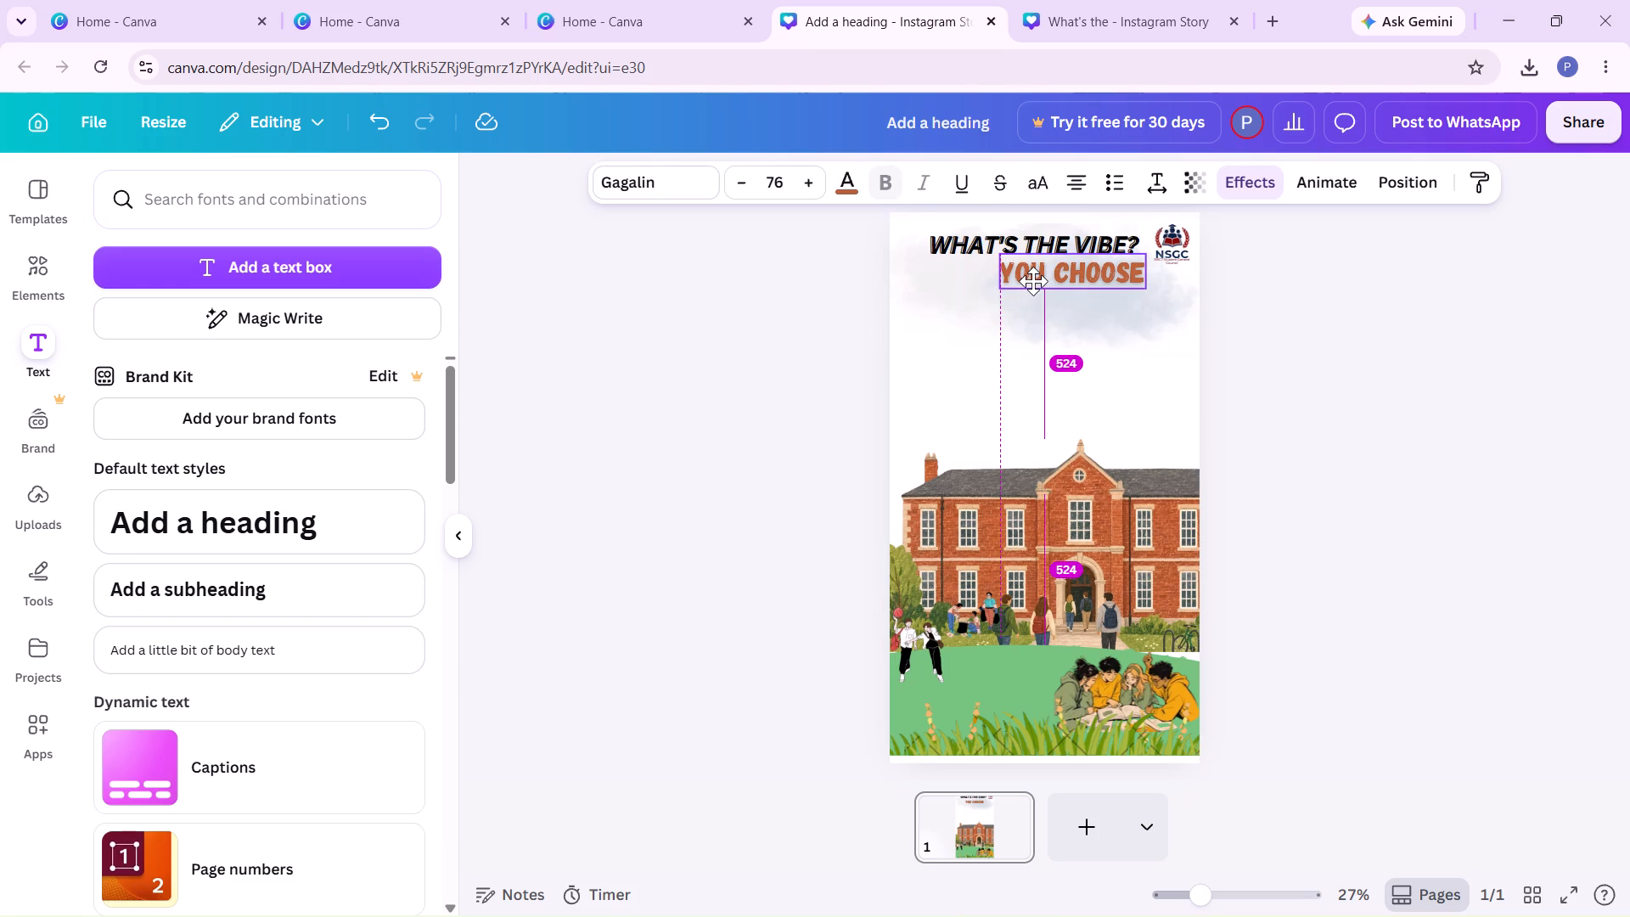
left_click_drag(1033, 281, 1032, 283)
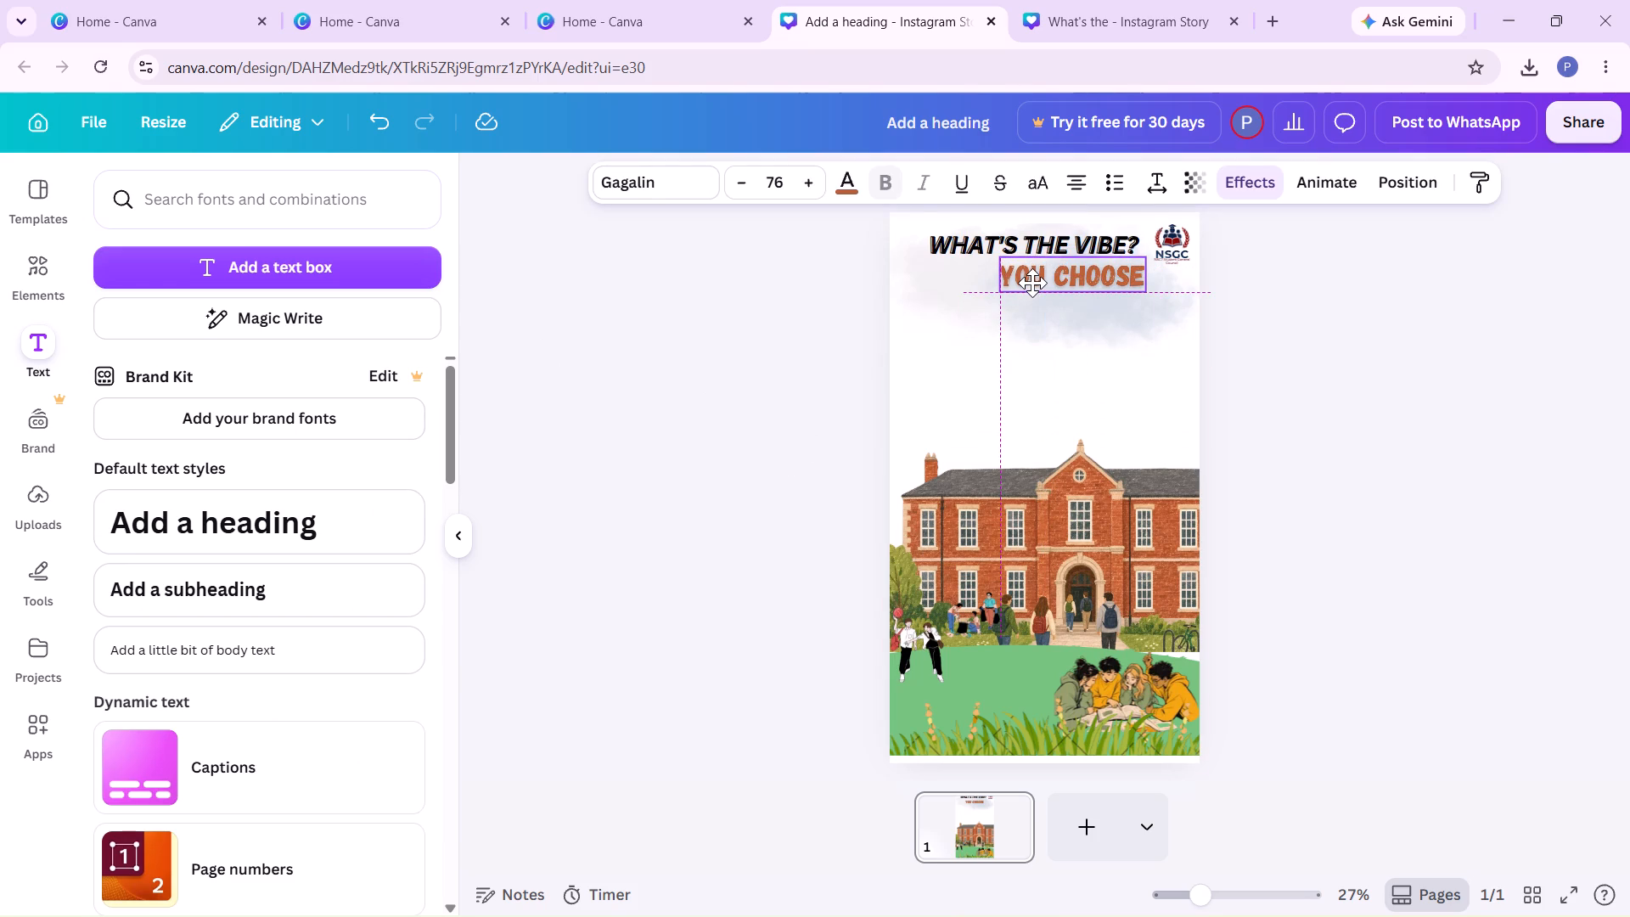
left_click_drag(1032, 283, 1031, 281)
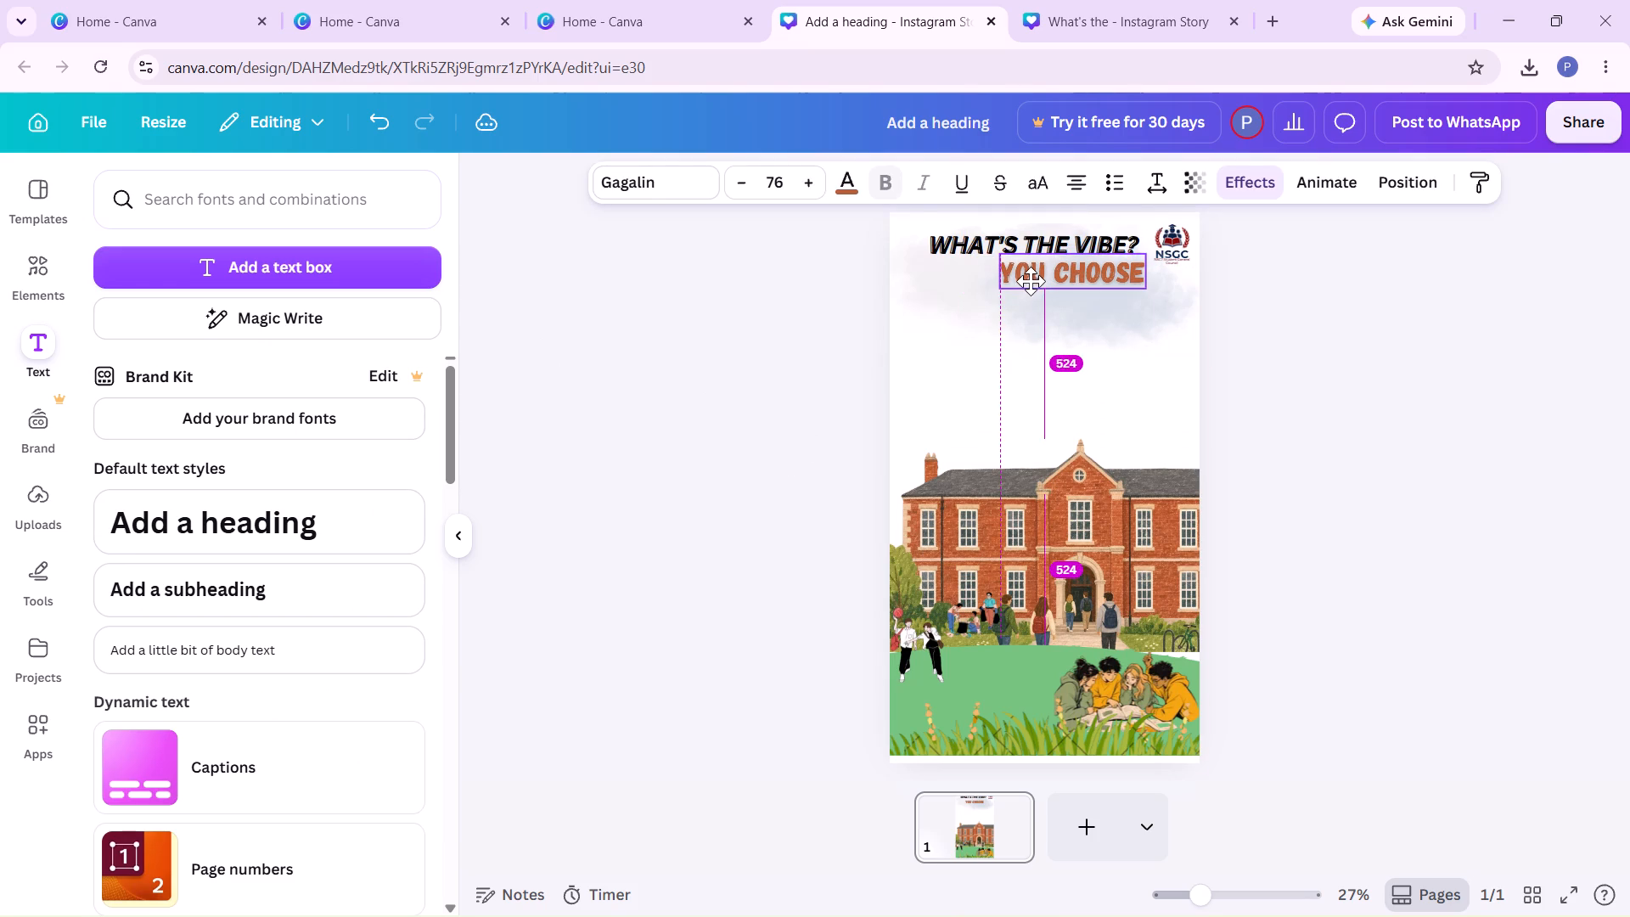
left_click_drag(1031, 281, 1024, 281)
left_click(821, 383)
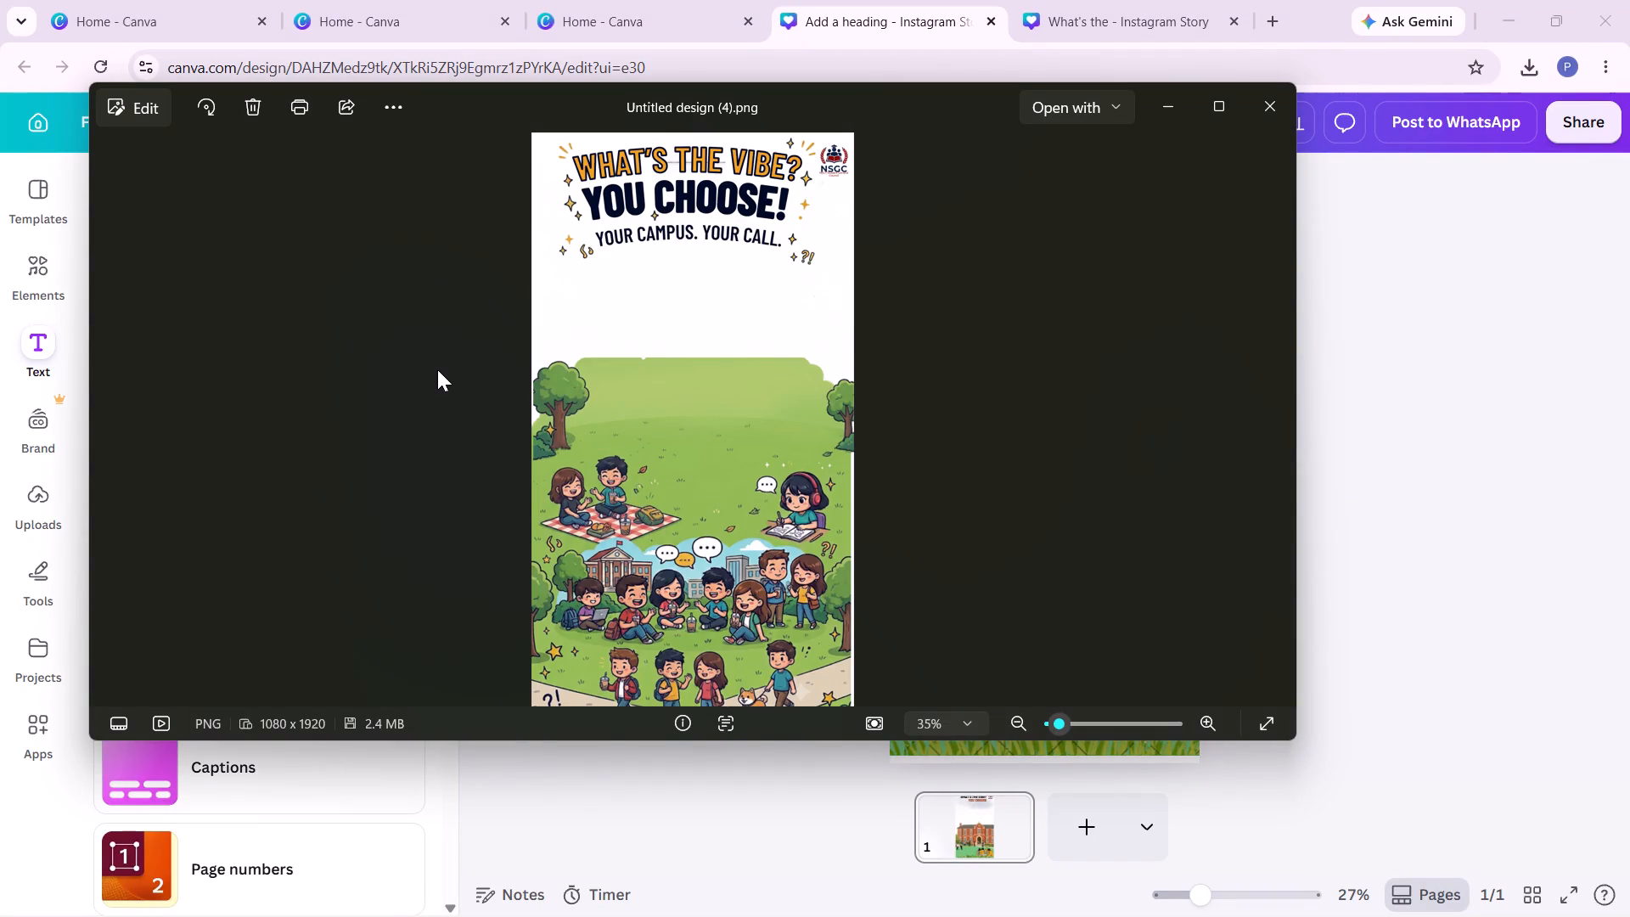
Return to the Canva campus story and add a subheading, replacing its placeholder with a tagline beginning "Your".
left_click(1436, 370)
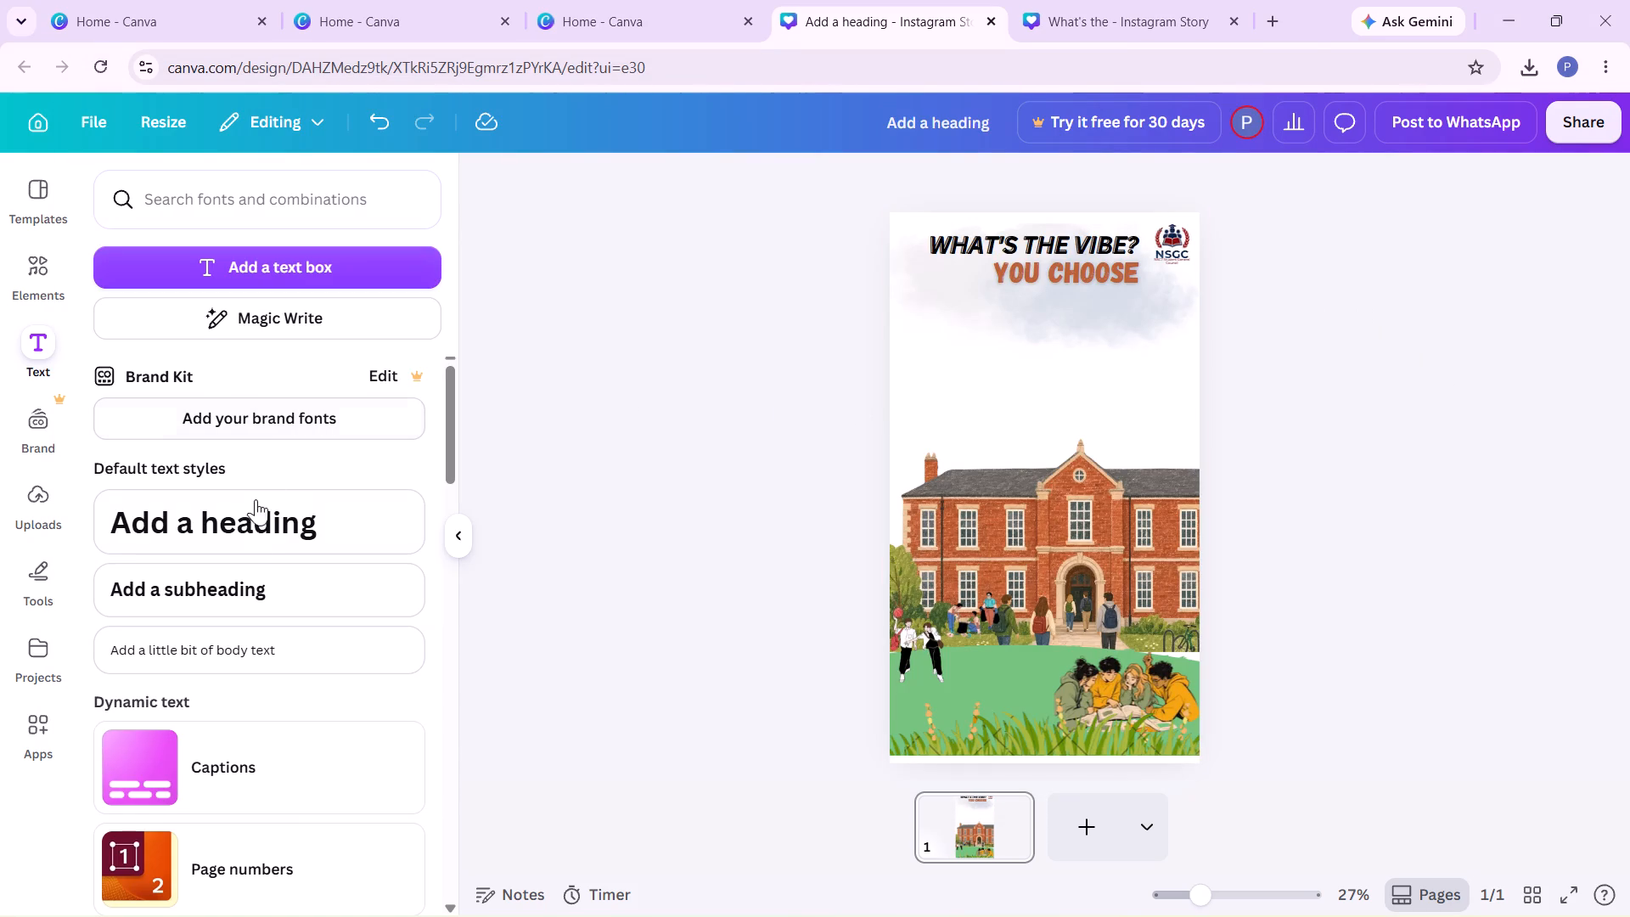
left_click(249, 581)
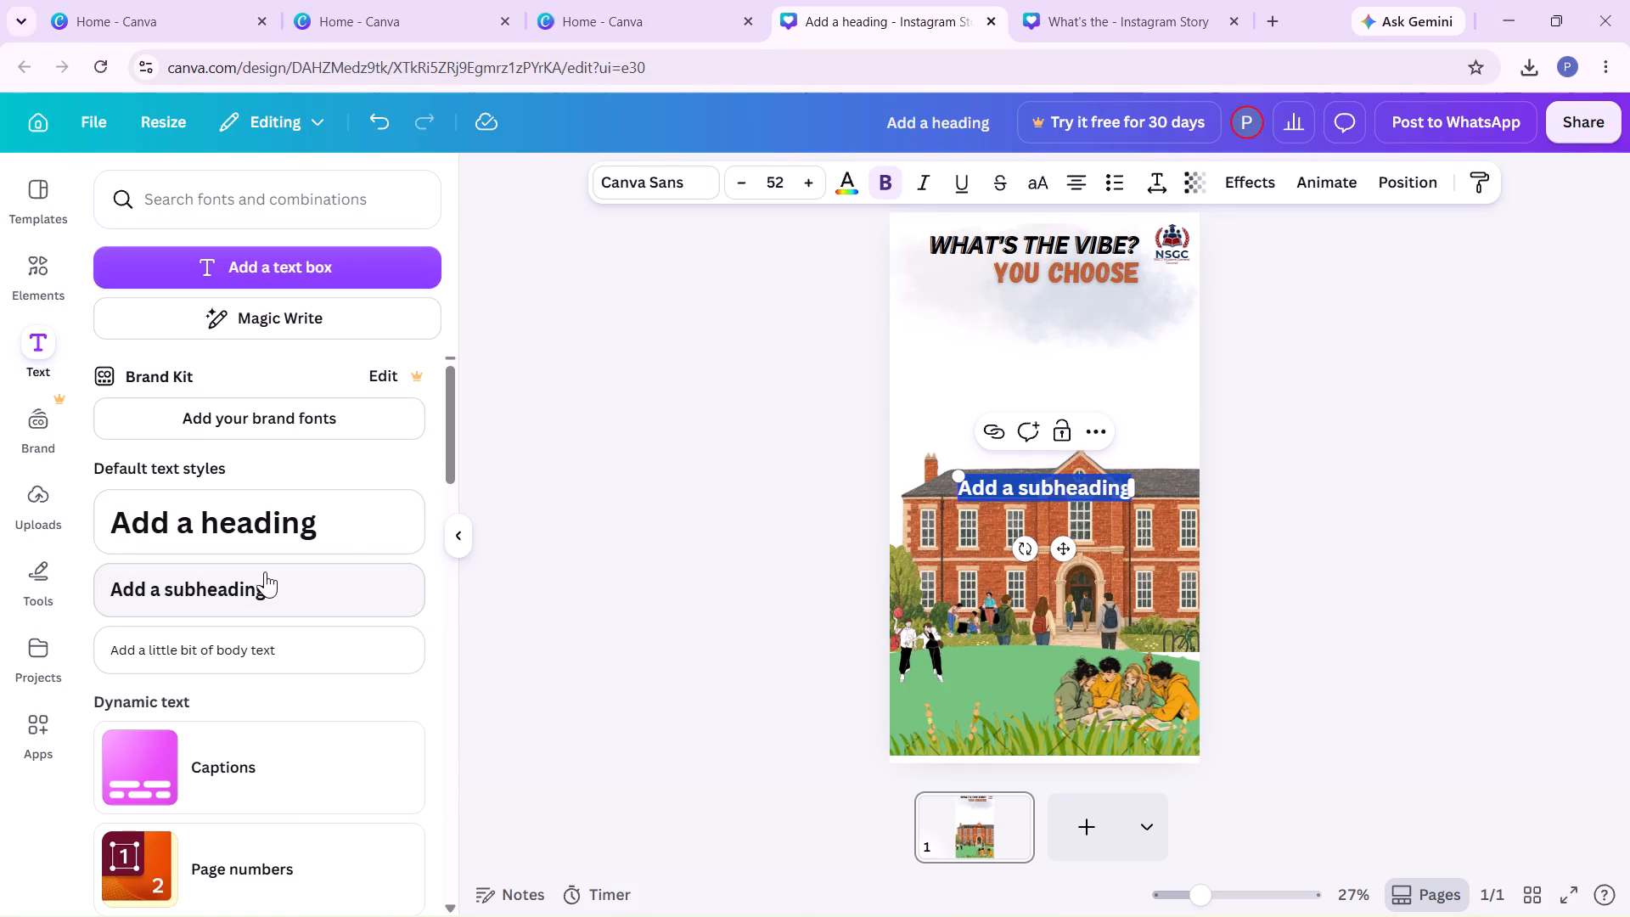
key("BackSpace")
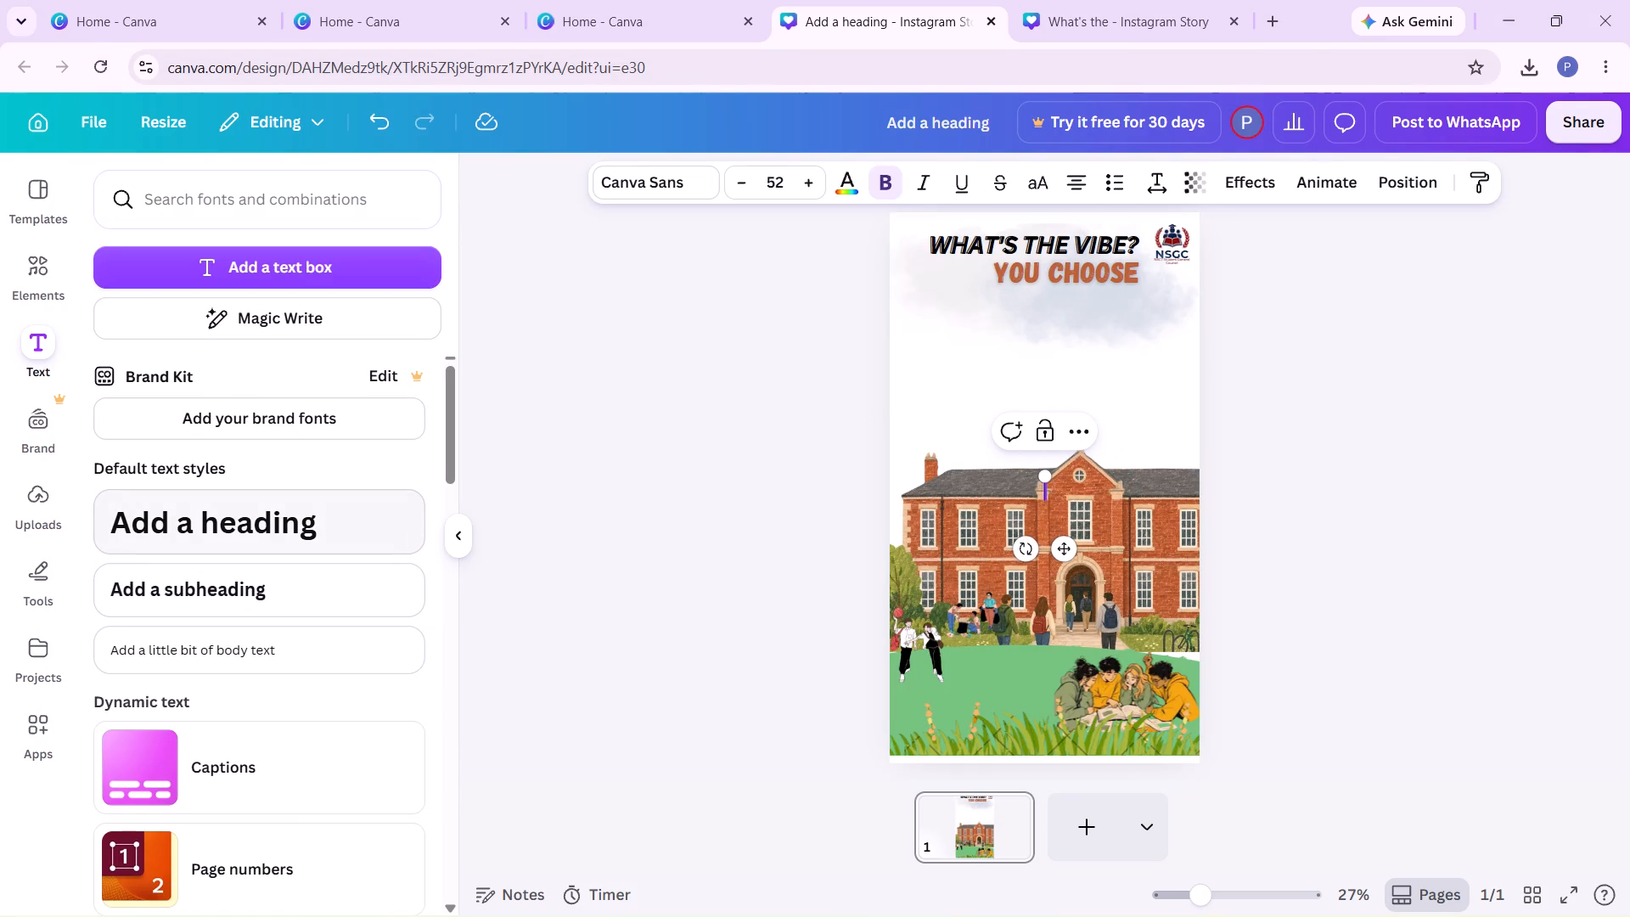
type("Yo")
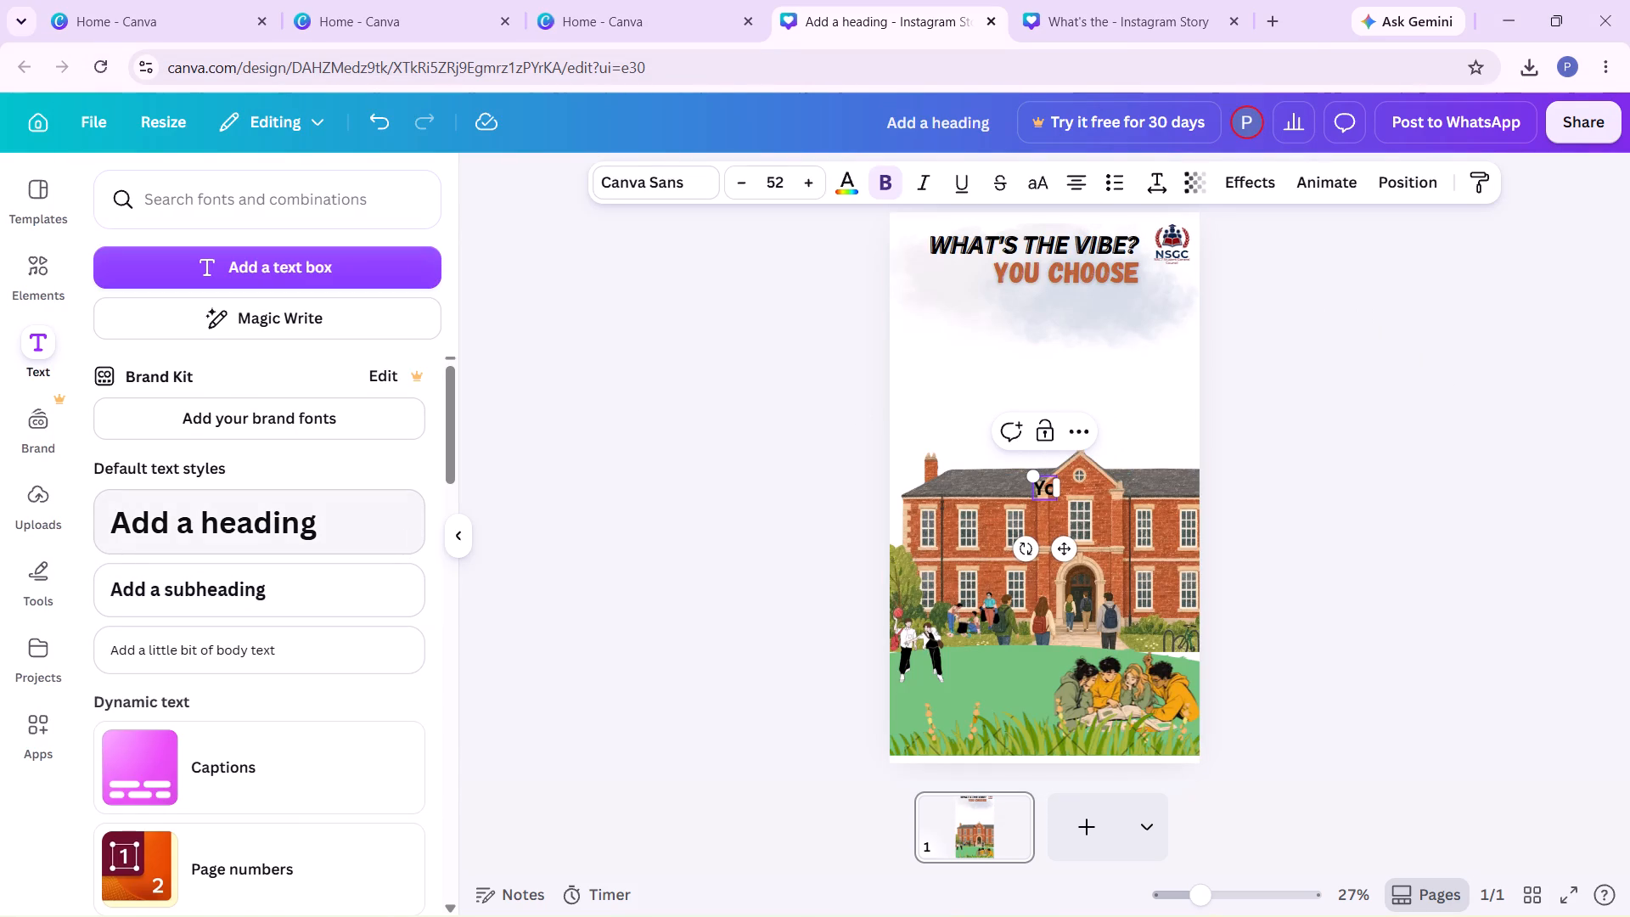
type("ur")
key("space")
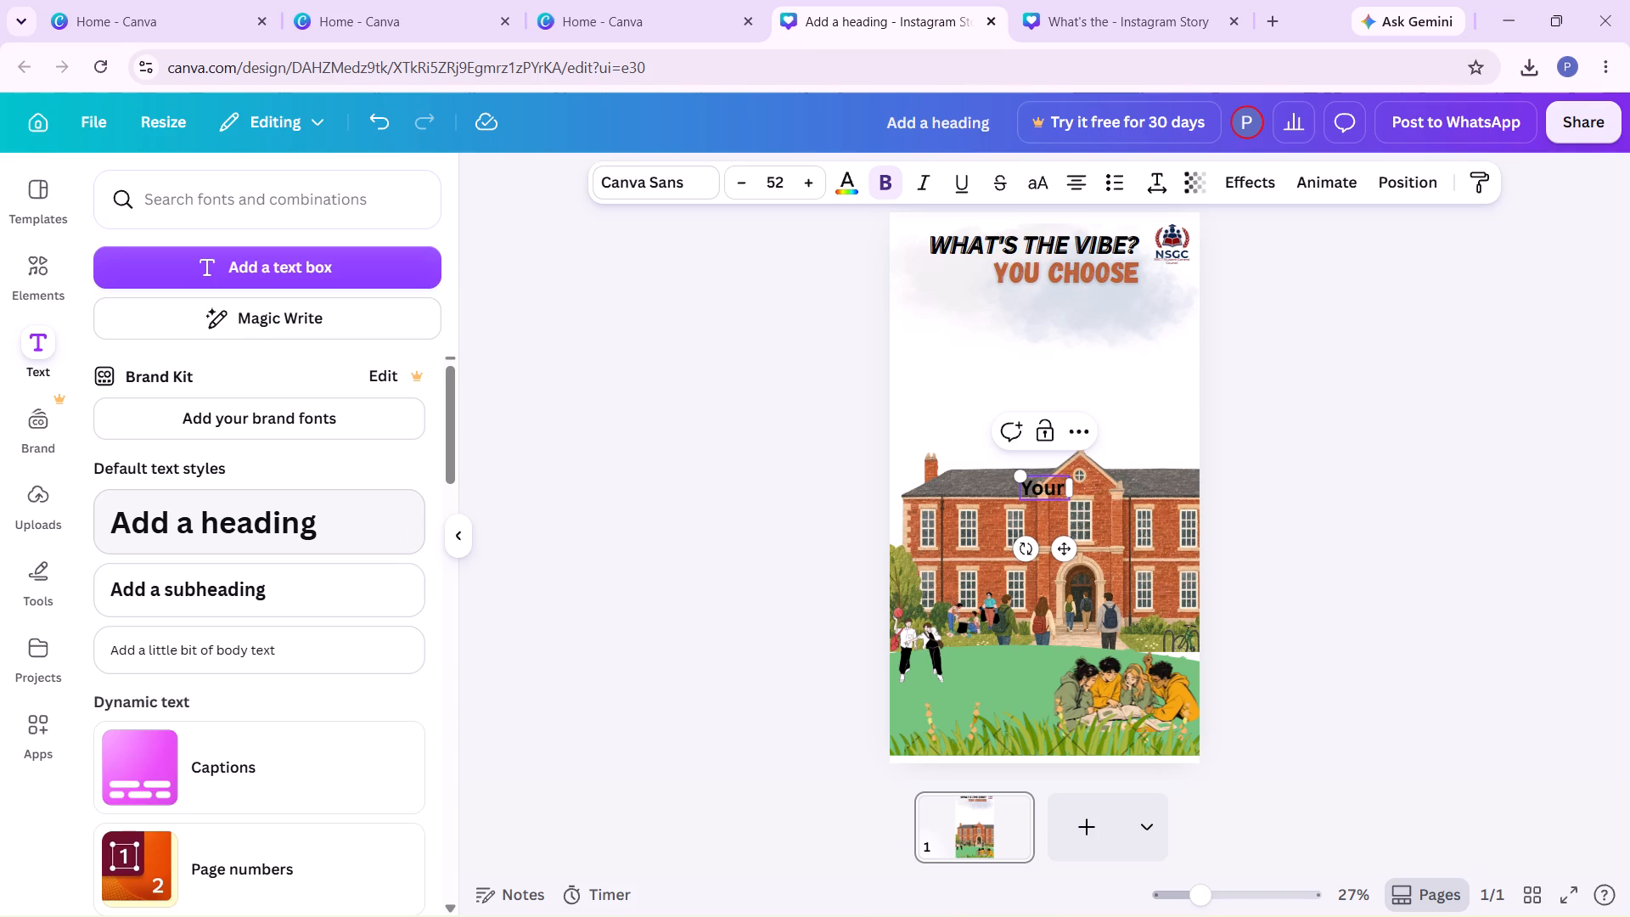
Complete the new heading's text as "Your Campus. Your Call".
type("Campus")
key("space")
type("..")
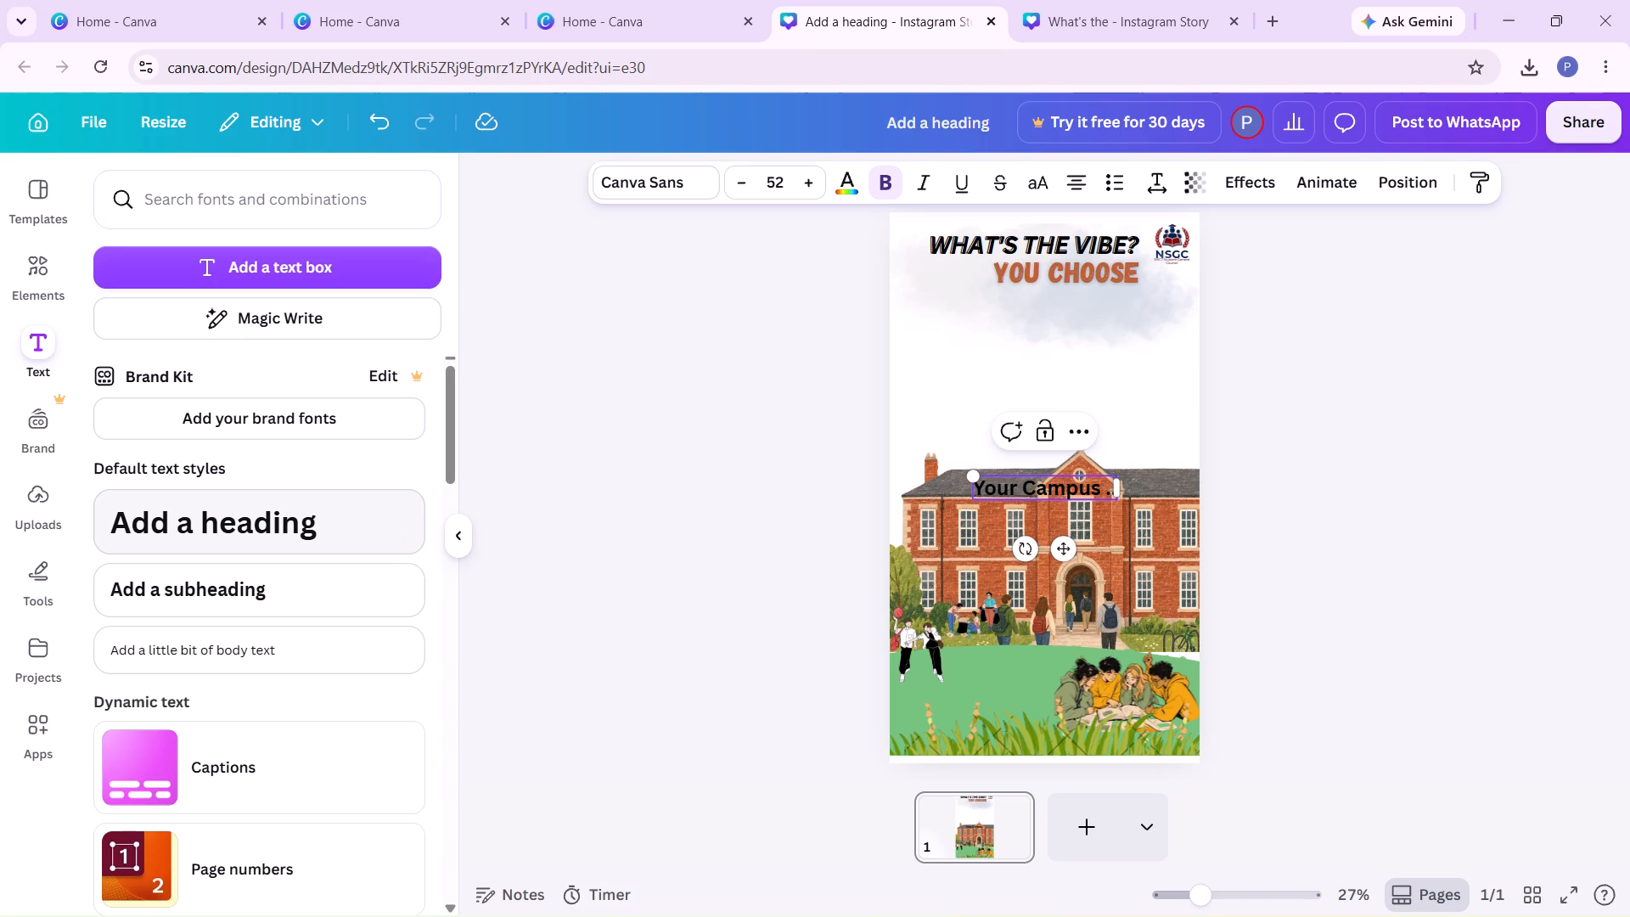
key("BackSpace")
key("BackSpace")
key("BackSpace")
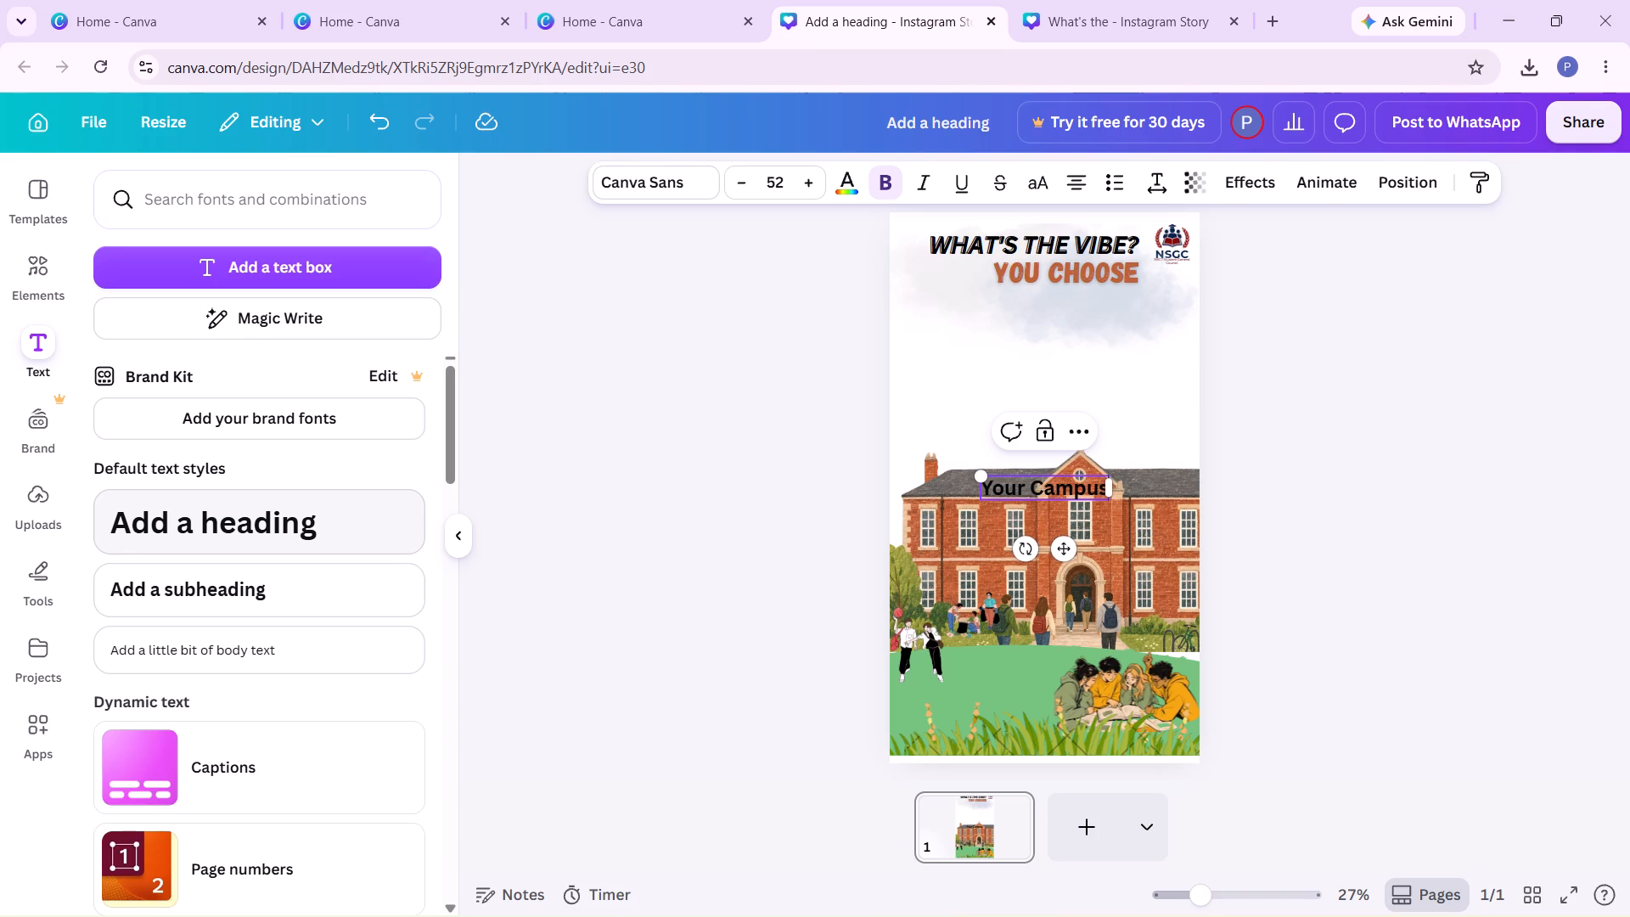
type(".")
key("space")
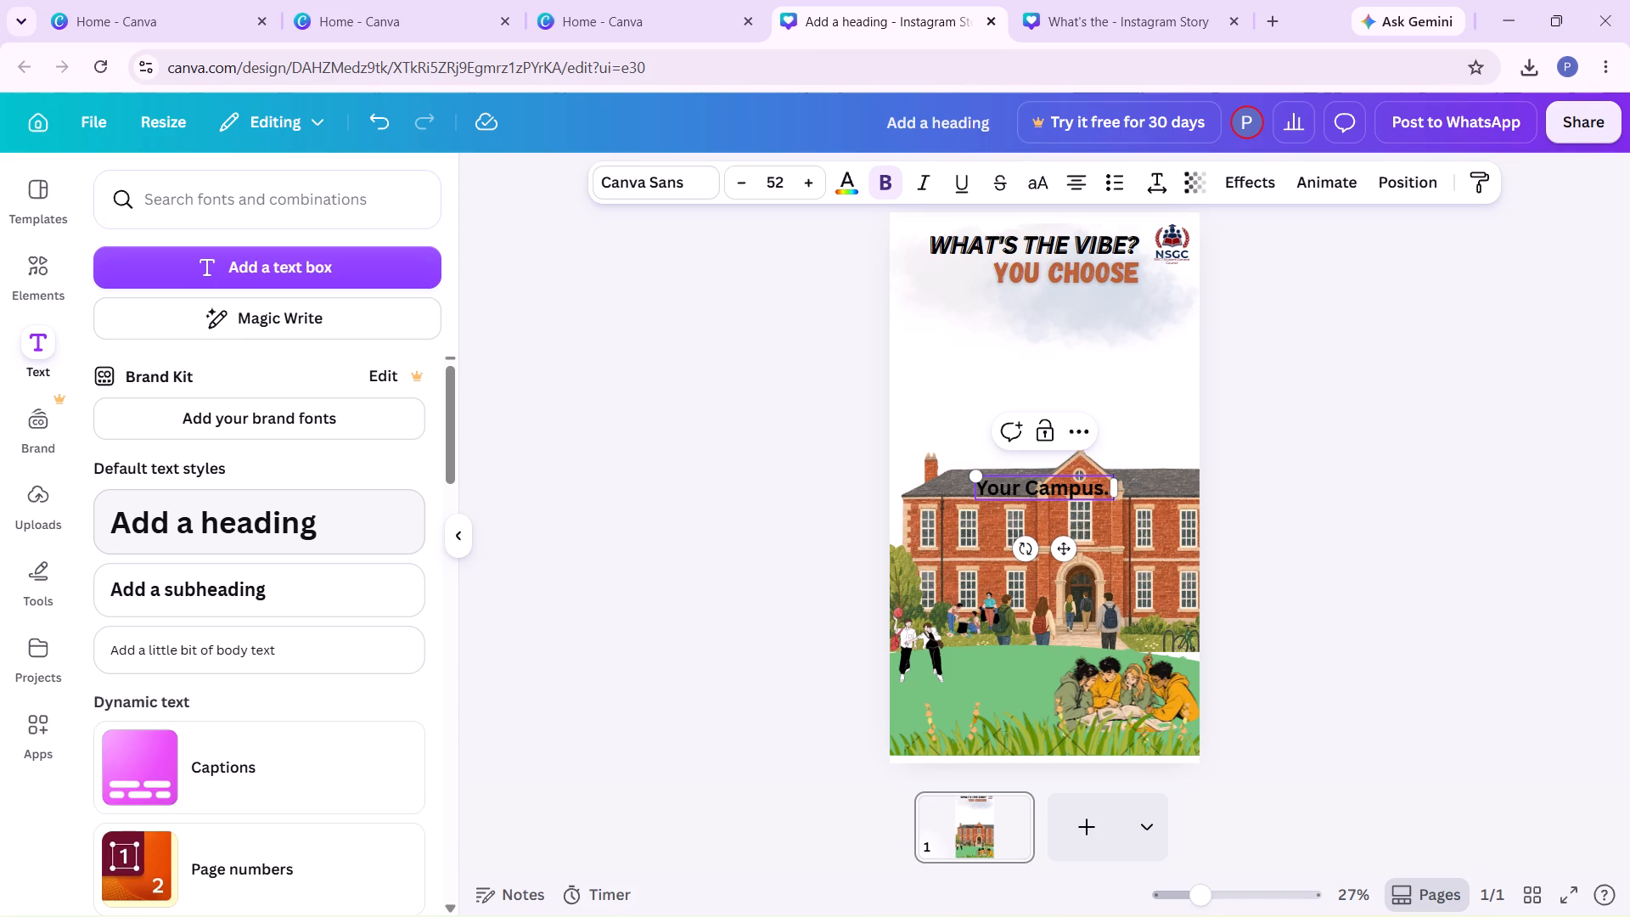
type("Your")
key("space")
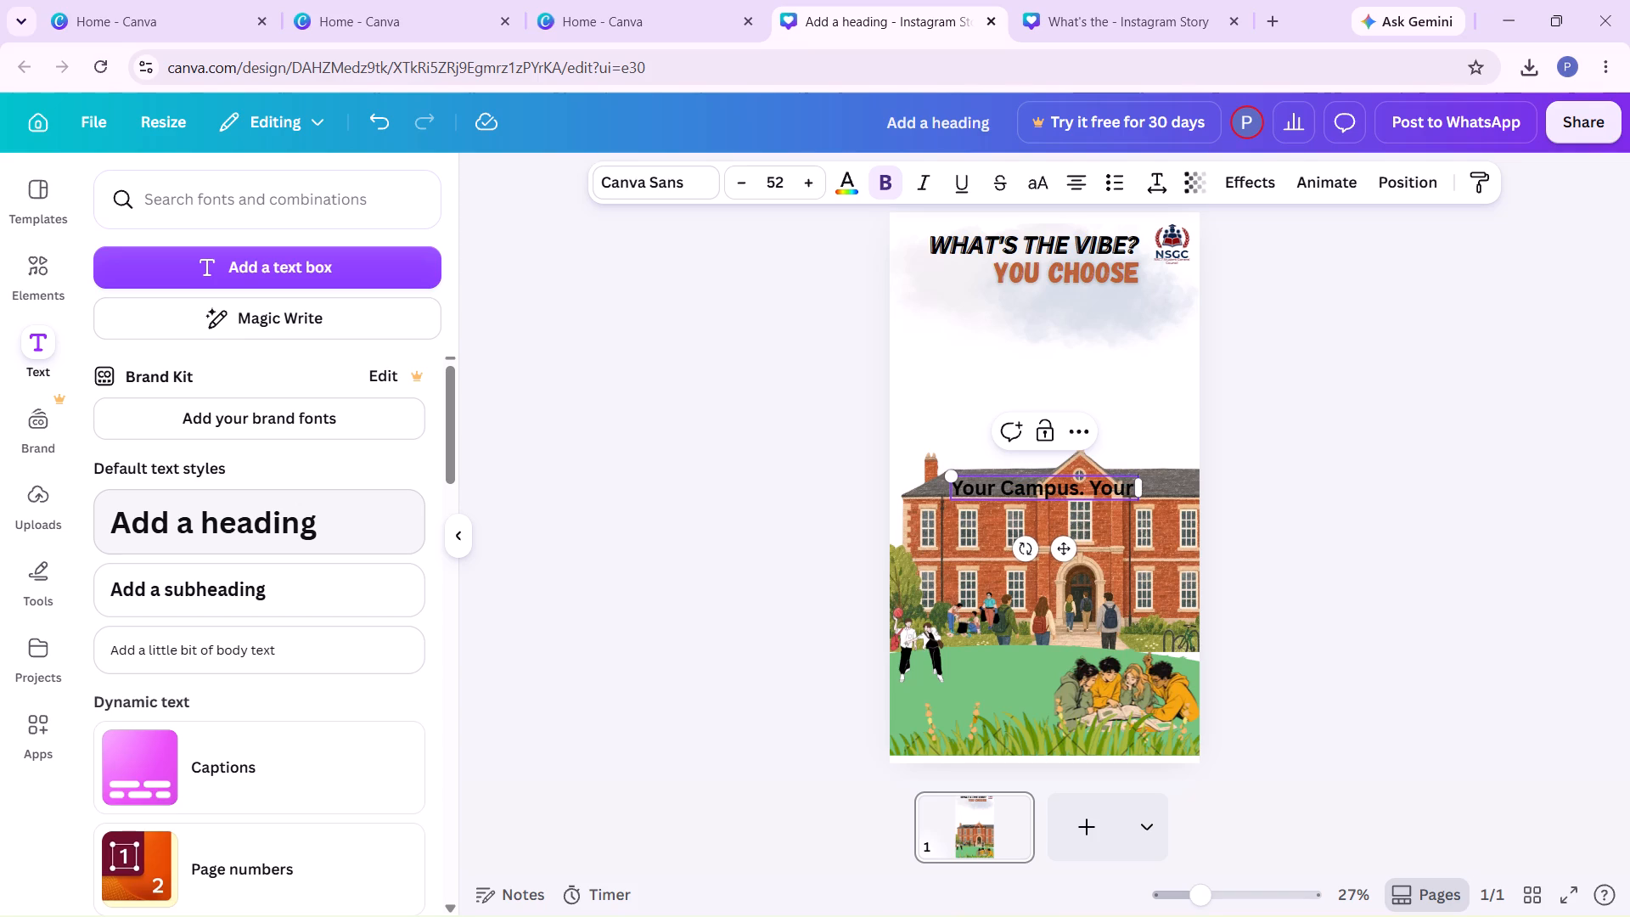
type("Call")
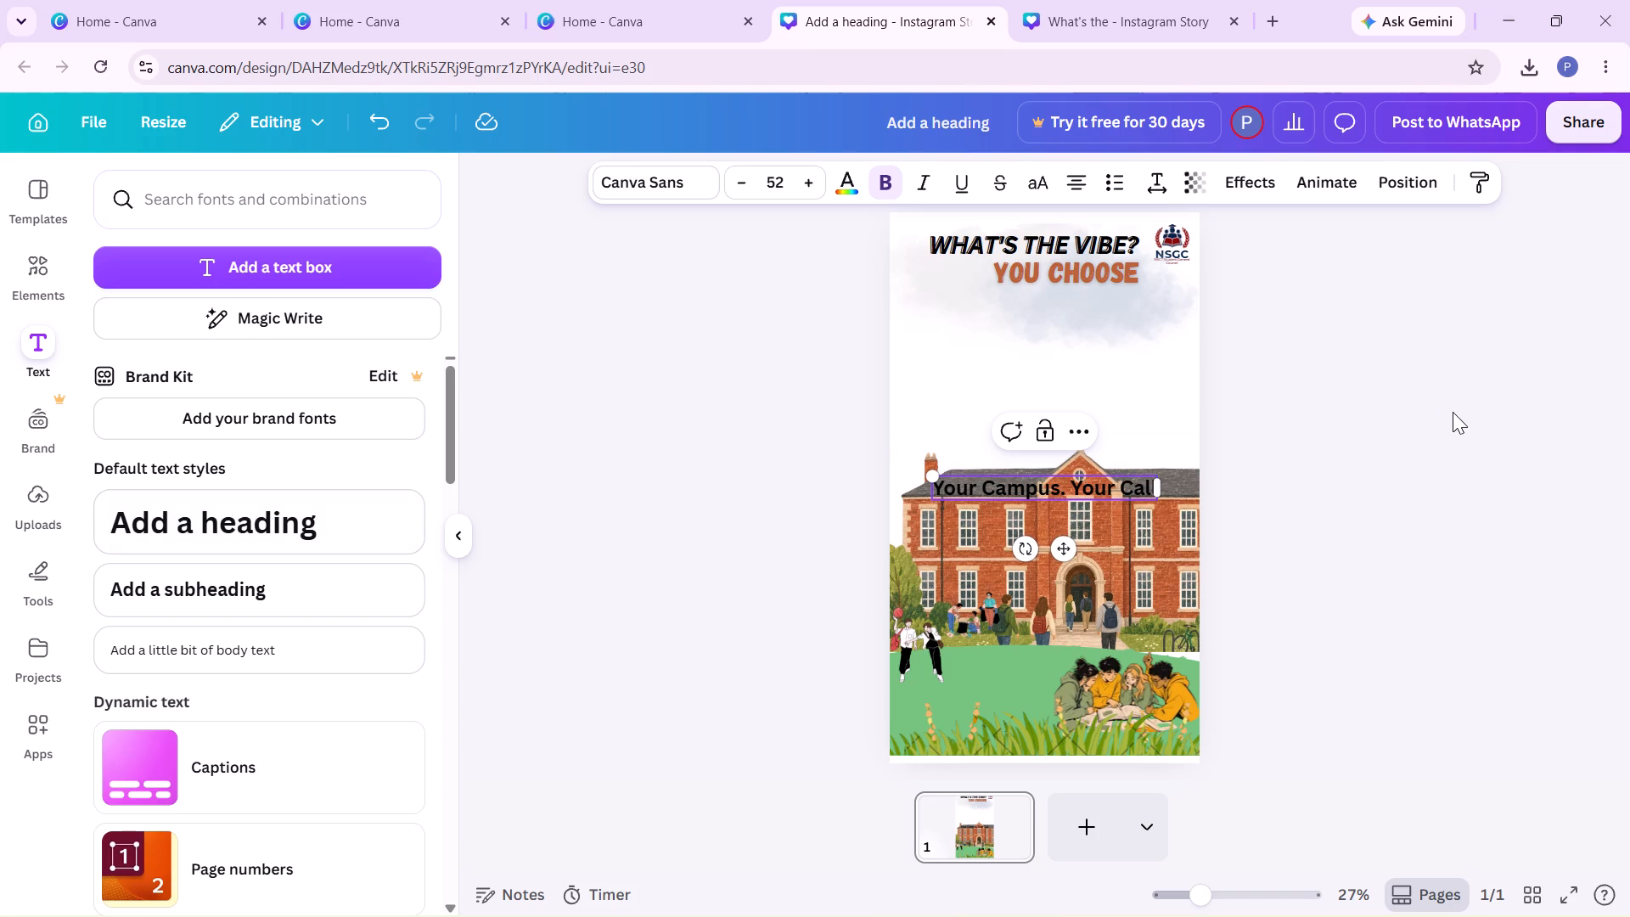
key("l")
left_click(1426, 447)
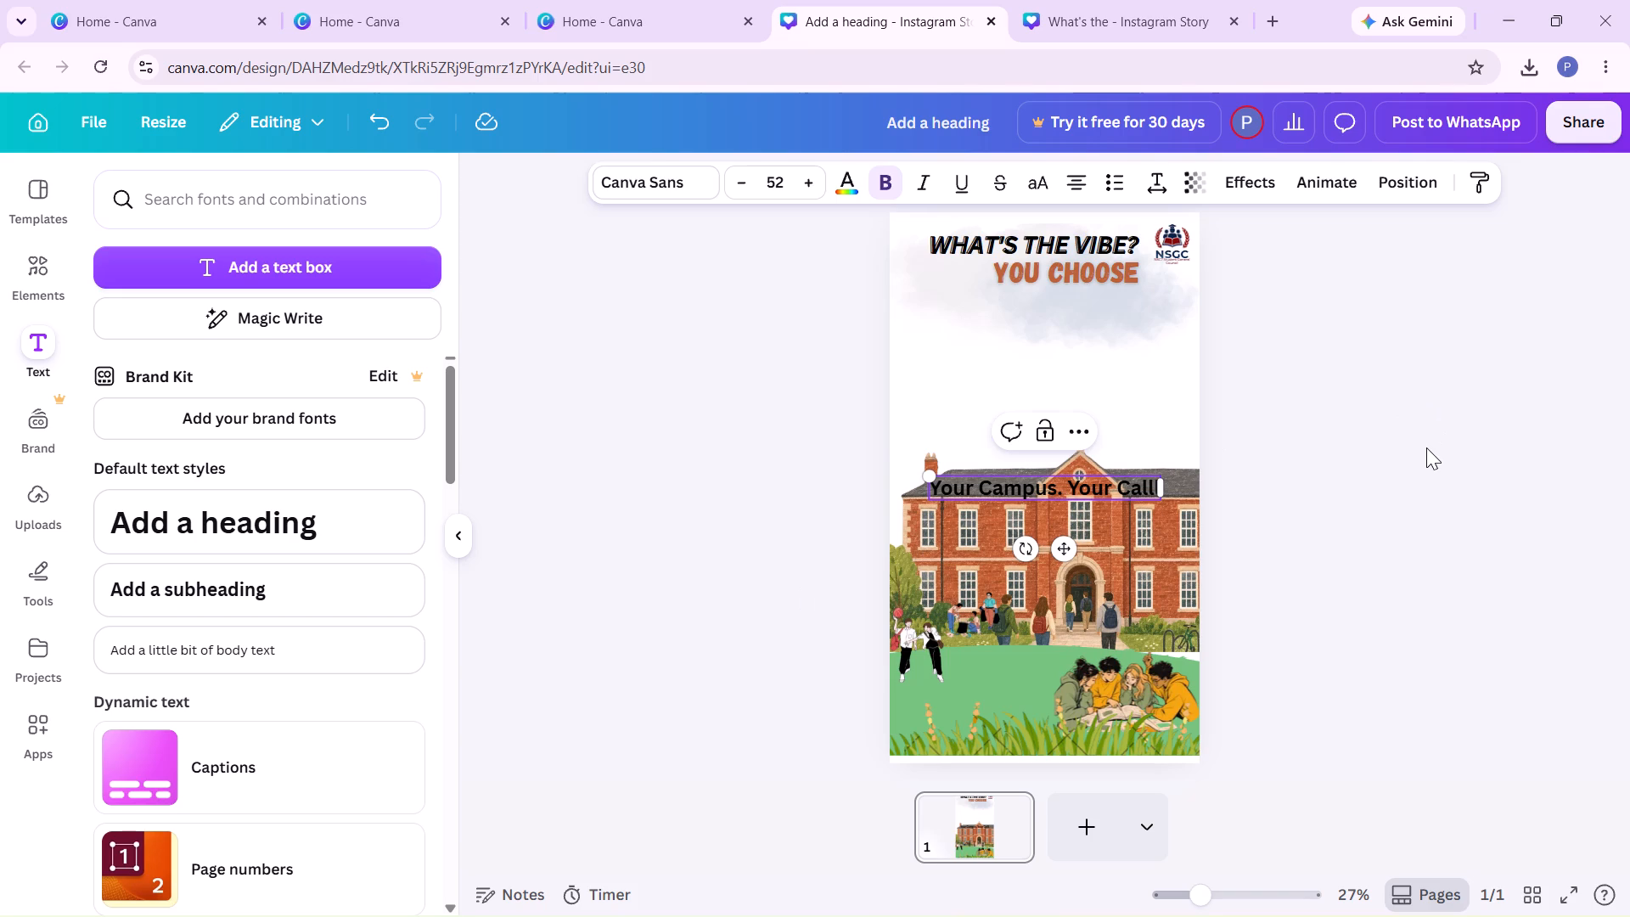
Move the "Your Campus. Your Call" heading up over the clouds, beneath "YOU CHOOSE".
left_click_drag(1144, 492, 1138, 323)
Delete the surplus last letter so the line reads "Your Campus. Your Call".
left_click(1138, 323)
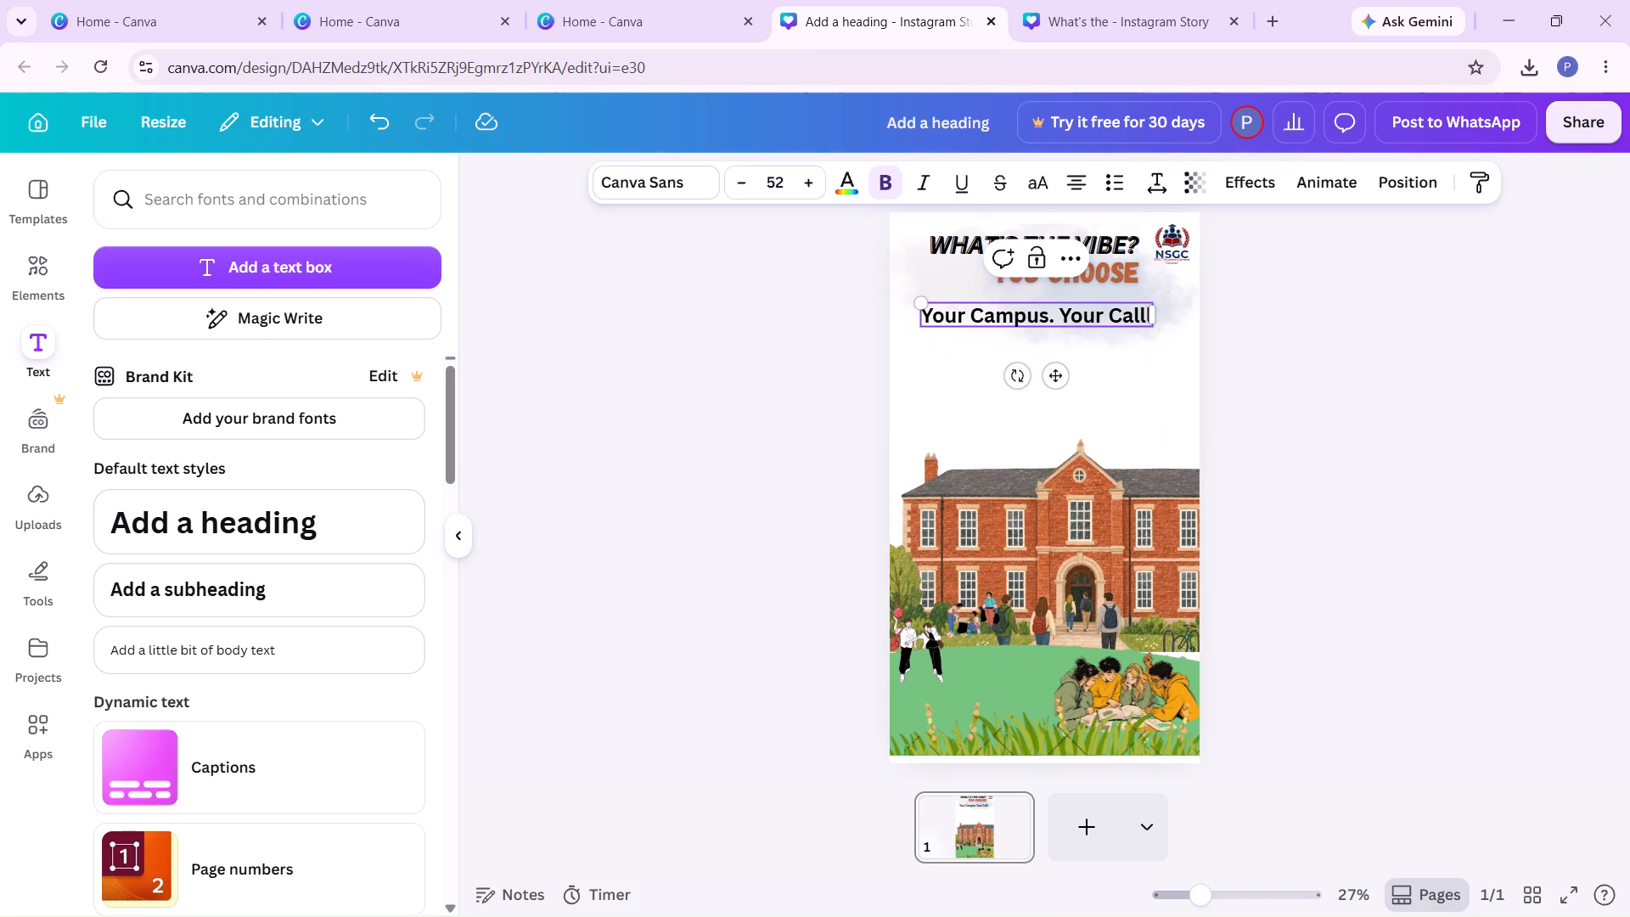
key("BackSpace")
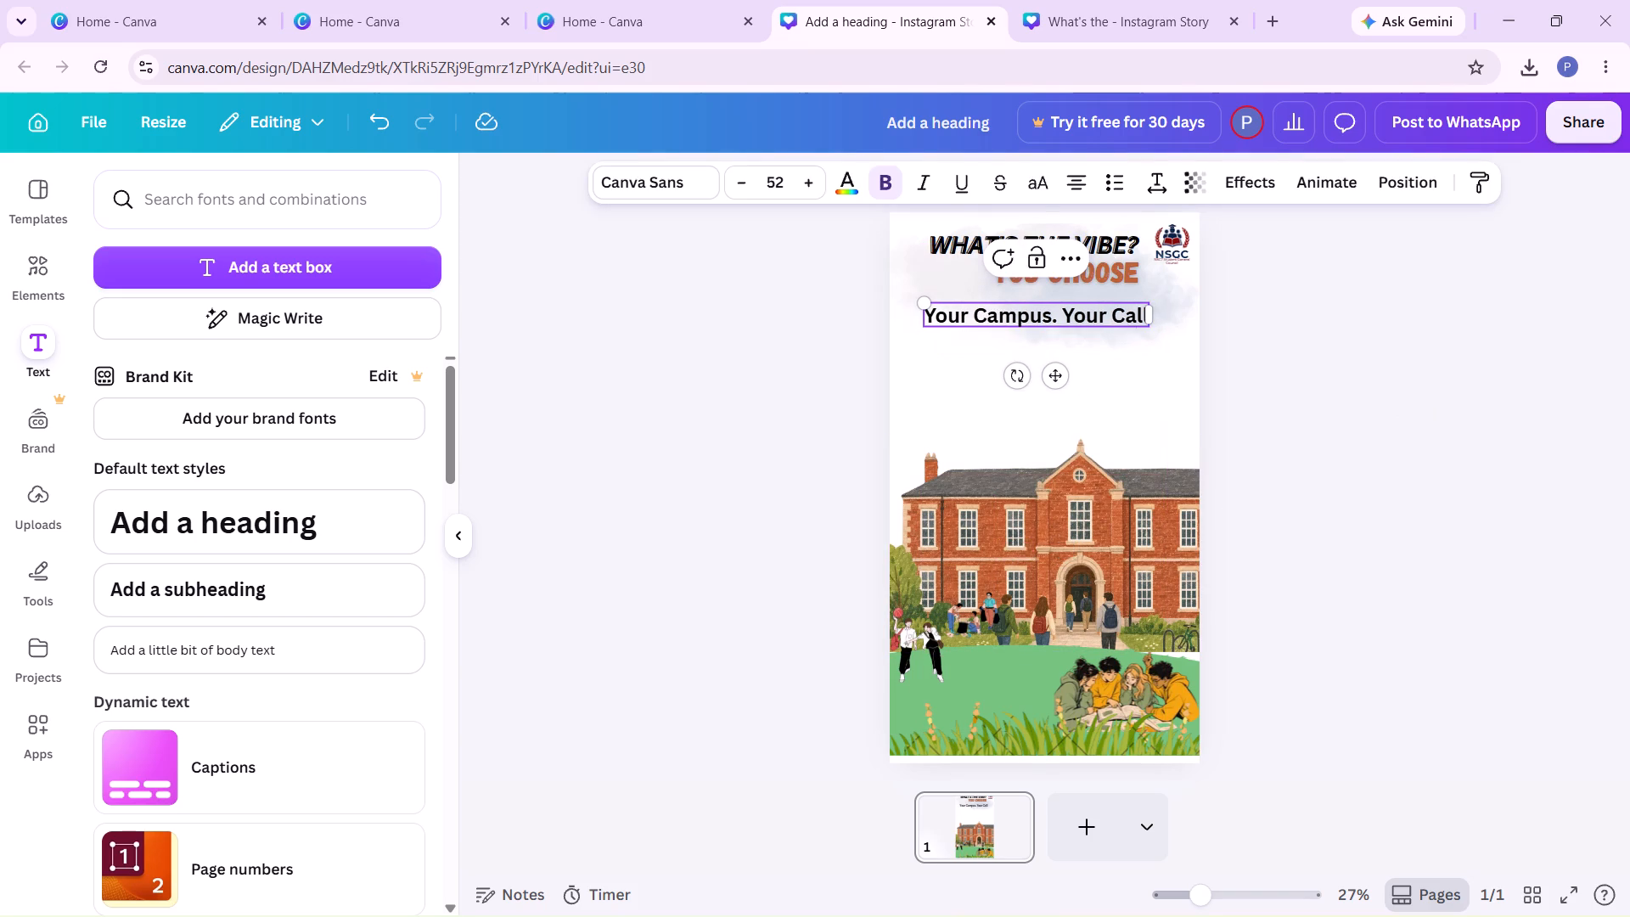
left_click(1161, 355)
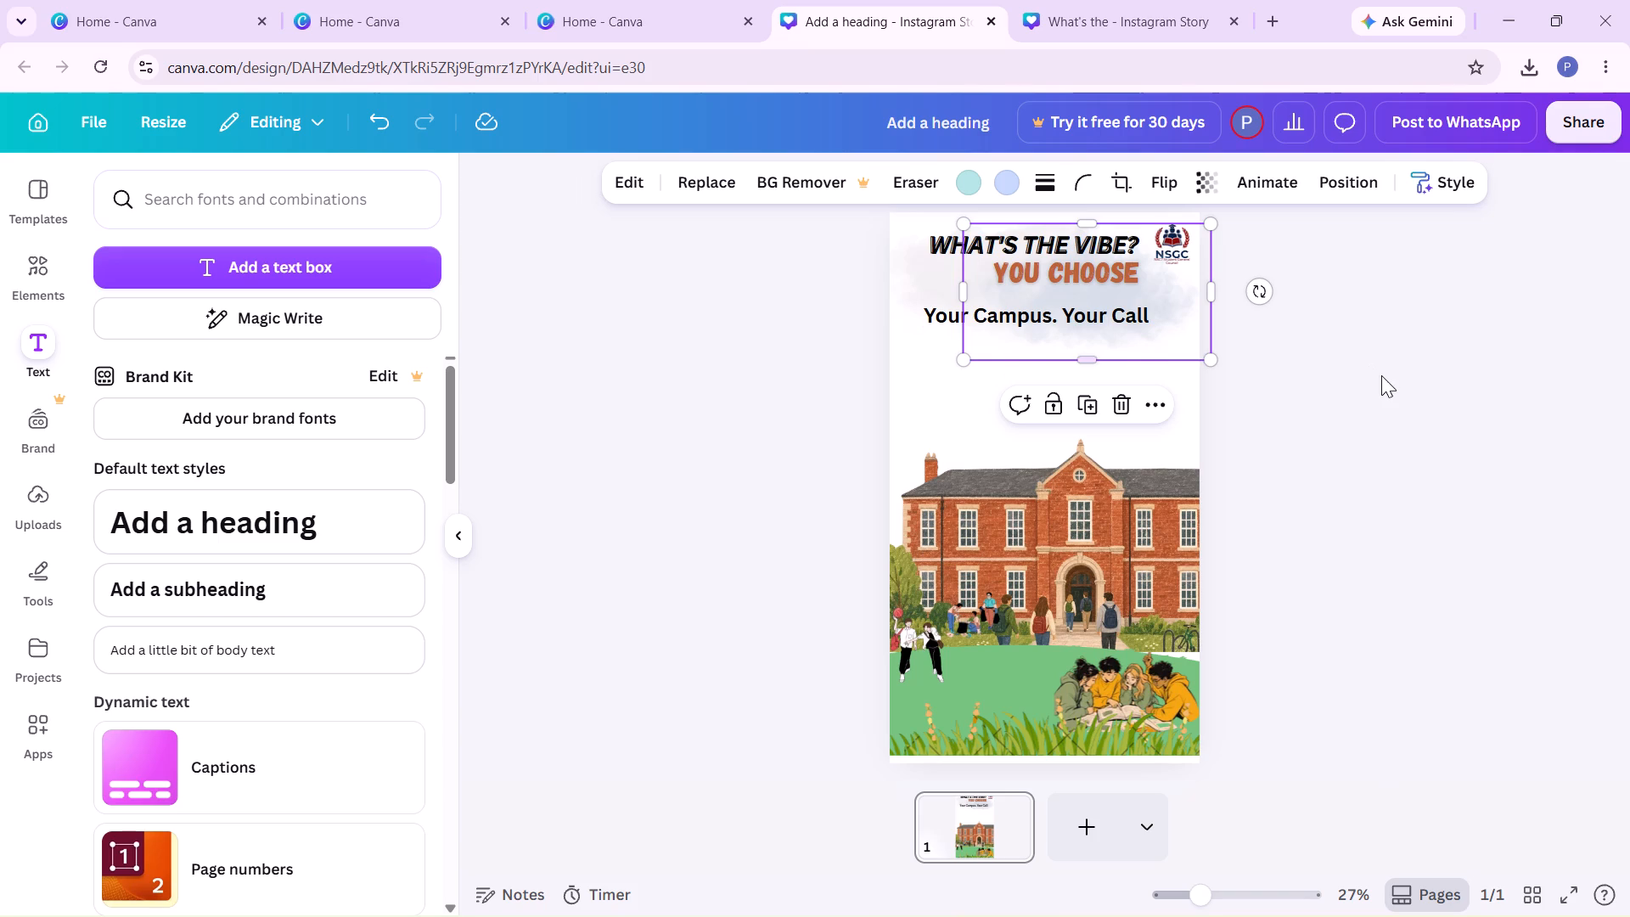
left_click(1381, 375)
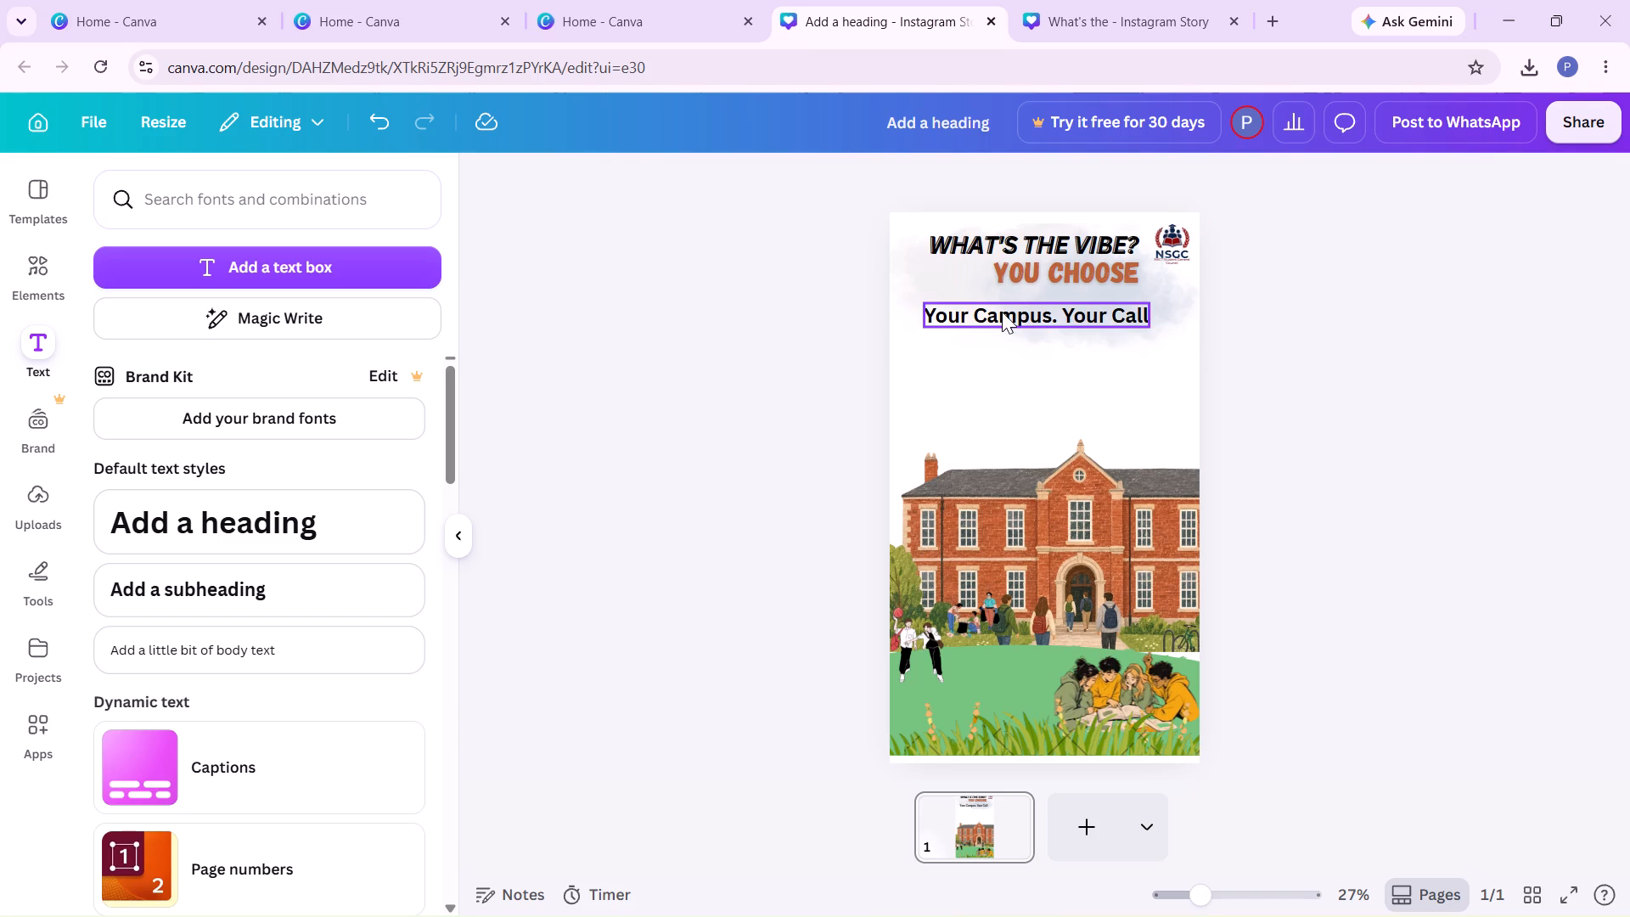
Nudge the "Your Campus. Your Call" tagline up closer beneath "YOU CHOOSE" and reduce its font size to 35.
left_click_drag(1002, 312, 1002, 303)
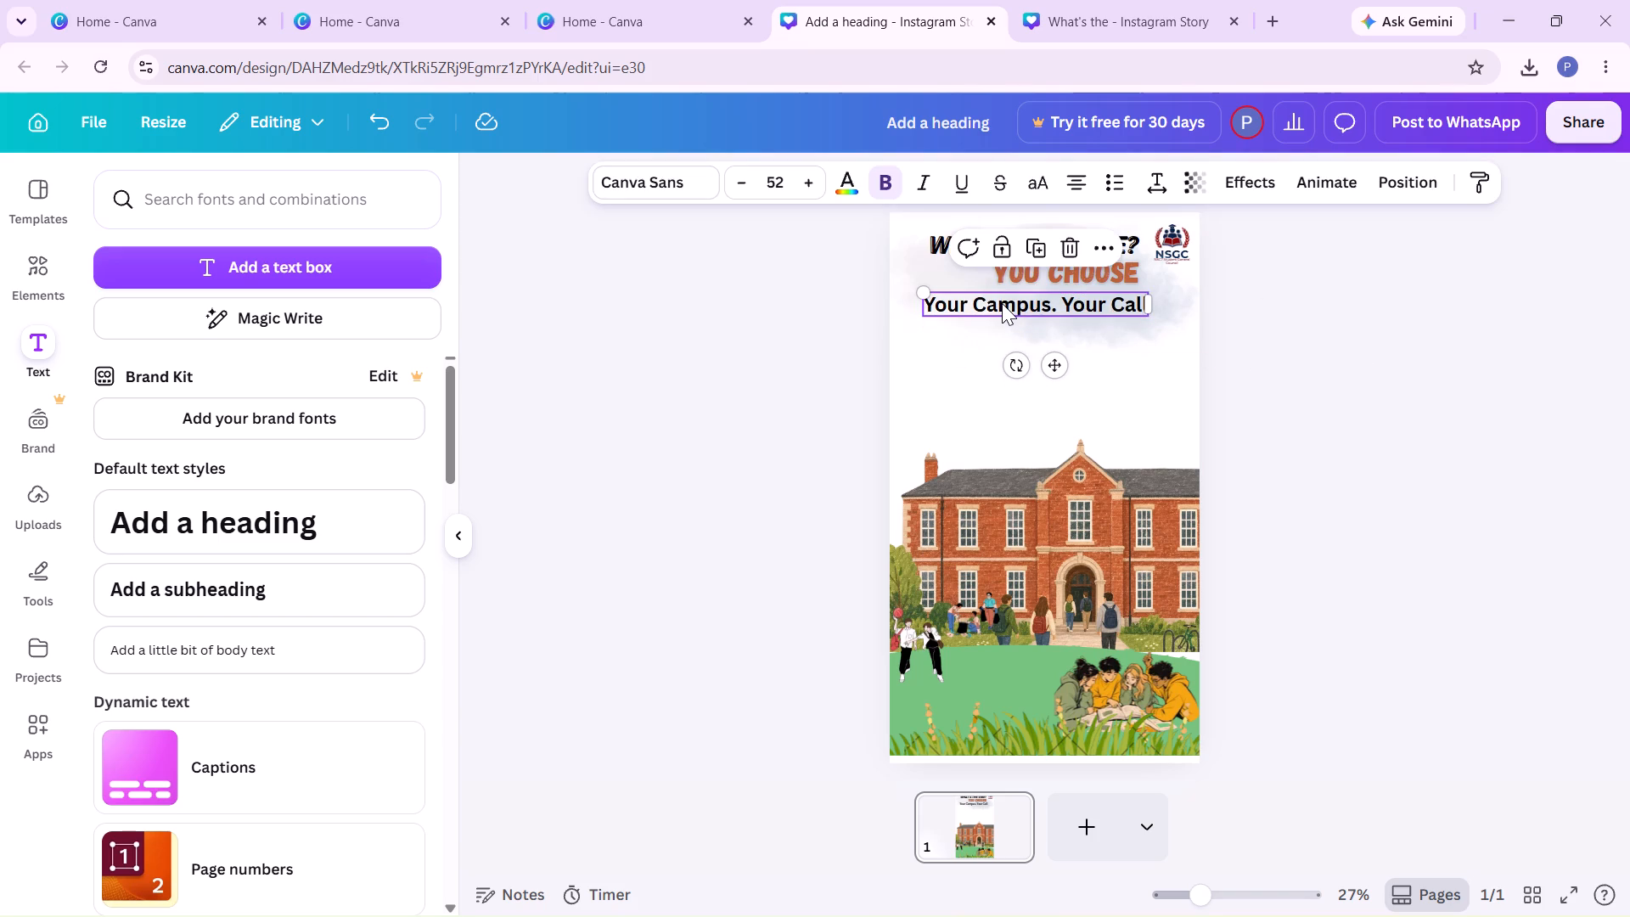
left_click(750, 179)
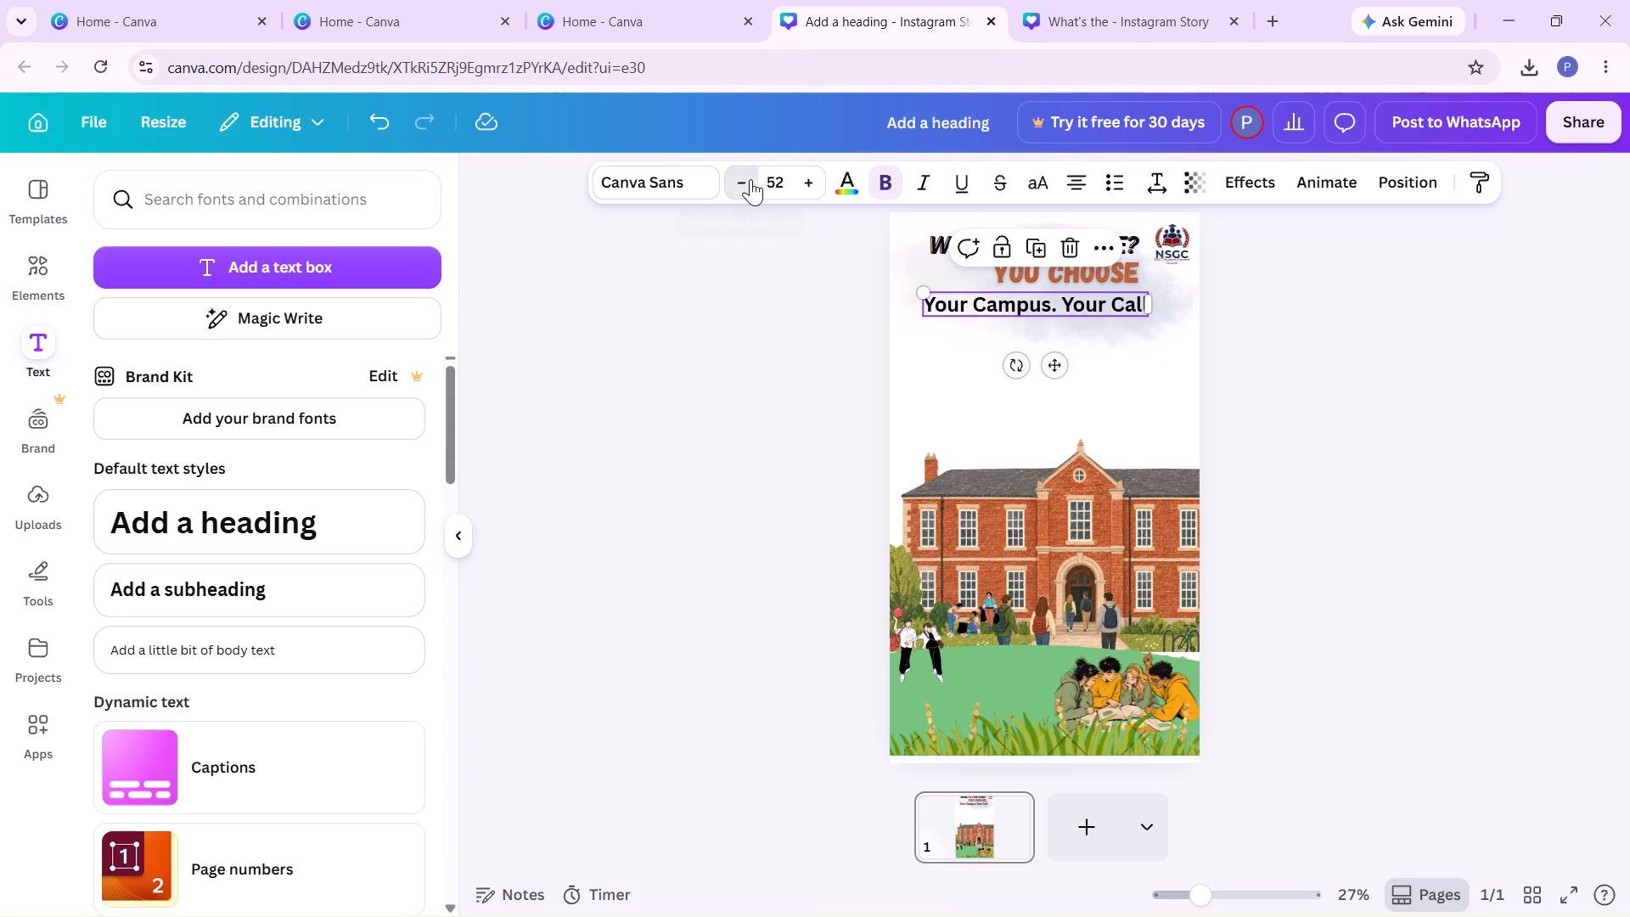
triple_click(750, 179)
triple_click(750, 179)
triple_click(750, 179)
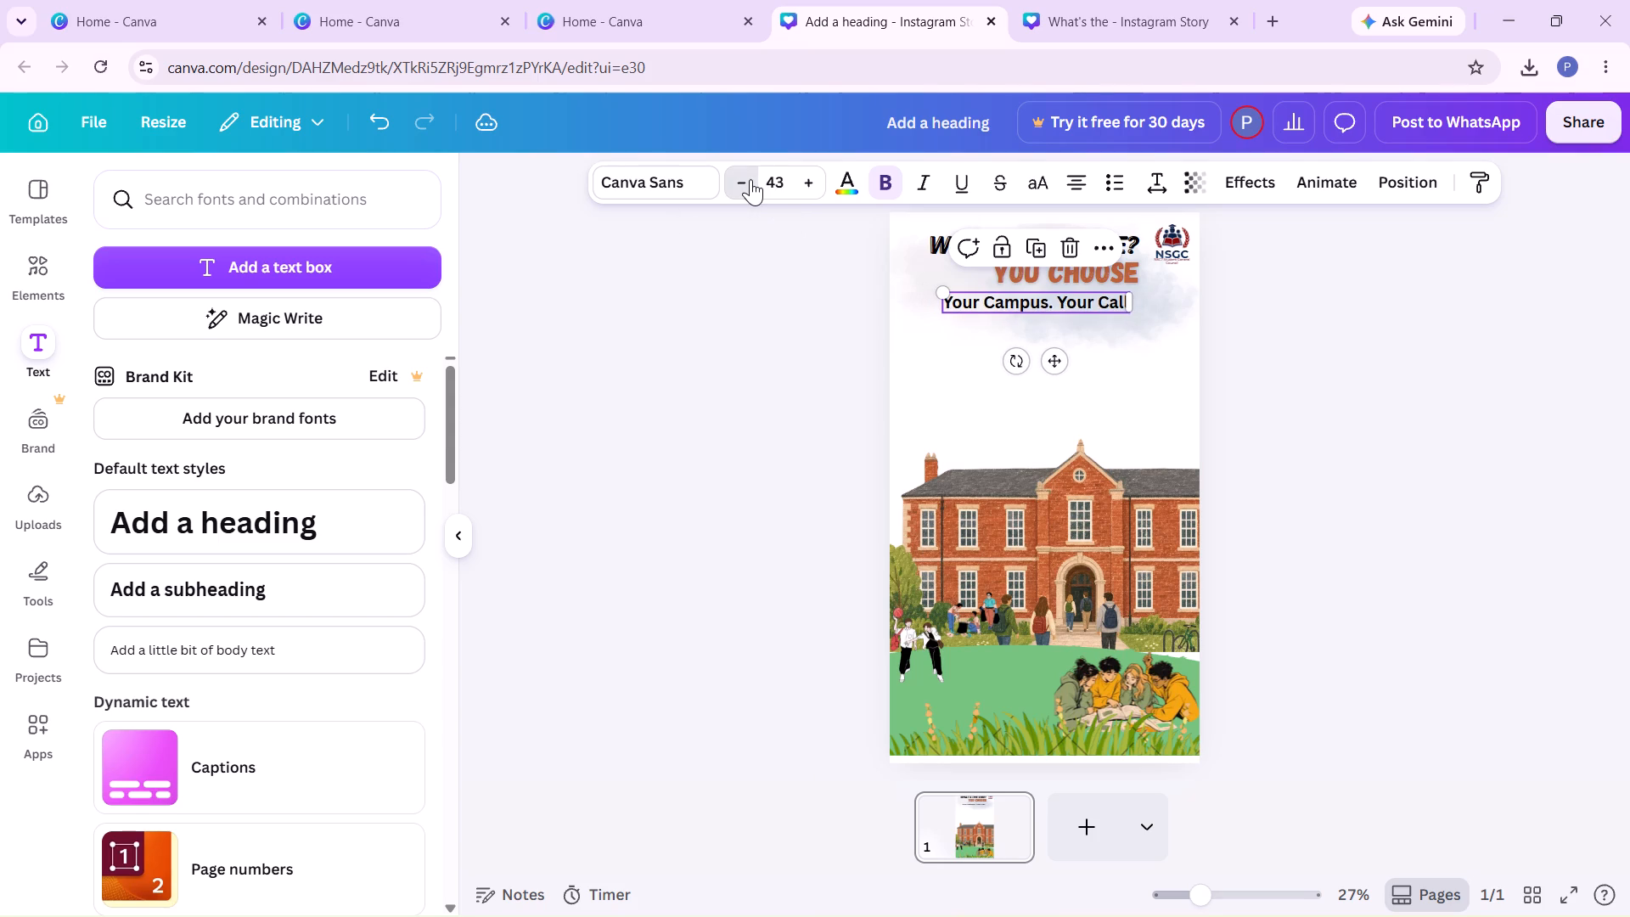
triple_click(750, 179)
left_click(750, 179)
triple_click(750, 179)
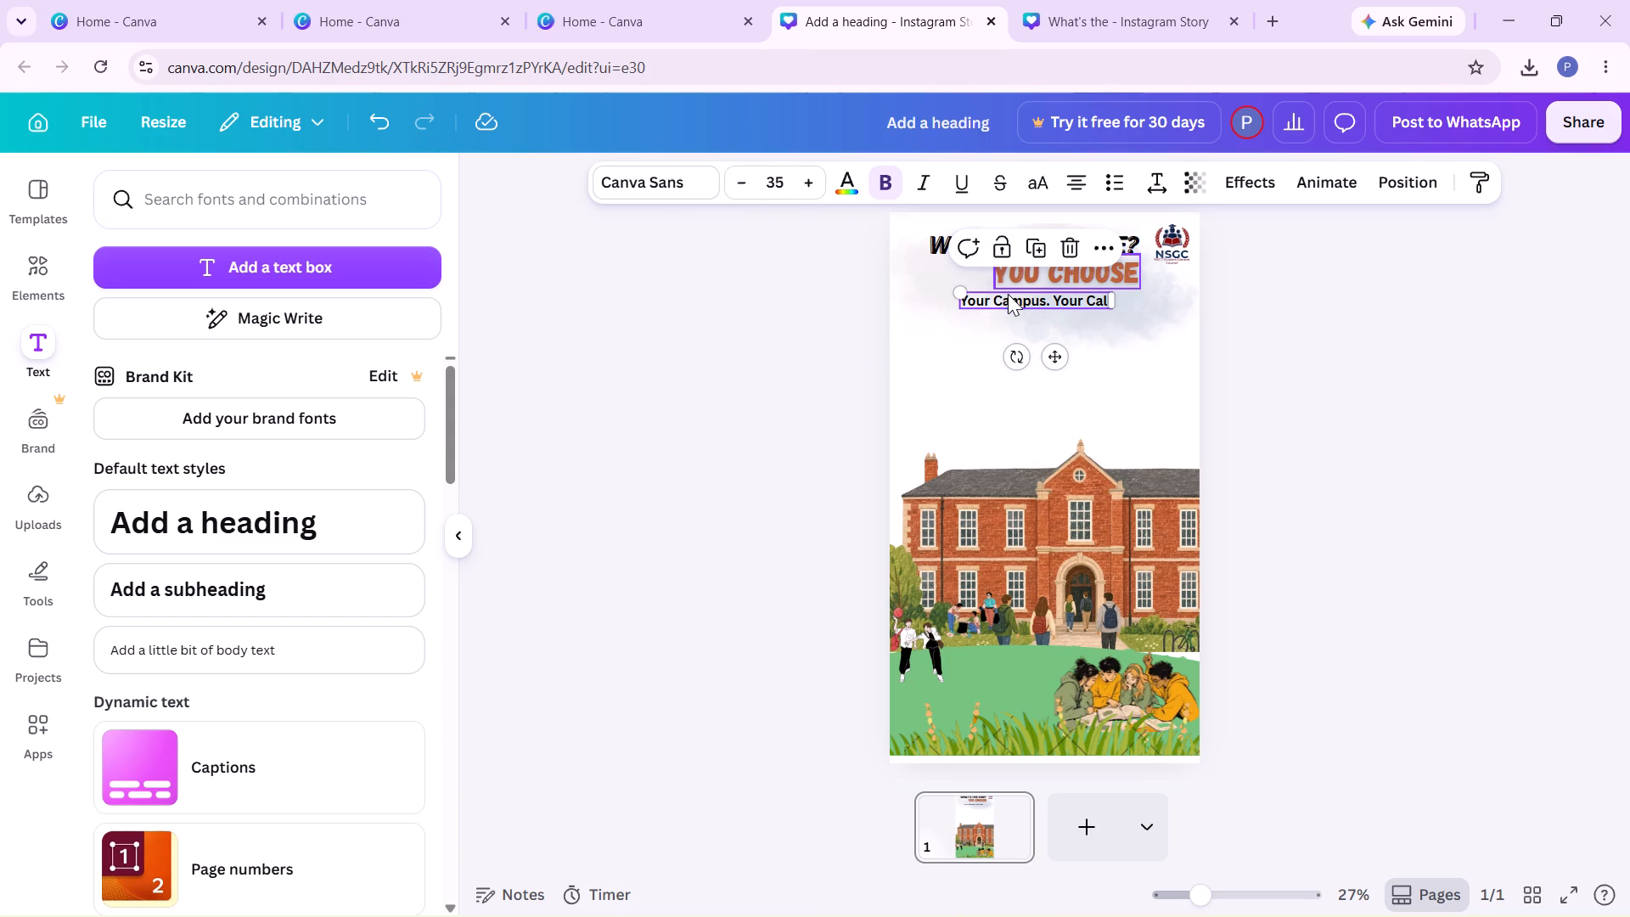
Shift the tagline left beneath the headline so it starts slightly in from the left end of "WHAT'S THE VIBE?".
left_click_drag(1008, 295, 979, 295)
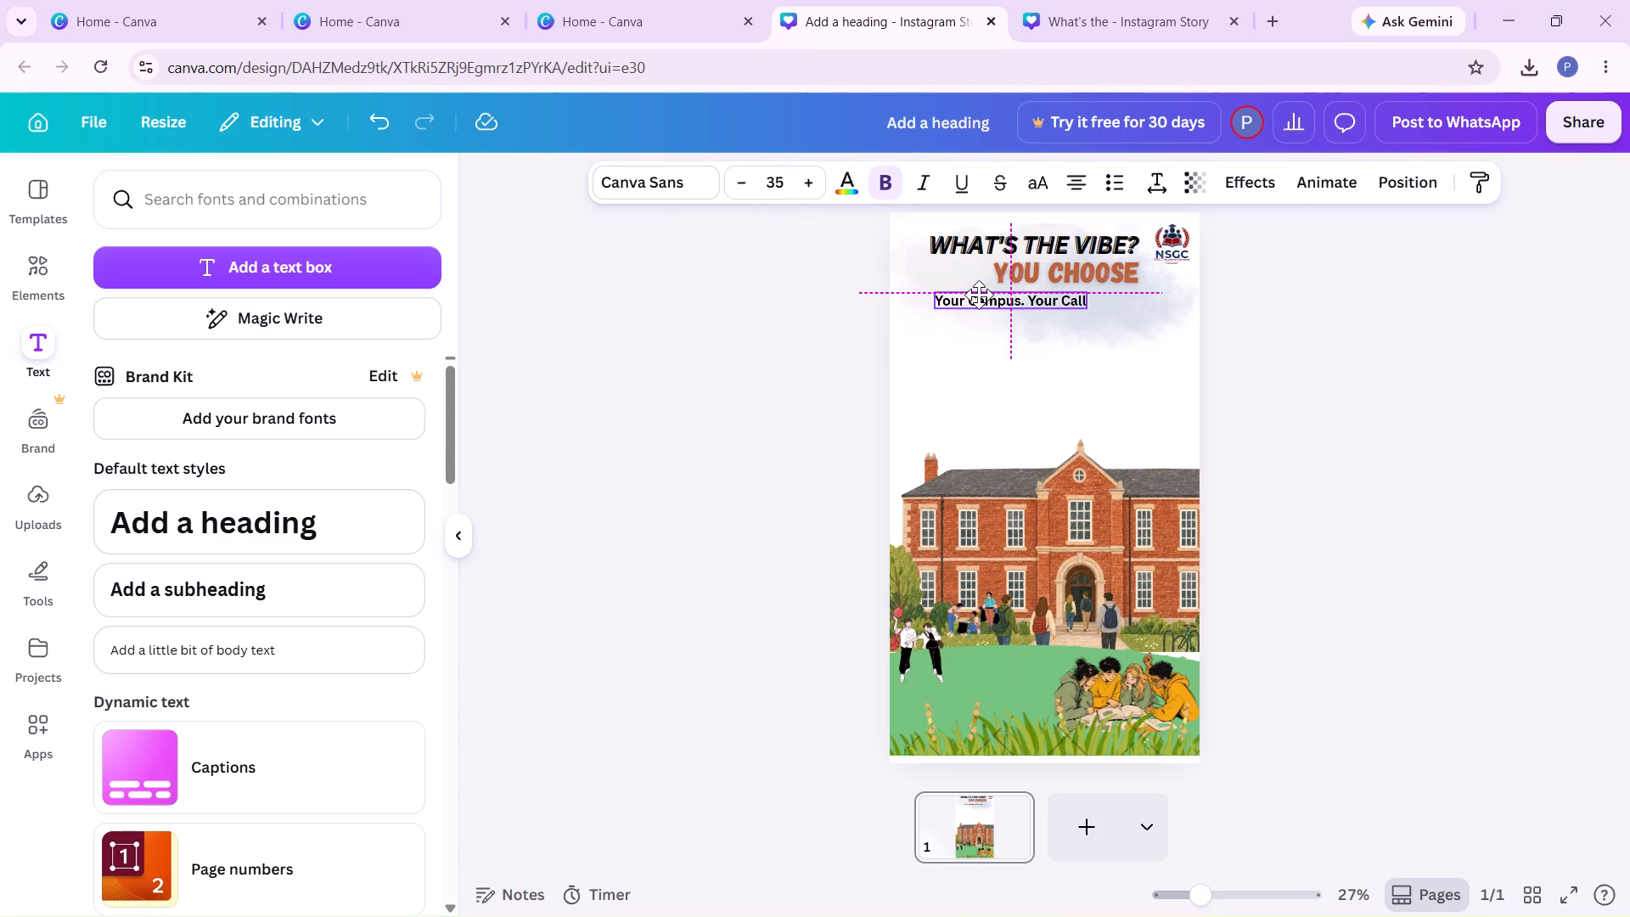
left_click_drag(979, 295, 979, 293)
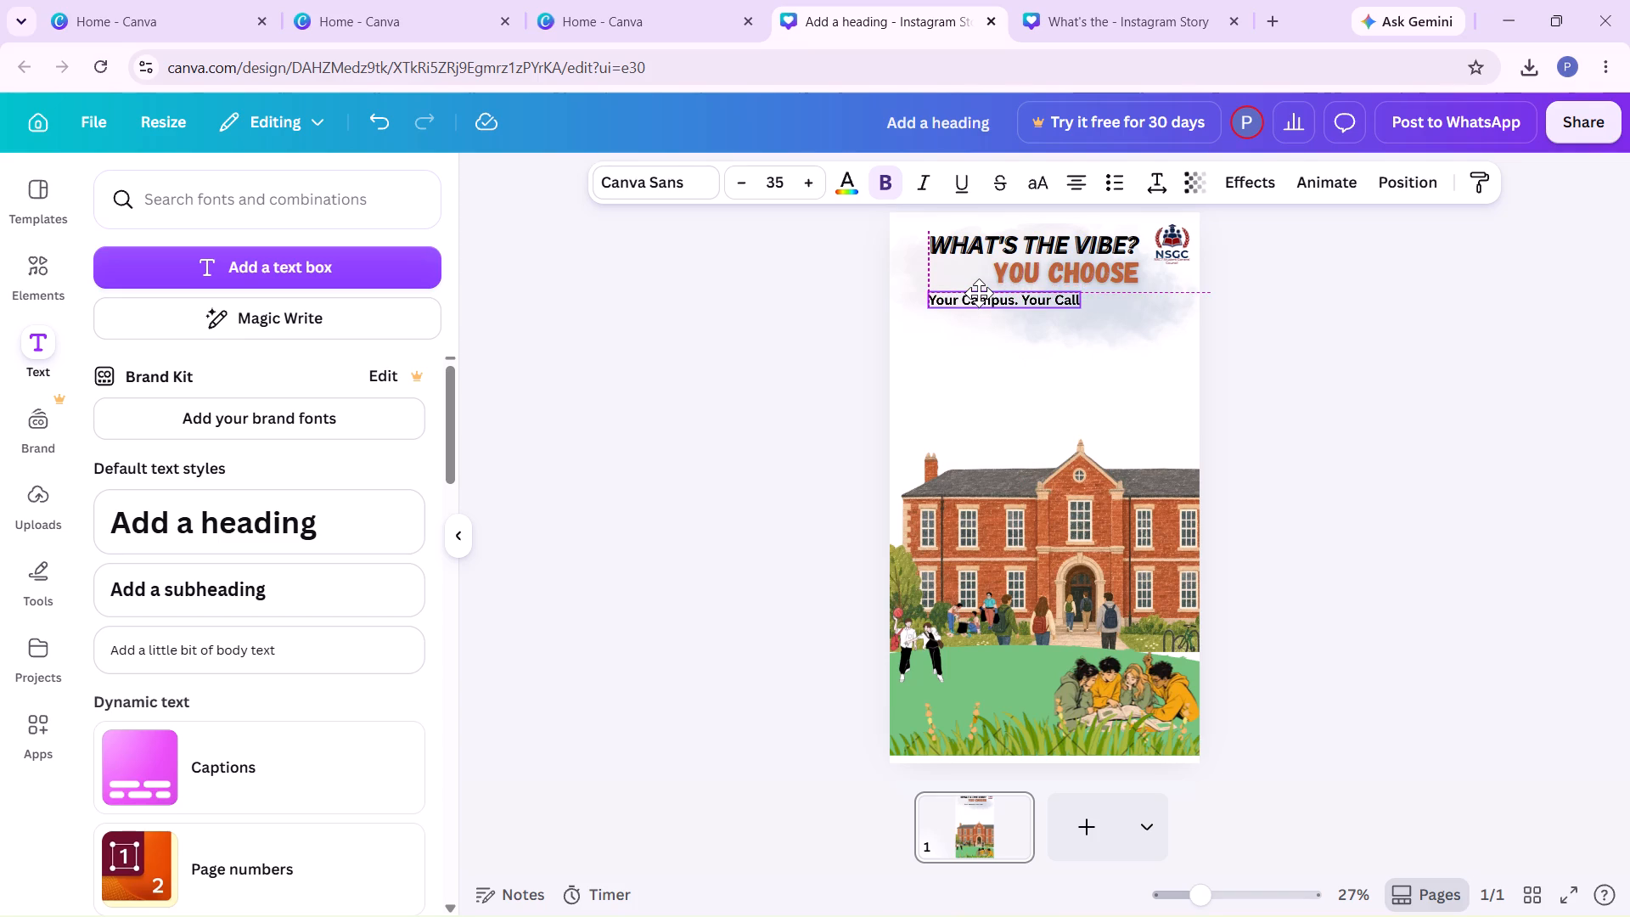
left_click_drag(979, 293, 987, 293)
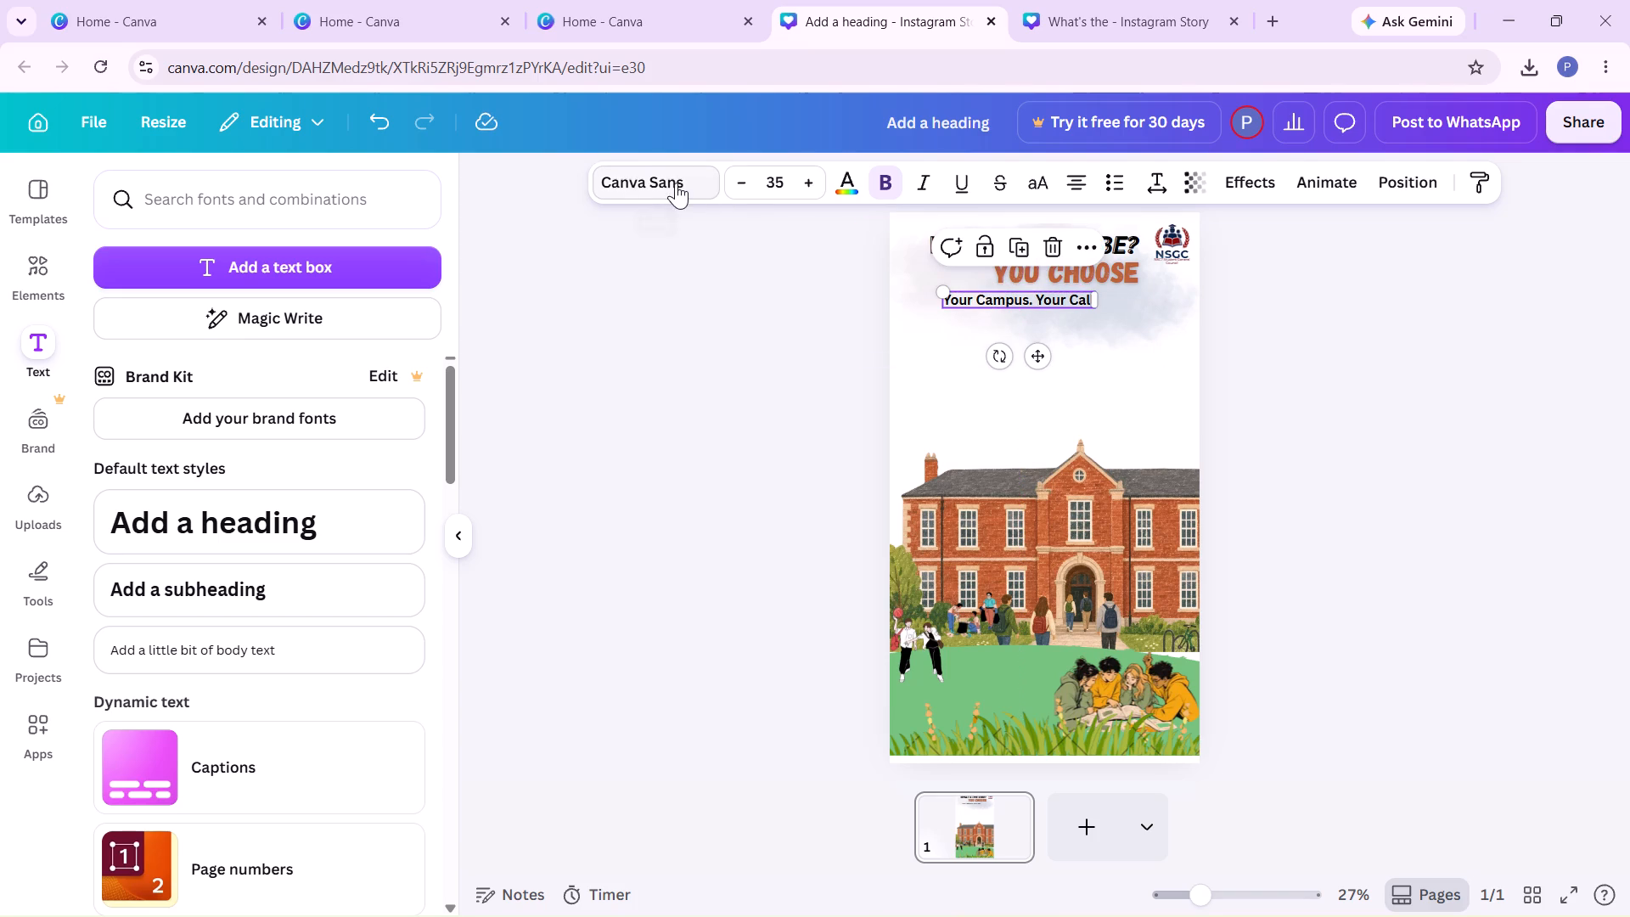
Change the "Your Campus. Your Call" tagline's font to Gagalin.
left_click(672, 182)
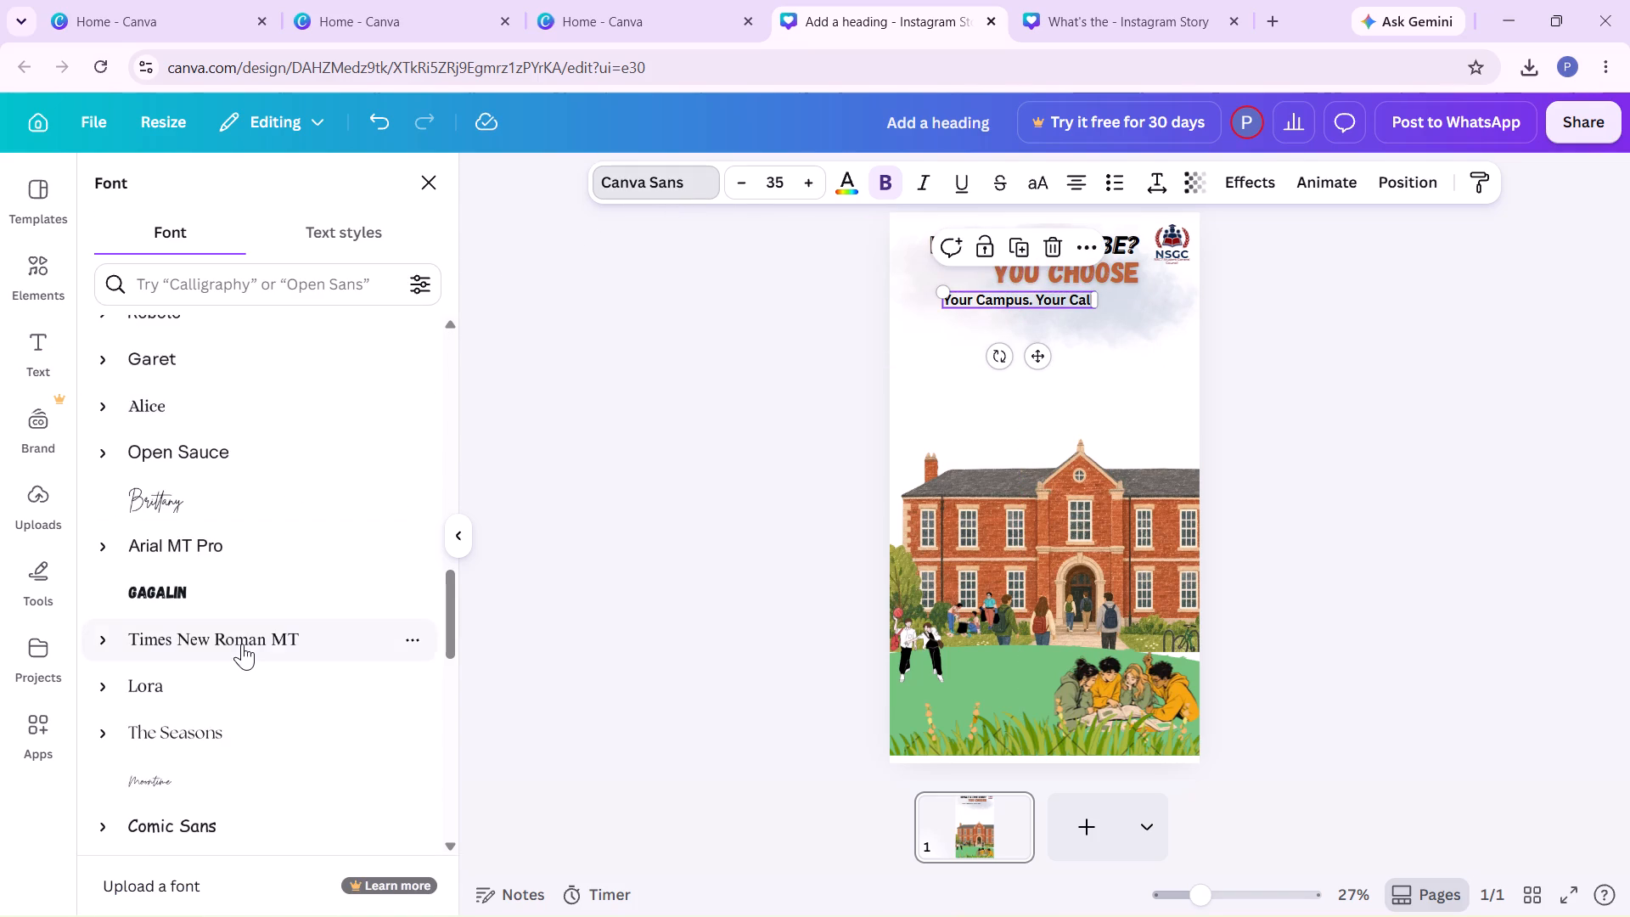
left_click(223, 644)
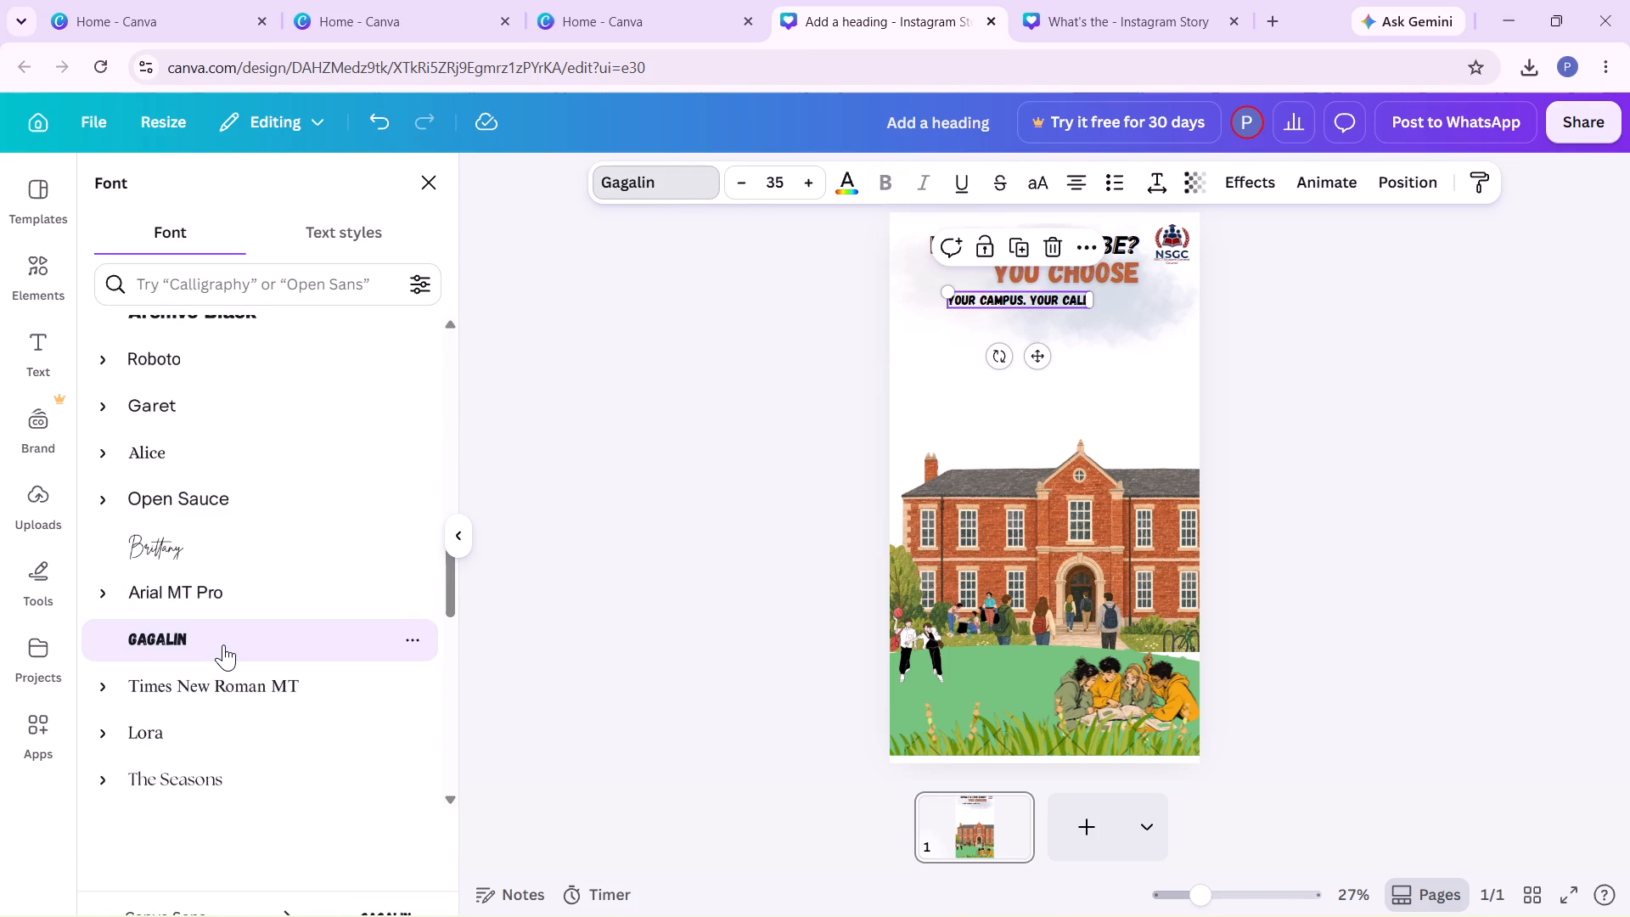
left_click(626, 646)
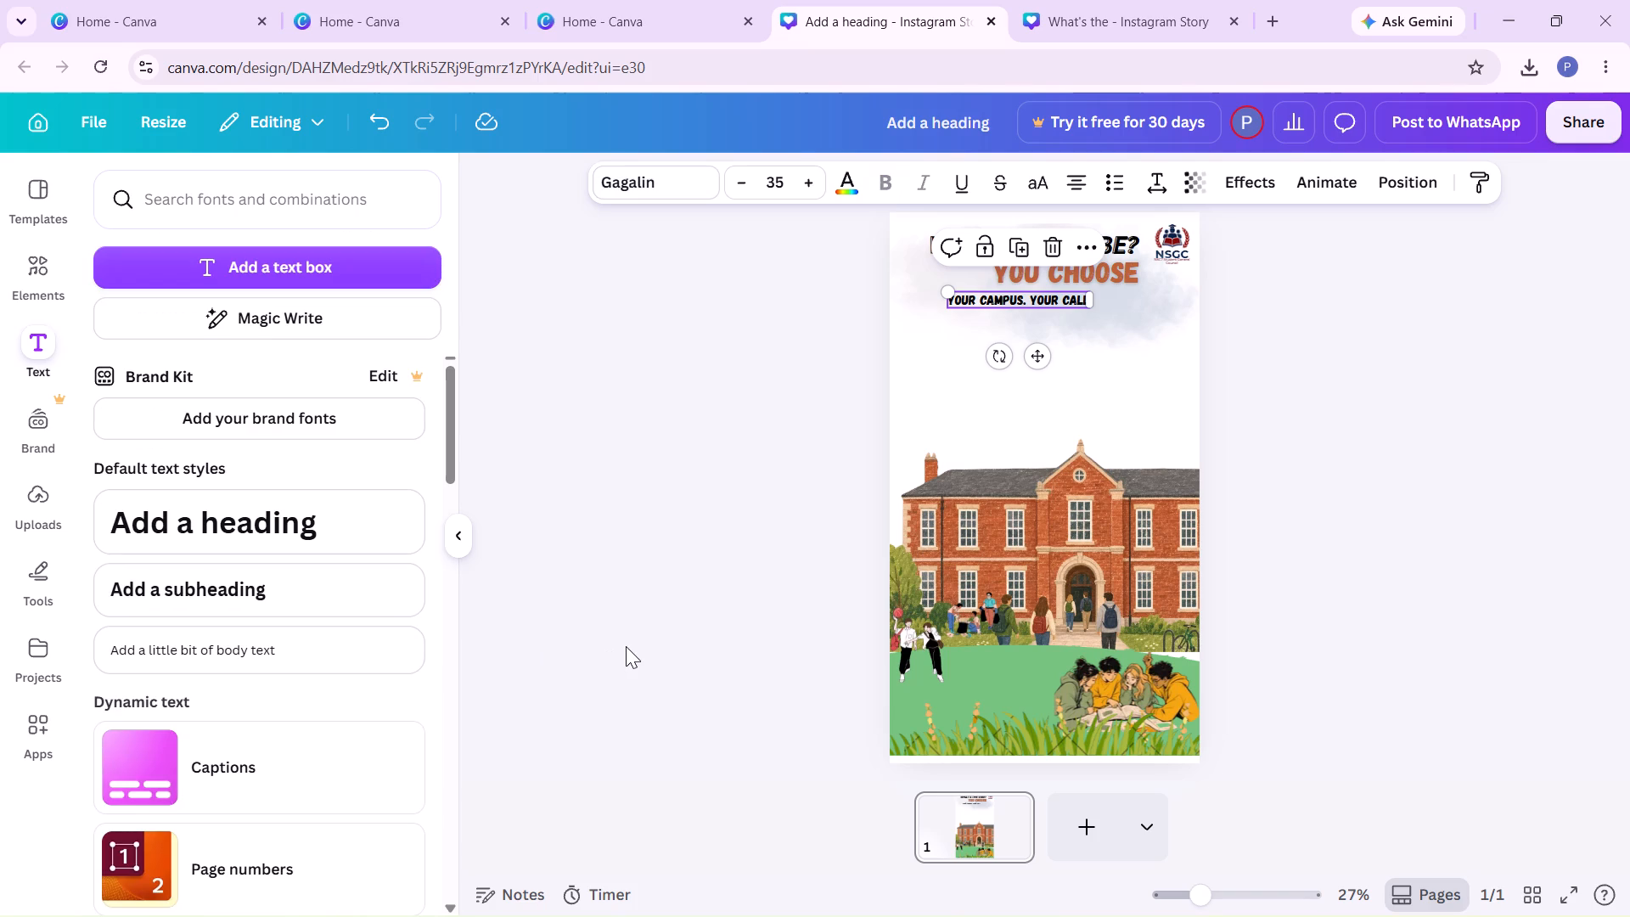
left_click(1318, 452)
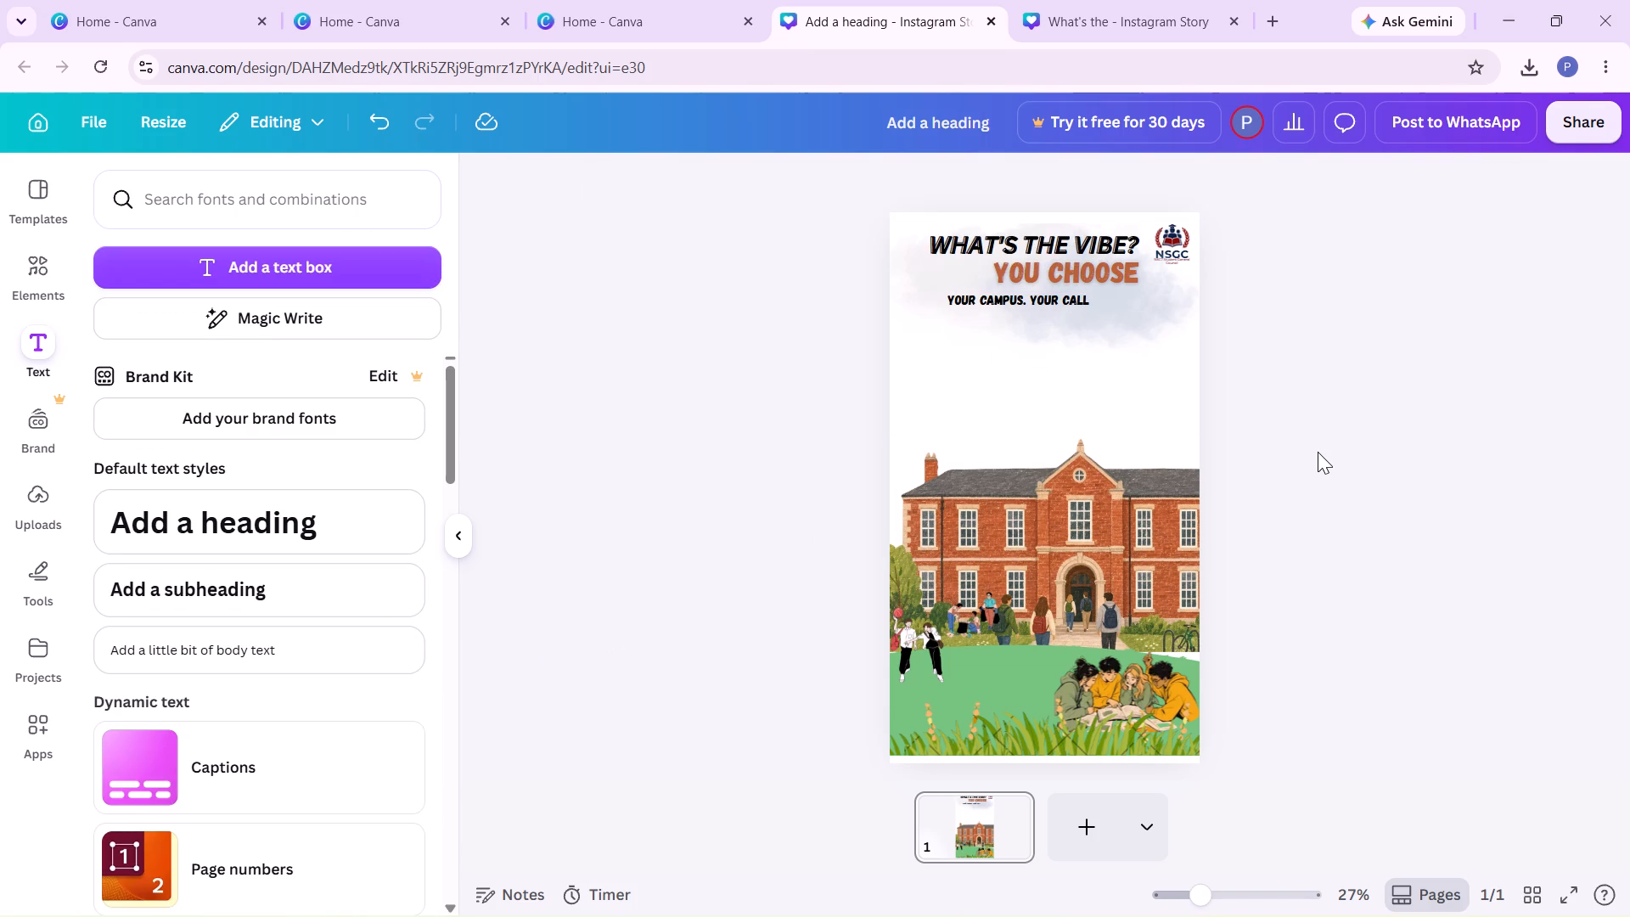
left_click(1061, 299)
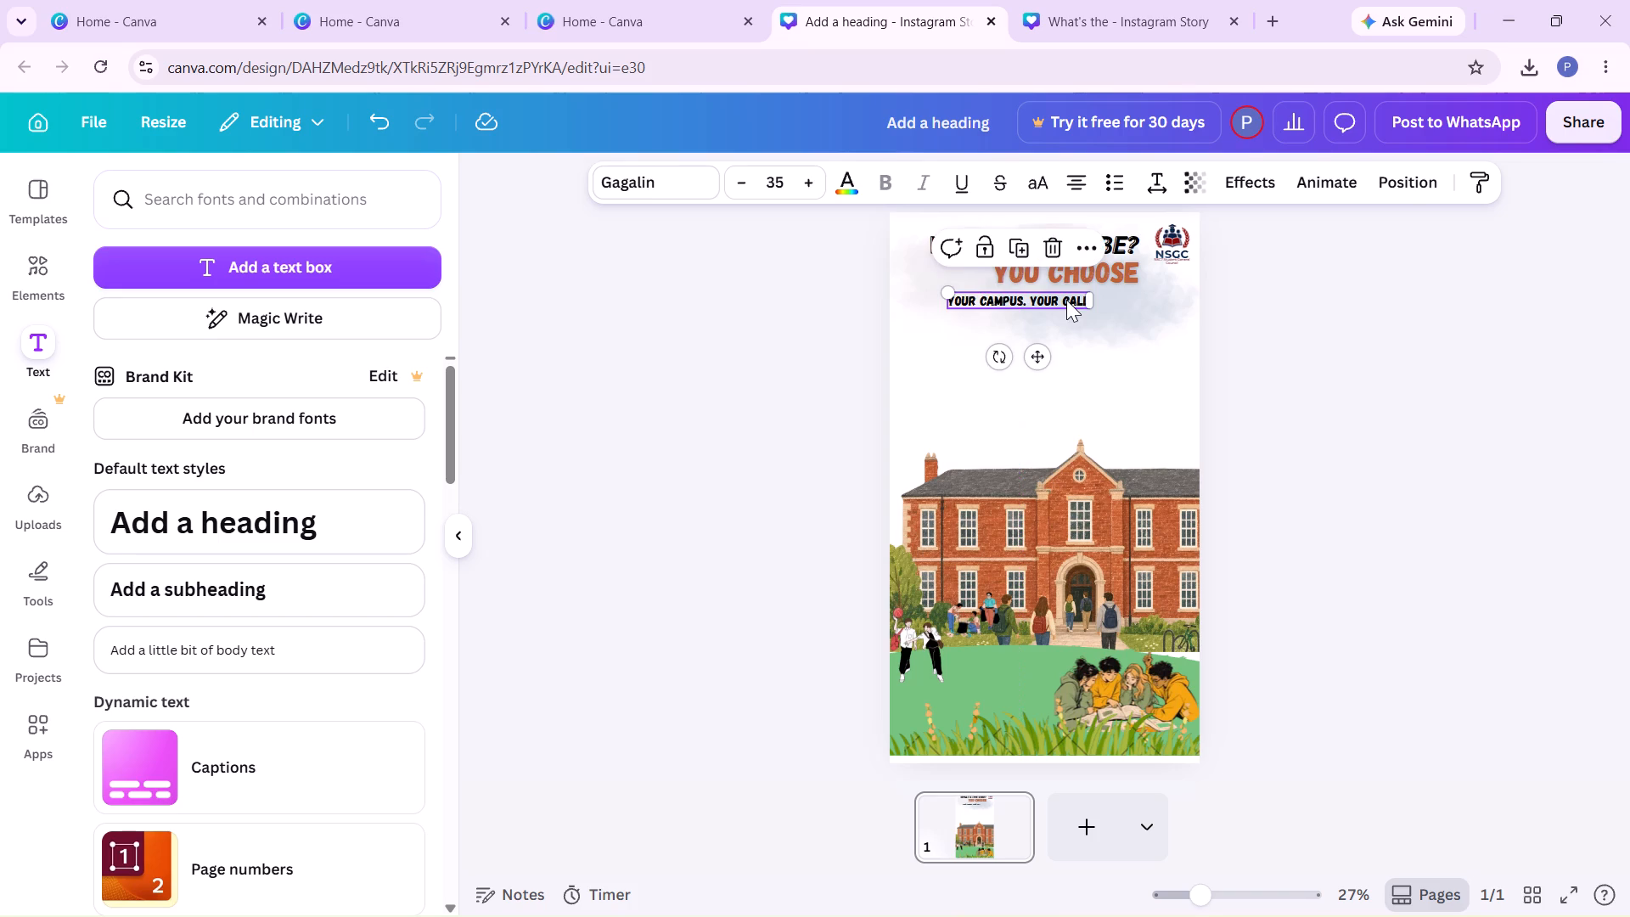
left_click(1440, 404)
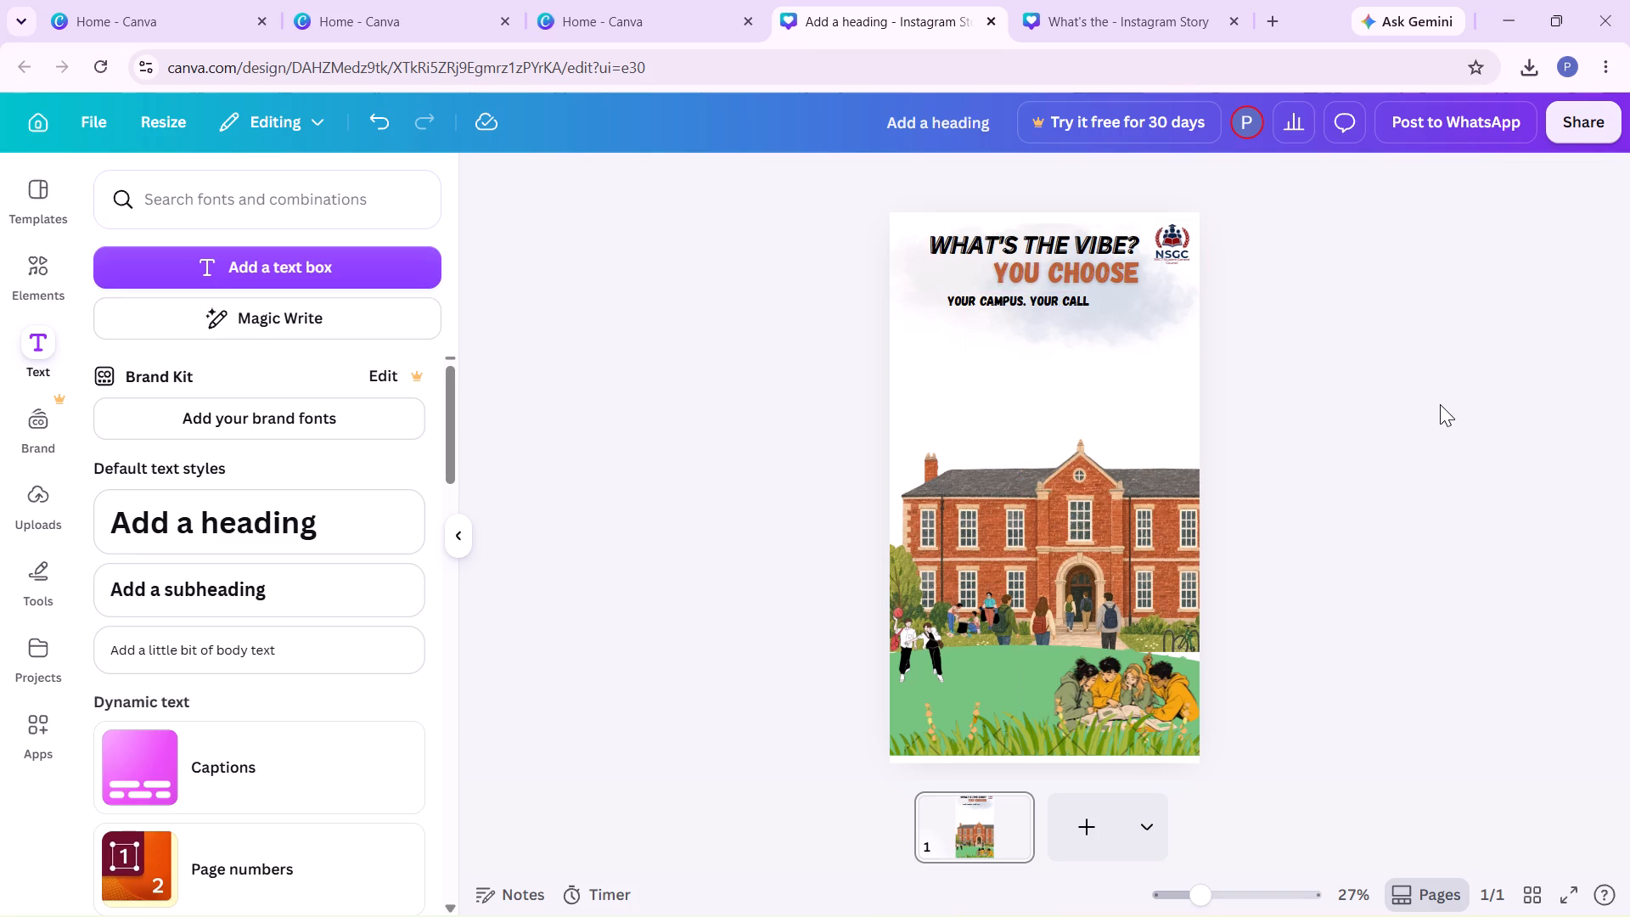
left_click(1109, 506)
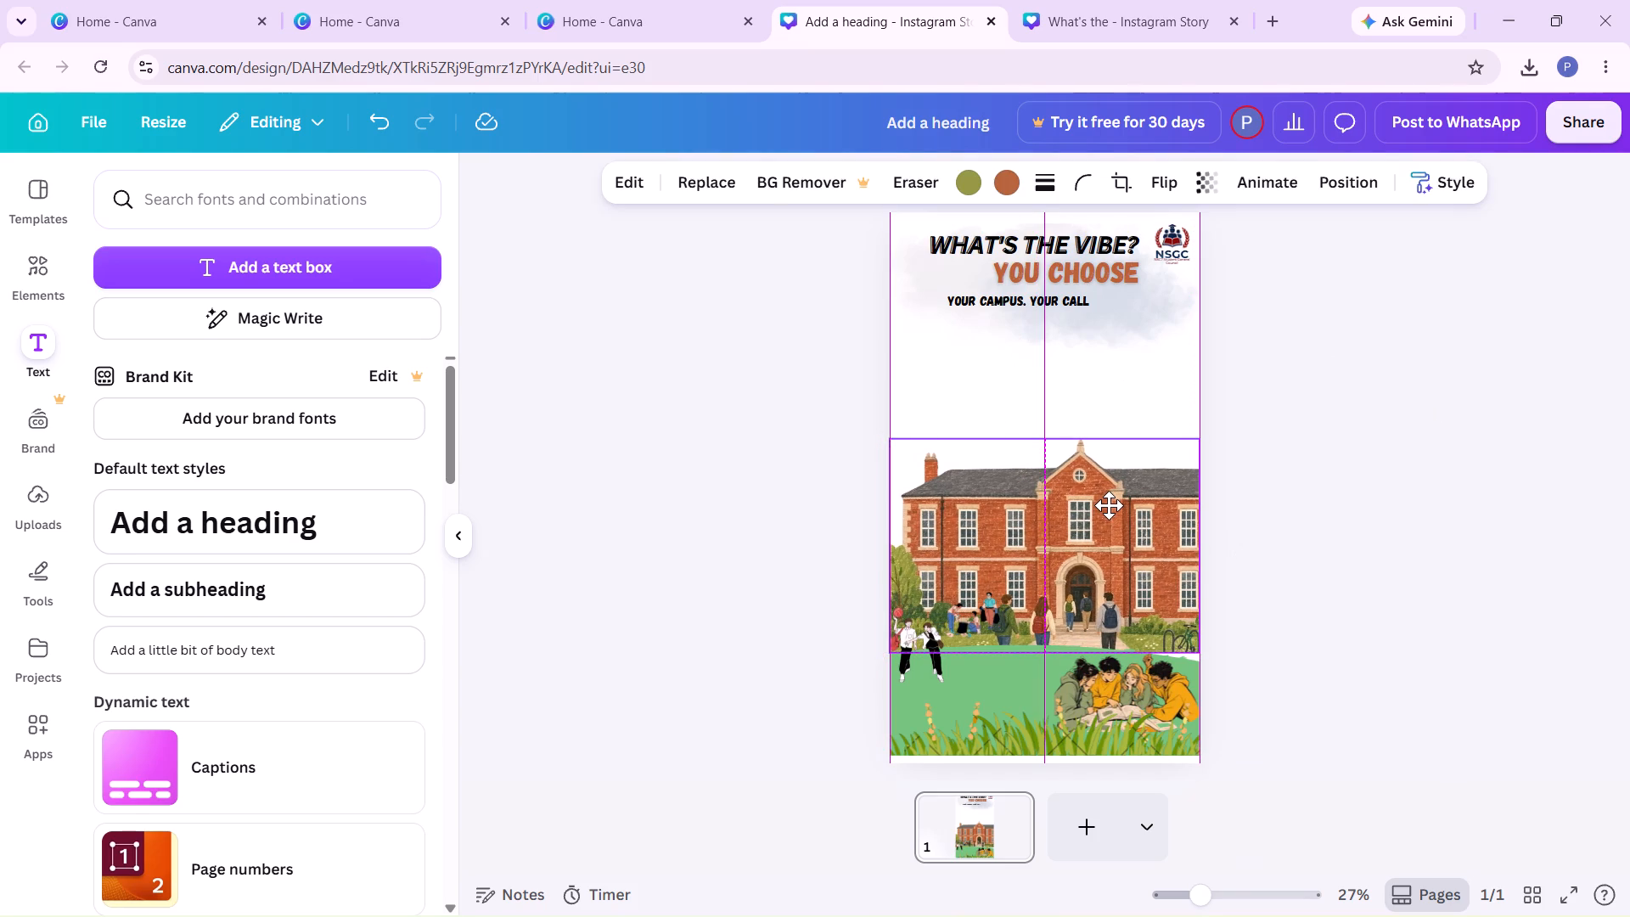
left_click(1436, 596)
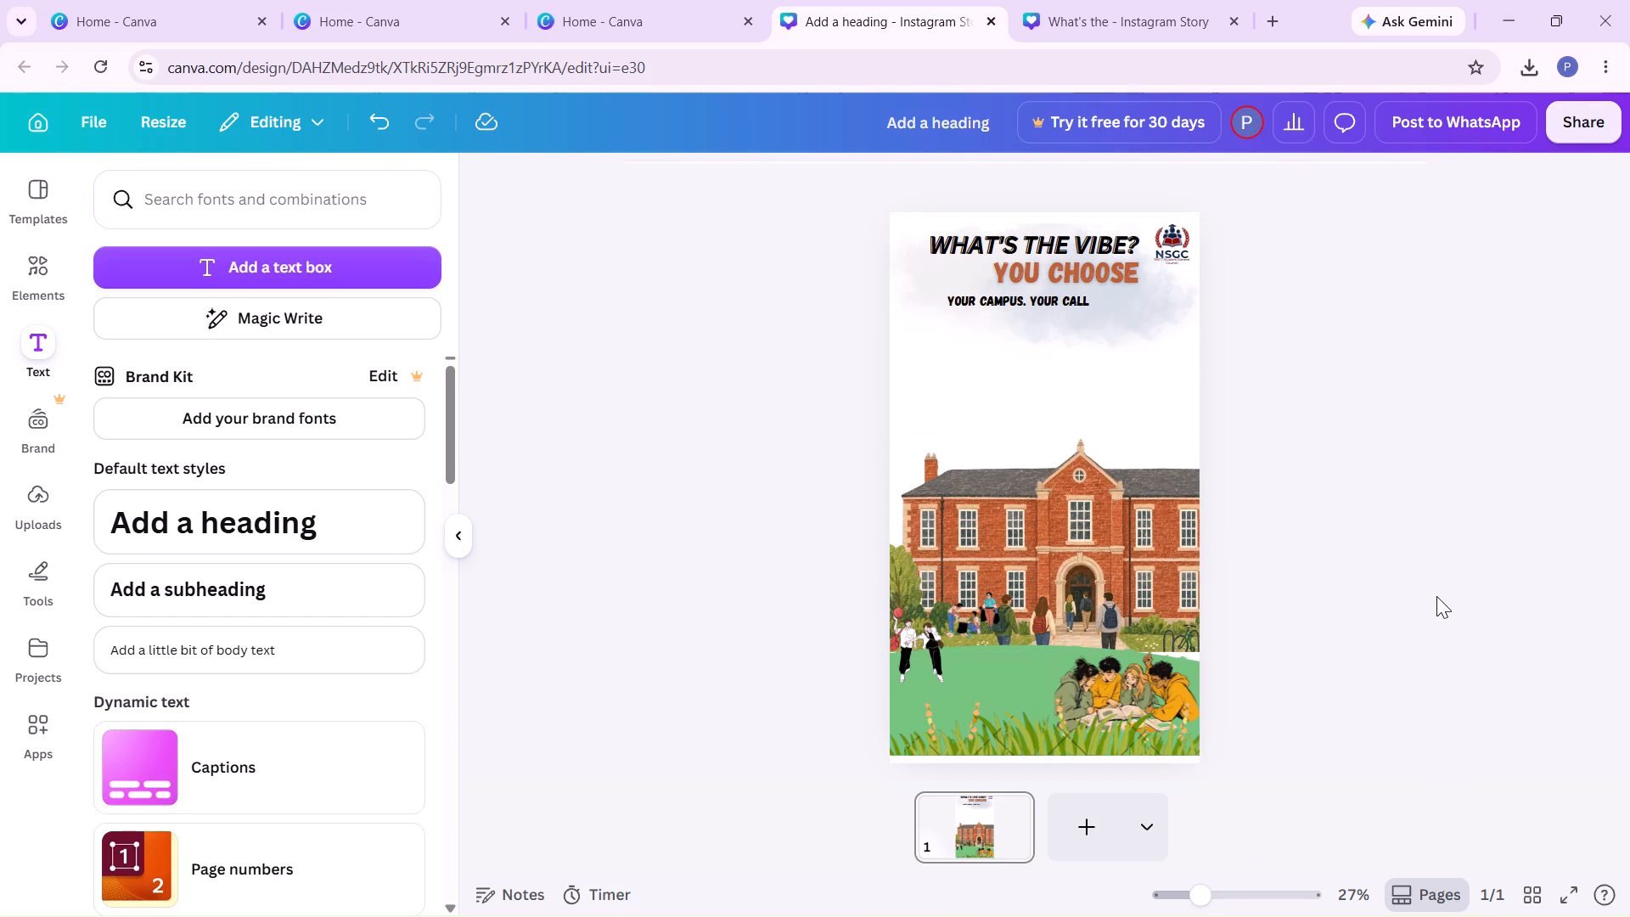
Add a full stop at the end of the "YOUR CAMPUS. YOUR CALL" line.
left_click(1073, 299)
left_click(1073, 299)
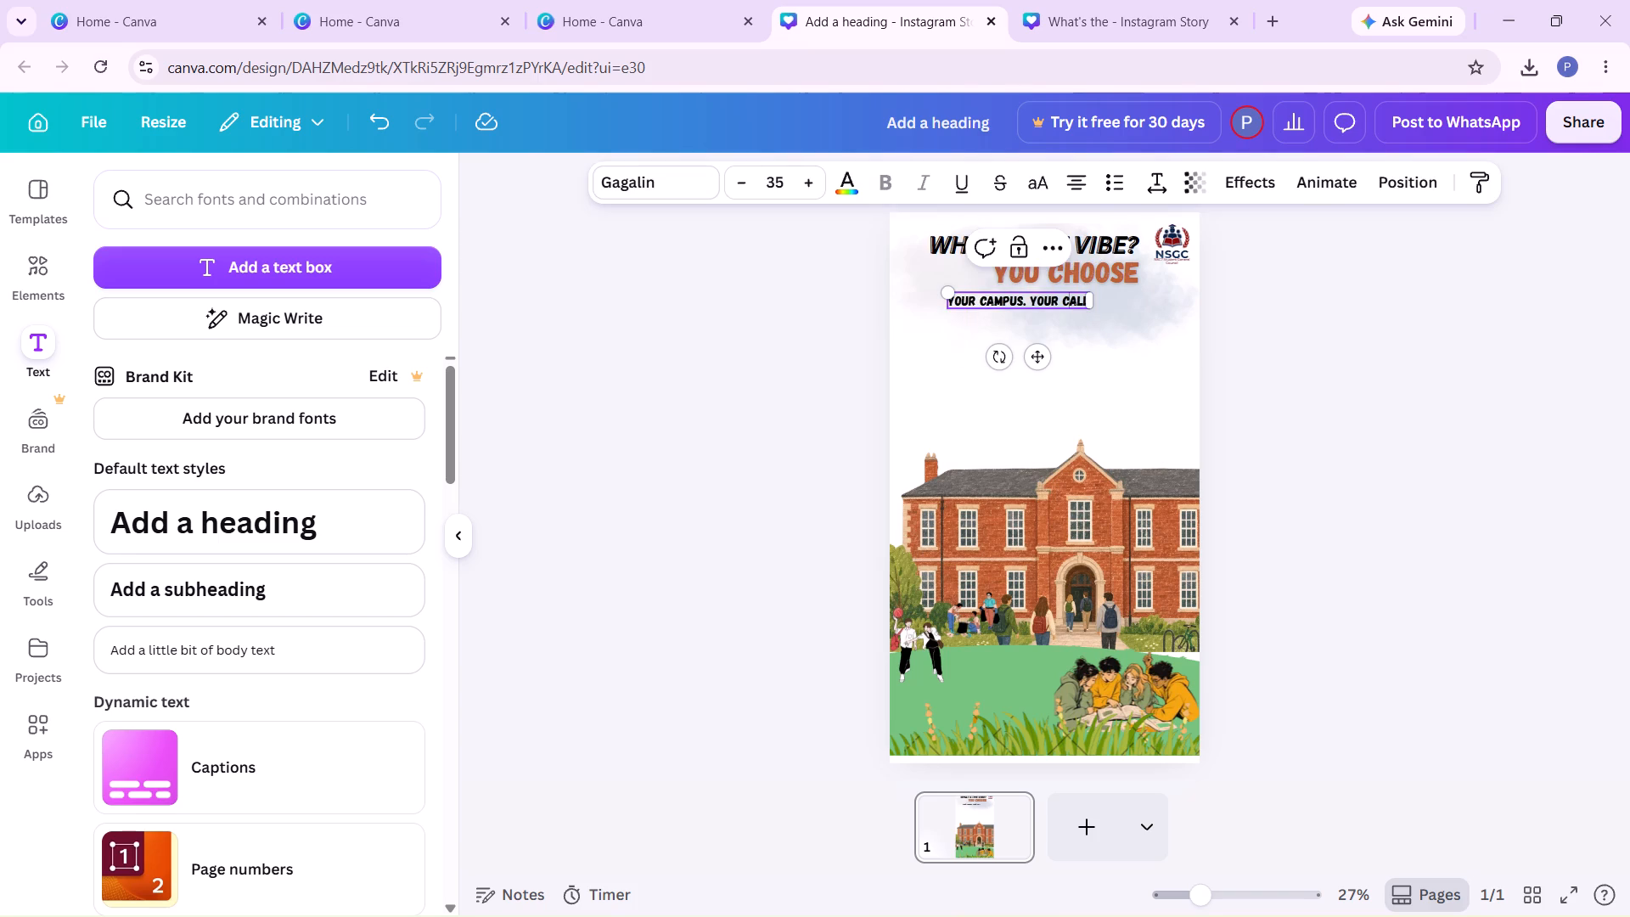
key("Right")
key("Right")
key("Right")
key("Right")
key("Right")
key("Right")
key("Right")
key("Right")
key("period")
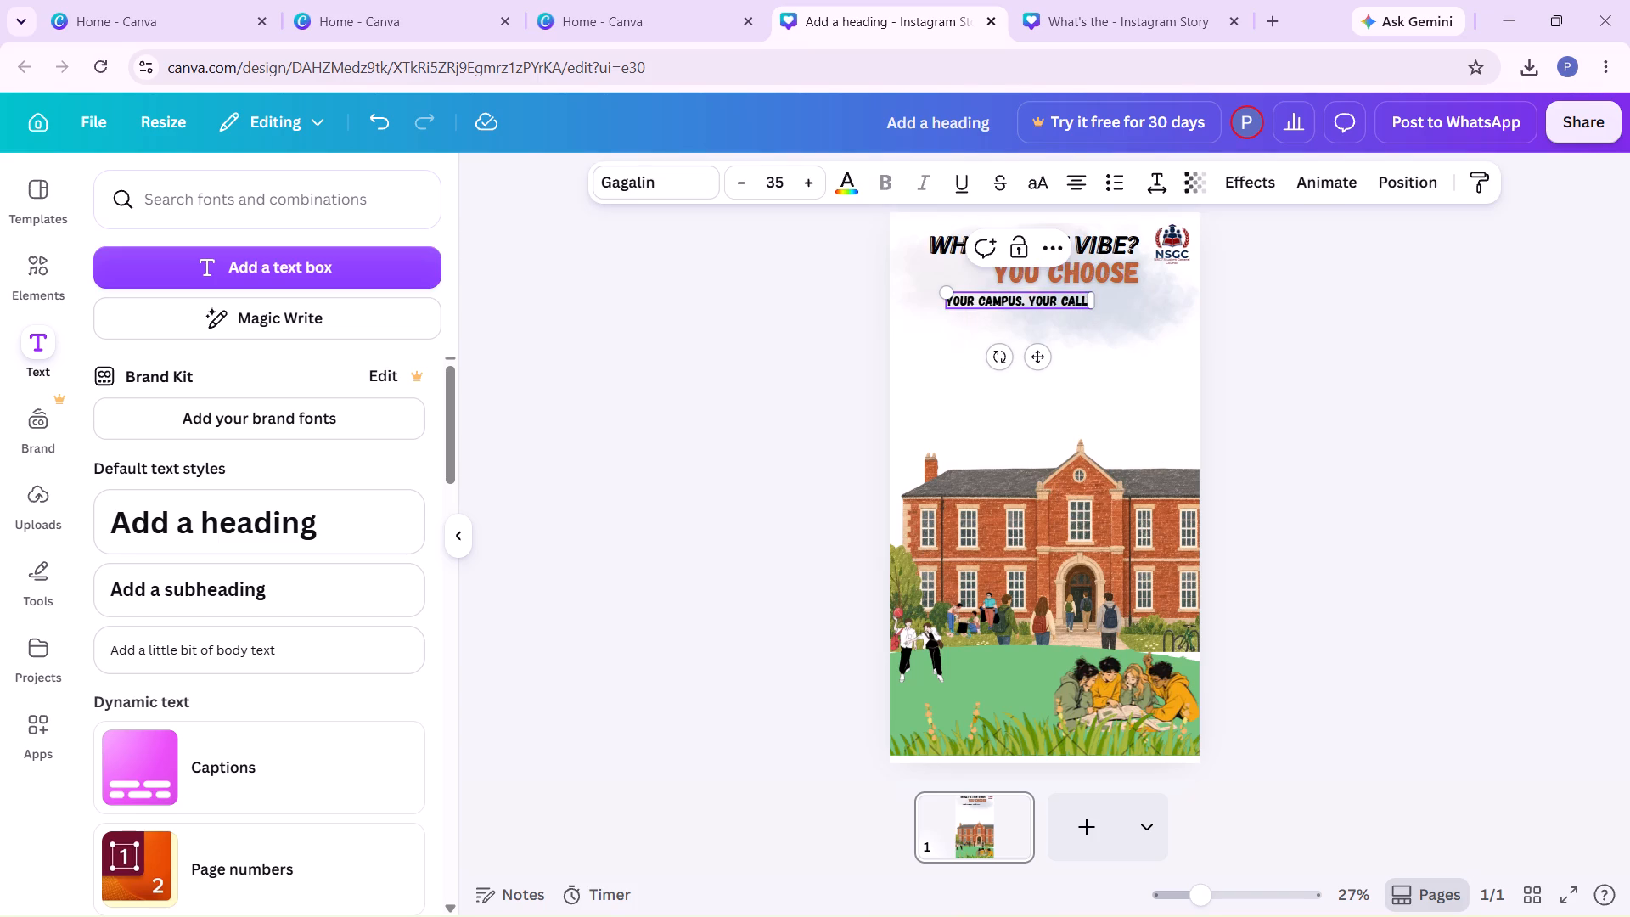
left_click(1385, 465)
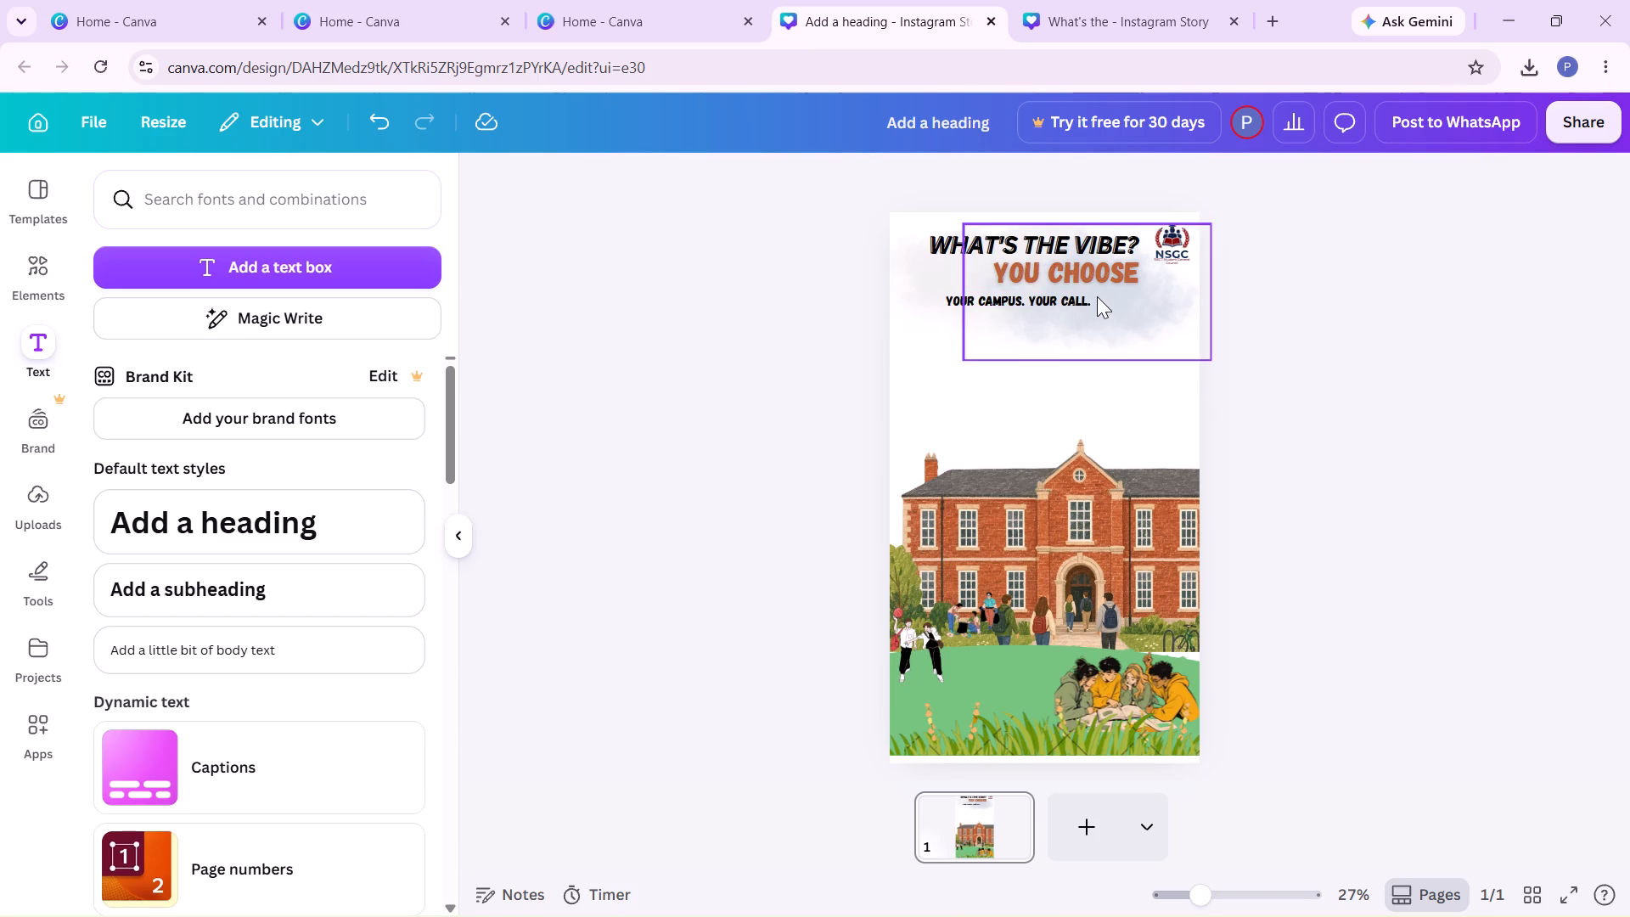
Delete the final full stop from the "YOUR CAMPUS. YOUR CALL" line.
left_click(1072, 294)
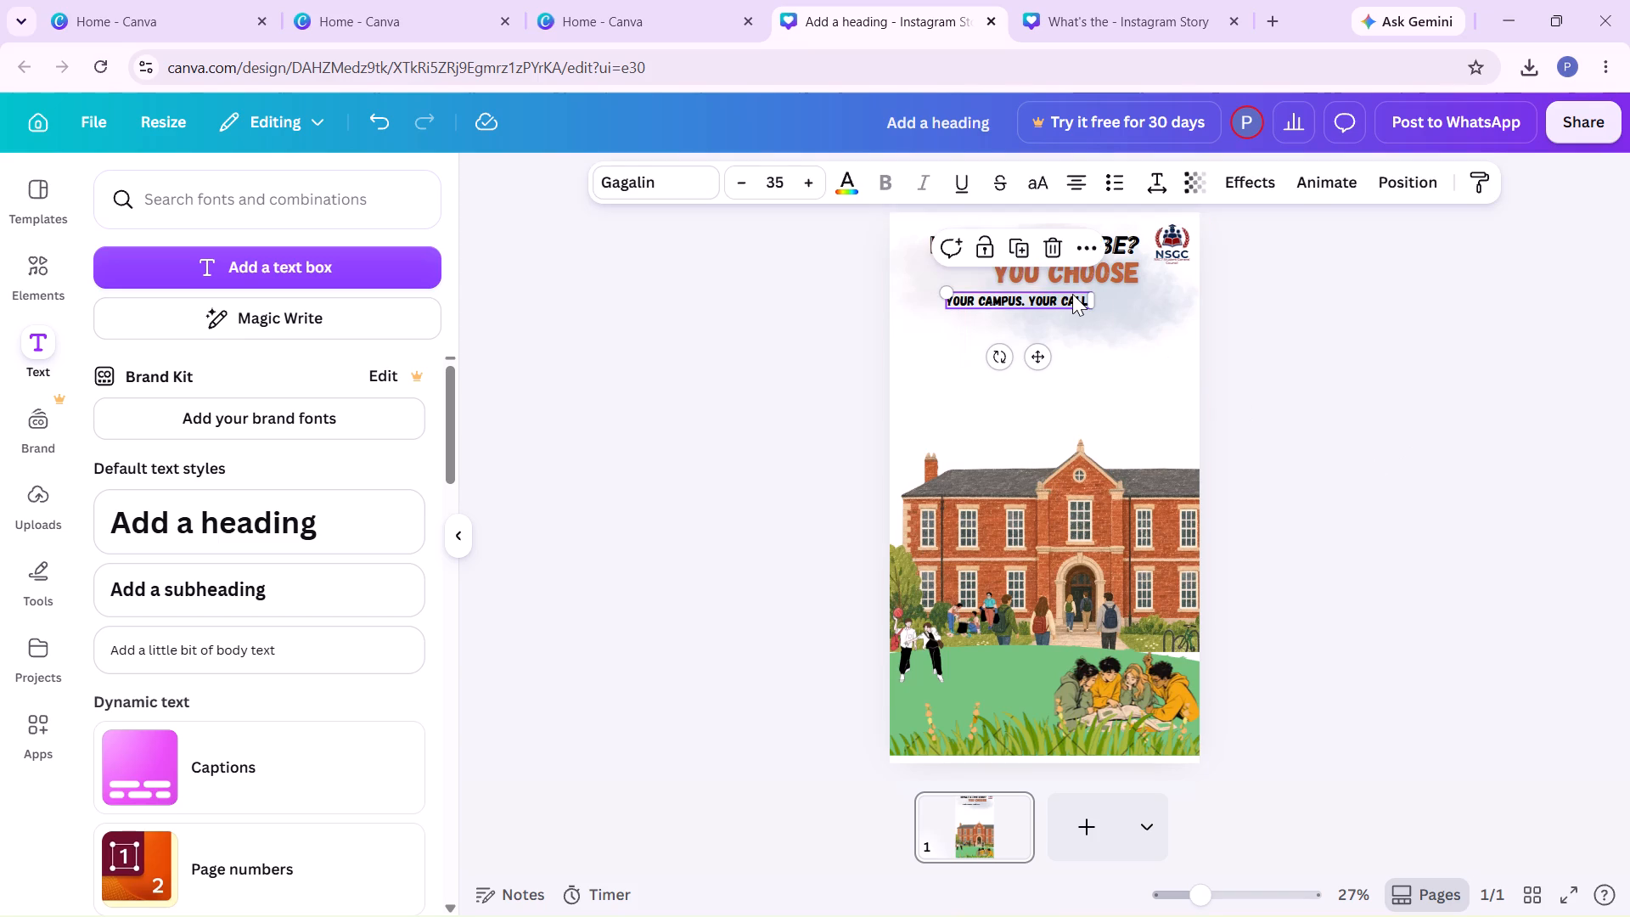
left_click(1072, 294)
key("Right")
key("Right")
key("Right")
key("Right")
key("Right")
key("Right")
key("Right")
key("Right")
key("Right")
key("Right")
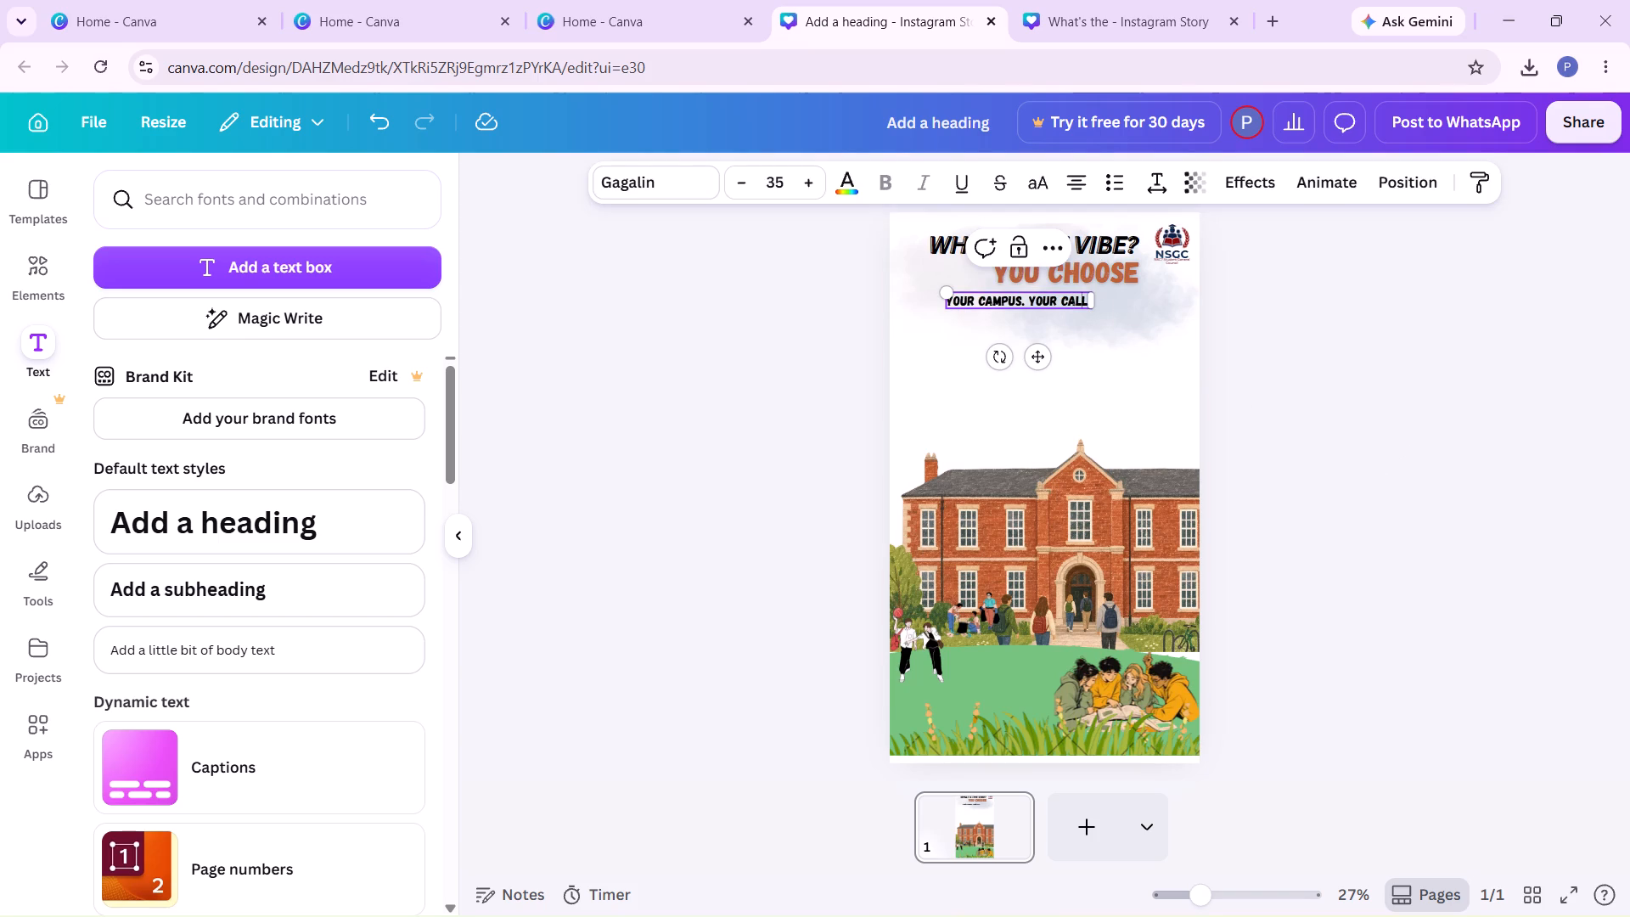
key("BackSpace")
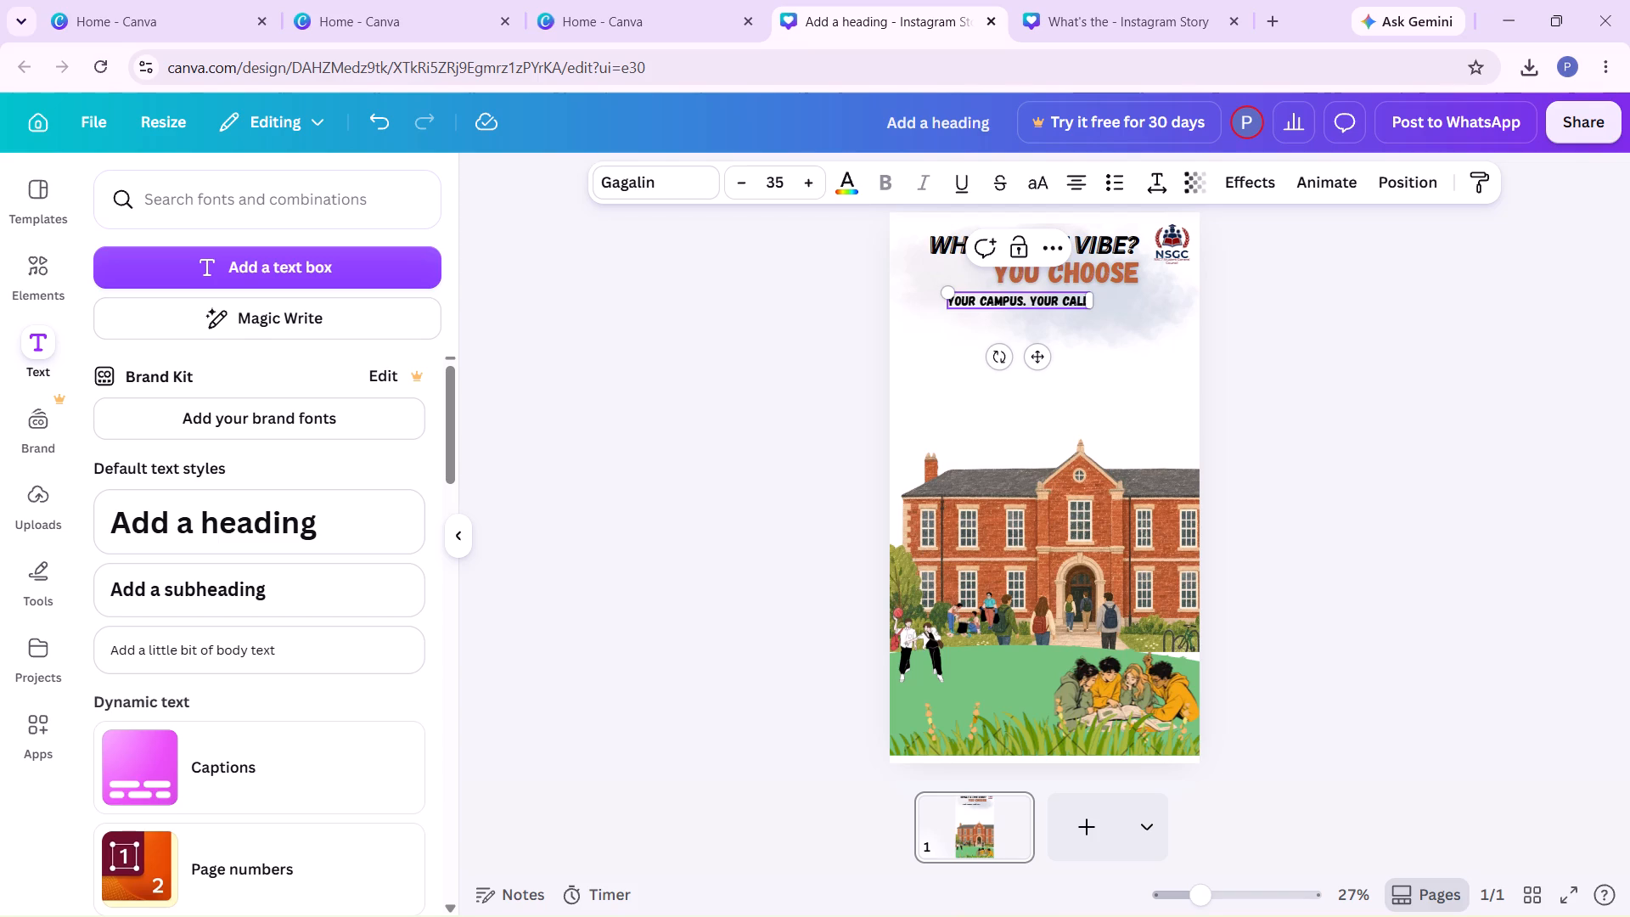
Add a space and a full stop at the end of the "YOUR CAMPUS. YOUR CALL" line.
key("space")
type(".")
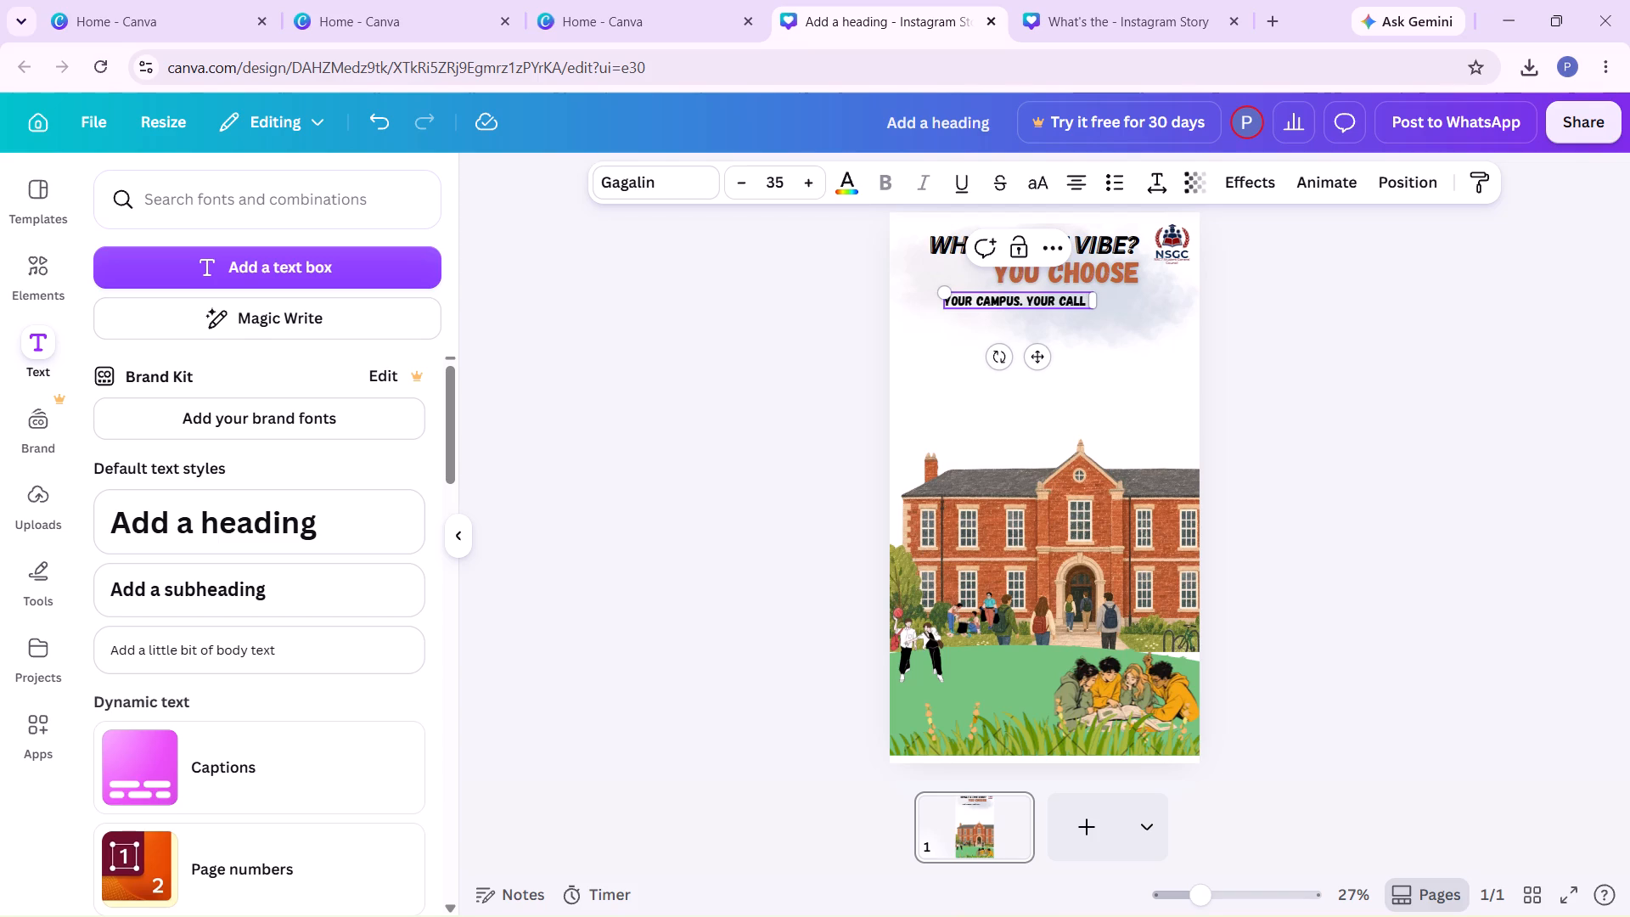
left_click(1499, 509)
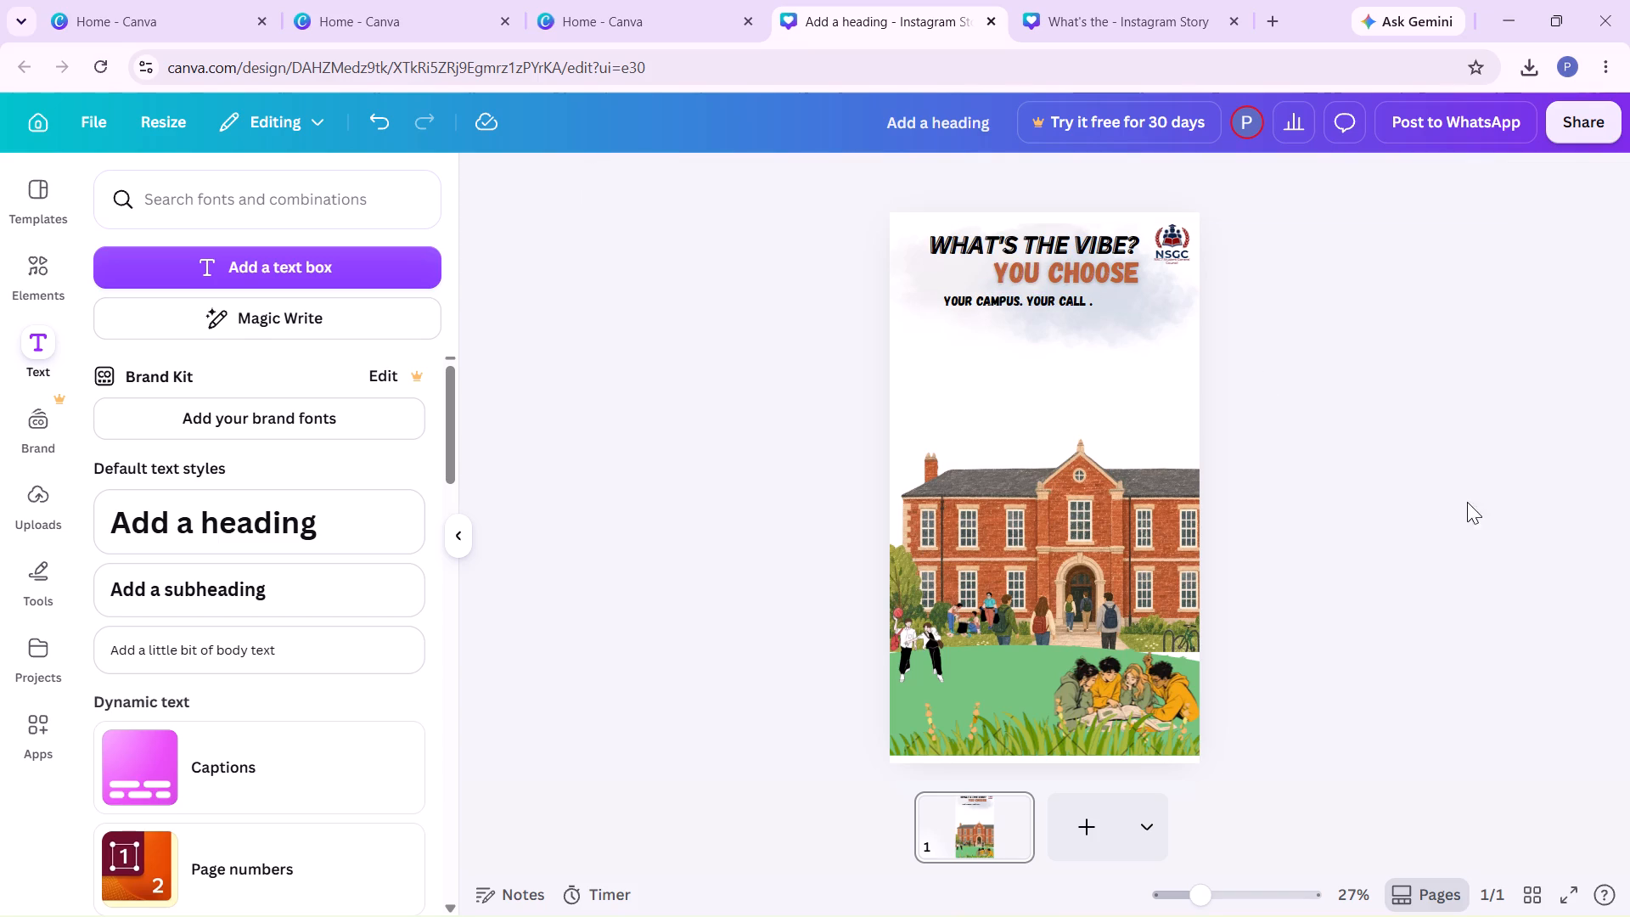
Nudge the "YOUR CAMPUS. YOUR CALL ." line slightly to the right beneath the "YOU CHOOSE" heading.
left_click(1055, 308)
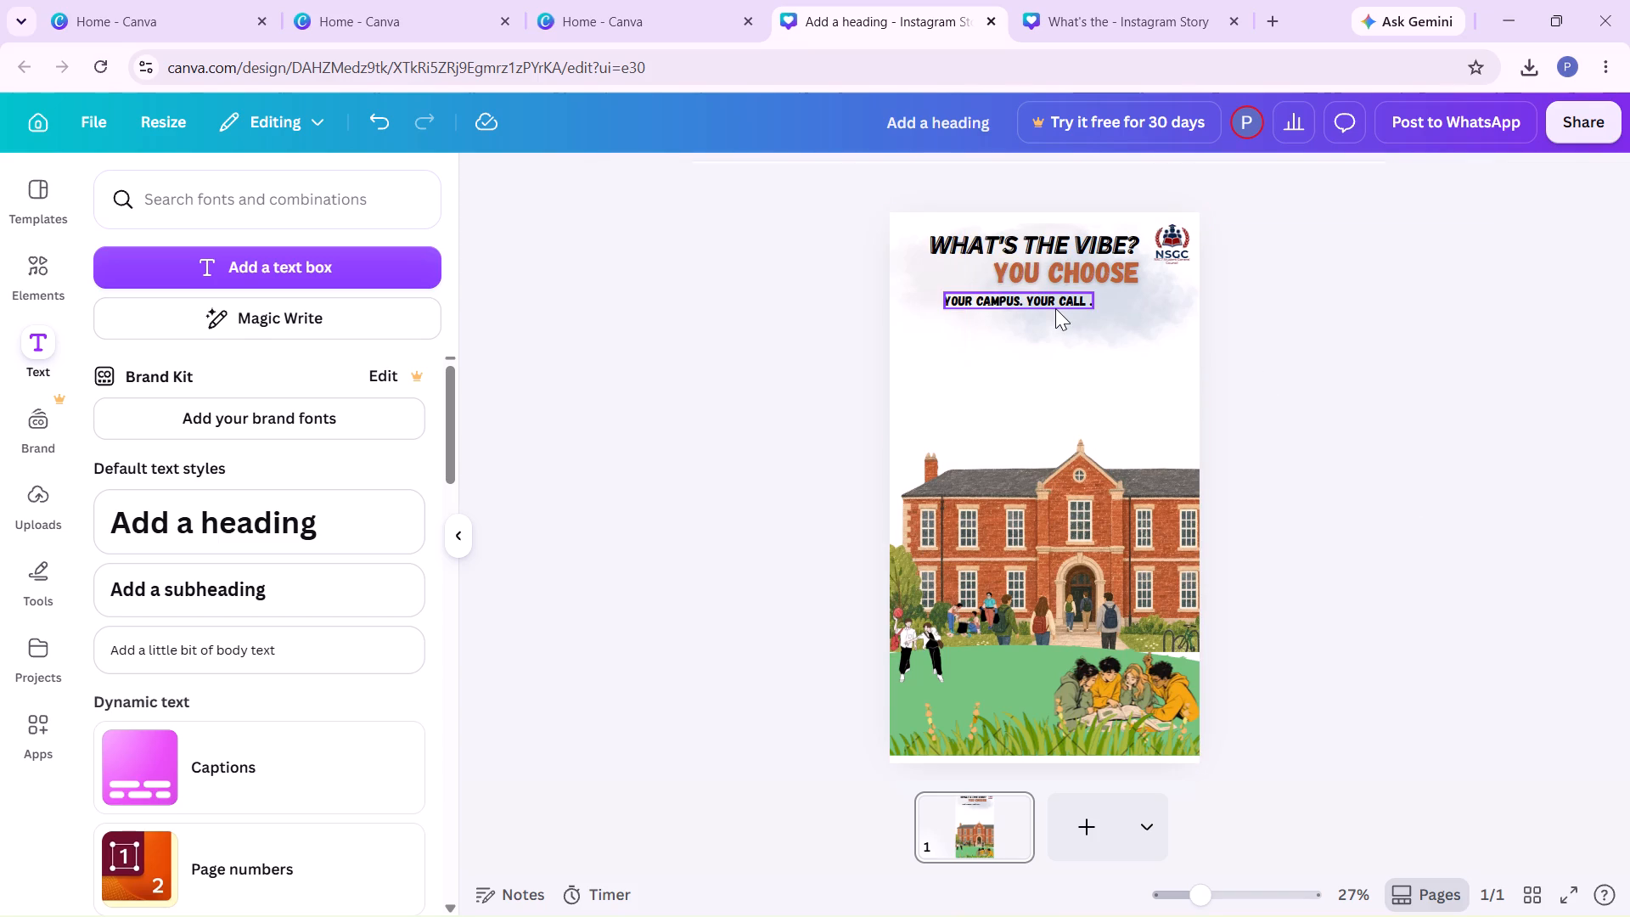
key("Right")
key("Right")
key("Right")
key("Right")
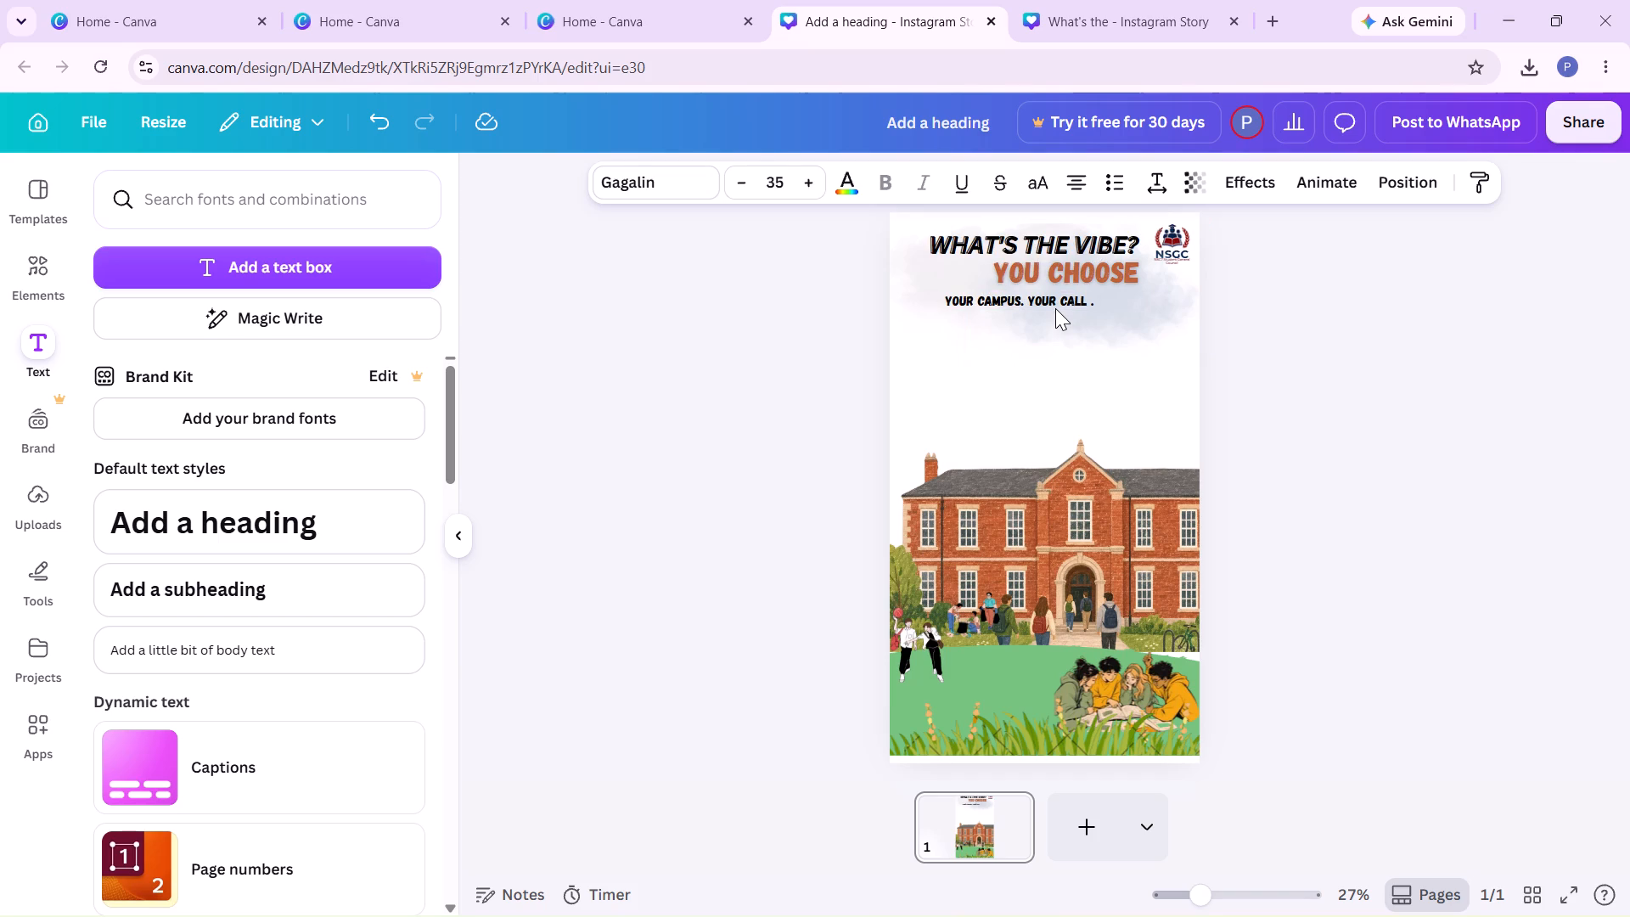
key("Right")
key("Right")
key("Right")
key("Right")
key("Right")
key("Right")
key("Right")
key("Right")
key("Right")
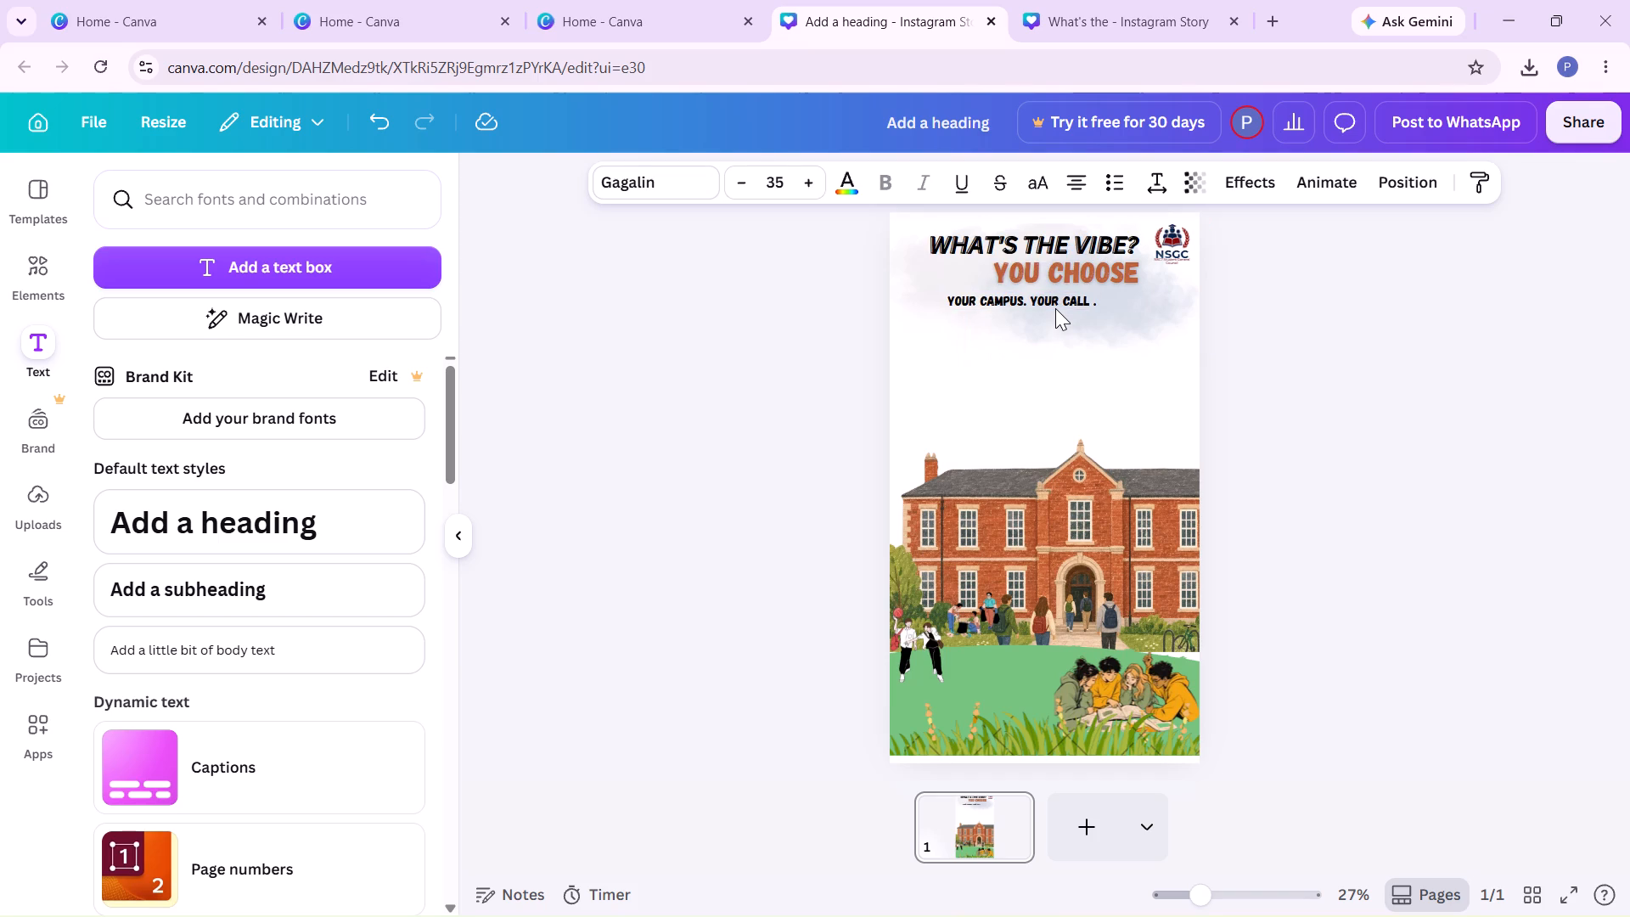
key("Right")
key("Right")
key("Right")
key("Right")
key("Right")
key("Right")
key("Right")
key("Right")
key("Right")
key("Right")
key("Right")
key("Right")
key("Right")
key("Right")
key("Right")
key("Right")
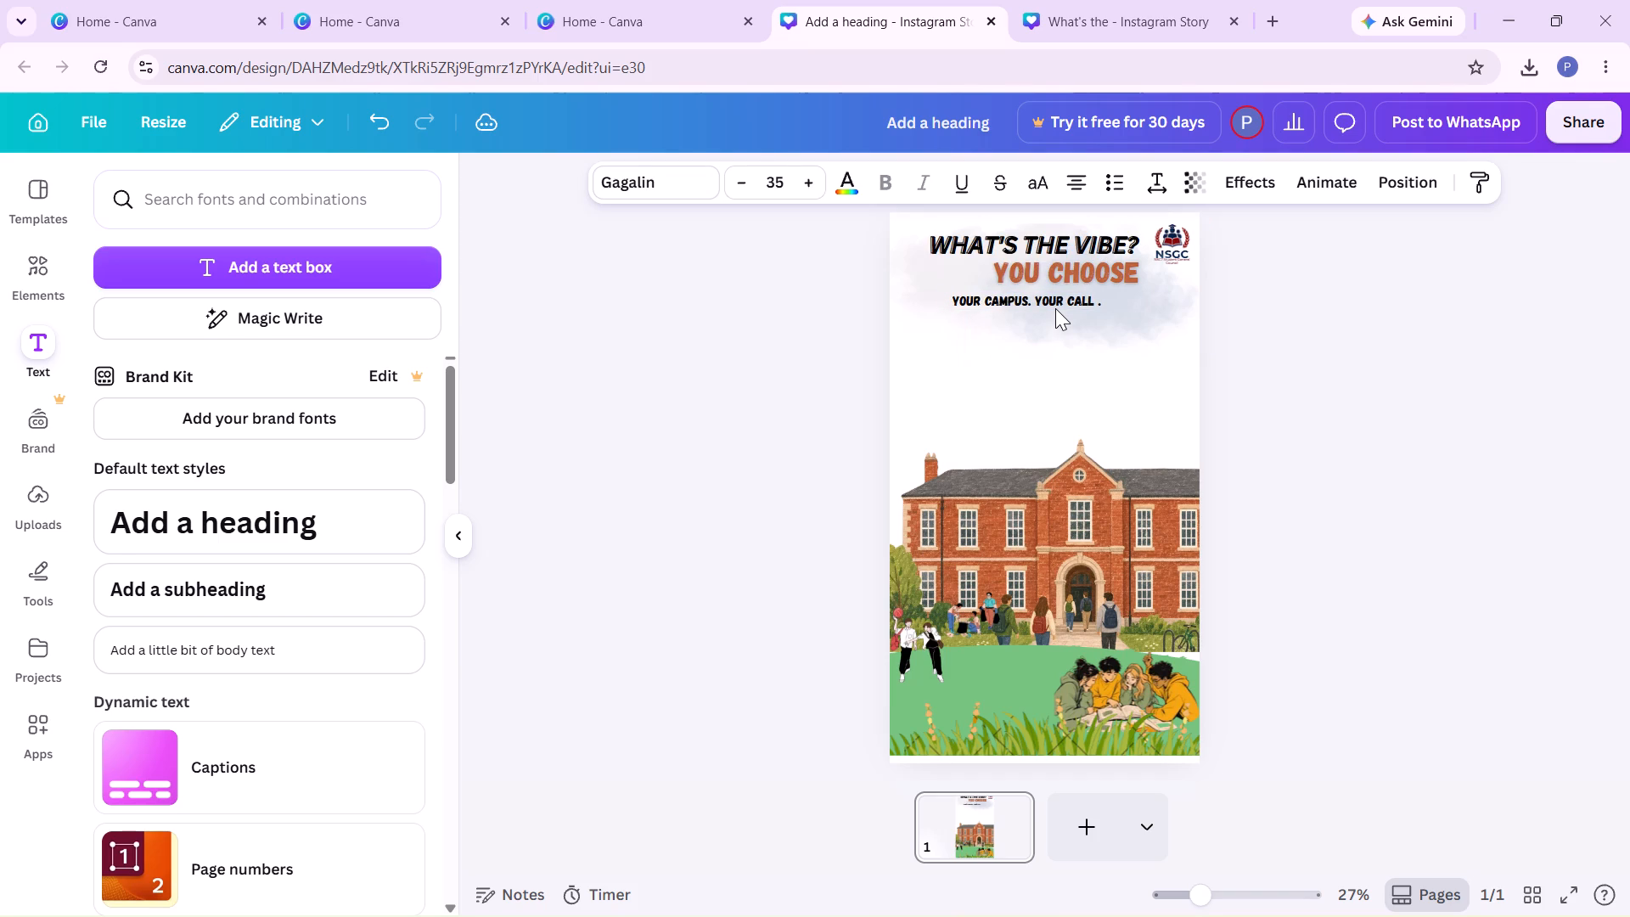
key("Right")
key("Right")
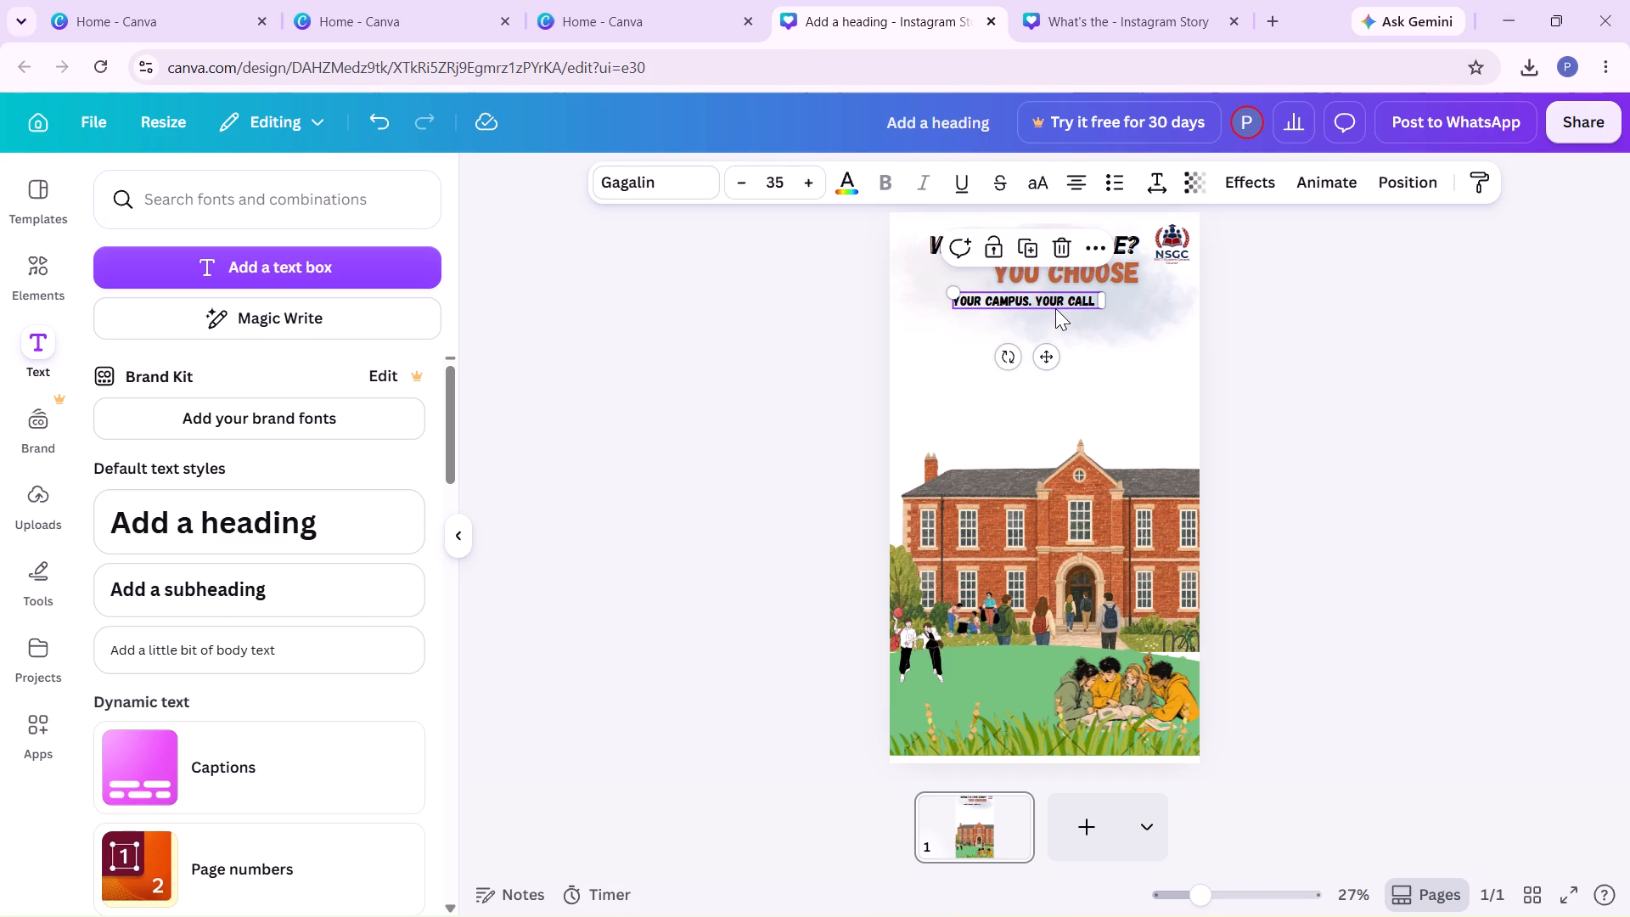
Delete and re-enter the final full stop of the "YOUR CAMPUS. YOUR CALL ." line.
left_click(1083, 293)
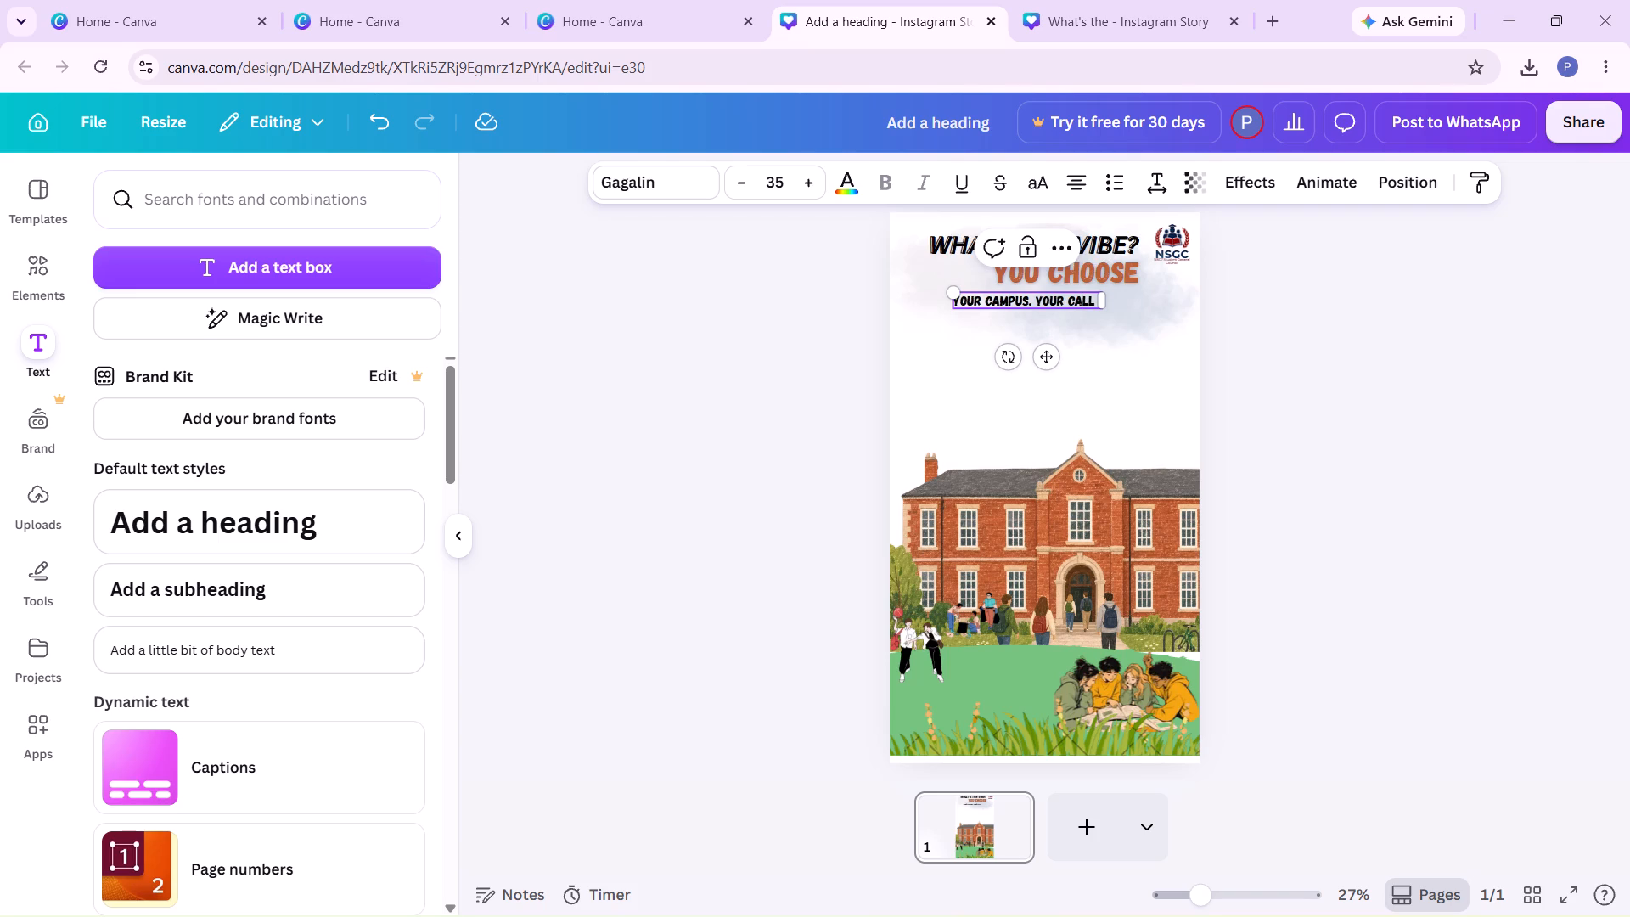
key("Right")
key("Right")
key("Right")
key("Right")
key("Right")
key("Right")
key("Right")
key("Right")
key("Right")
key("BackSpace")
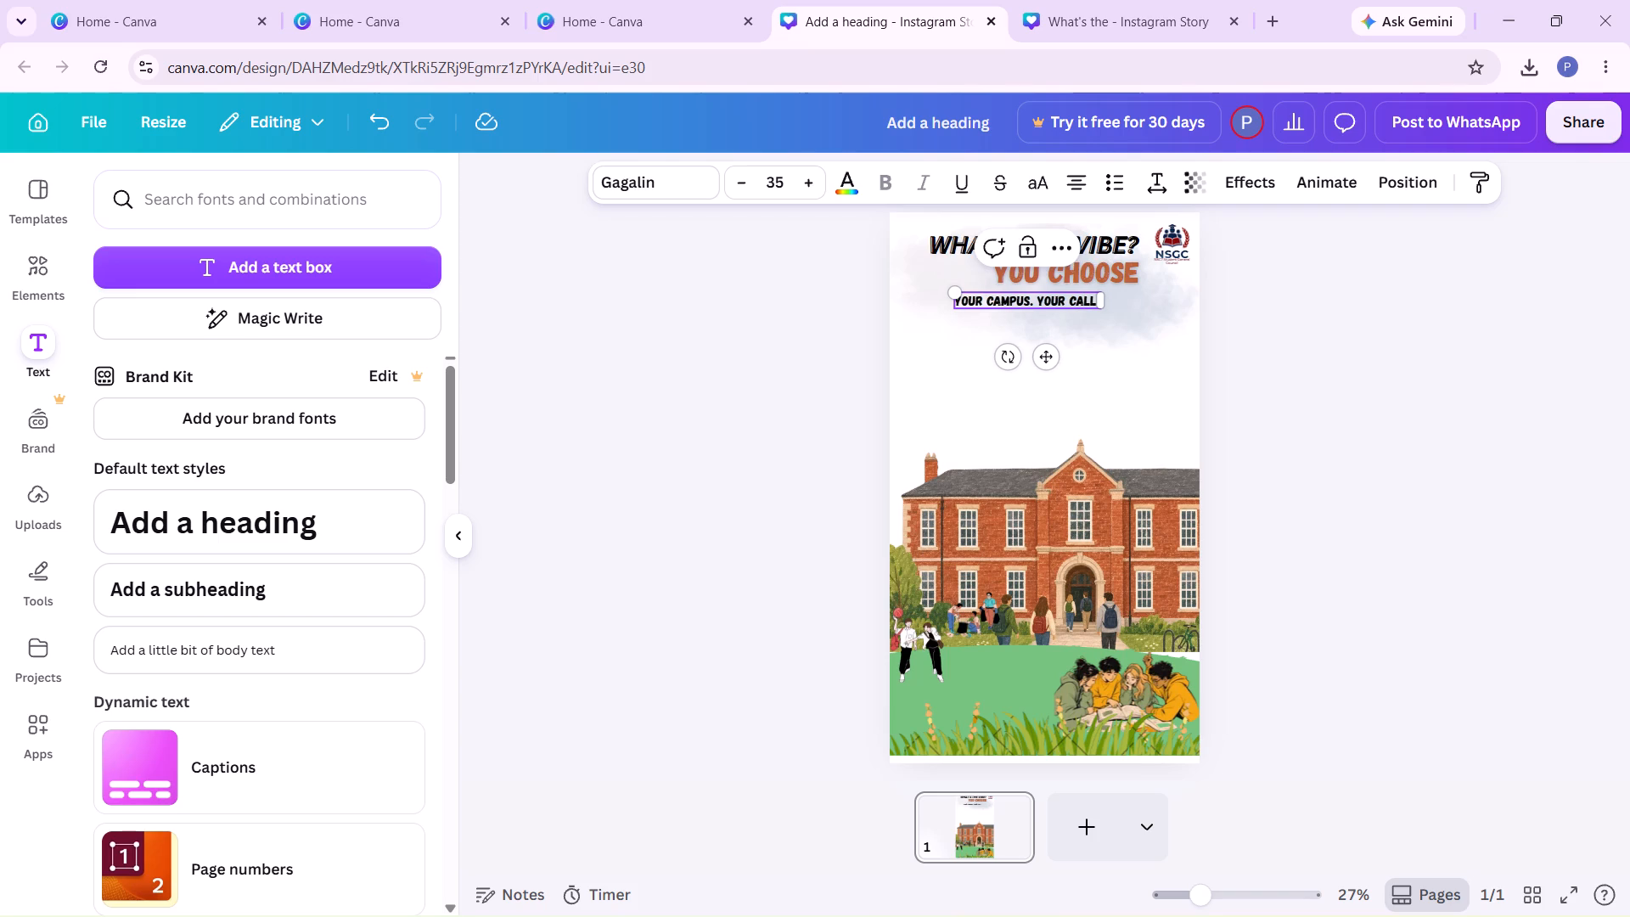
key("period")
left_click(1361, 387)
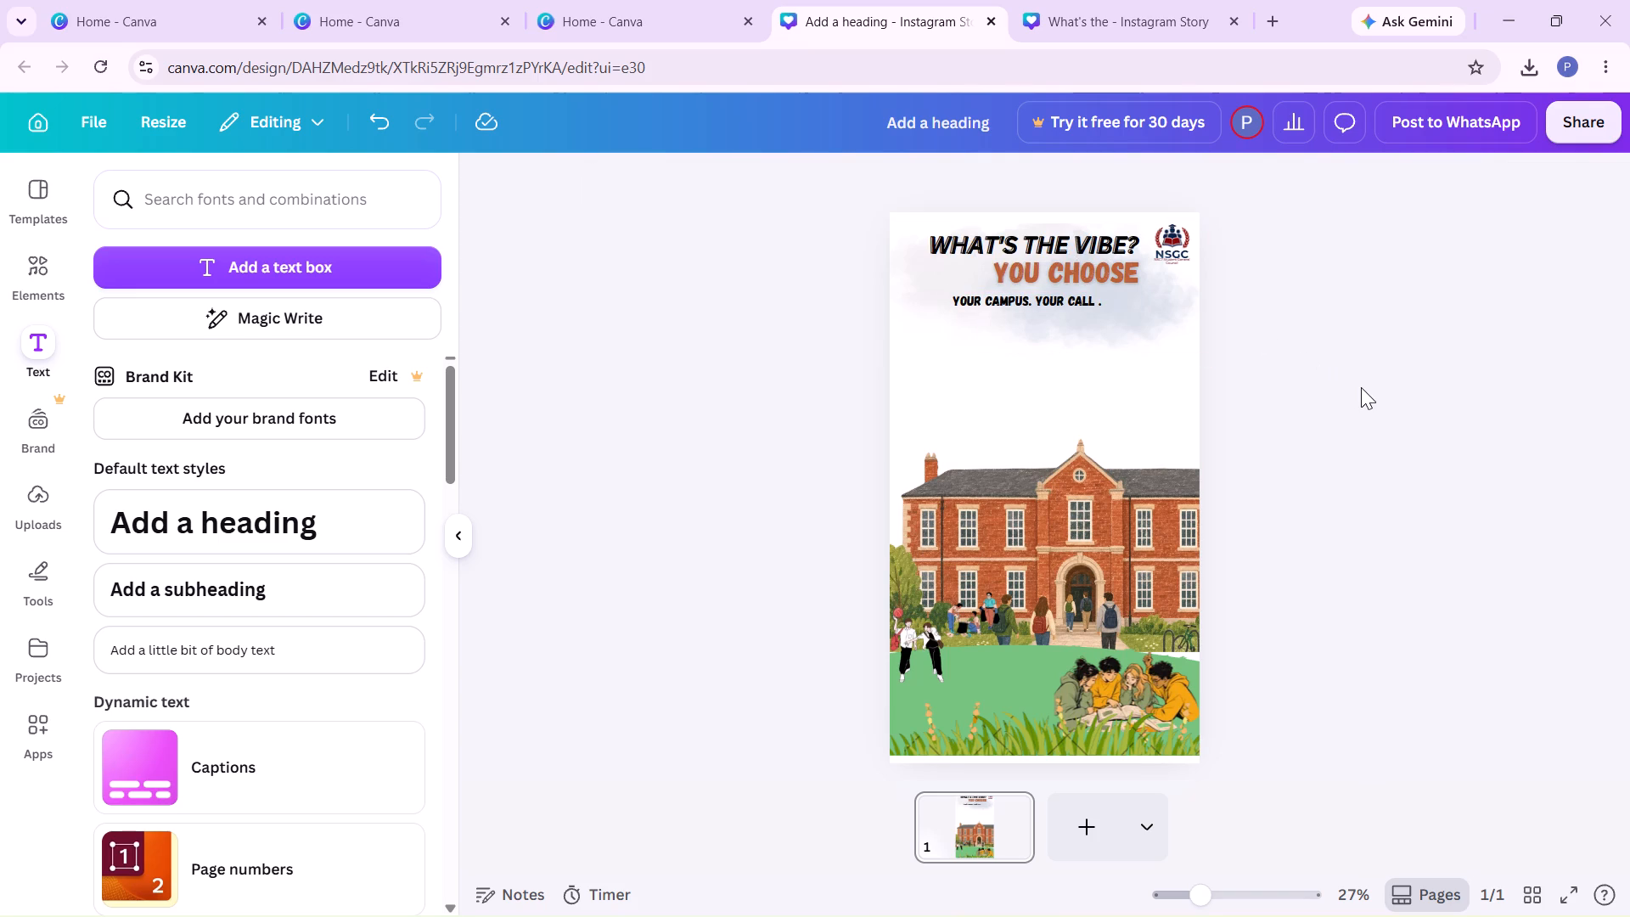
Remove the gap before the final full stop so the tagline reads "YOUR CAMPUS. YOUR CALL.".
left_click(1070, 301)
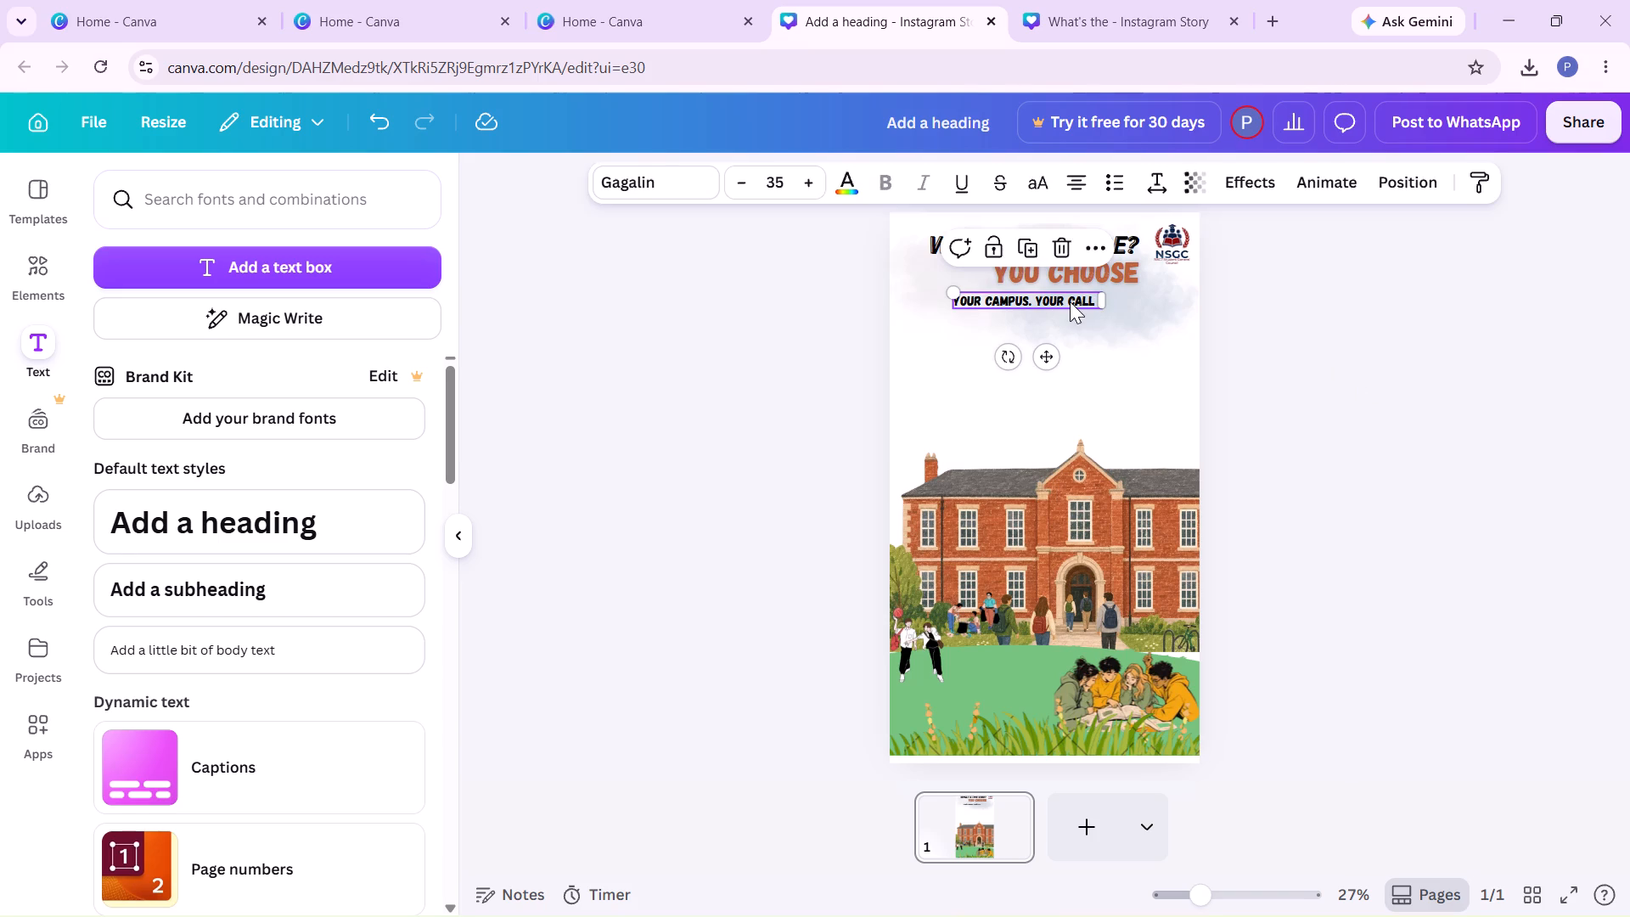
left_click(1070, 301)
key("Right")
key("Right")
key("Right")
key("Right")
key("Right")
key("Right")
key("Right")
key("Right")
key("Right")
key("Right")
key("Right")
key("Right")
key("Right")
key("Right")
key("Right")
key("Right")
key("Right")
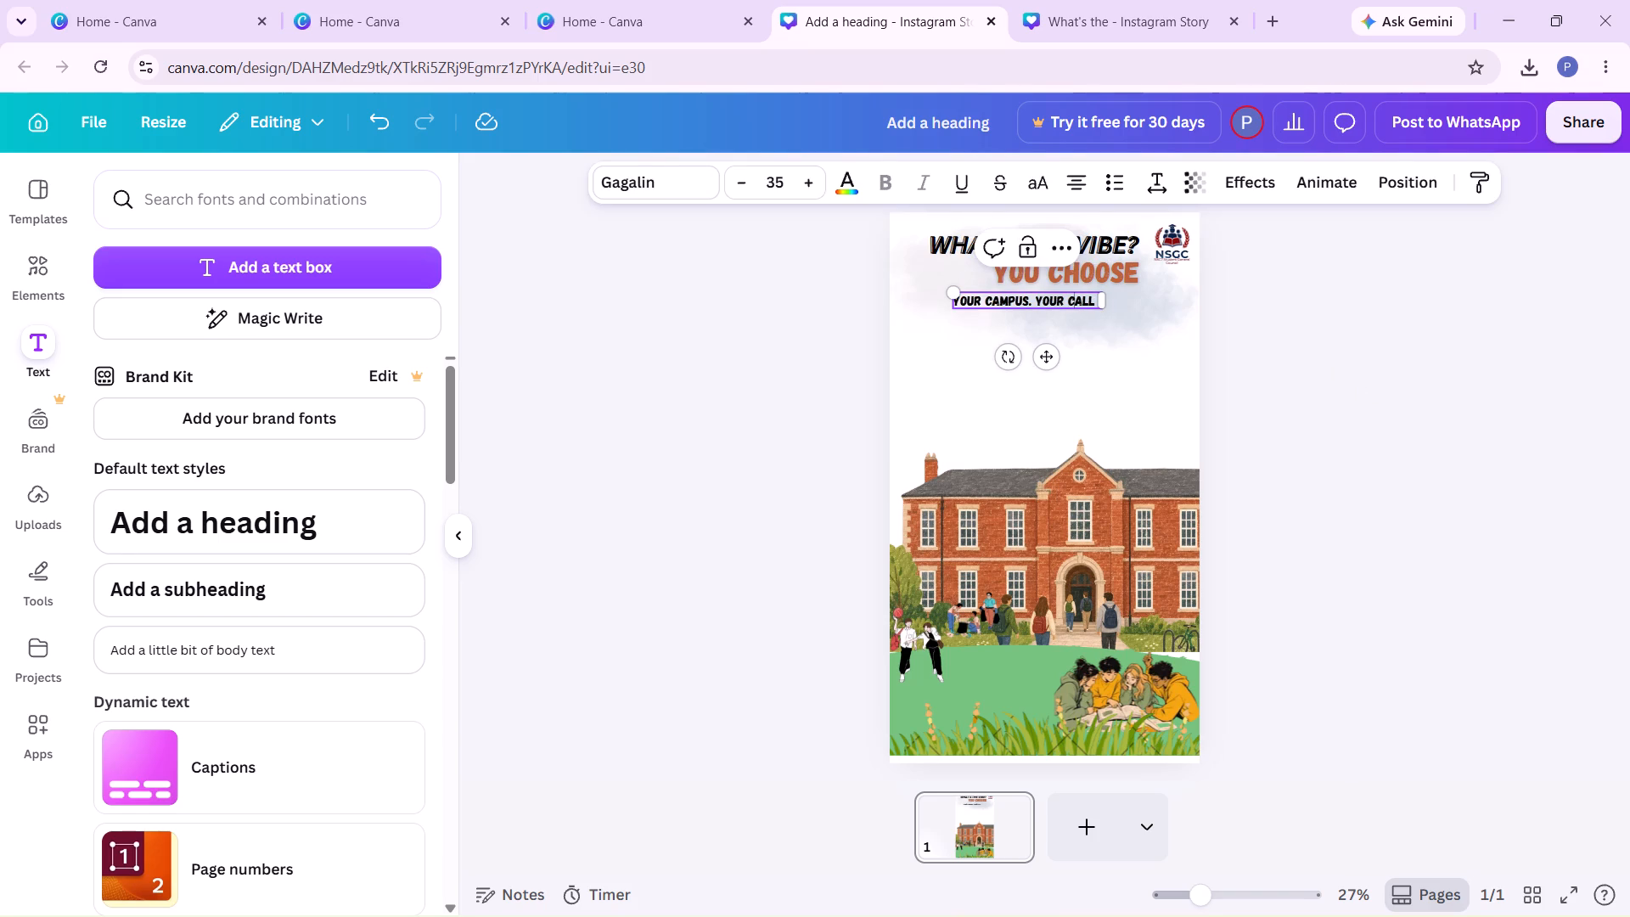
key("Right")
key("Right")
key("Right")
key("Right")
key("Right")
key("Right")
key("BackSpace")
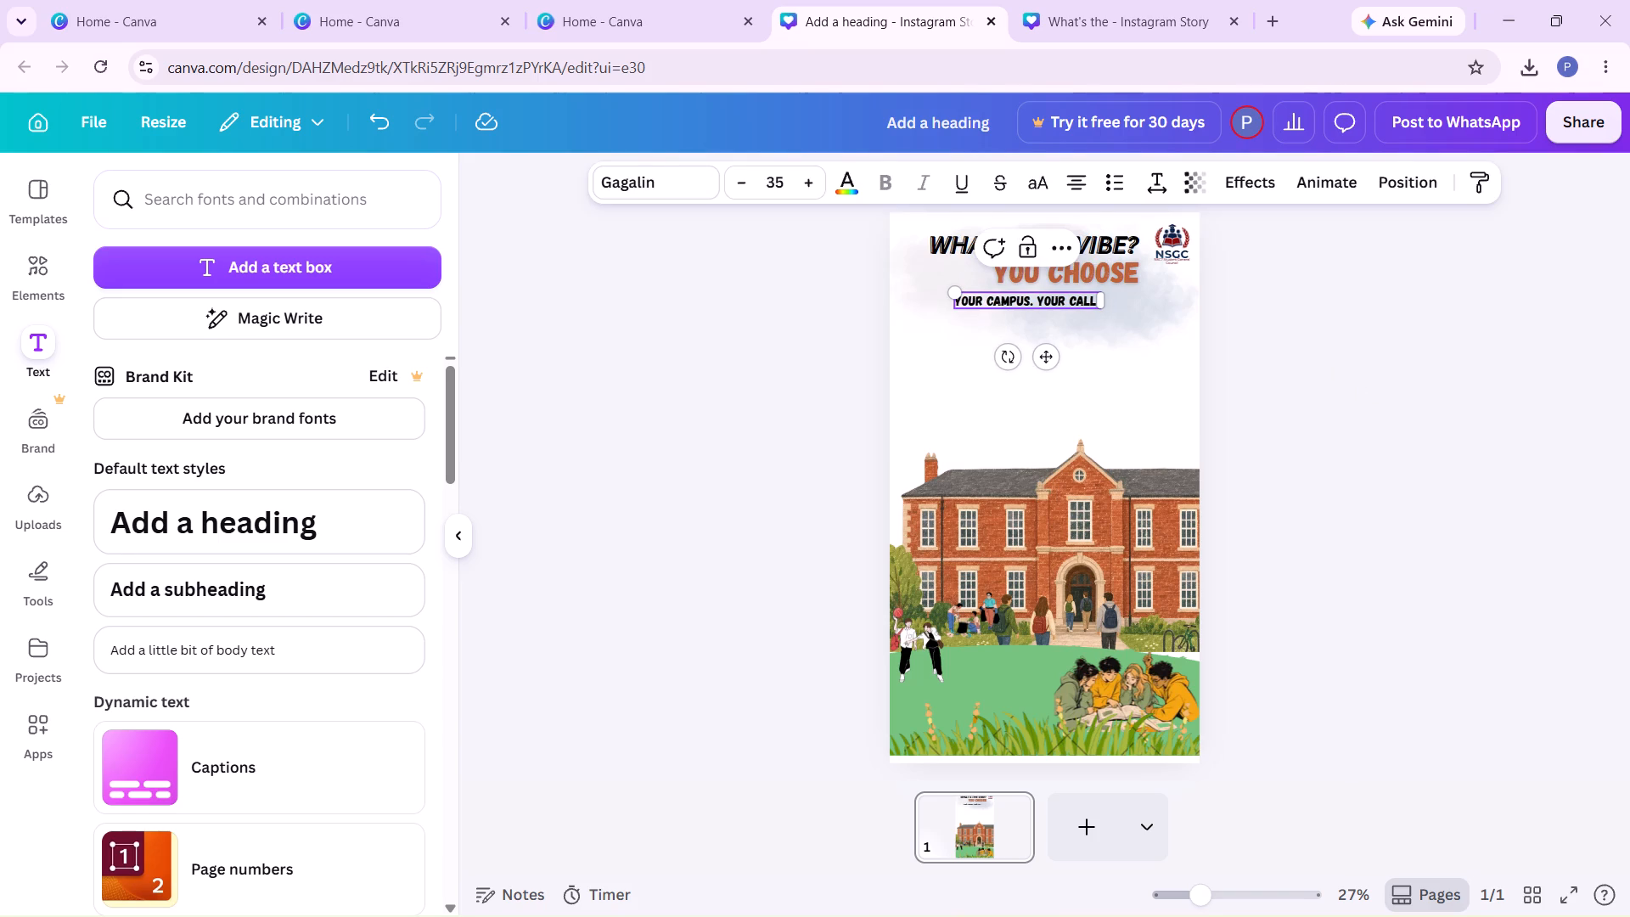
key("BackSpace")
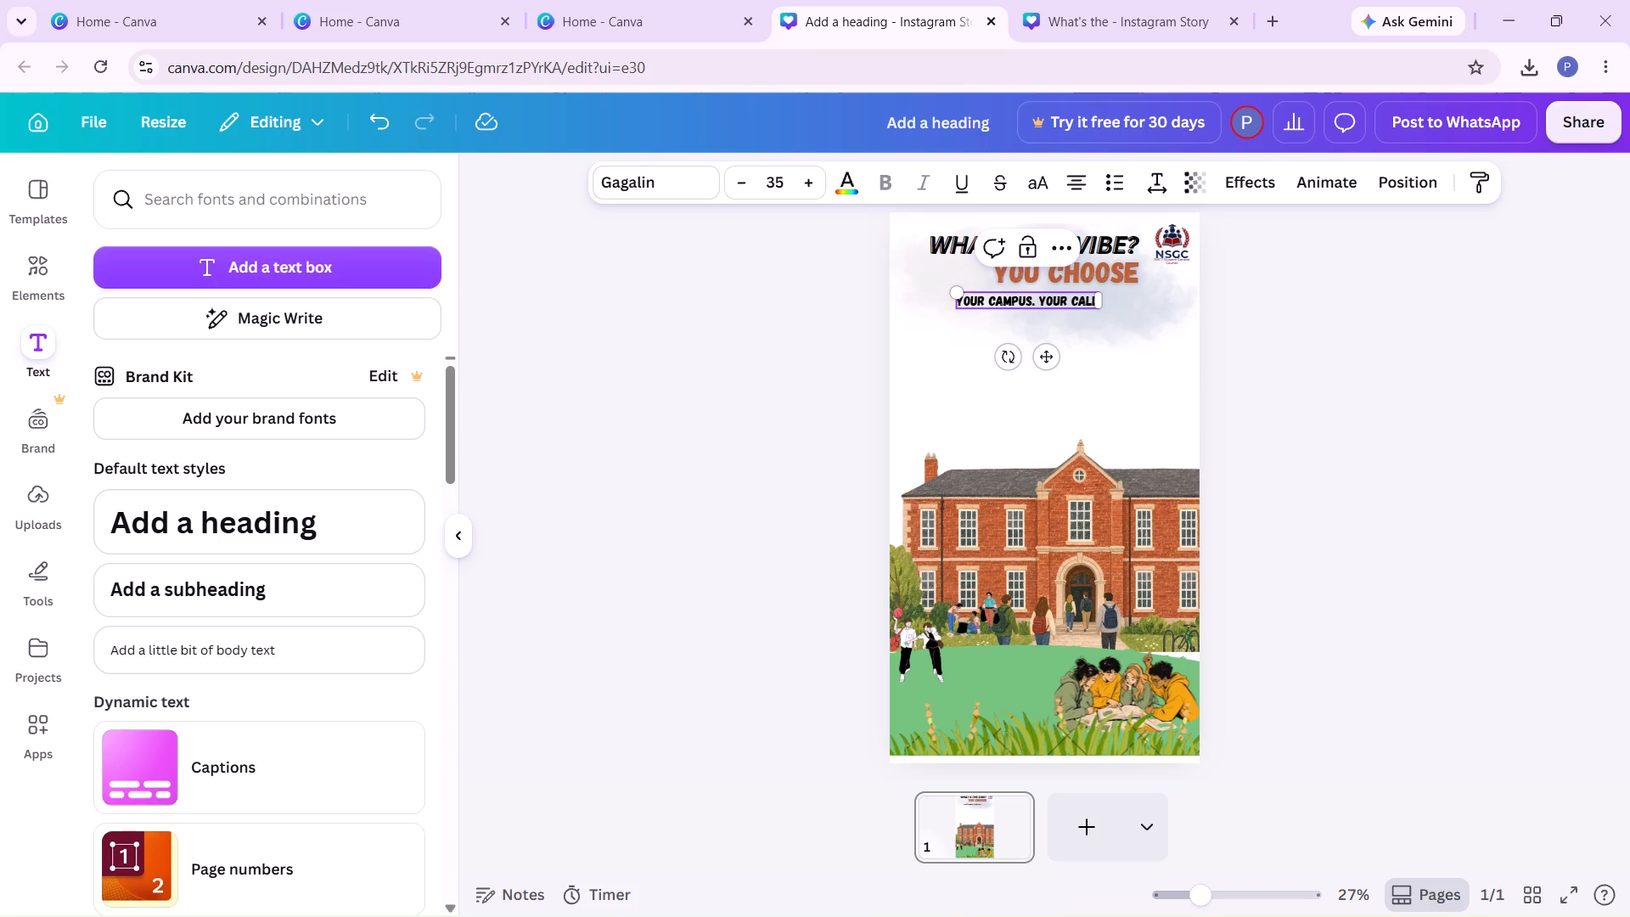
key("period")
left_click(1464, 375)
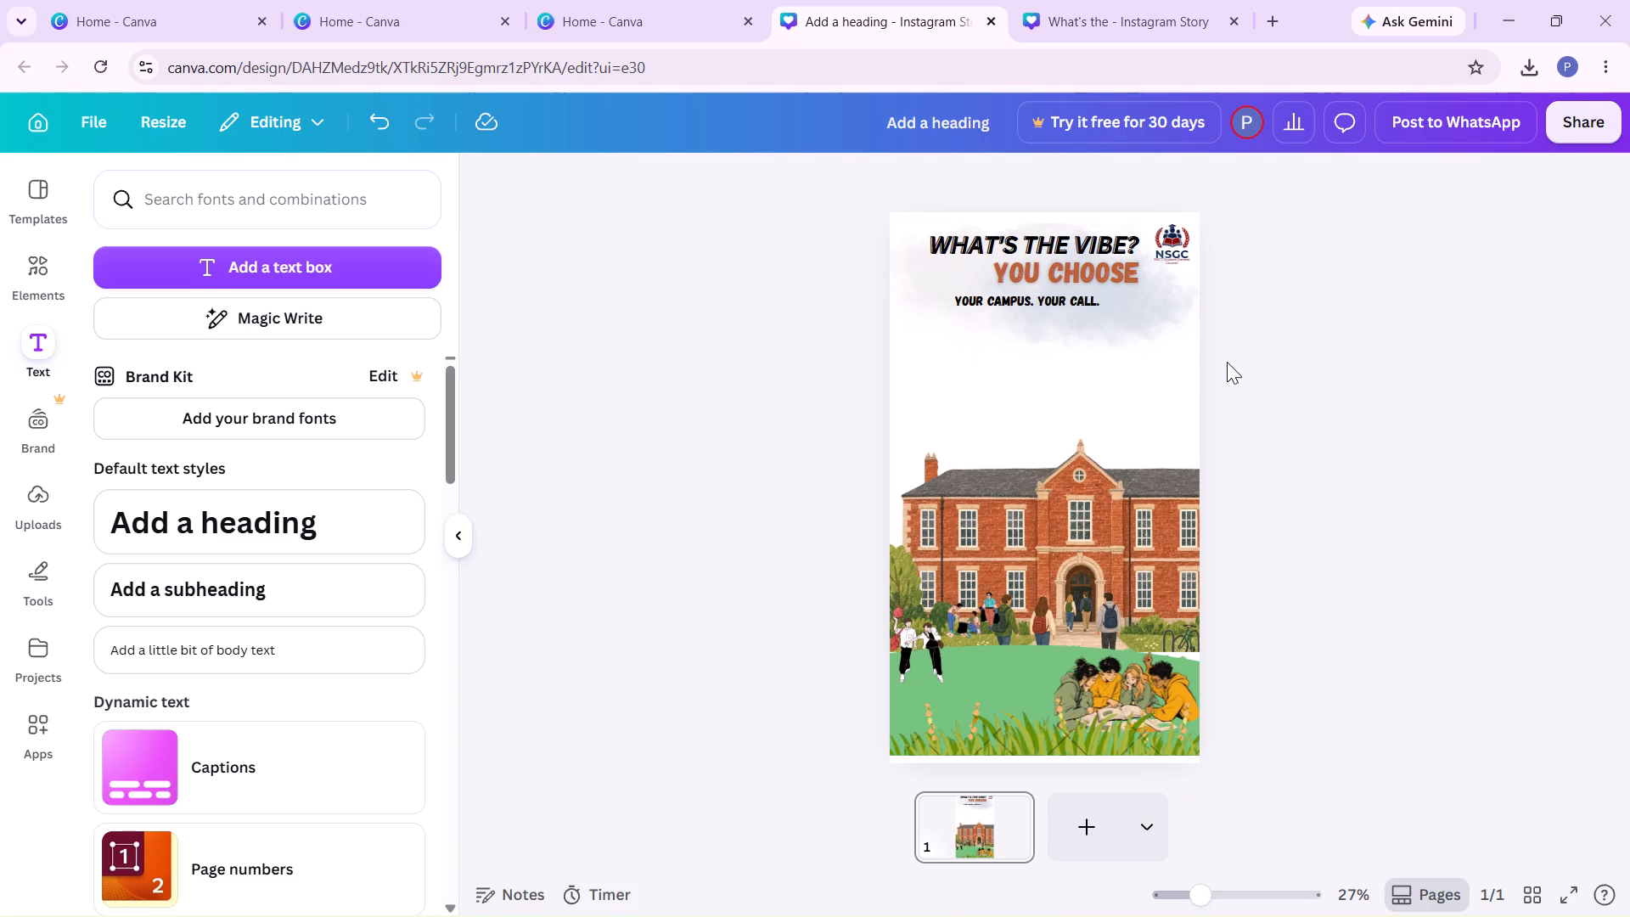
Search the elements for "arrow up" and add the black looped arrow graphic beside the "YOUR CAMPUS. YOUR CALL." line.
left_click(537, 452)
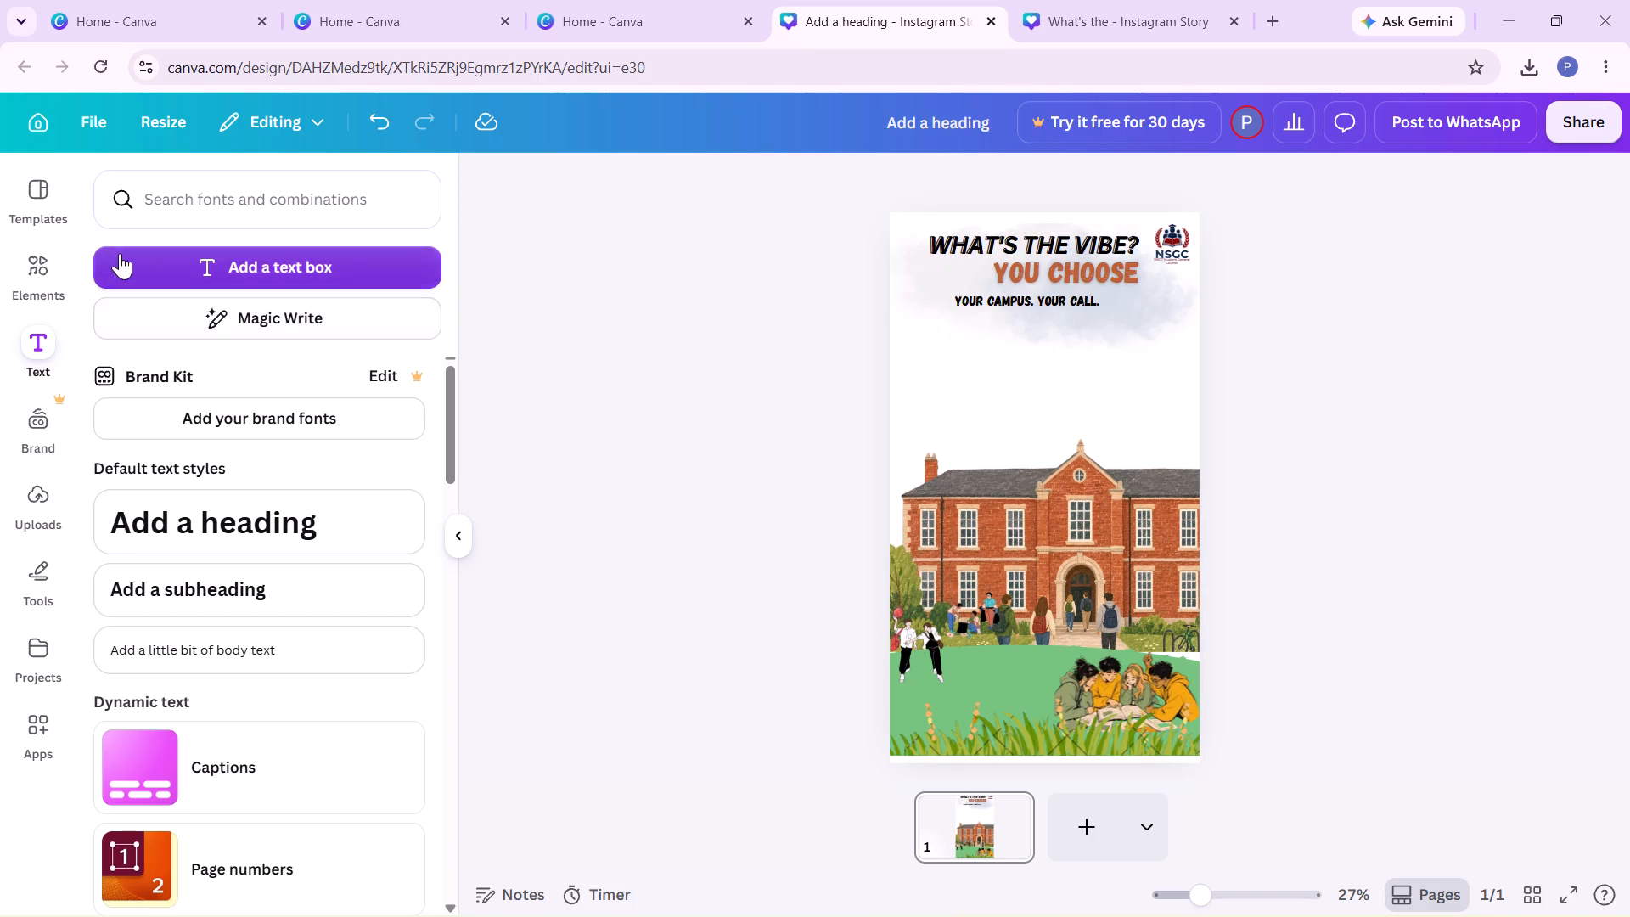
left_click(48, 261)
left_click(212, 207)
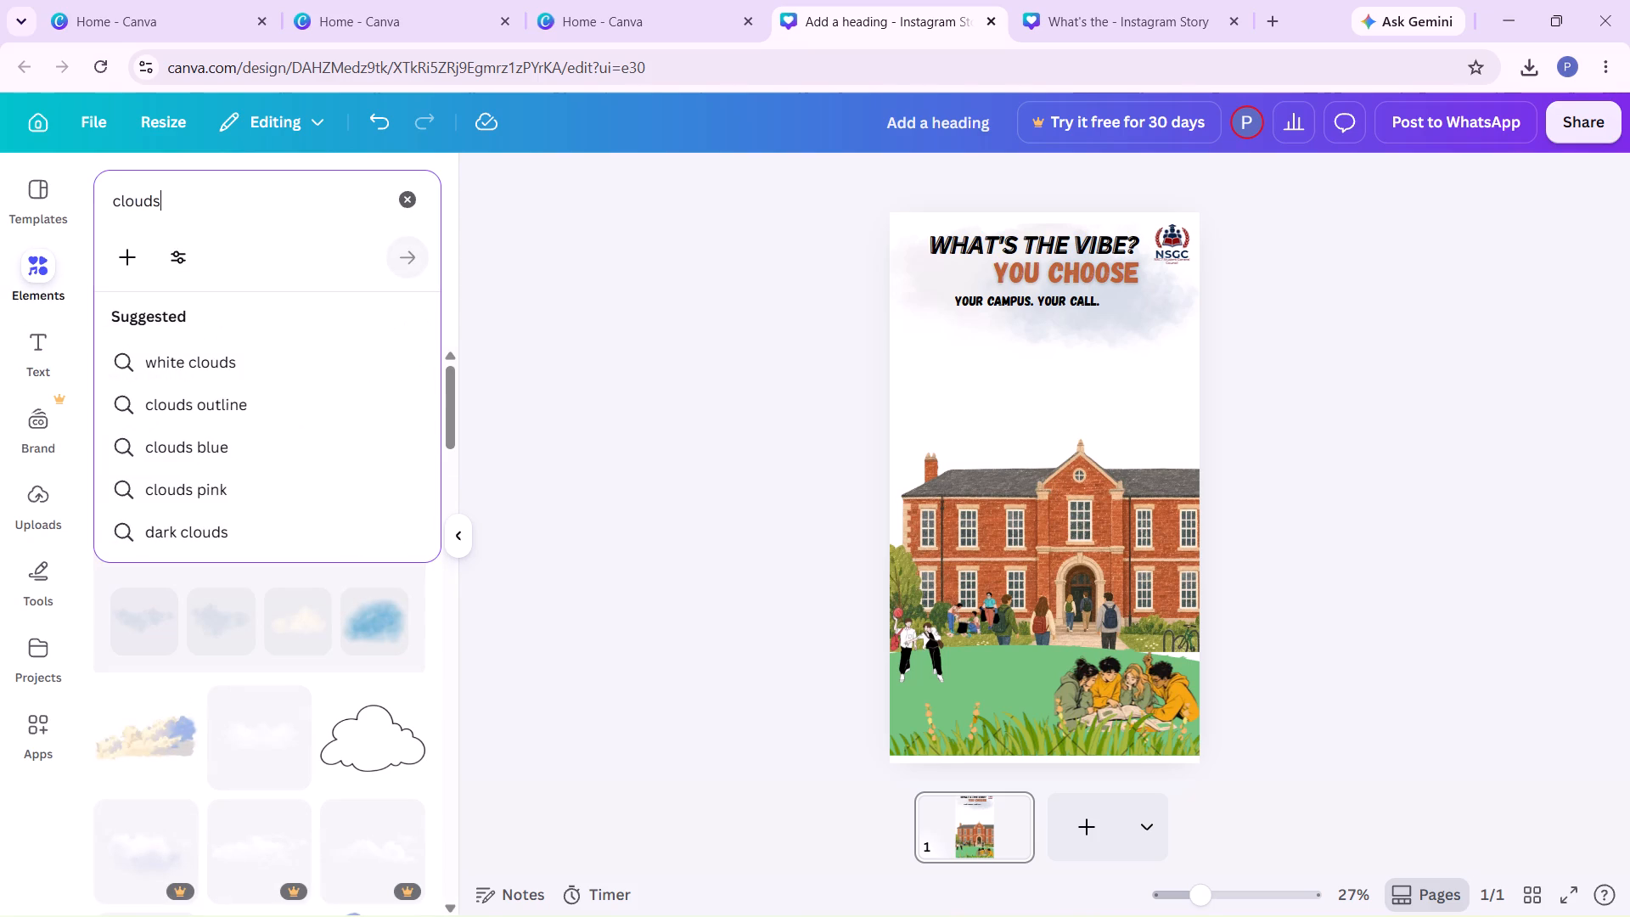
key("BackSpace")
key("BackSpace")
key("BackSpace")
key("BackSpace")
key("BackSpace")
key("BackSpace")
key("BackSpace")
key("BackSpace")
key("BackSpace")
key("BackSpace")
key("BackSpace")
key("BackSpace")
key("BackSpace")
key("BackSpace")
key("BackSpace")
key("BackSpace")
key("BackSpace")
key("BackSpace")
key("BackSpace")
key("BackSpace")
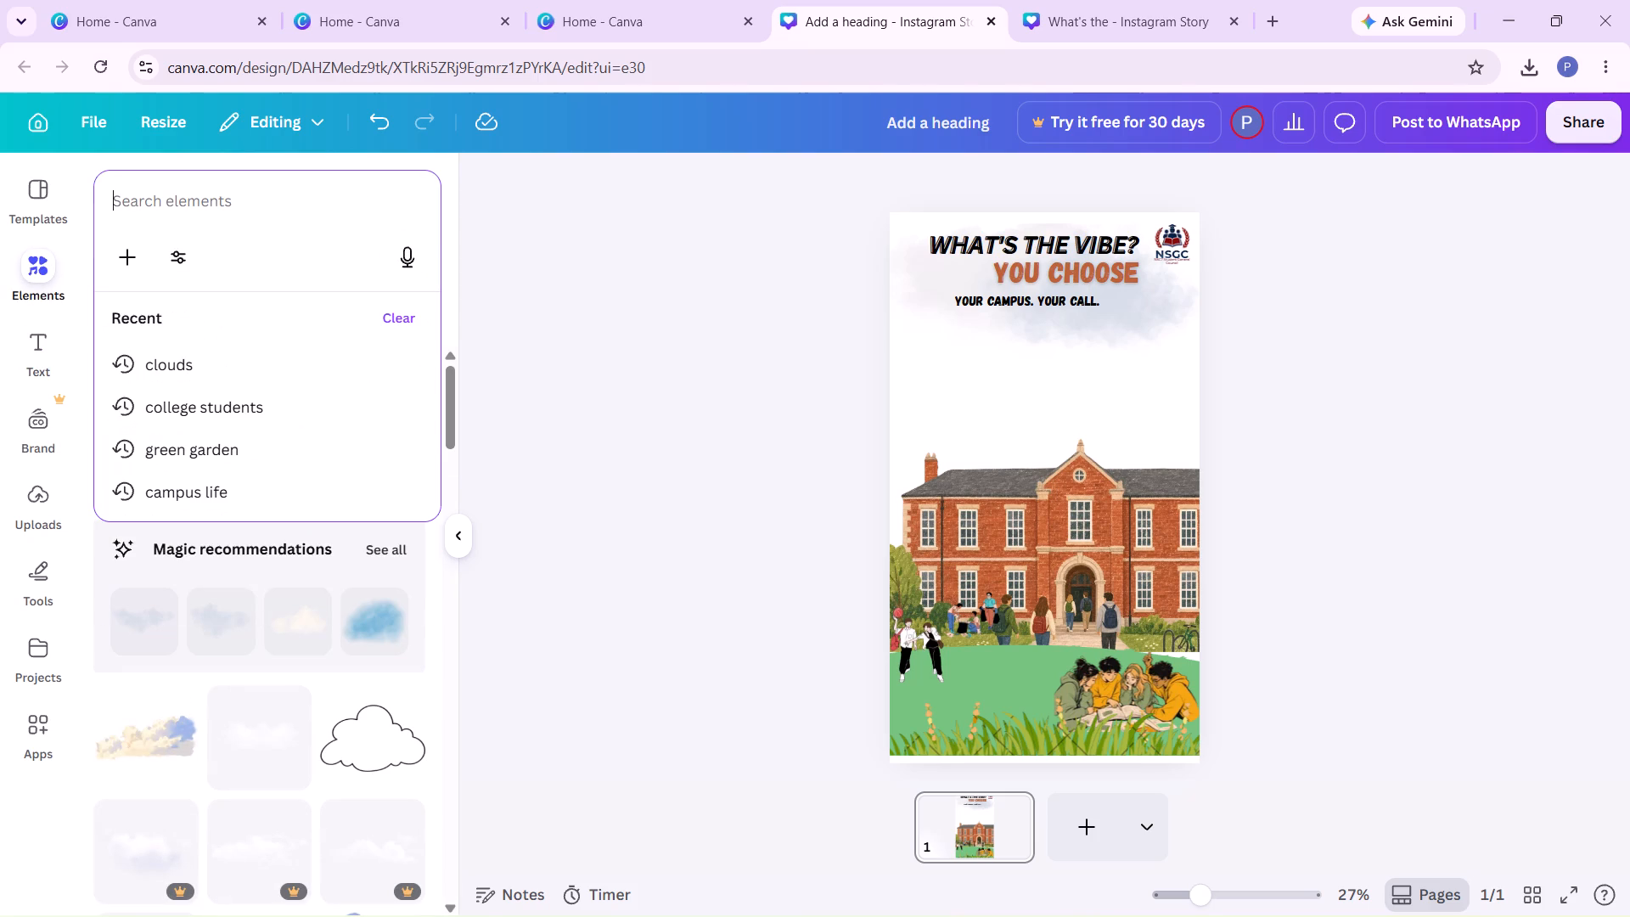
type("arros")
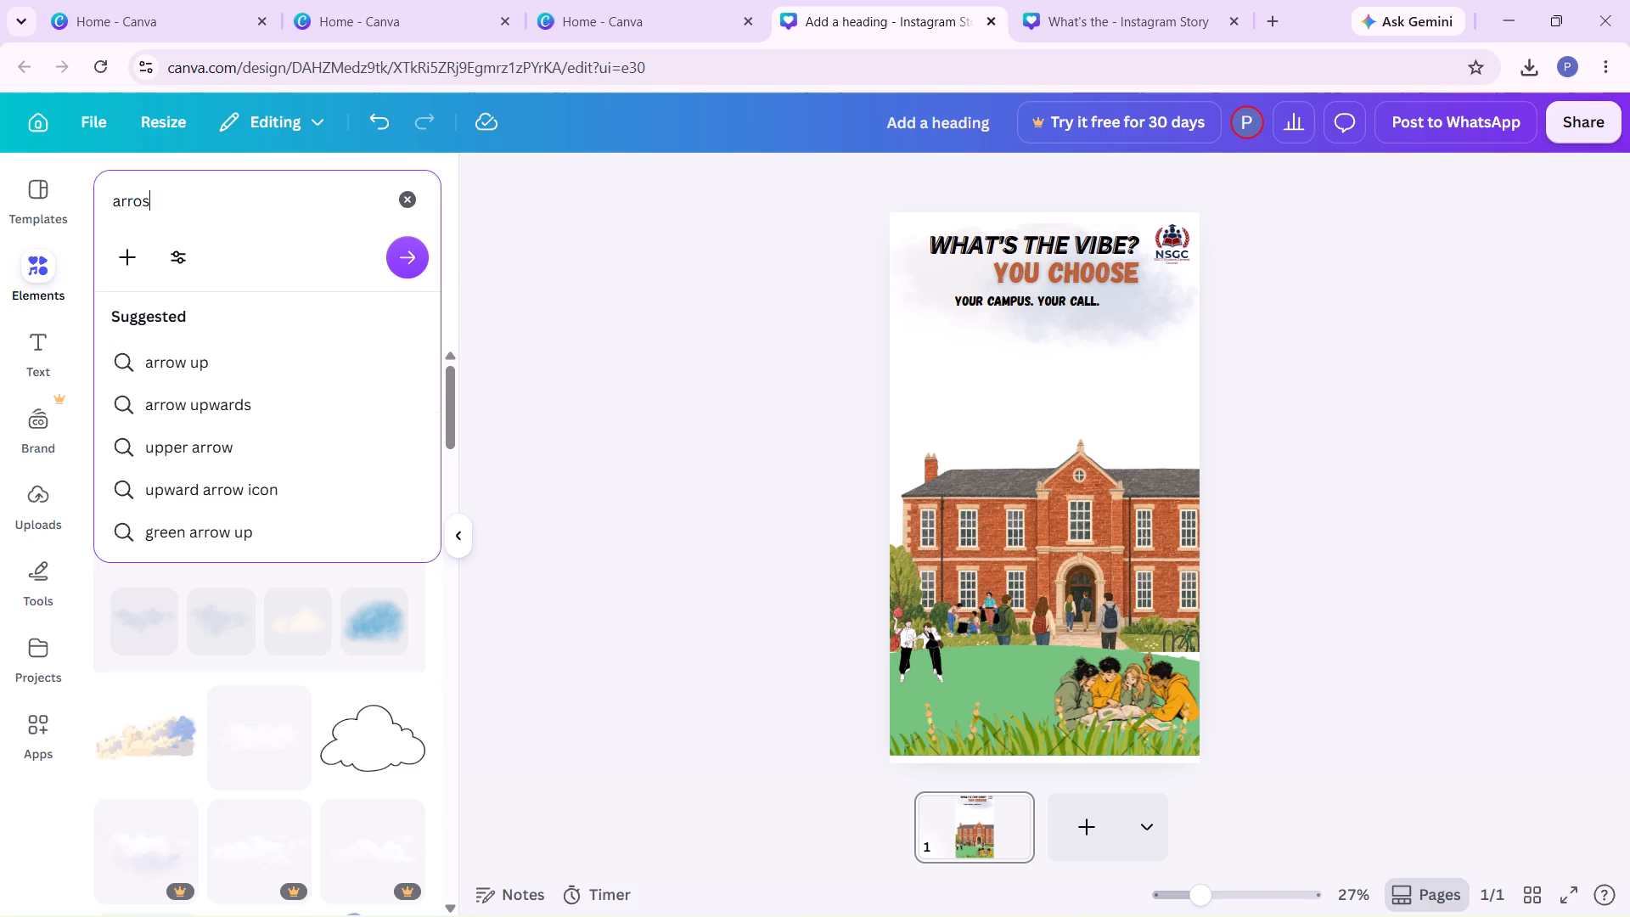
left_click(247, 356)
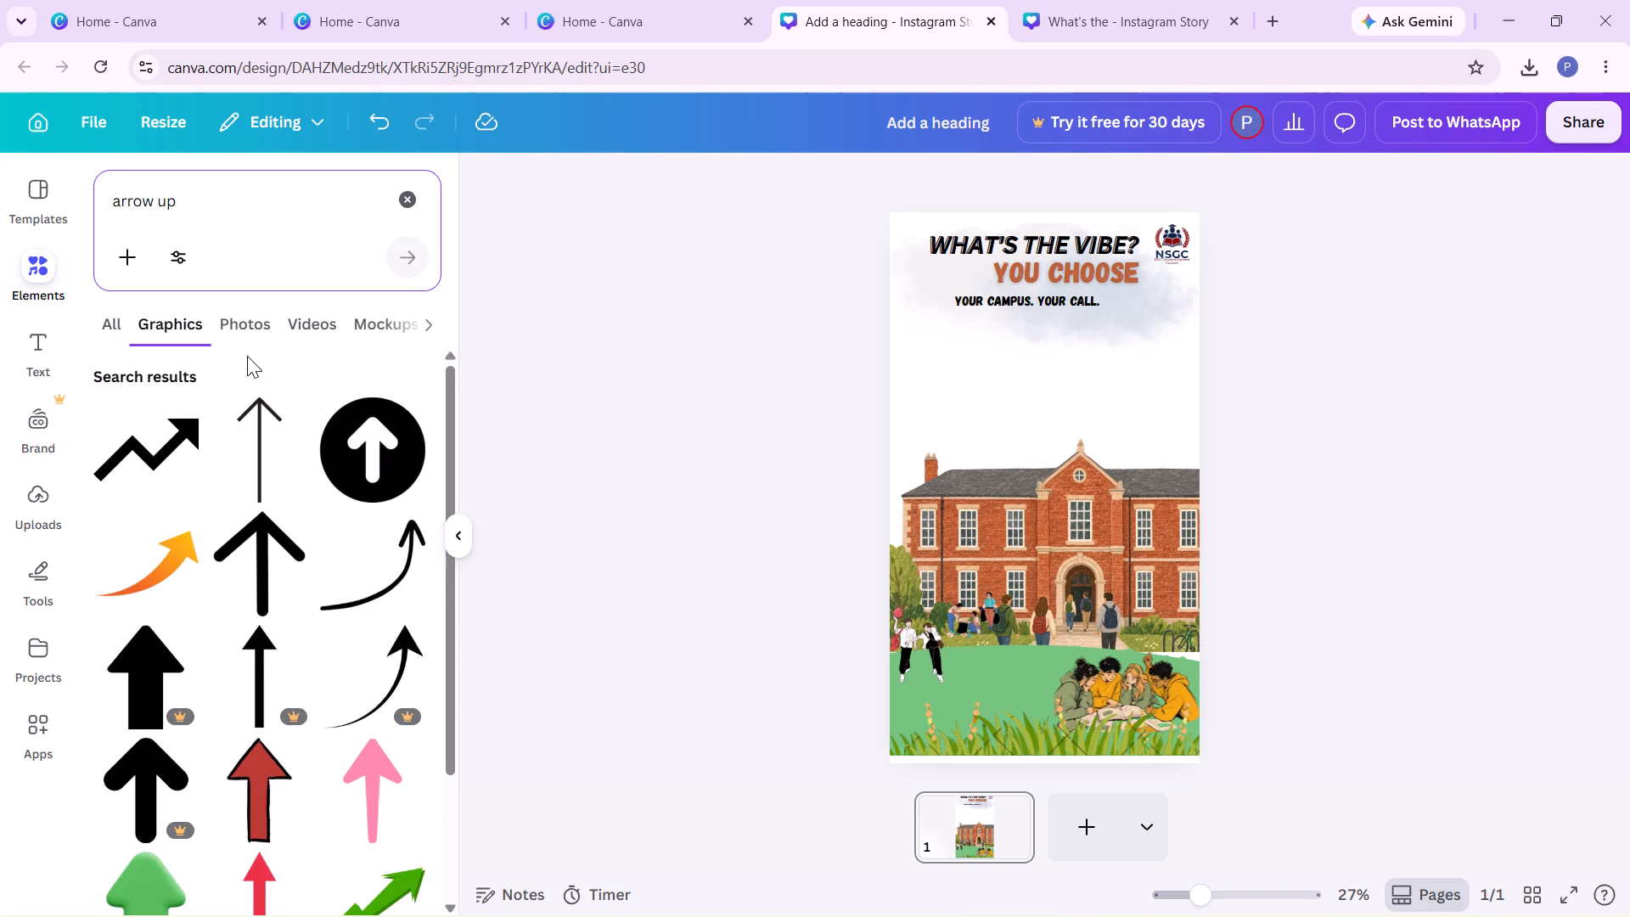
Add the black looped, upward-curling arrow graphic from the "arrow up" results to the poster page.
scroll(285, 639, "down", 2)
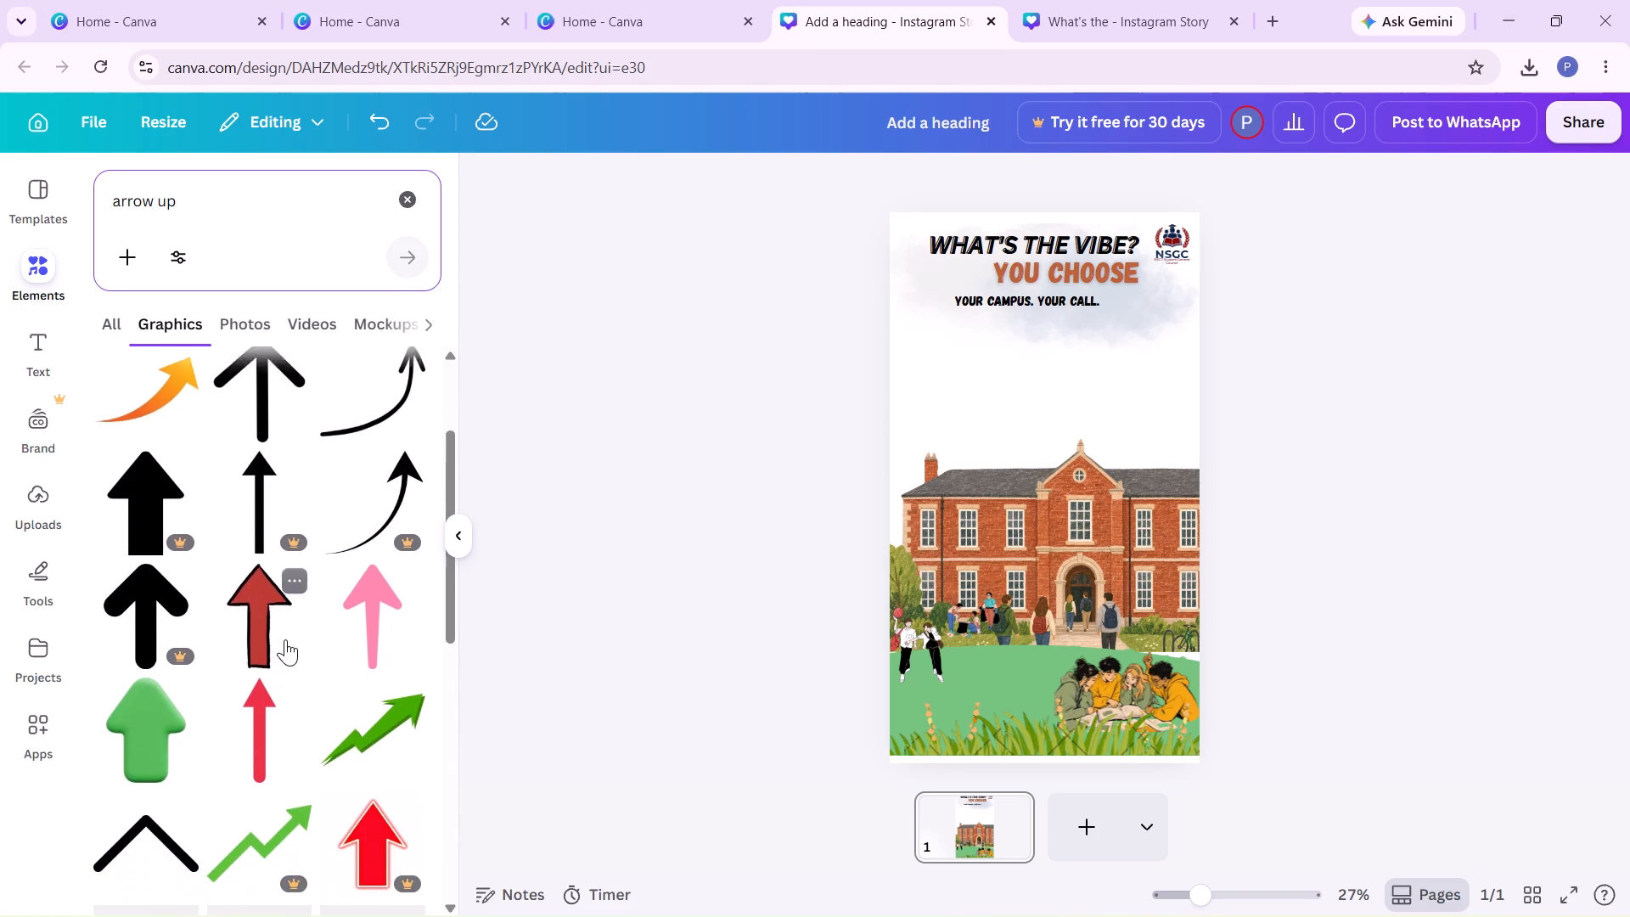
scroll(285, 639, "down", 4)
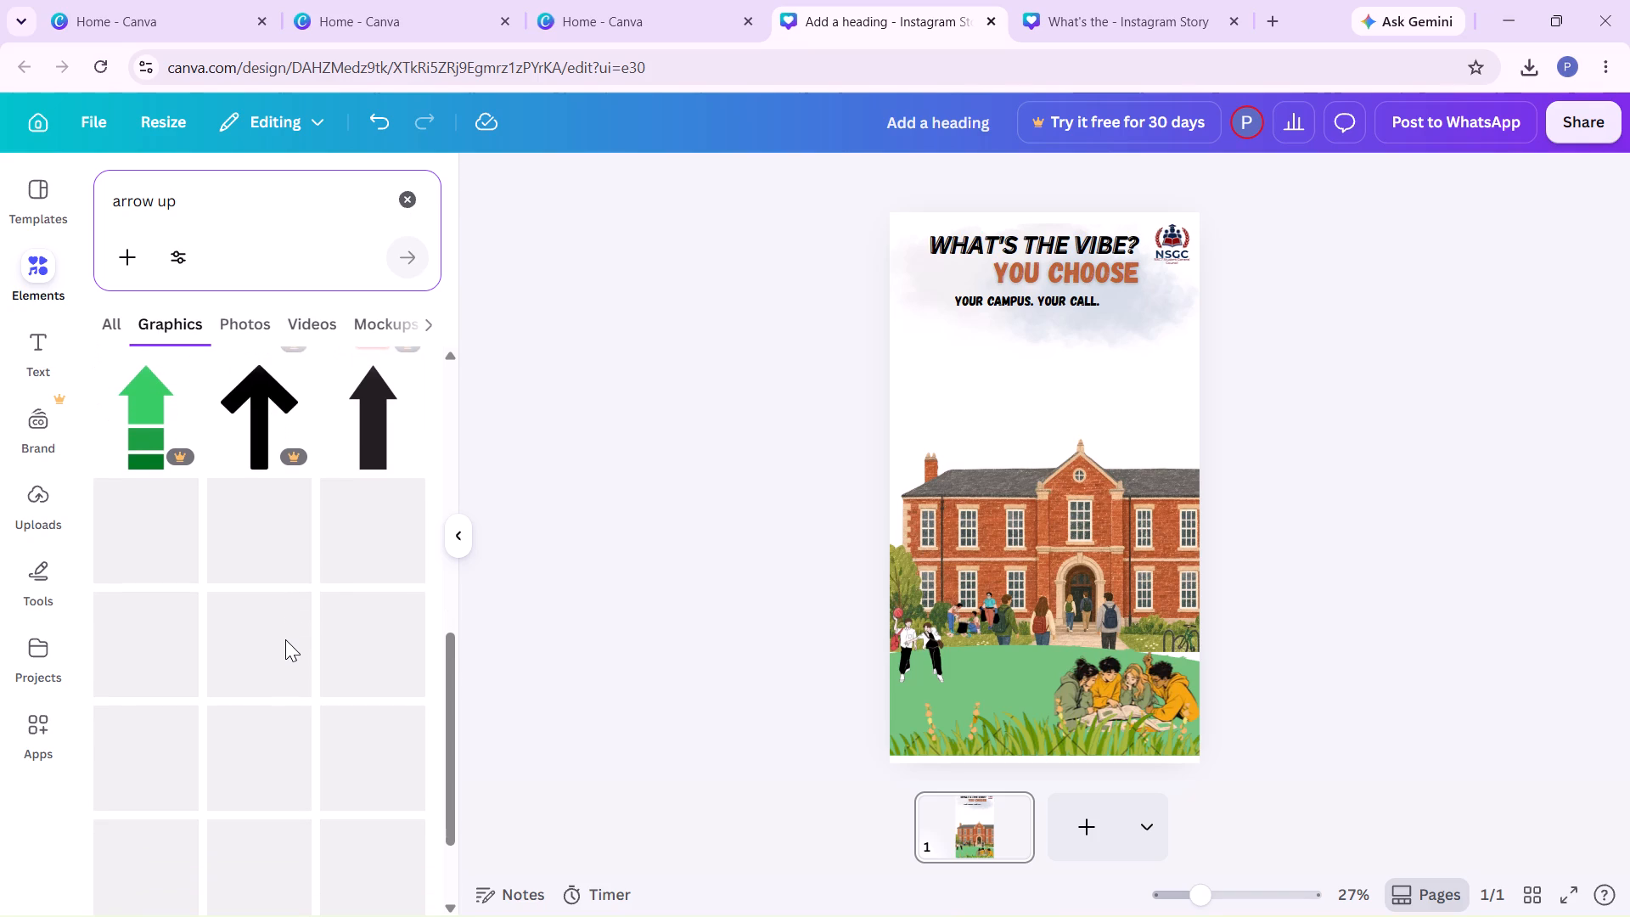
scroll(285, 639, "down", 2)
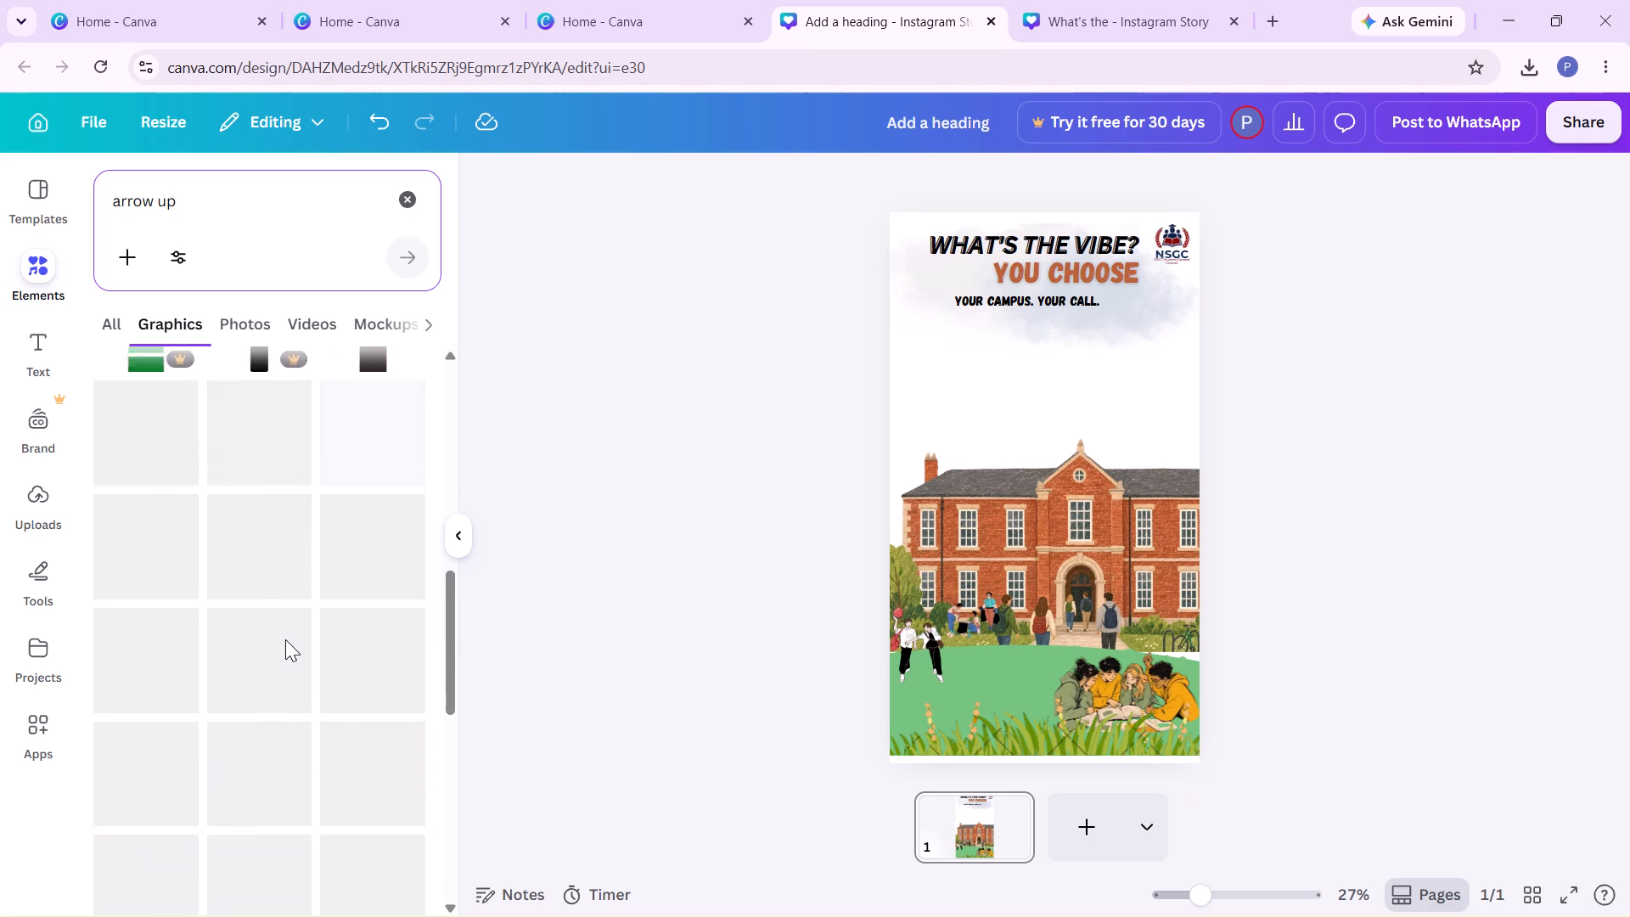
scroll(285, 639, "down", 1)
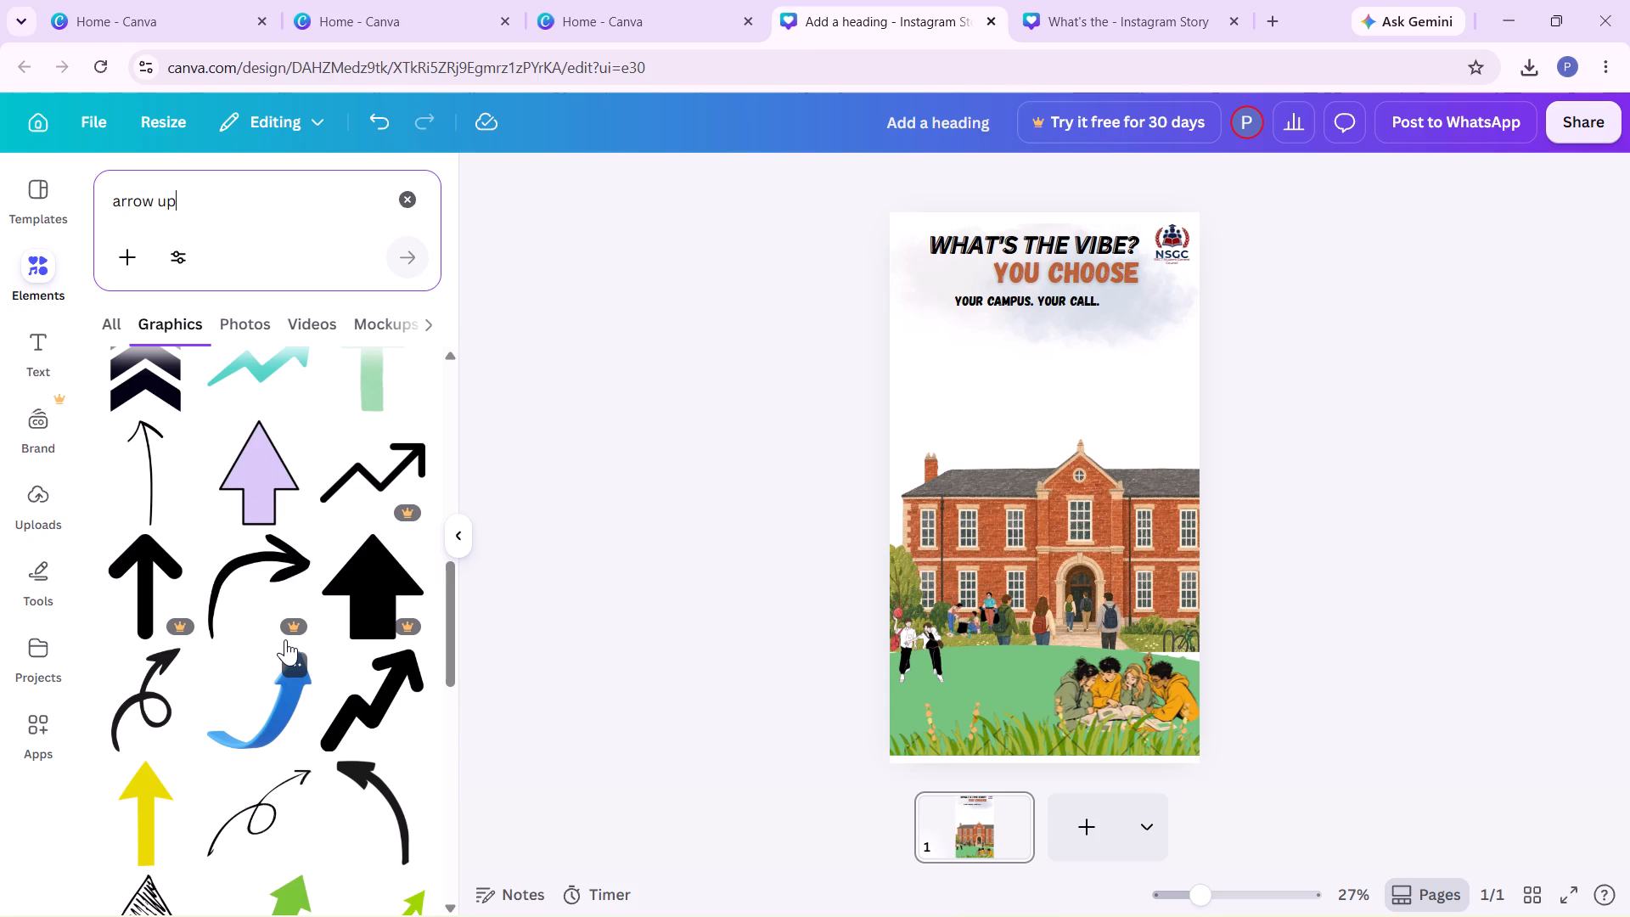
left_click(154, 698)
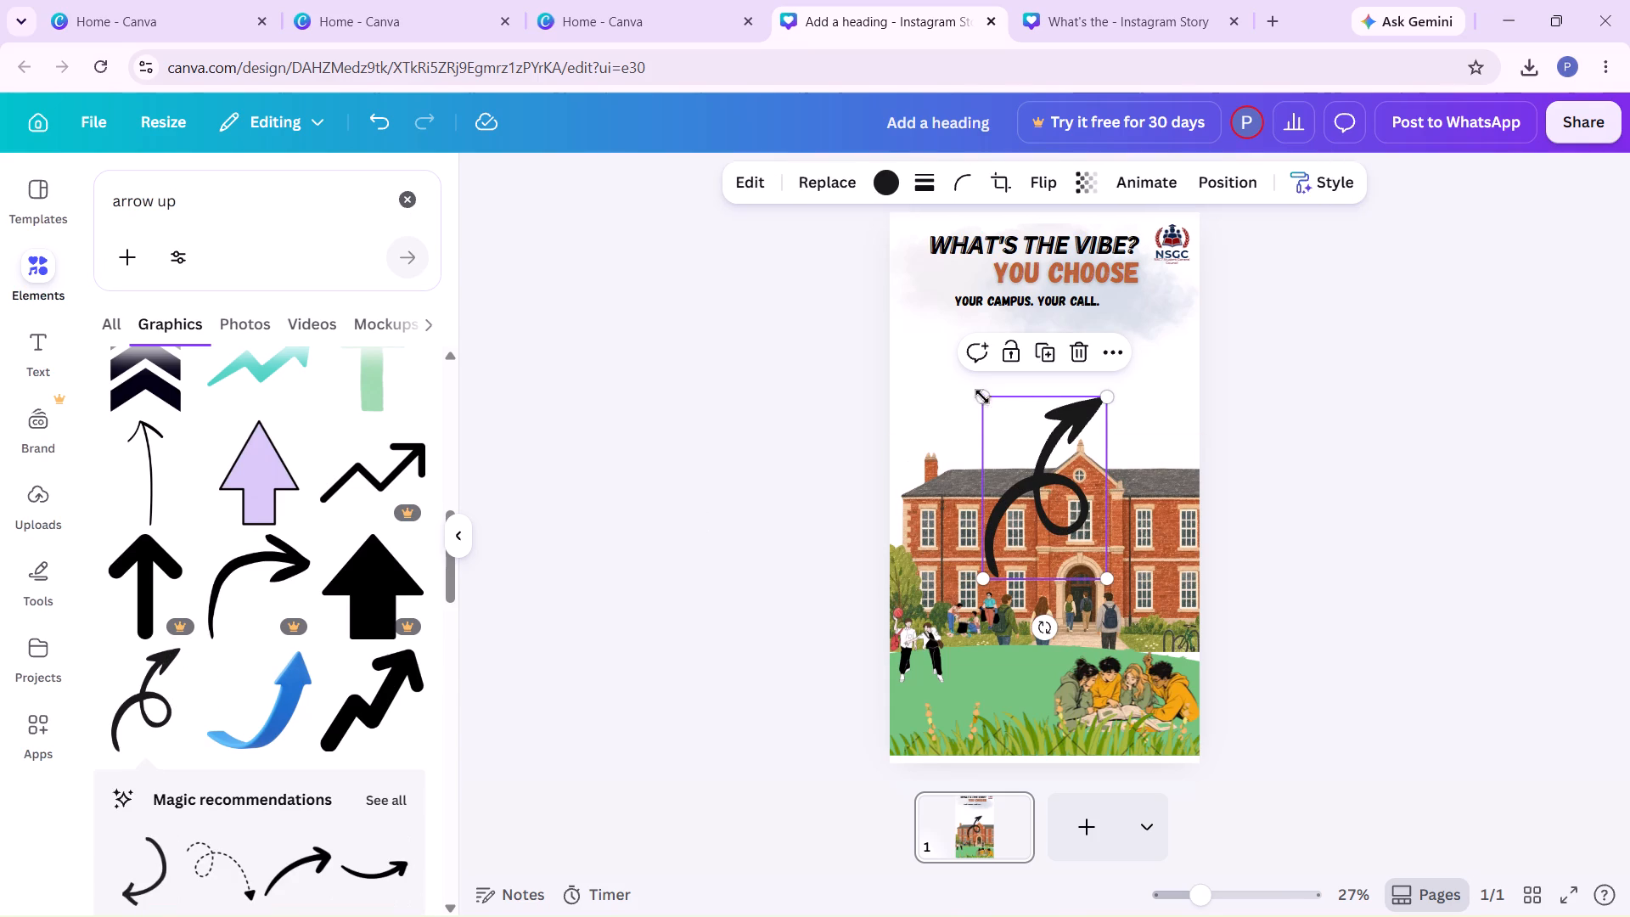
Shrink the looped arrow to about half its size and place it just left of the "YOUR CAMPUS. YOUR CALL." line.
left_click_drag(975, 397, 1065, 469)
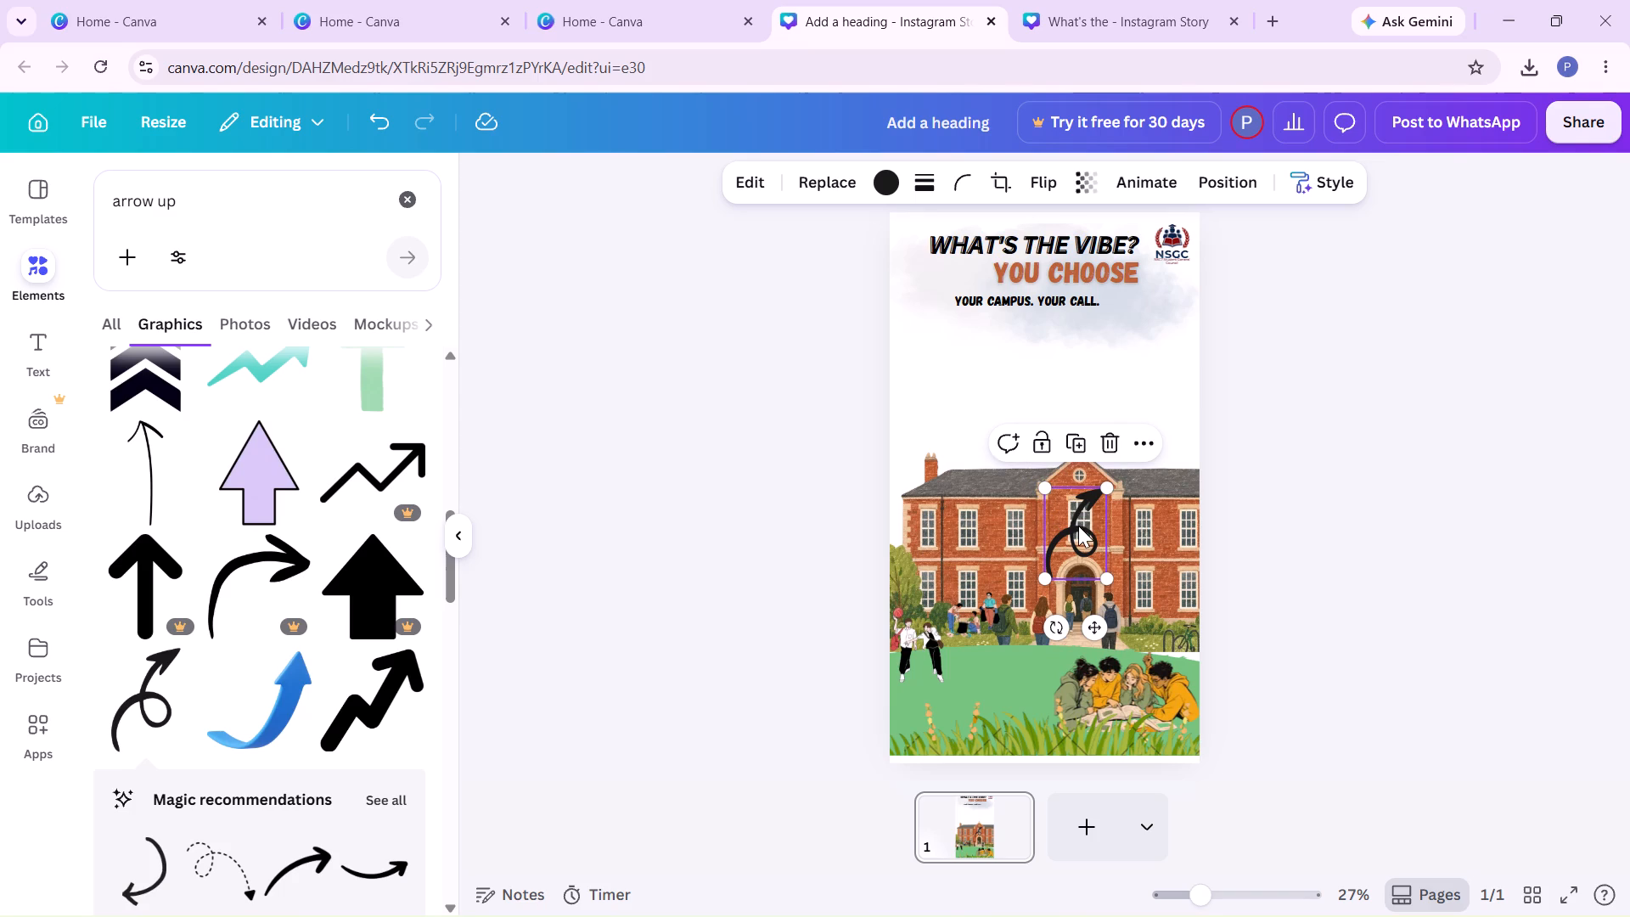
left_click_drag(1078, 526, 922, 305)
left_click_drag(925, 331, 934, 337)
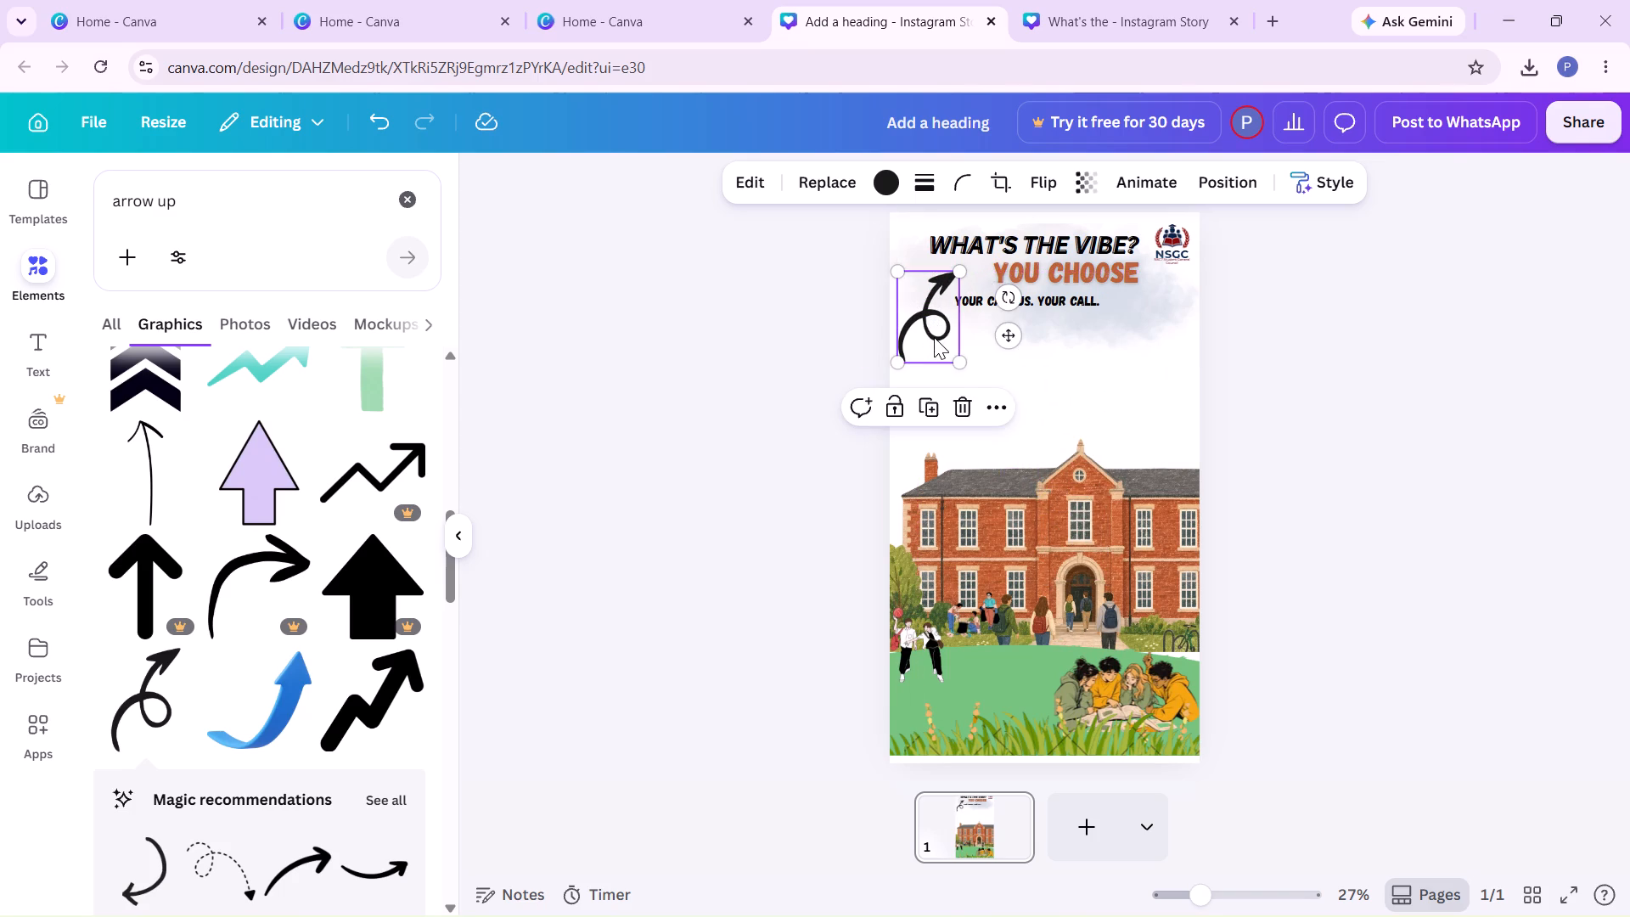
Rotate the looped arrow beside the tagline to about -8°.
left_click_drag(1009, 290, 985, 282)
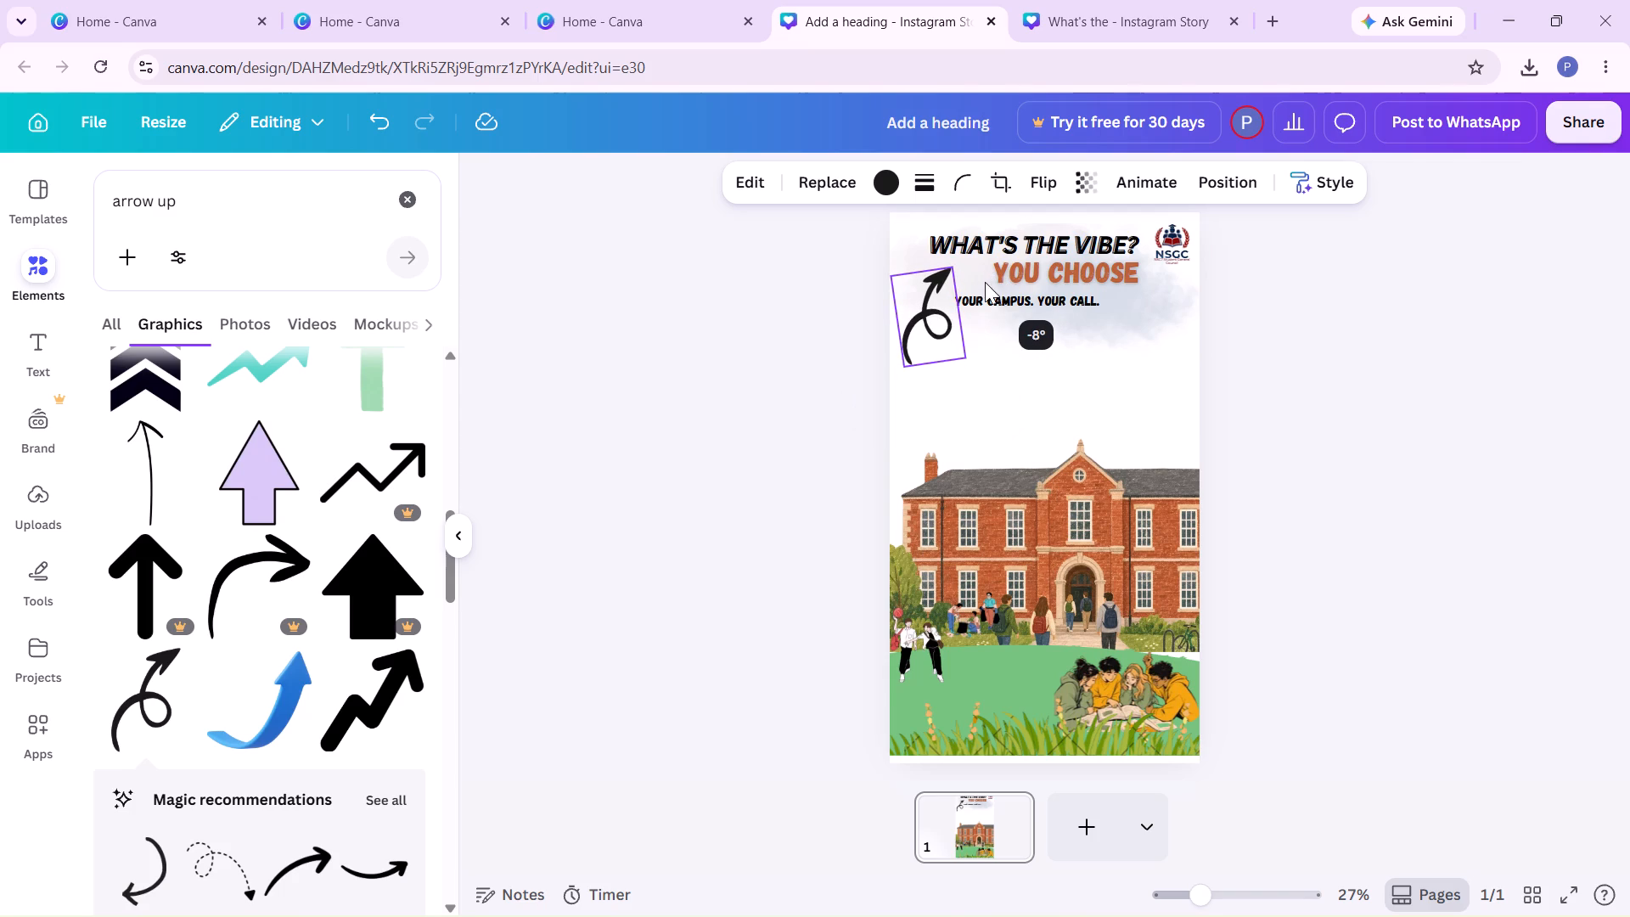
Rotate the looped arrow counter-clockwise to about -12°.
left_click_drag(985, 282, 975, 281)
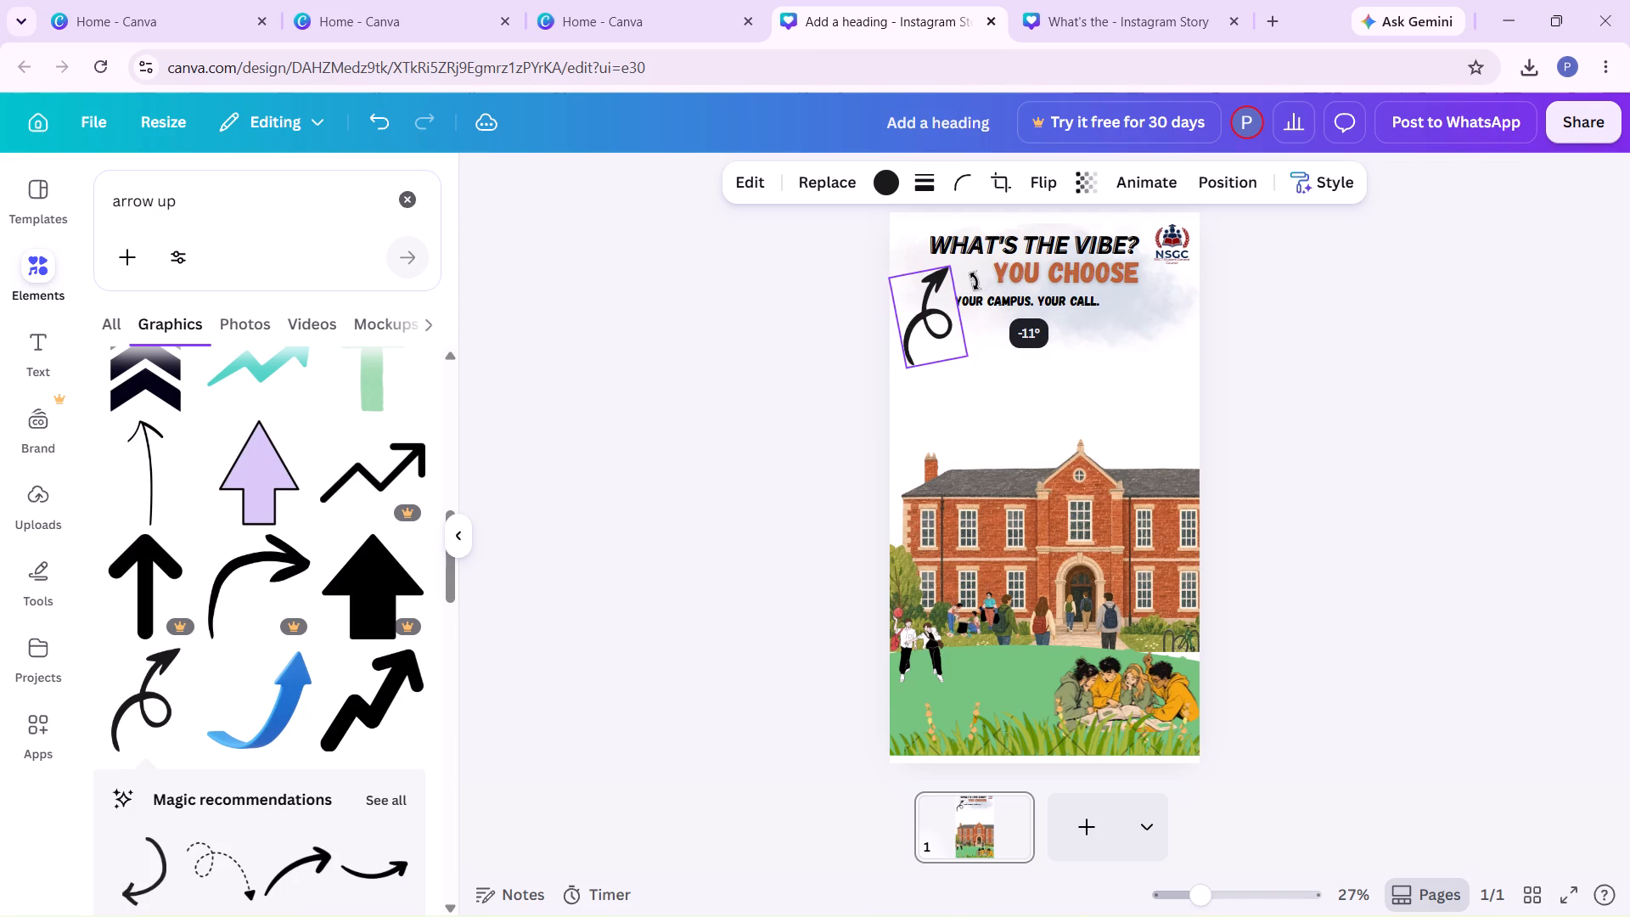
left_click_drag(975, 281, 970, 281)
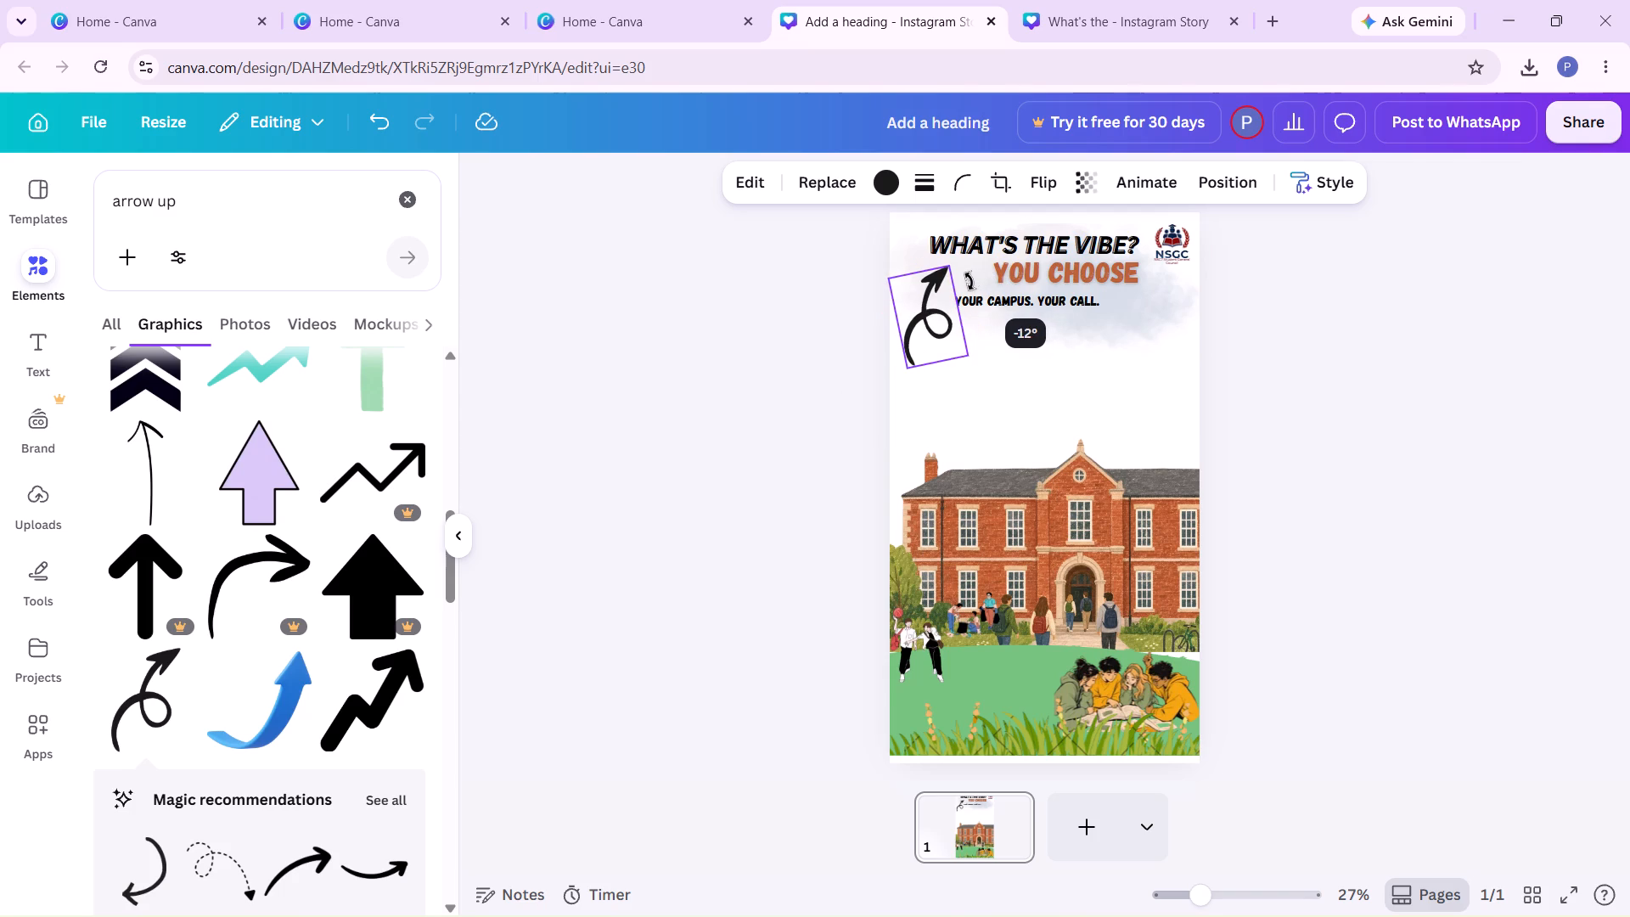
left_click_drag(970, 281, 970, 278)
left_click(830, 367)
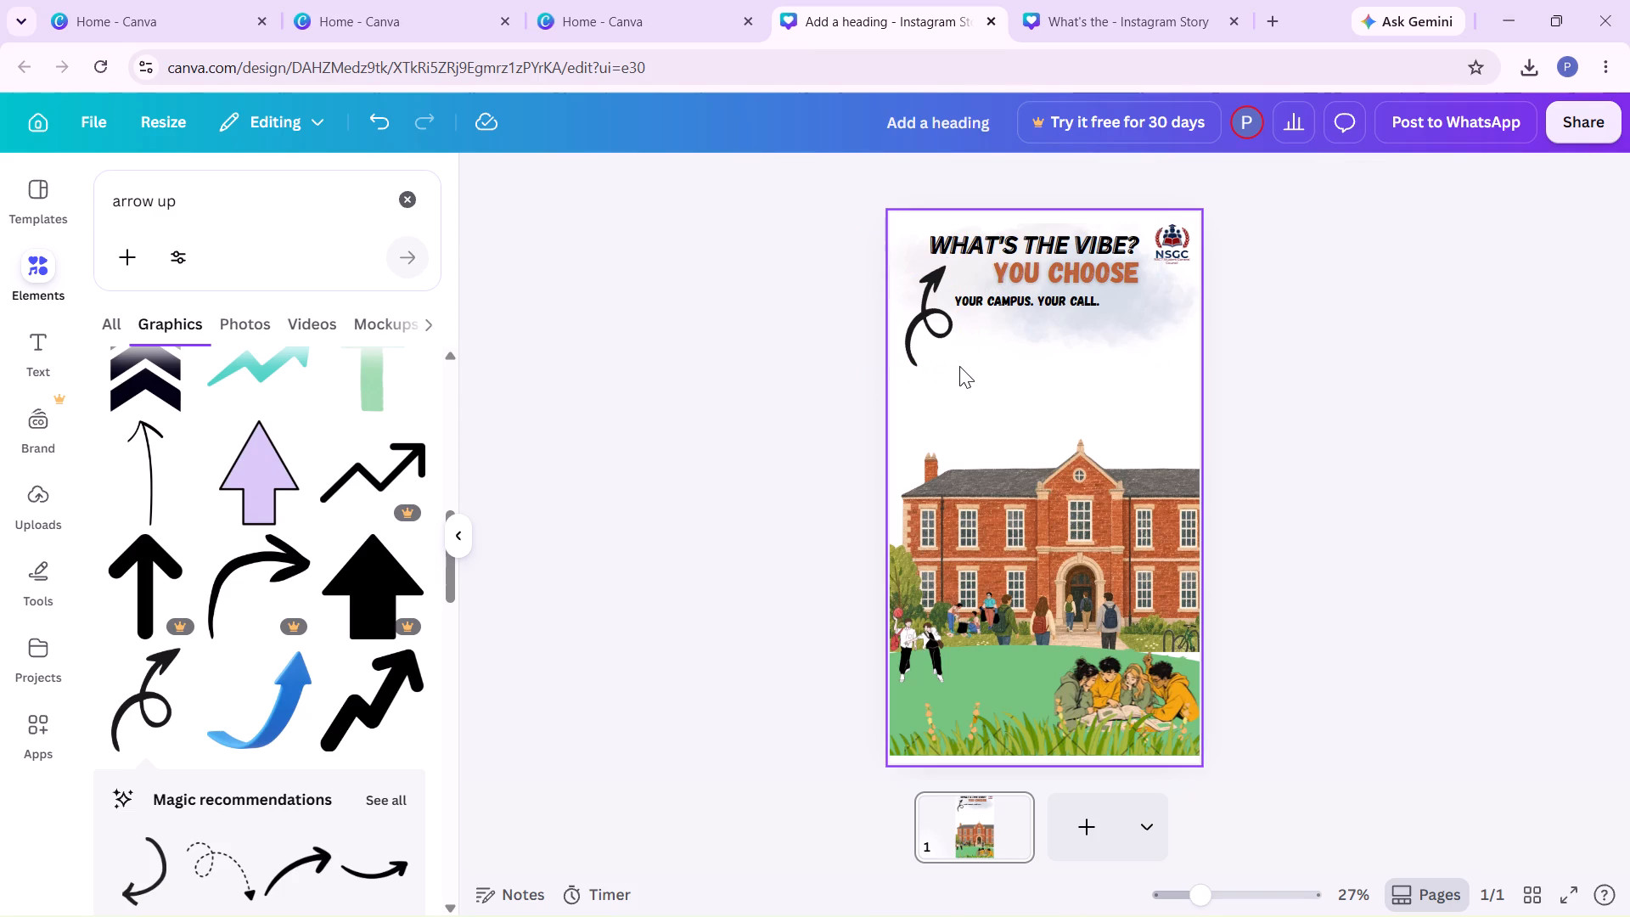
Shrink the looped arrow so it sits compactly just before the "YOUR CAMPUS. YOUR CALL." line.
left_click(930, 338)
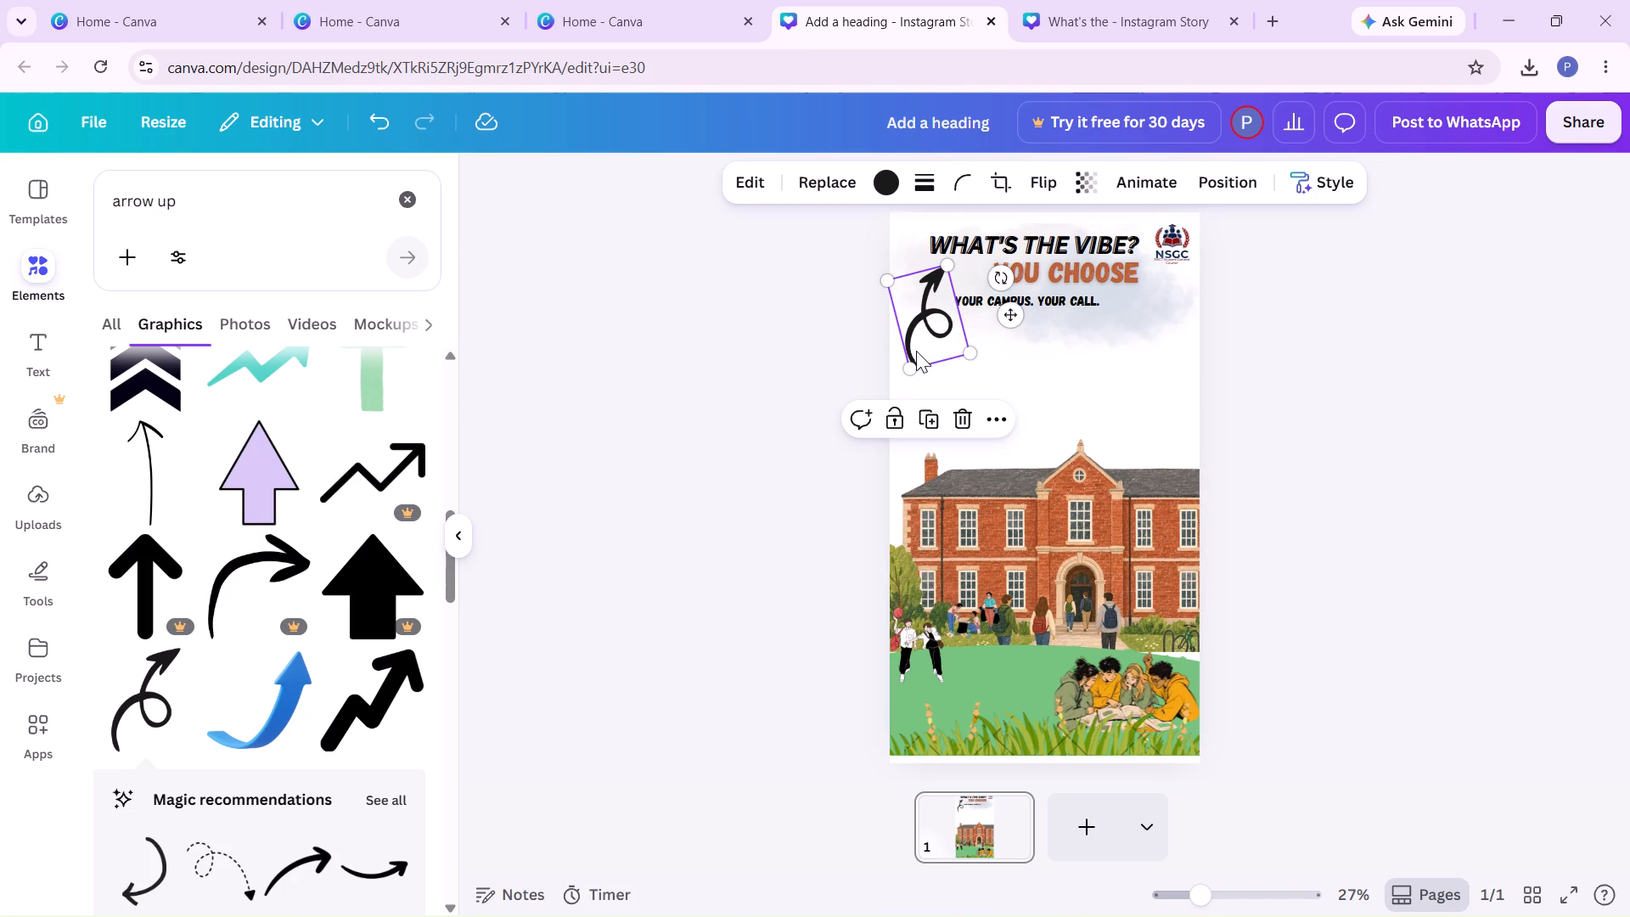
left_click_drag(911, 362, 915, 344)
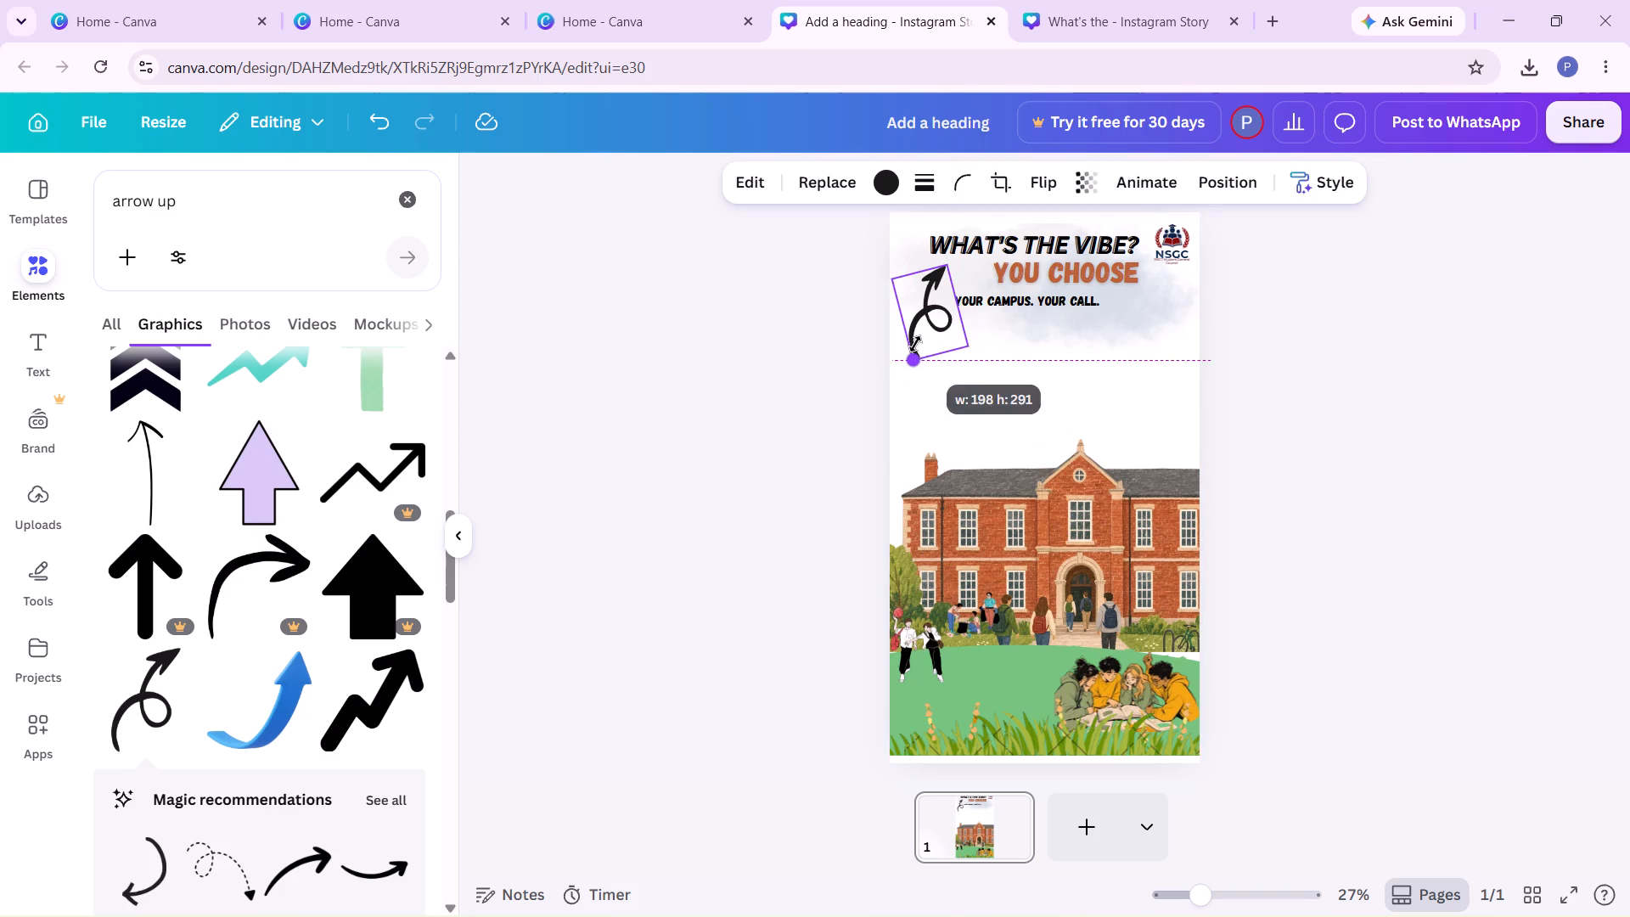
left_click_drag(915, 344, 918, 330)
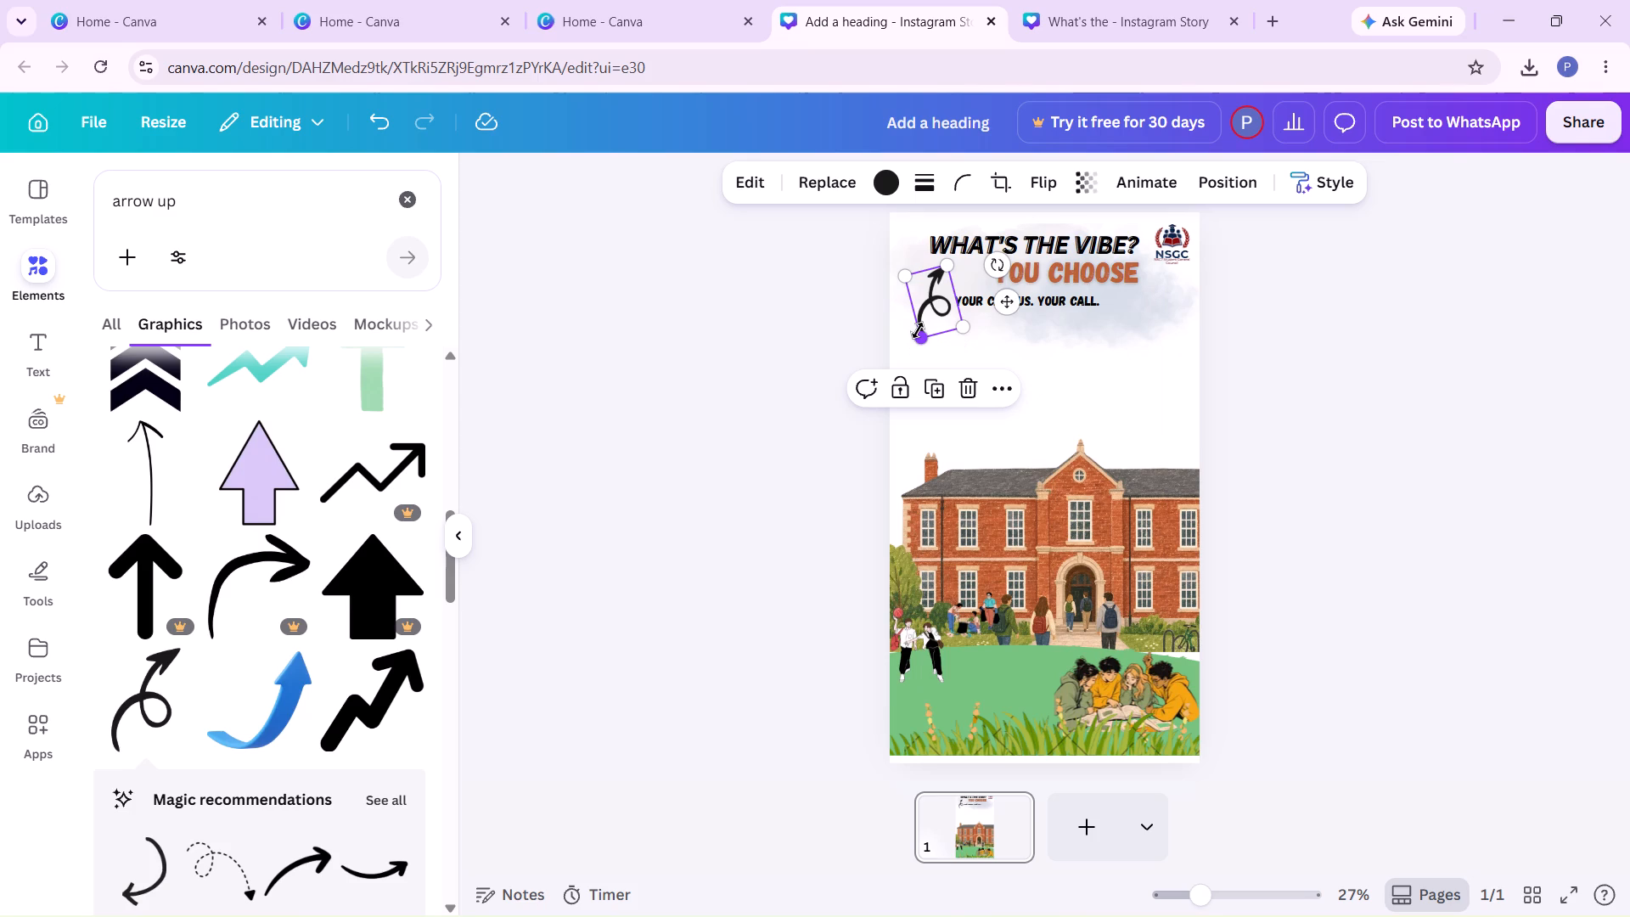
left_click(918, 330)
left_click(863, 323)
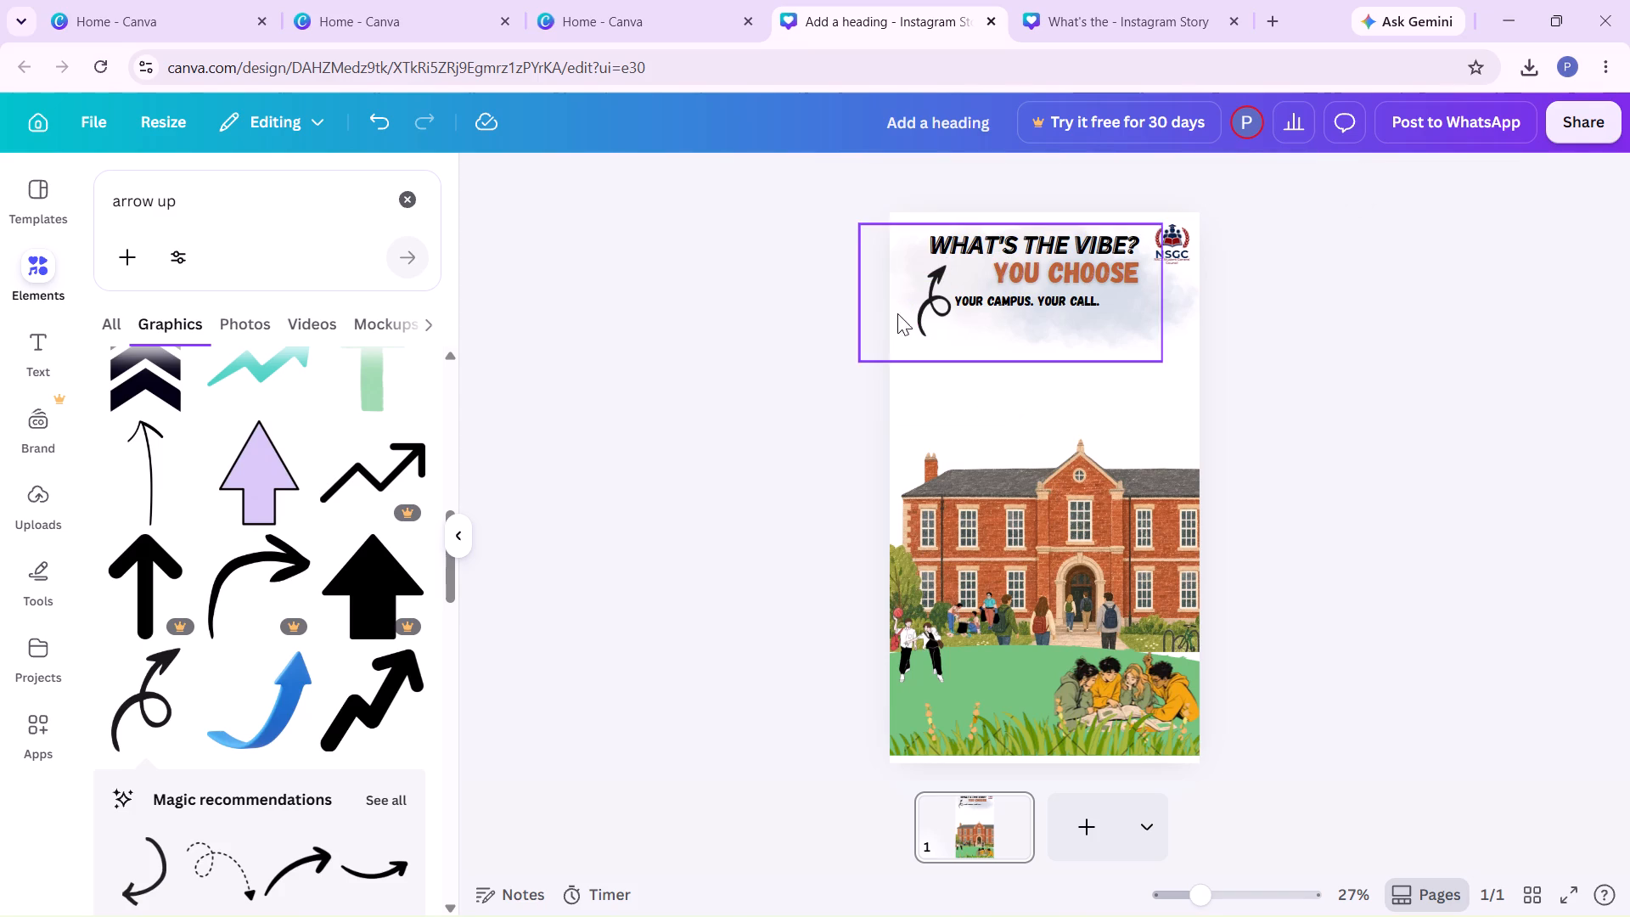
Rotate the looped arrow to -8°.
left_click(924, 309)
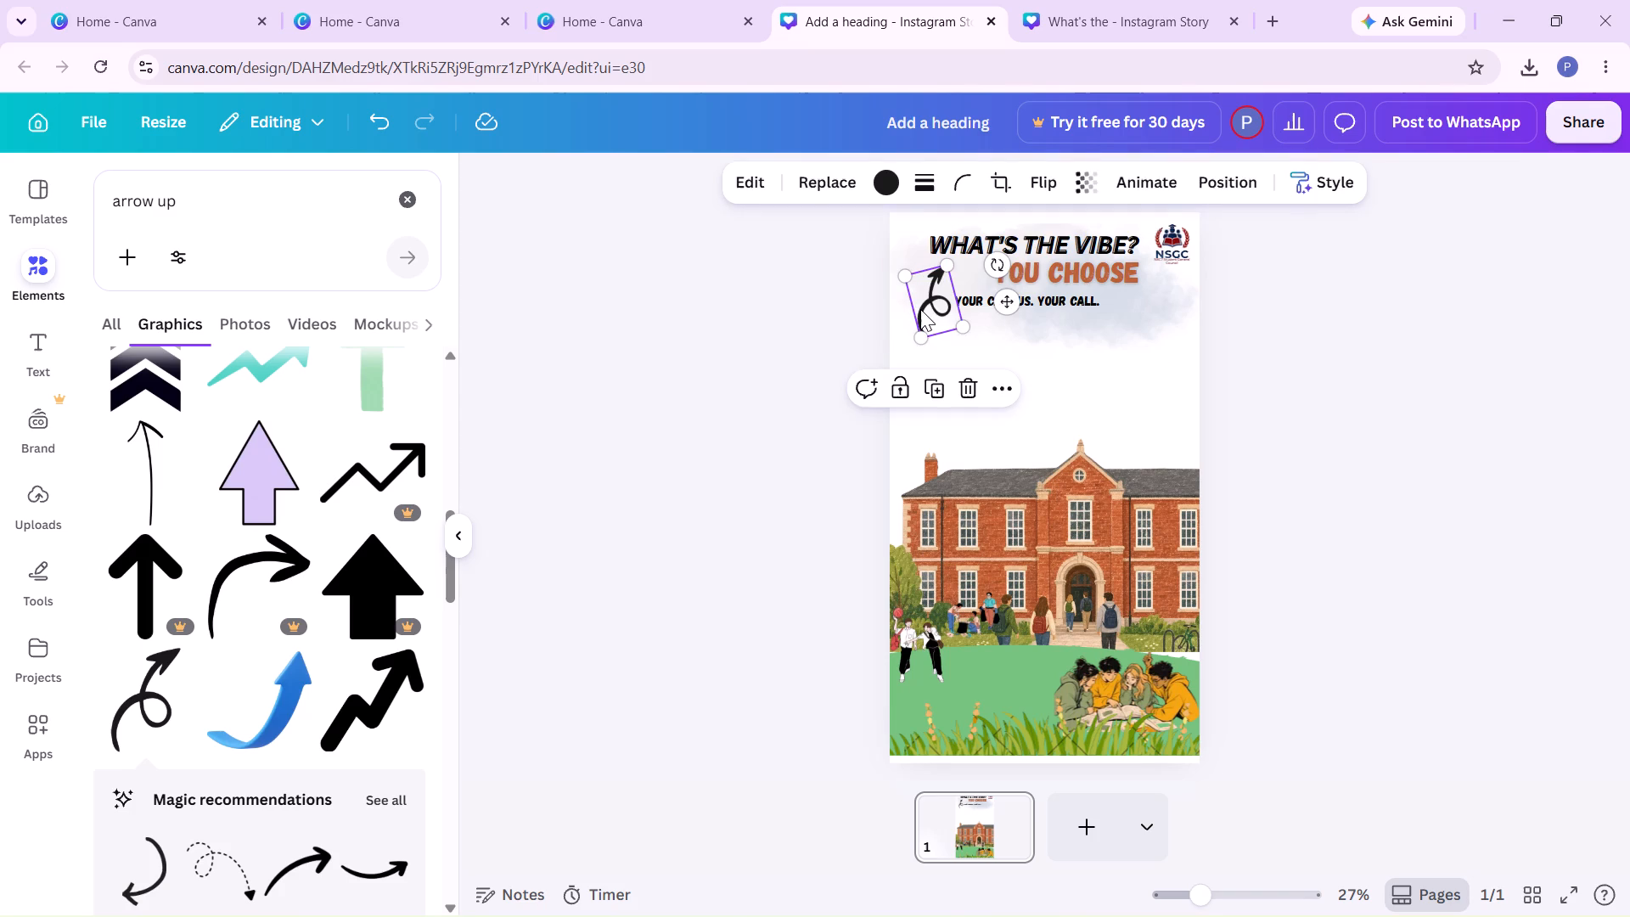
left_click_drag(993, 265, 993, 272)
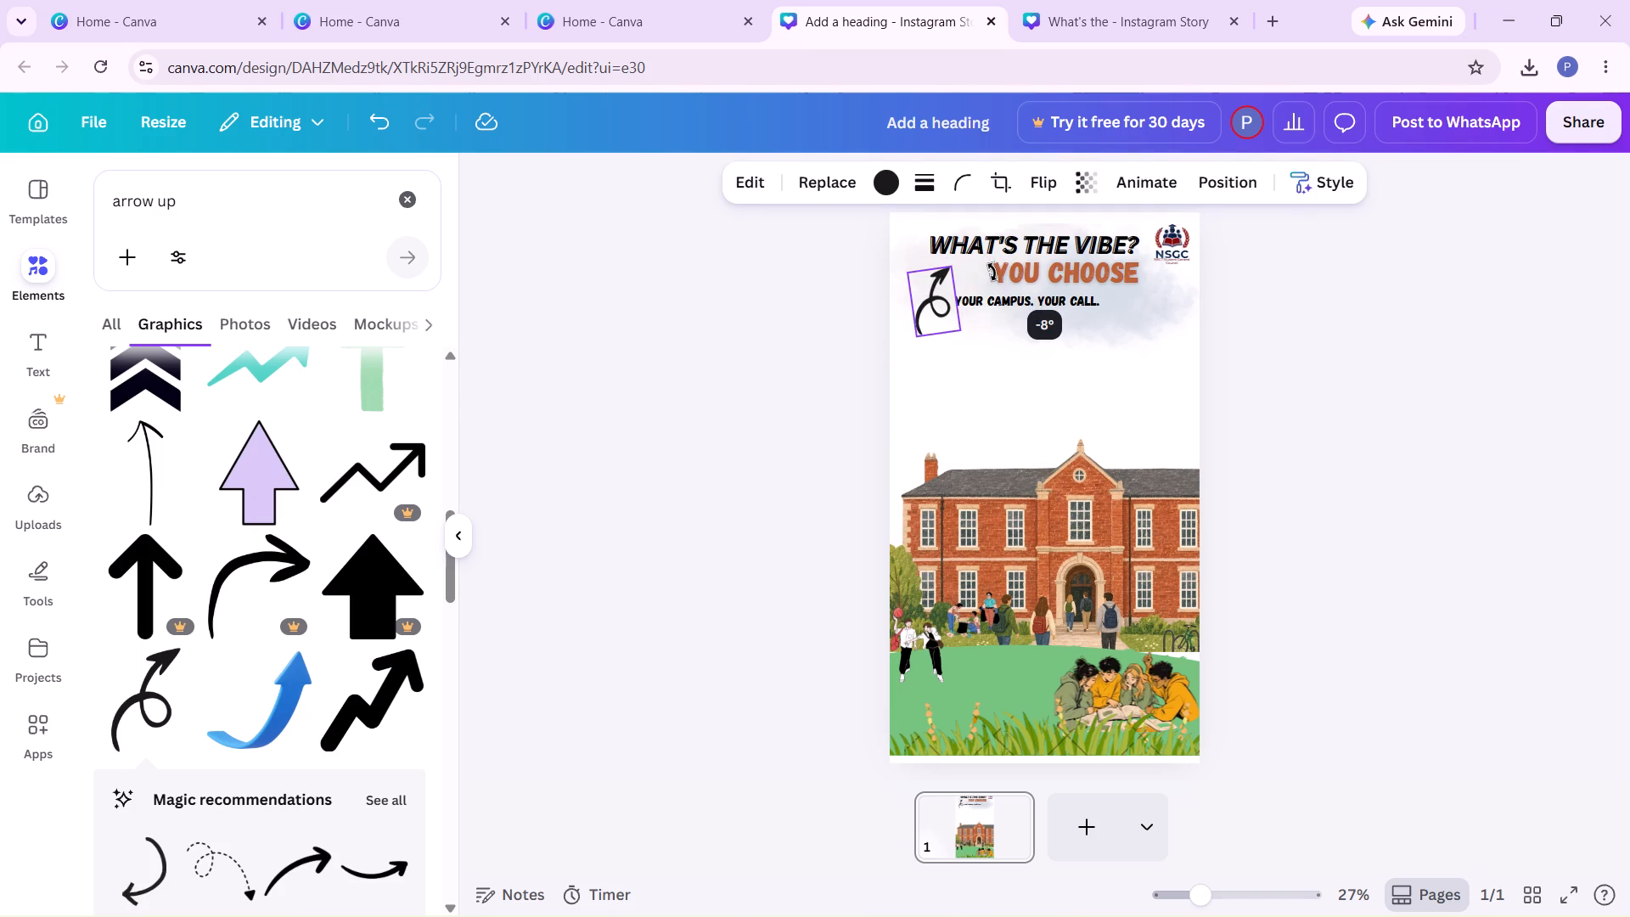
left_click_drag(993, 272, 993, 273)
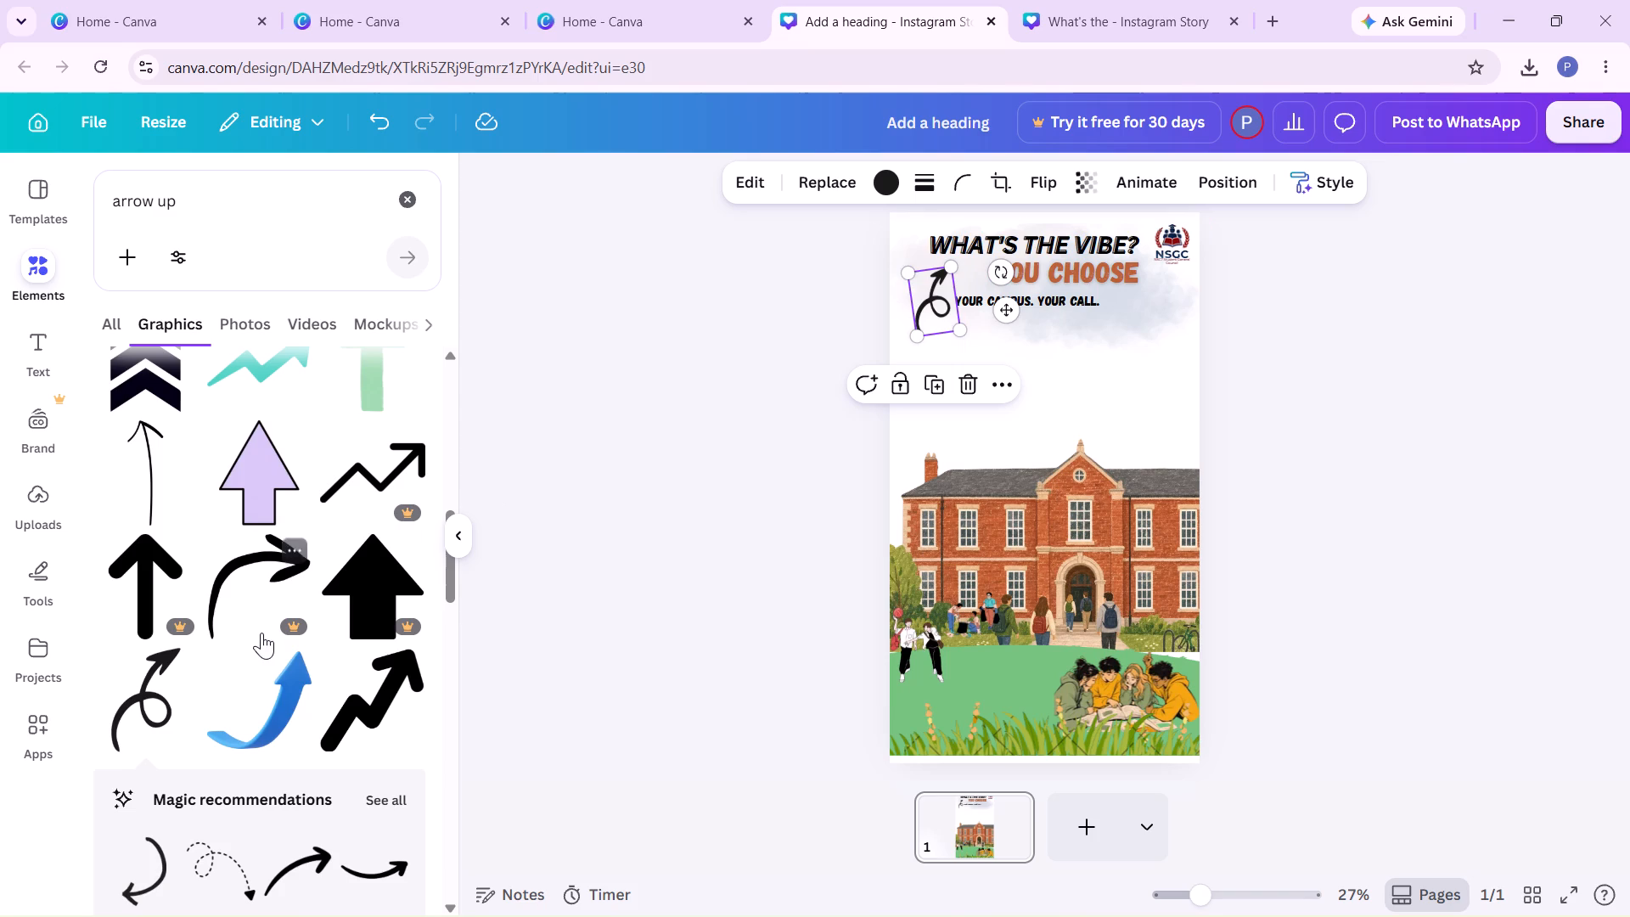
Add the dashed looped arrow from the recommended graphics and move it up into the blank area above the campus building.
scroll(238, 664, "down", 2)
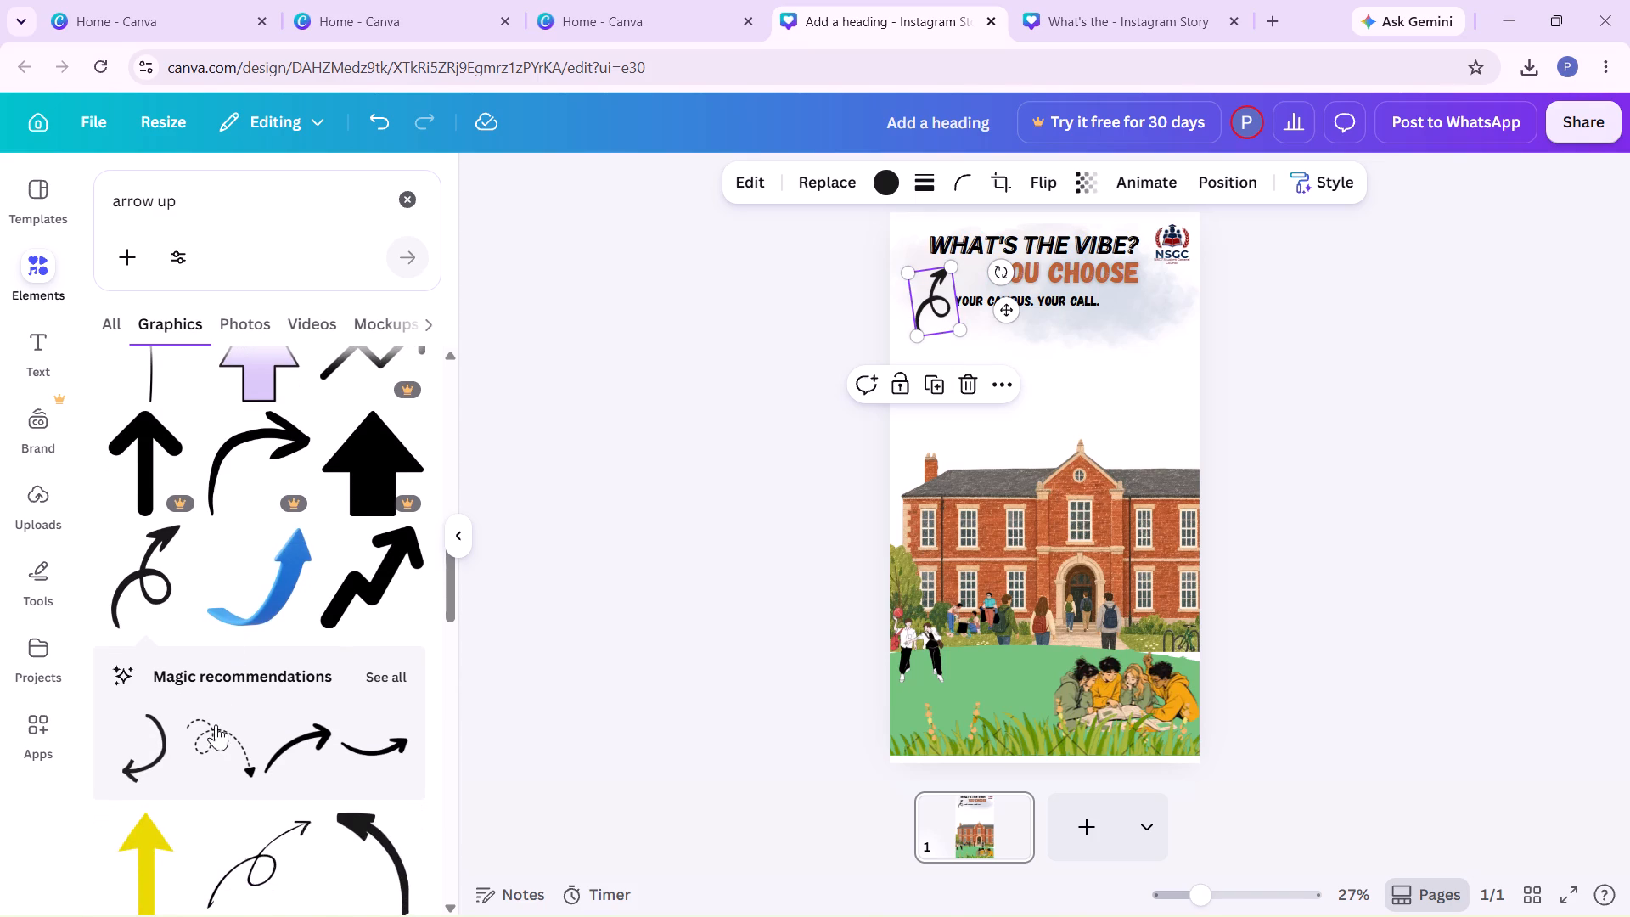
left_click(216, 731)
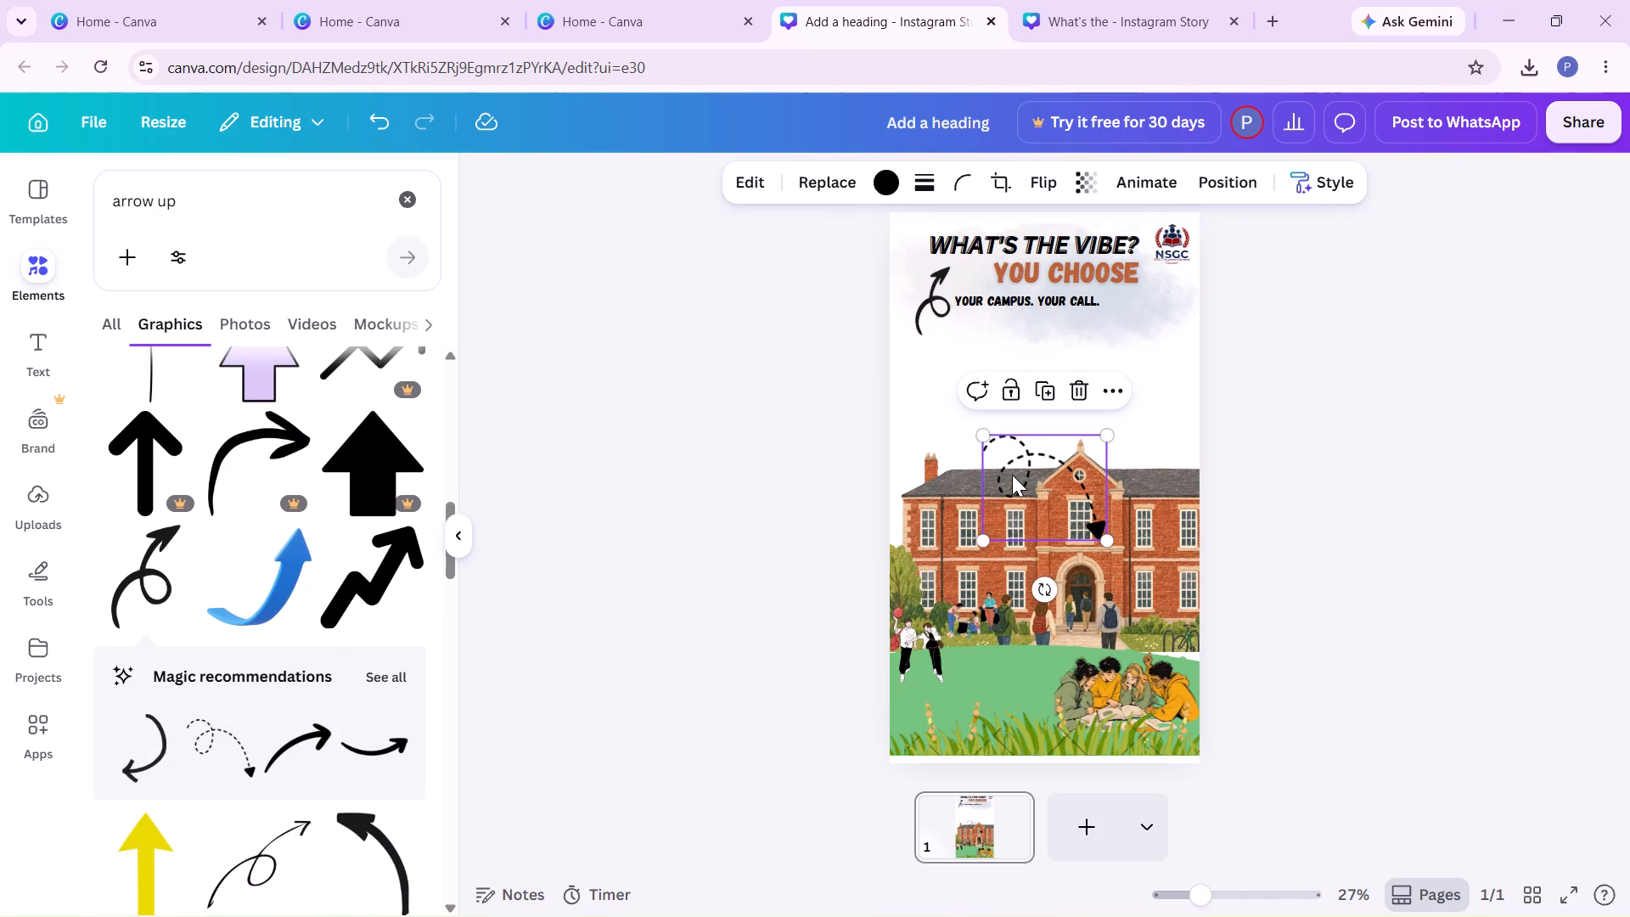
left_click_drag(1012, 473, 1015, 371)
left_click(1015, 371)
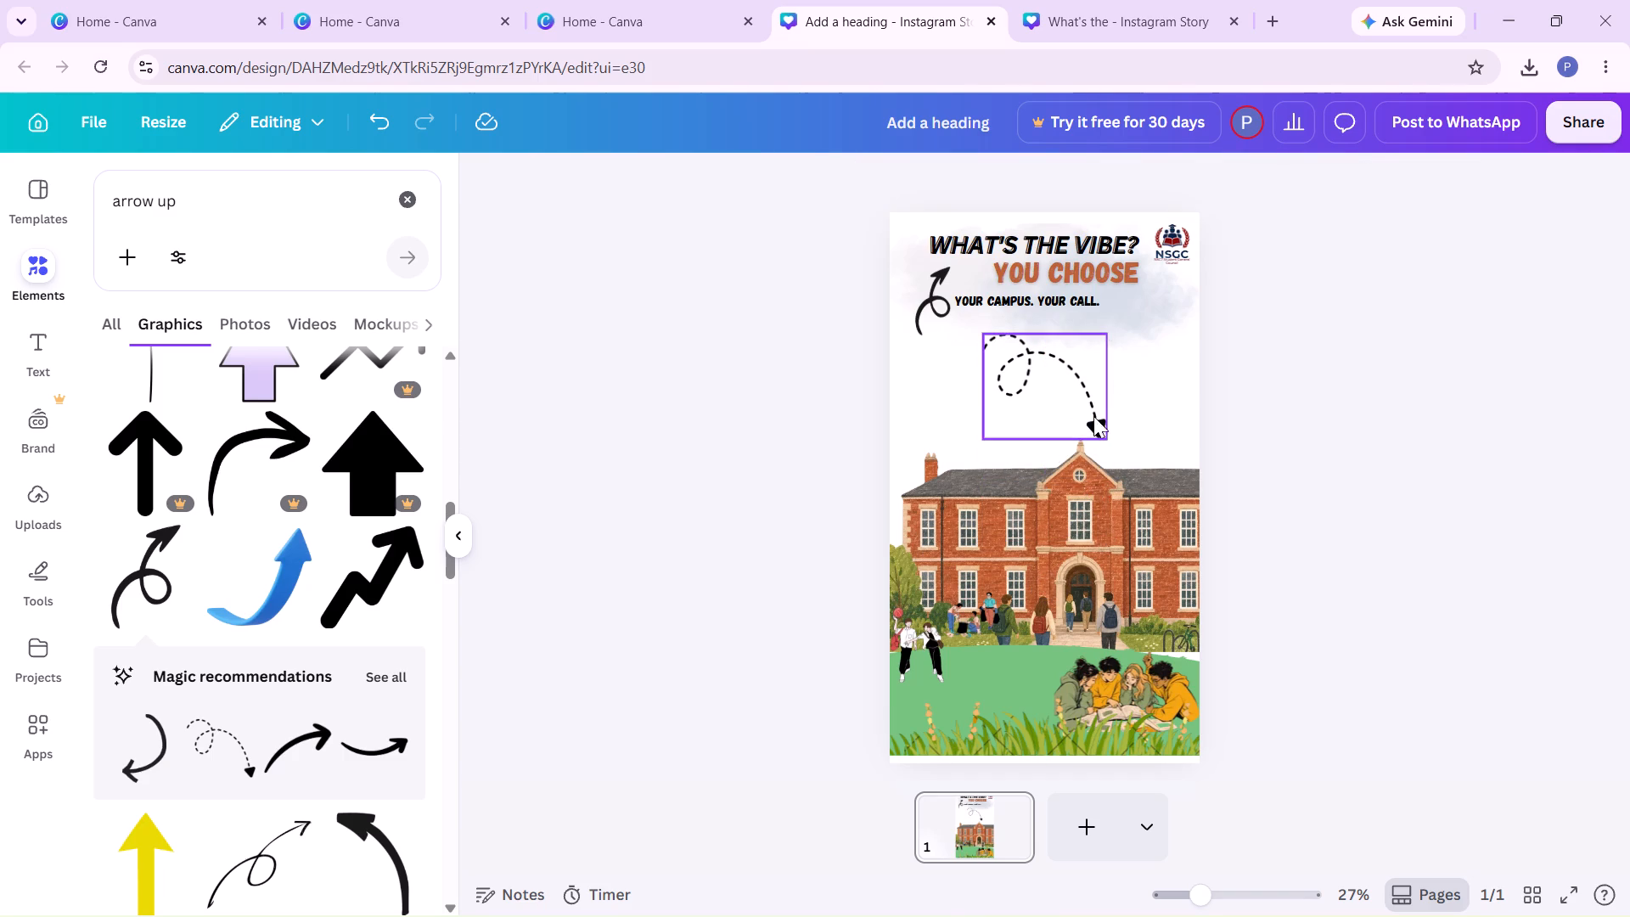
Shrink the dashed looped arrow to a small accent and move it beside "YOU CHOOSE", just below the NSGC logo.
left_click(1048, 405)
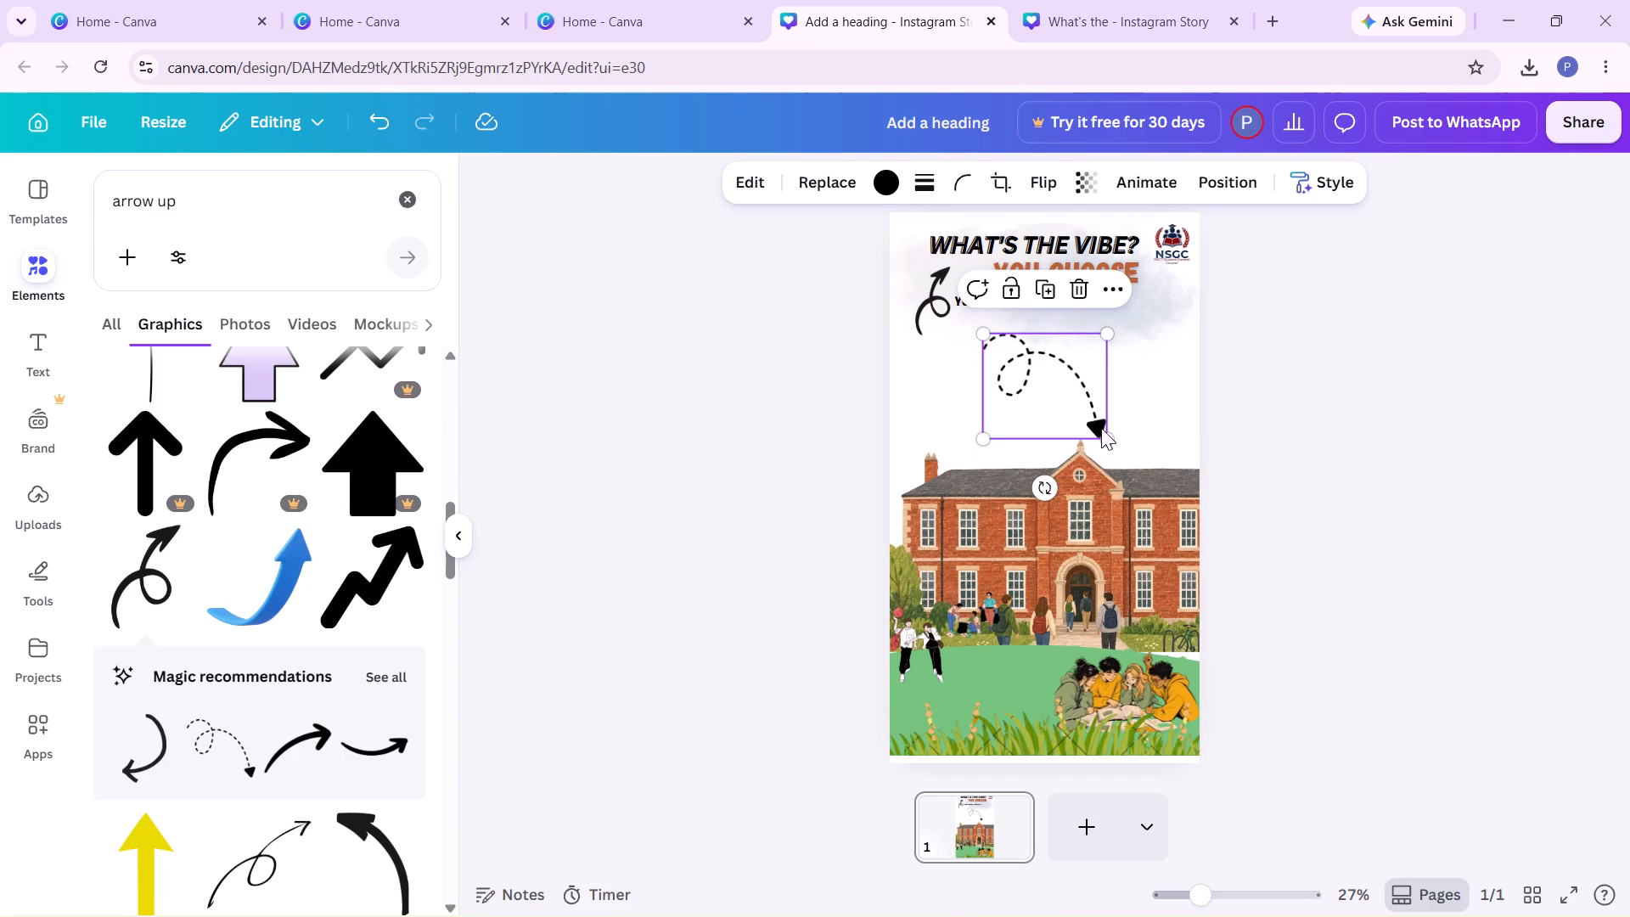
left_click_drag(1104, 433, 1048, 352)
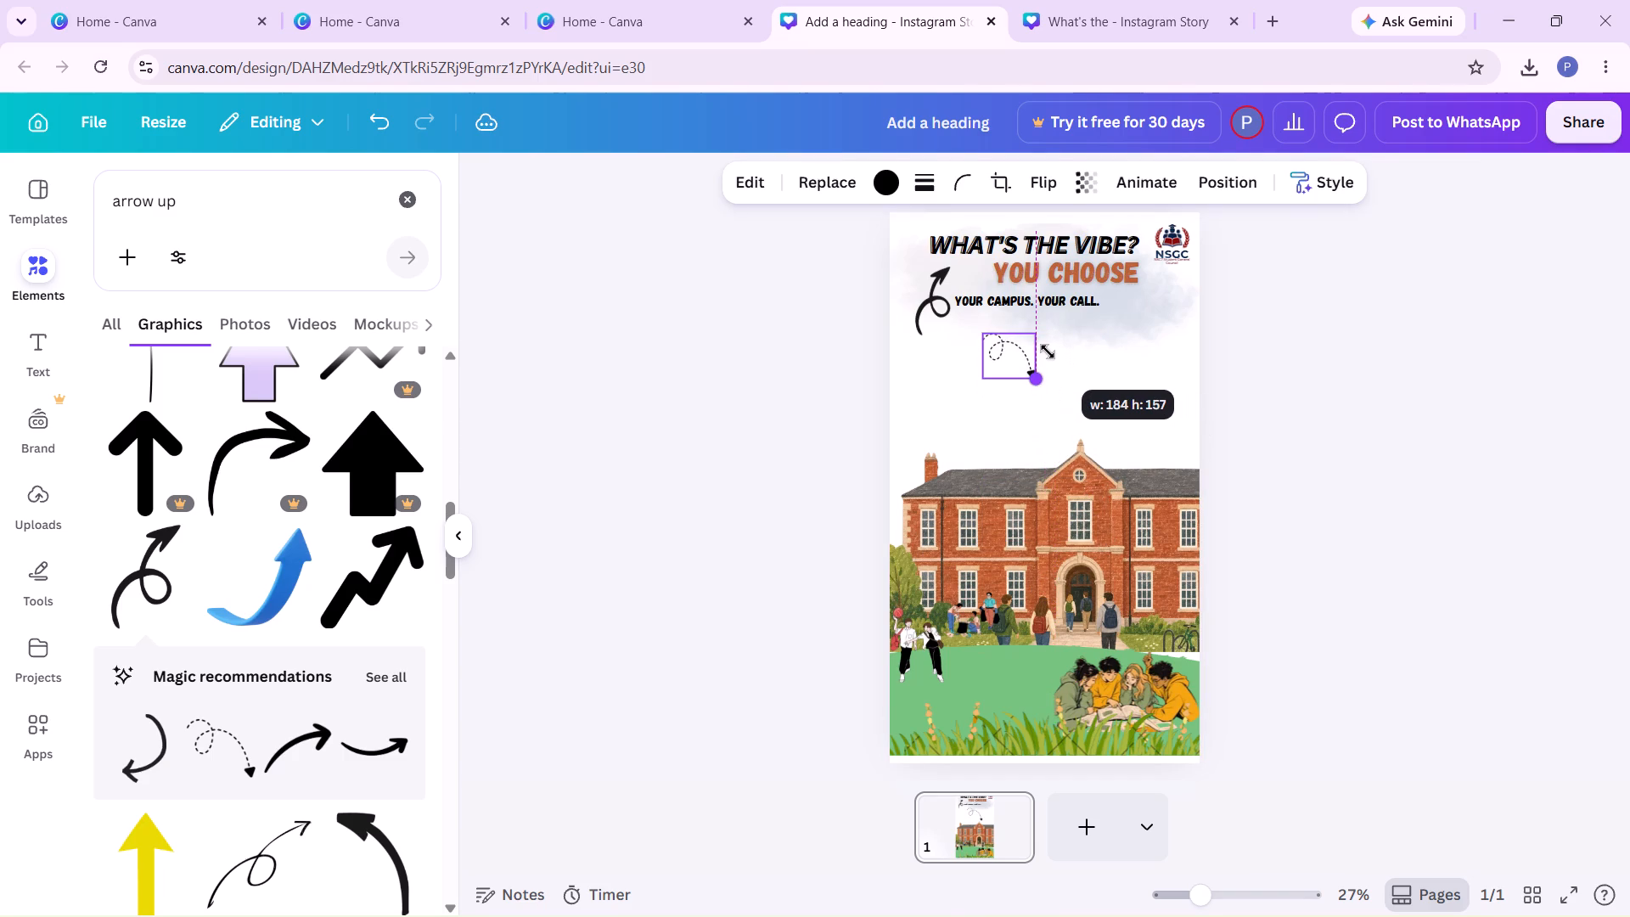
left_click_drag(1048, 352, 1033, 349)
left_click_drag(1003, 351, 1008, 335)
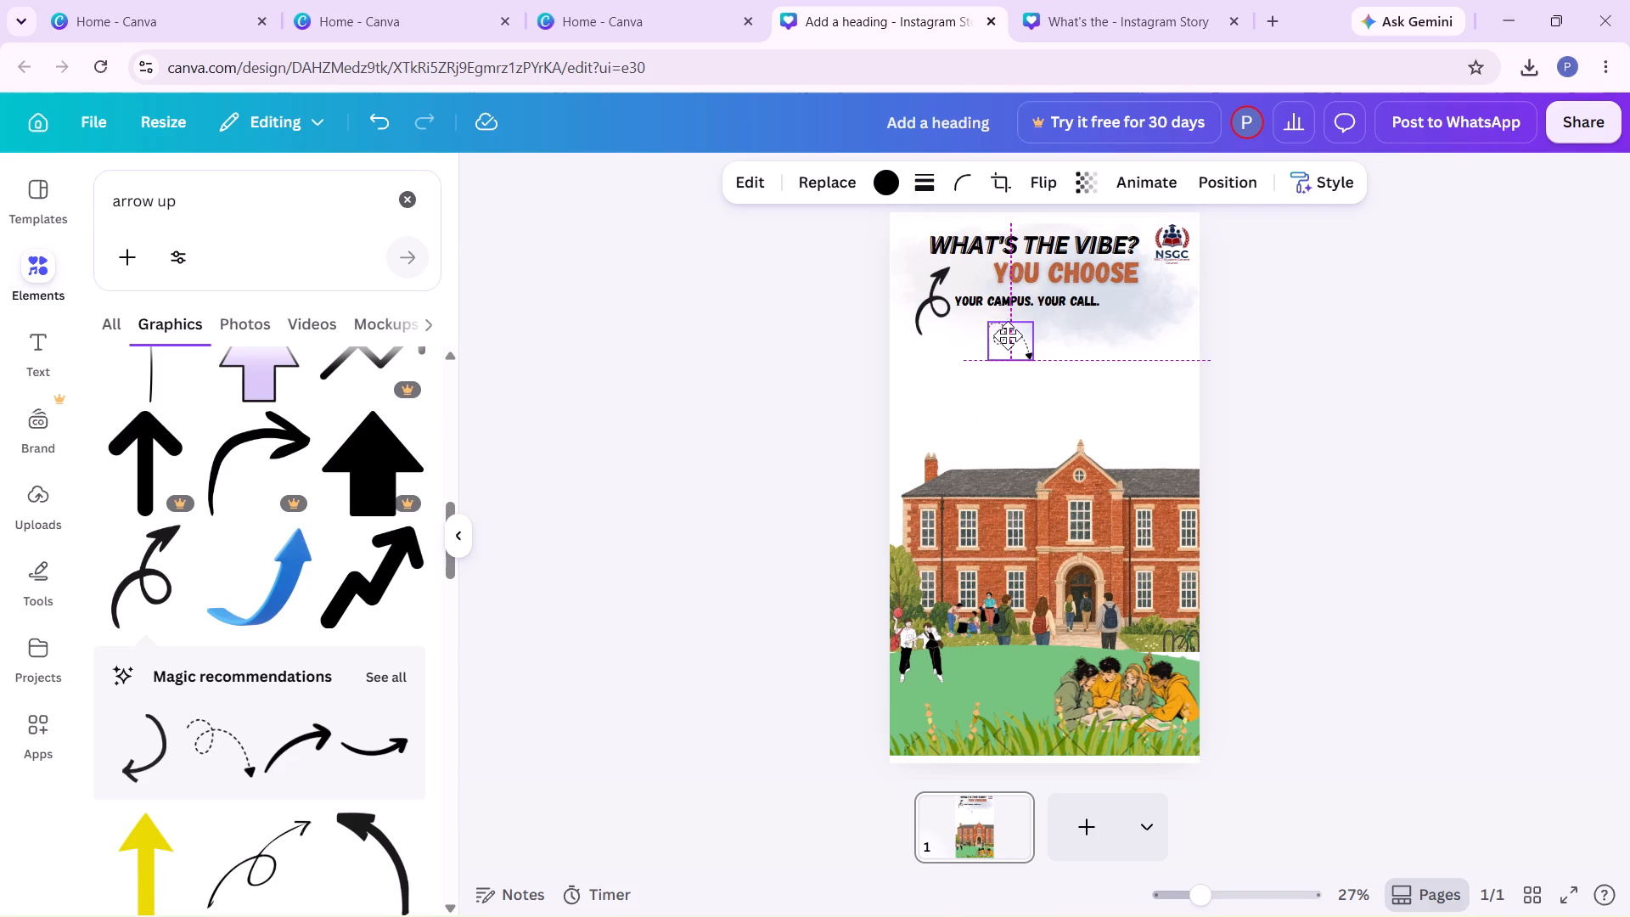
left_click_drag(1008, 335, 1132, 245)
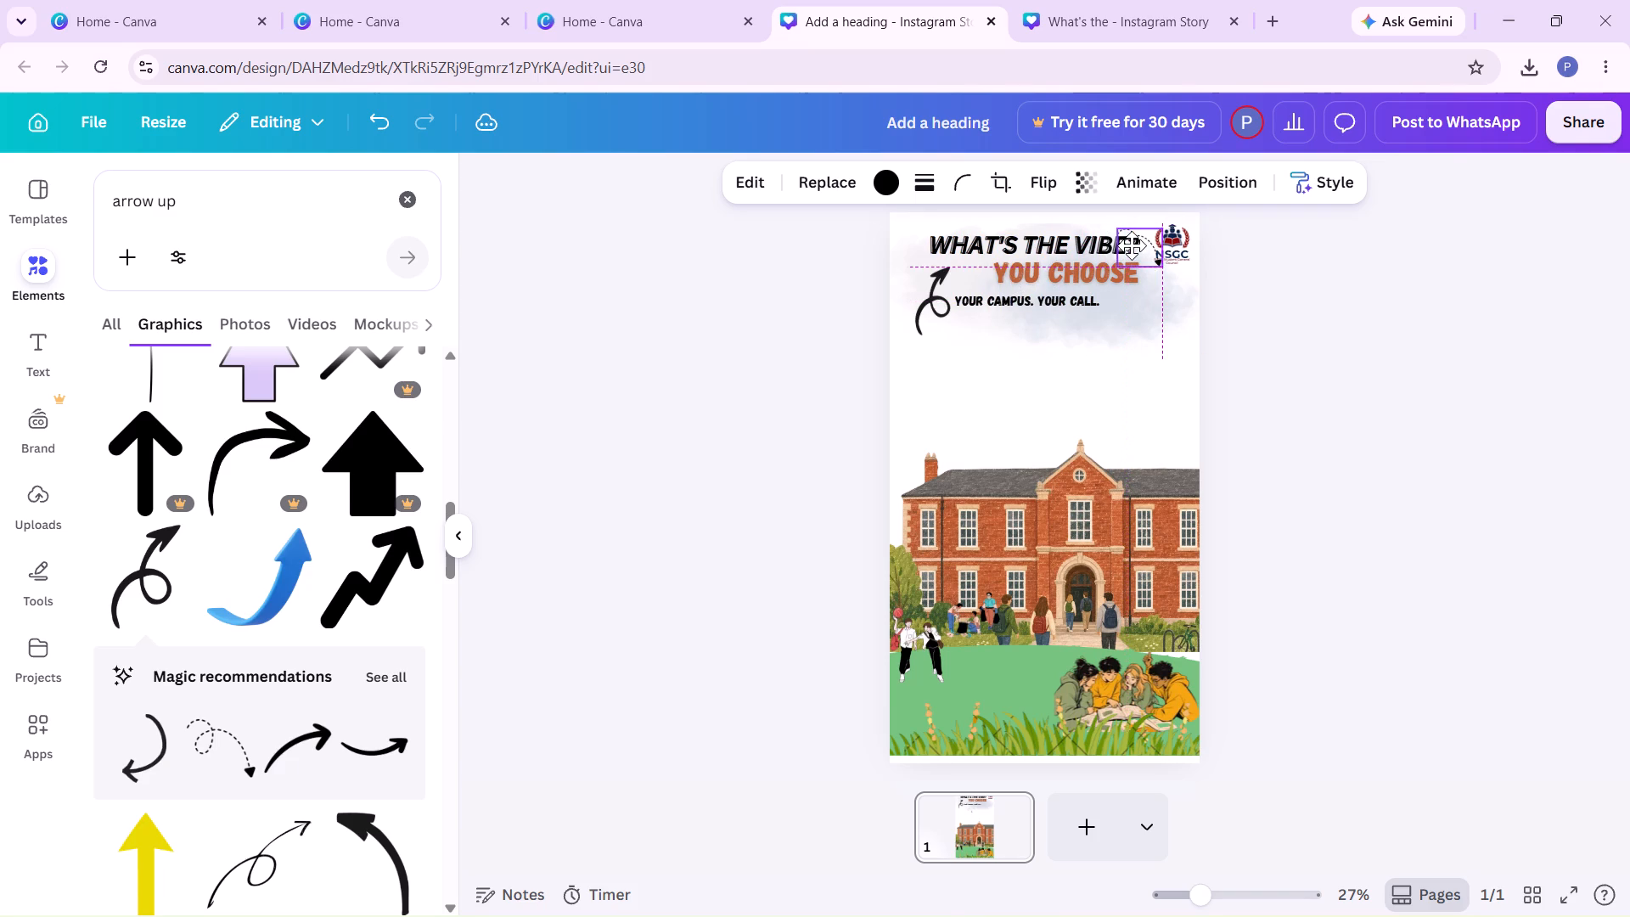
left_click_drag(1132, 245, 1149, 268)
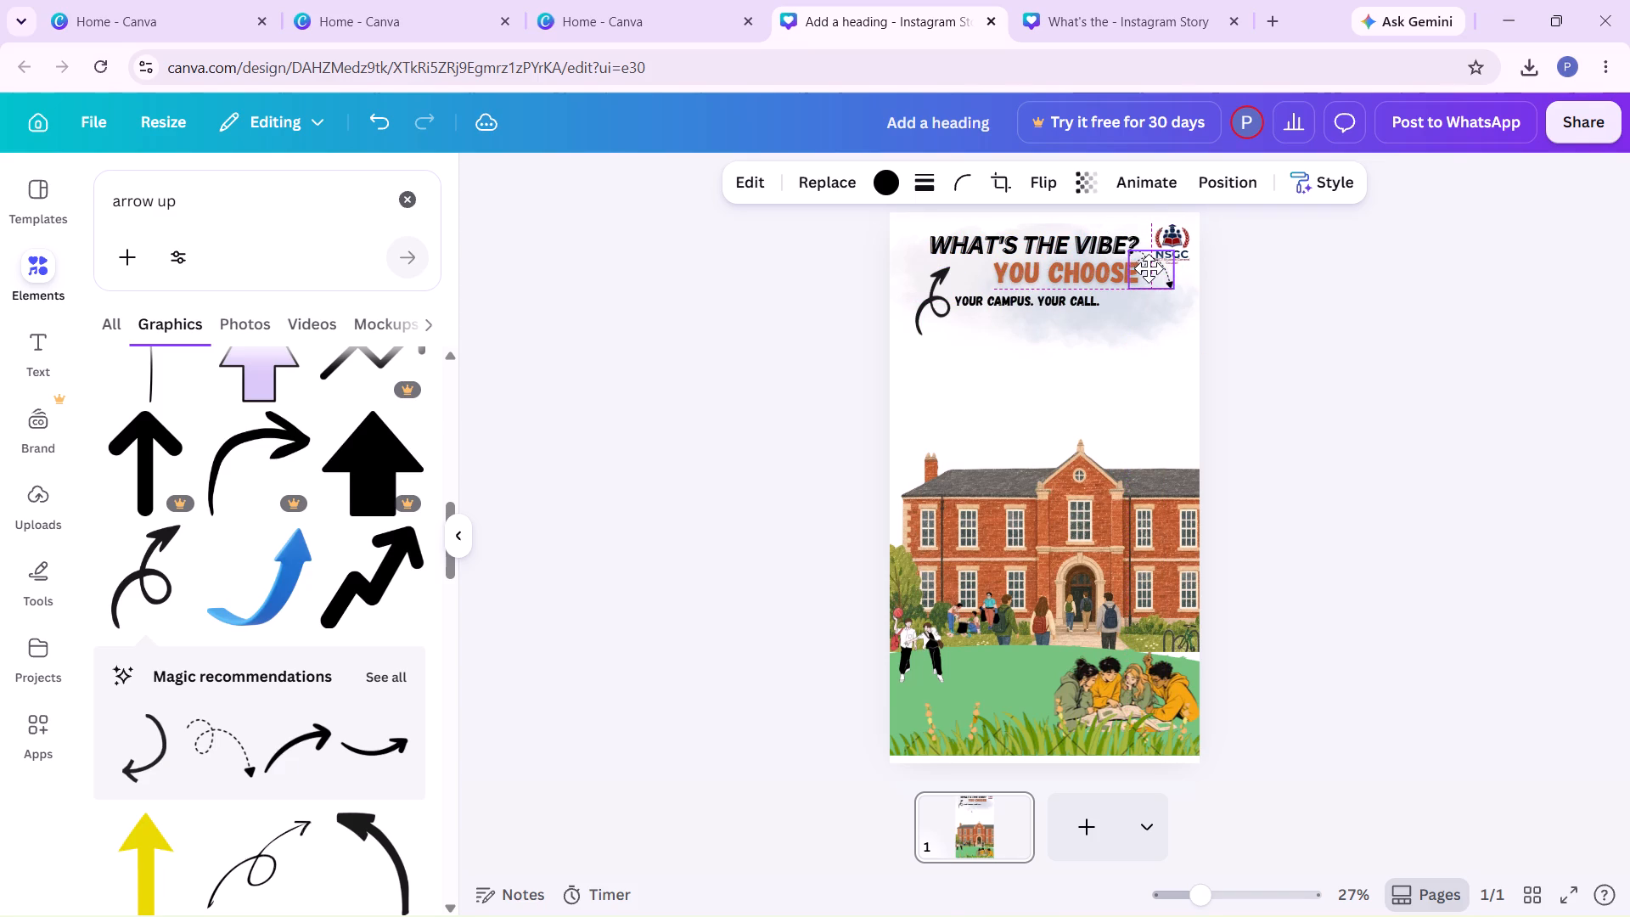
left_click_drag(1149, 268, 1155, 280)
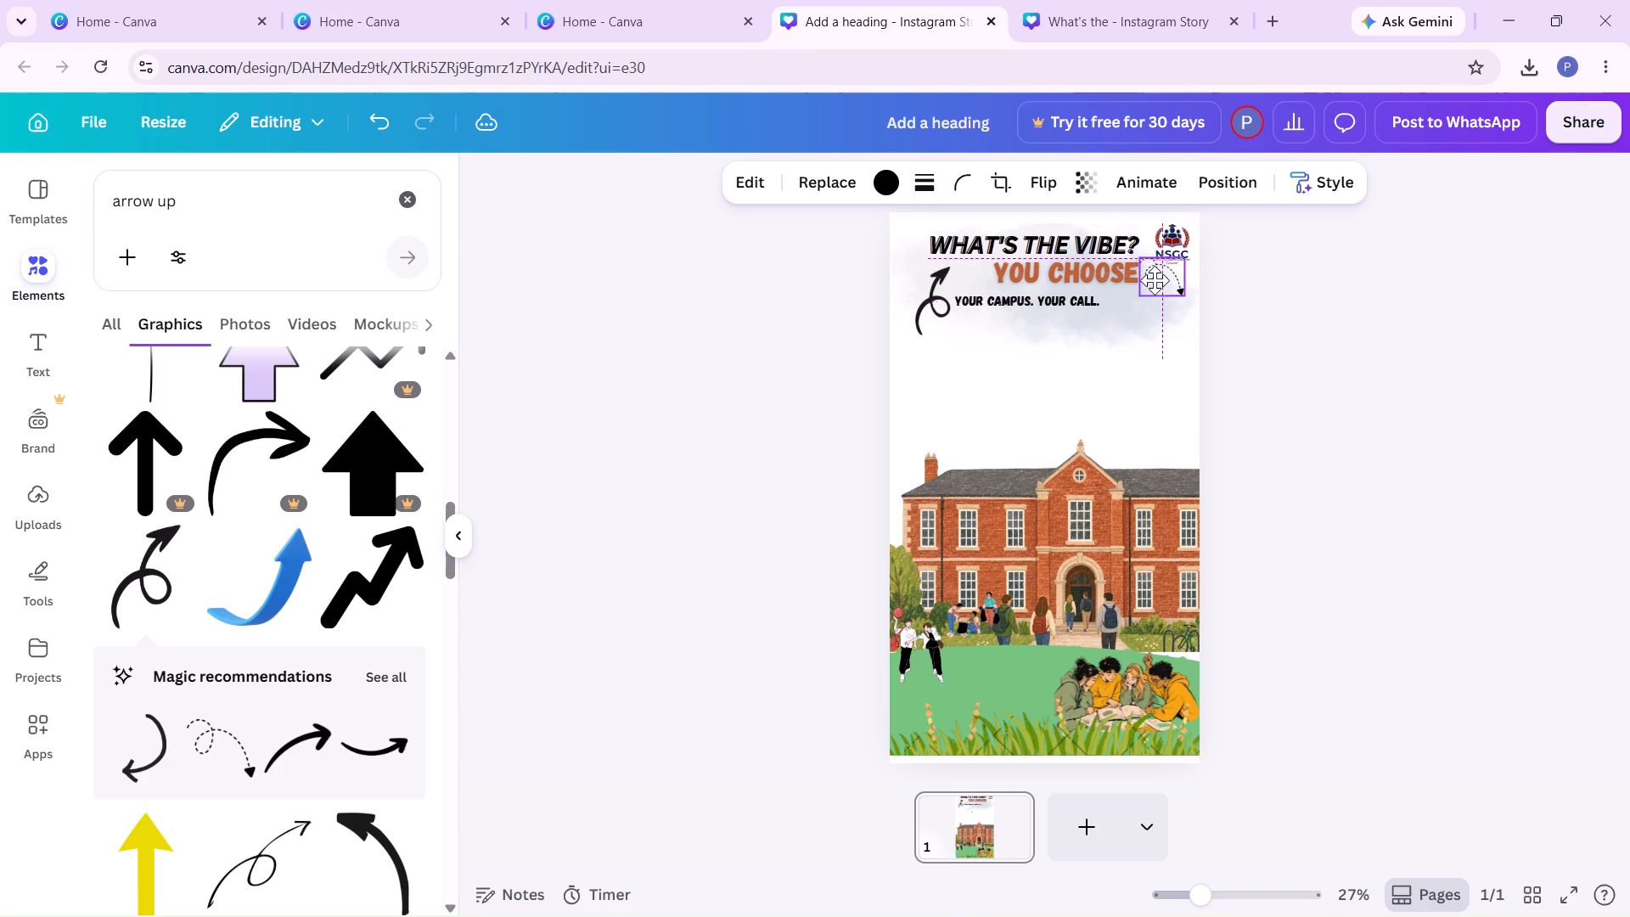
left_click_drag(1155, 280, 1155, 281)
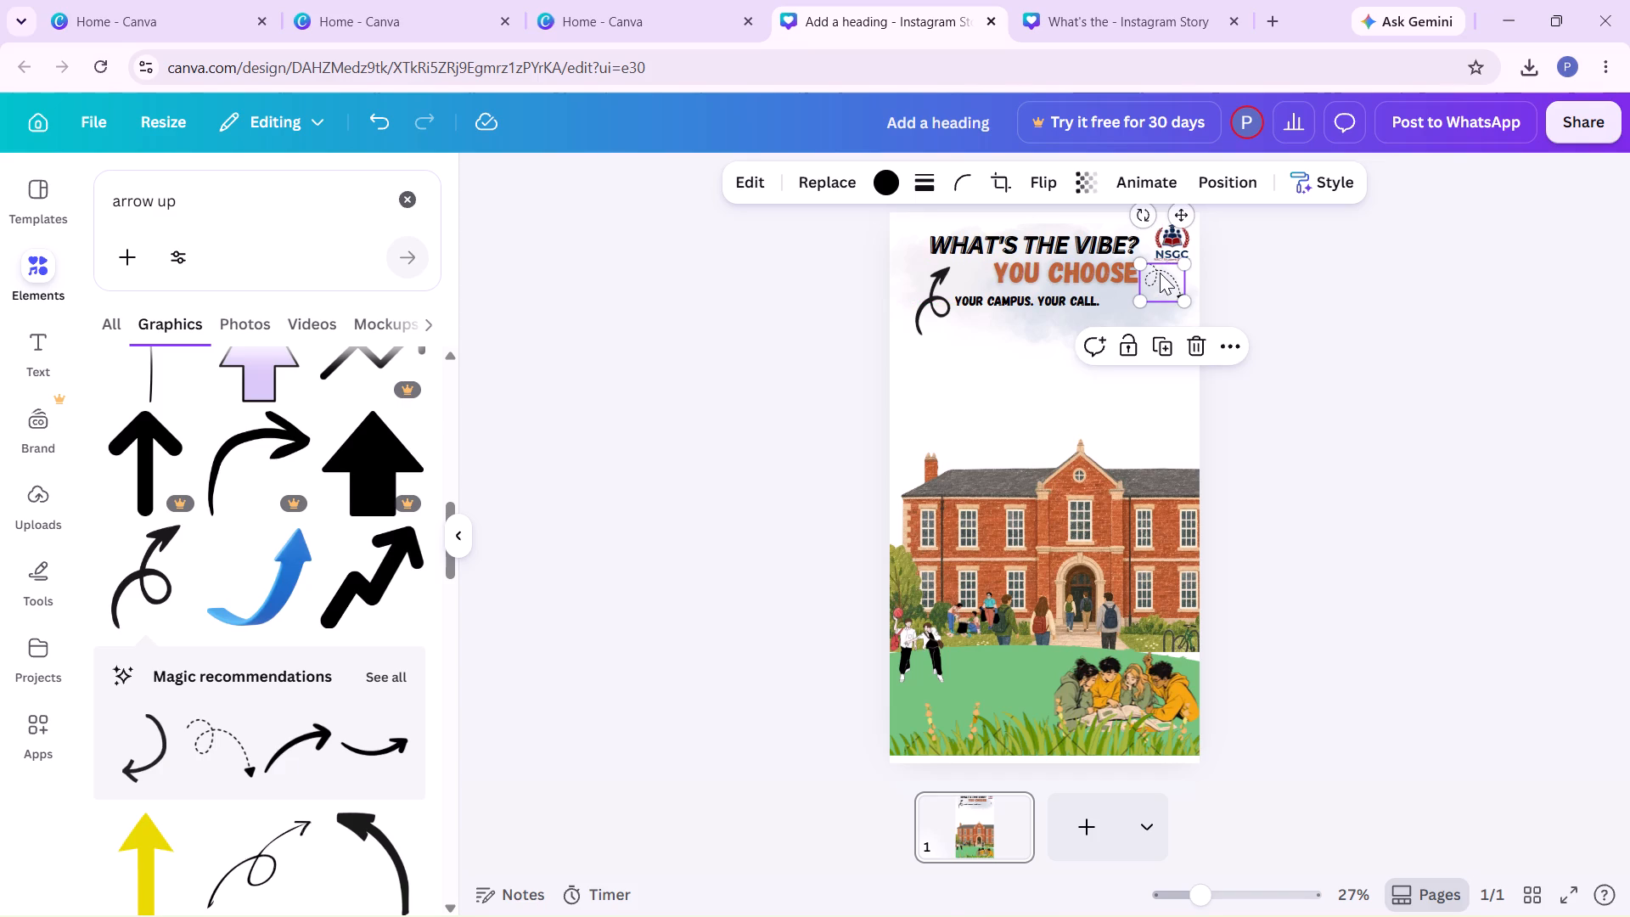
Rotate the dashed arrow clockwise until its head points downward and place it just after the "YOUR CAMPUS. YOUR CALL." line.
left_click_drag(1146, 217, 1146, 228)
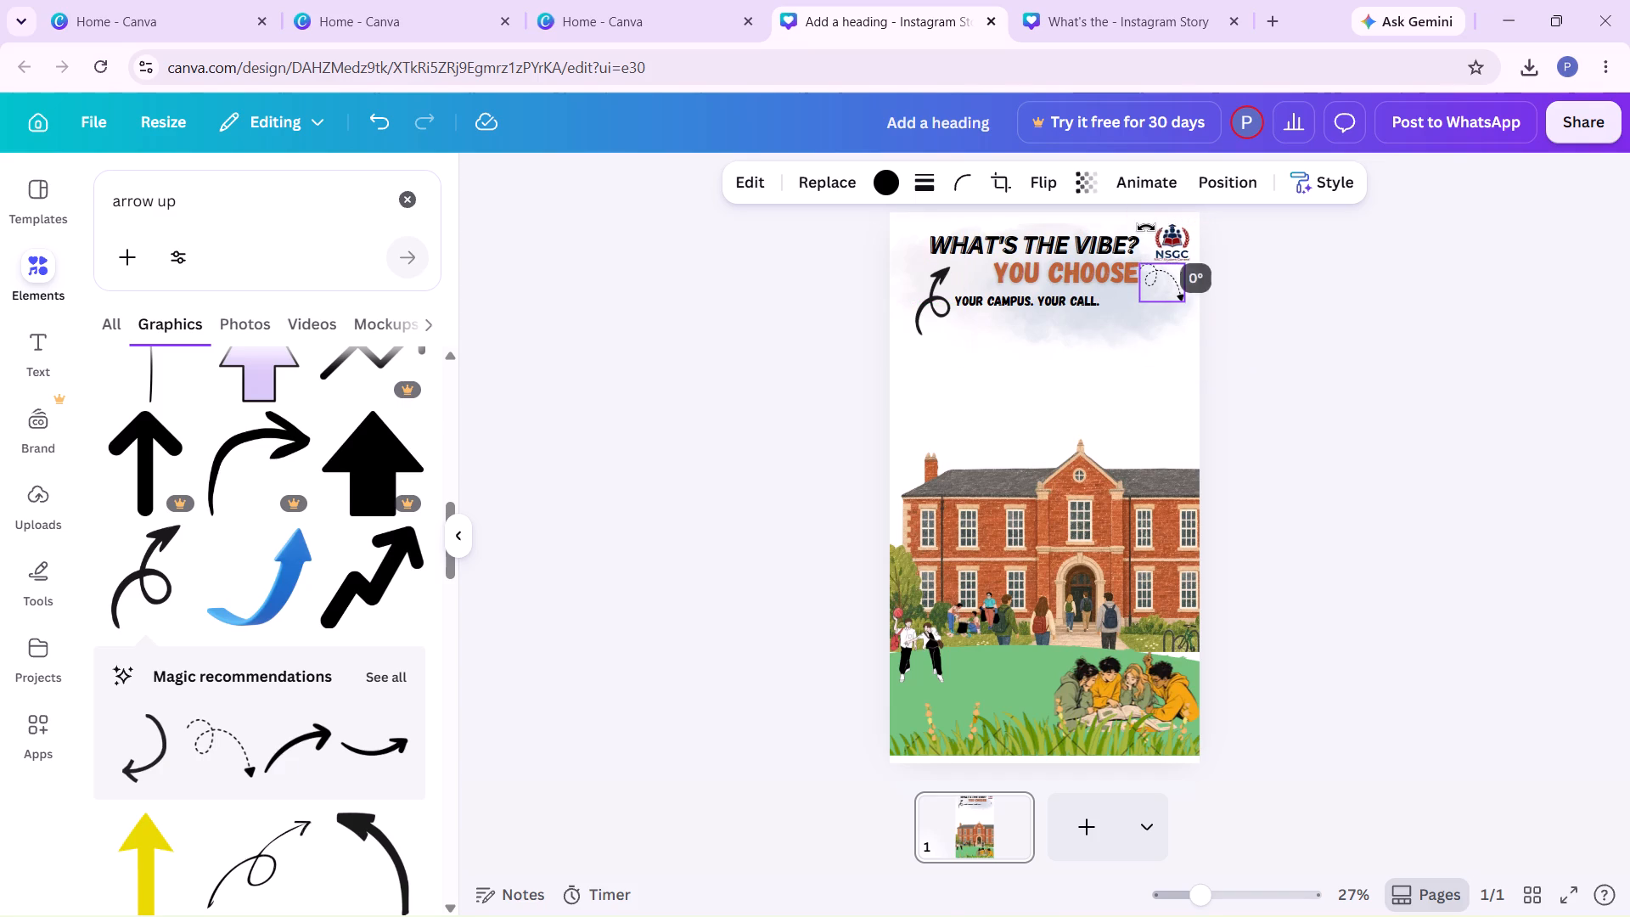
left_click_drag(1146, 228, 1197, 210)
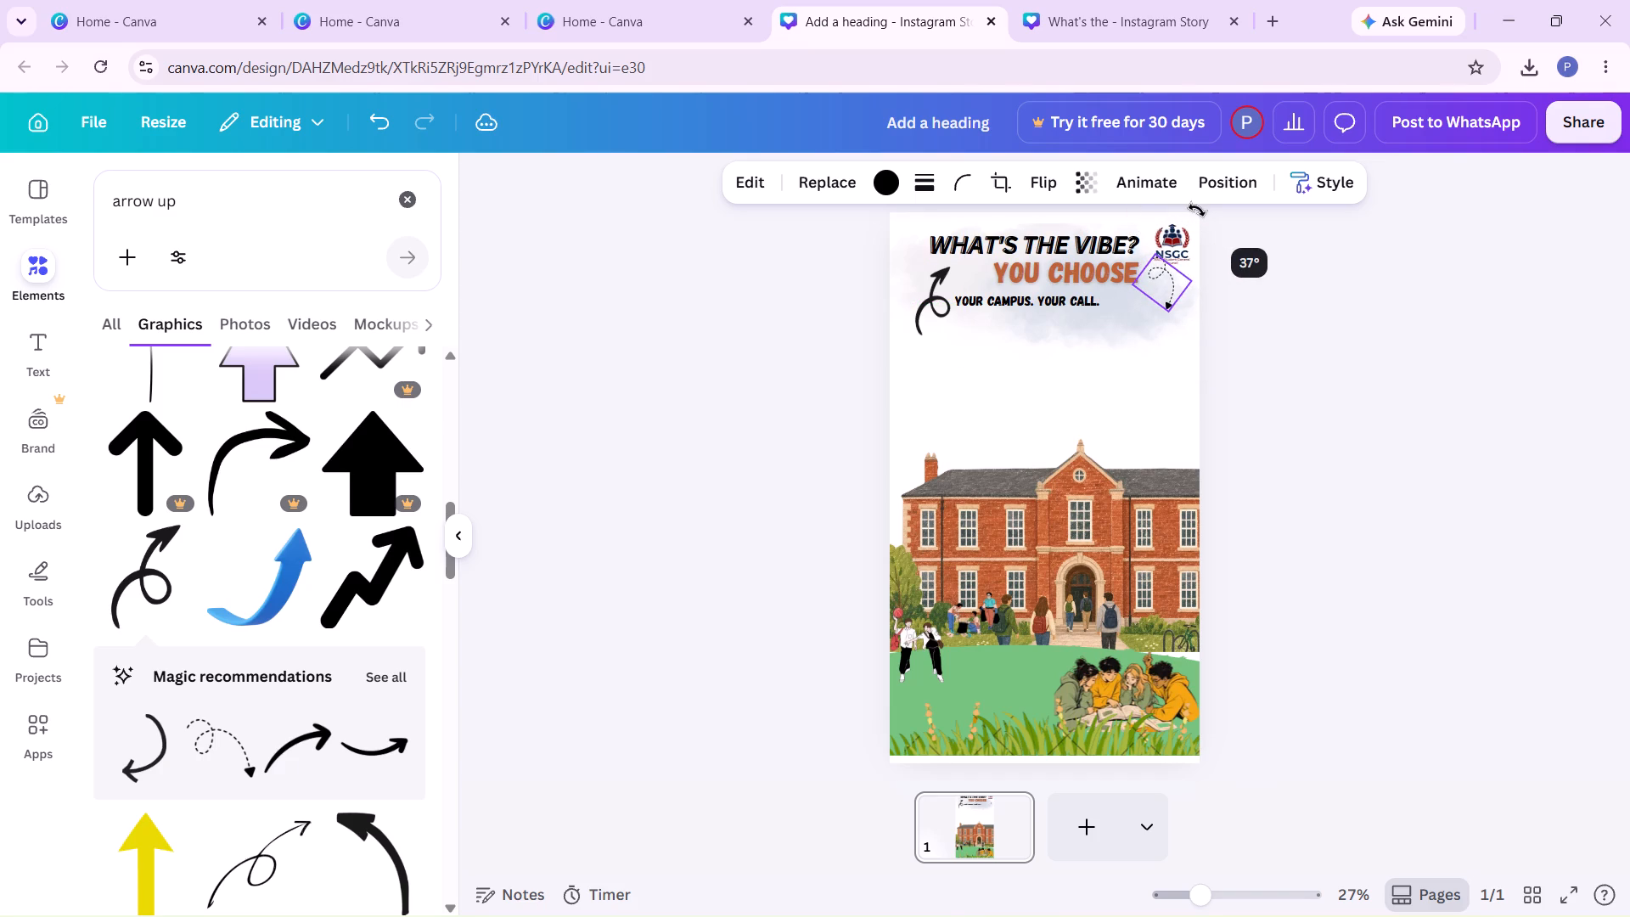
left_click_drag(1197, 210, 1188, 200)
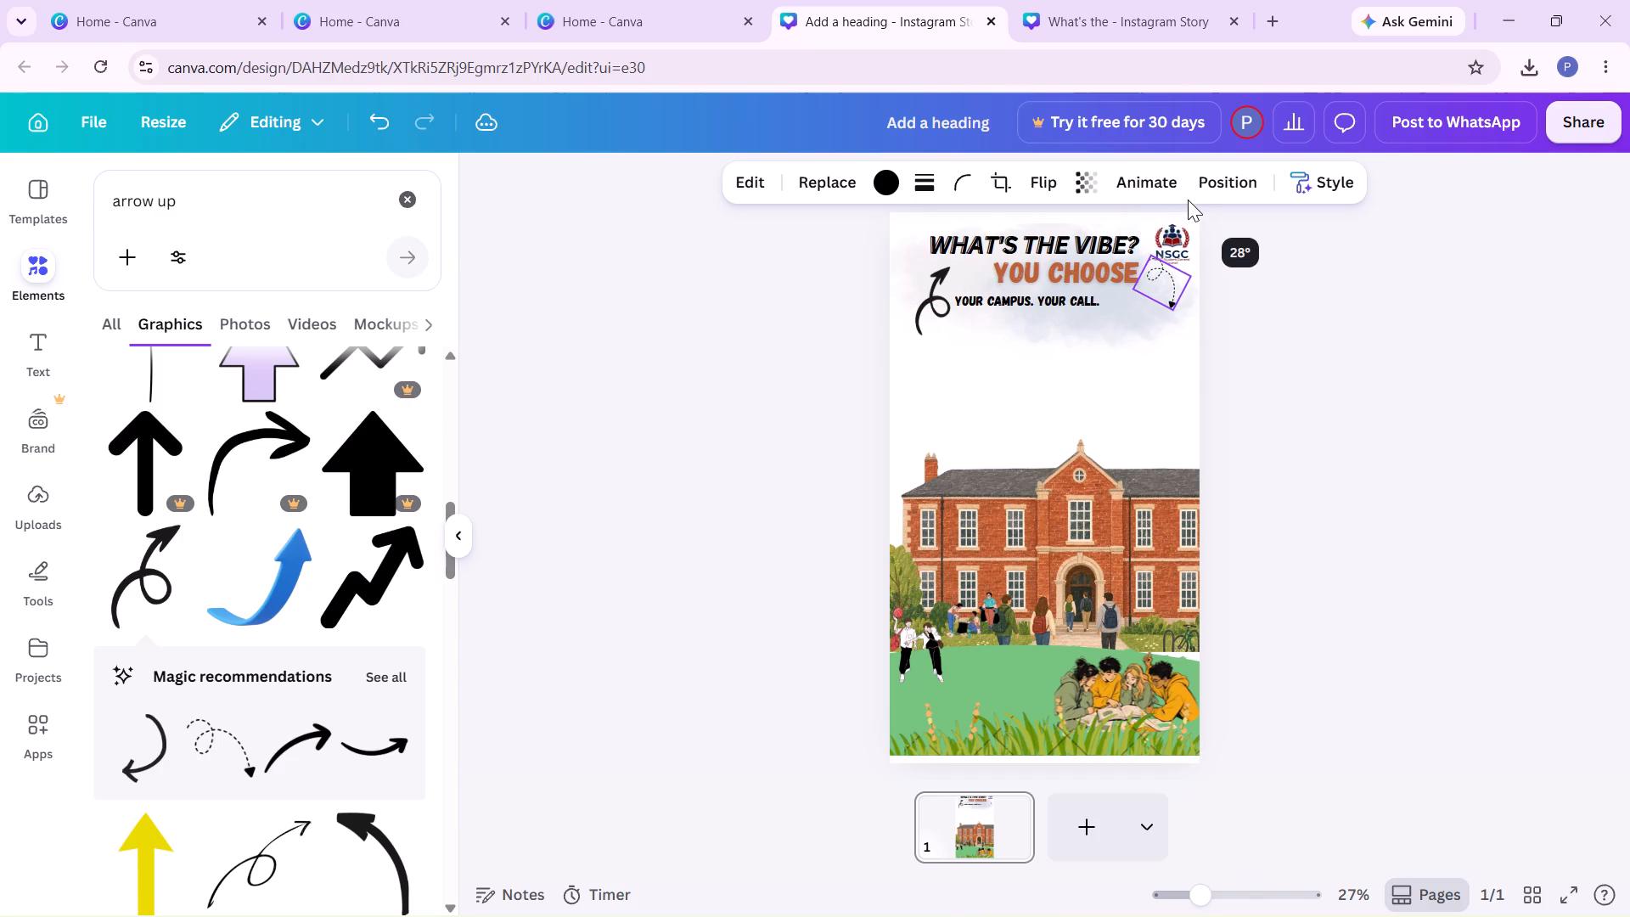
left_click_drag(1188, 200, 1214, 222)
left_click_drag(1168, 284, 1148, 311)
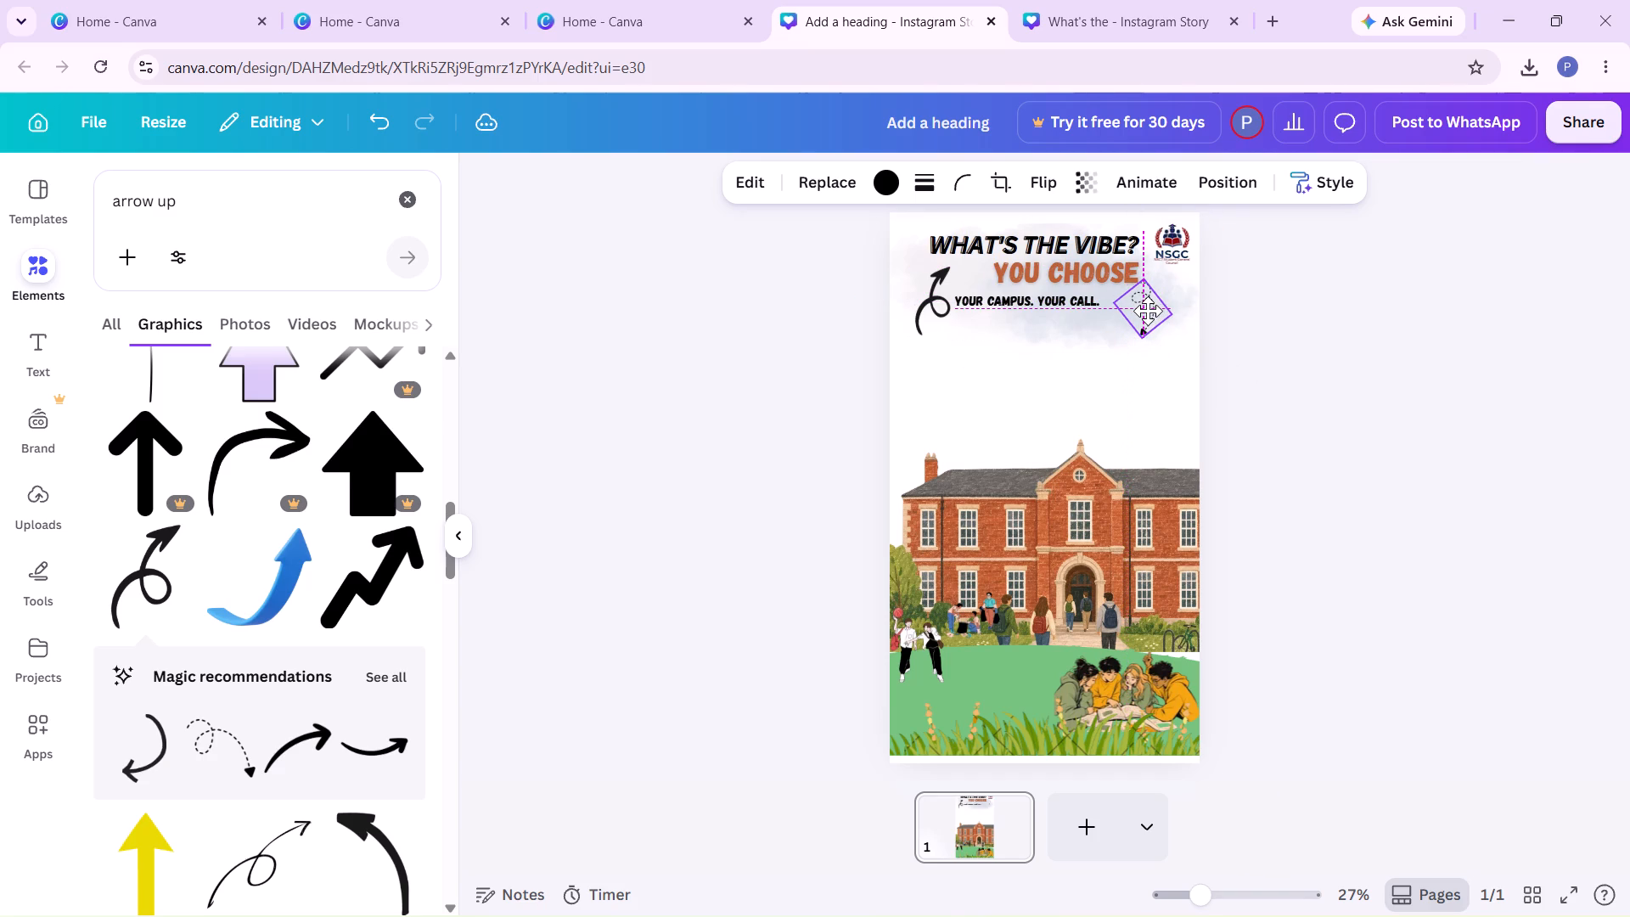
left_click_drag(1148, 311, 1147, 311)
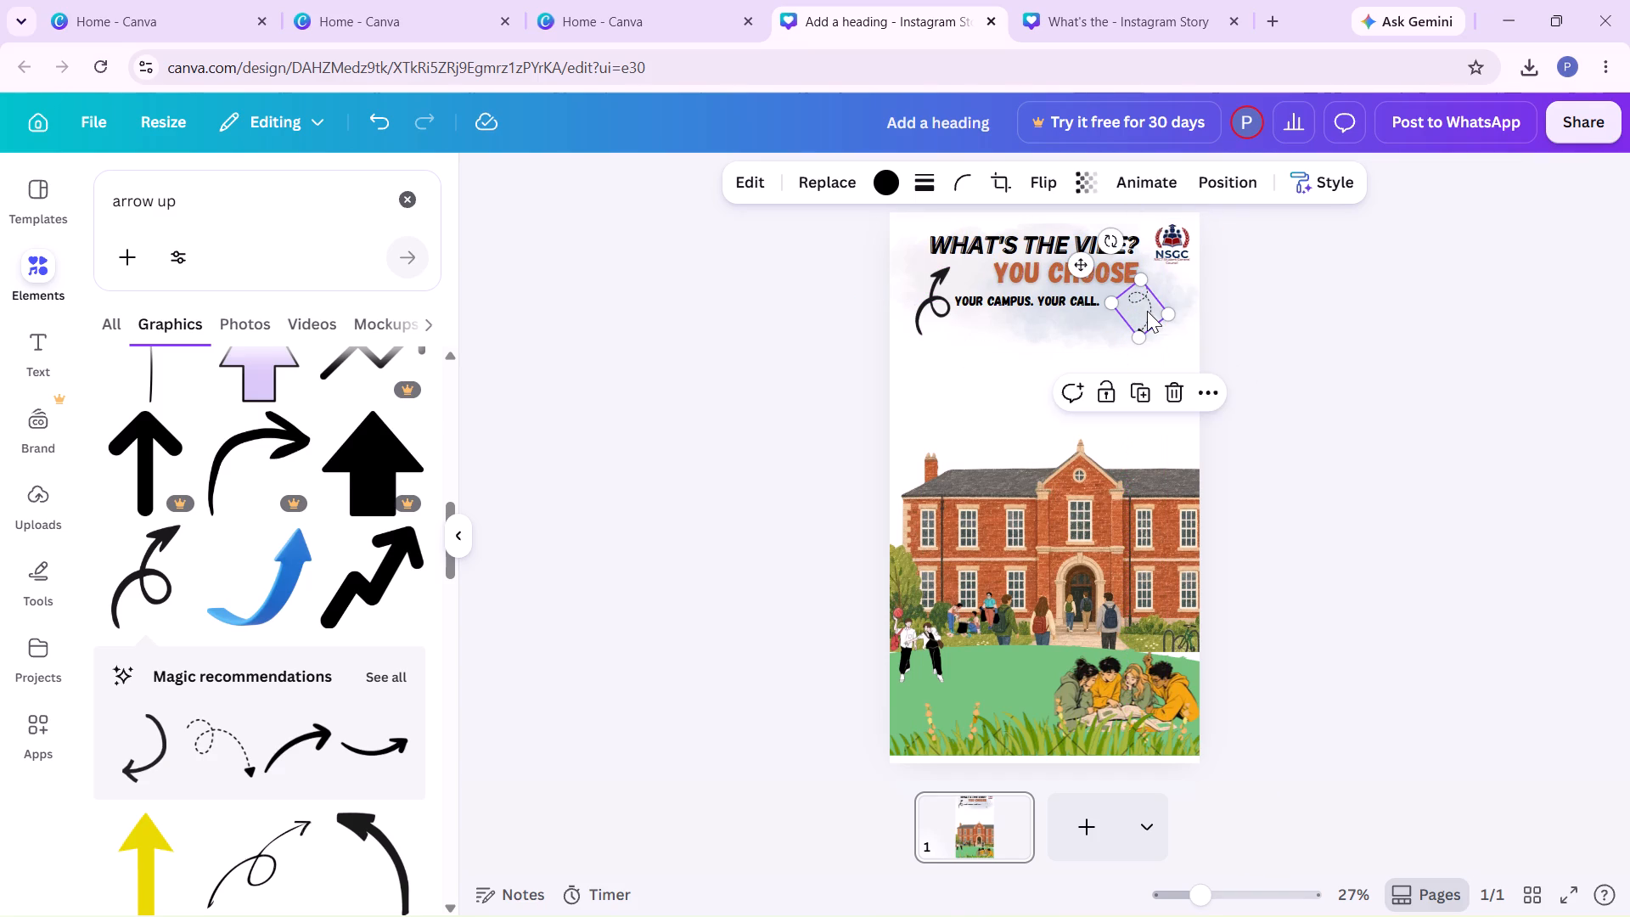
left_click(1282, 352)
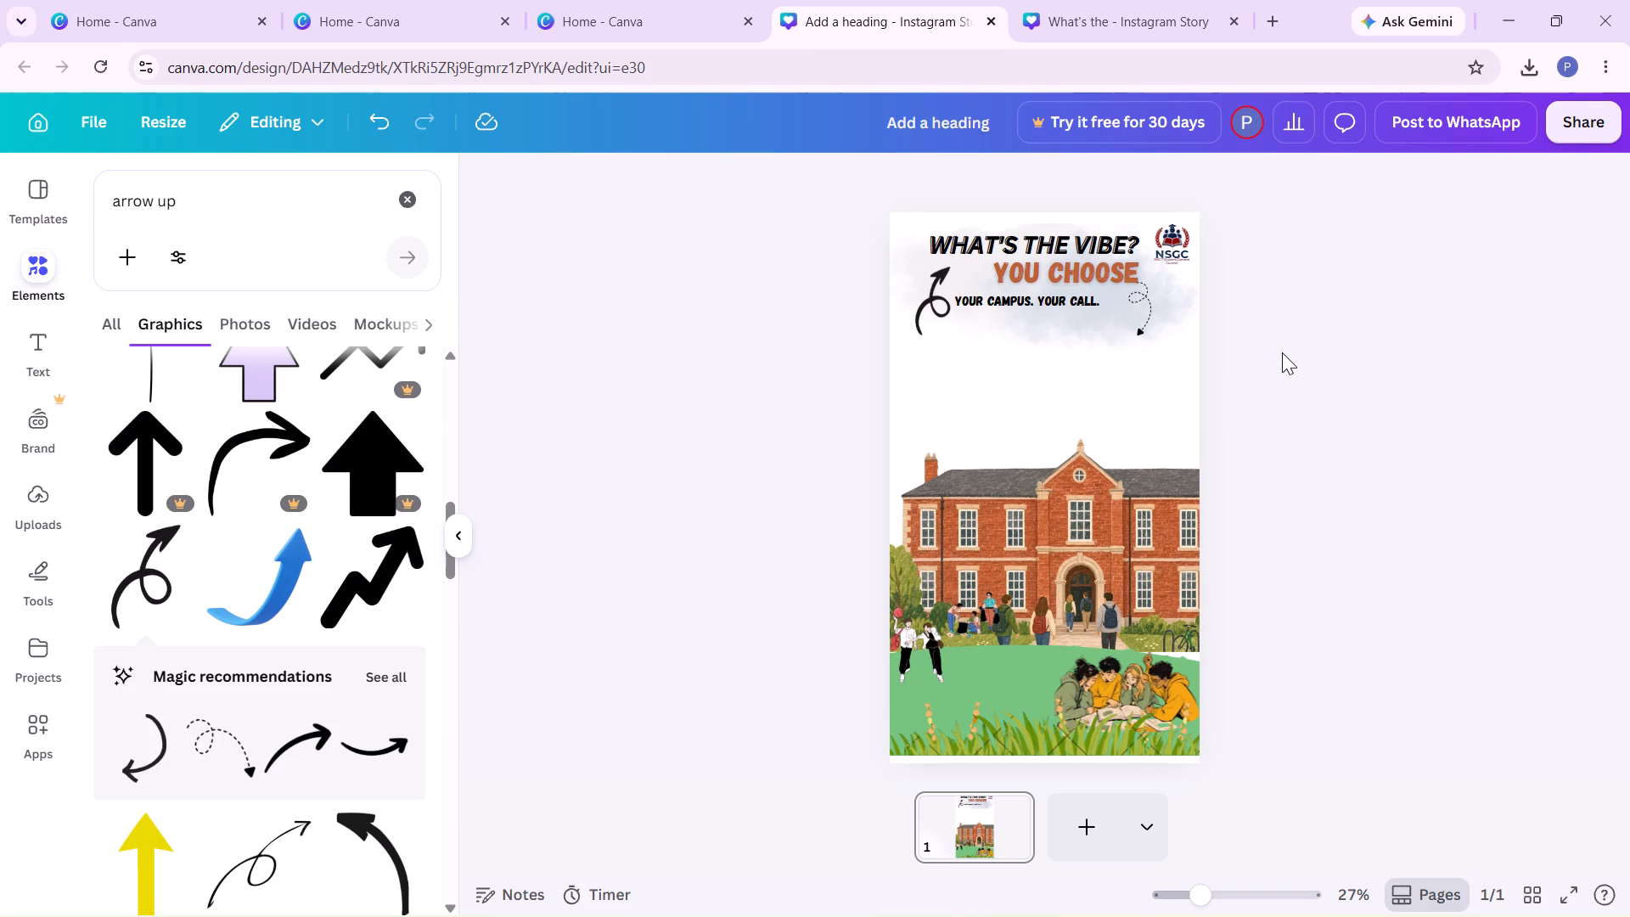
Replace the "arrow up" graphics search with "sparks".
left_click(309, 199)
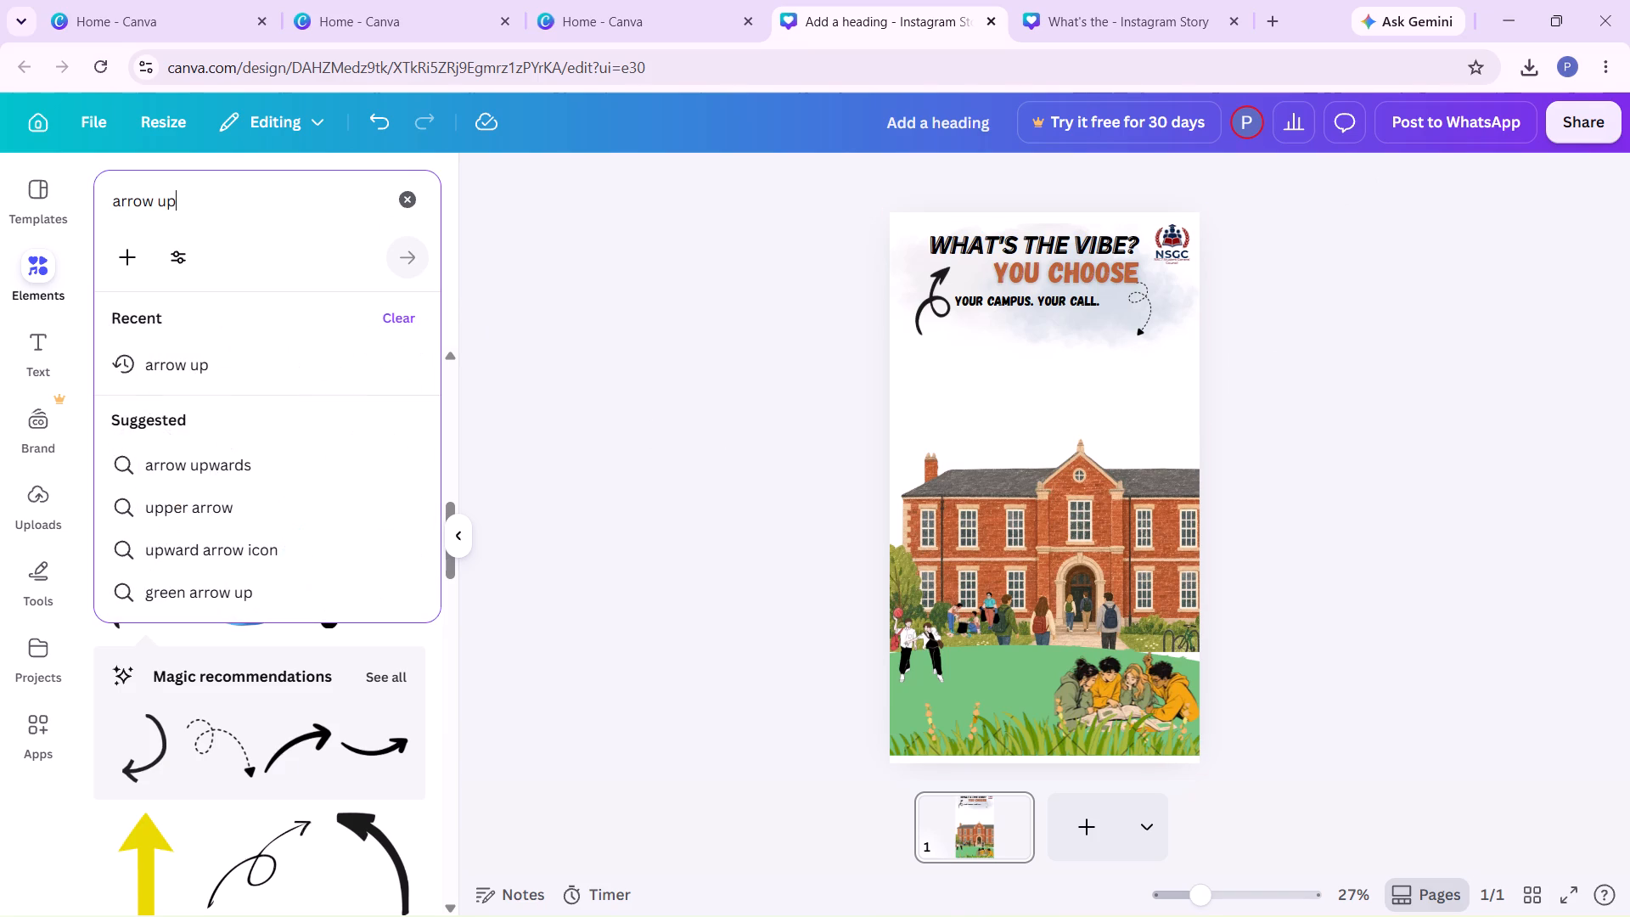
key("BackSpace")
key("BackSpace")
key("BackSpace")
key("BackSpace")
key("BackSpace")
key("BackSpace")
key("BackSpace")
key("BackSpace")
key("BackSpace")
key("BackSpace")
key("BackSpace")
key("BackSpace")
key("BackSpace")
key("BackSpace")
key("BackSpace")
key("BackSpace")
key("BackSpace")
key("BackSpace")
key("BackSpace")
key("BackSpace")
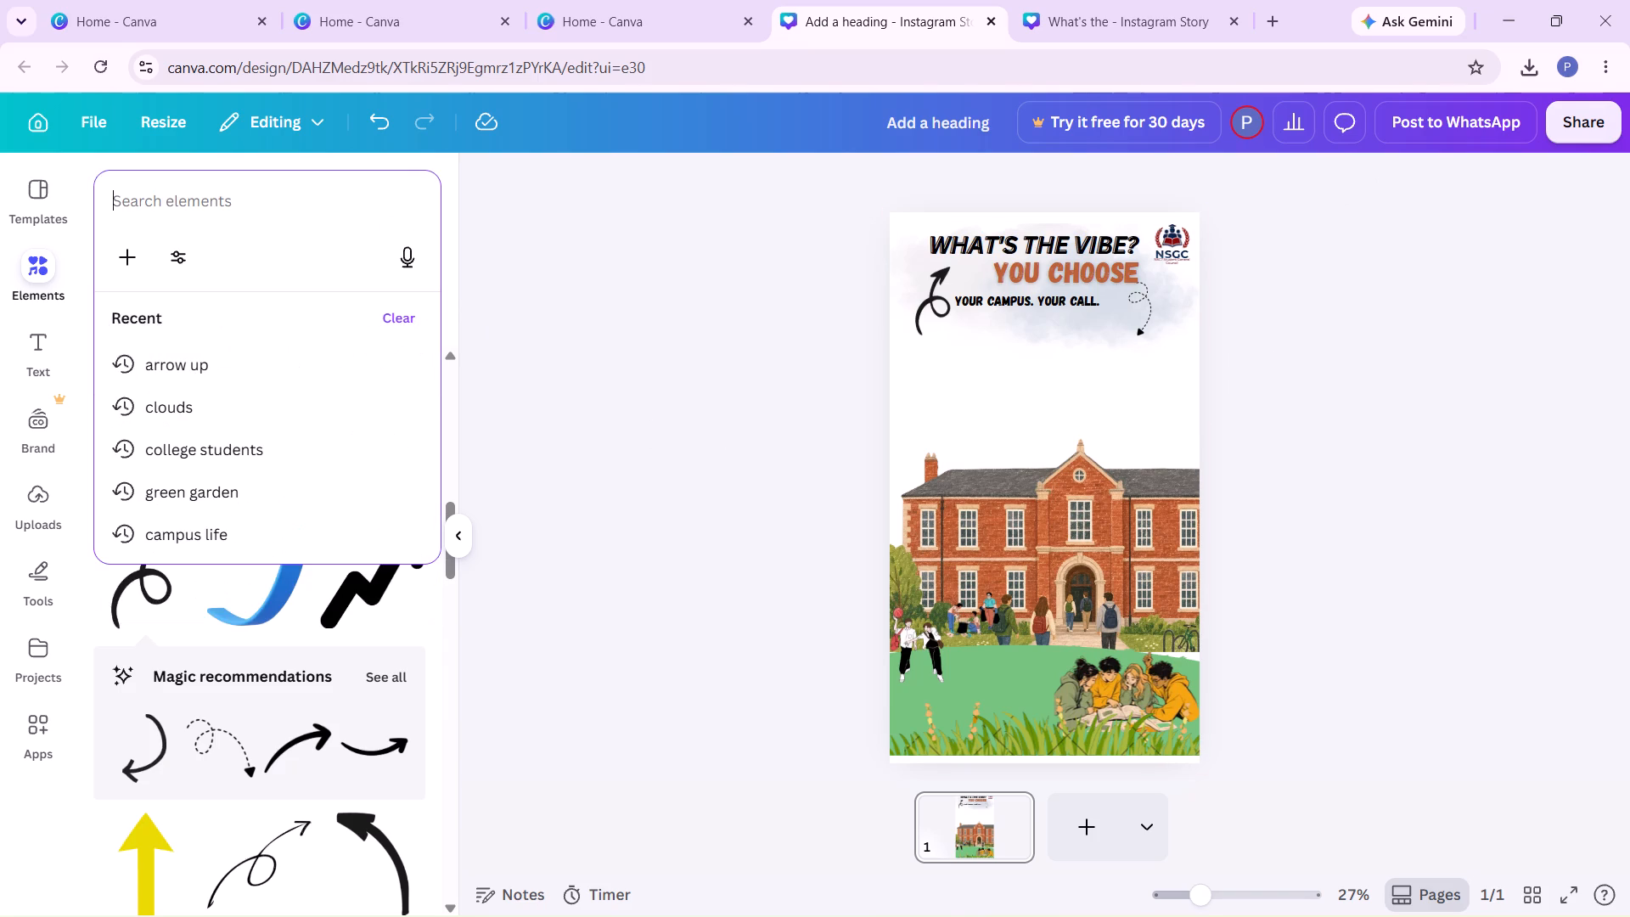
Search the graphics for "sparks" and look through the results for a spark accent suited to the story's header.
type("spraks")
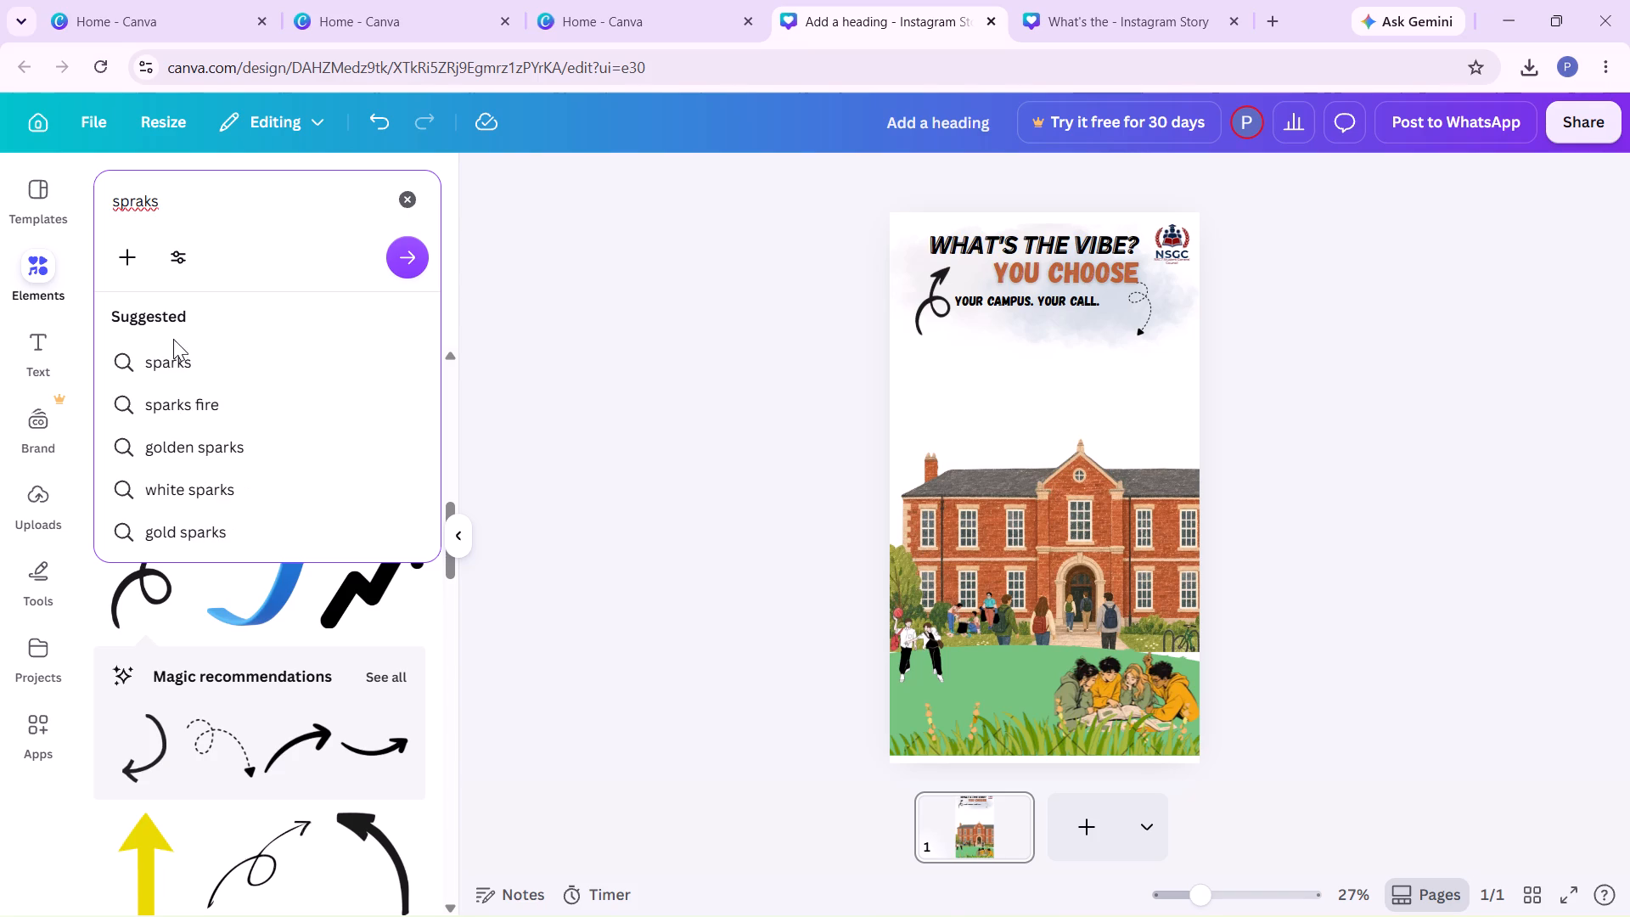
left_click(184, 356)
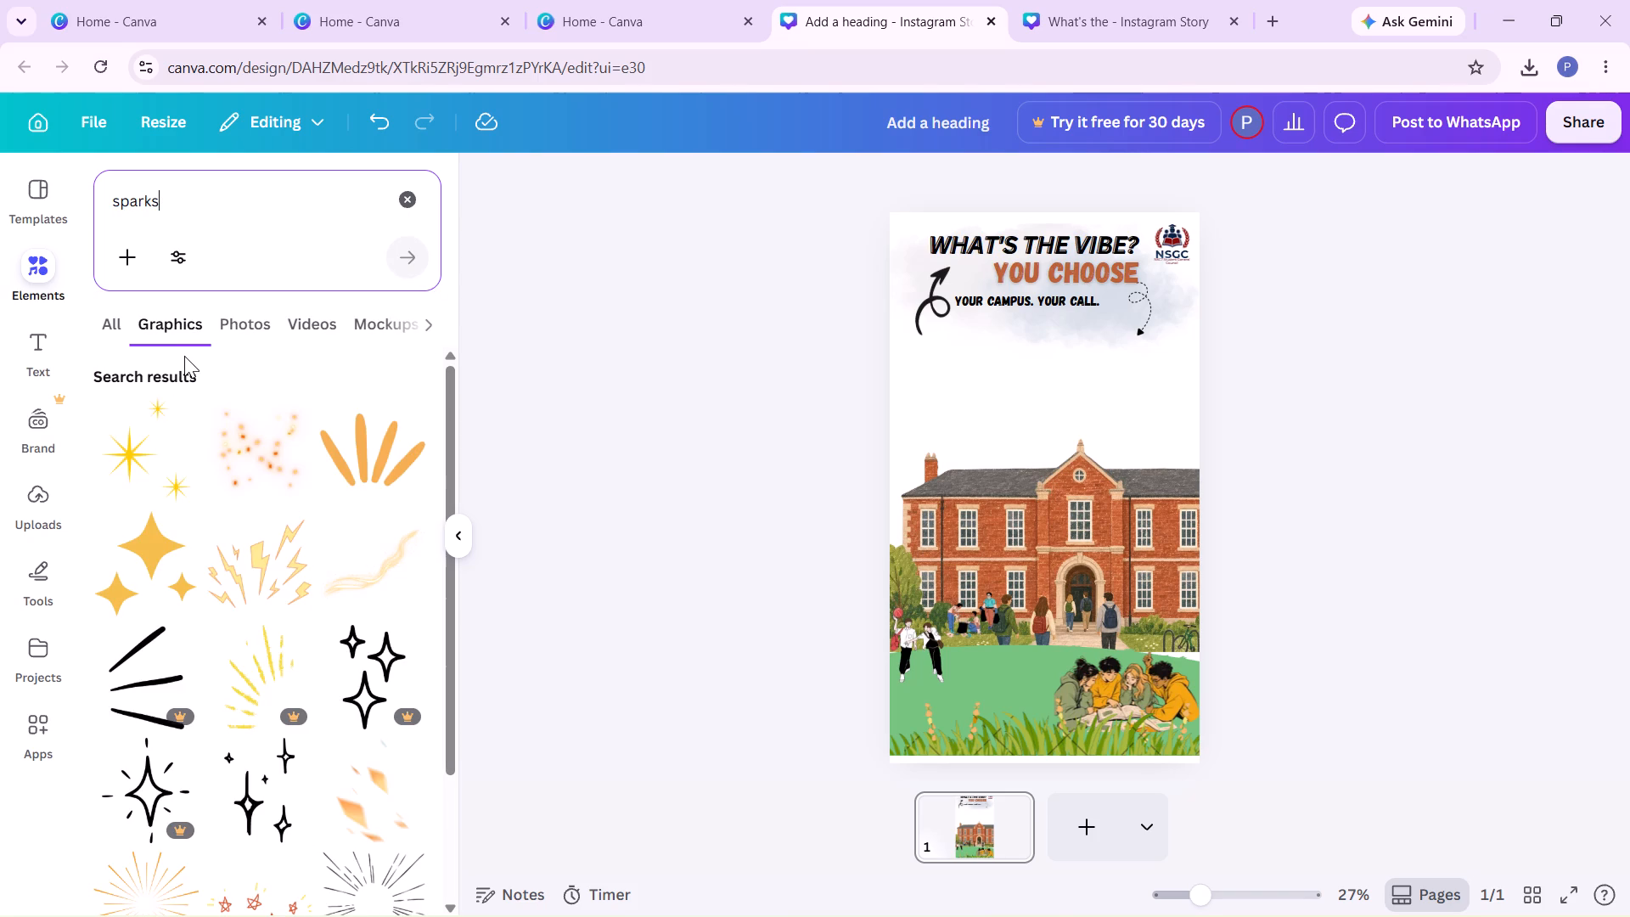
scroll(322, 569, "down", 2)
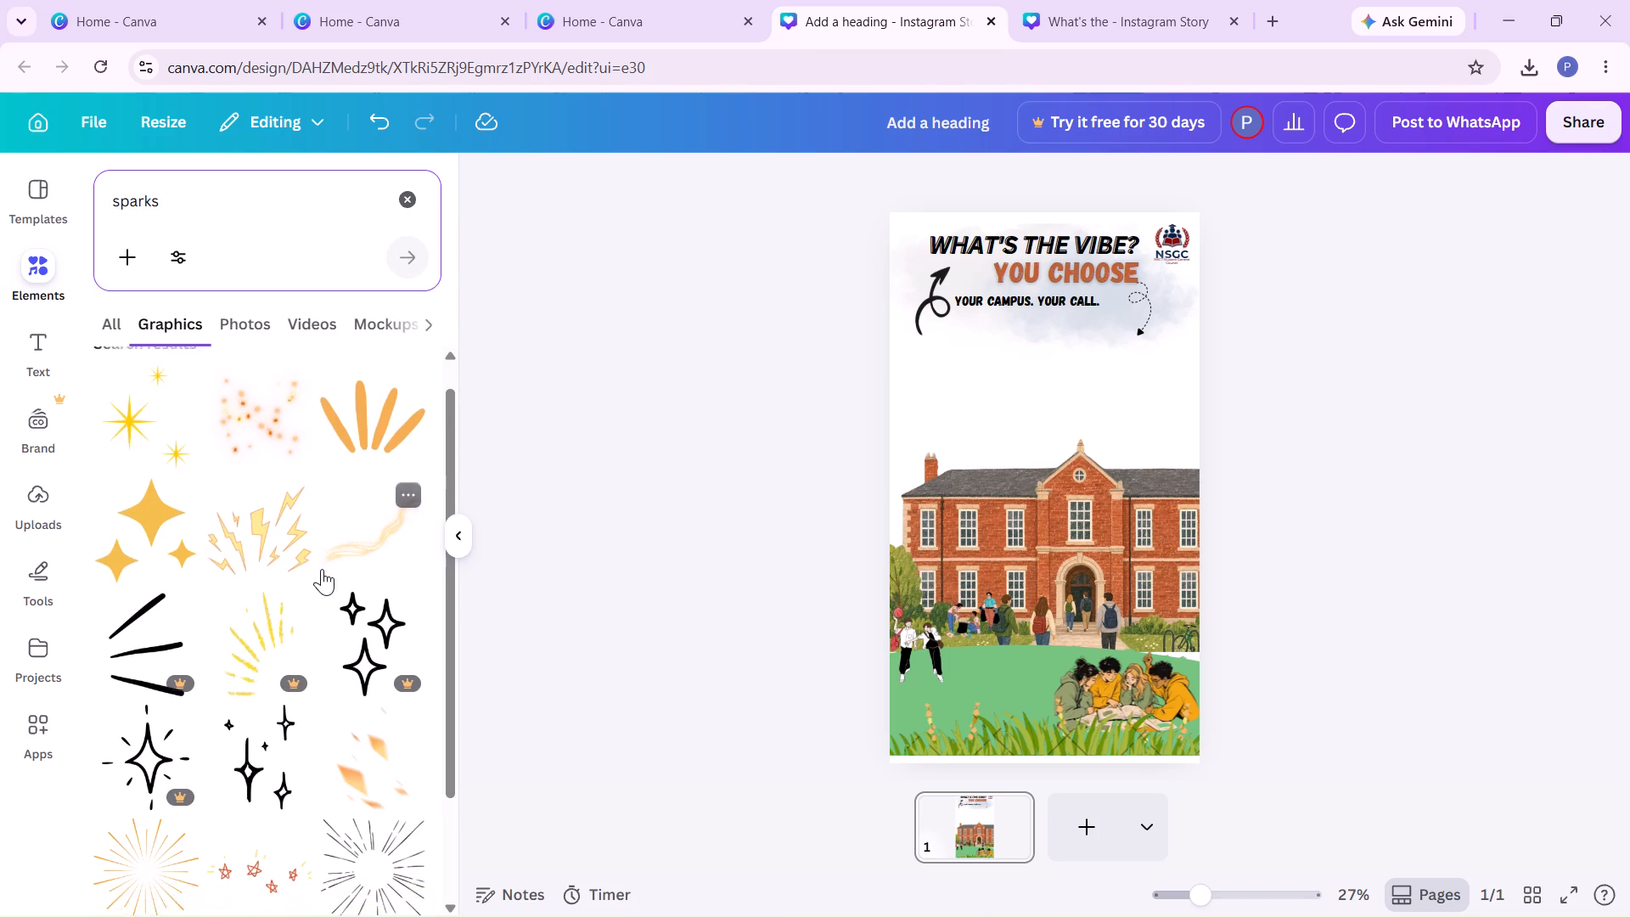
scroll(322, 569, "down", 1)
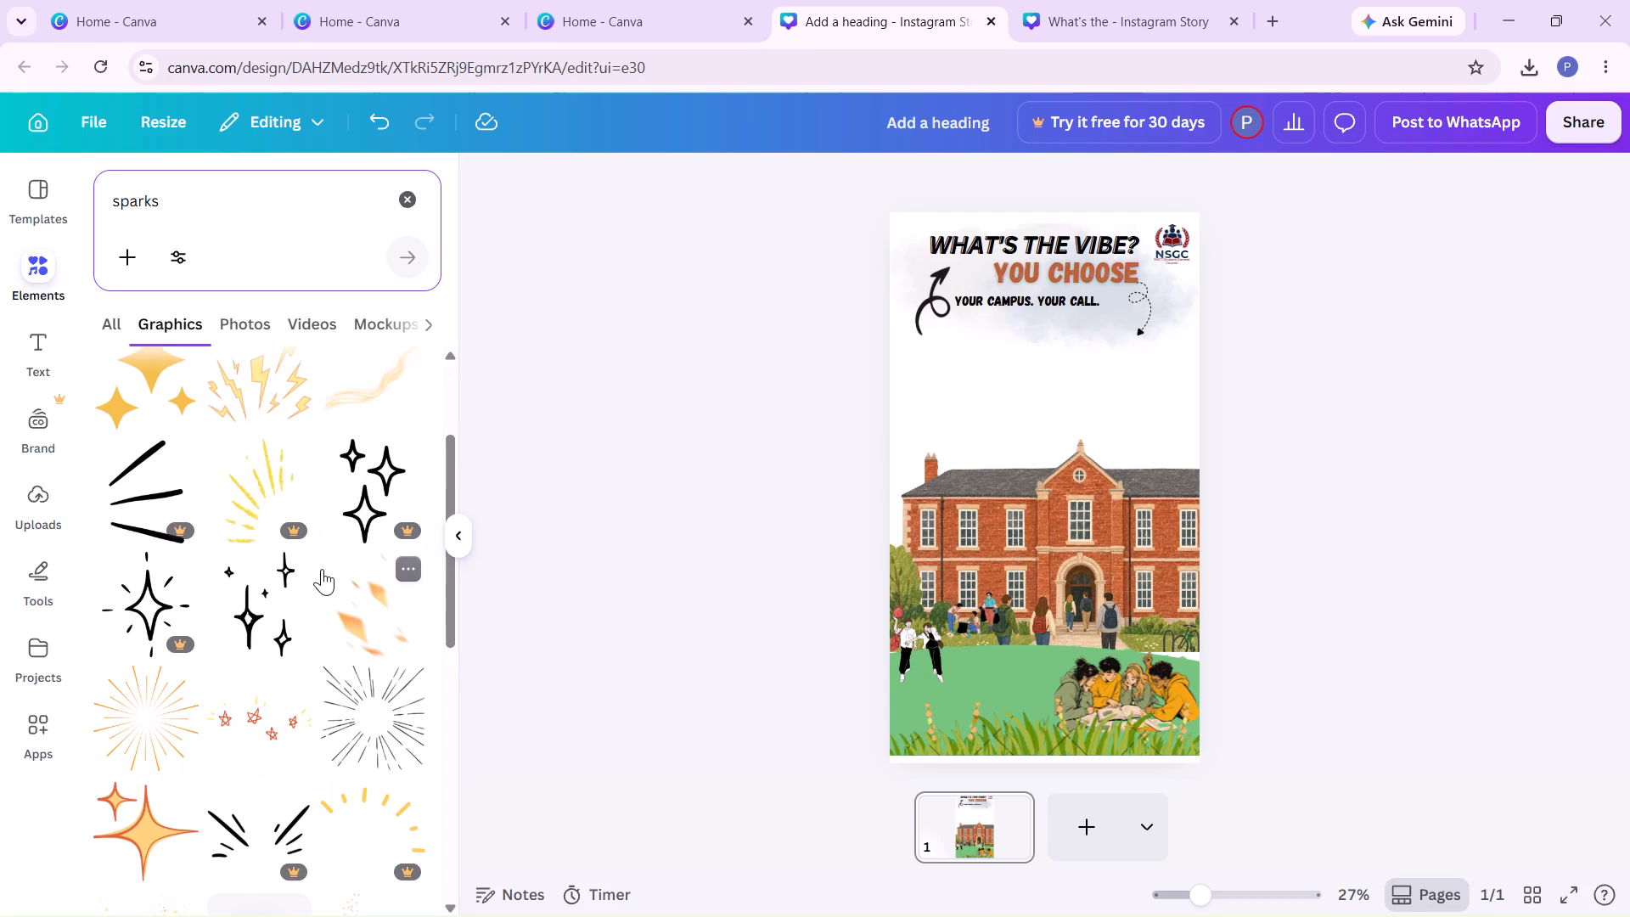
scroll(242, 726, "down", 2)
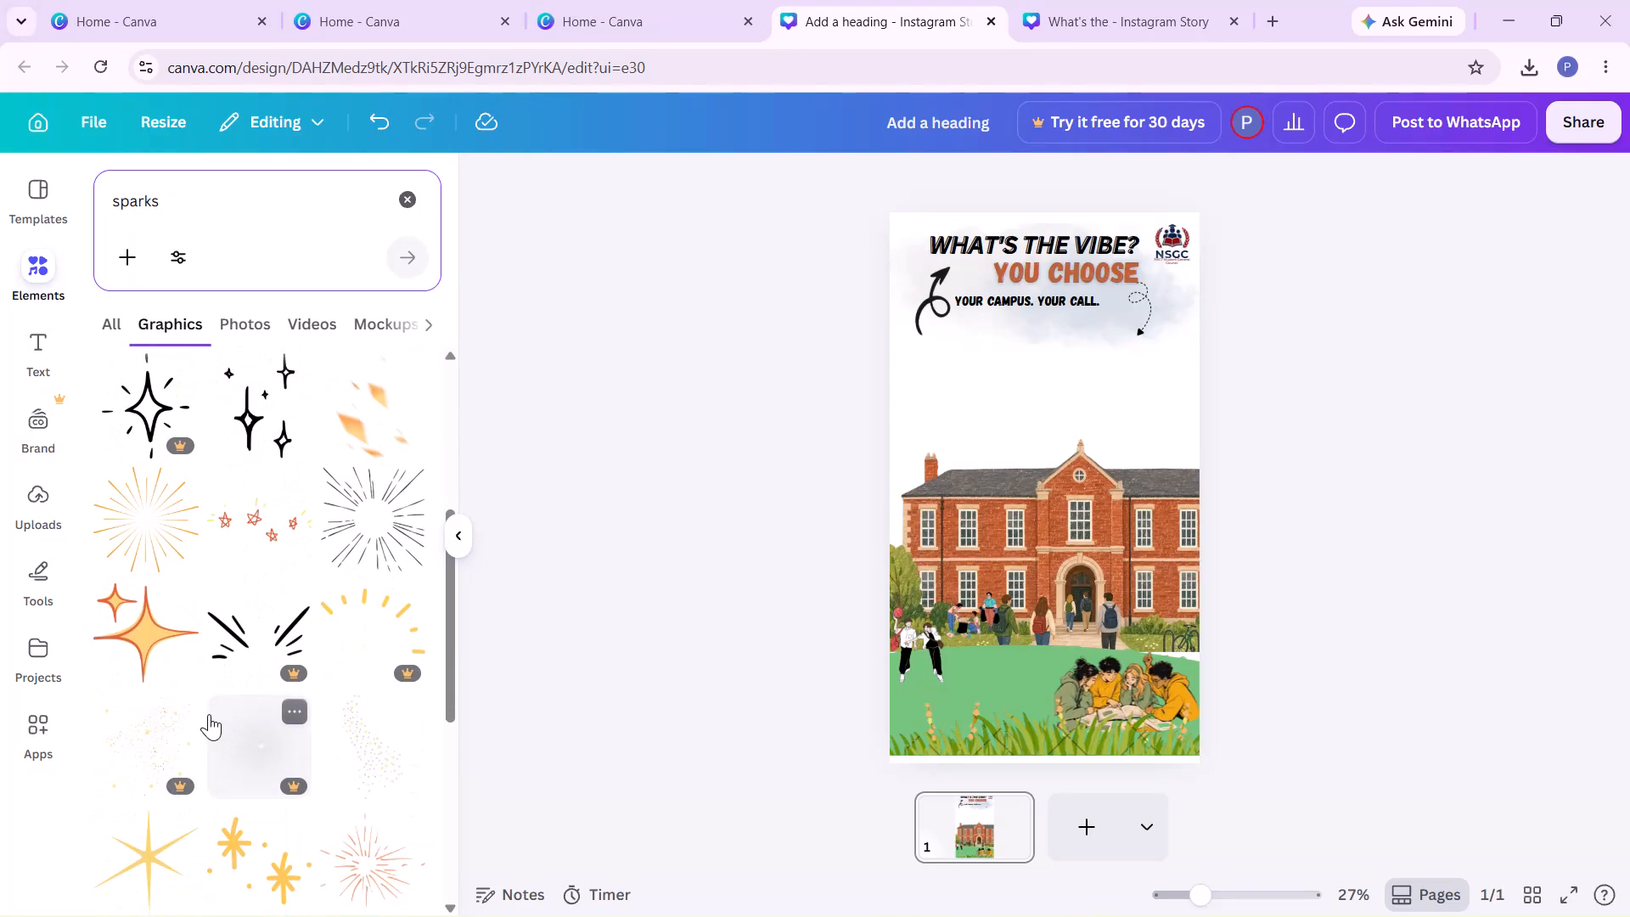
scroll(214, 693, "down", 4)
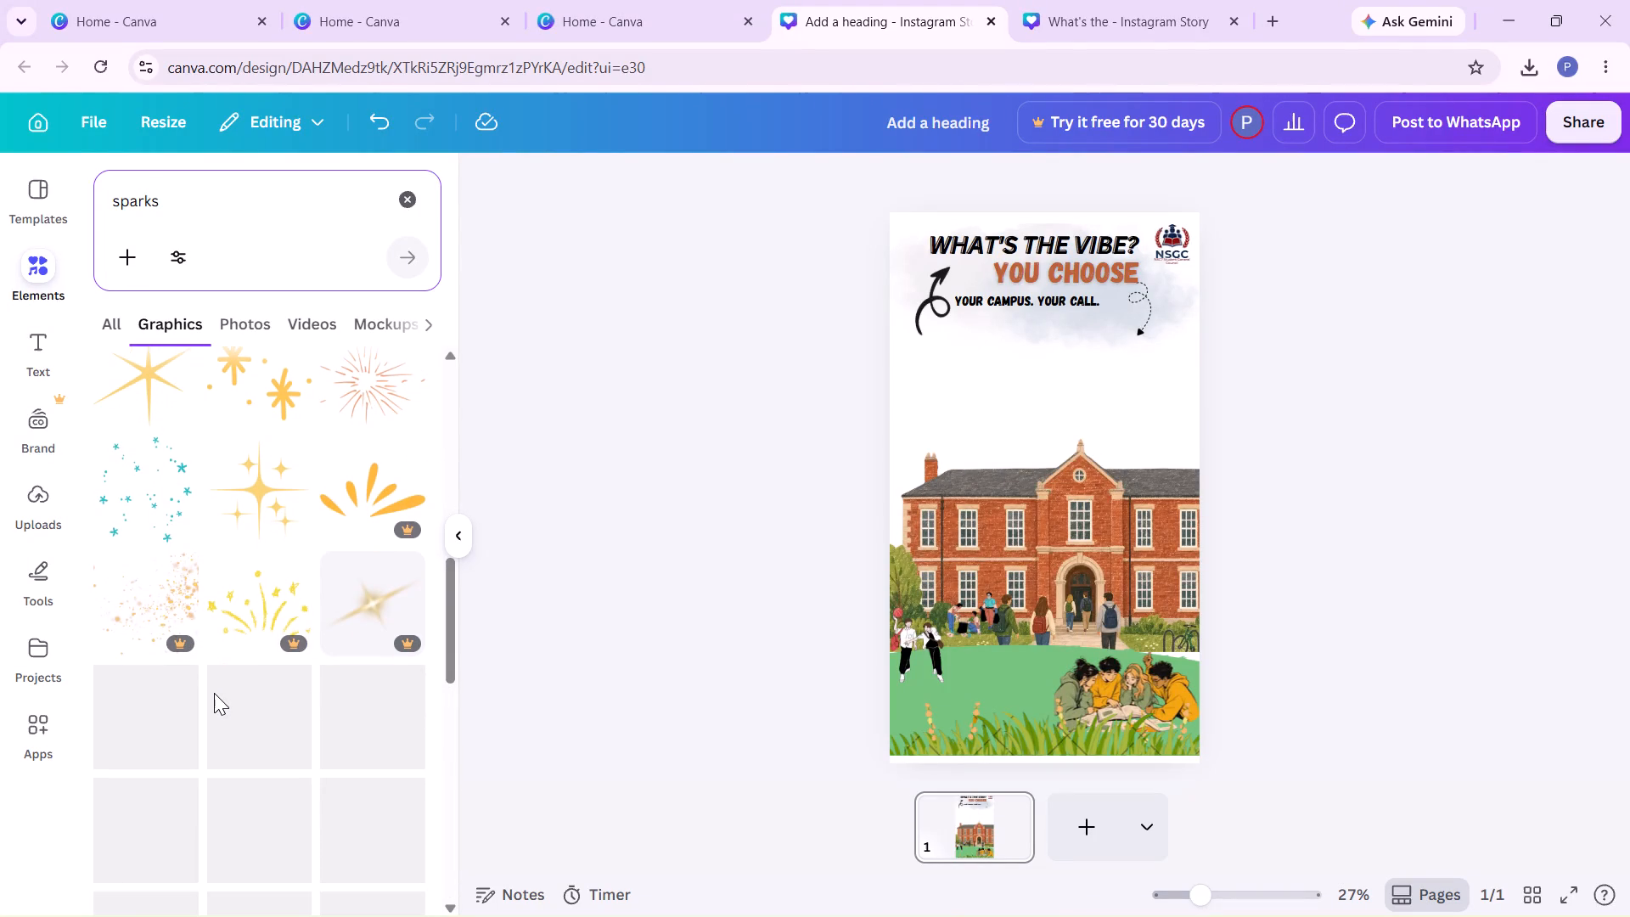
scroll(214, 693, "down", 4)
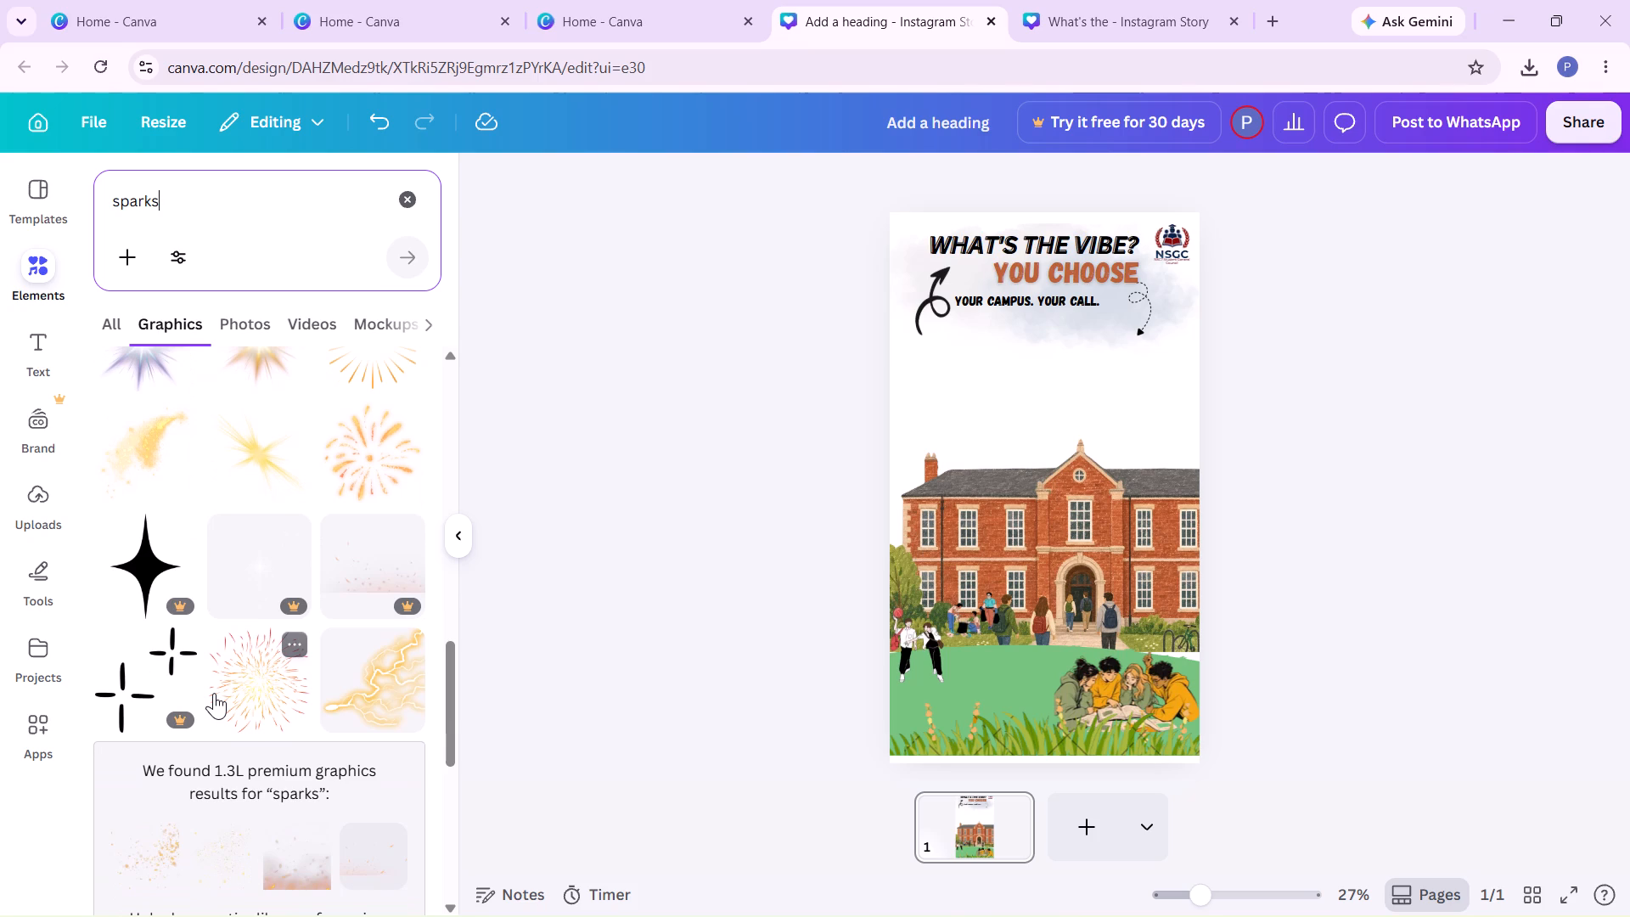
scroll(214, 693, "down", 4)
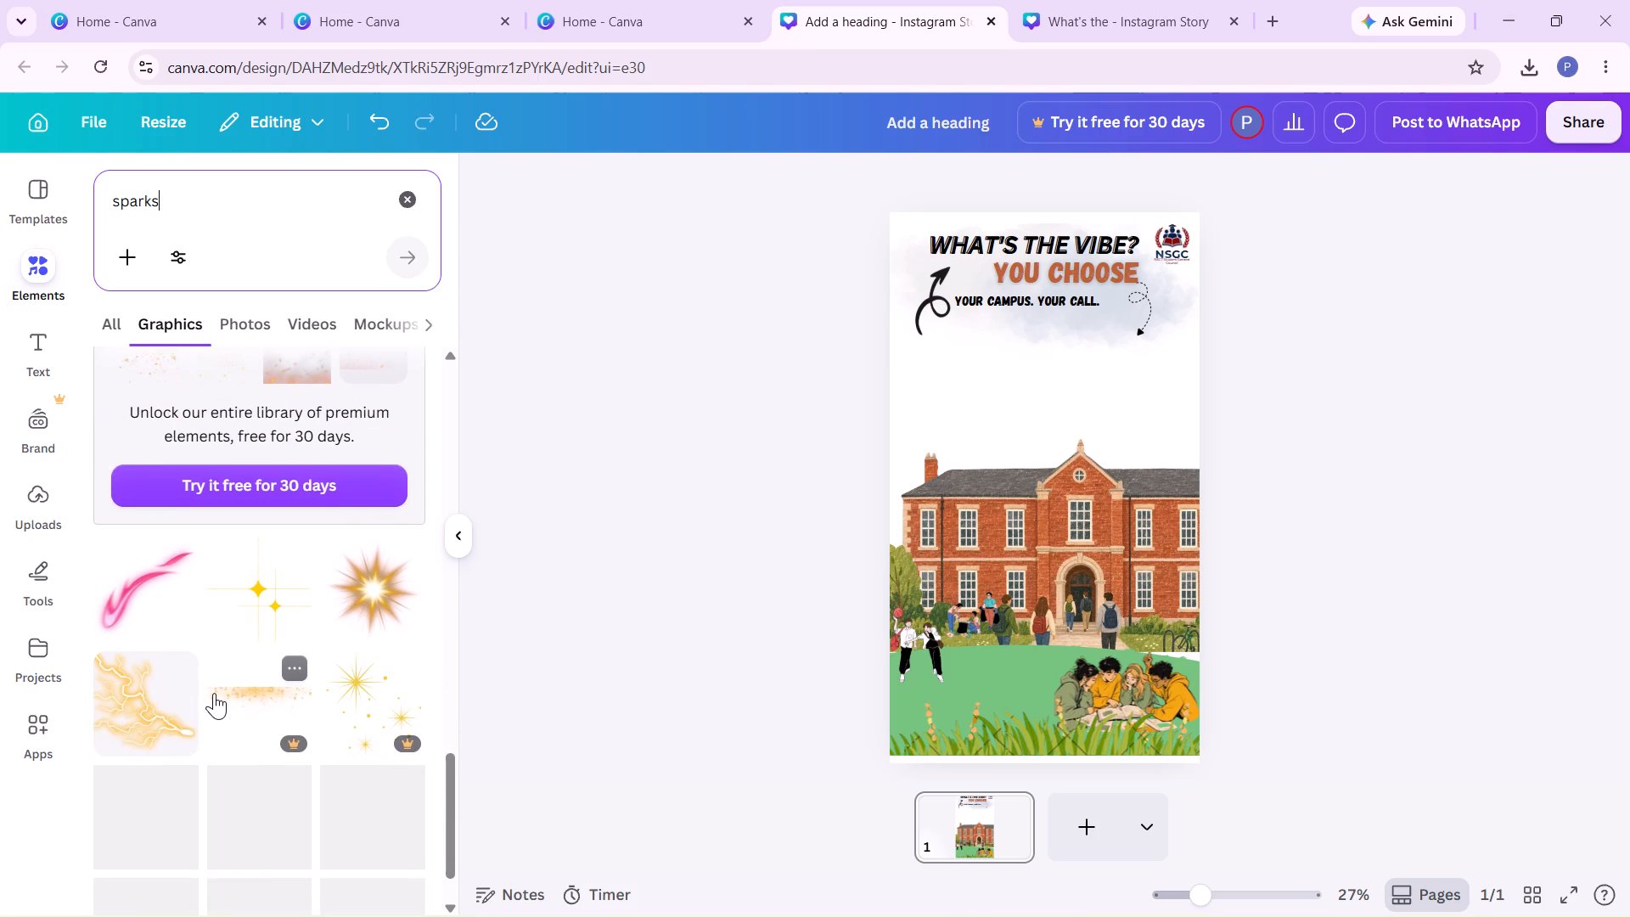
scroll(214, 693, "down", 4)
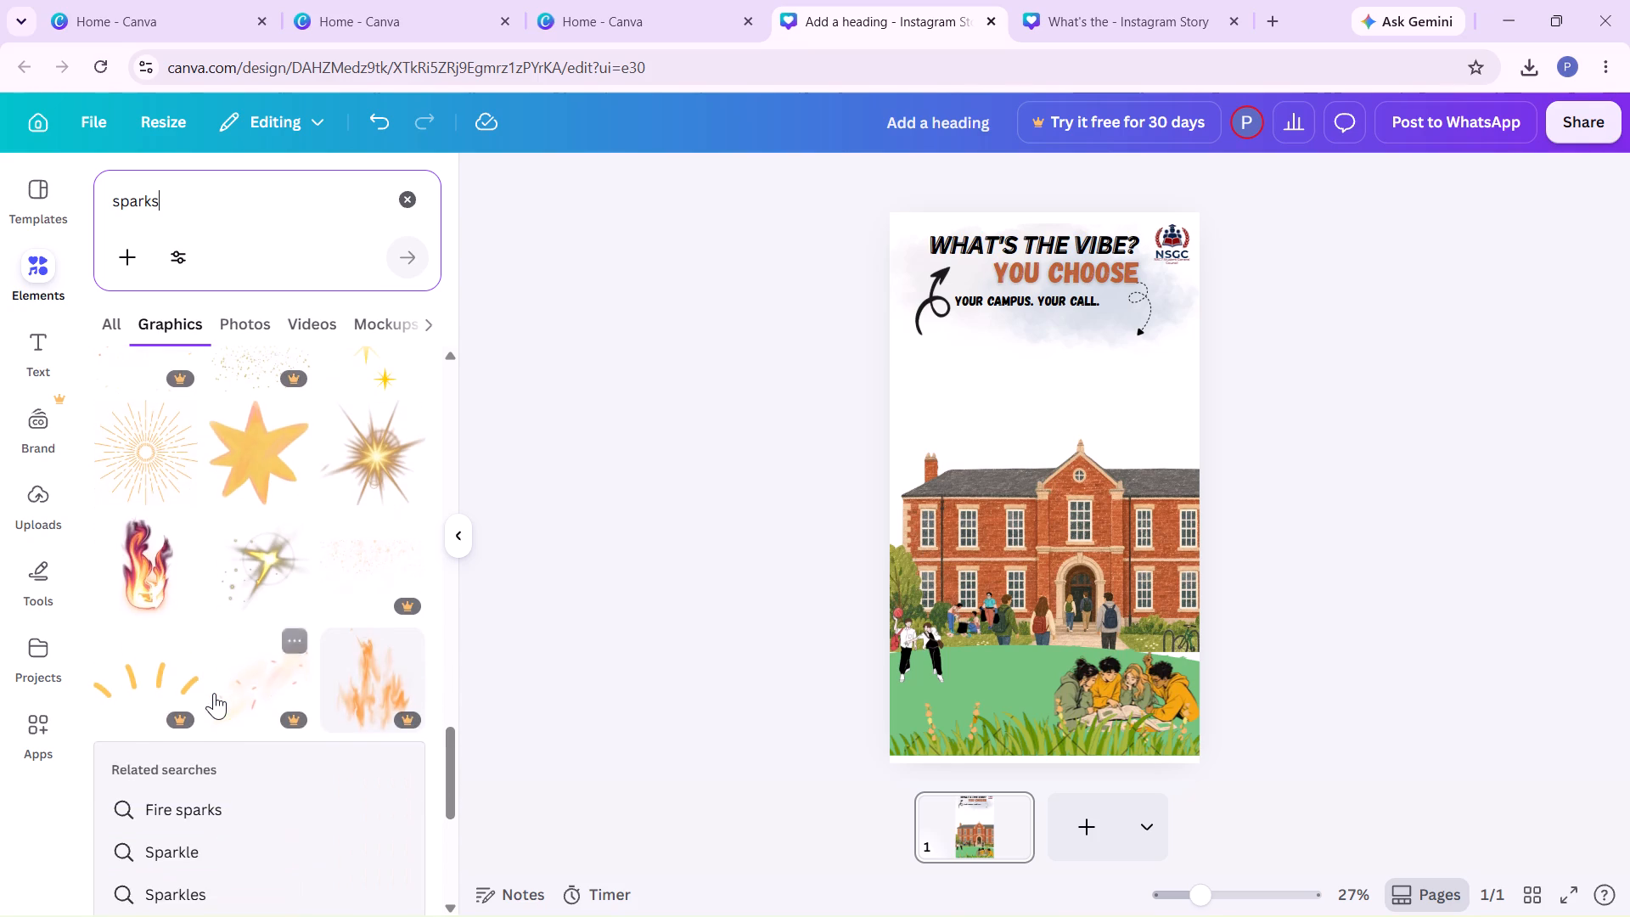
scroll(214, 693, "down", 5)
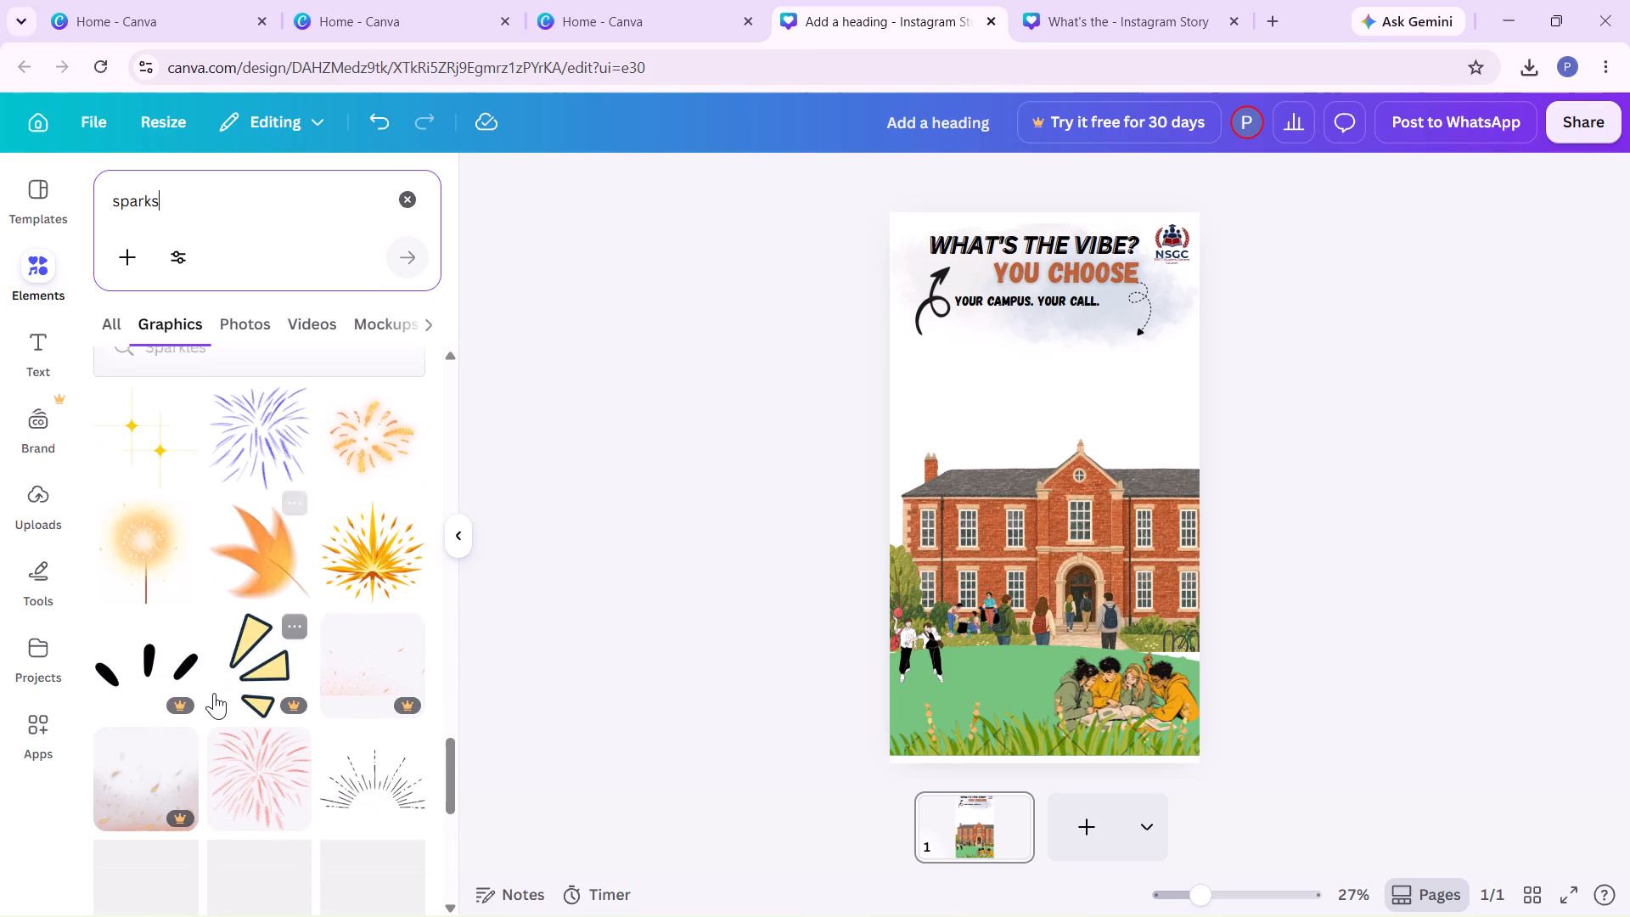
scroll(214, 693, "down", 4)
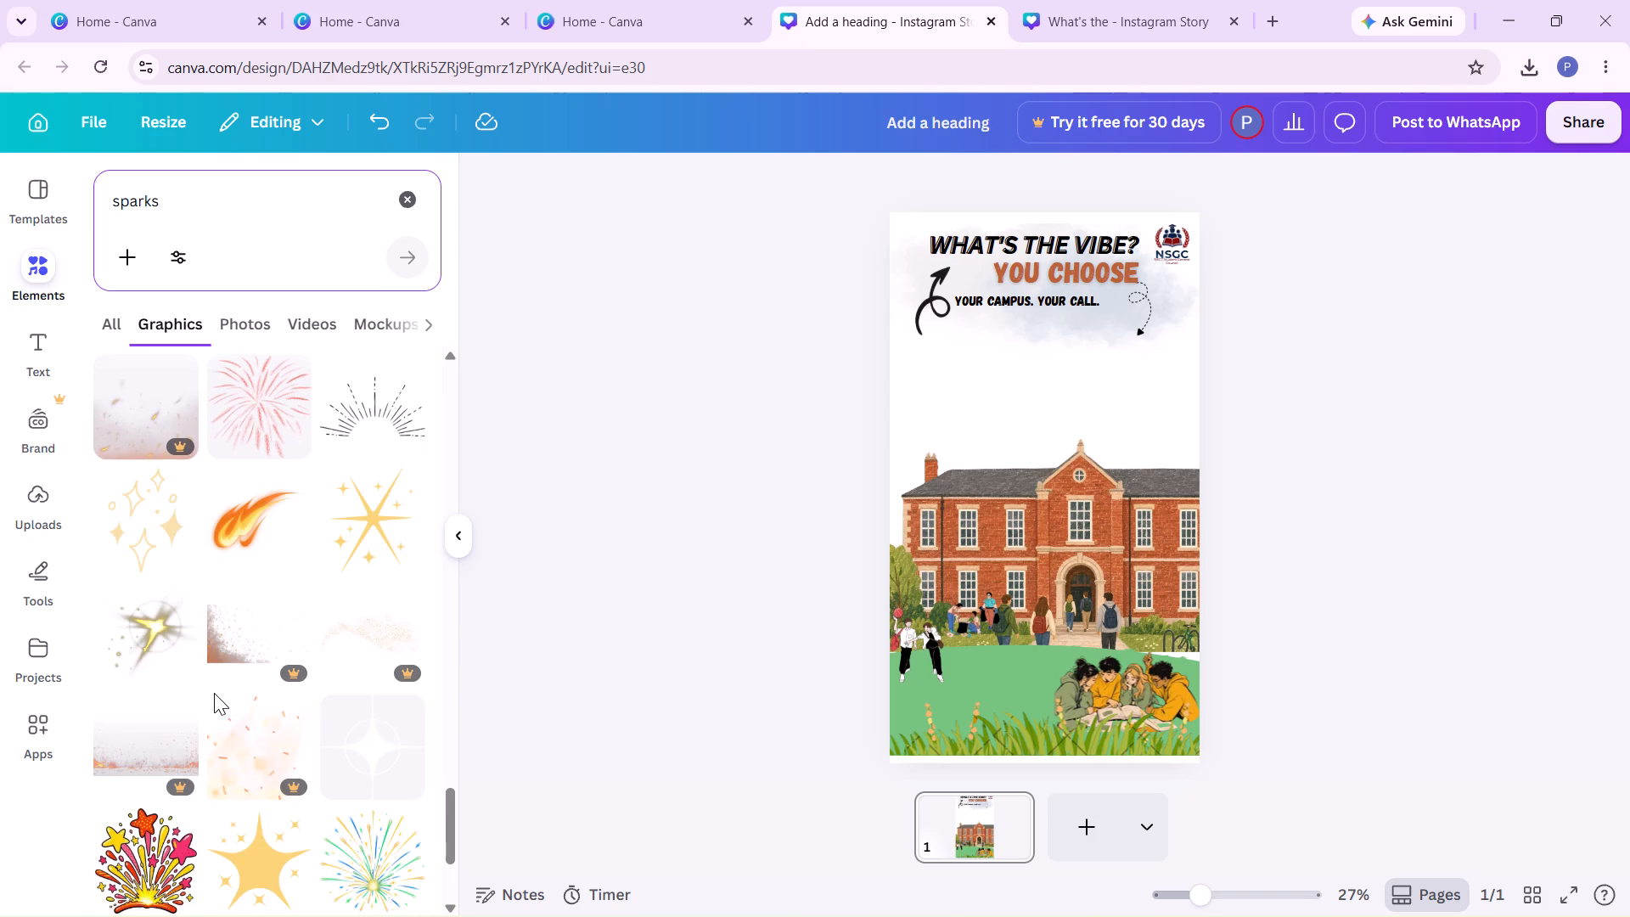
scroll(214, 693, "down", 2)
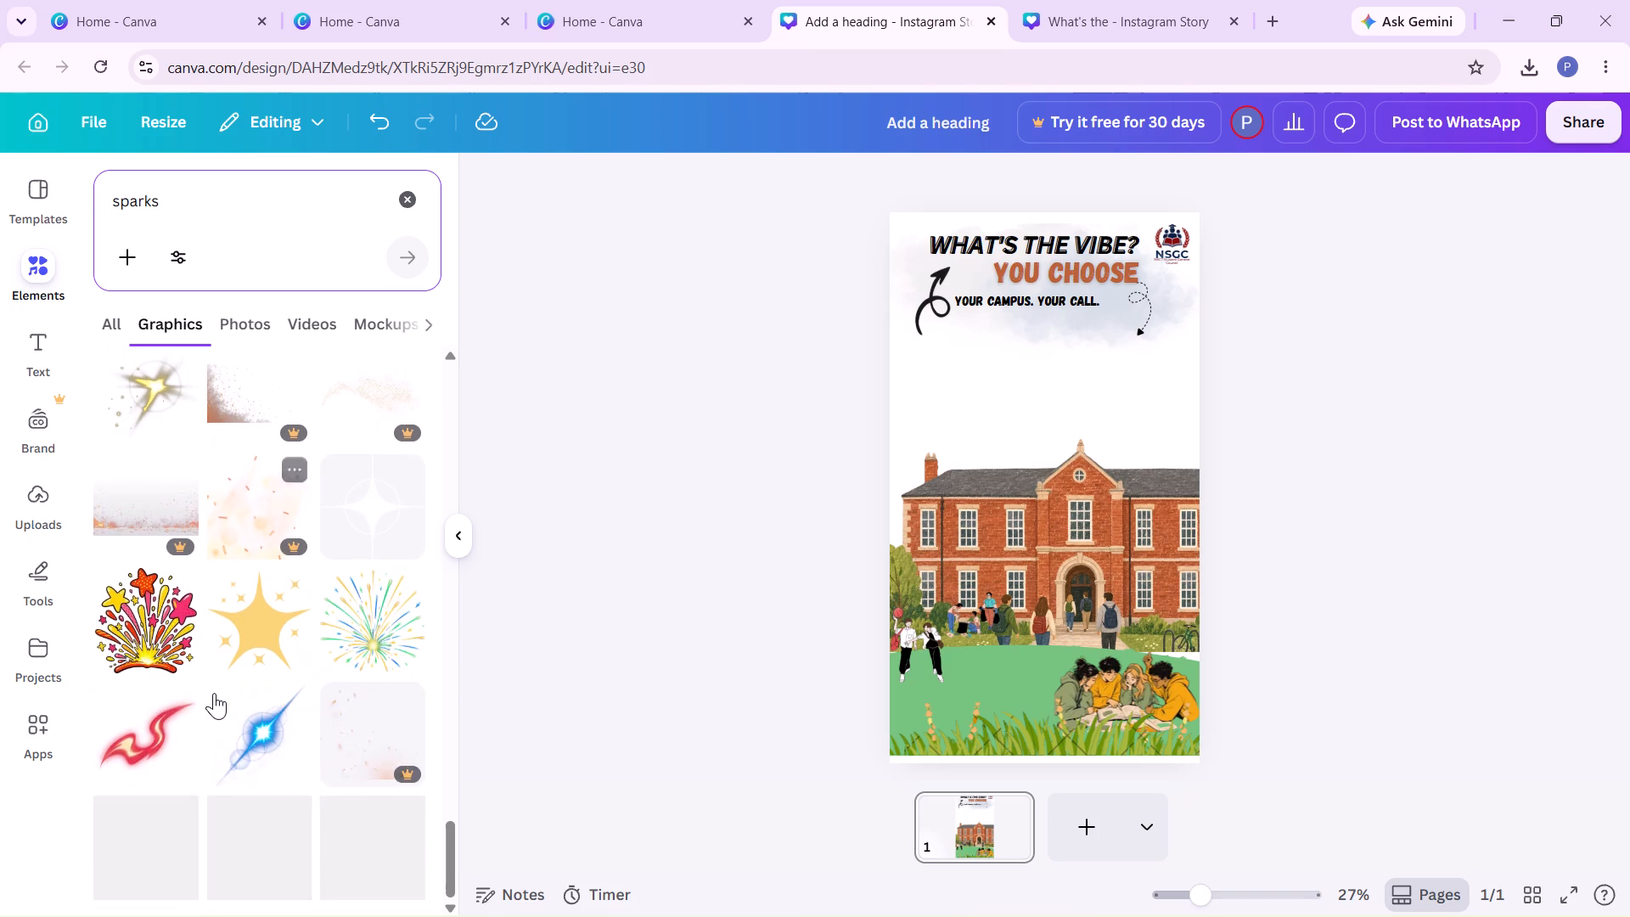
scroll(214, 693, "down", 3)
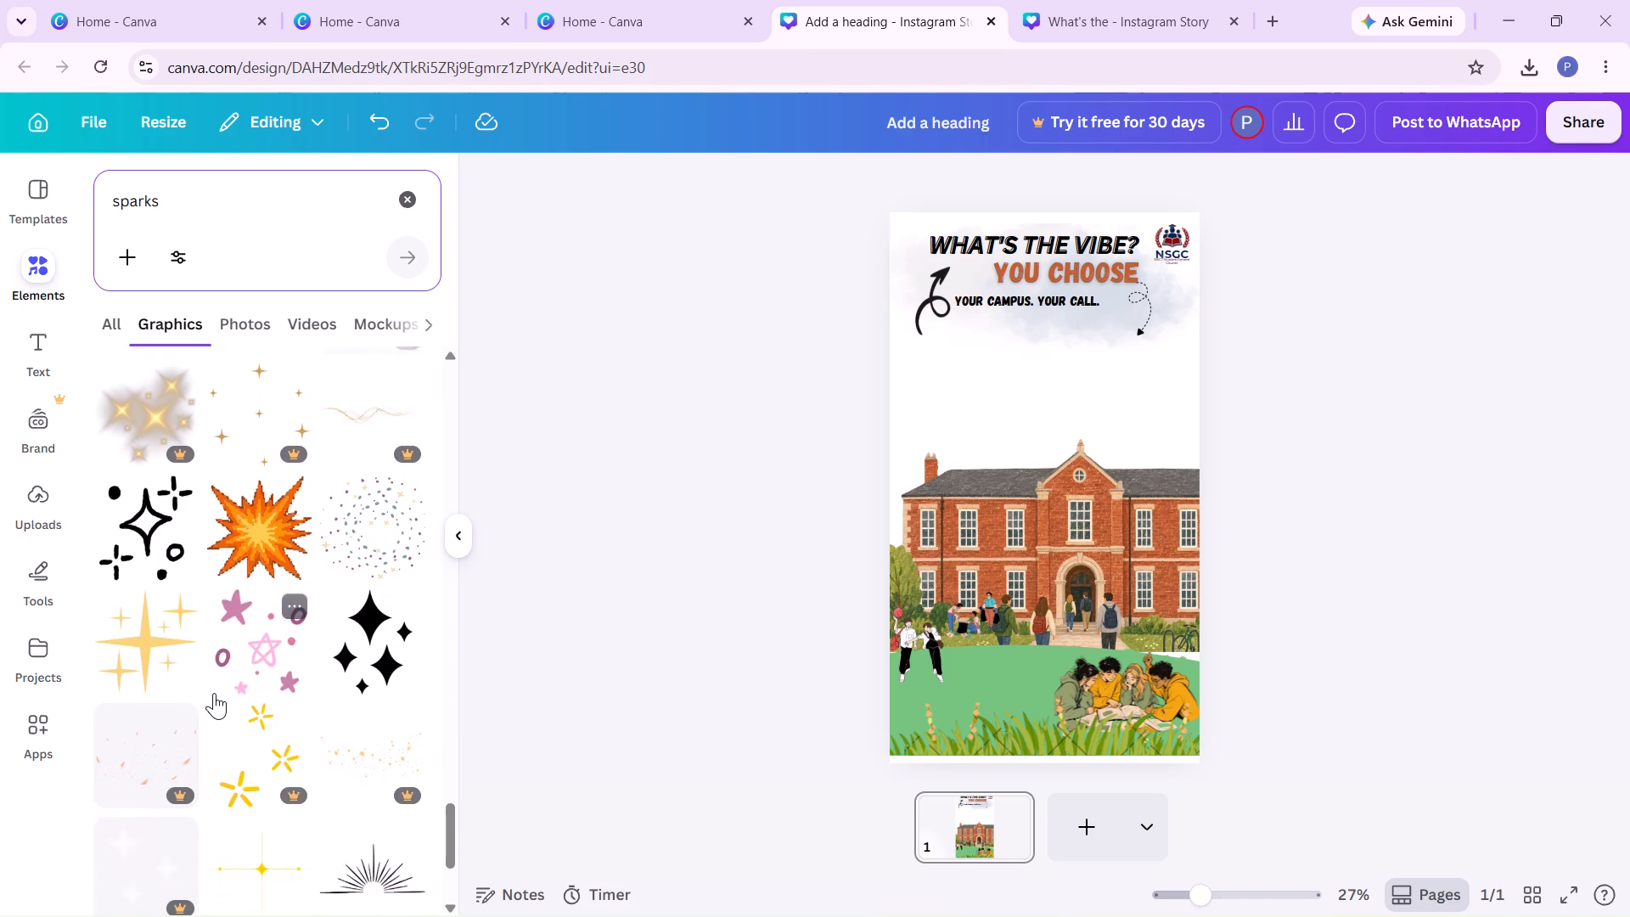
scroll(214, 693, "down", 4)
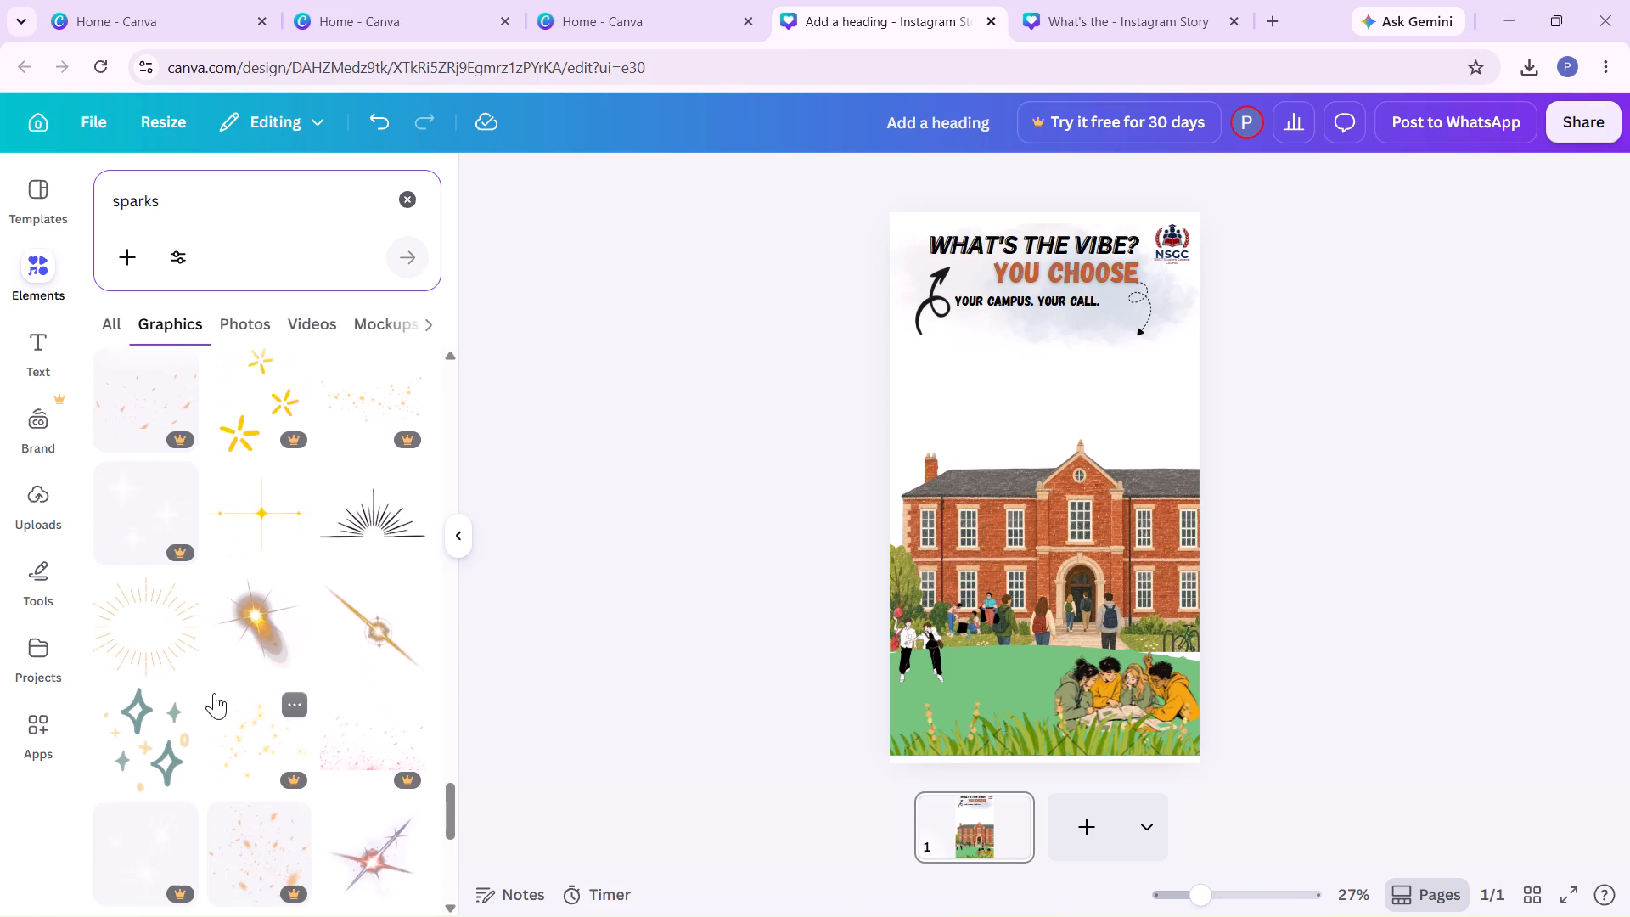
scroll(214, 693, "down", 5)
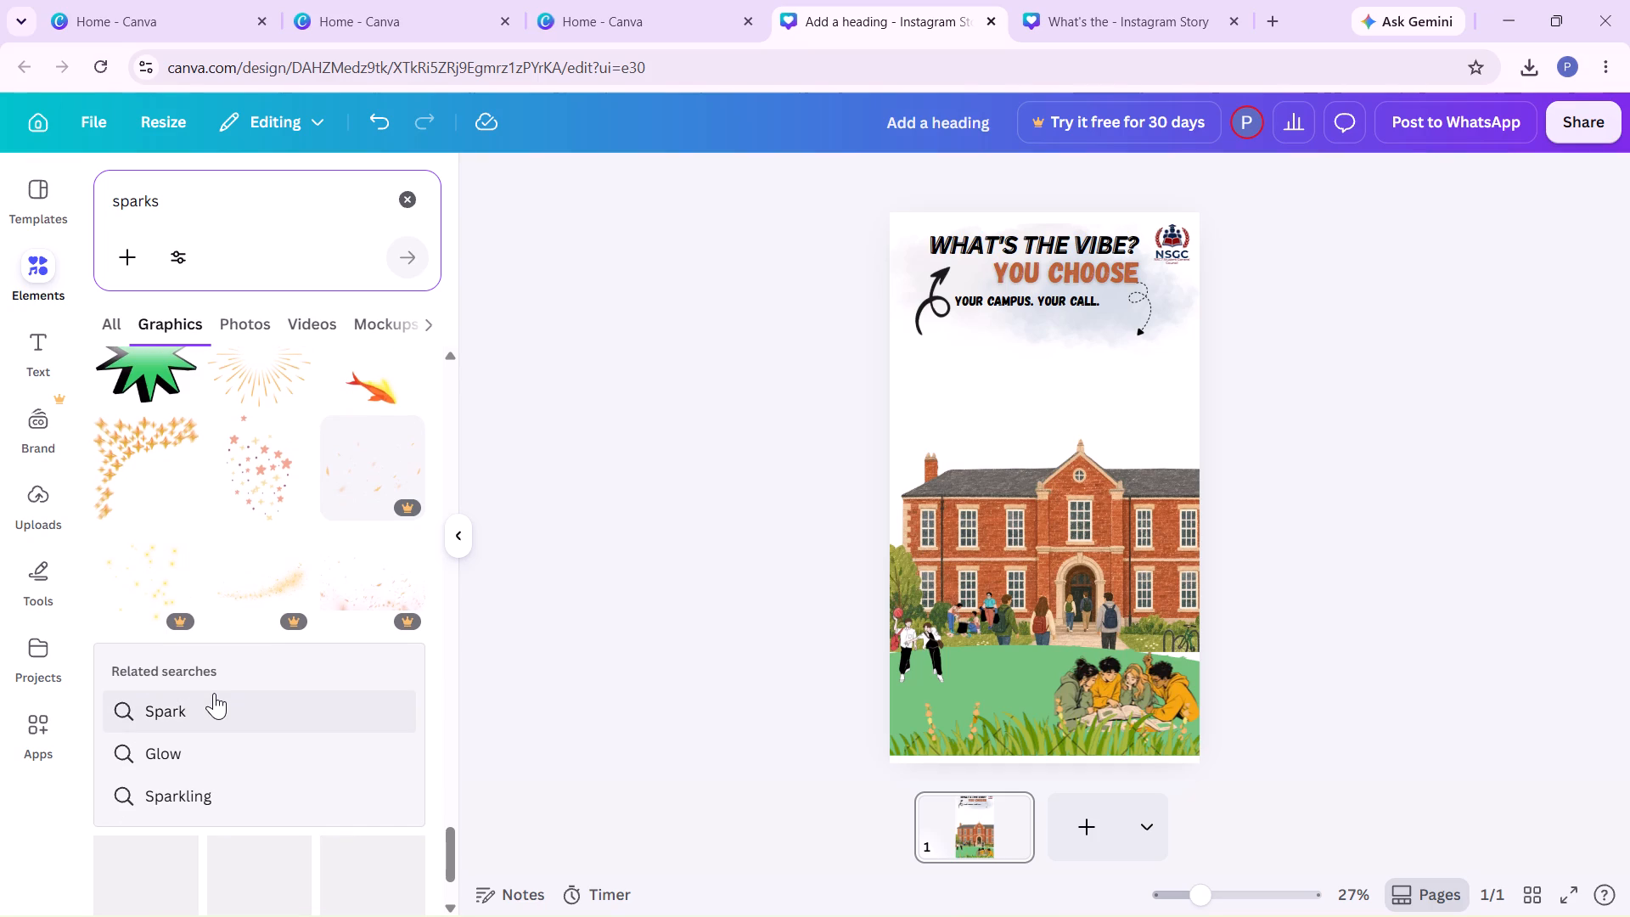
scroll(214, 693, "down", 3)
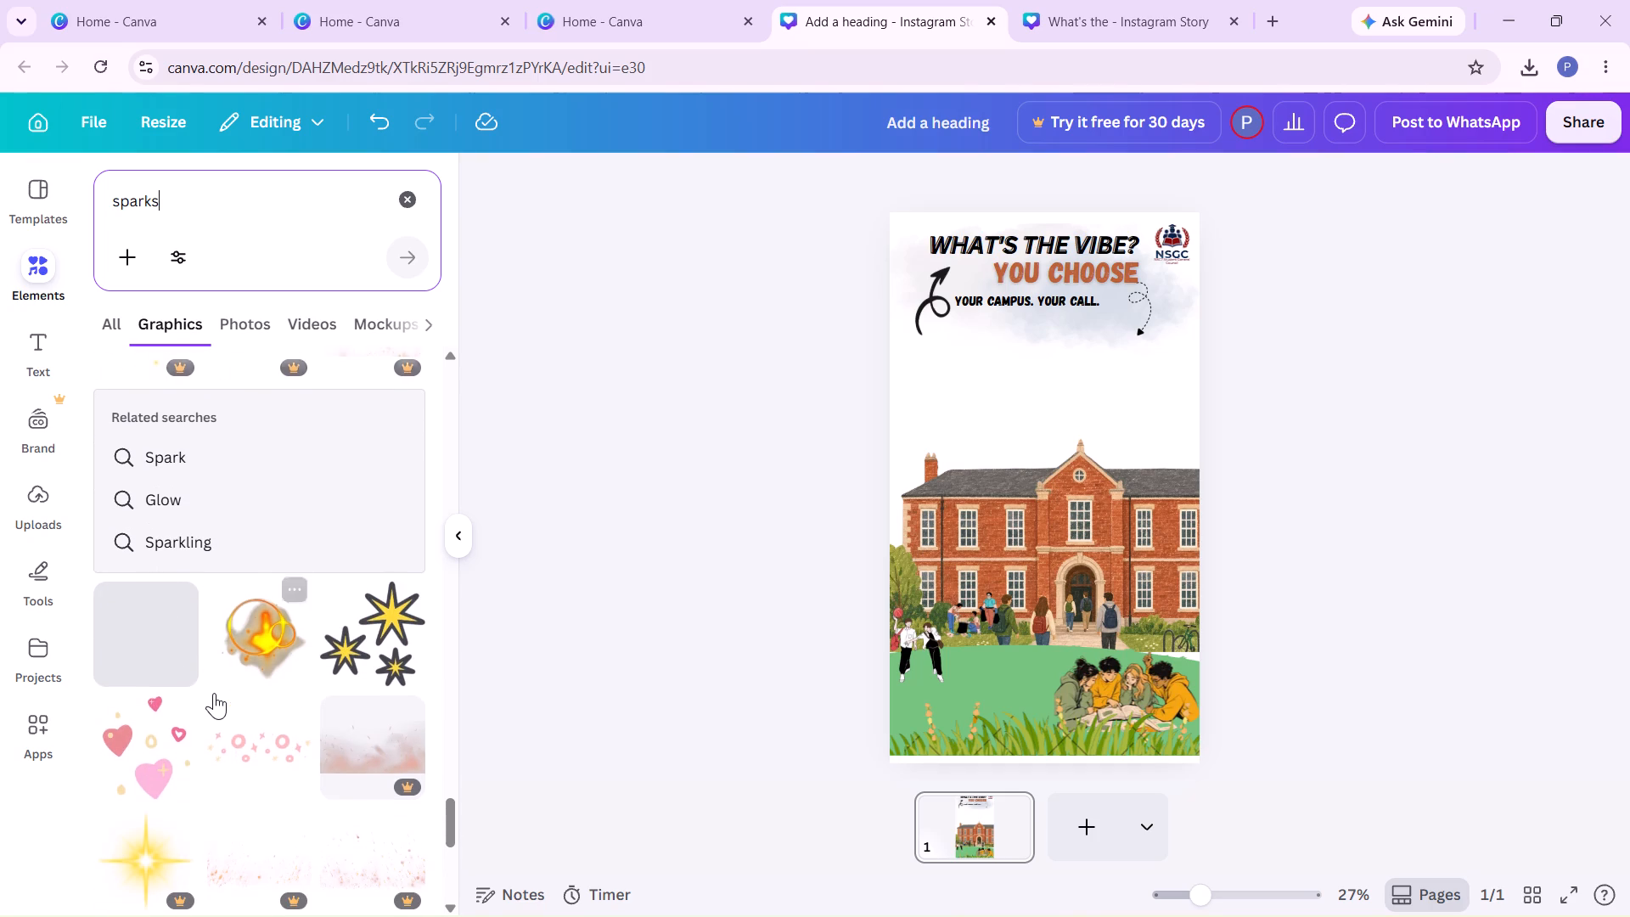
scroll(214, 693, "down", 5)
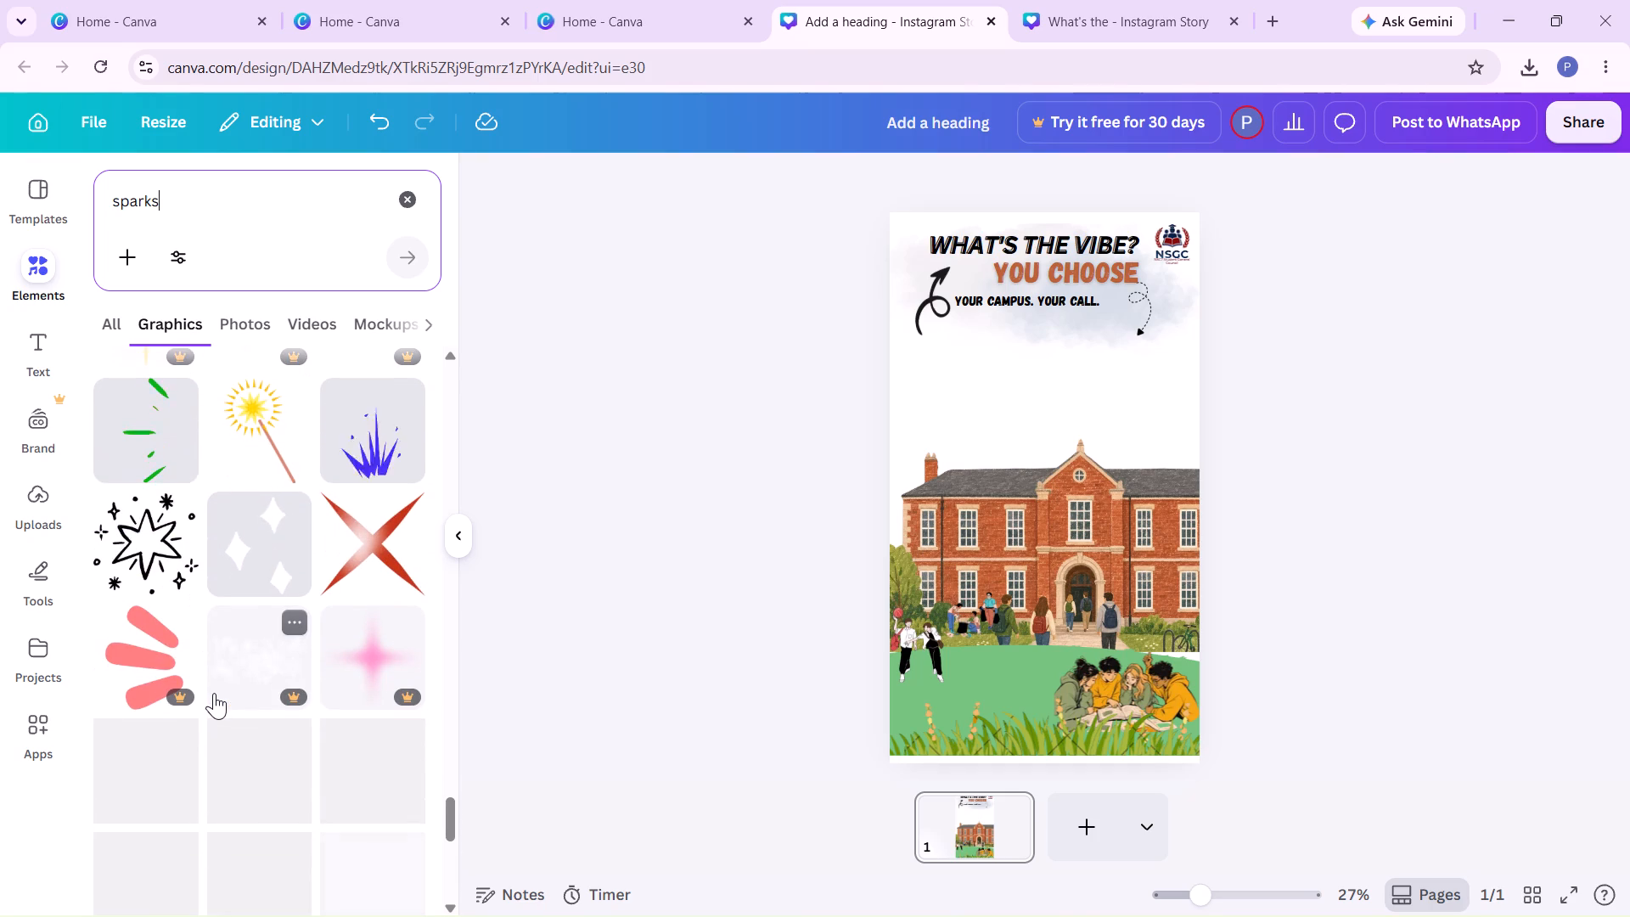
scroll(214, 693, "down", 1)
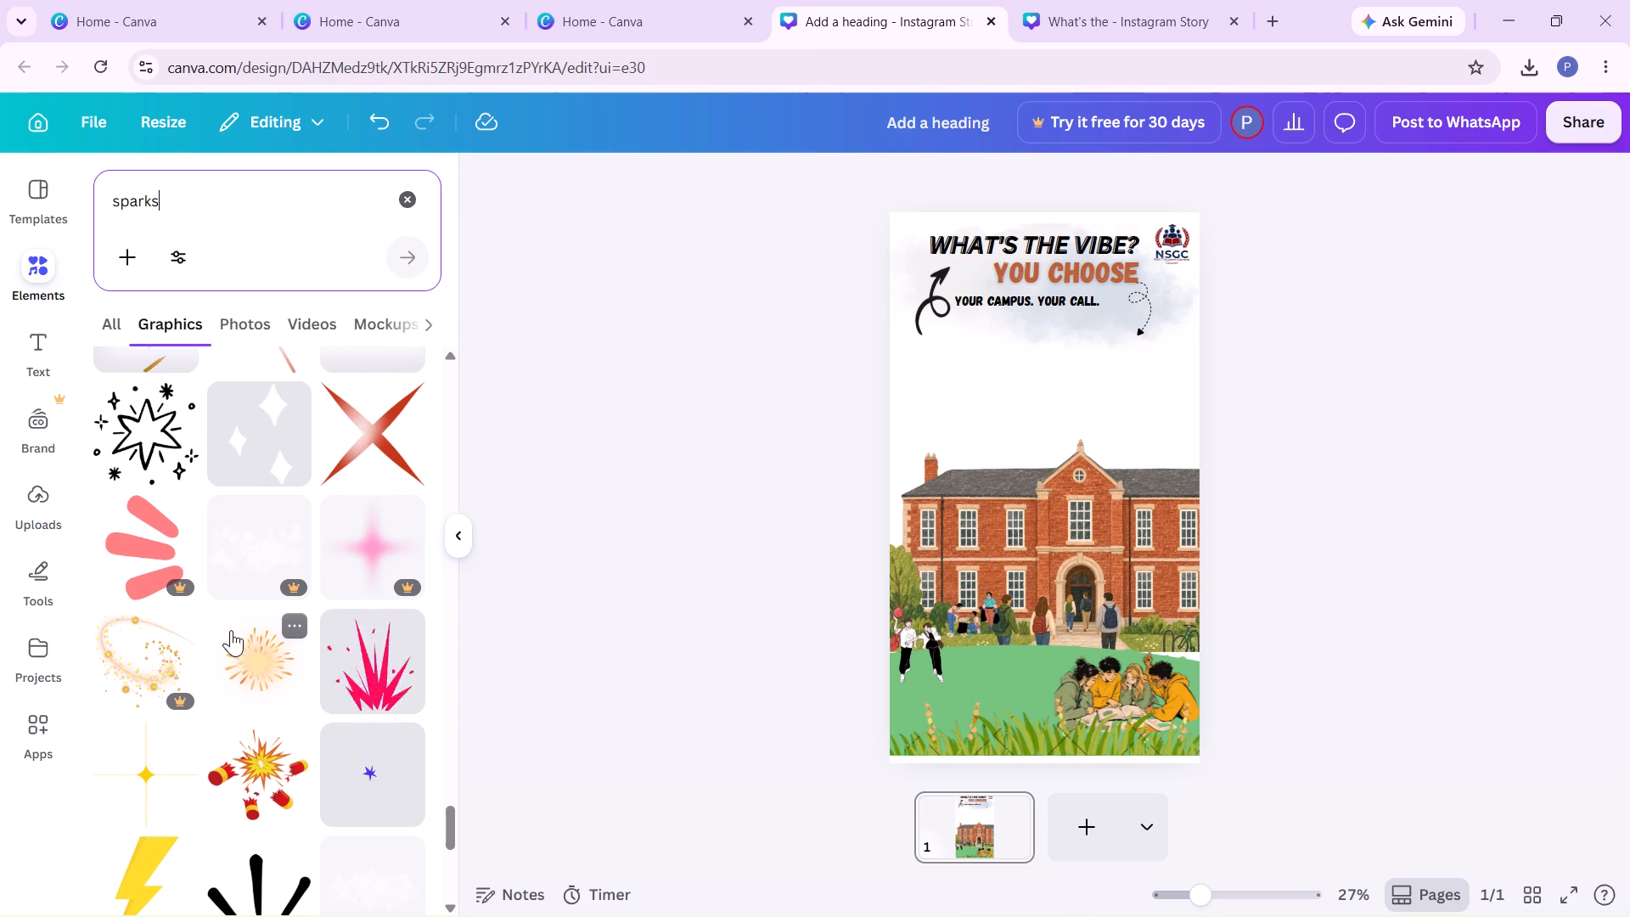
scroll(231, 630, "down", 5)
scroll(231, 630, "up", 2)
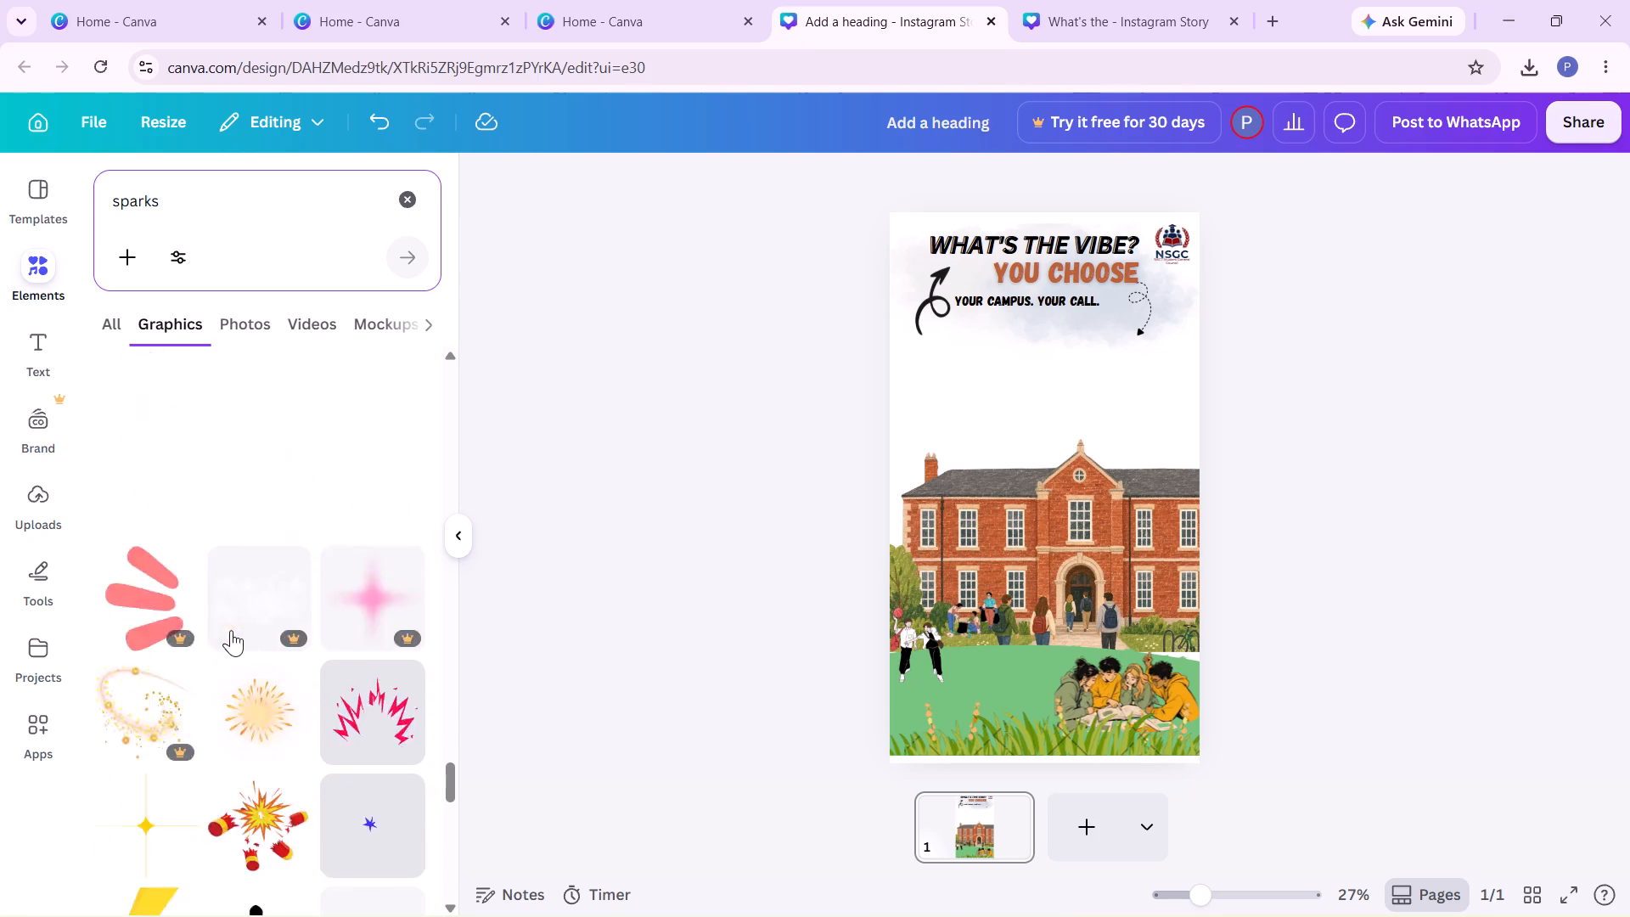
scroll(231, 630, "up", 19)
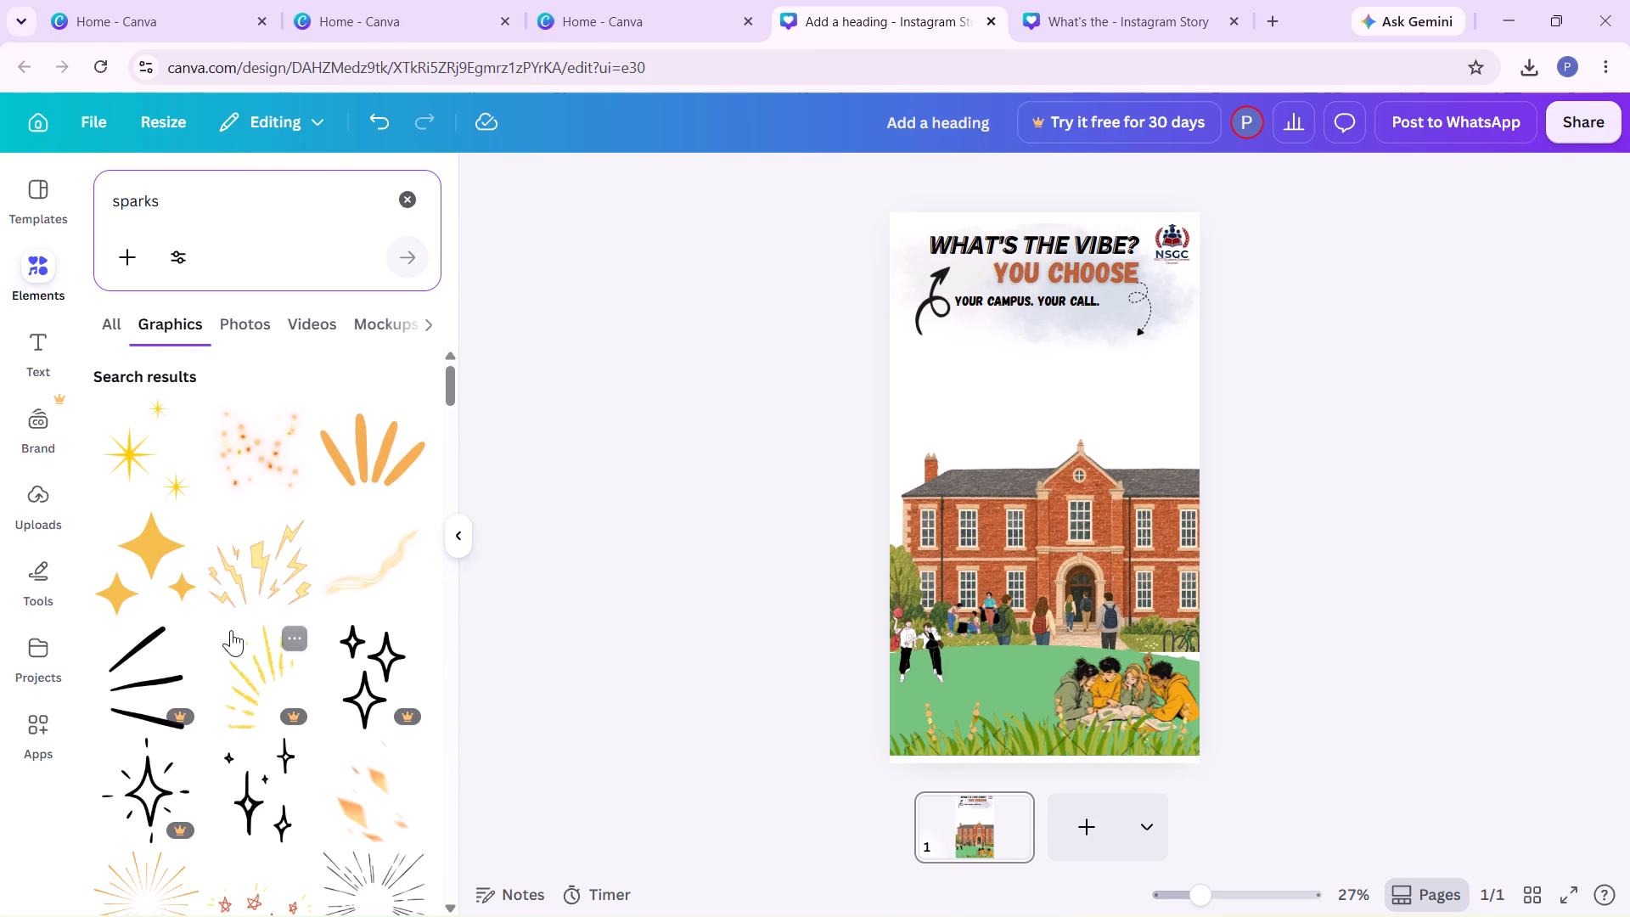
scroll(231, 630, "down", 2)
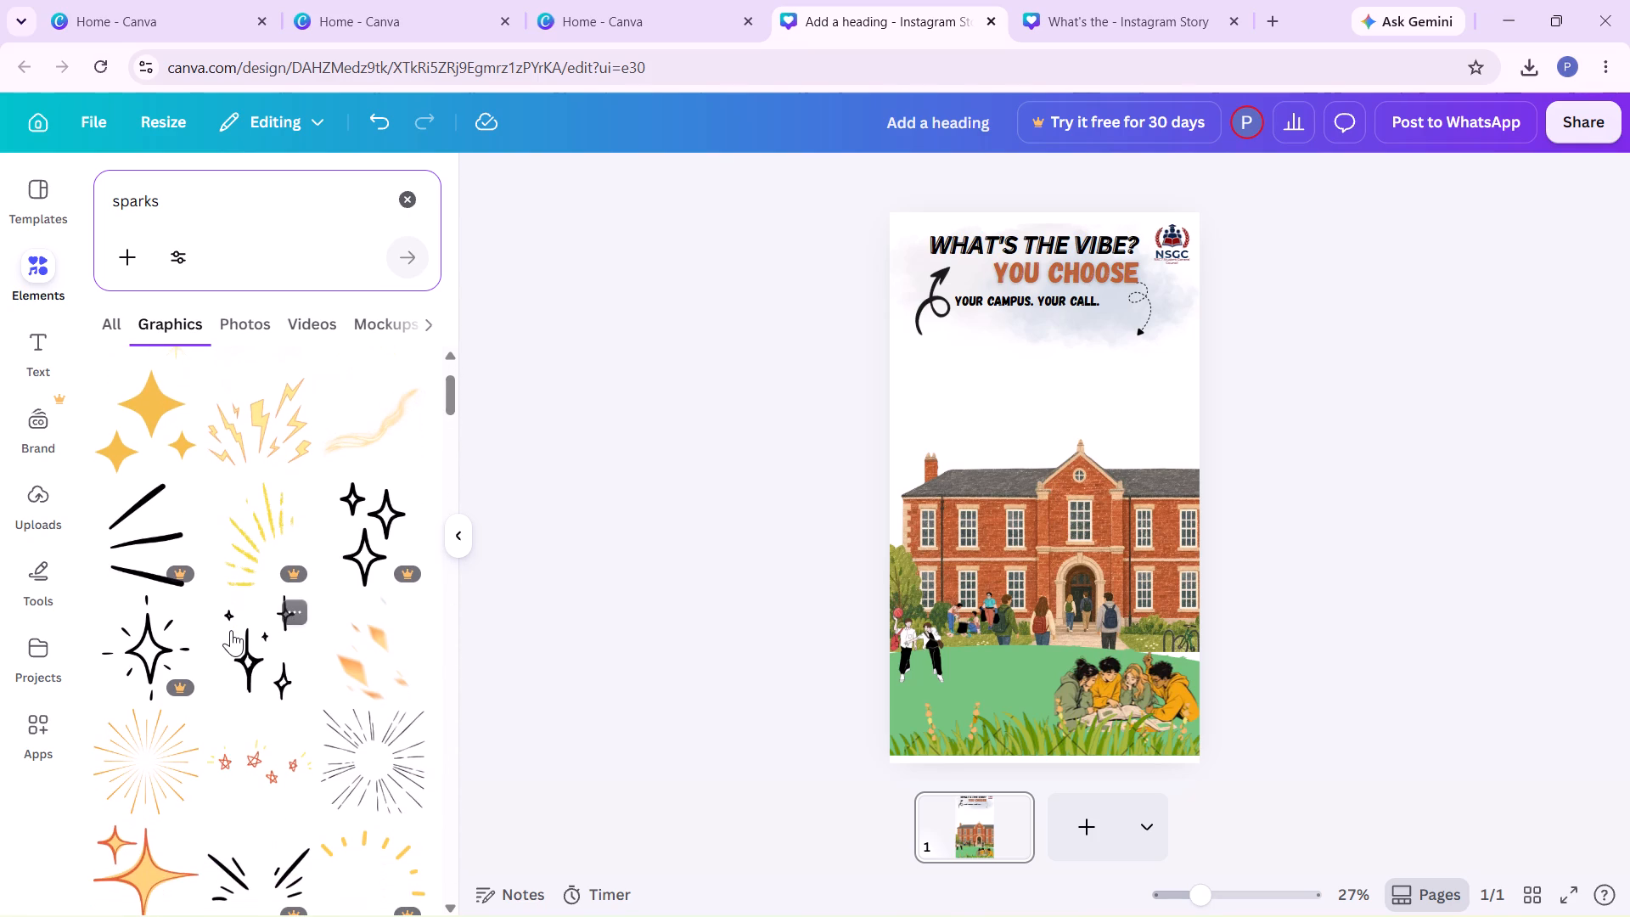
scroll(231, 630, "down", 4)
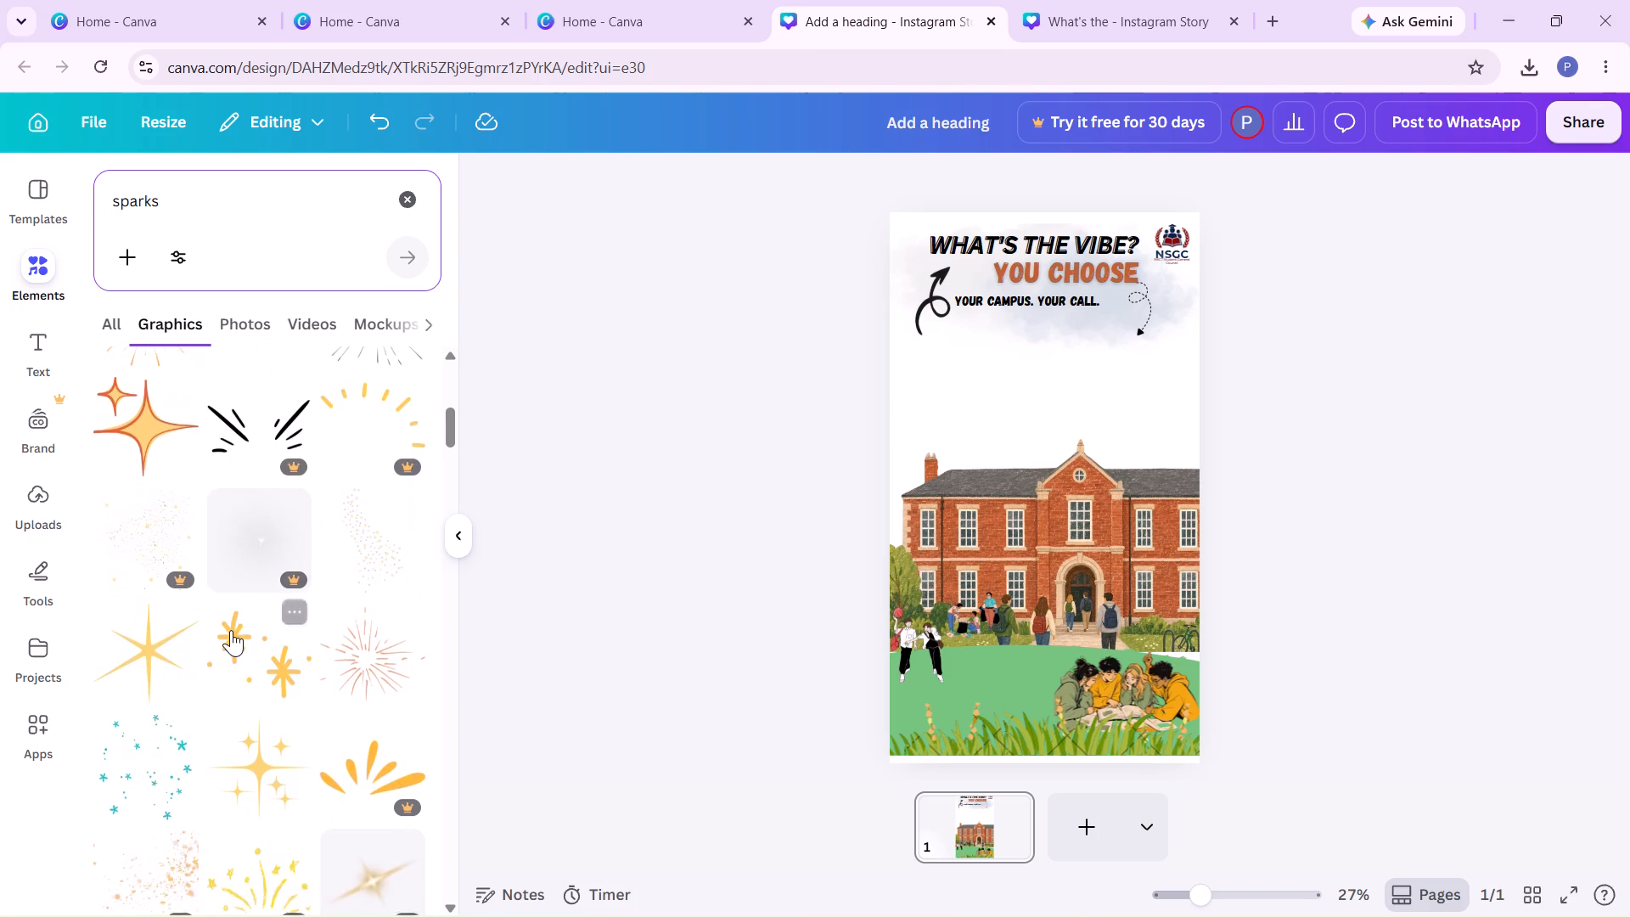
scroll(231, 630, "down", 3)
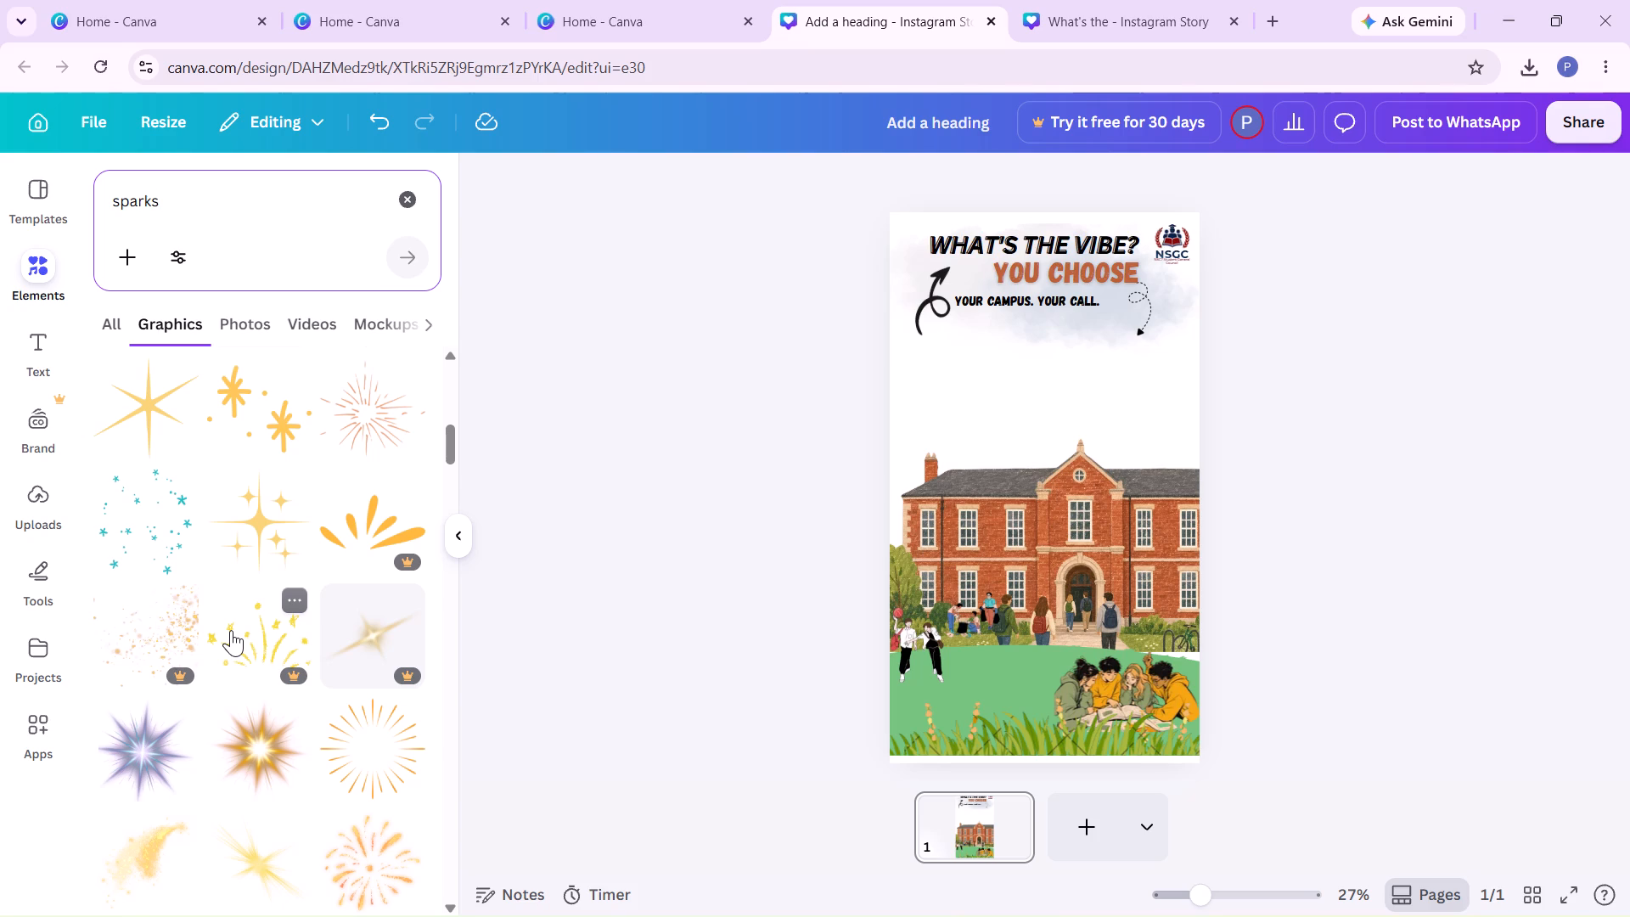
scroll(231, 630, "down", 2)
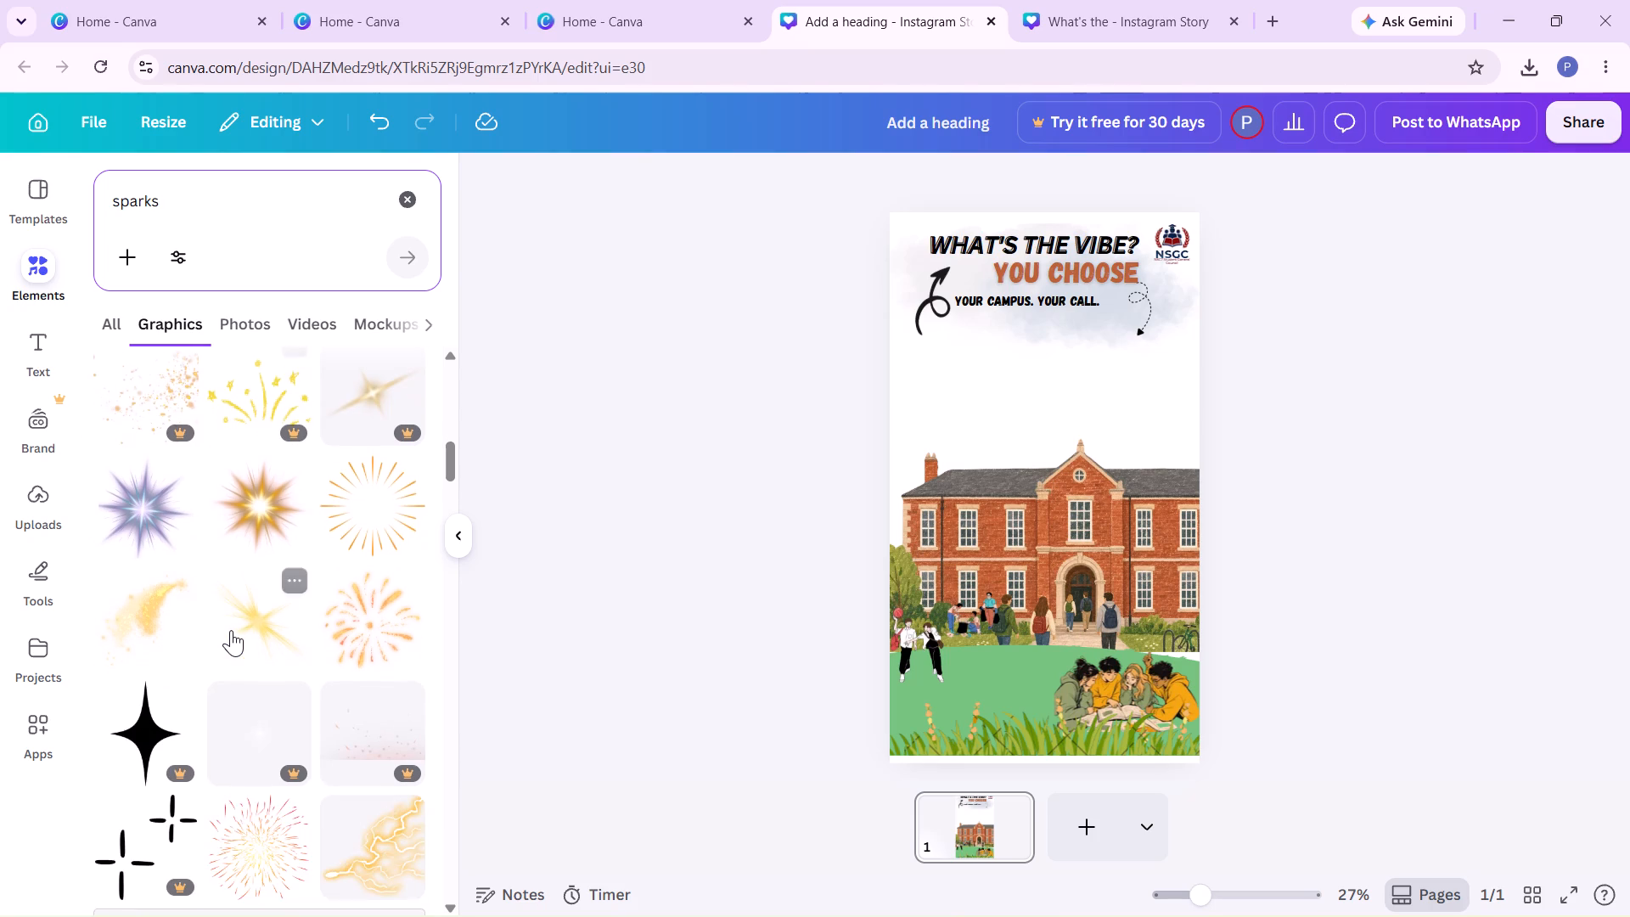
scroll(231, 630, "down", 4)
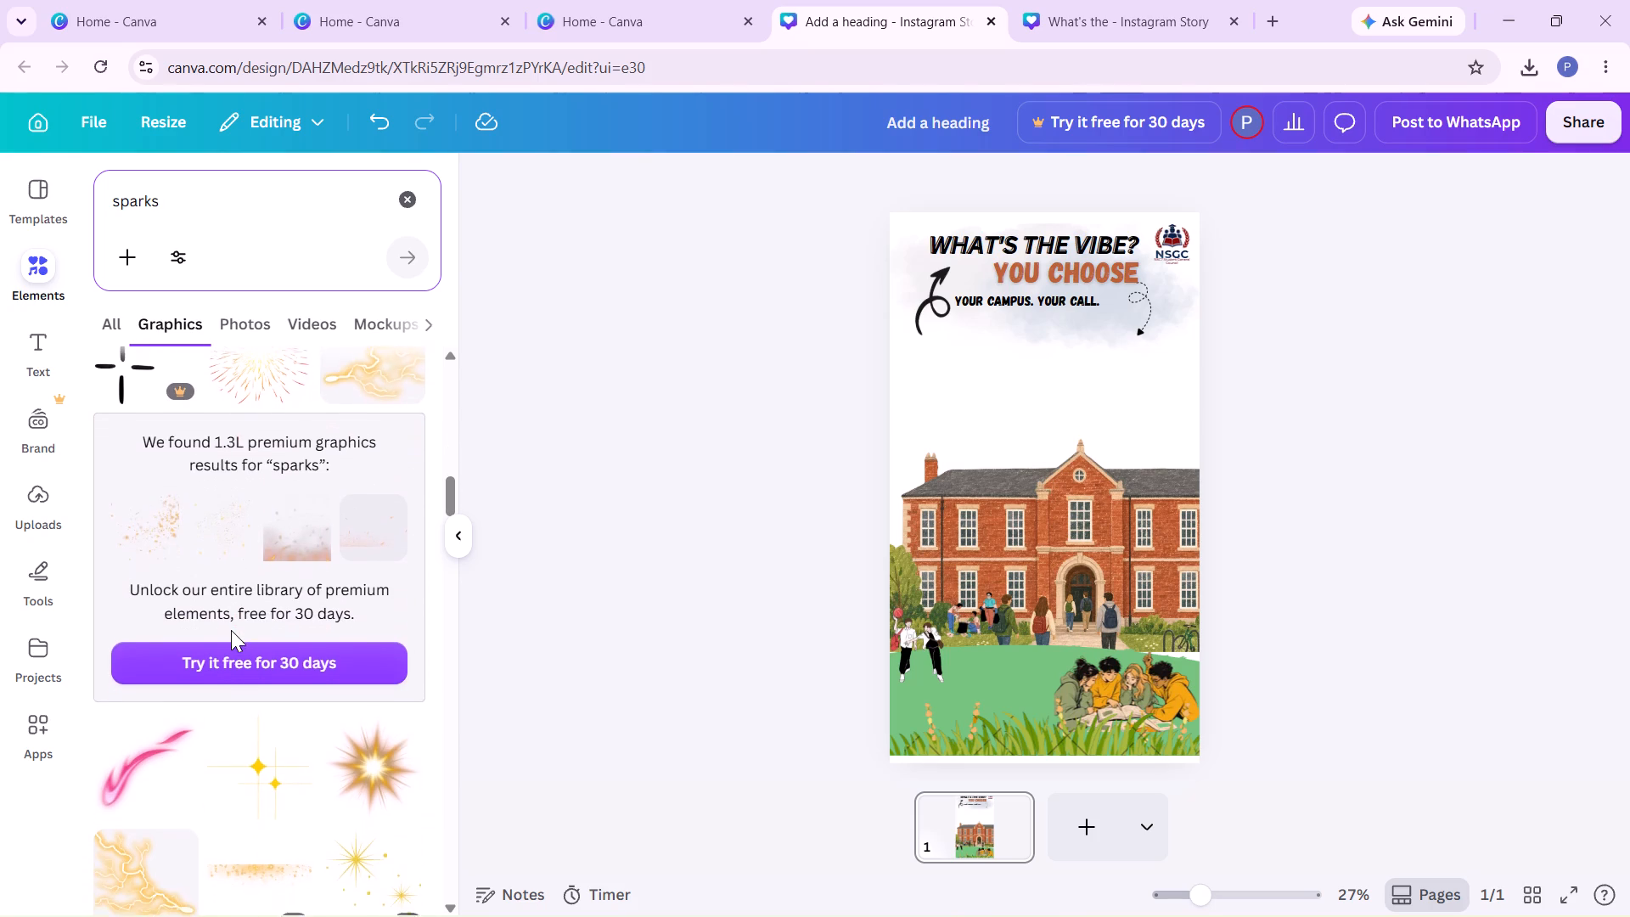
scroll(231, 630, "down", 4)
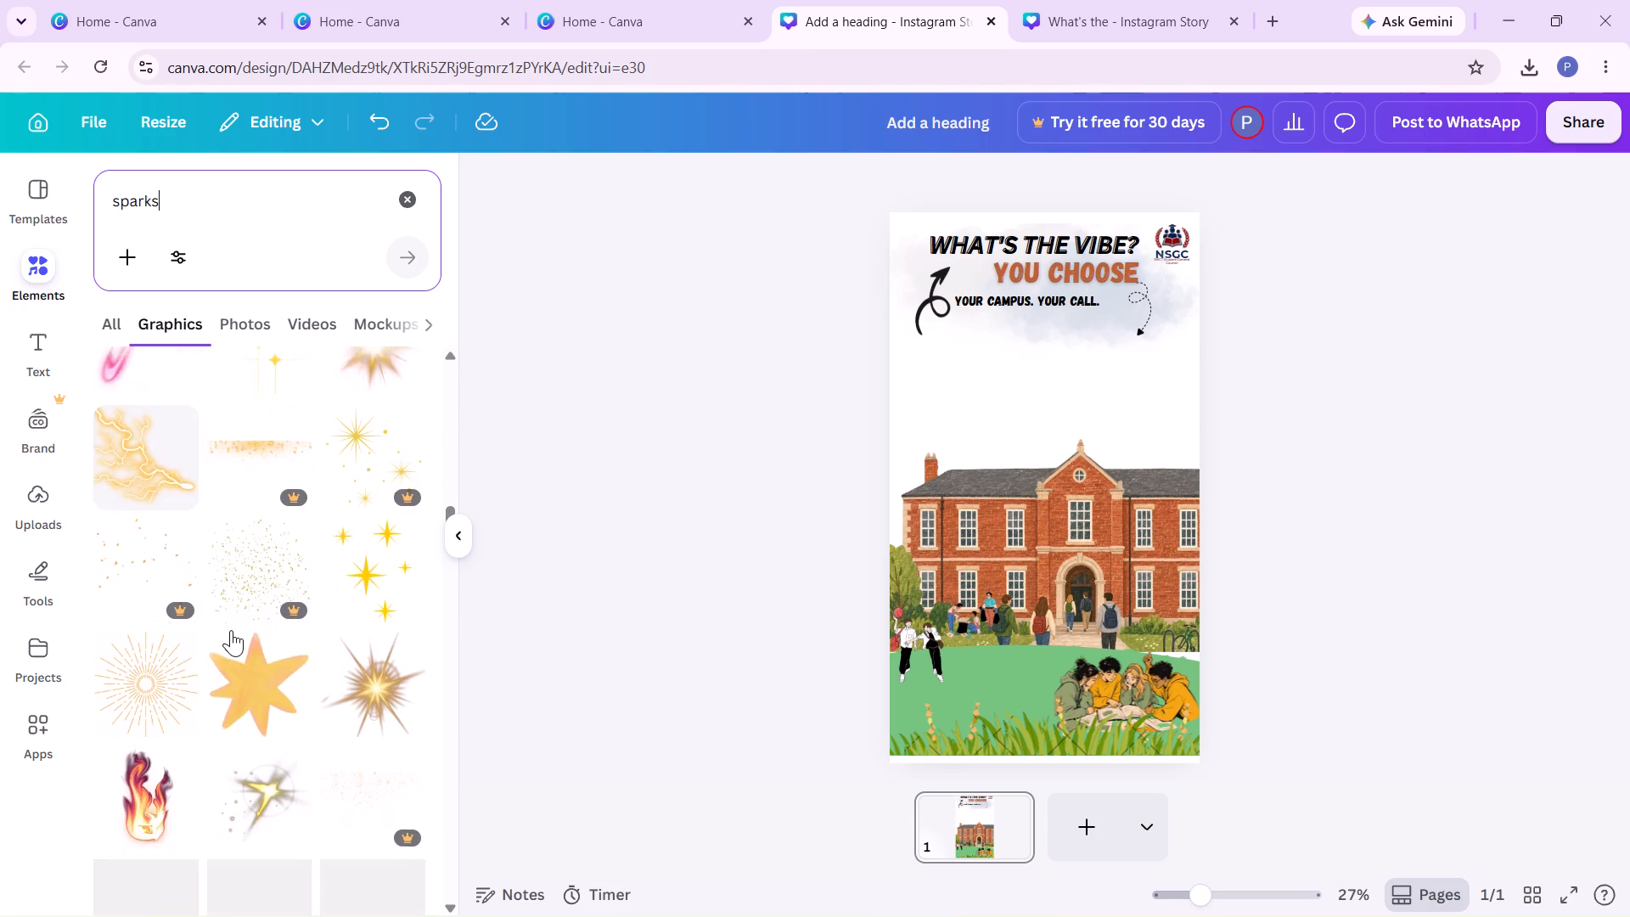
scroll(231, 630, "down", 2)
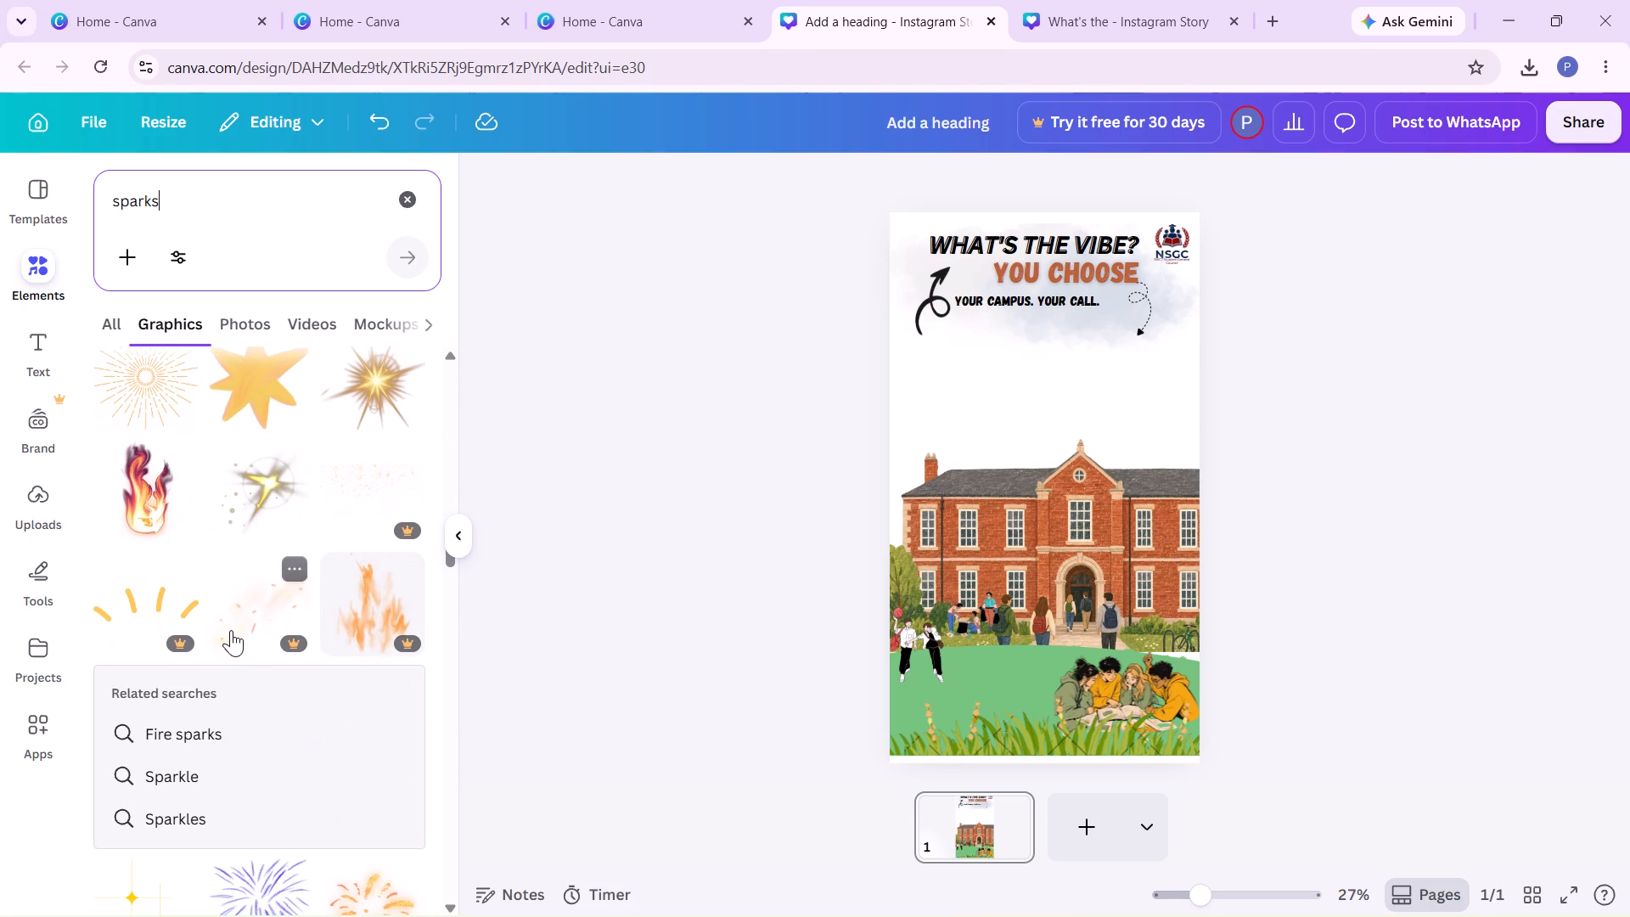
Copy the small green leaf beside "YOU CHOOSE!" on page 1 of the "What's the" design and paste it into the "Add a heading" story.
left_click(1180, 0)
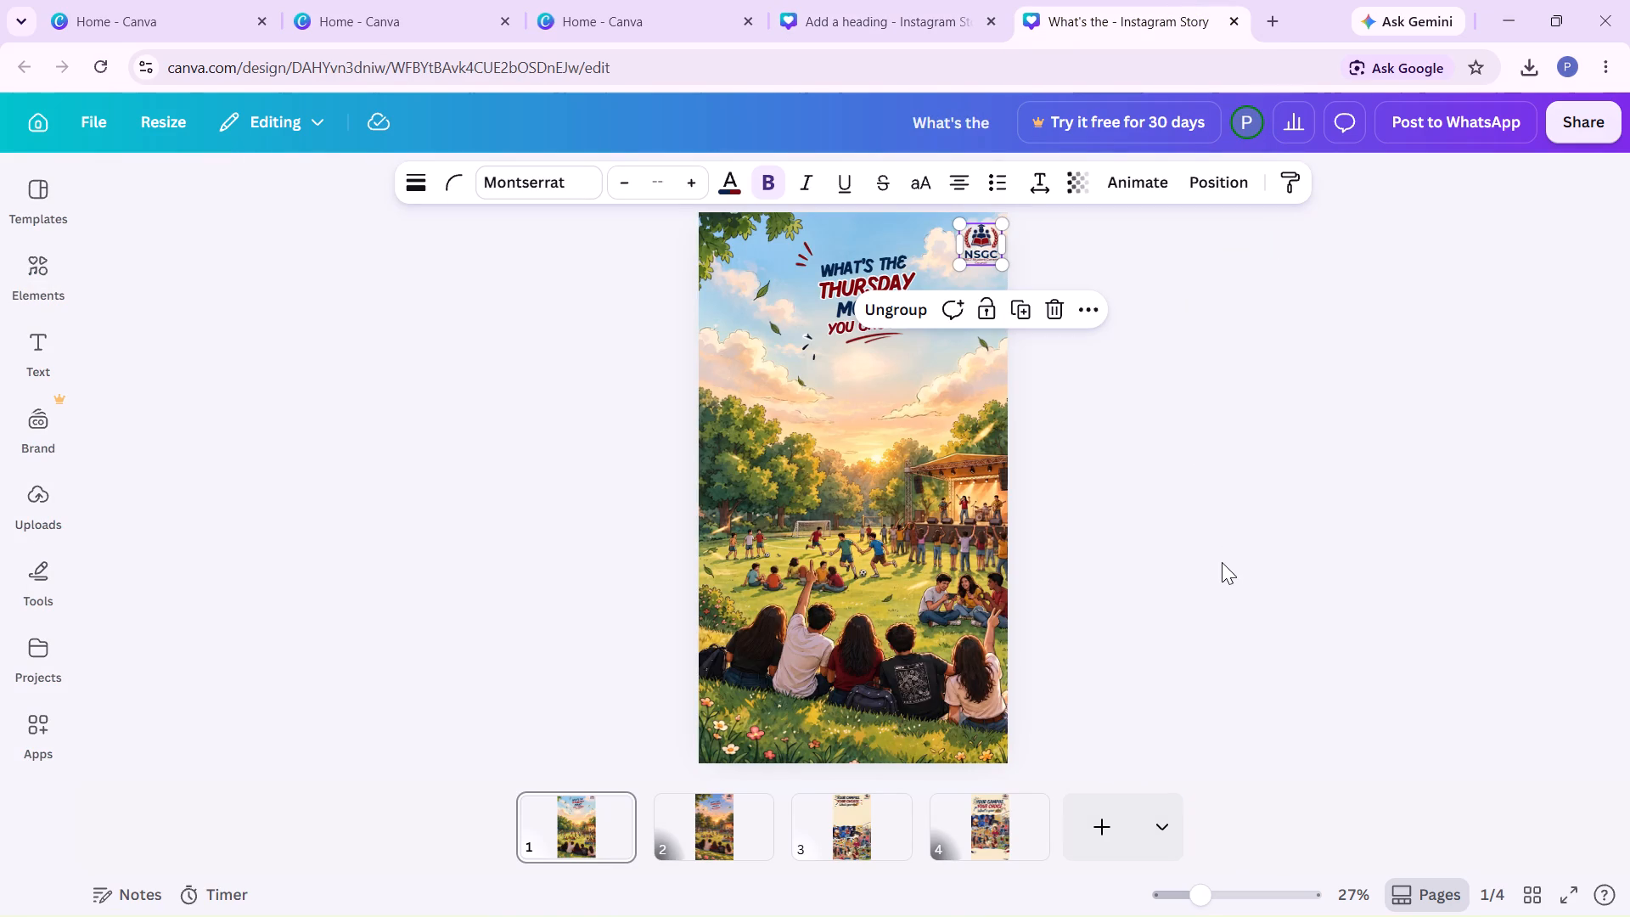
left_click(781, 332)
key("ctrl+c")
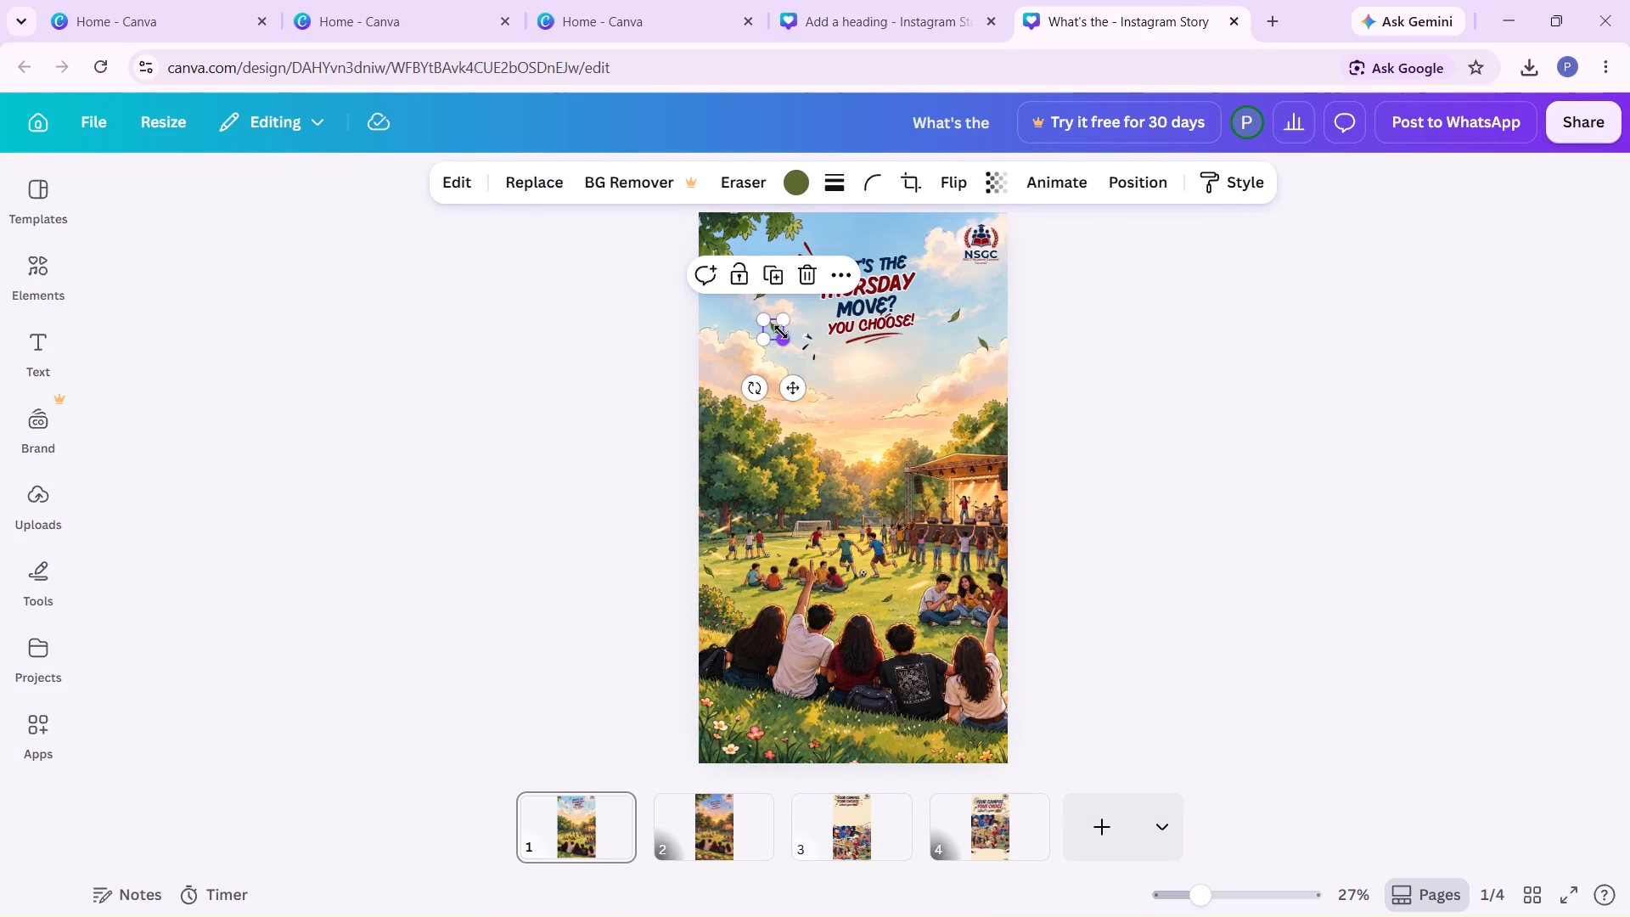
left_click(876, 27)
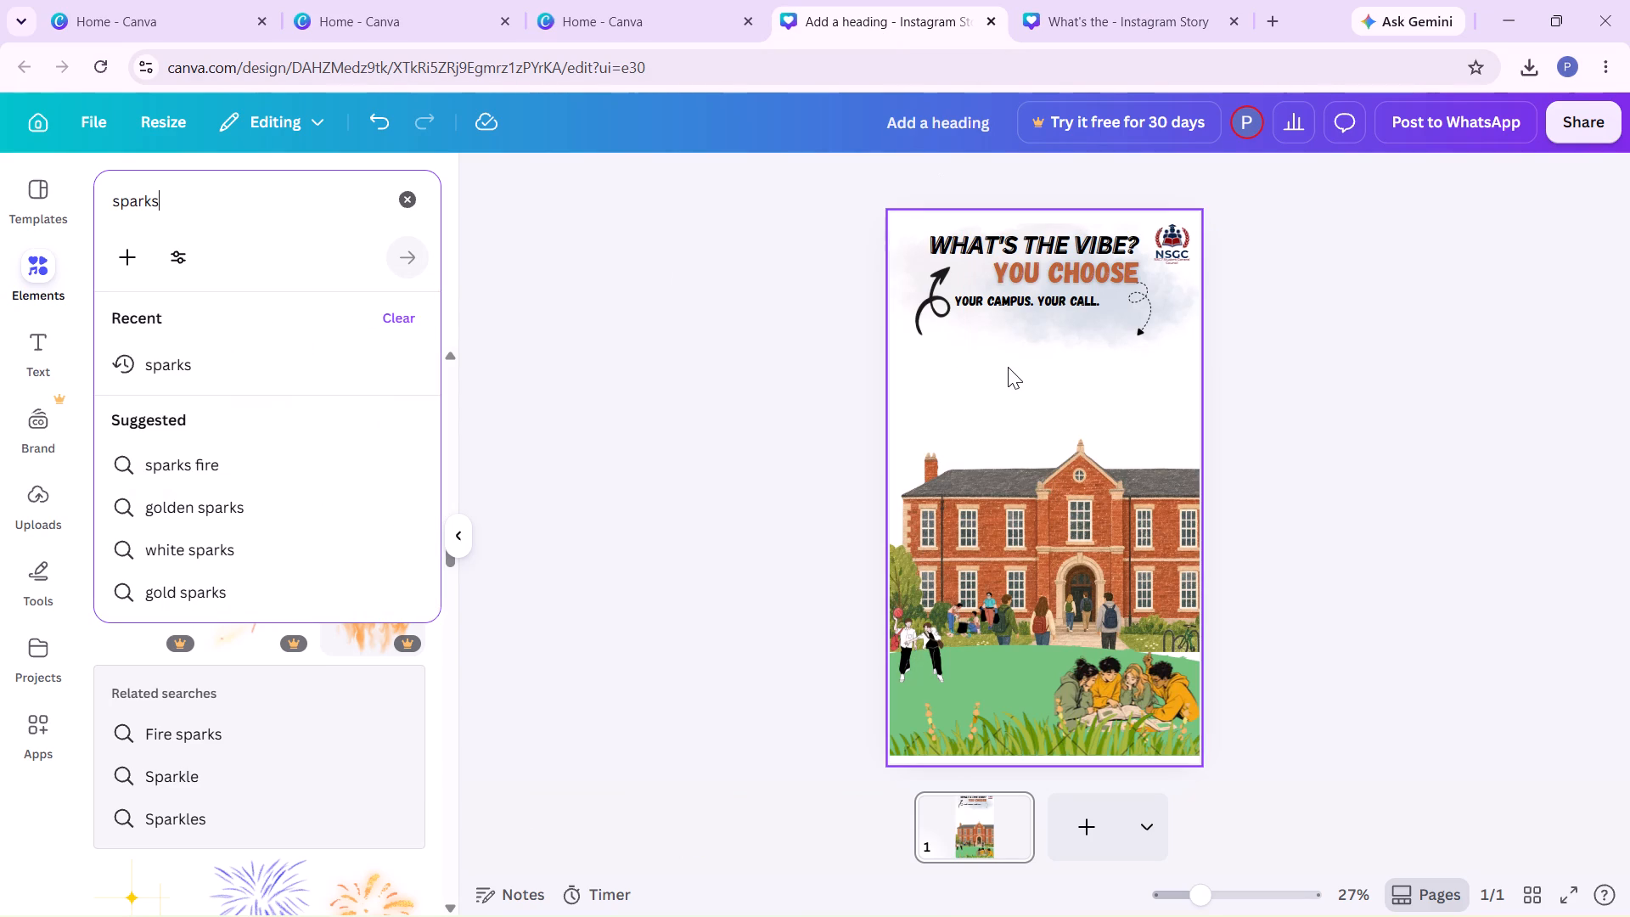
key("ctrl+v")
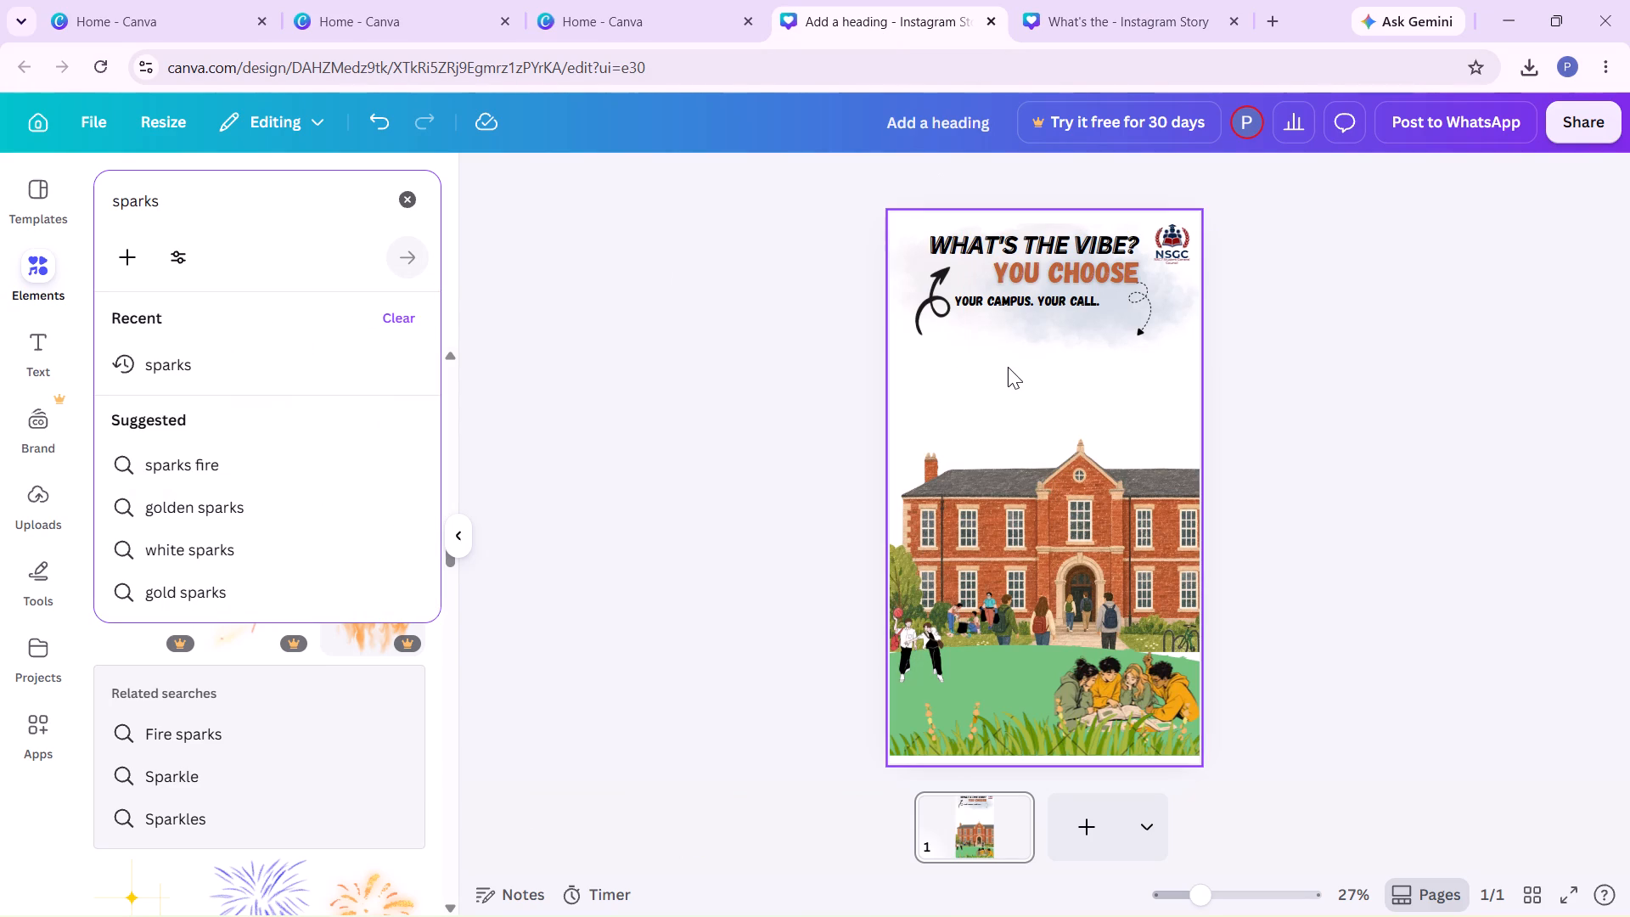
left_click(1008, 367)
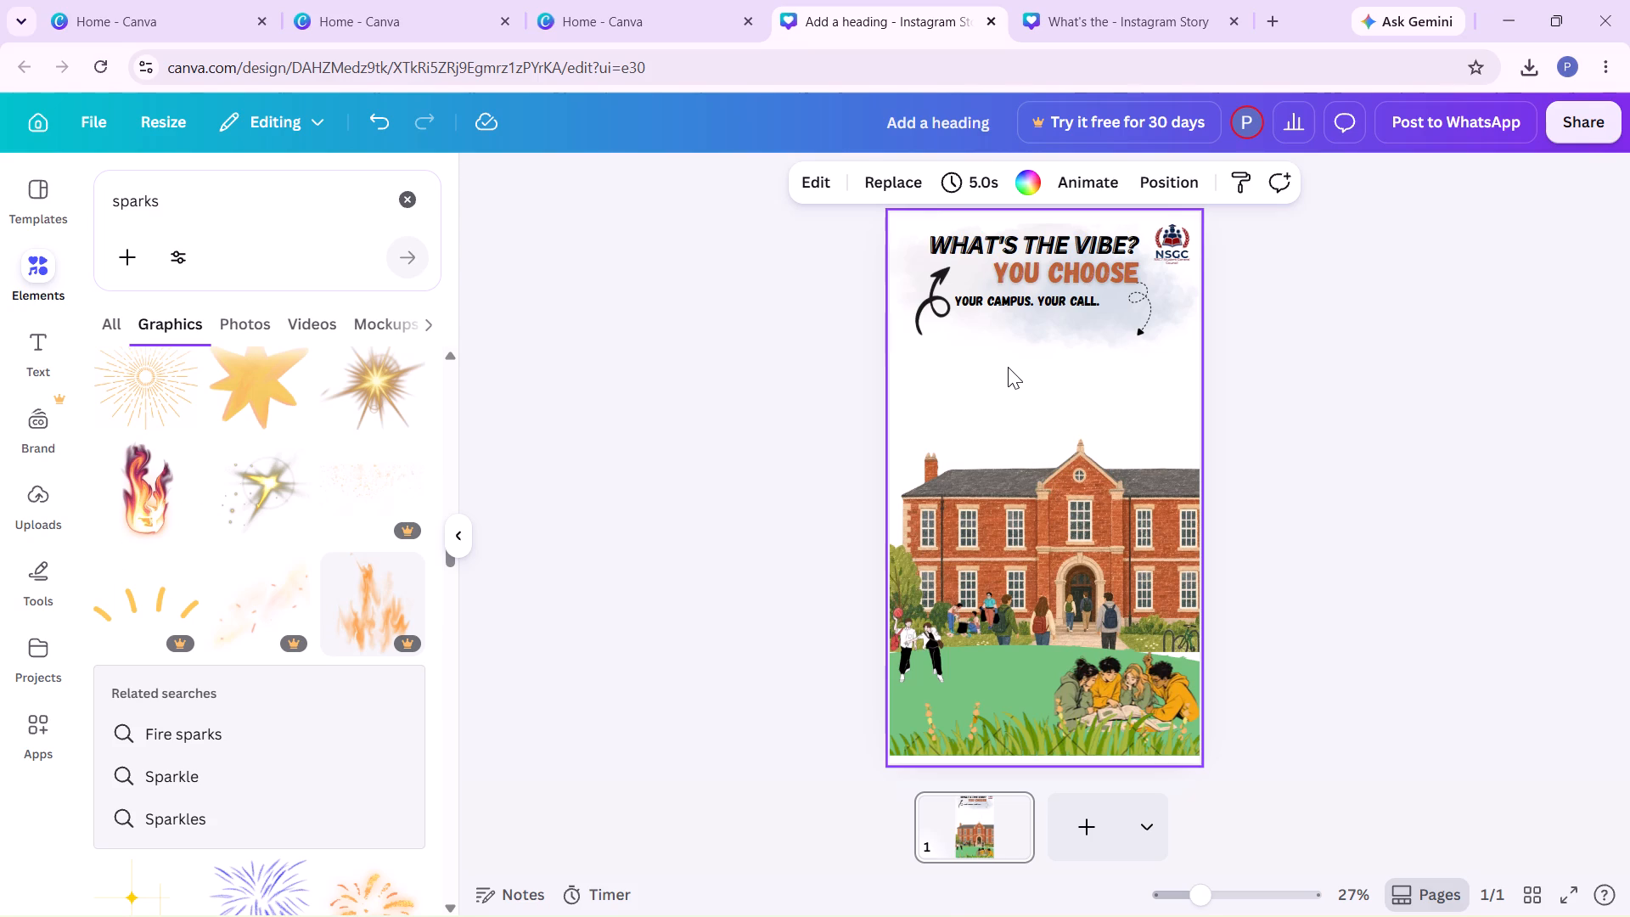
left_click(1008, 367)
key("ctrl+v")
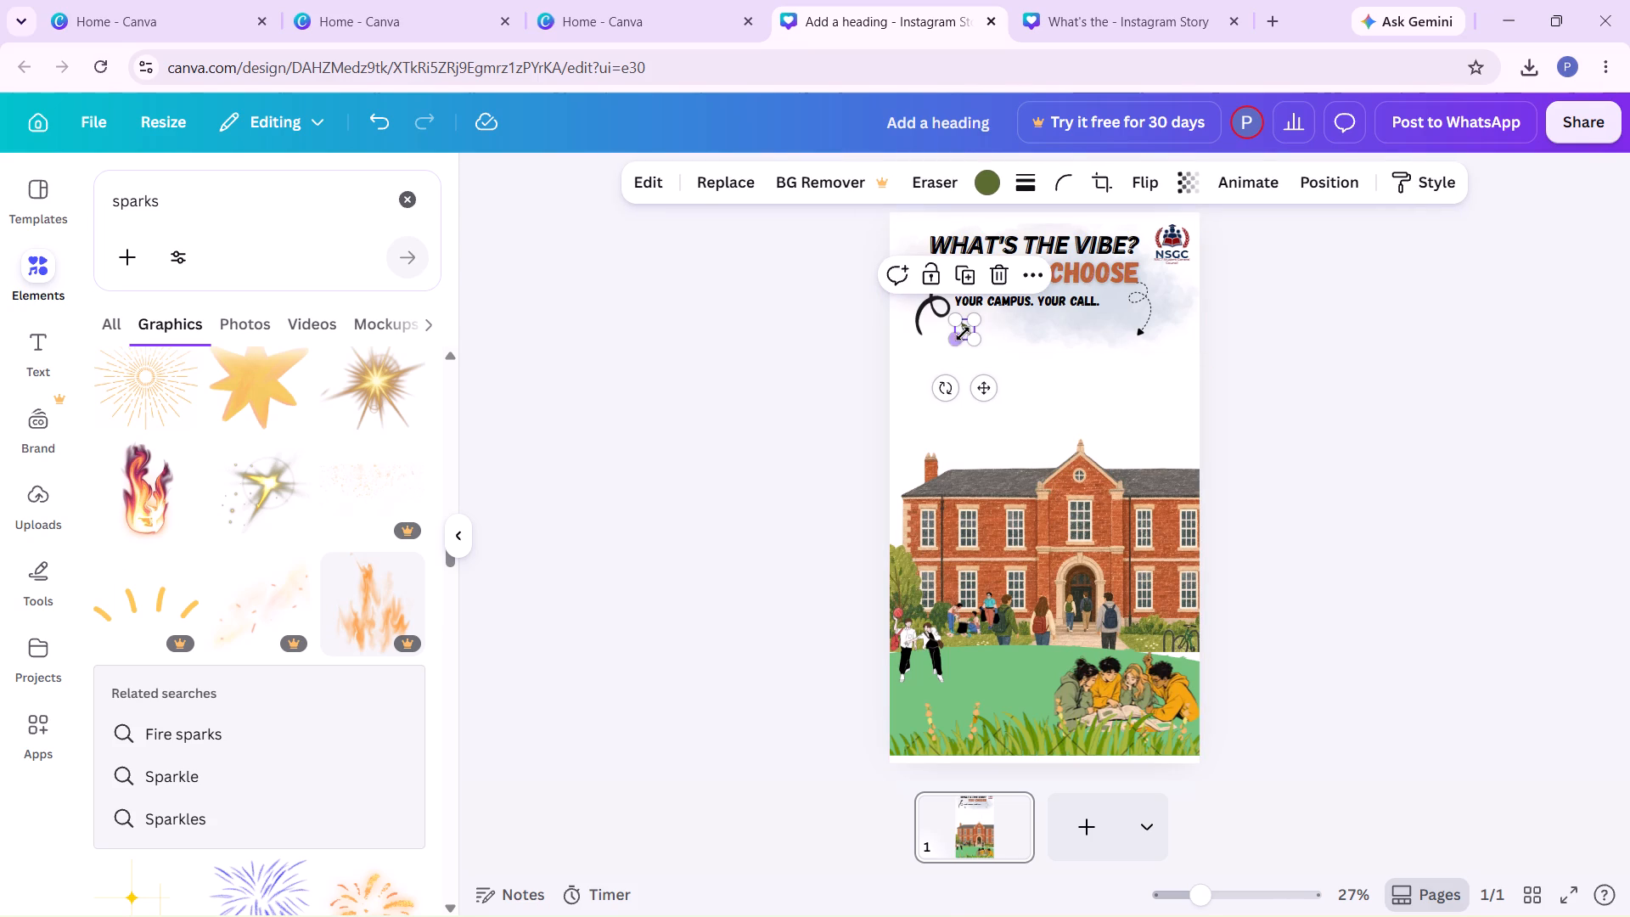
Try the small olive-green graphic at several spots below the looped arrow and delete it from the poster.
left_click(823, 427)
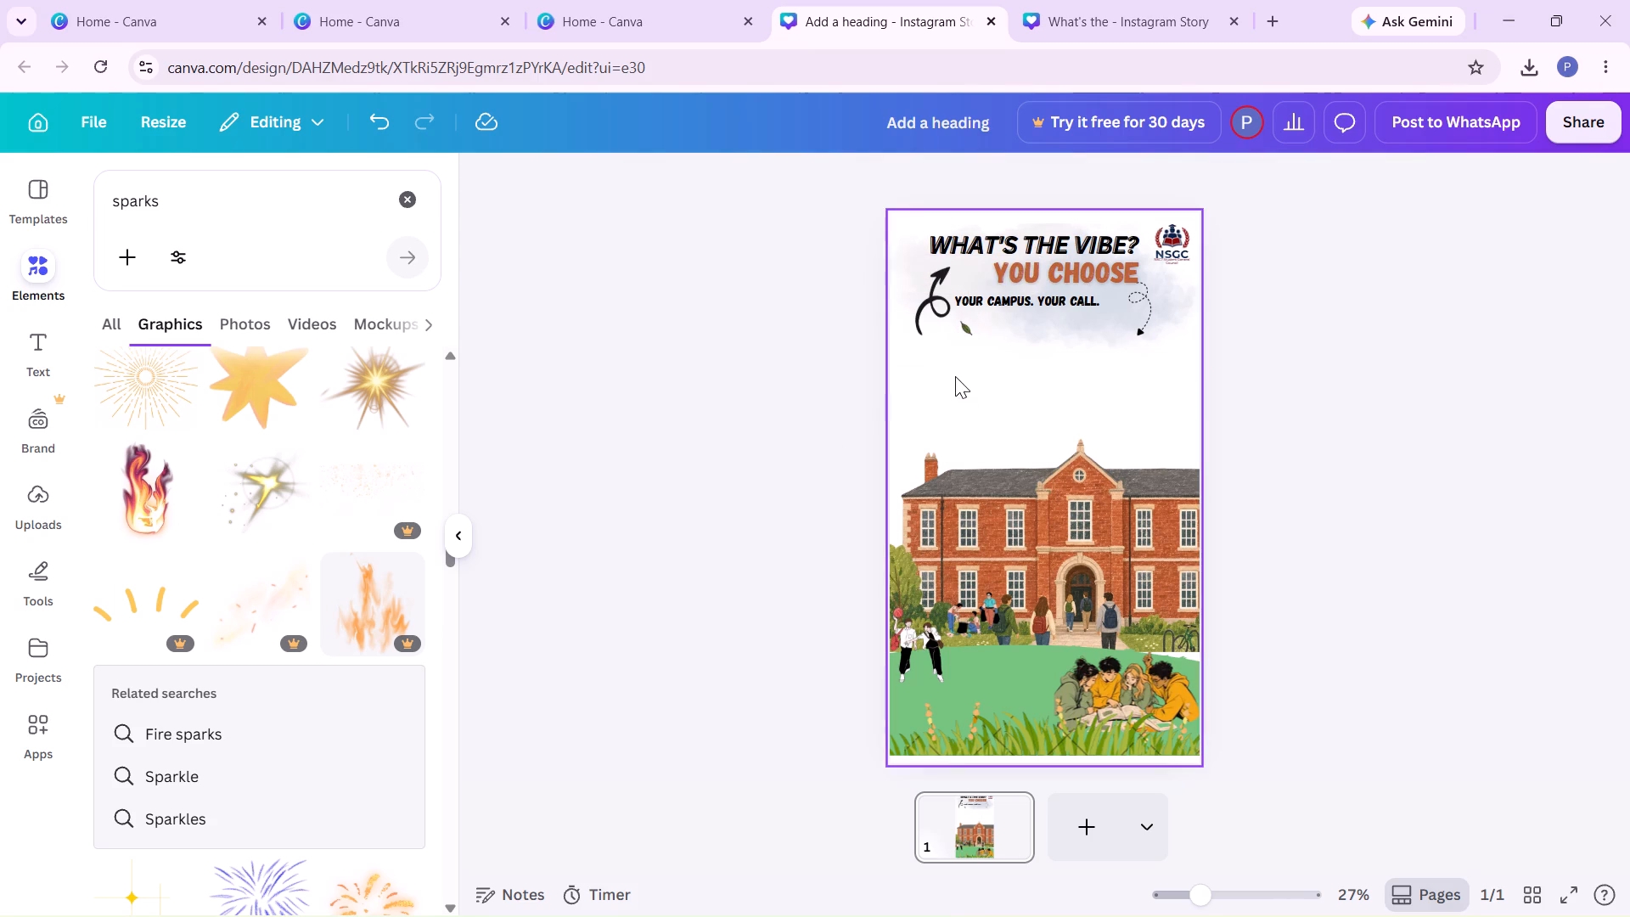
left_click_drag(967, 332, 958, 345)
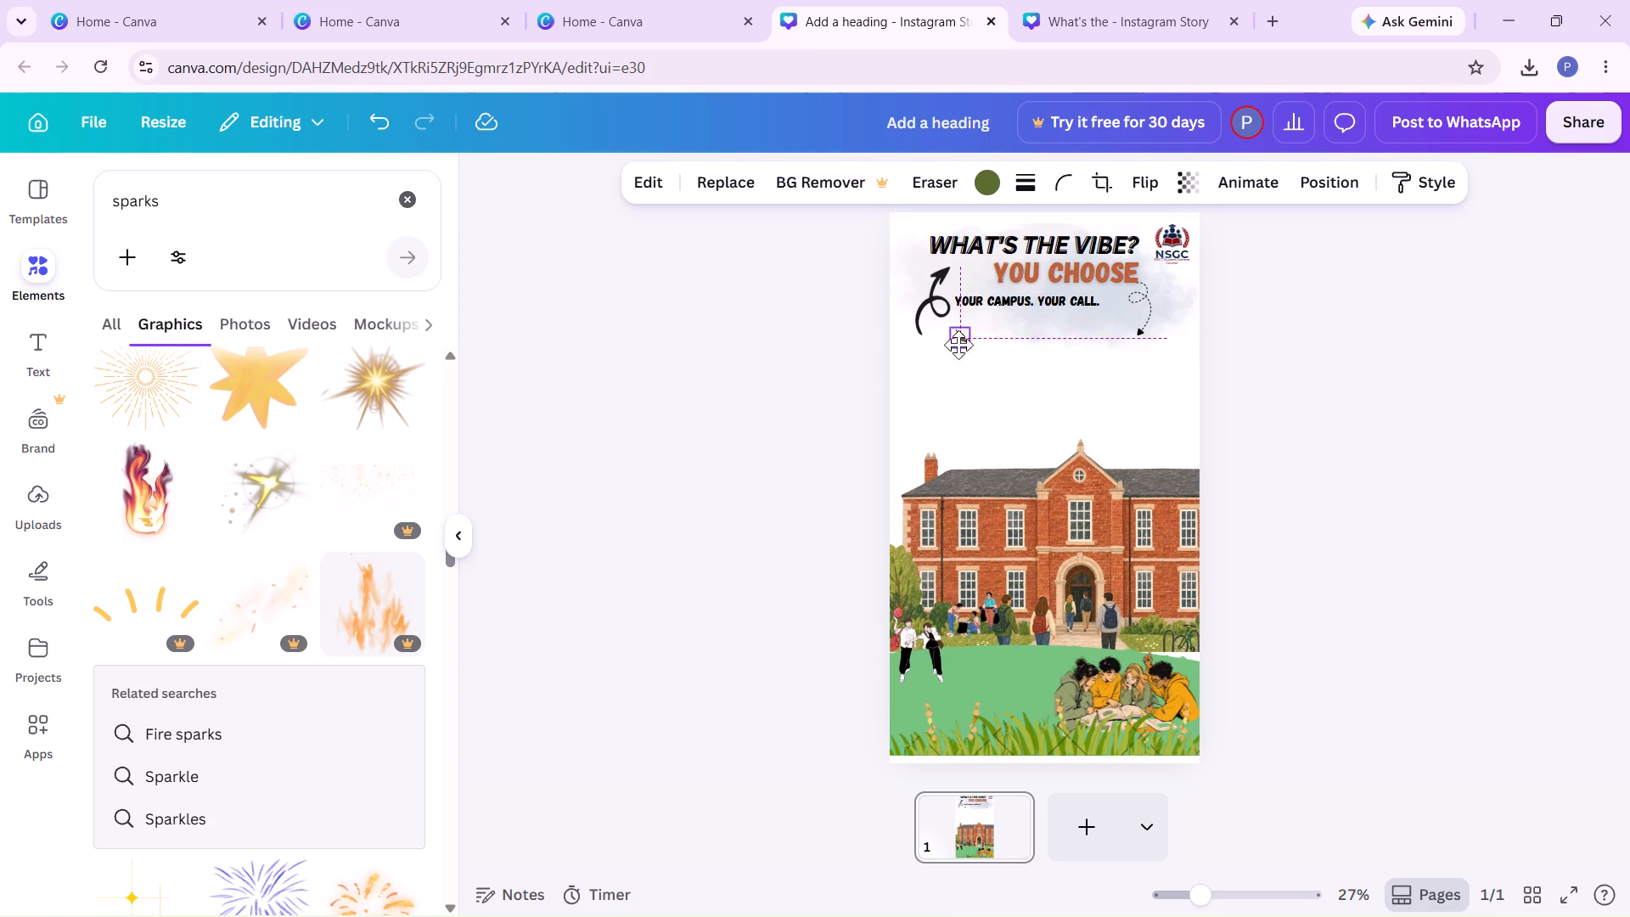
left_click_drag(958, 345, 934, 383)
left_click(770, 534)
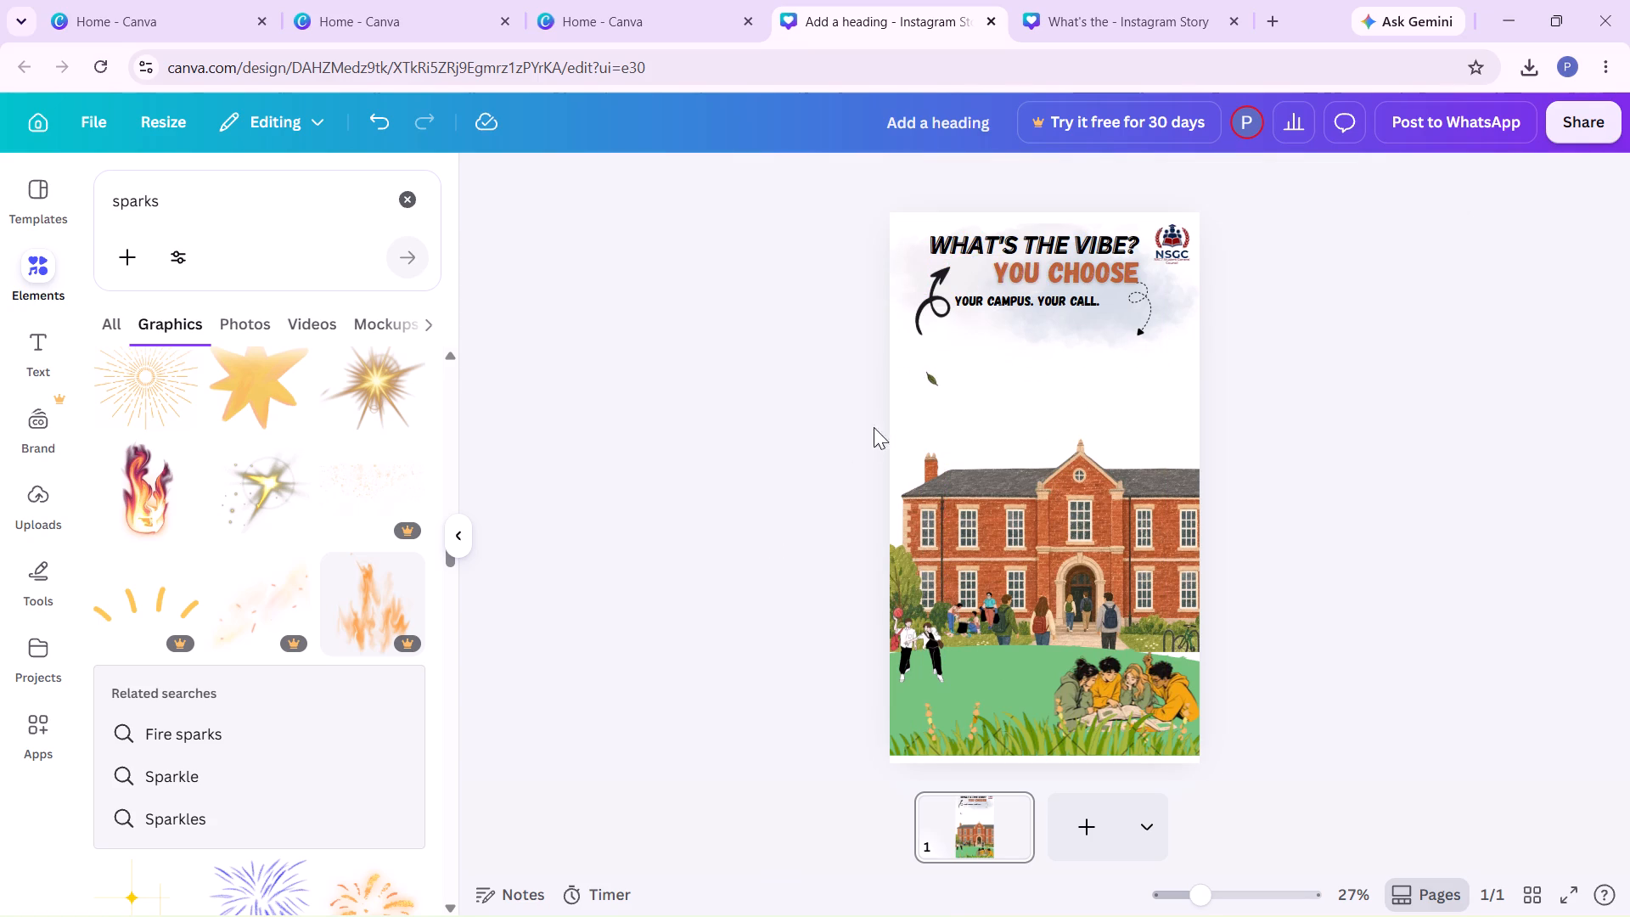
left_click_drag(925, 381, 941, 352)
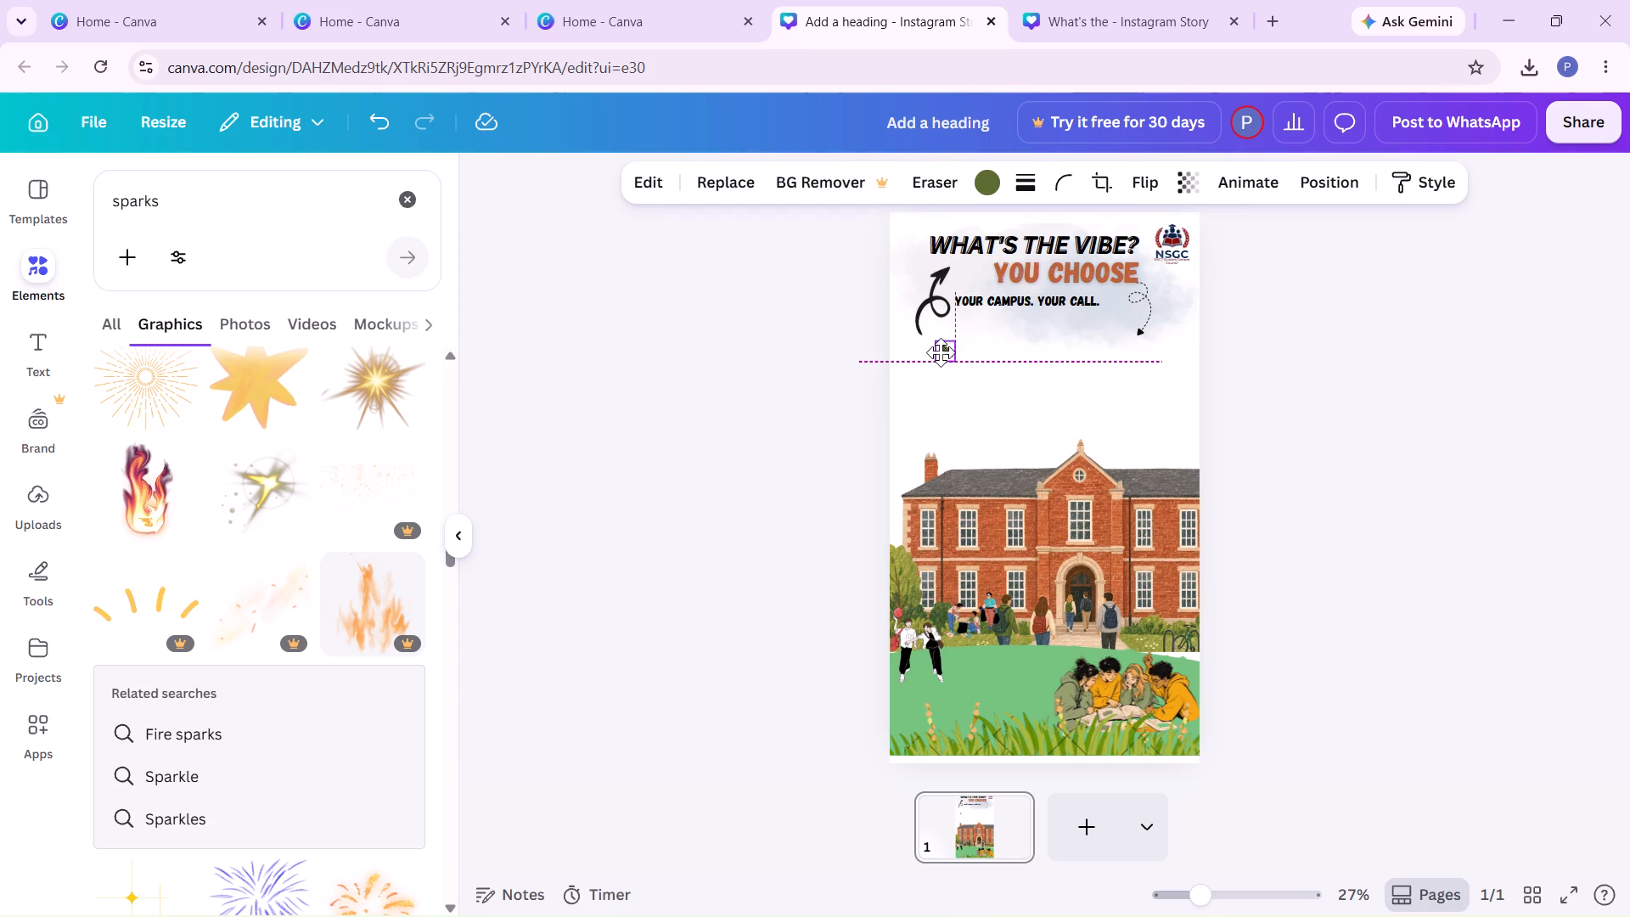
left_click_drag(941, 352, 916, 372)
key("Delete")
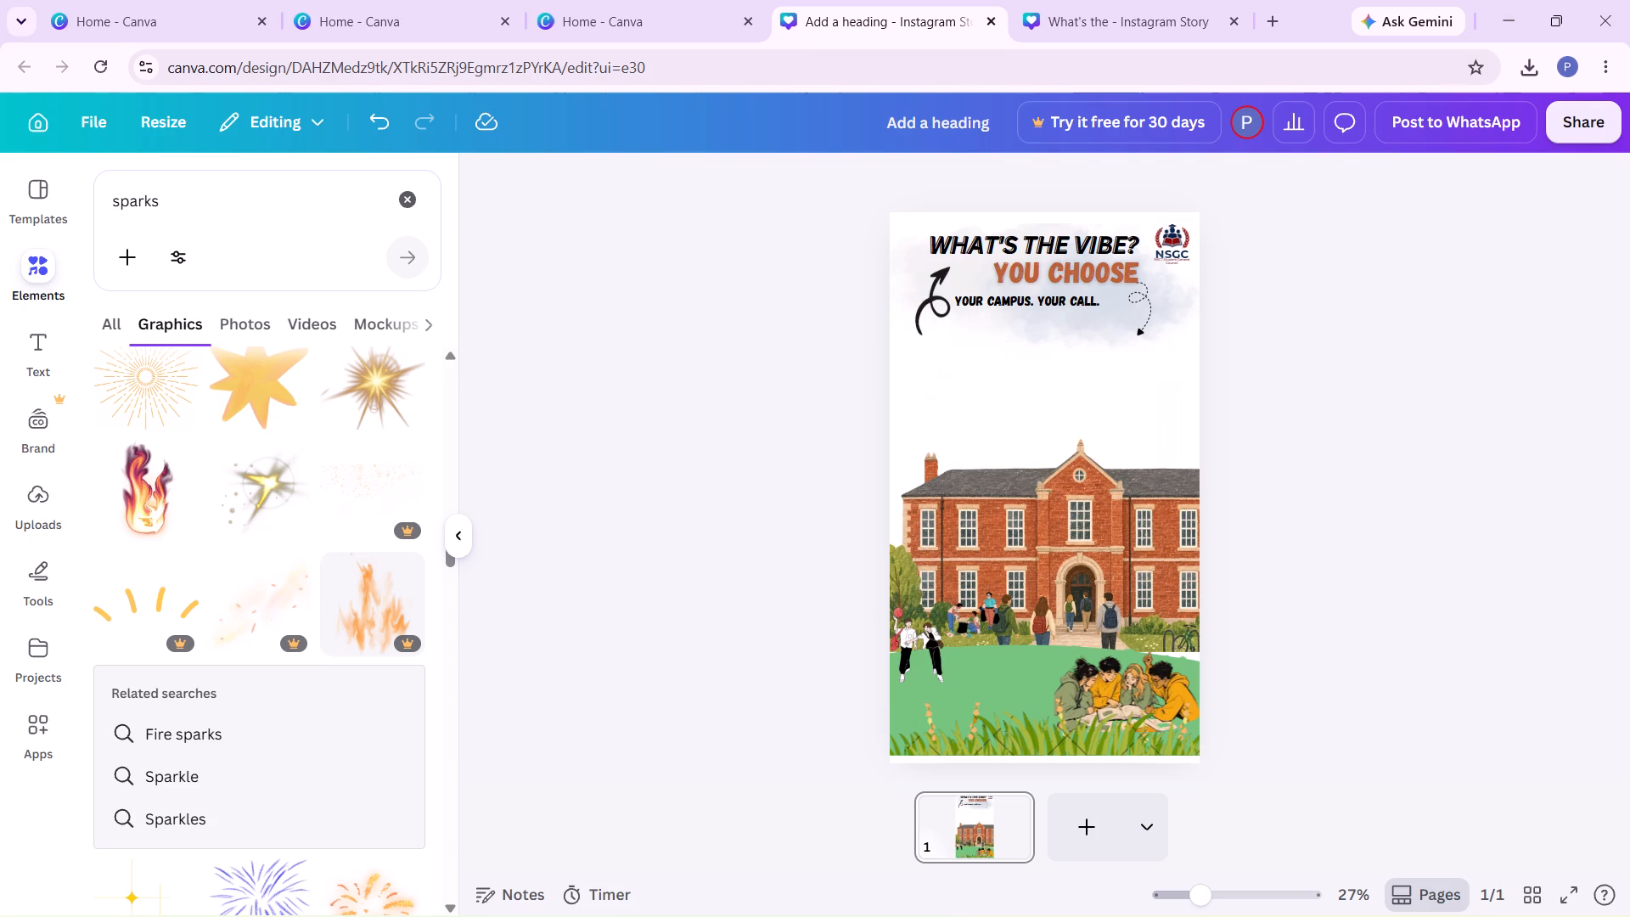
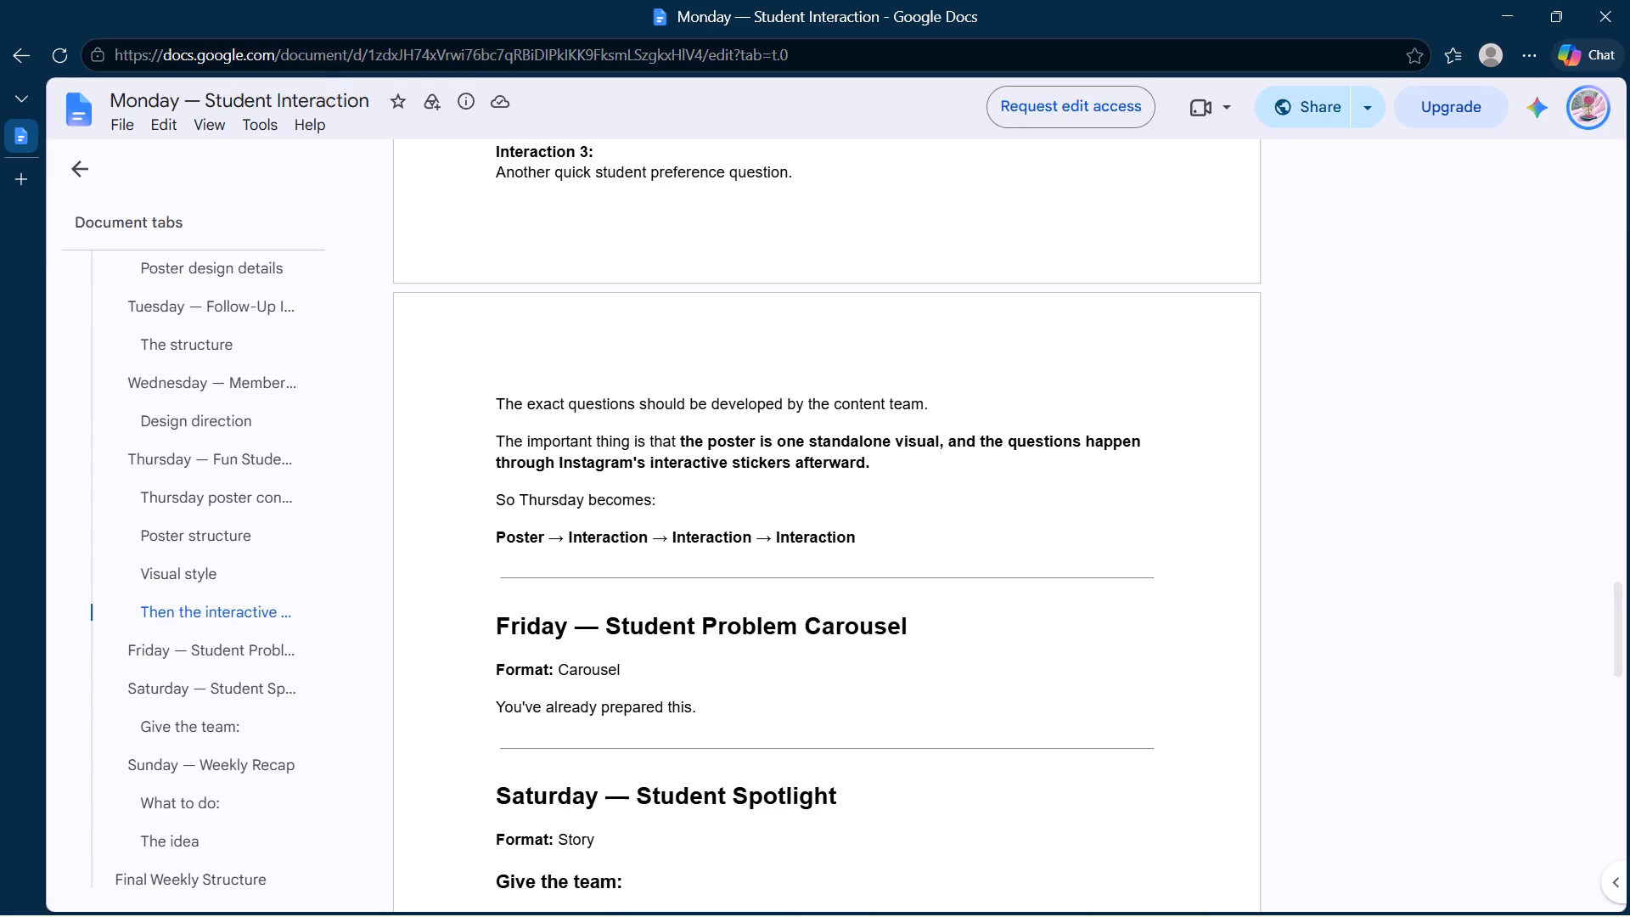
Review Thursday's brief in the content plan, from the interactive Stories and visual style notes back to the poster structure and concept.
scroll(522, 254, "up", 6)
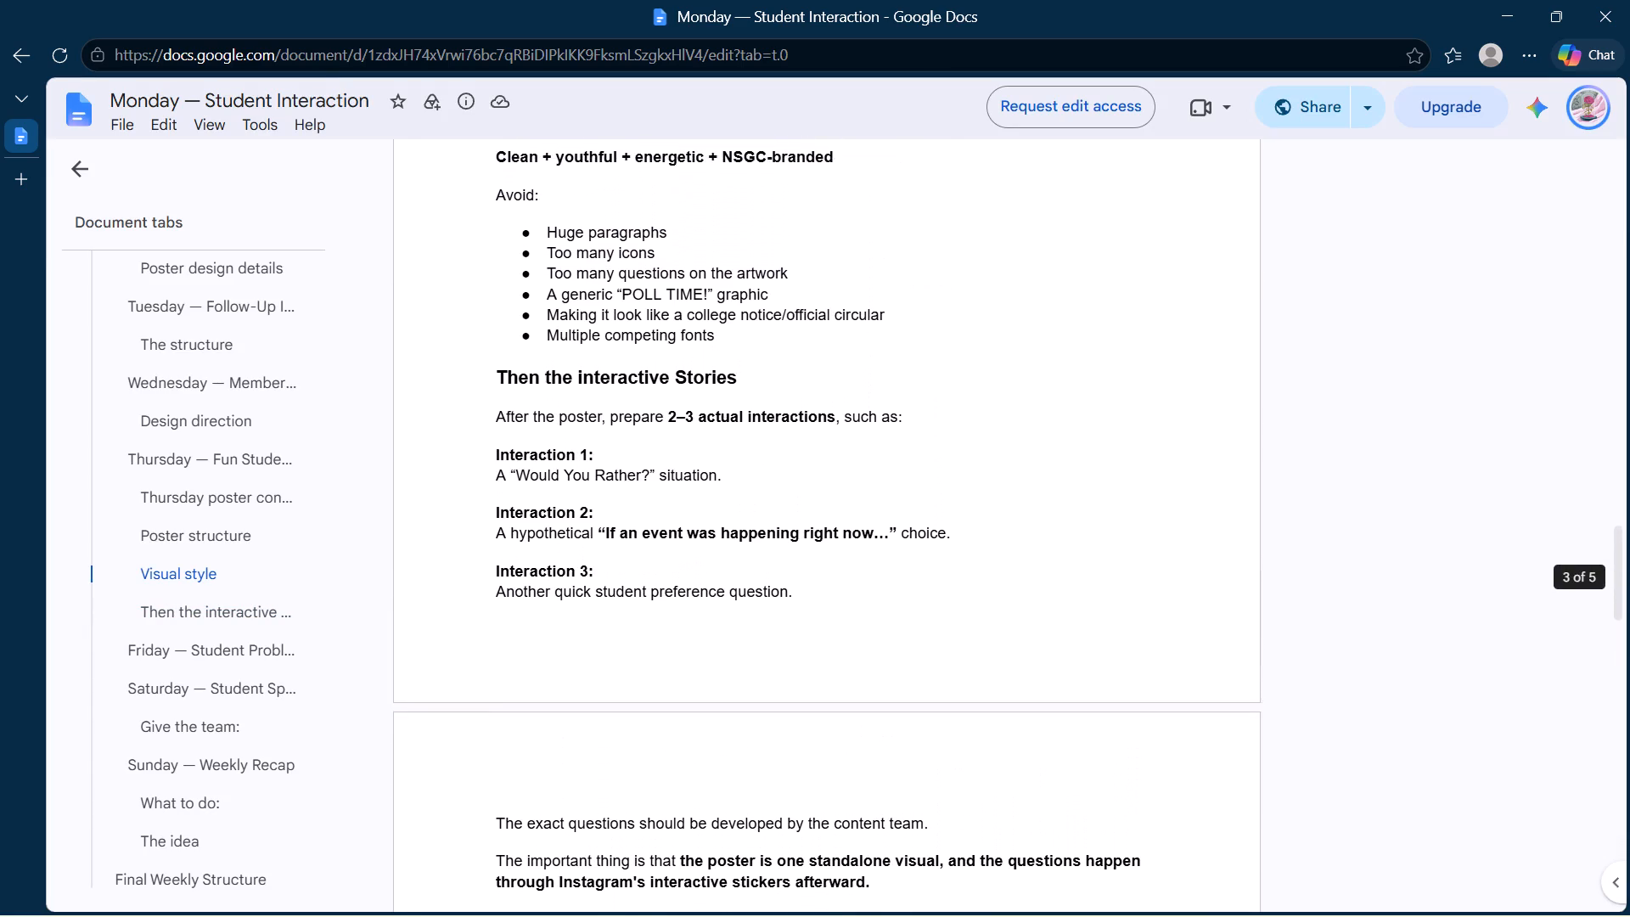
scroll(522, 254, "up", 5)
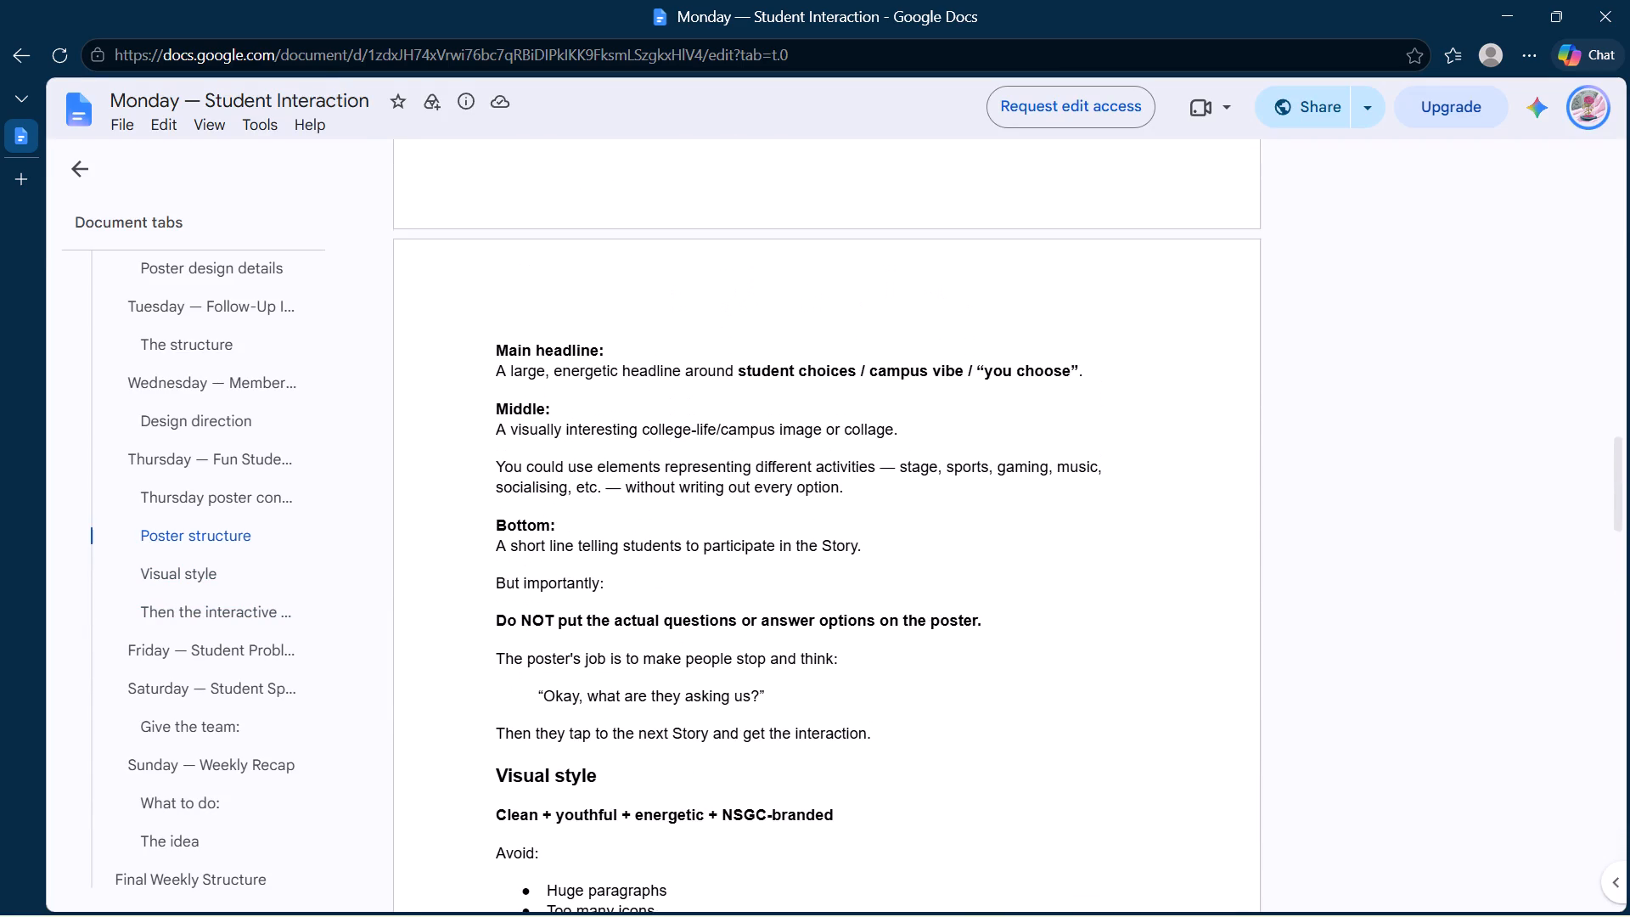
scroll(522, 254, "up", 4)
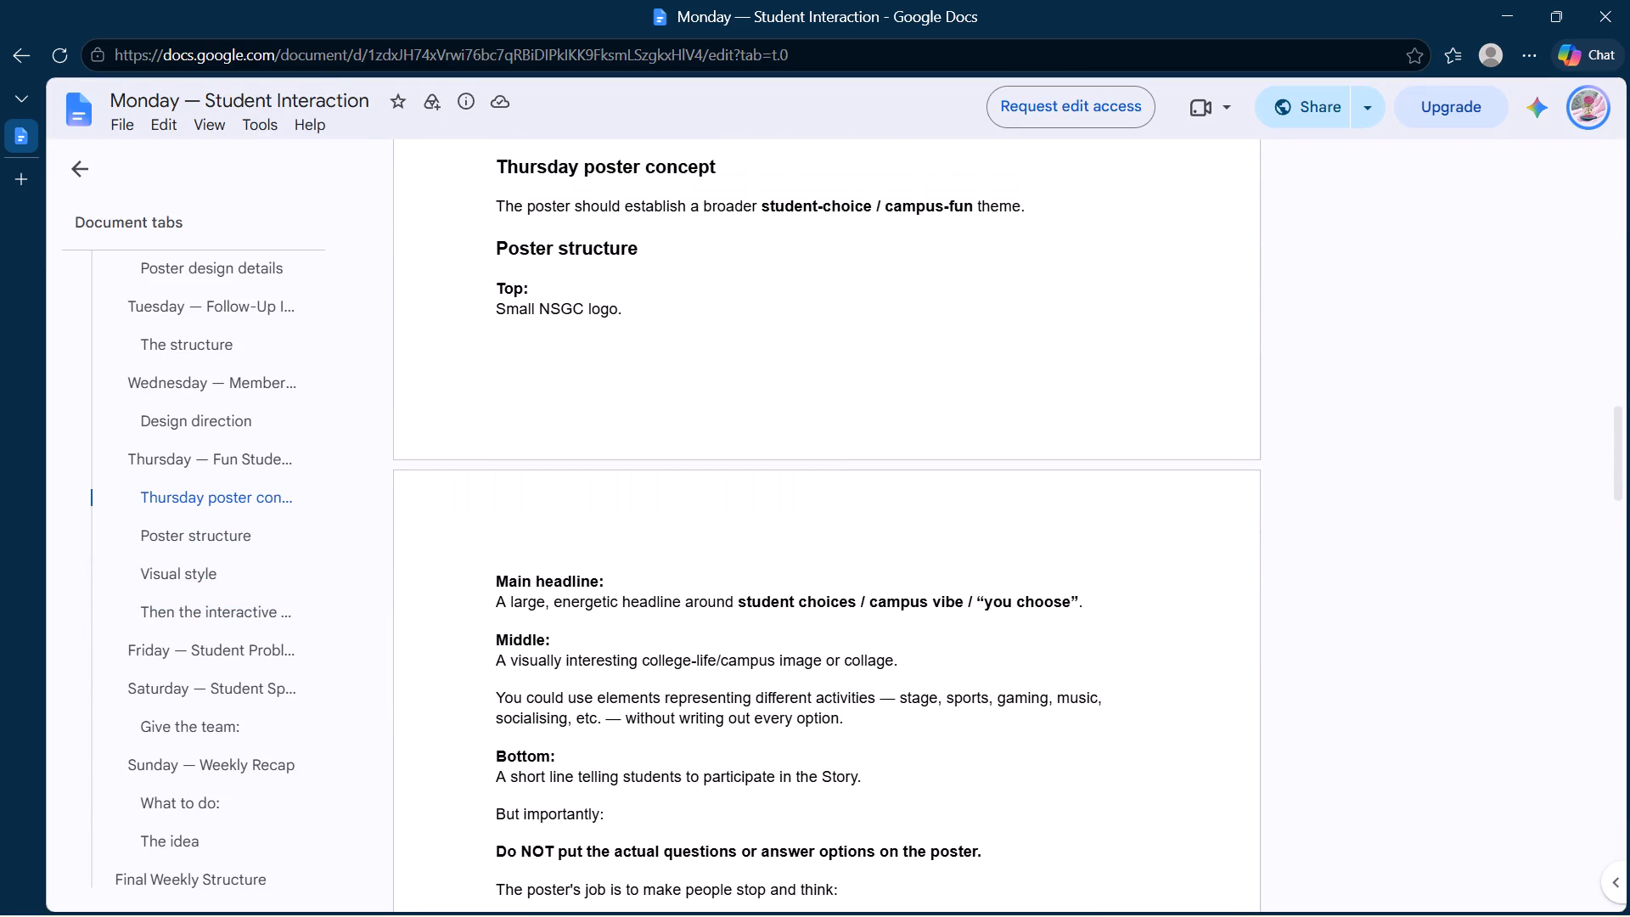
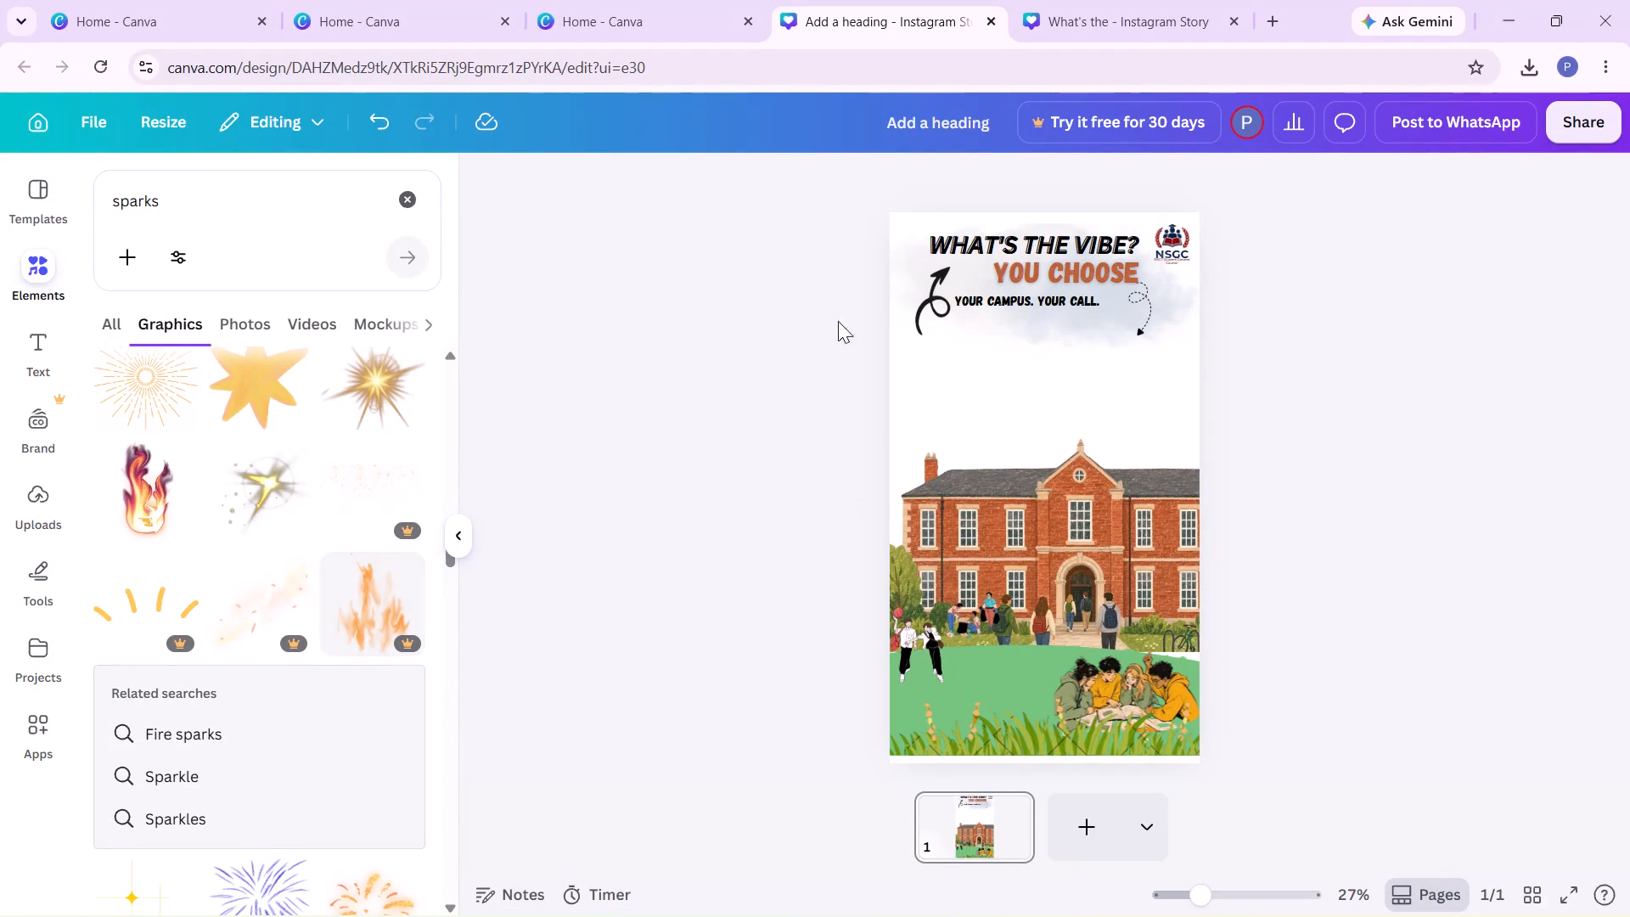
Nudge the "YOUR CAMPUS. YOUR CALL." line slightly up and left, closer under "YOU CHOOSE" and toward the black looped arrow.
left_click(989, 302)
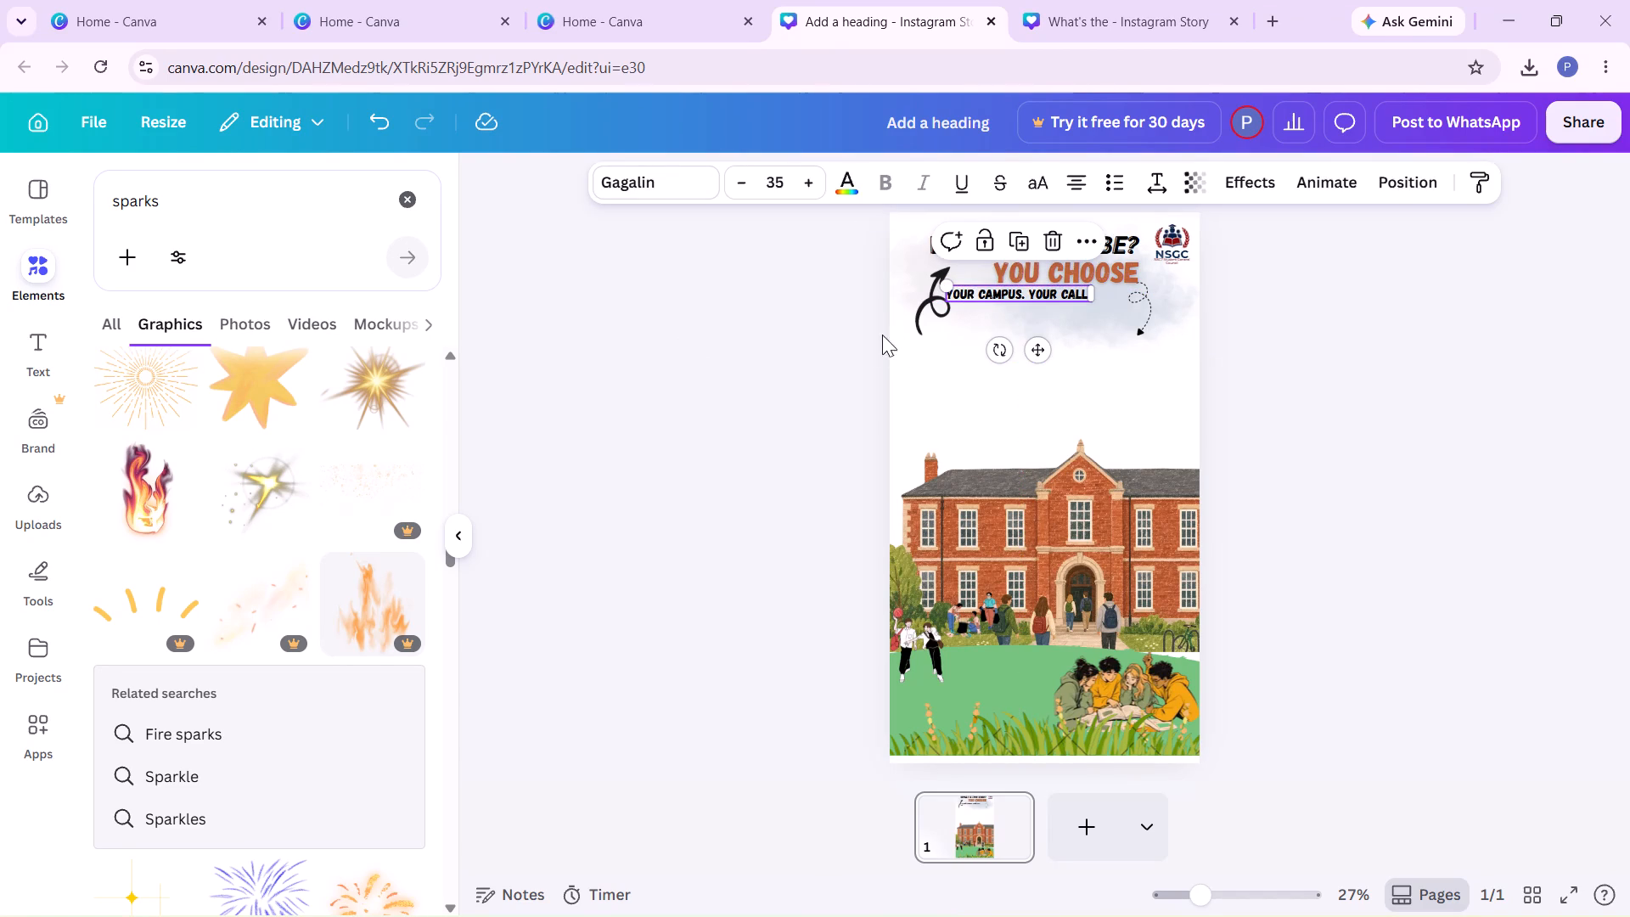
left_click(804, 341)
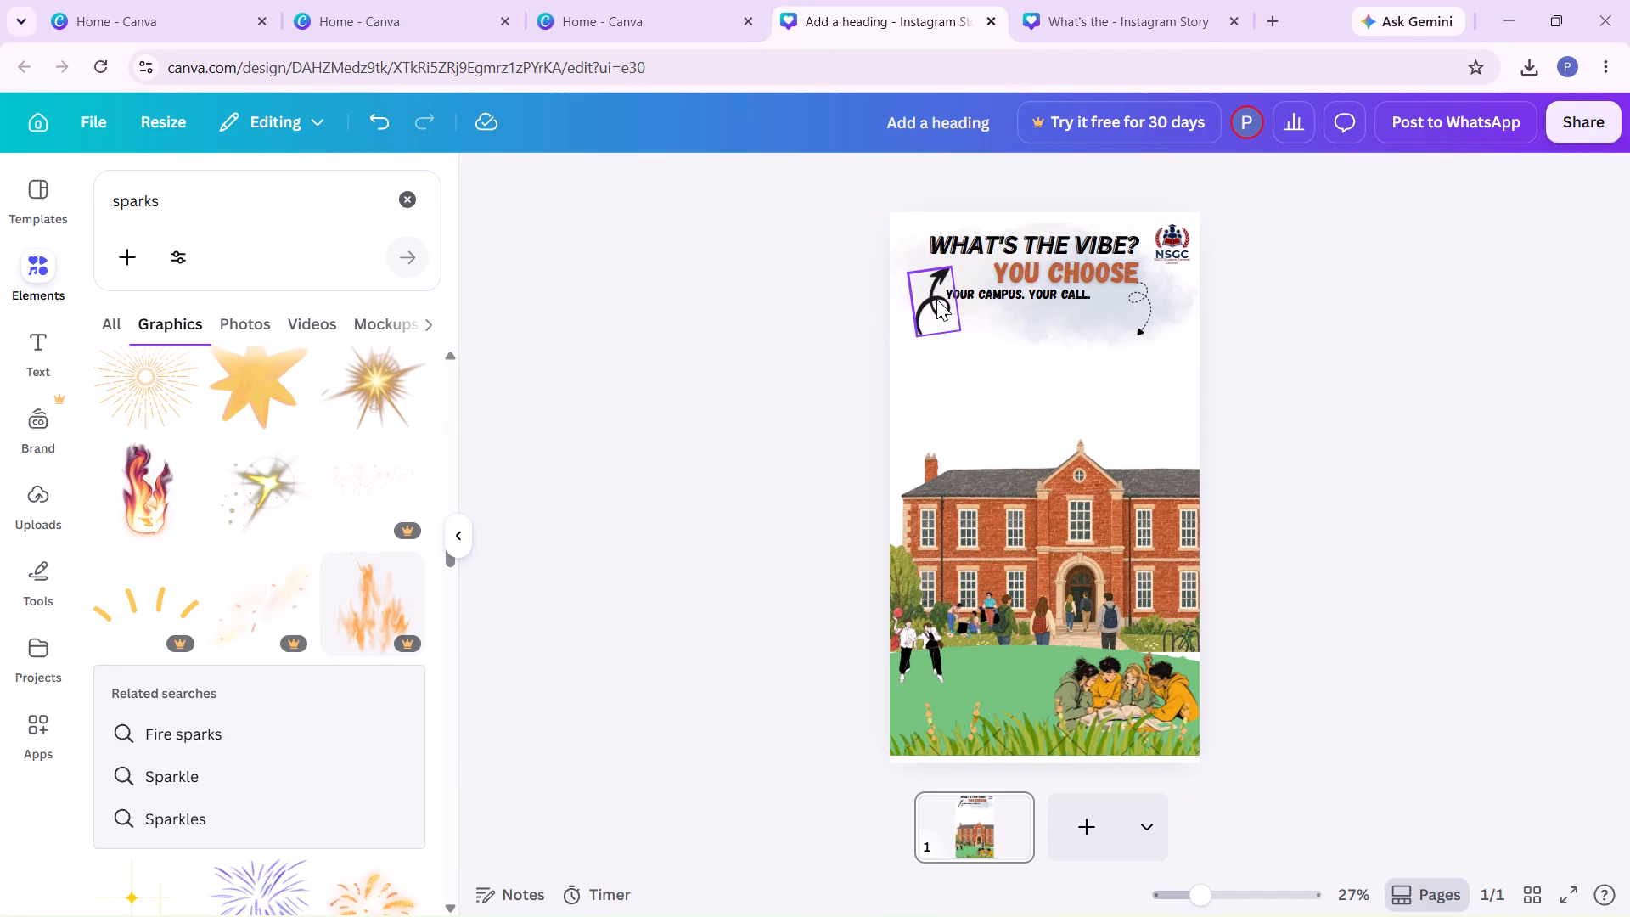
Rotate the black looped arrow beside the "YOUR CAMPUS. YOUR CALL." line counterclockwise to about -19°.
left_click(936, 299)
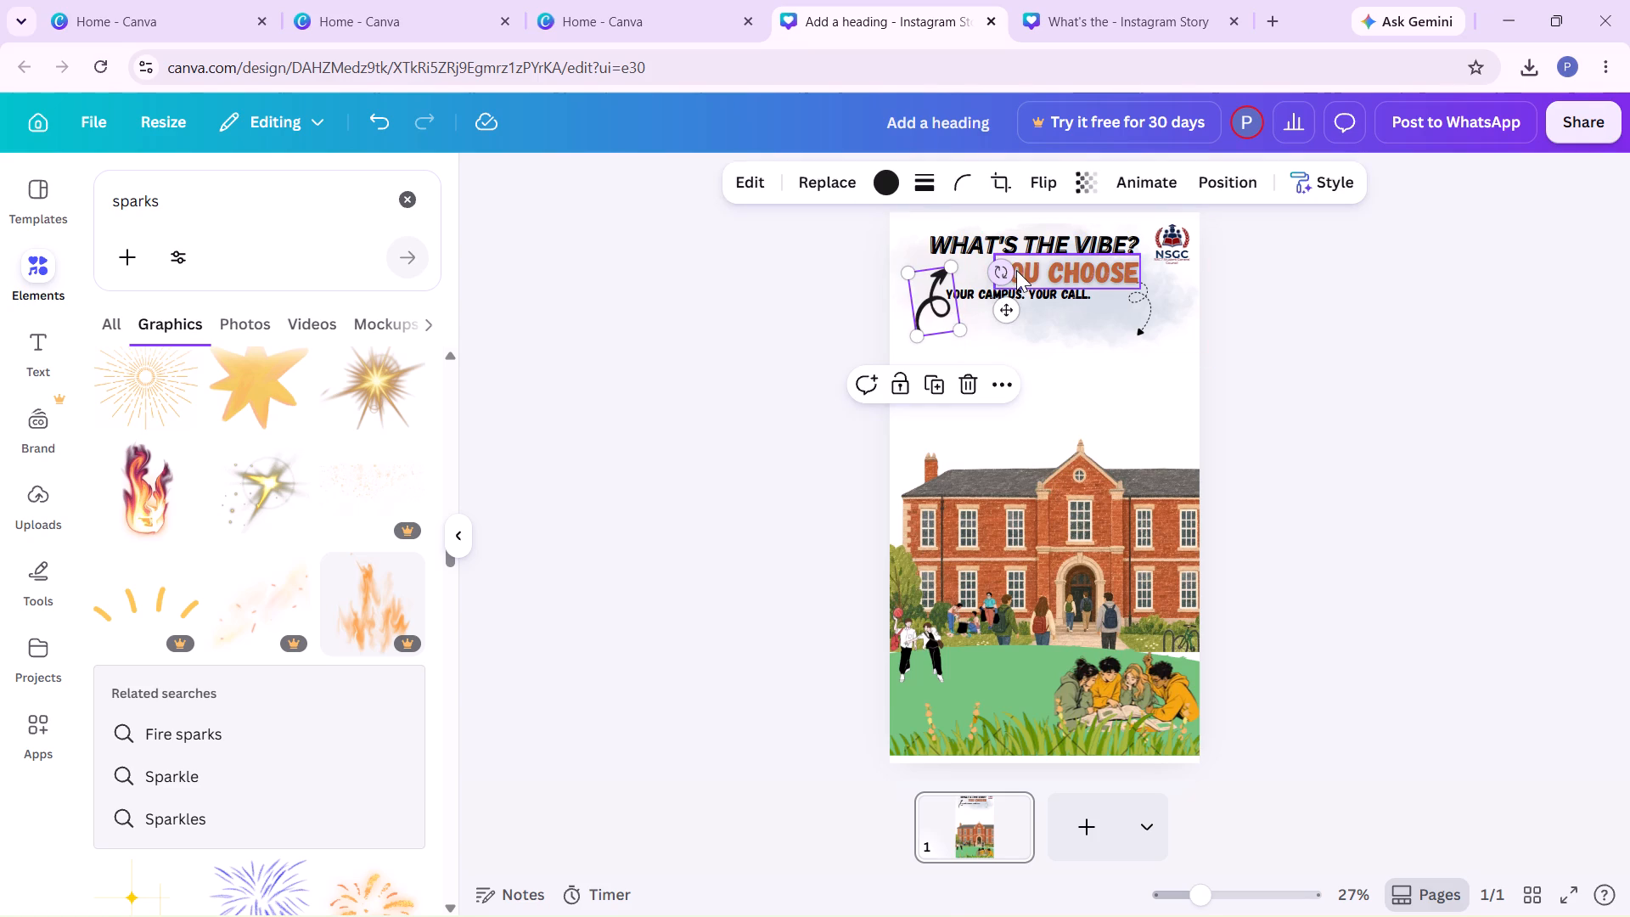
left_click_drag(1006, 279, 1003, 282)
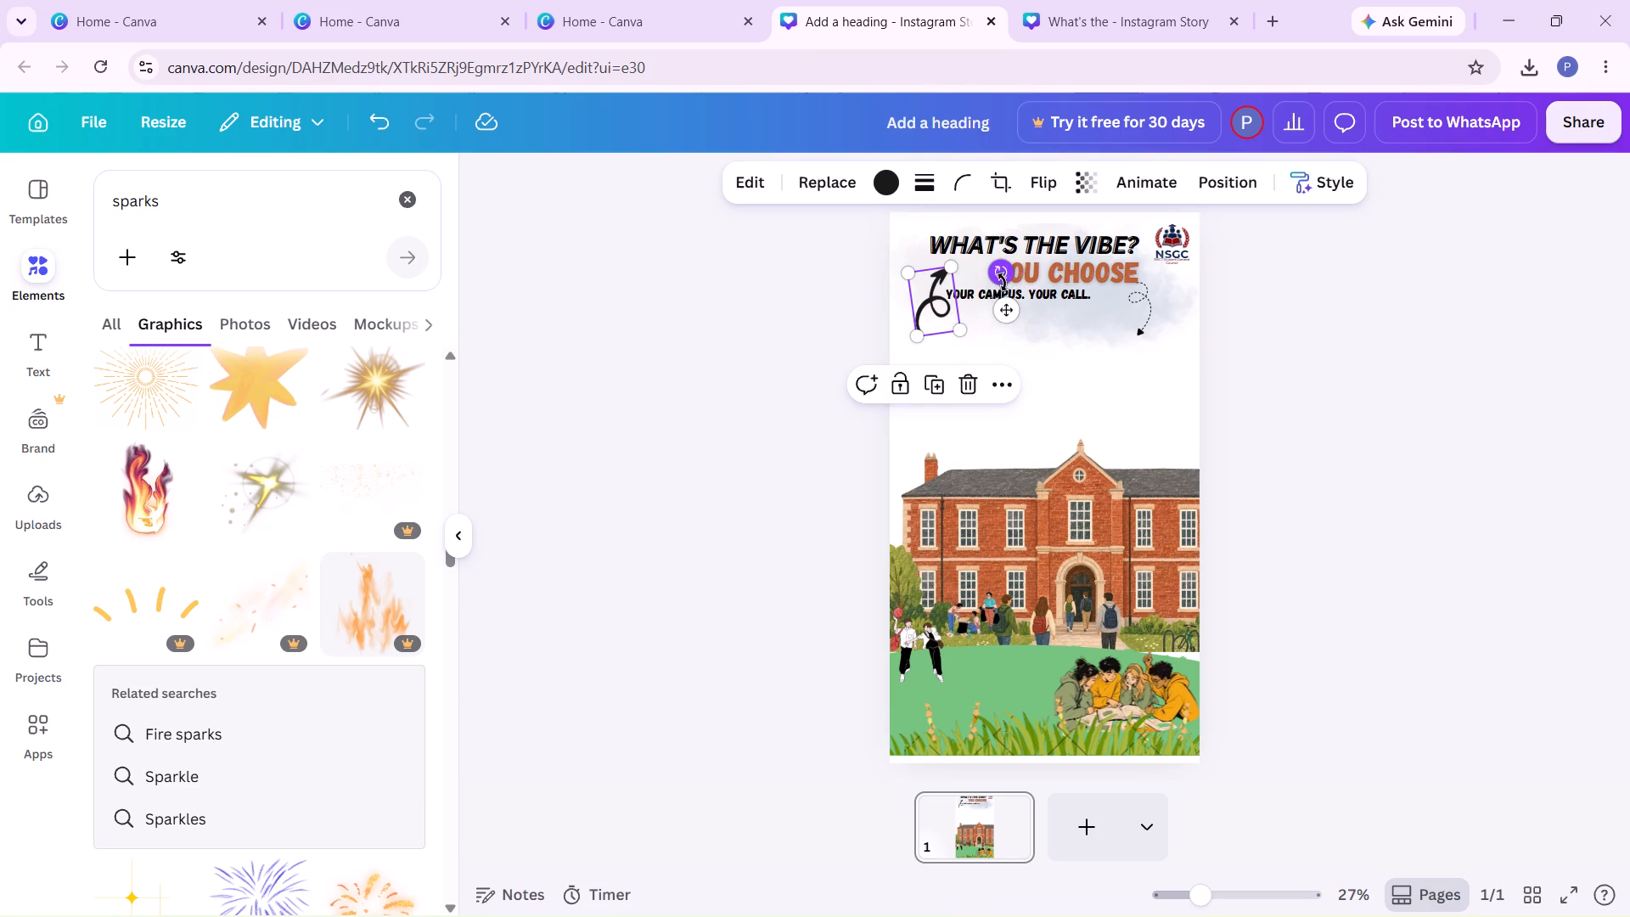
left_click_drag(1003, 282, 1011, 265)
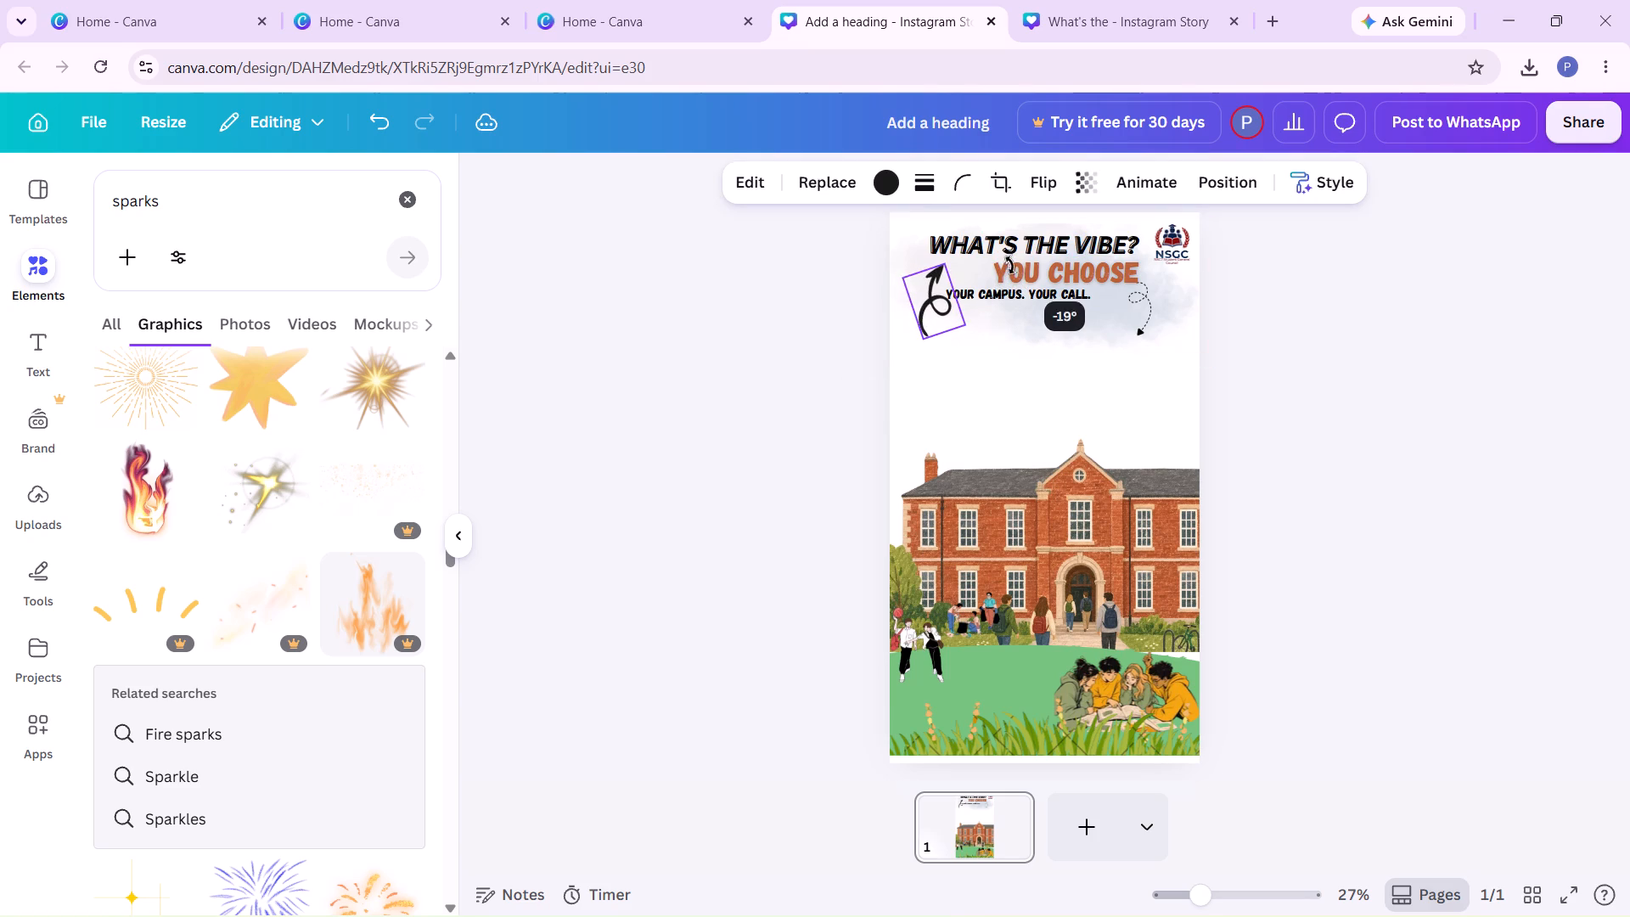
Rotate the black looped arrow clockwise to a slight rightward tilt and nudge it left, just before the "YOUR CAMPUS. YOUR CALL." line.
left_click_drag(1011, 265, 984, 293)
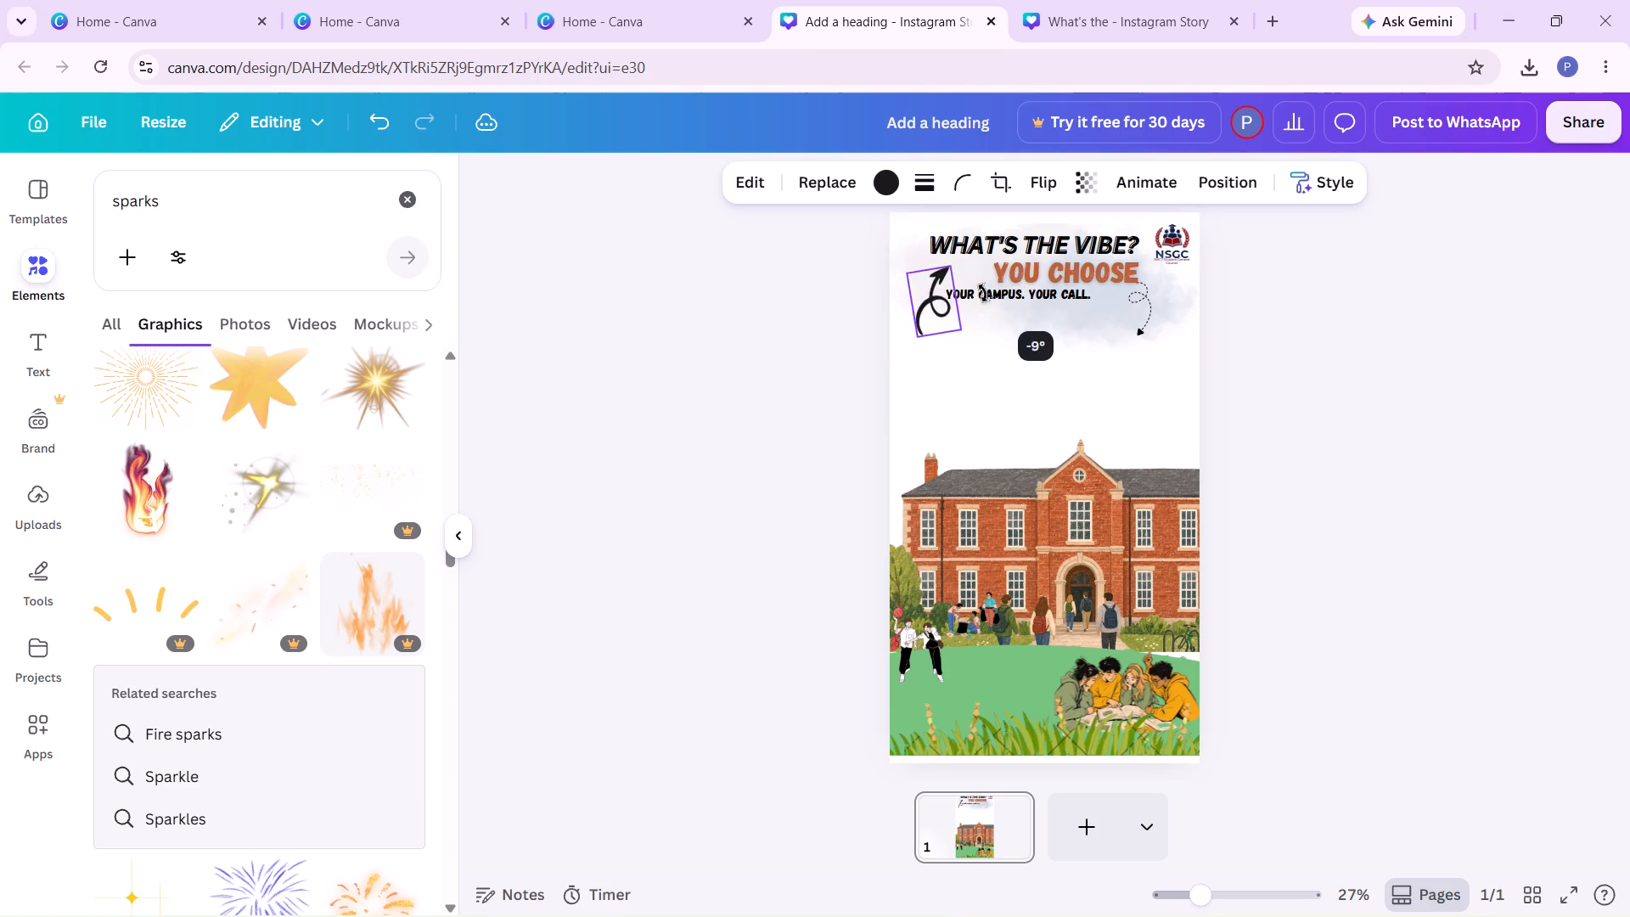
left_click_drag(984, 293, 988, 302)
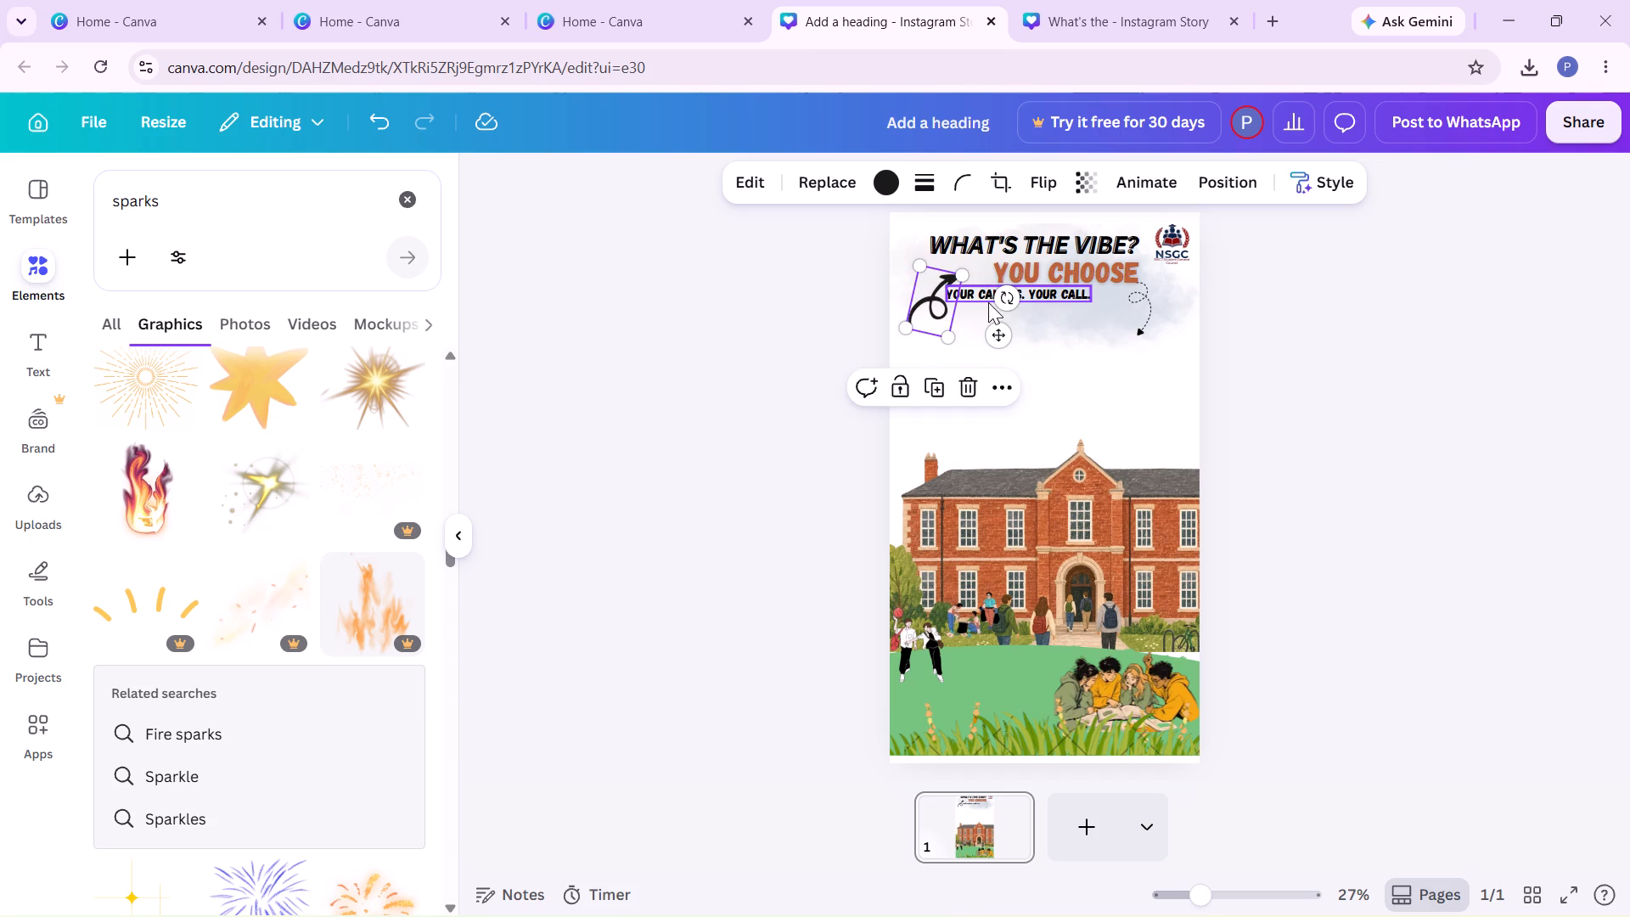
left_click_drag(914, 301, 902, 297)
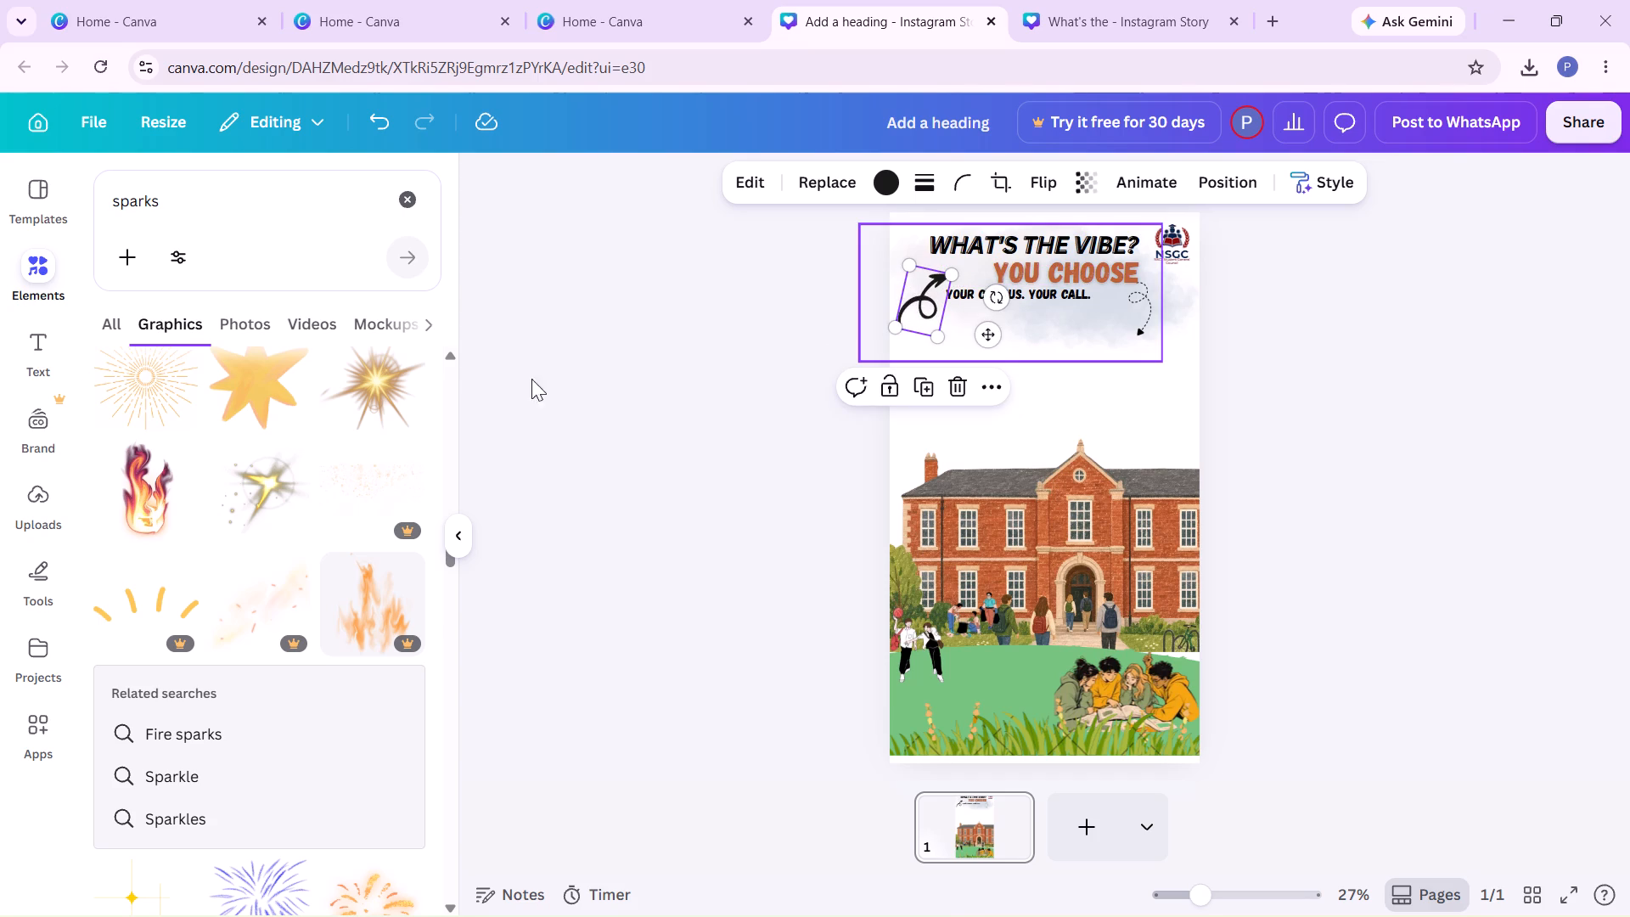
left_click(497, 357)
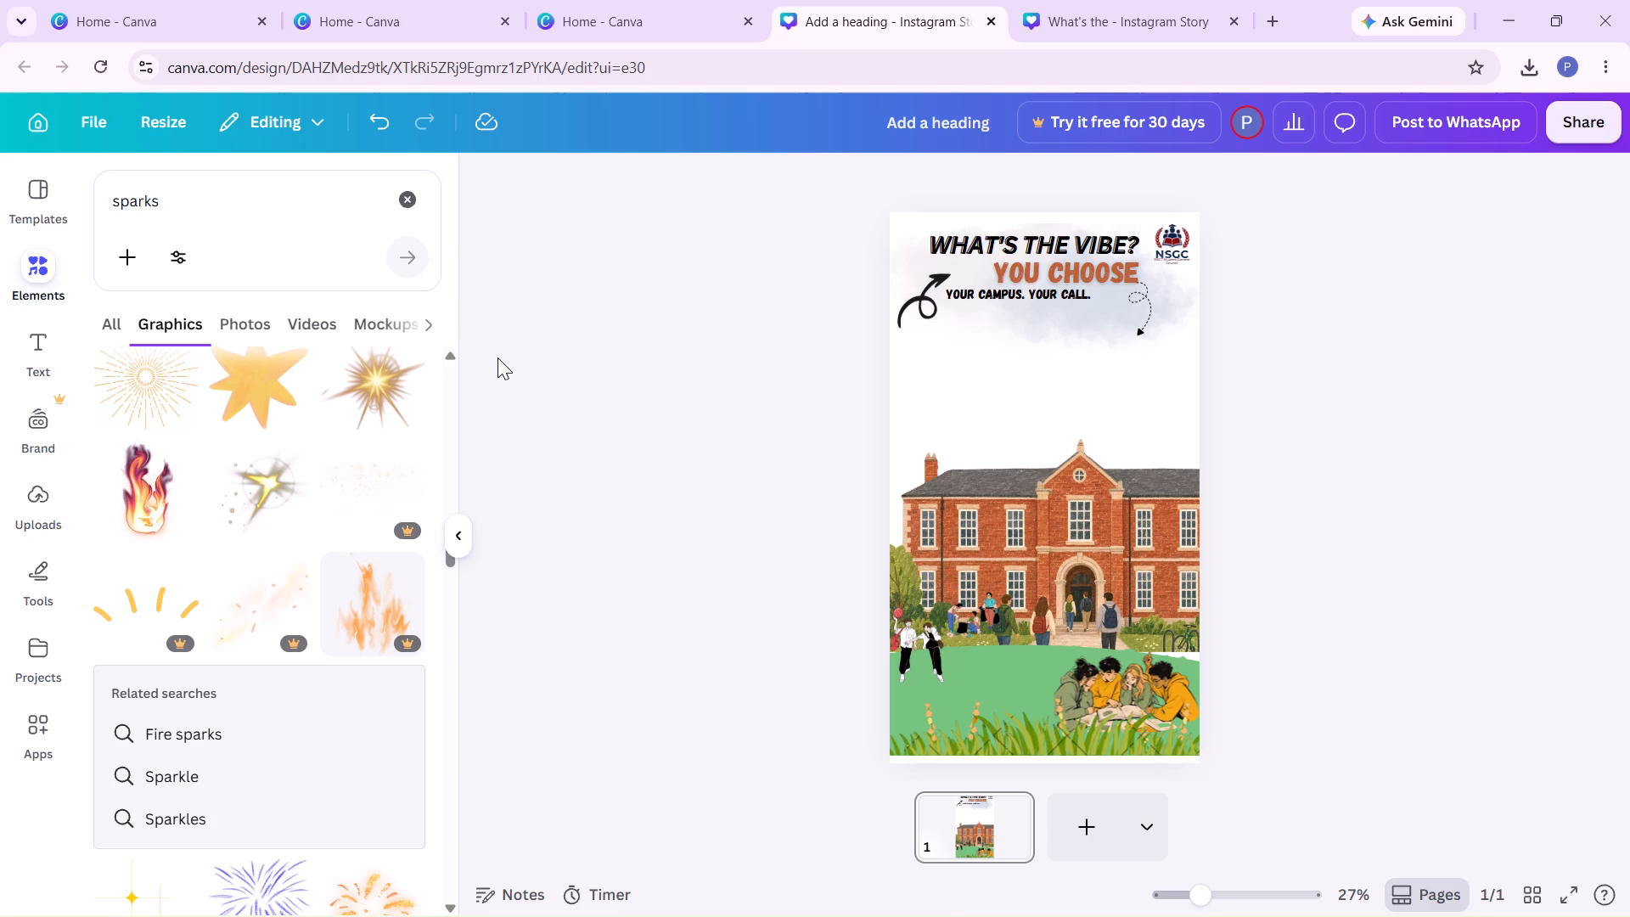
Search the graphics for "Fire sparks" and look through the results for a suitable spark accent for the poster.
left_click(208, 724)
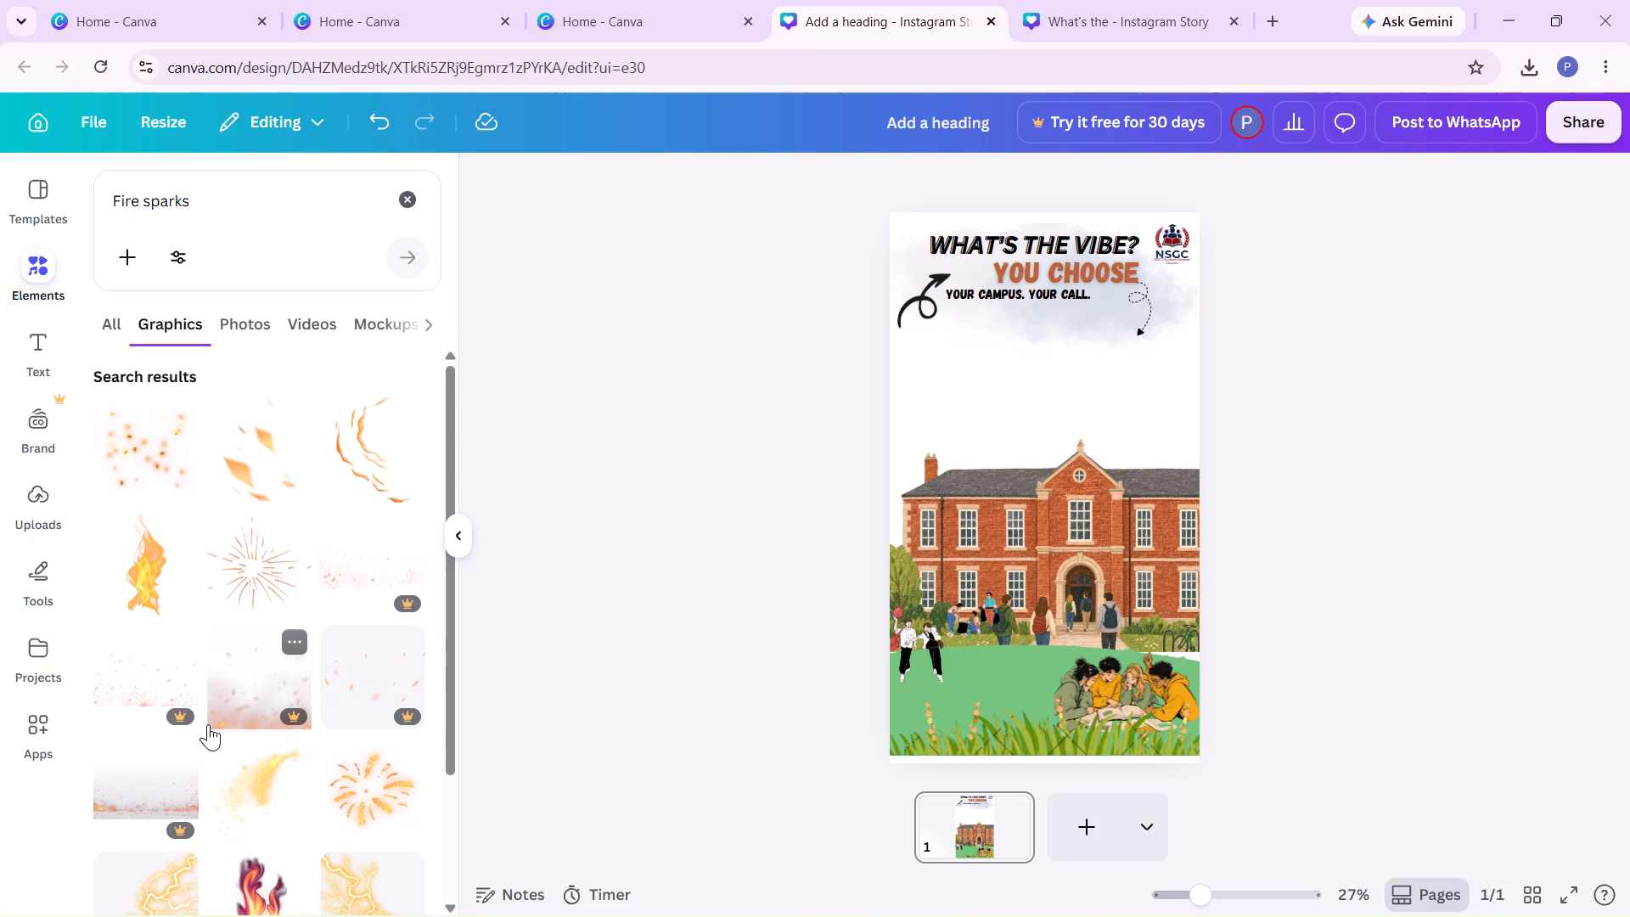
scroll(208, 724, "down", 5)
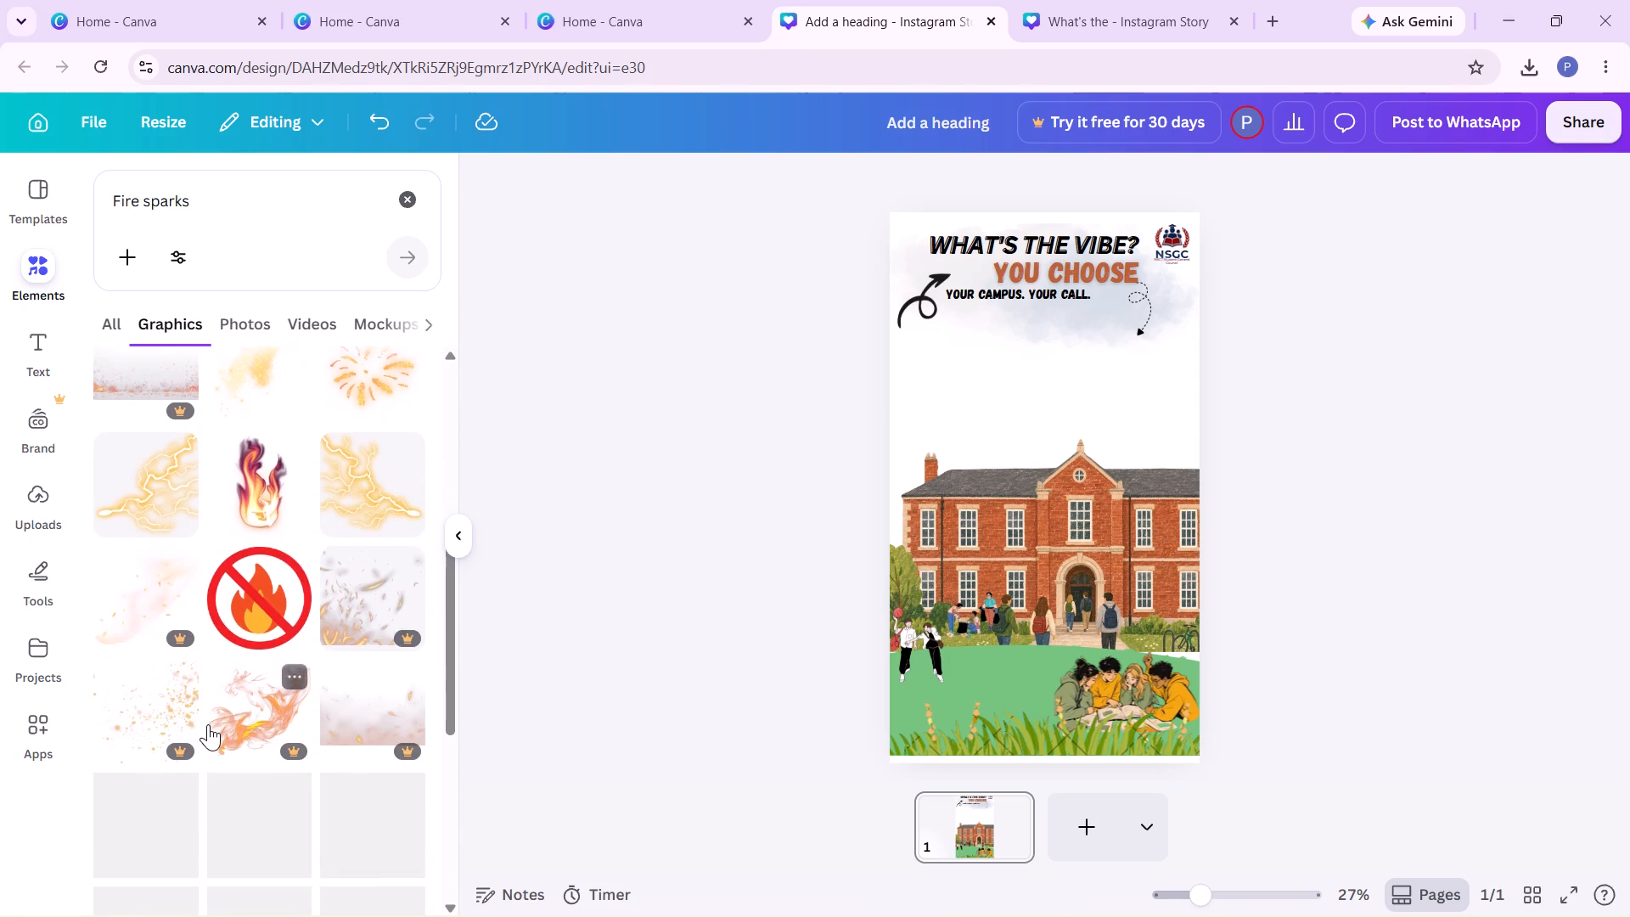
scroll(208, 724, "down", 2)
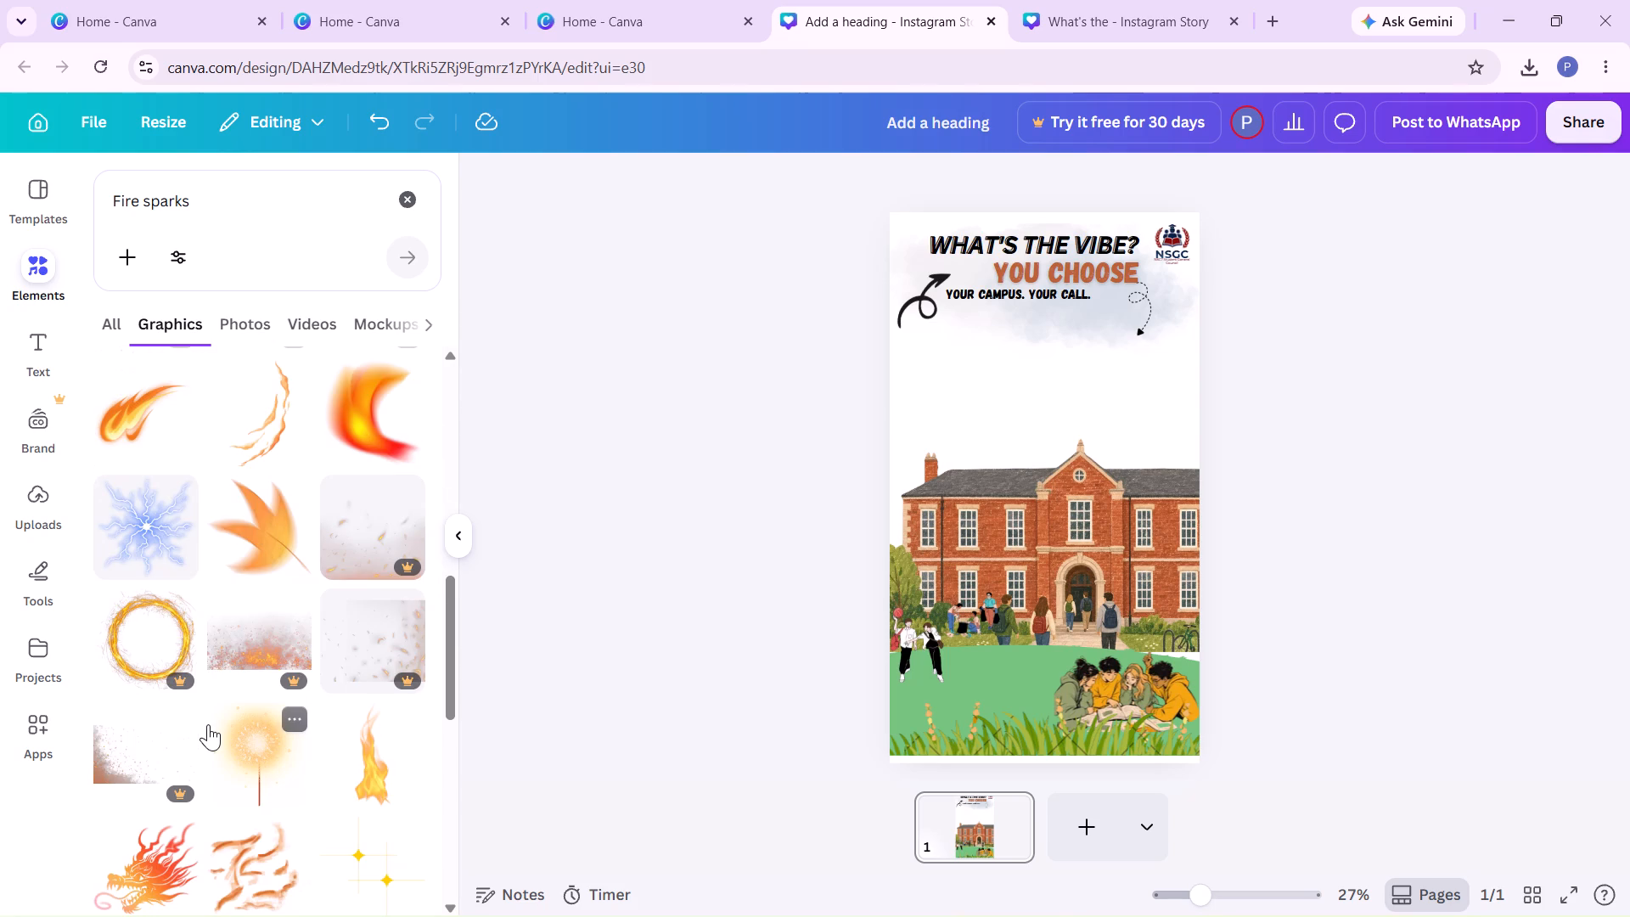
scroll(195, 674, "down", 3)
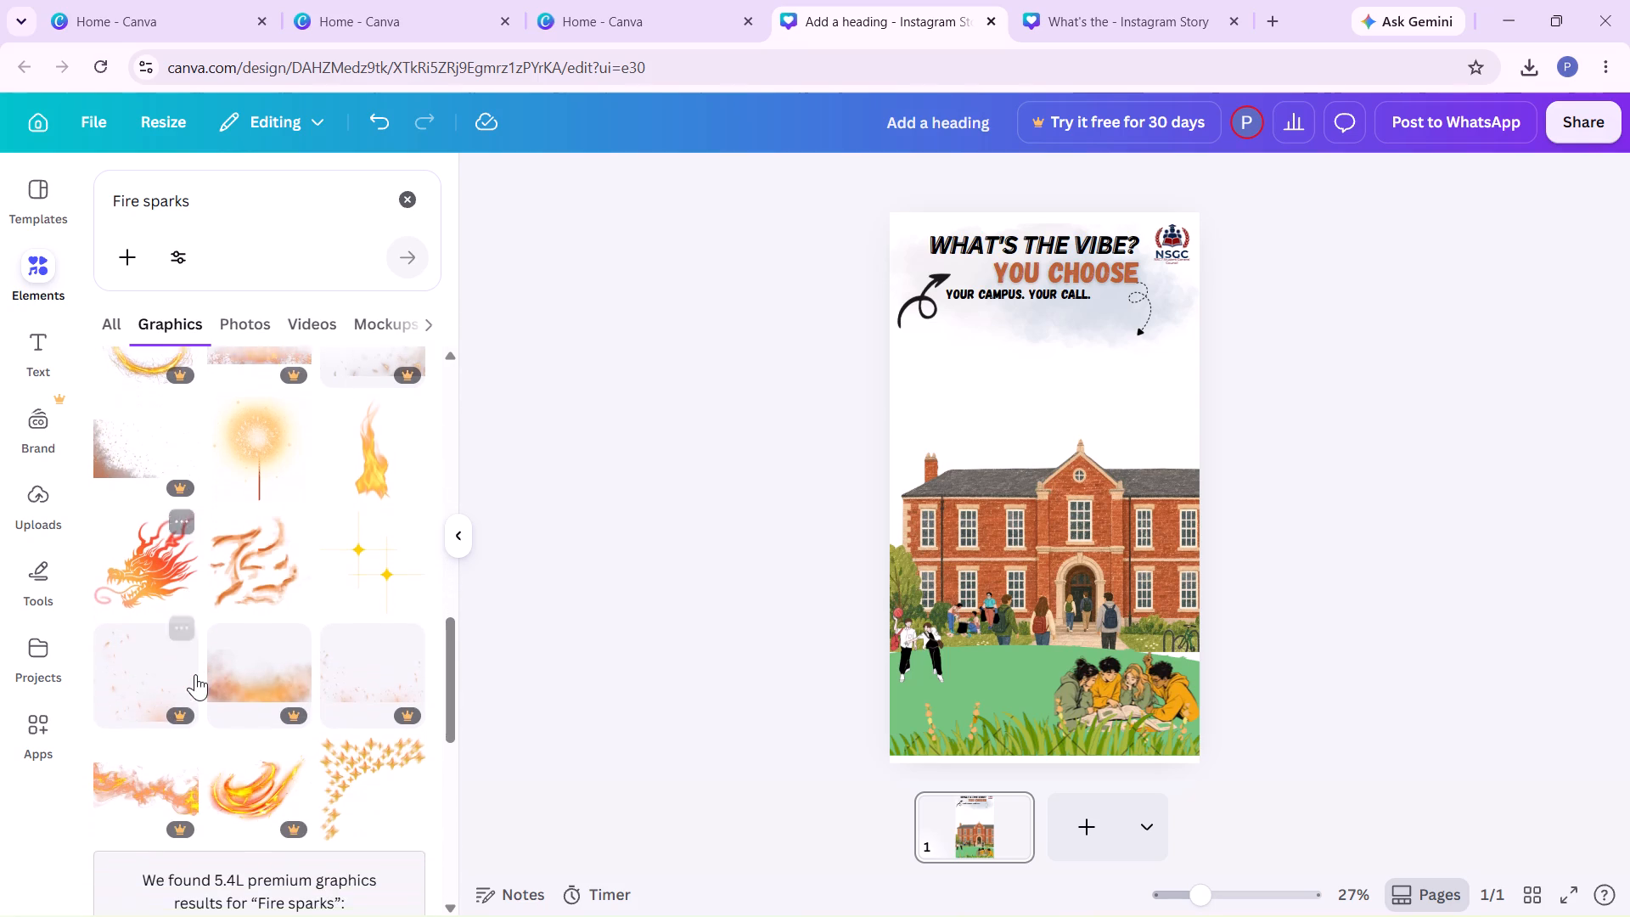
scroll(195, 674, "down", 2)
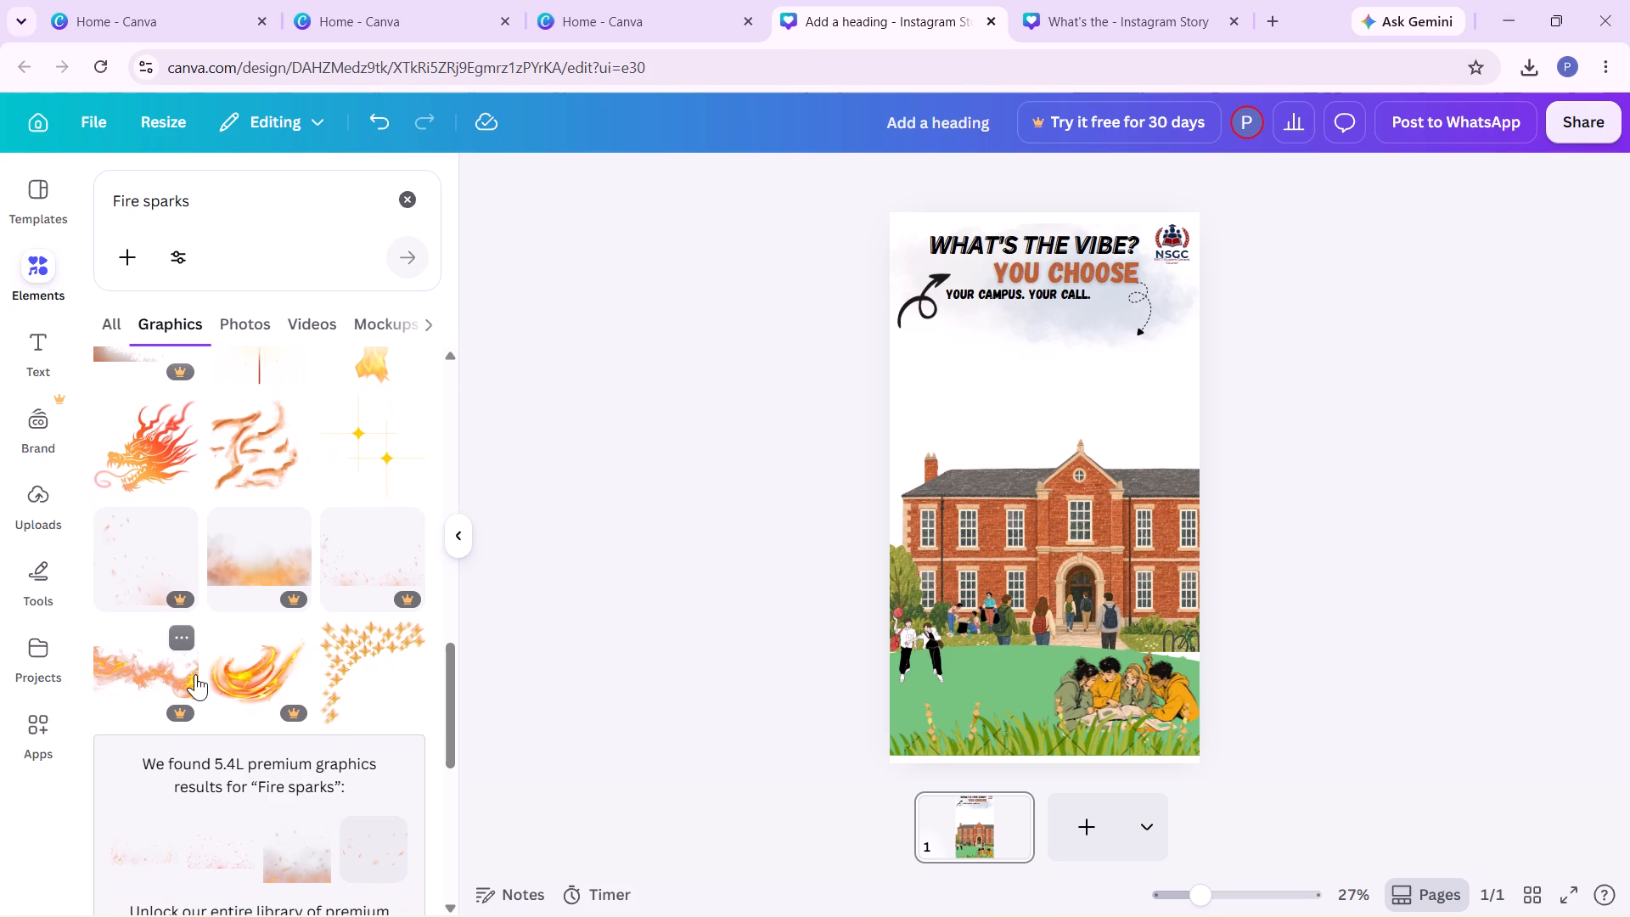
scroll(195, 674, "down", 12)
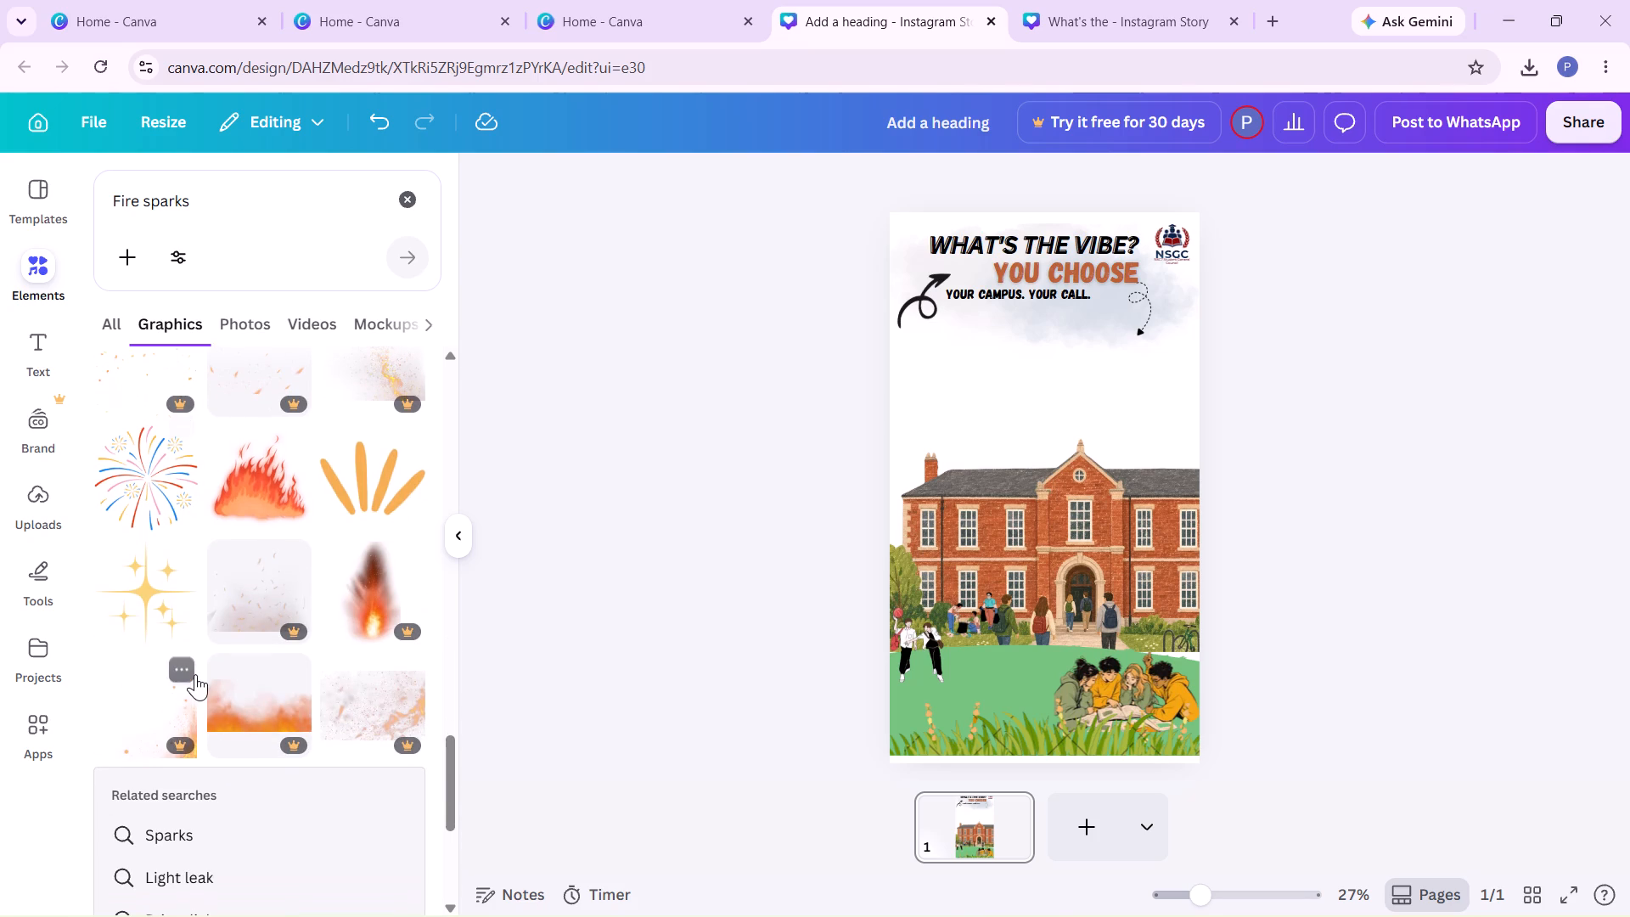
scroll(195, 674, "down", 9)
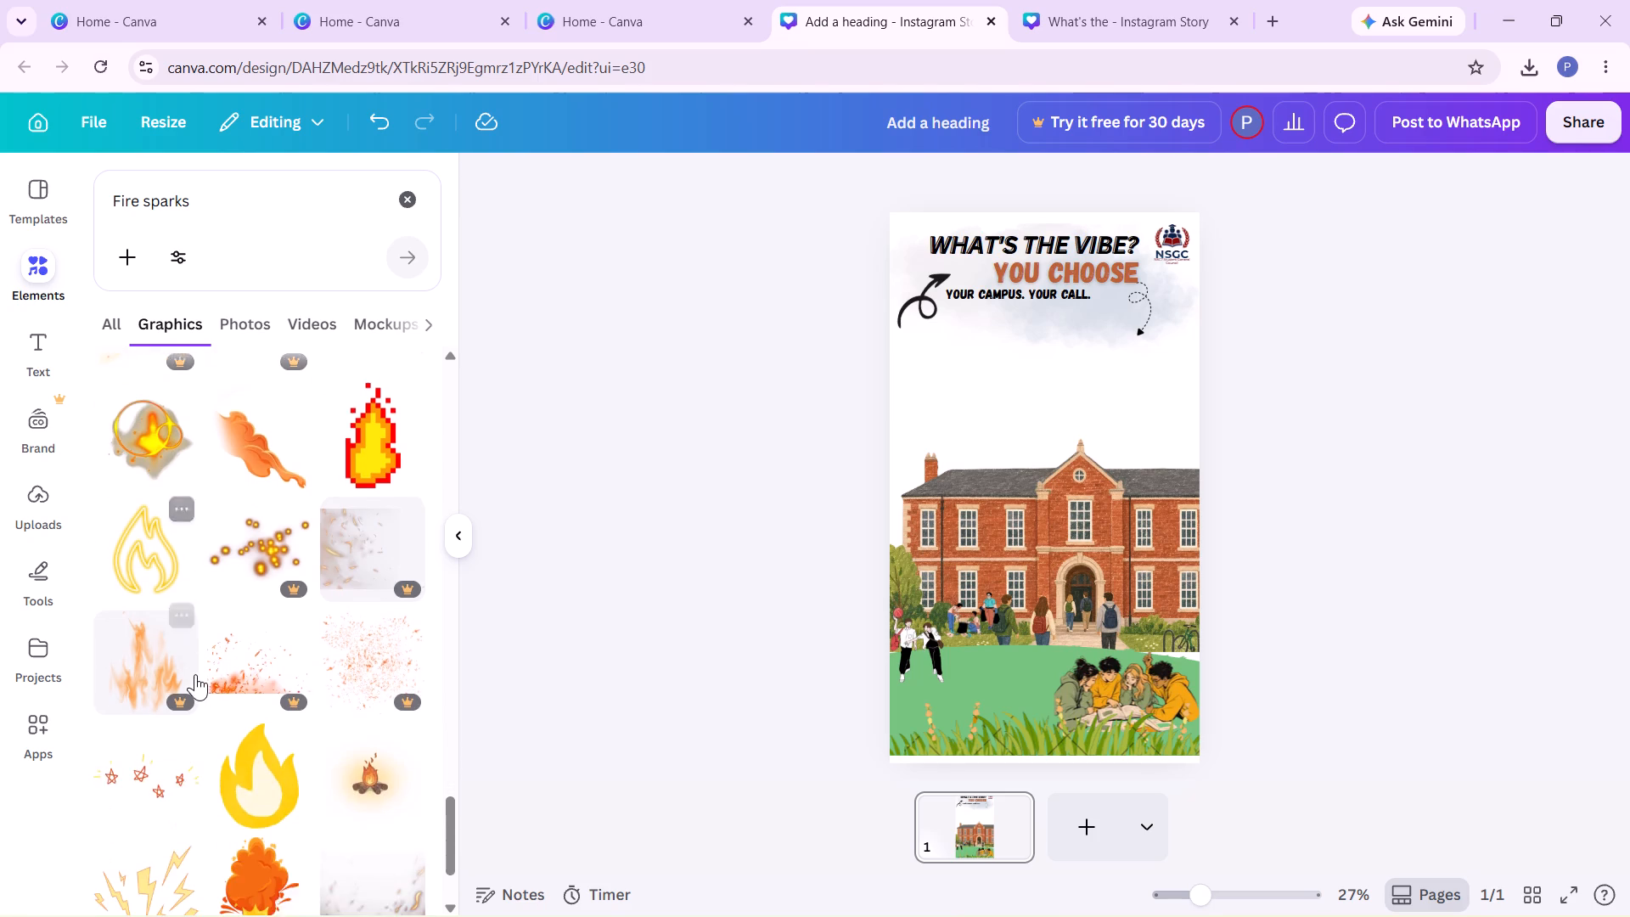
scroll(195, 674, "down", 6)
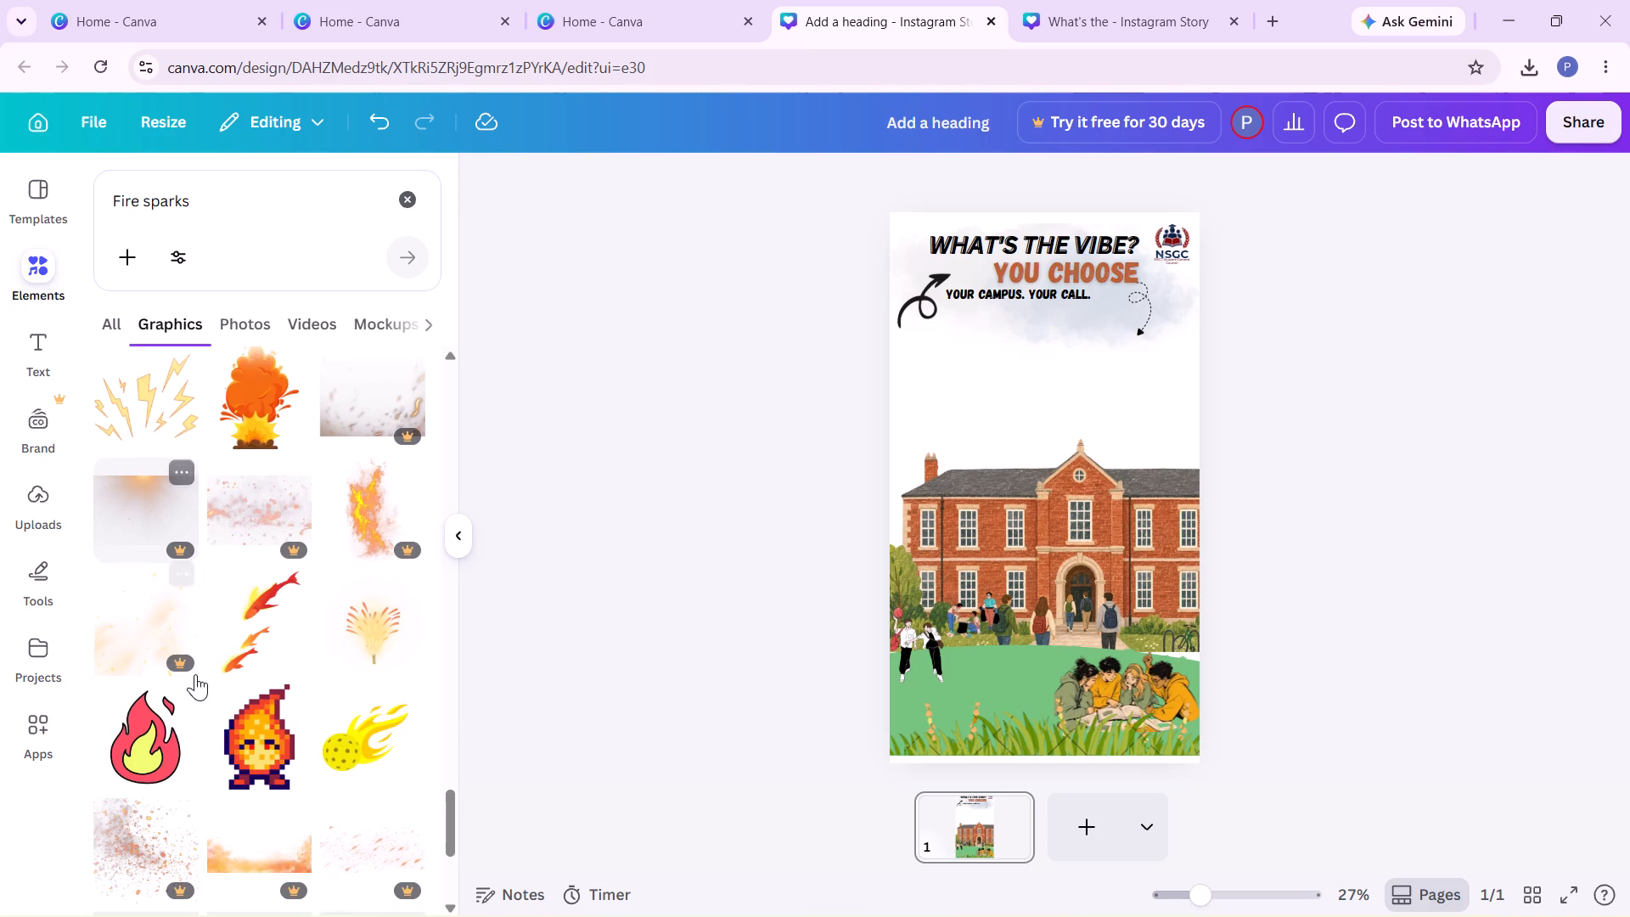
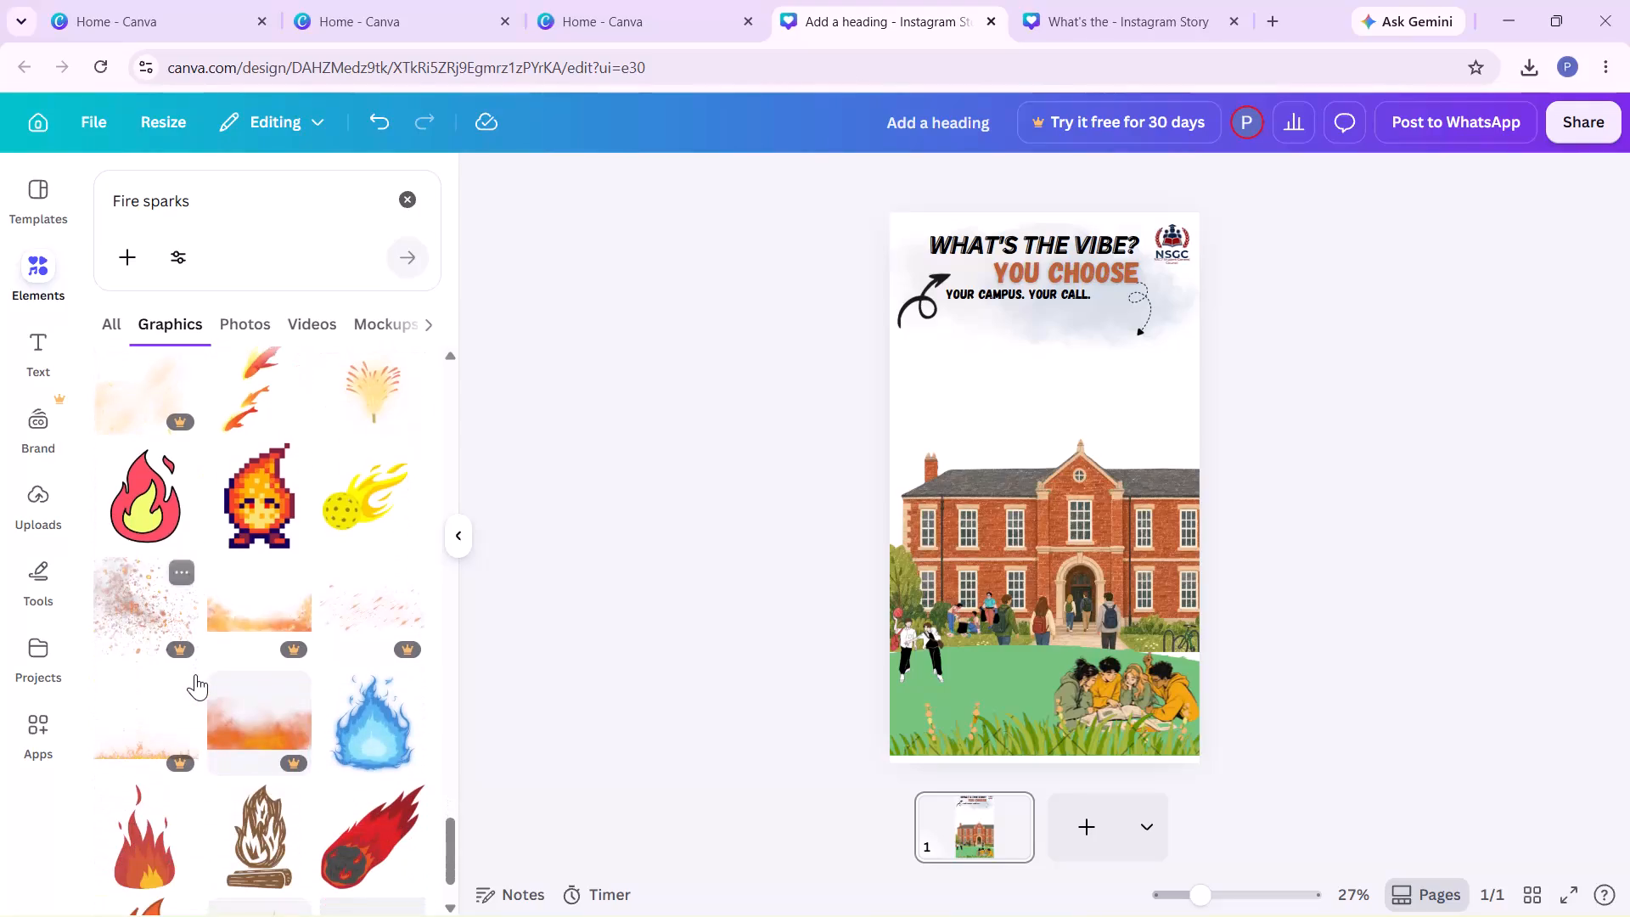
Look further through the "Fire sparks" graphics results for a suitable spark accent for the poster header.
scroll(195, 674, "down", 4)
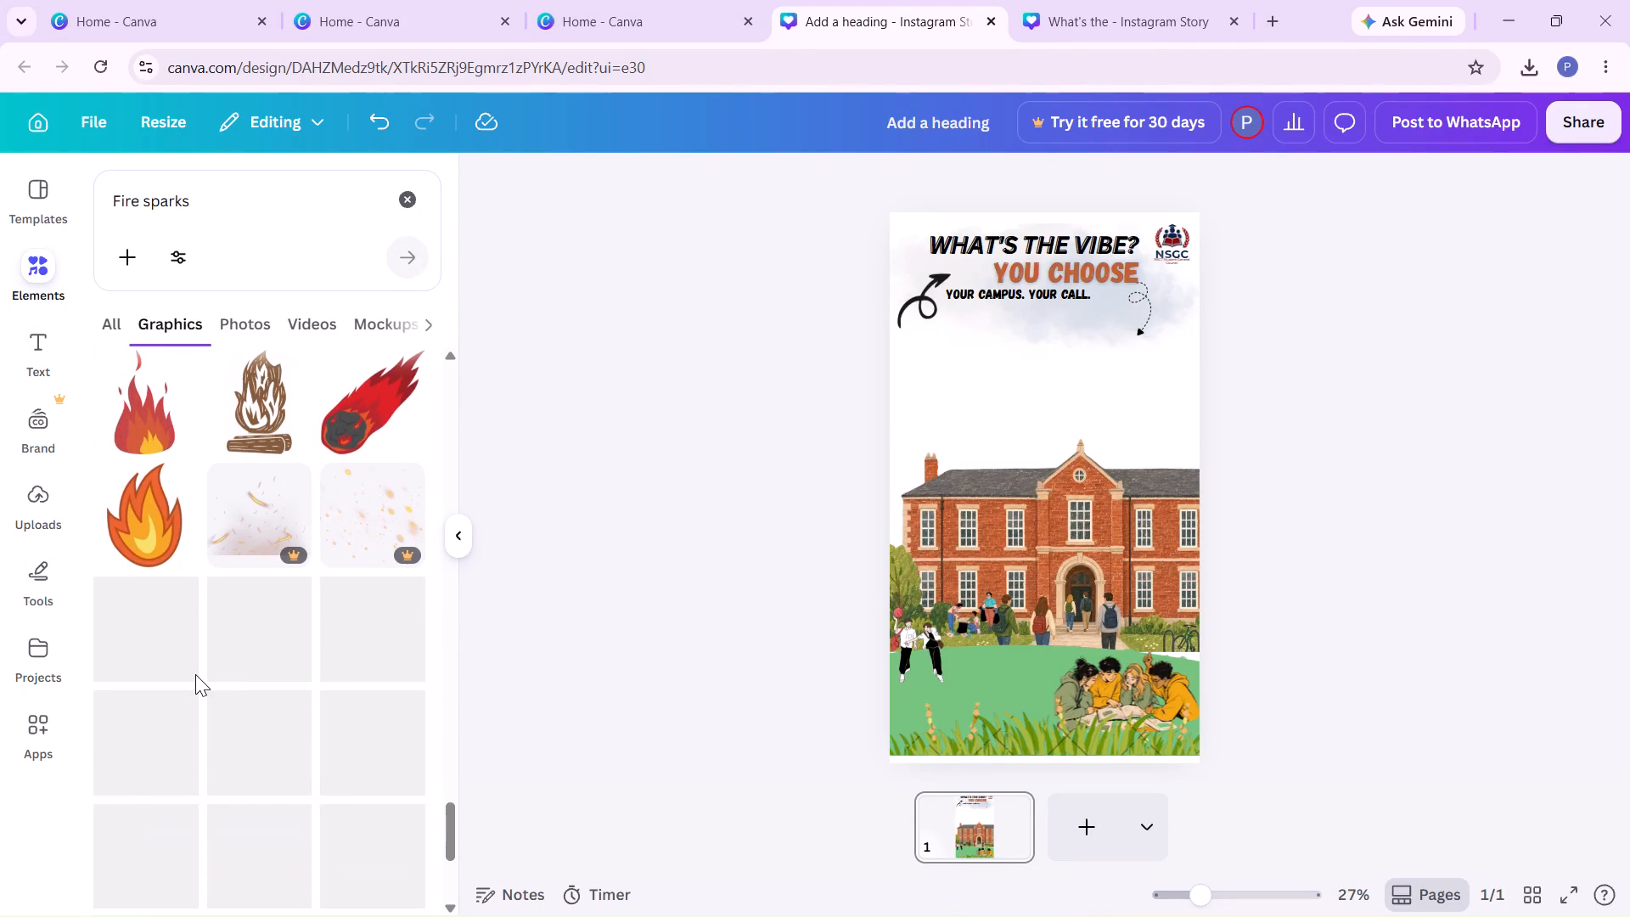
scroll(195, 674, "down", 2)
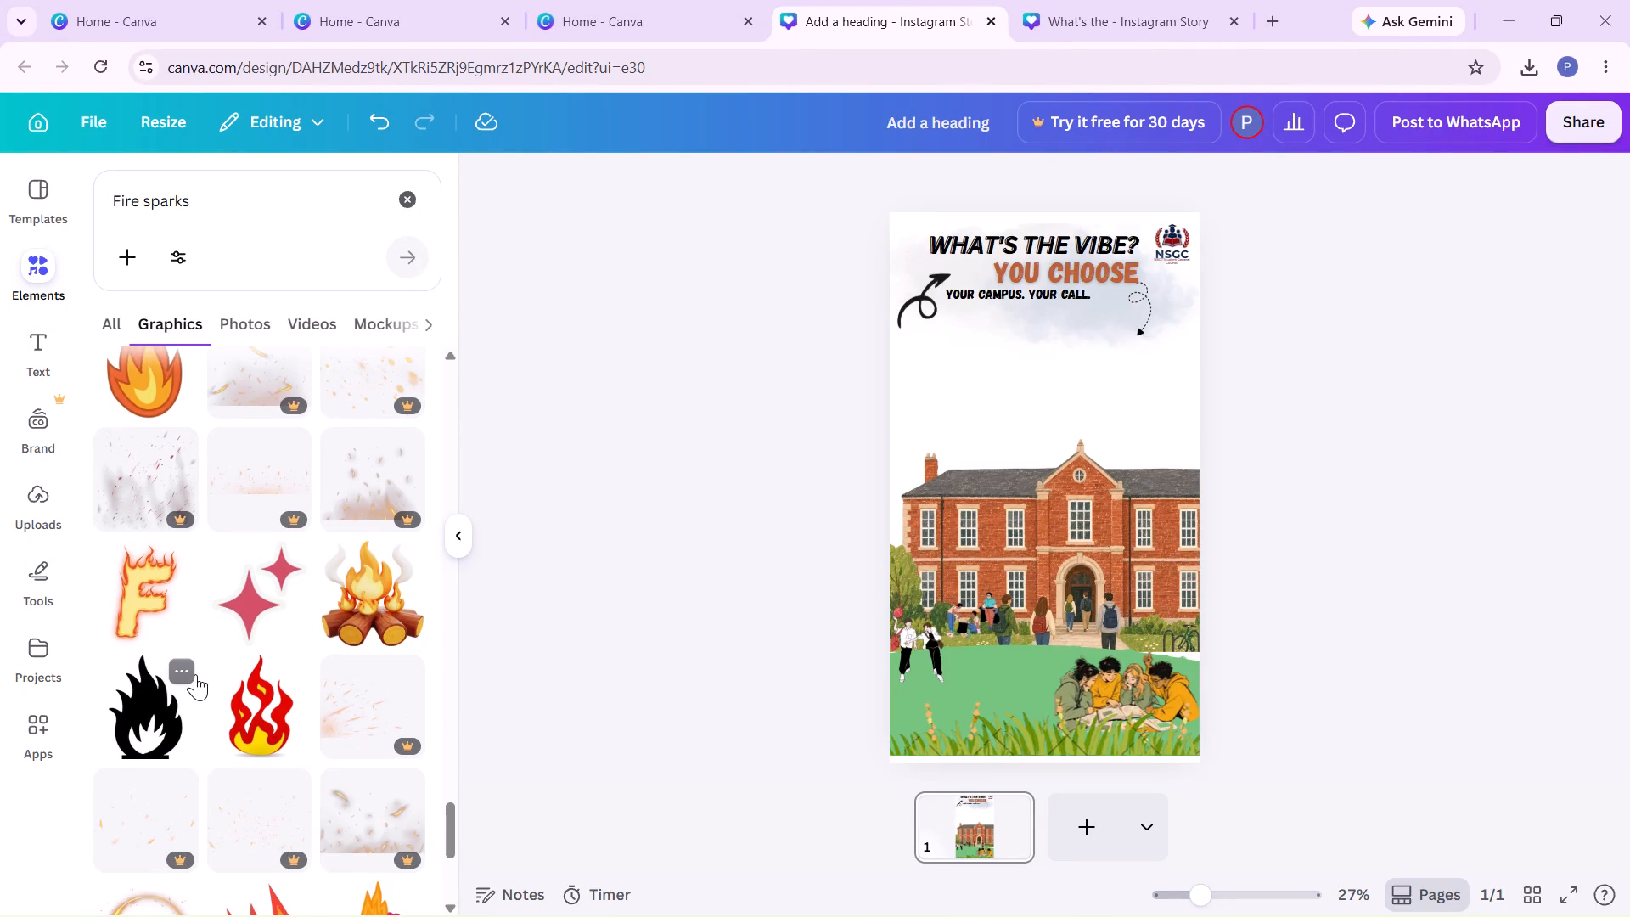
scroll(195, 674, "down", 3)
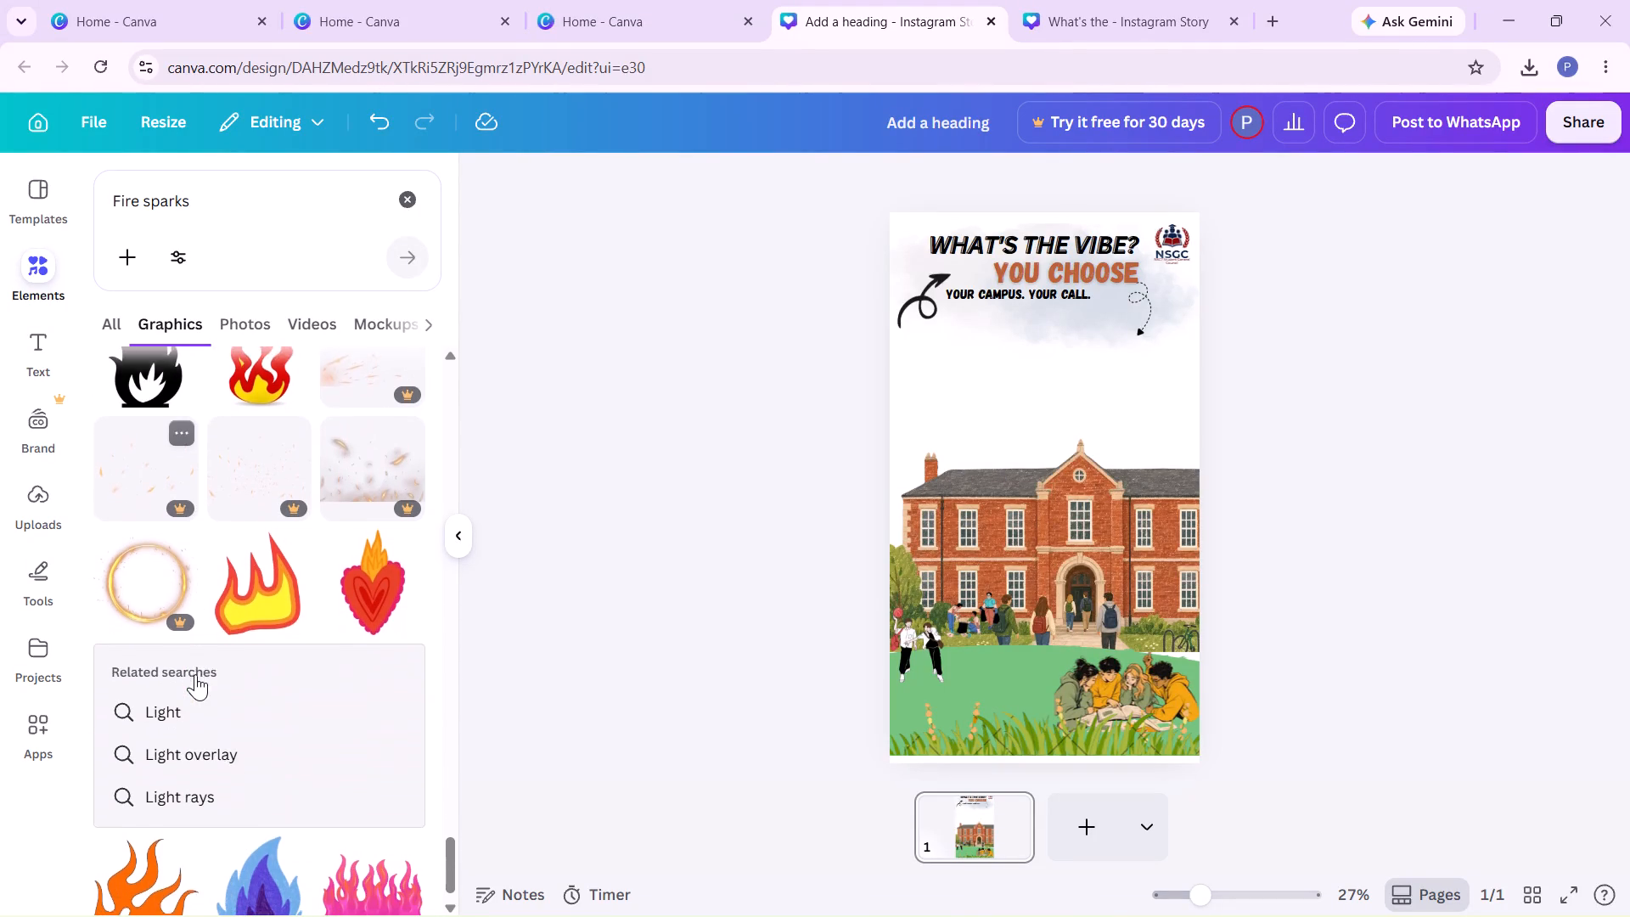
scroll(195, 674, "down", 8)
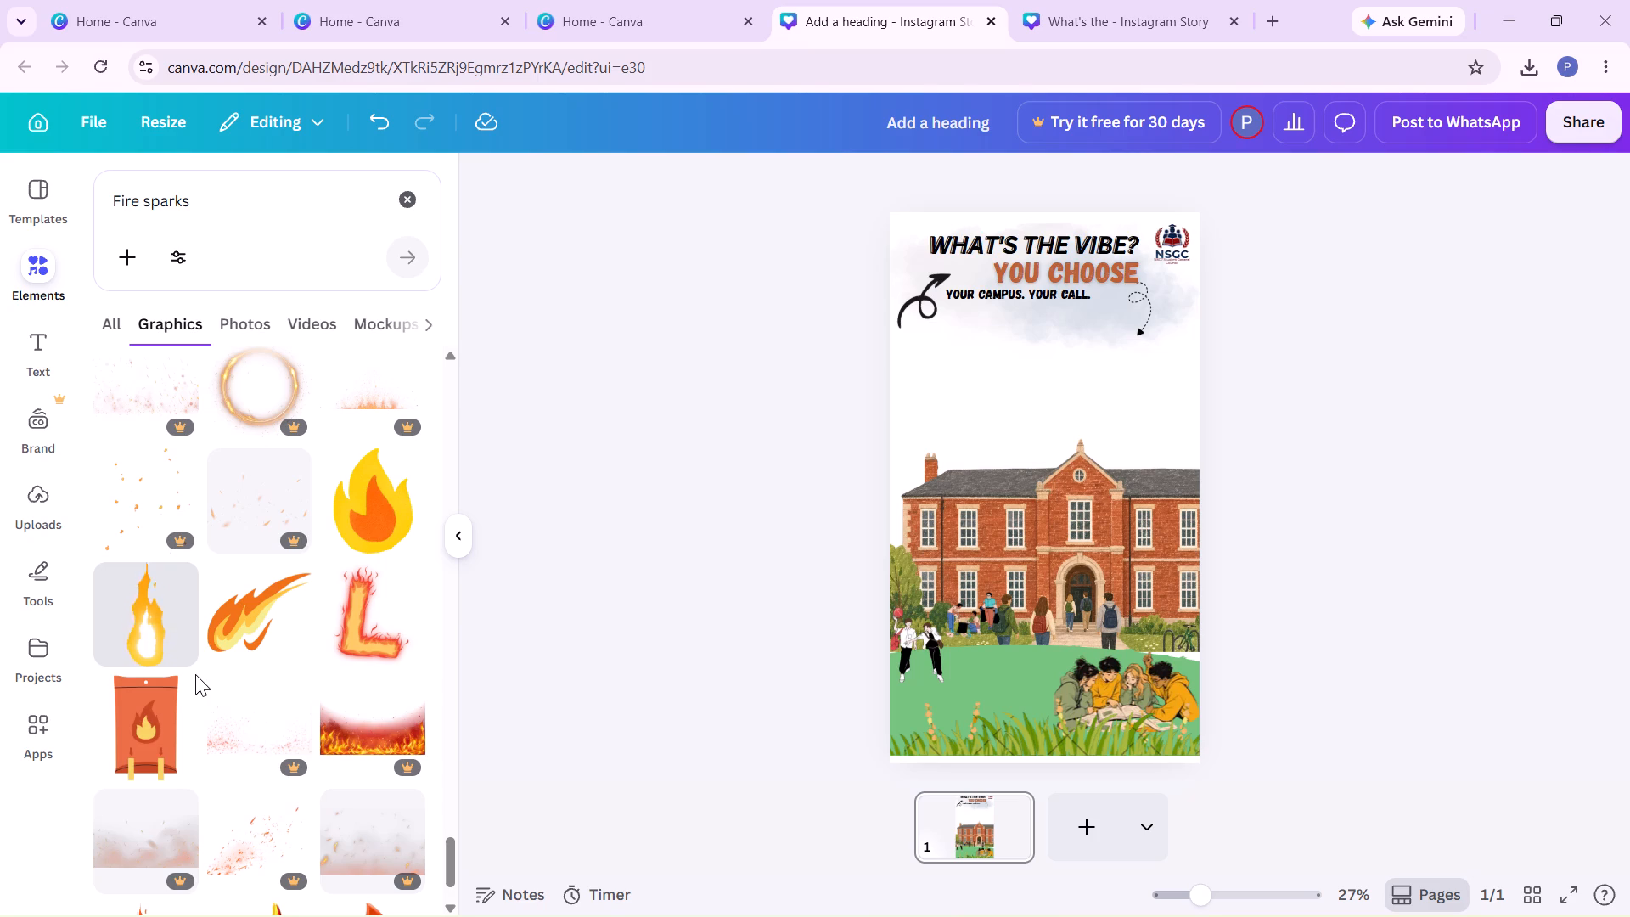
Look through more of the "Fire sparks" graphics for a suitable spark accent.
scroll(195, 674, "down", 6)
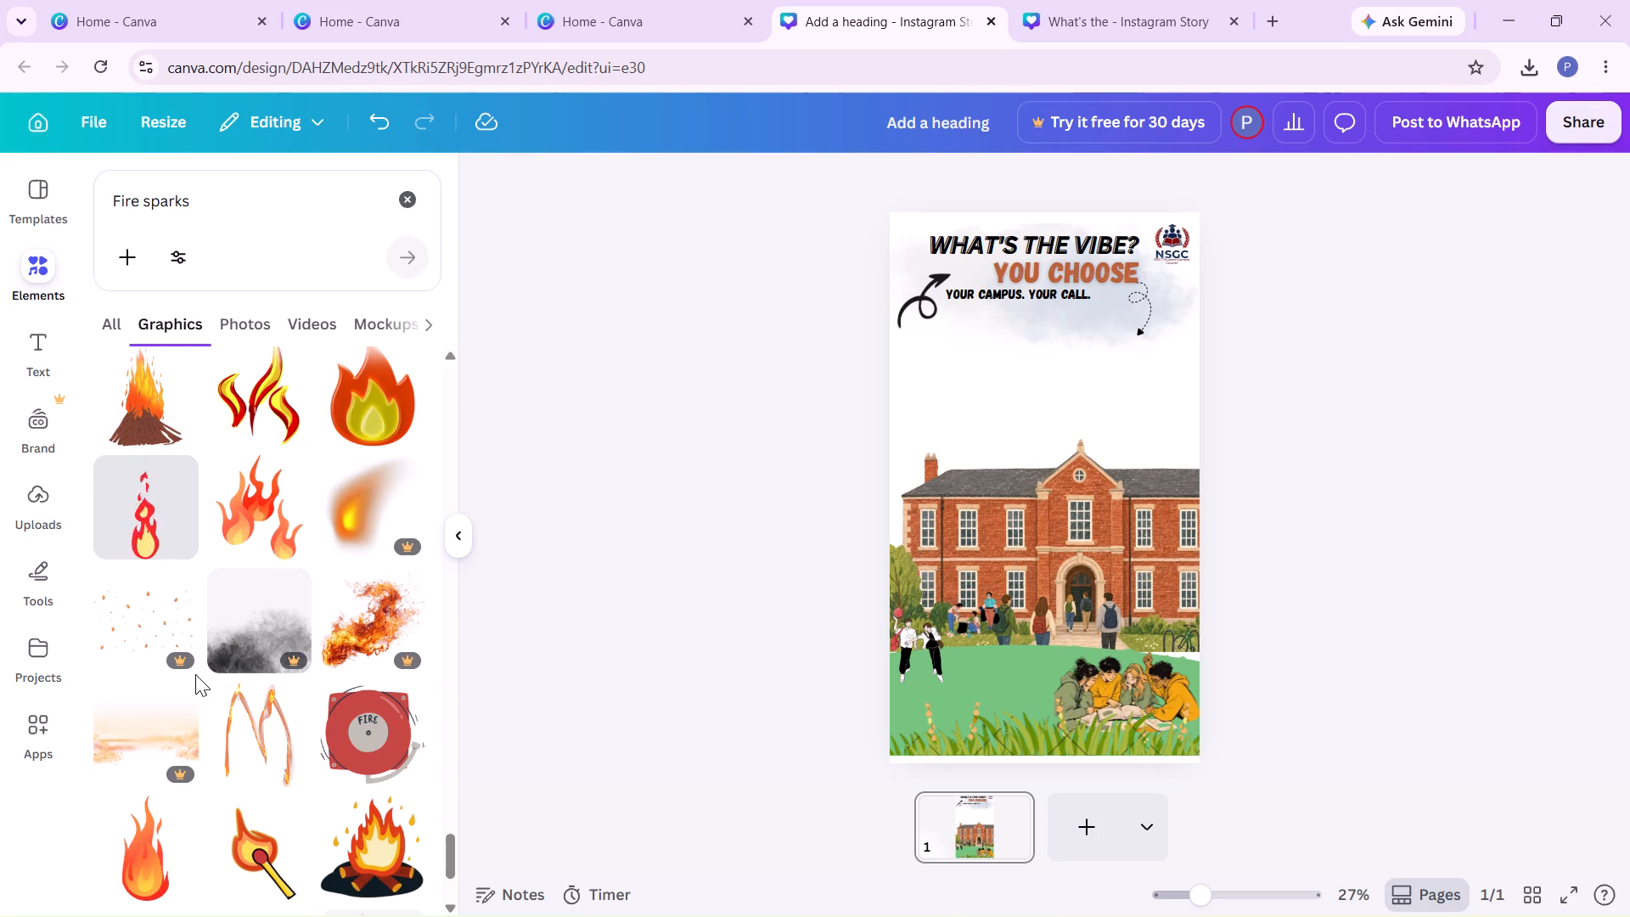
scroll(195, 674, "down", 1)
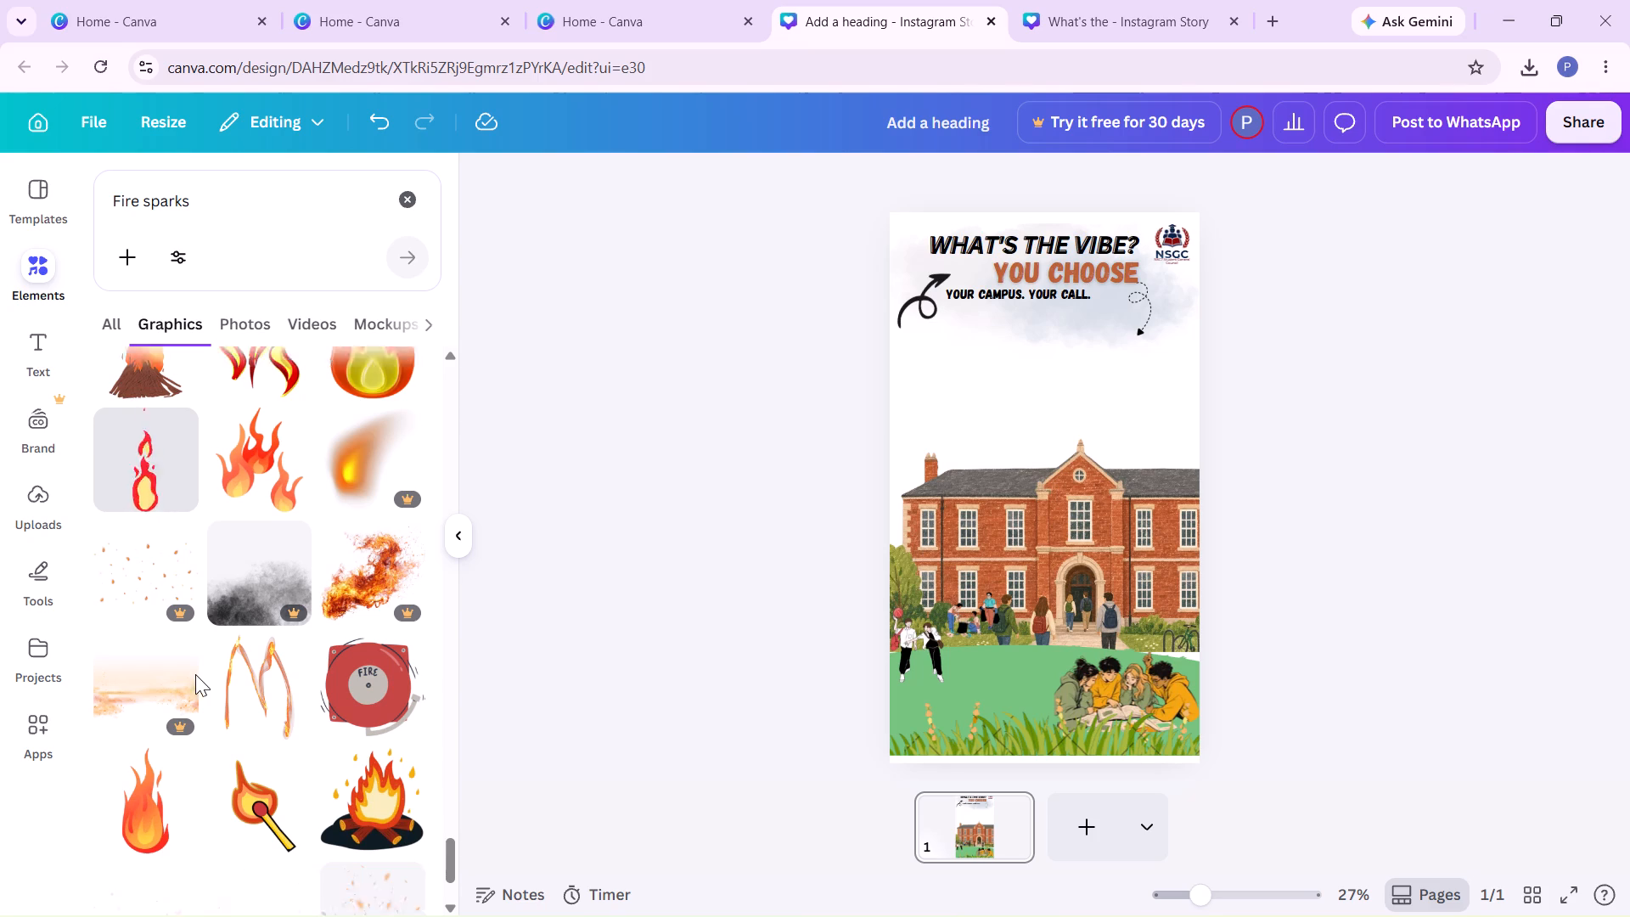
scroll(195, 674, "down", 5)
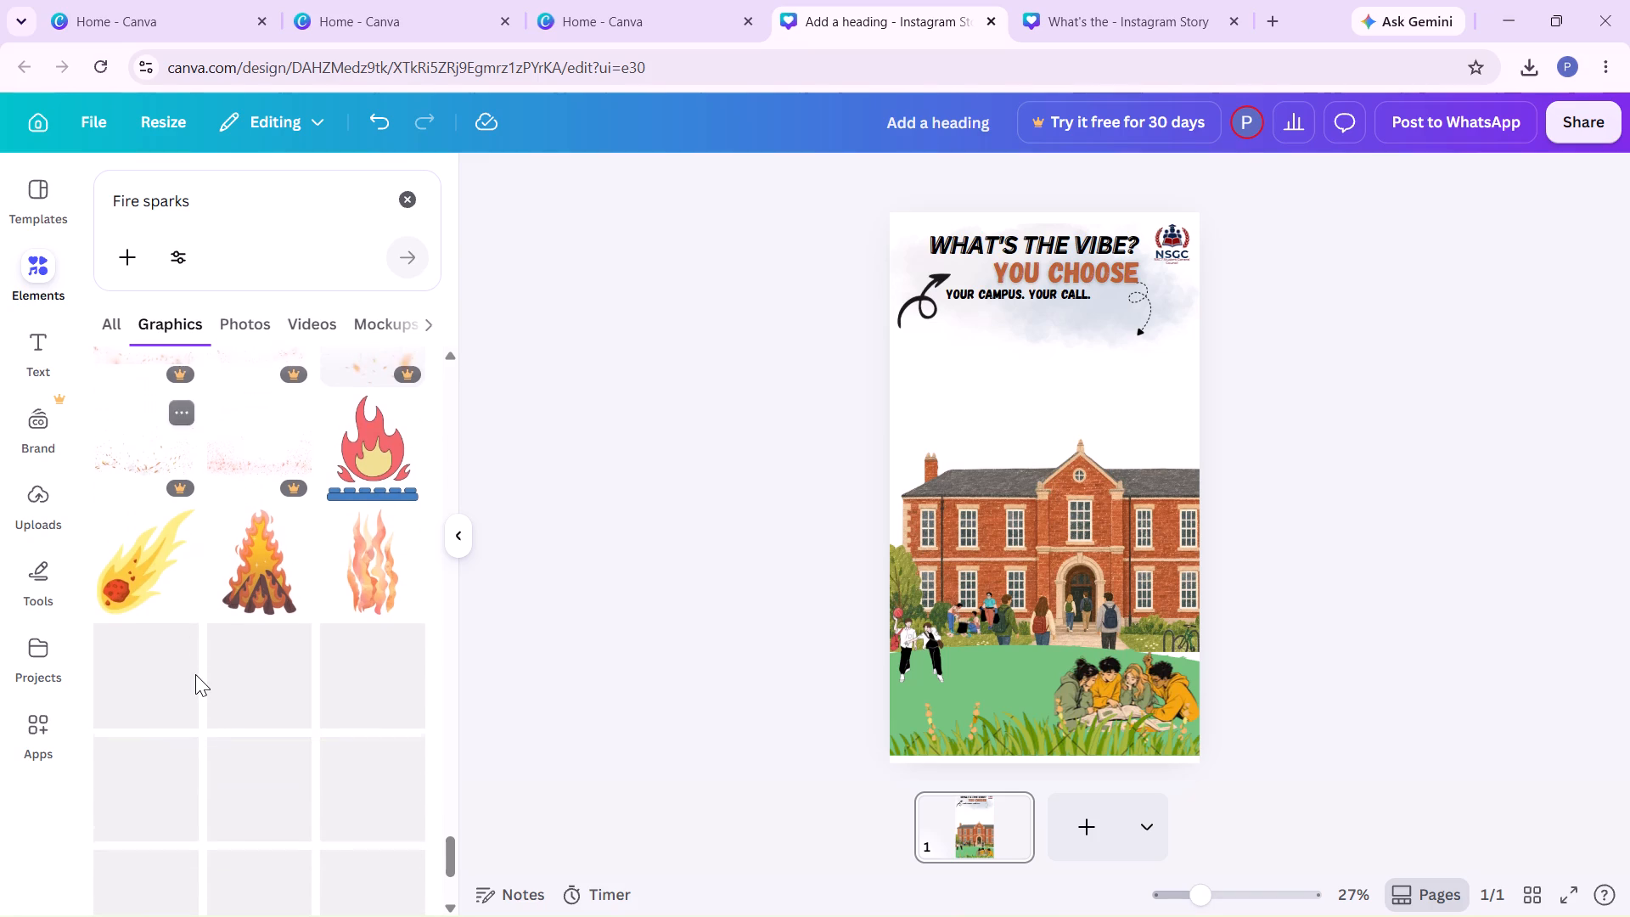
scroll(195, 674, "down", 1)
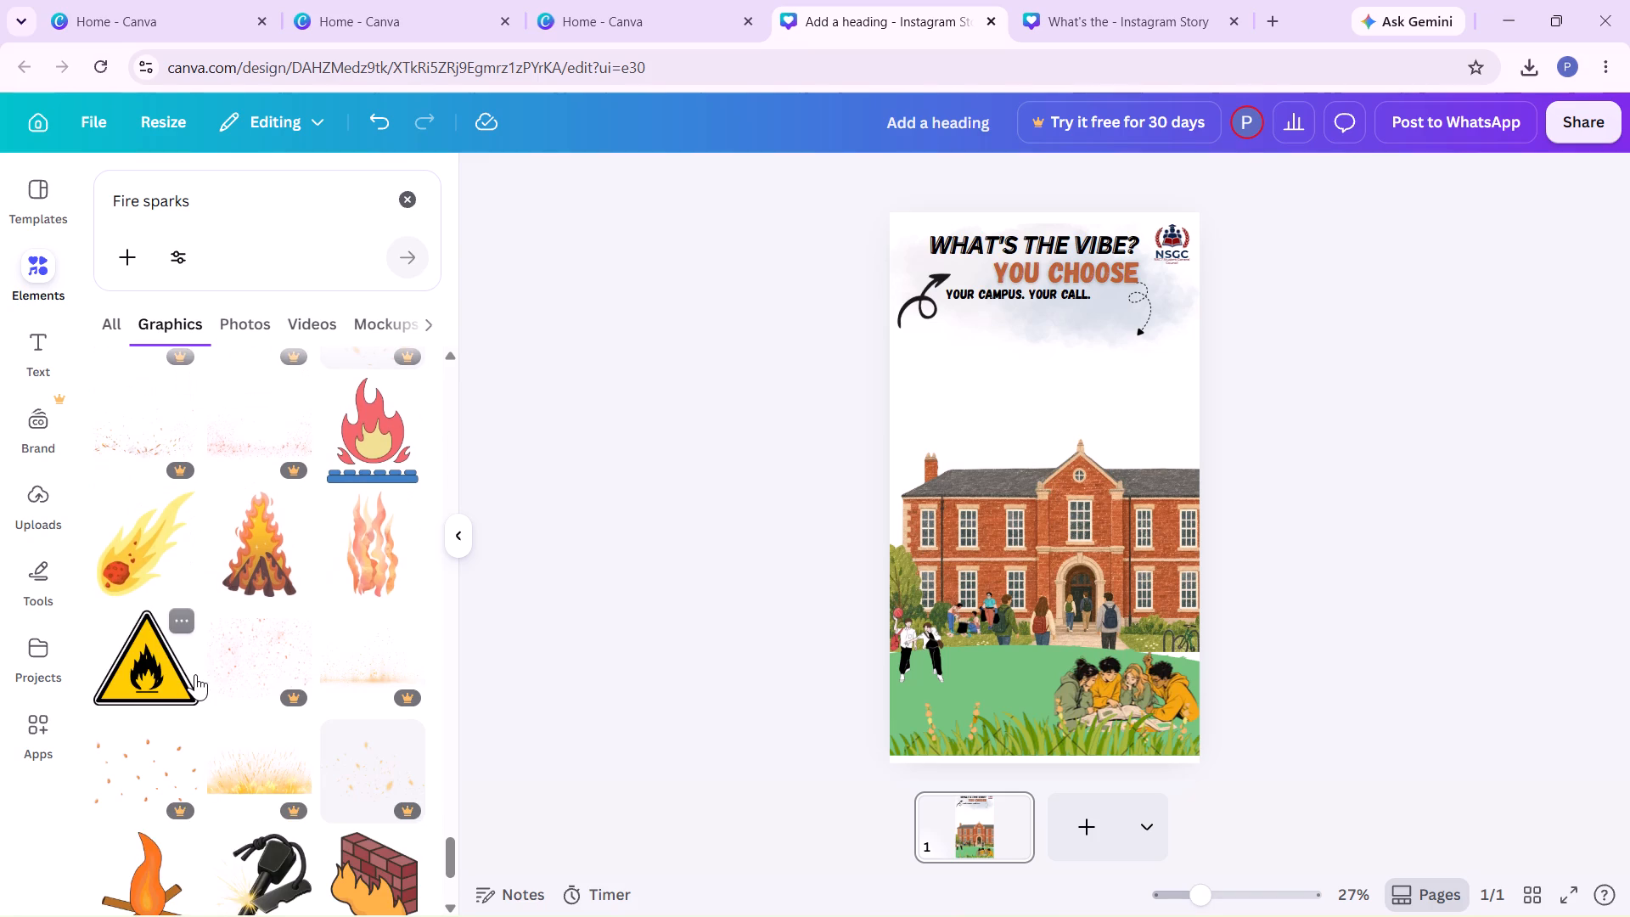
scroll(195, 674, "down", 6)
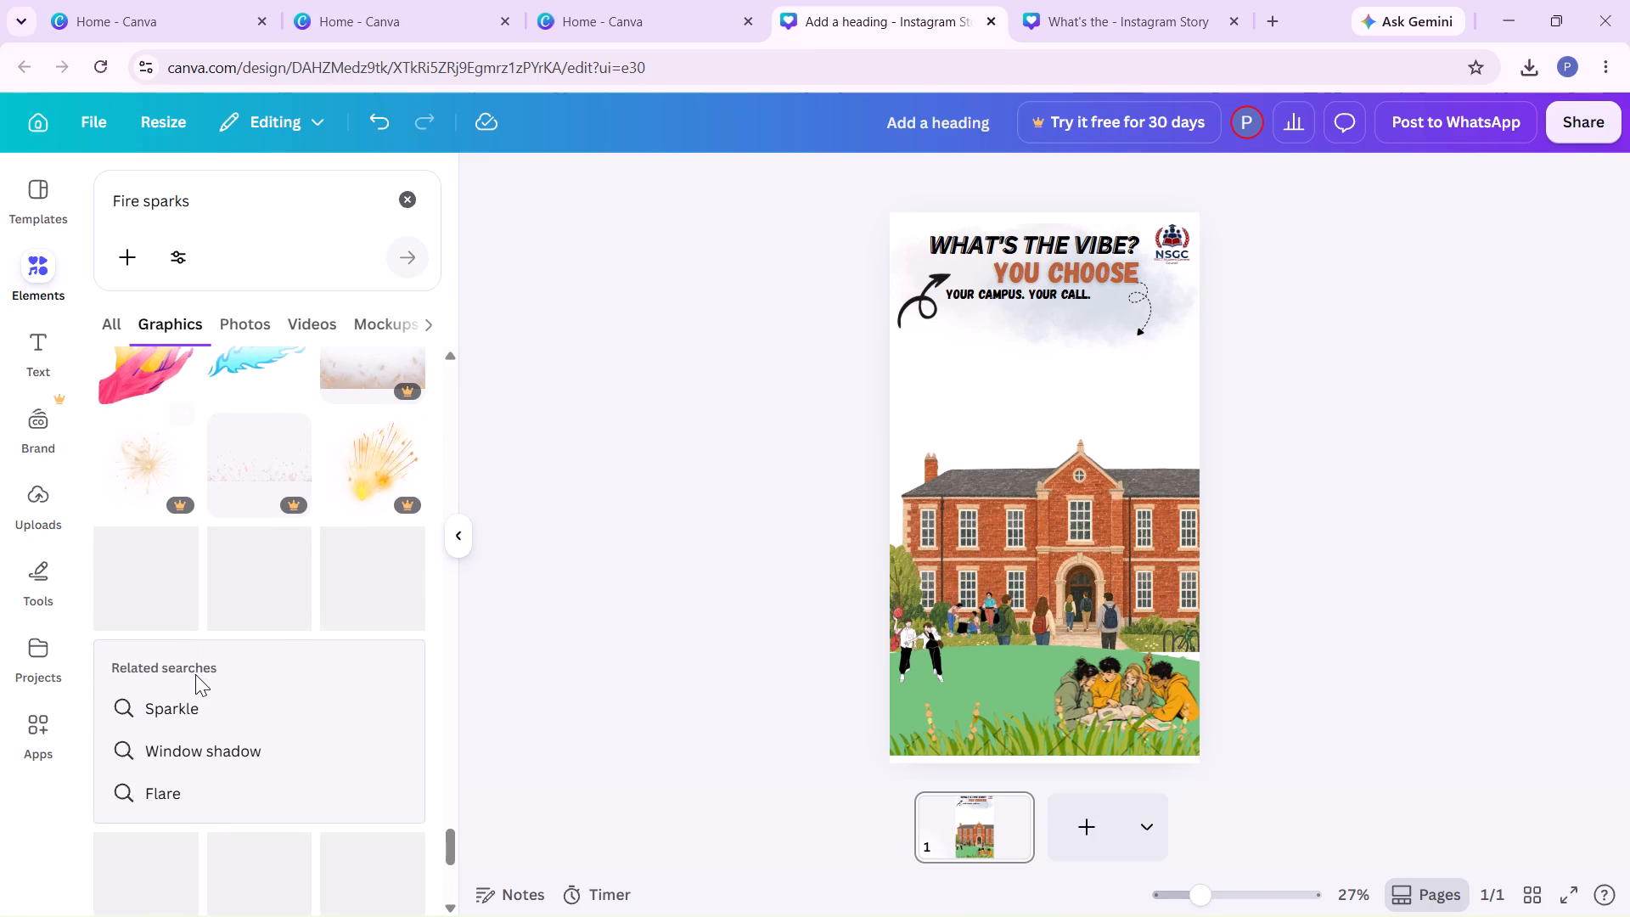
scroll(195, 674, "down", 3)
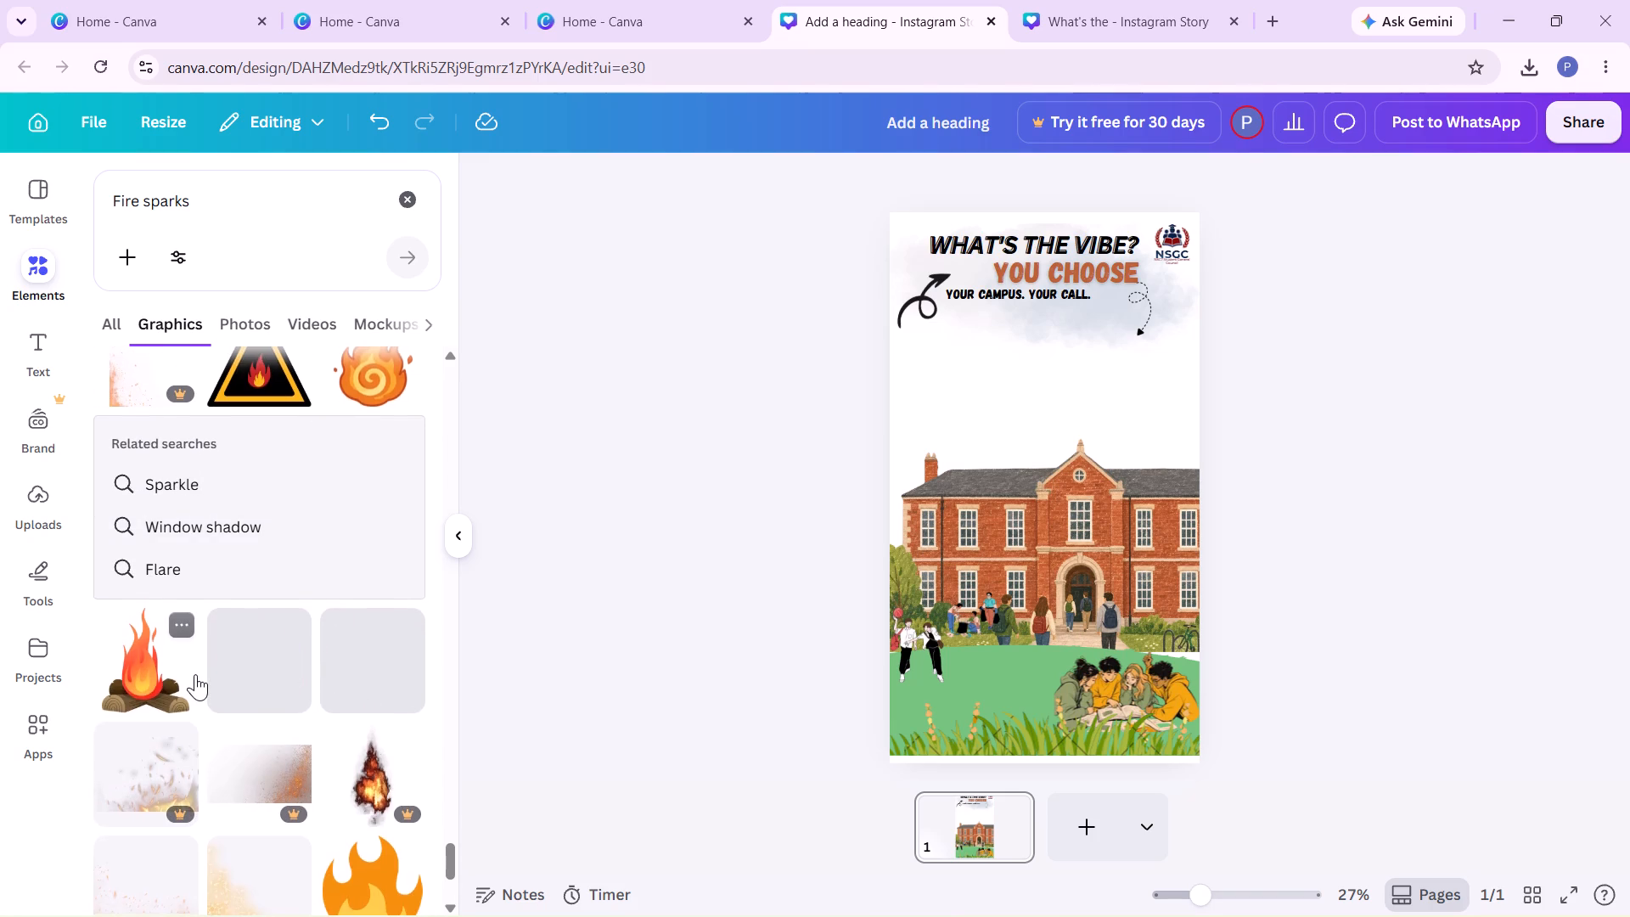
scroll(195, 674, "down", 2)
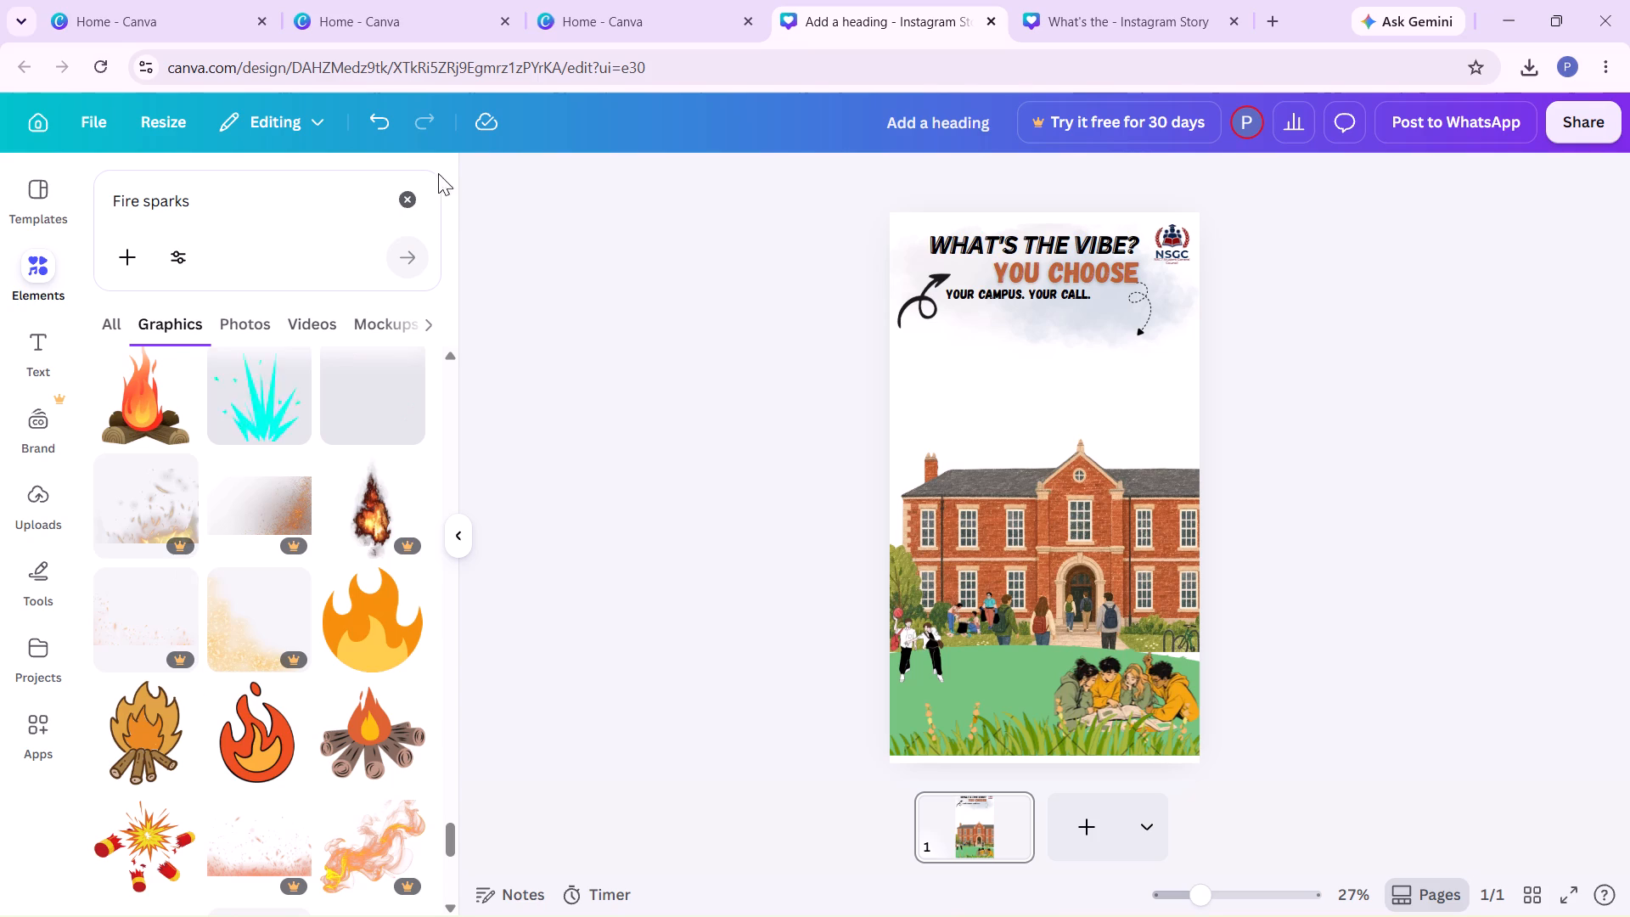
Search the elements for "stars" and add the glowing yellow stars graphic over the header text area.
left_click(408, 198)
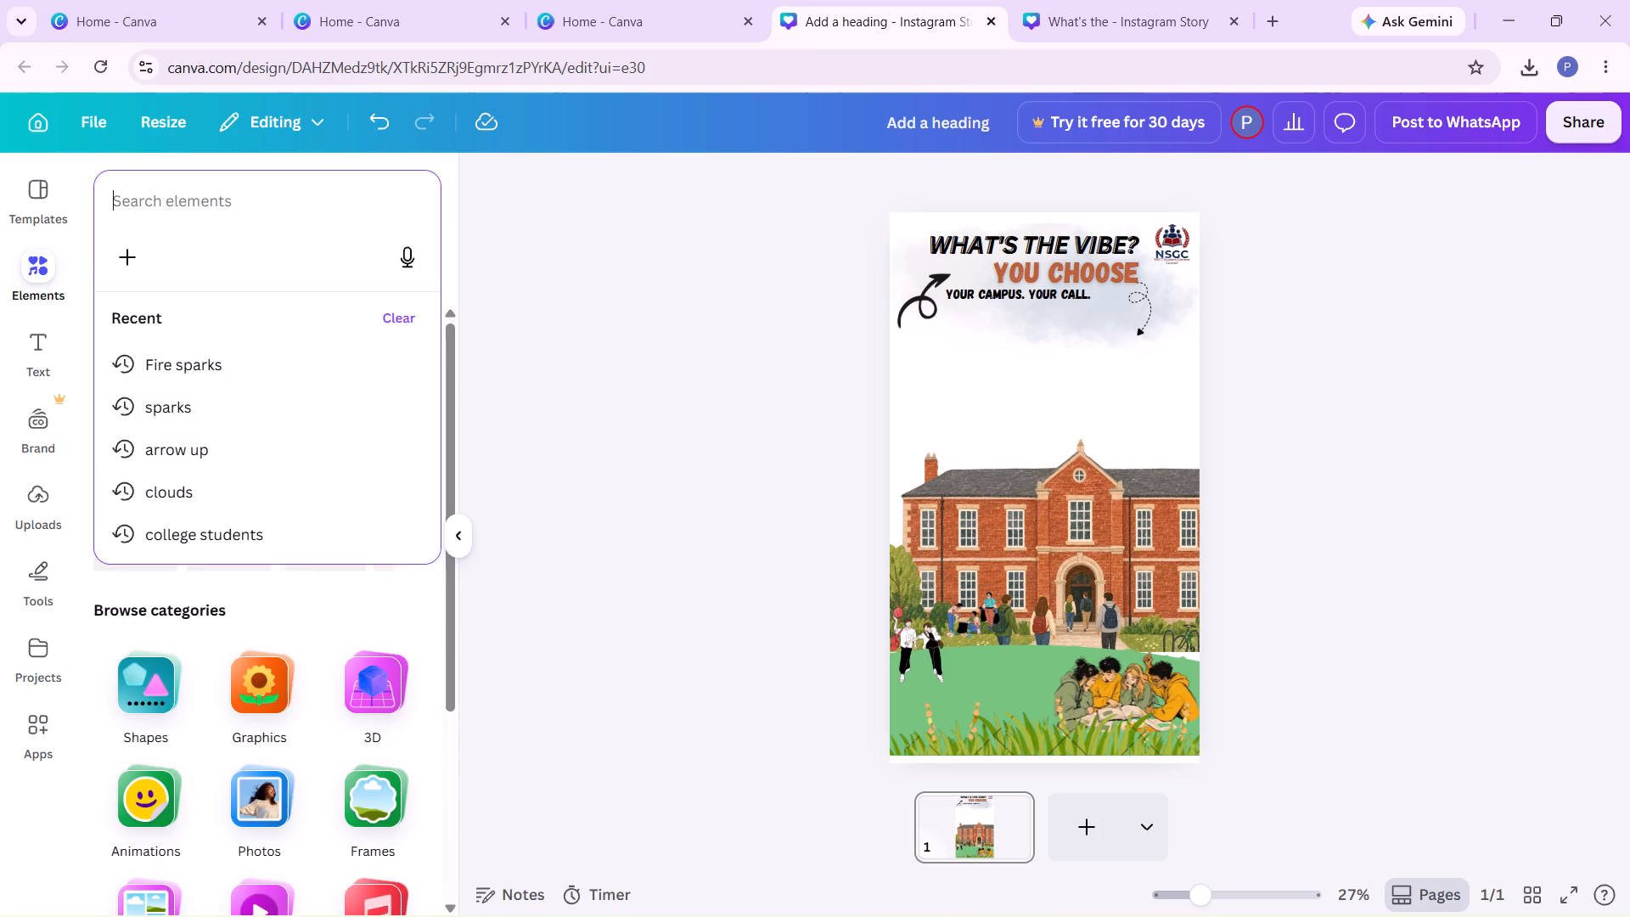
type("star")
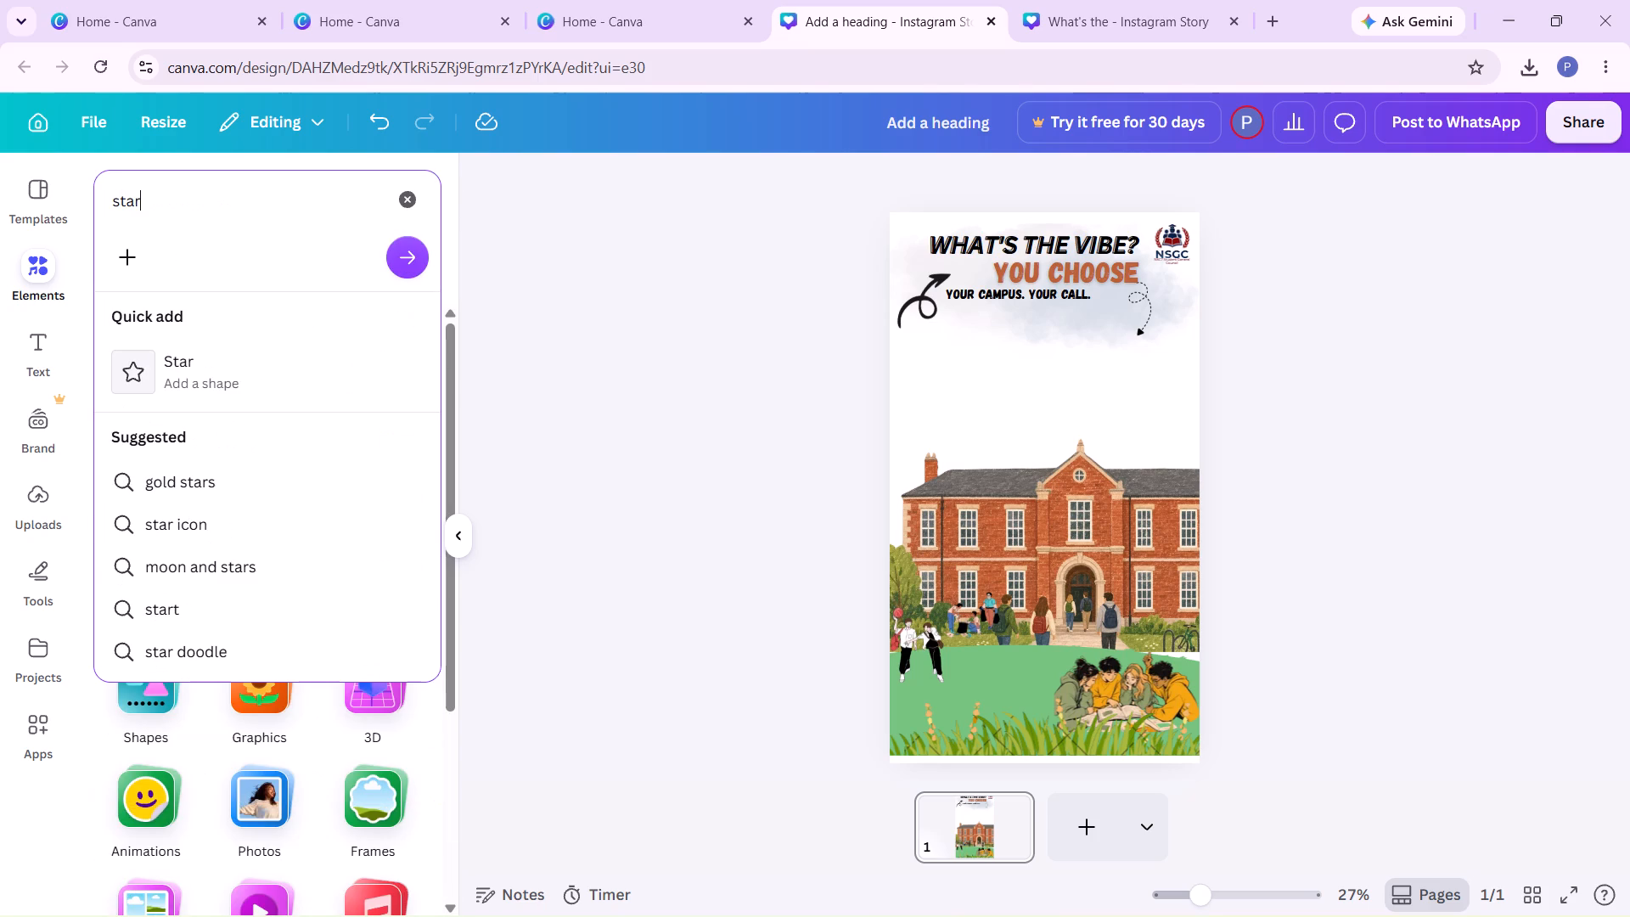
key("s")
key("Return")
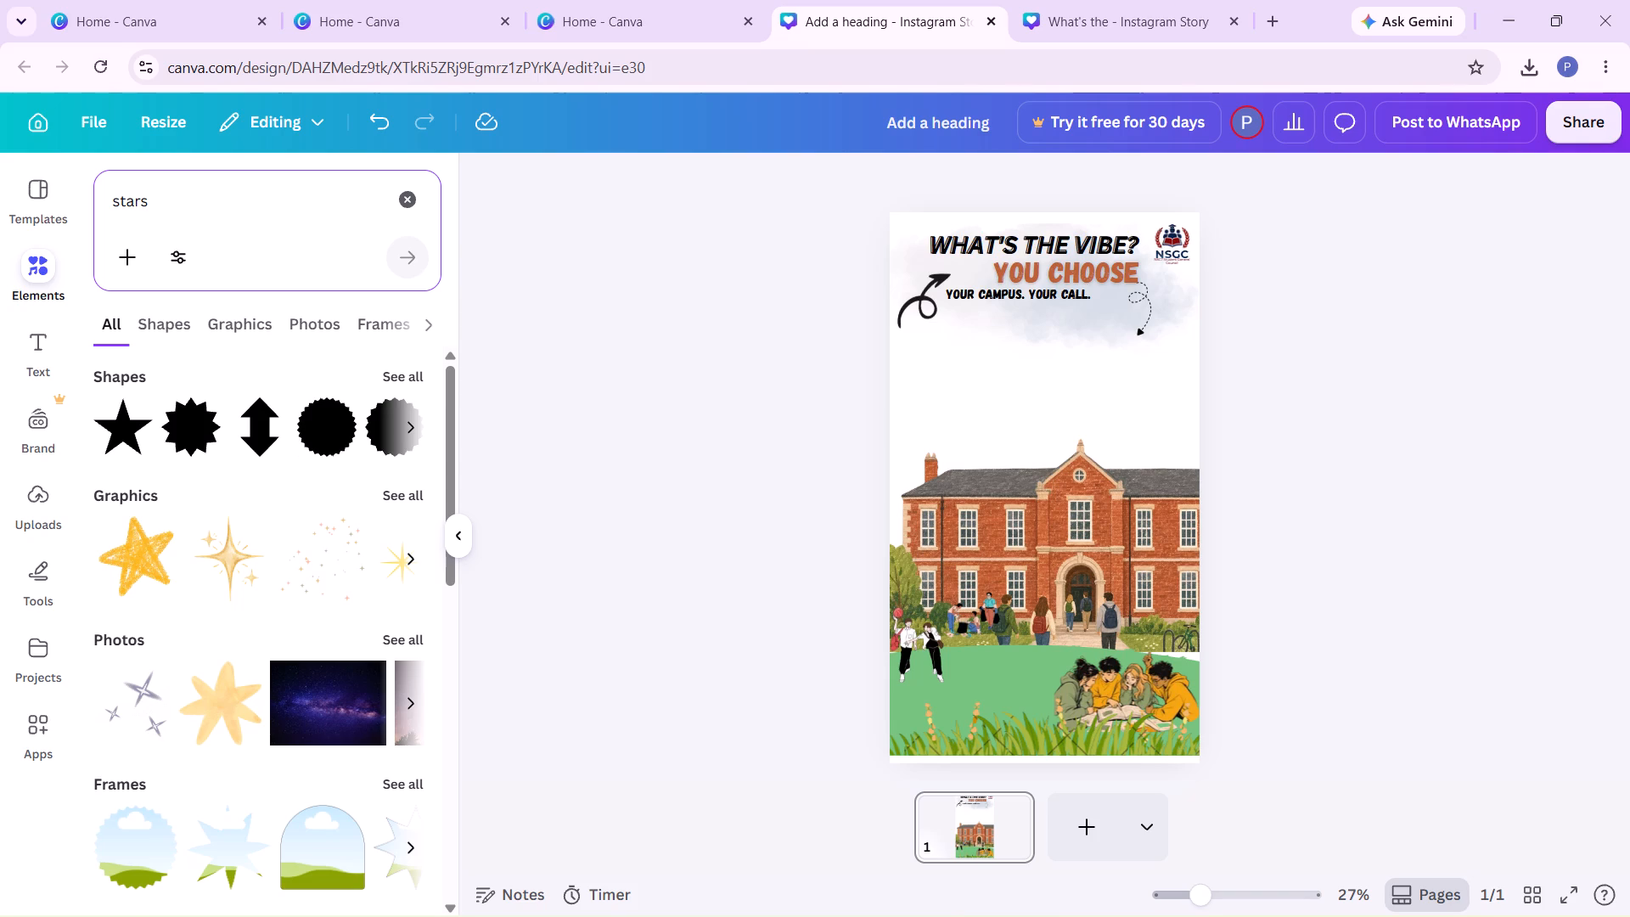
left_click(402, 564)
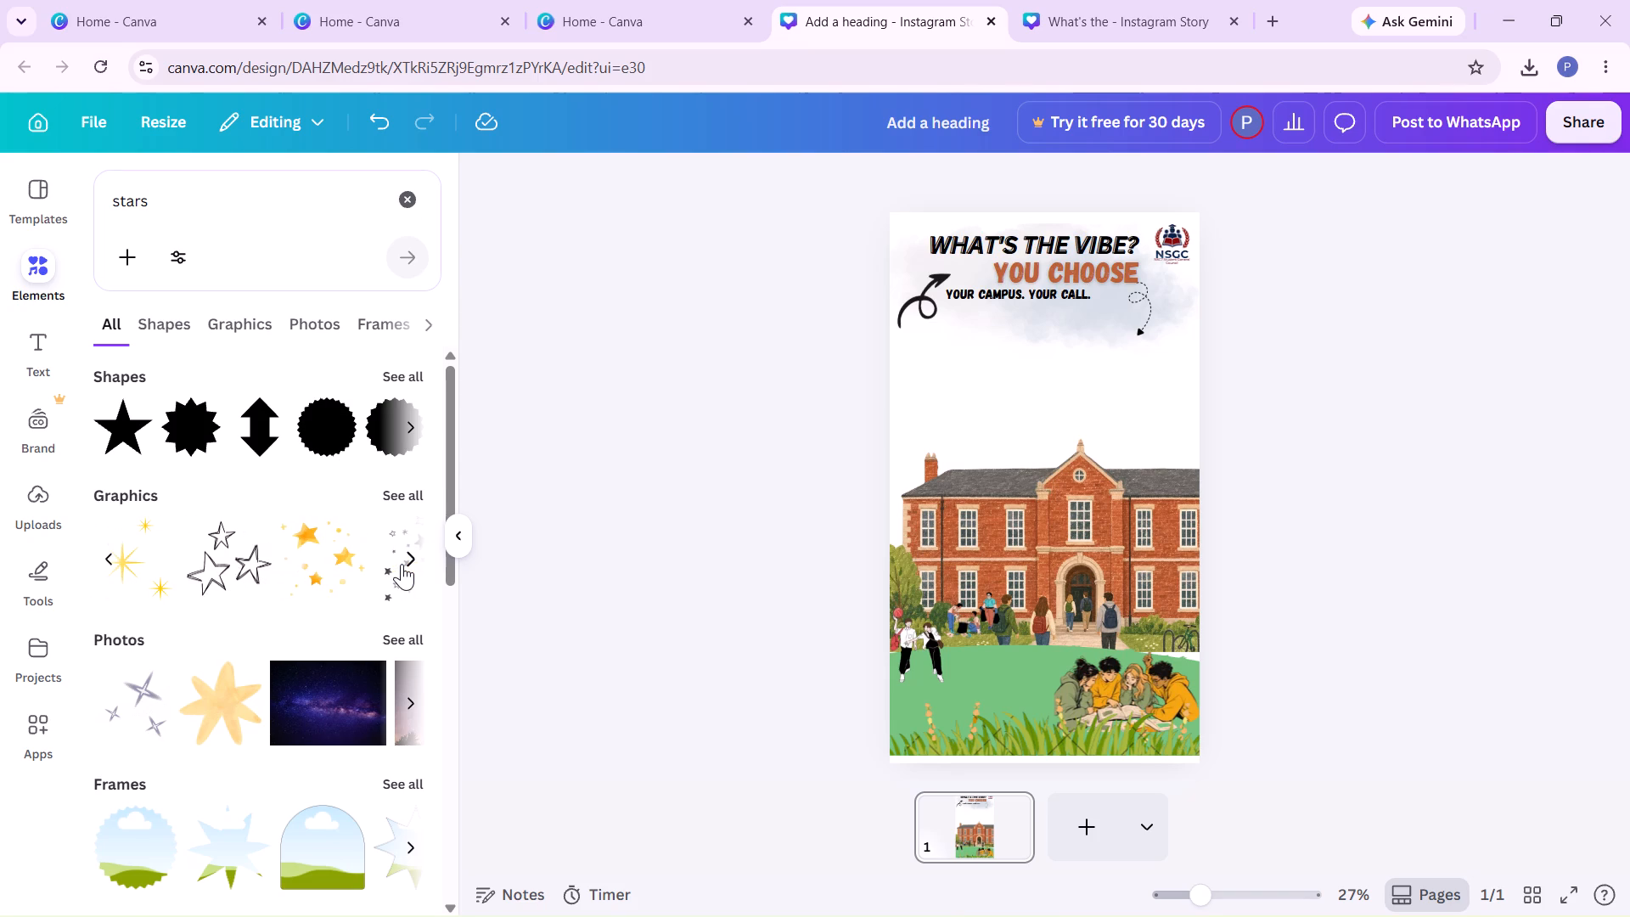
left_click(402, 564)
left_click(402, 564)
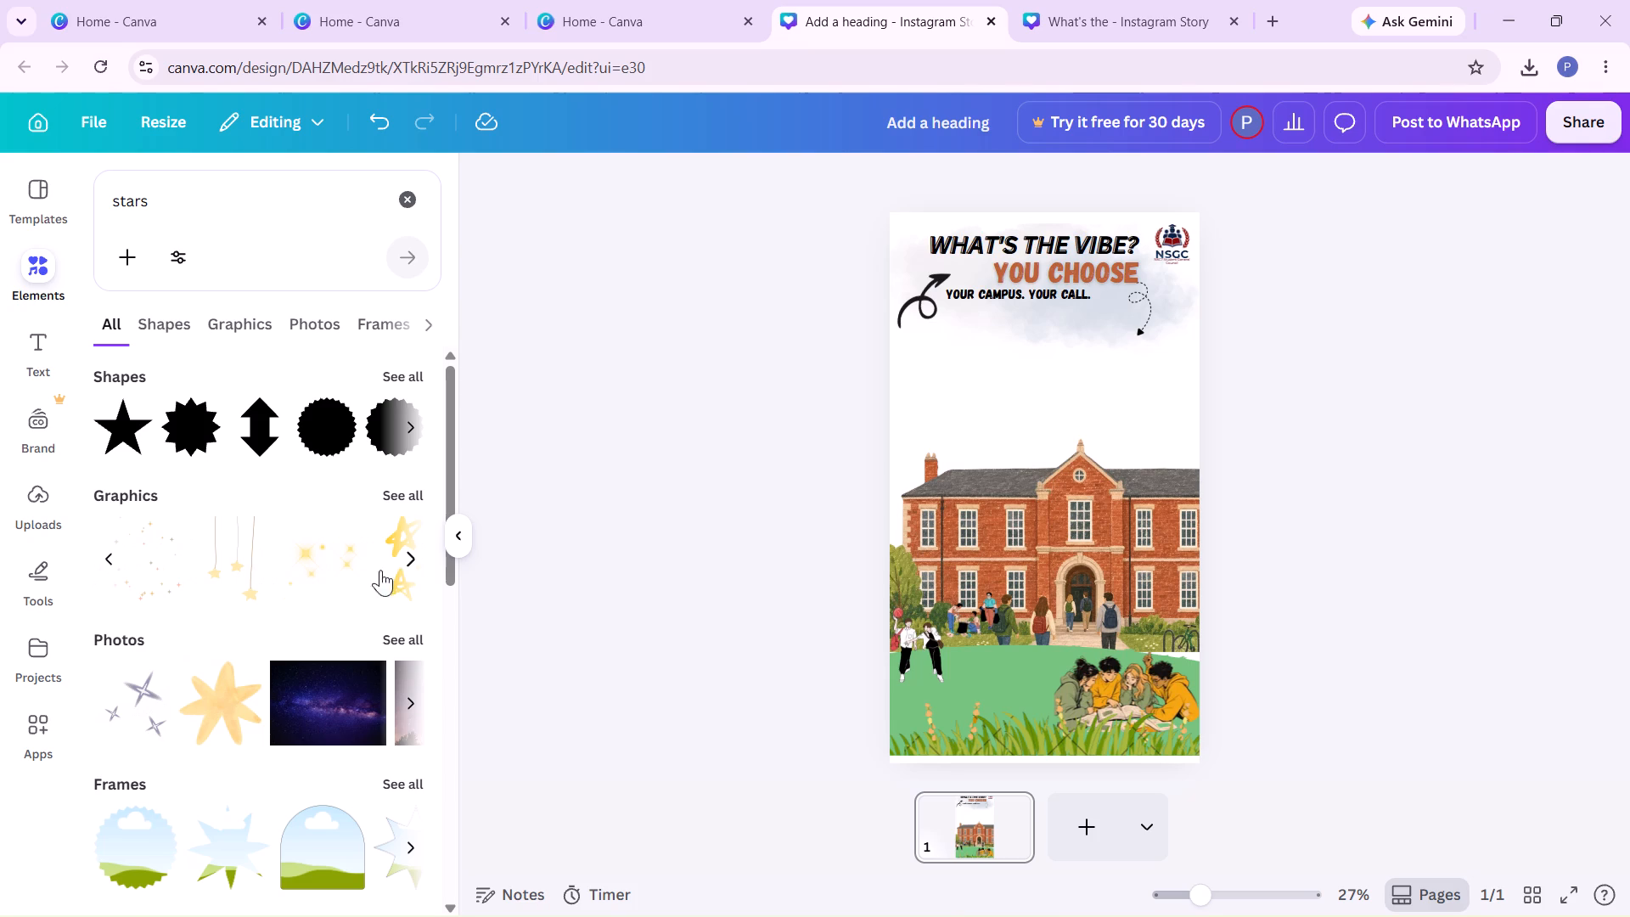
left_click(318, 579)
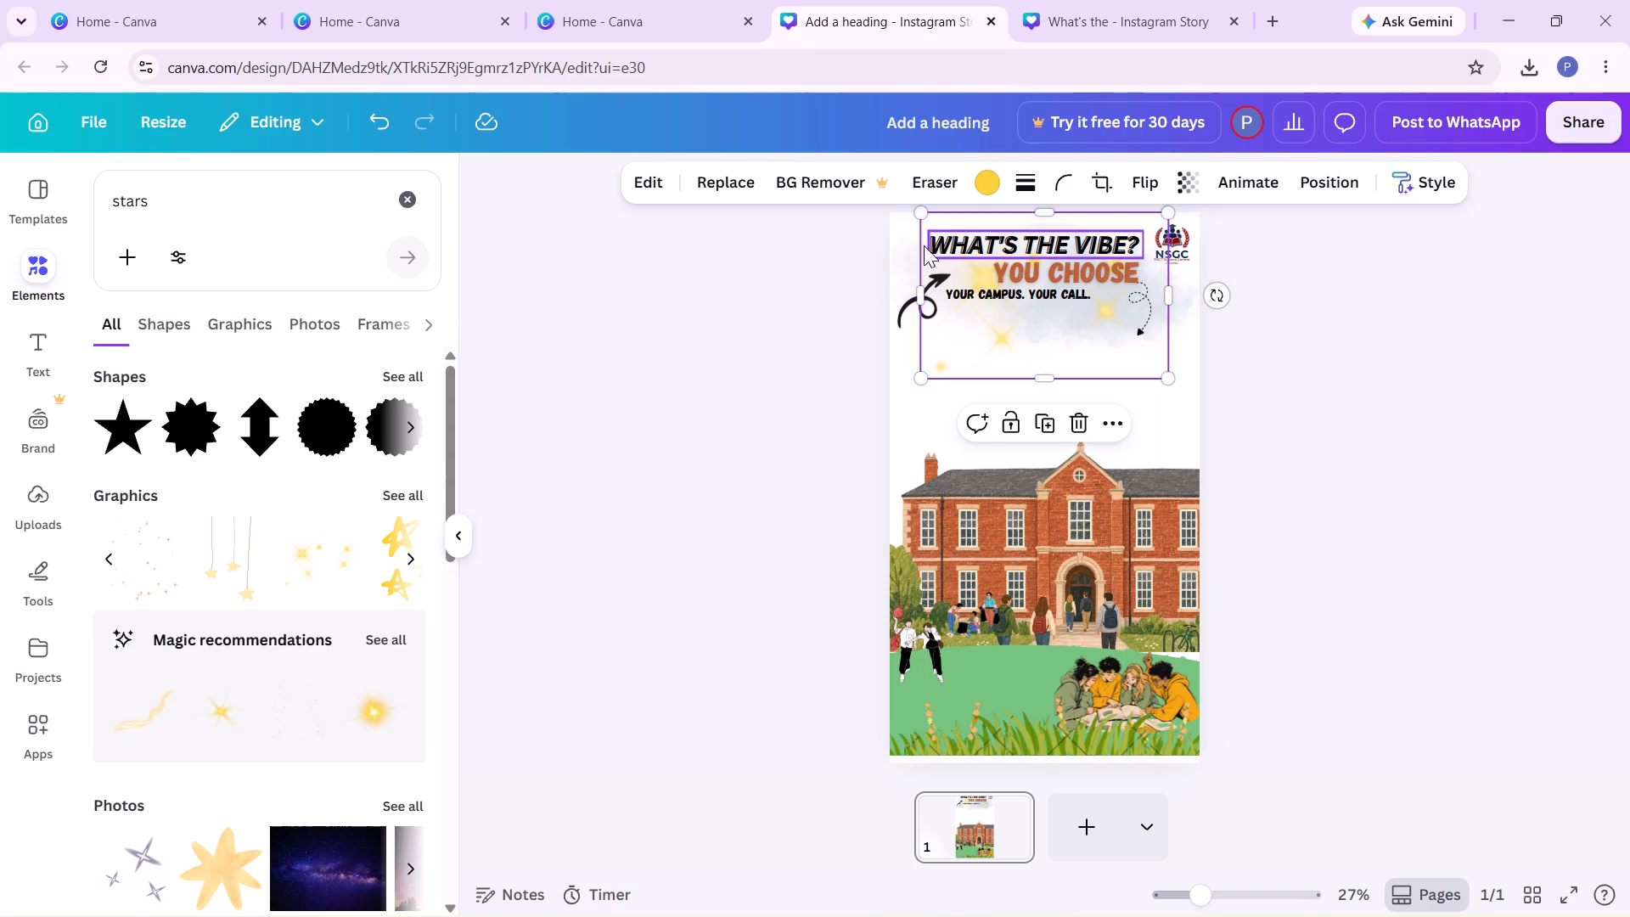
left_click(761, 327)
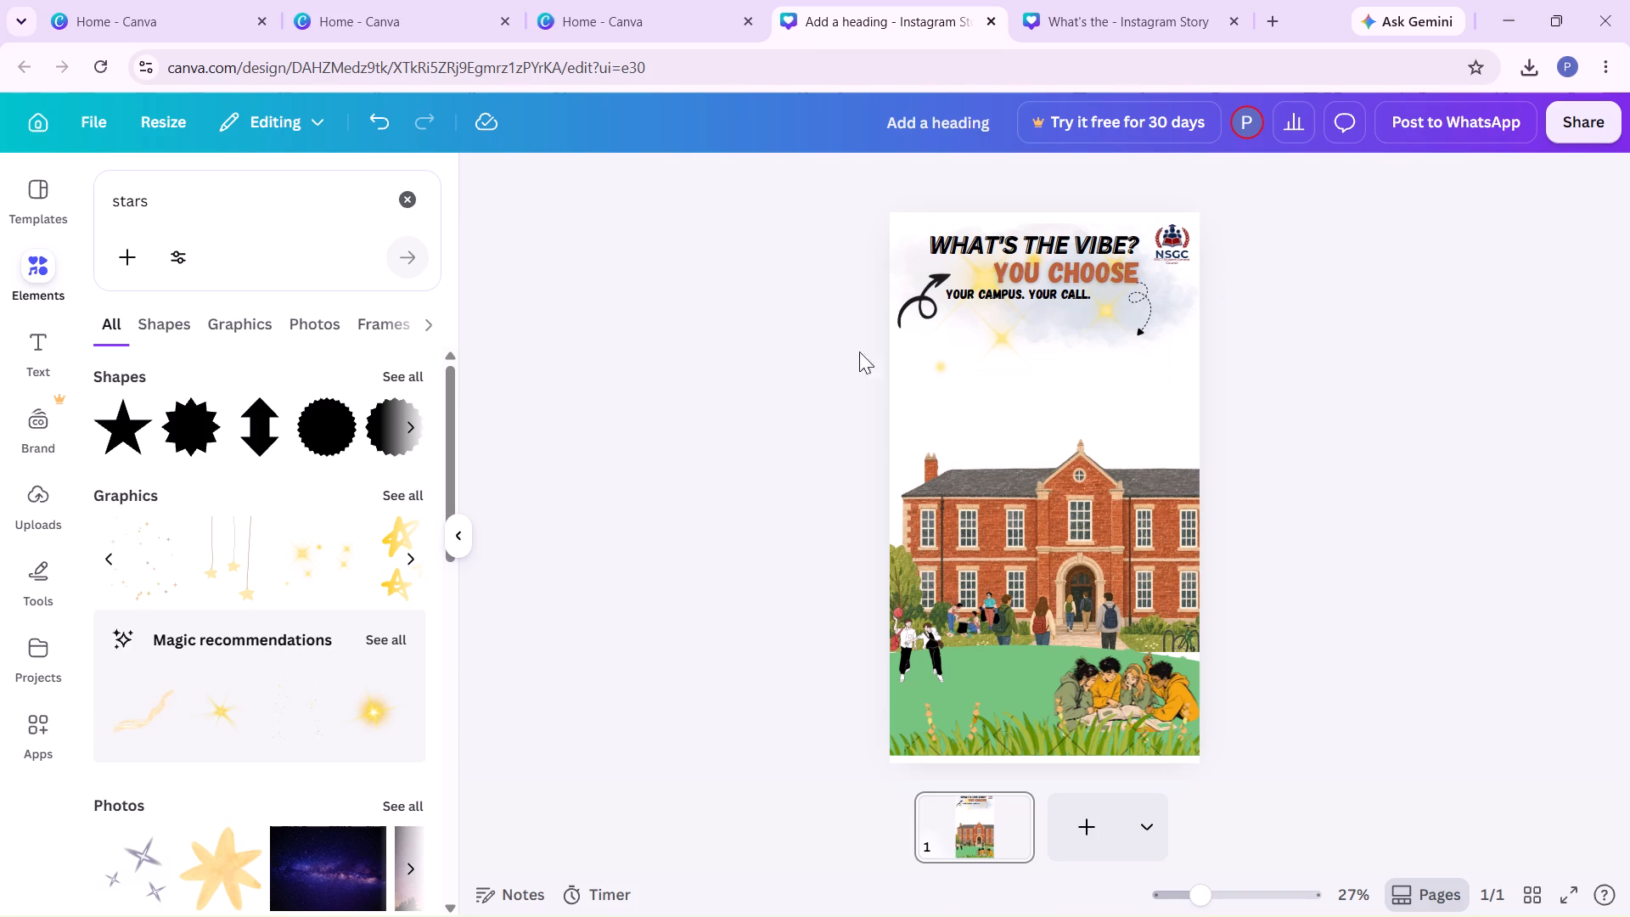
Widen the glowing yellow stars graphic on both sides so it spans the full width of the poster's header.
left_click(1020, 340)
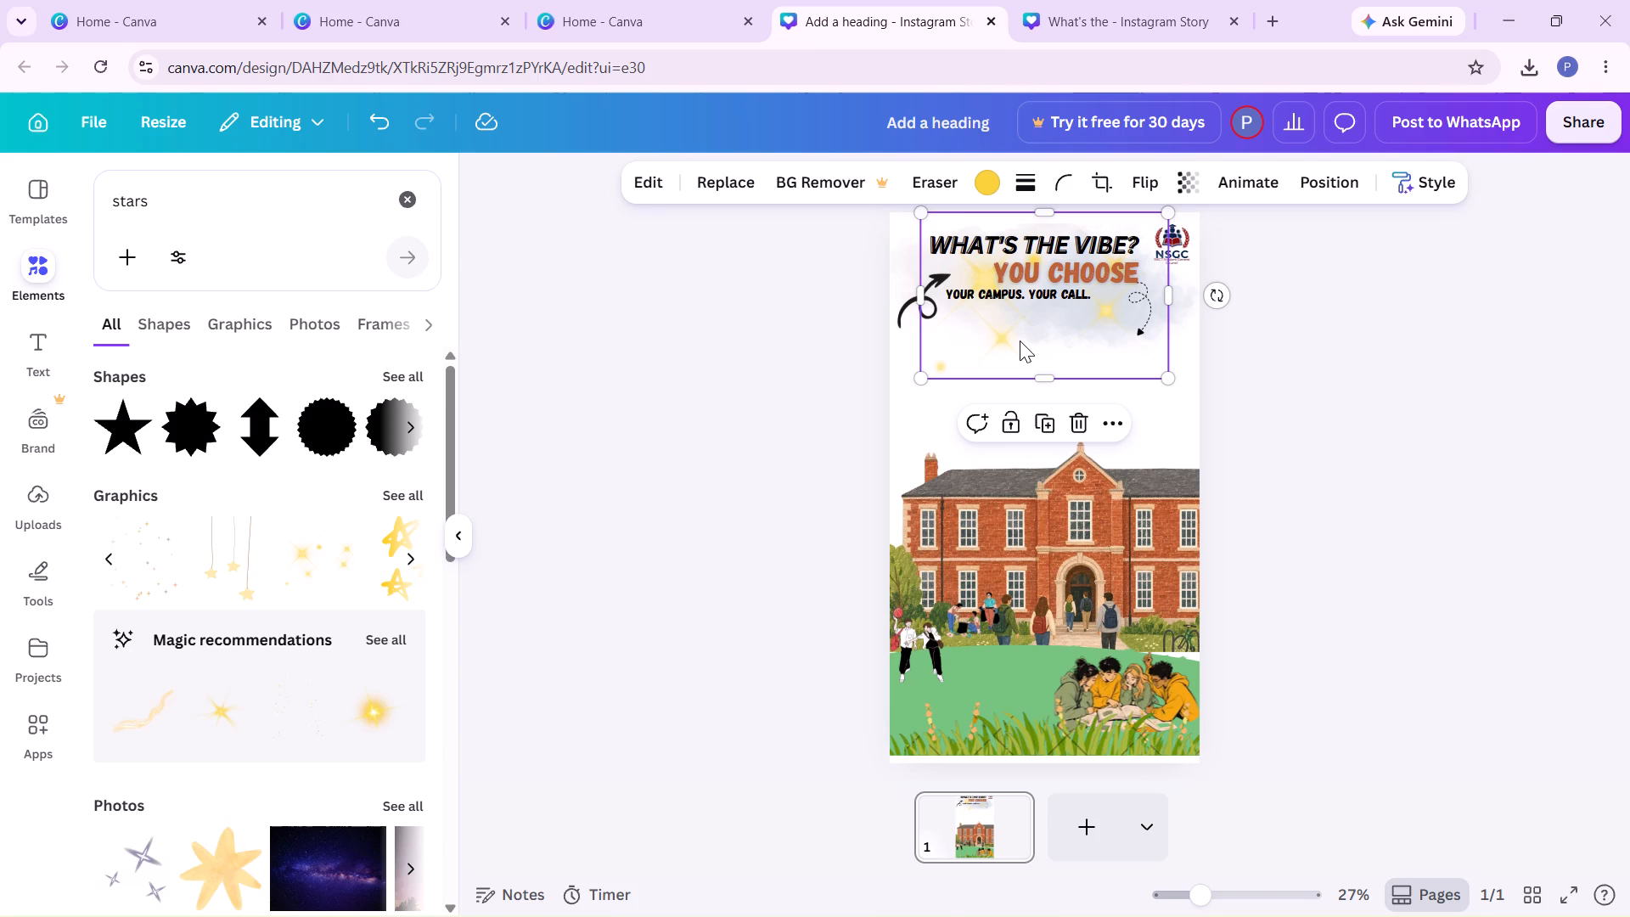
left_click_drag(922, 299, 882, 299)
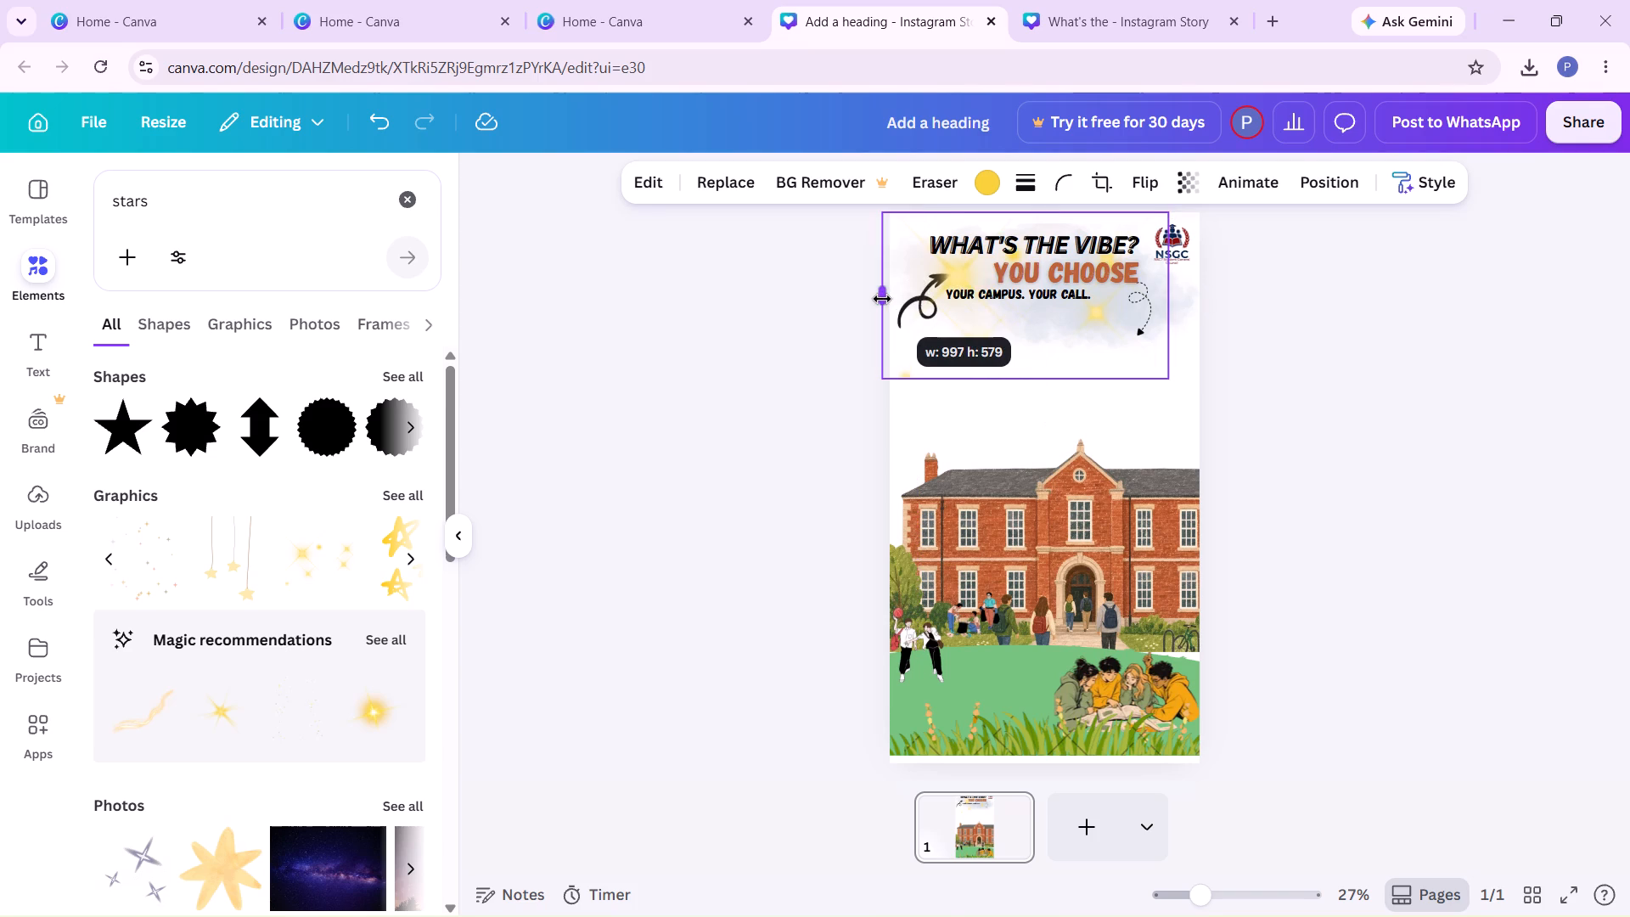
left_click_drag(882, 299, 880, 299)
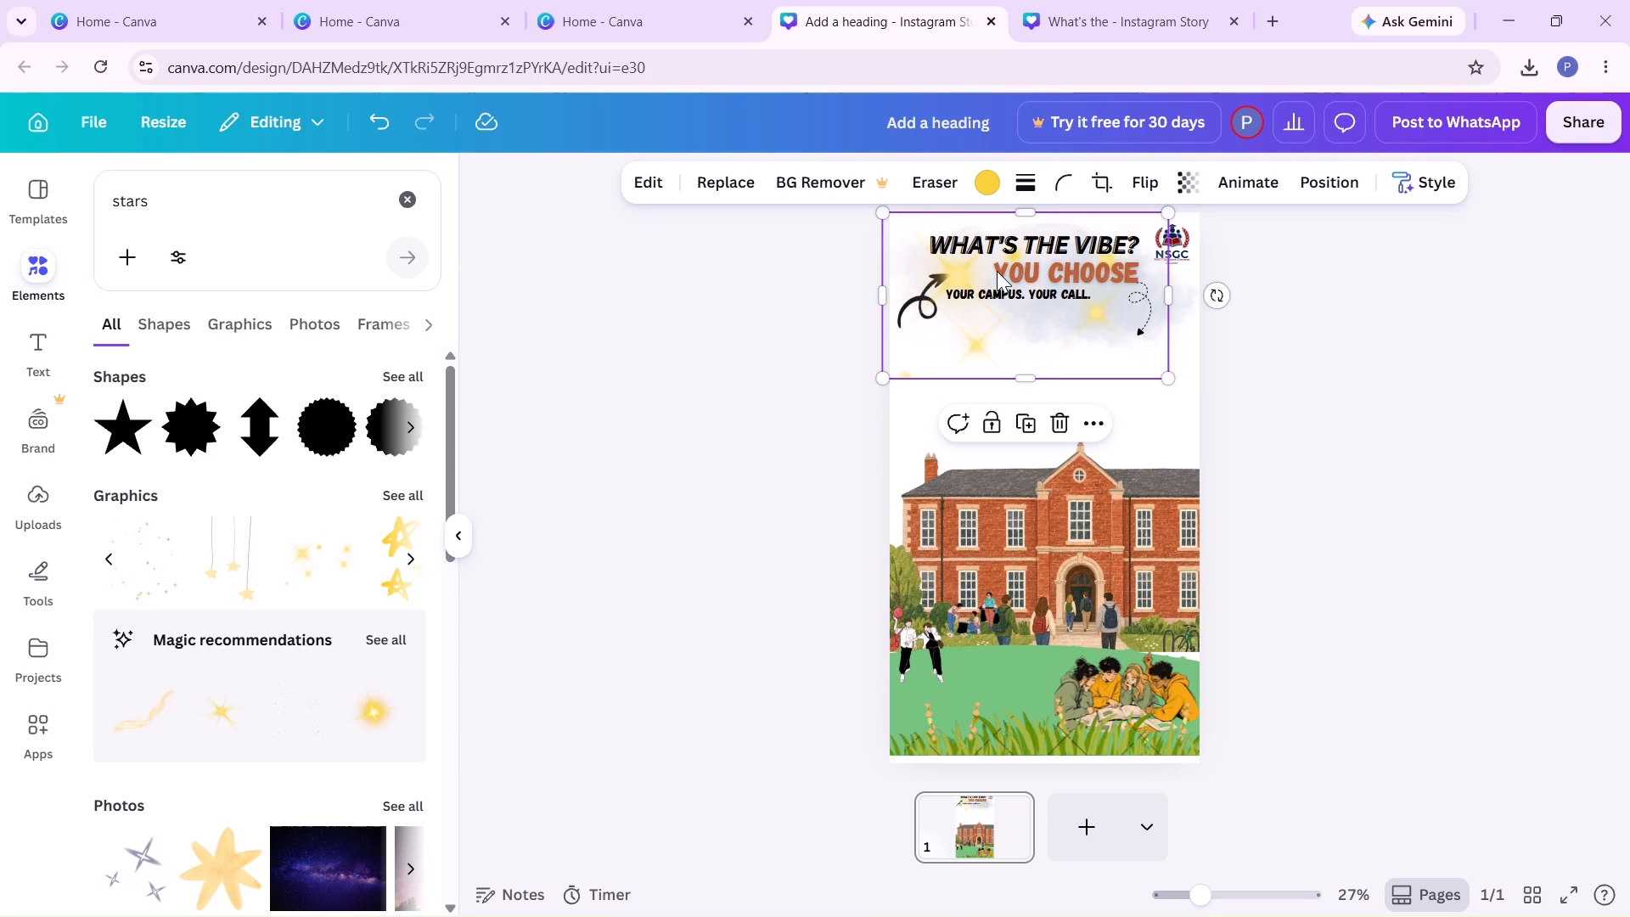
left_click(1178, 302)
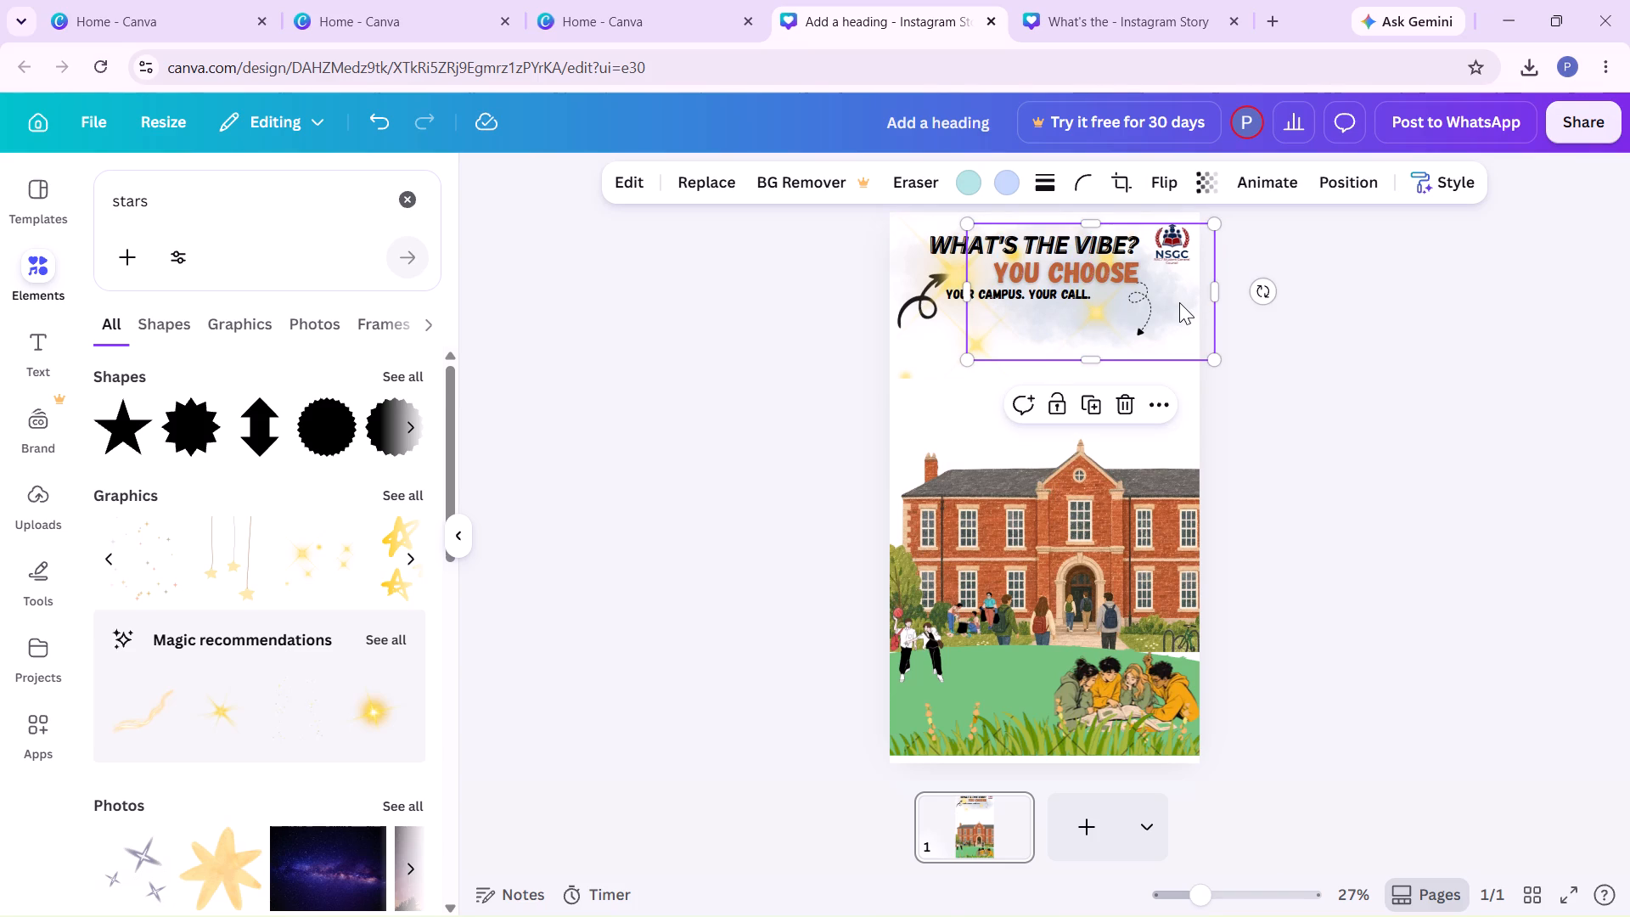
left_click(801, 337)
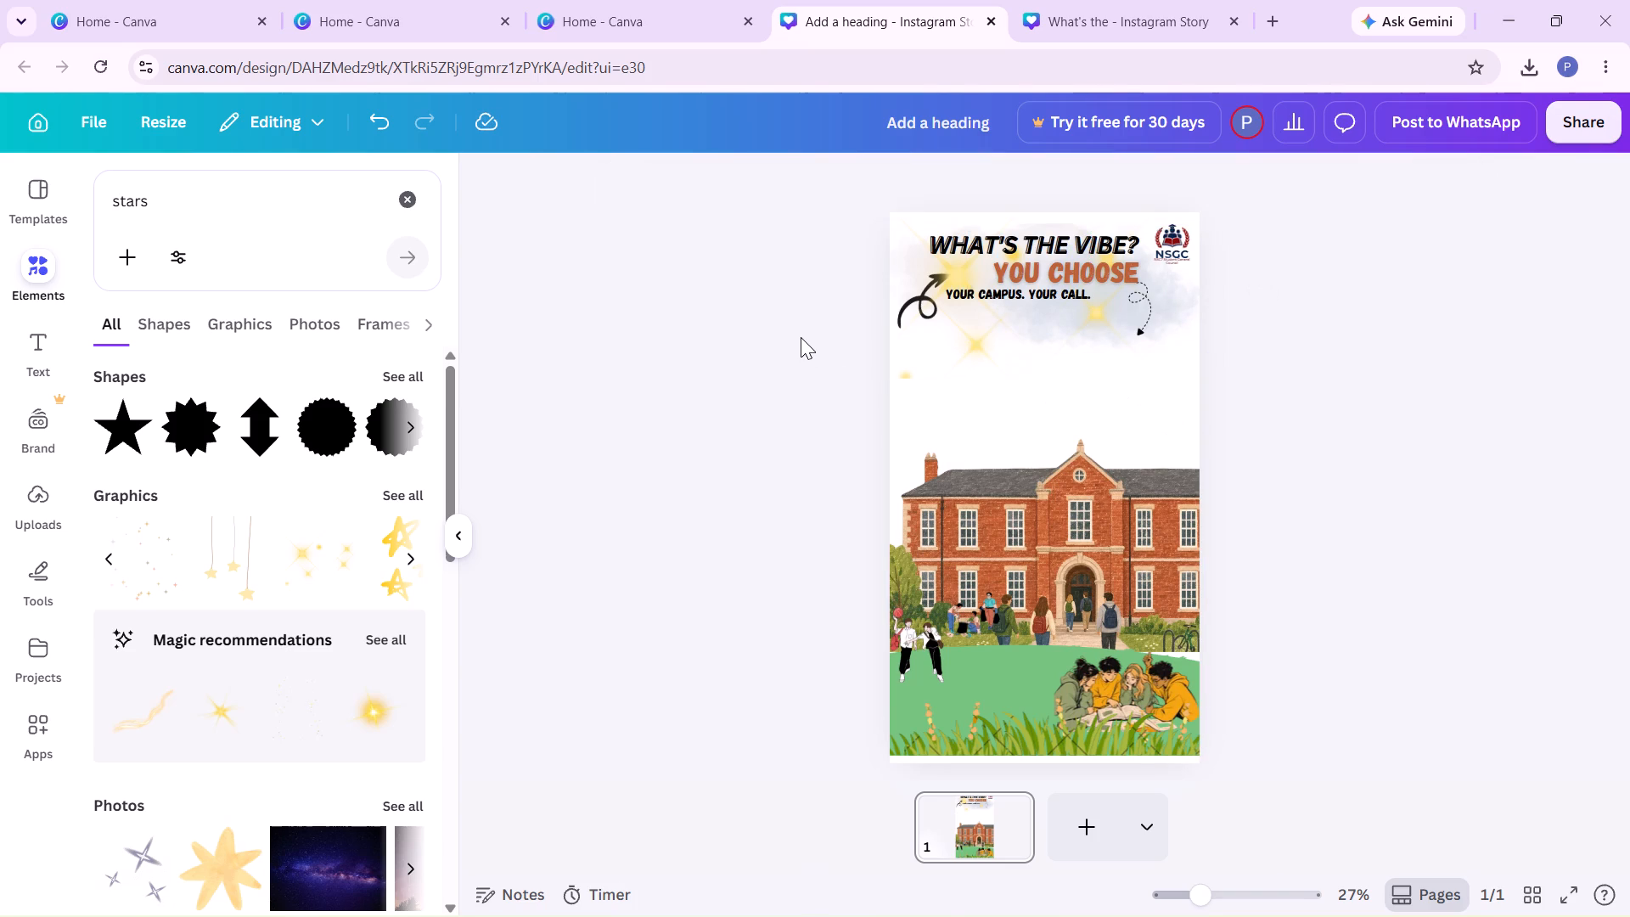
left_click(1054, 318)
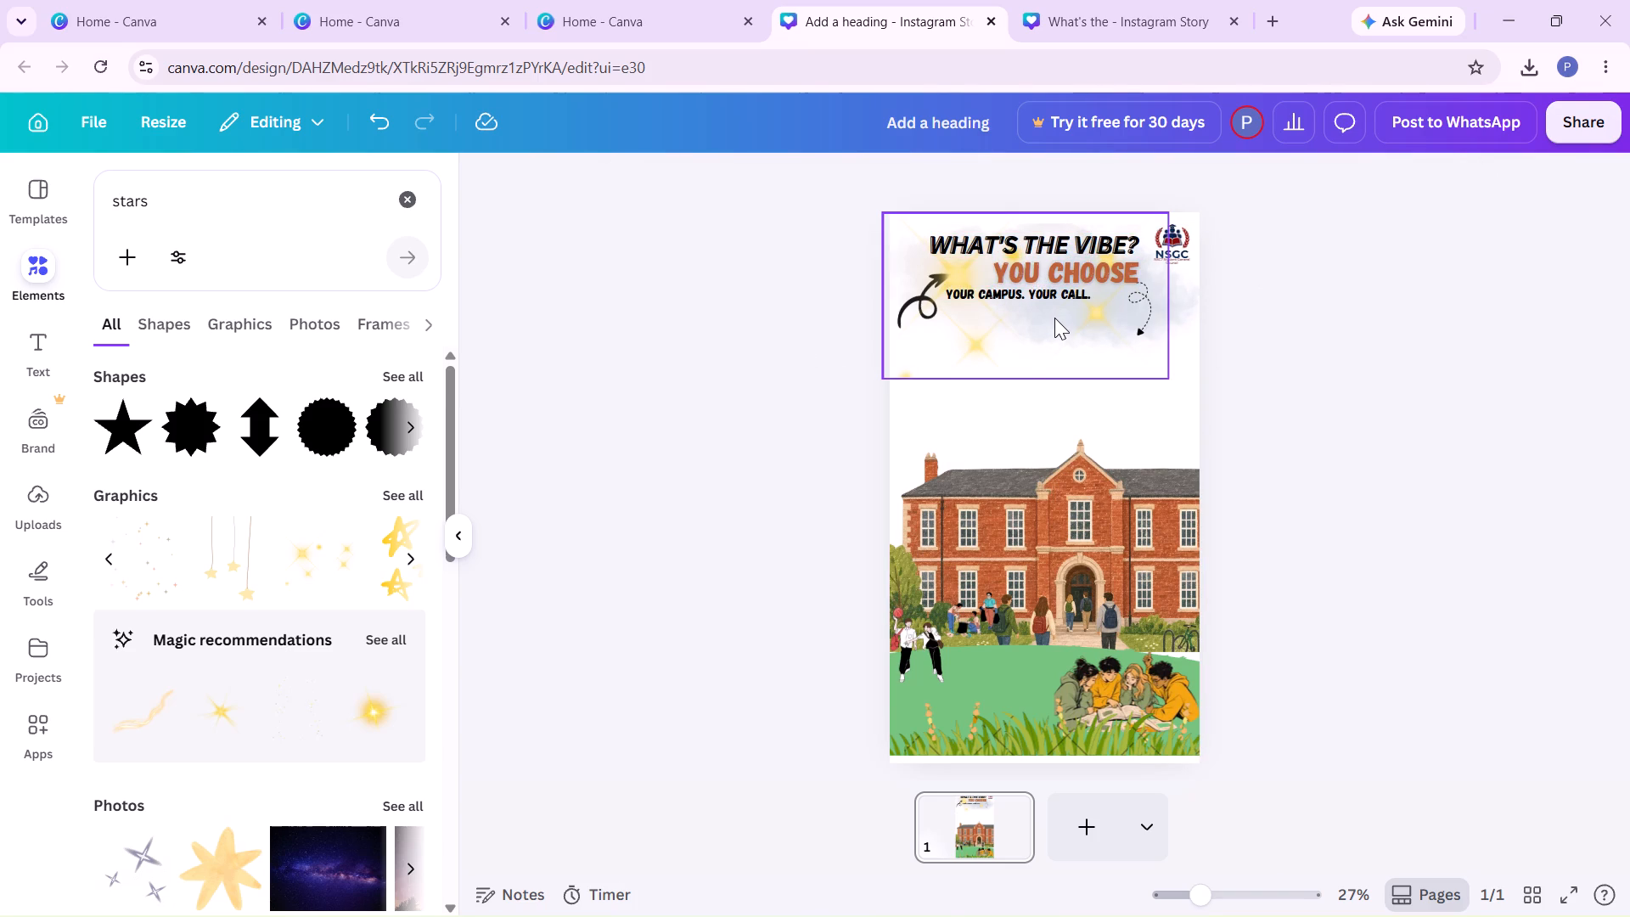
left_click_drag(1172, 300, 1178, 299)
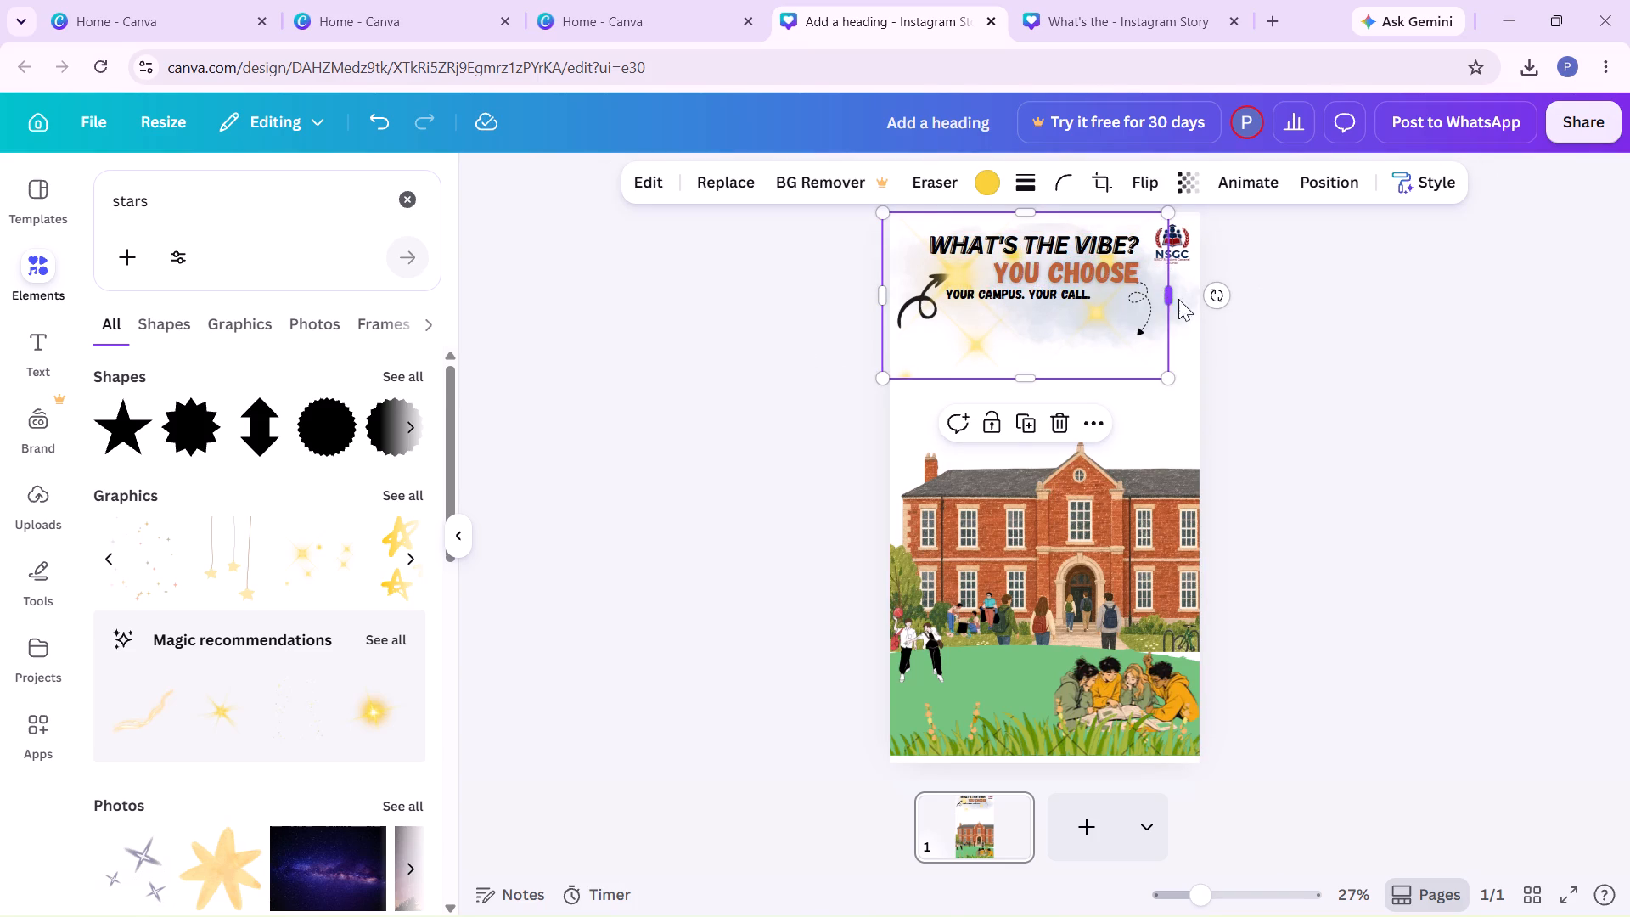
left_click_drag(1178, 299, 1199, 299)
left_click(511, 525)
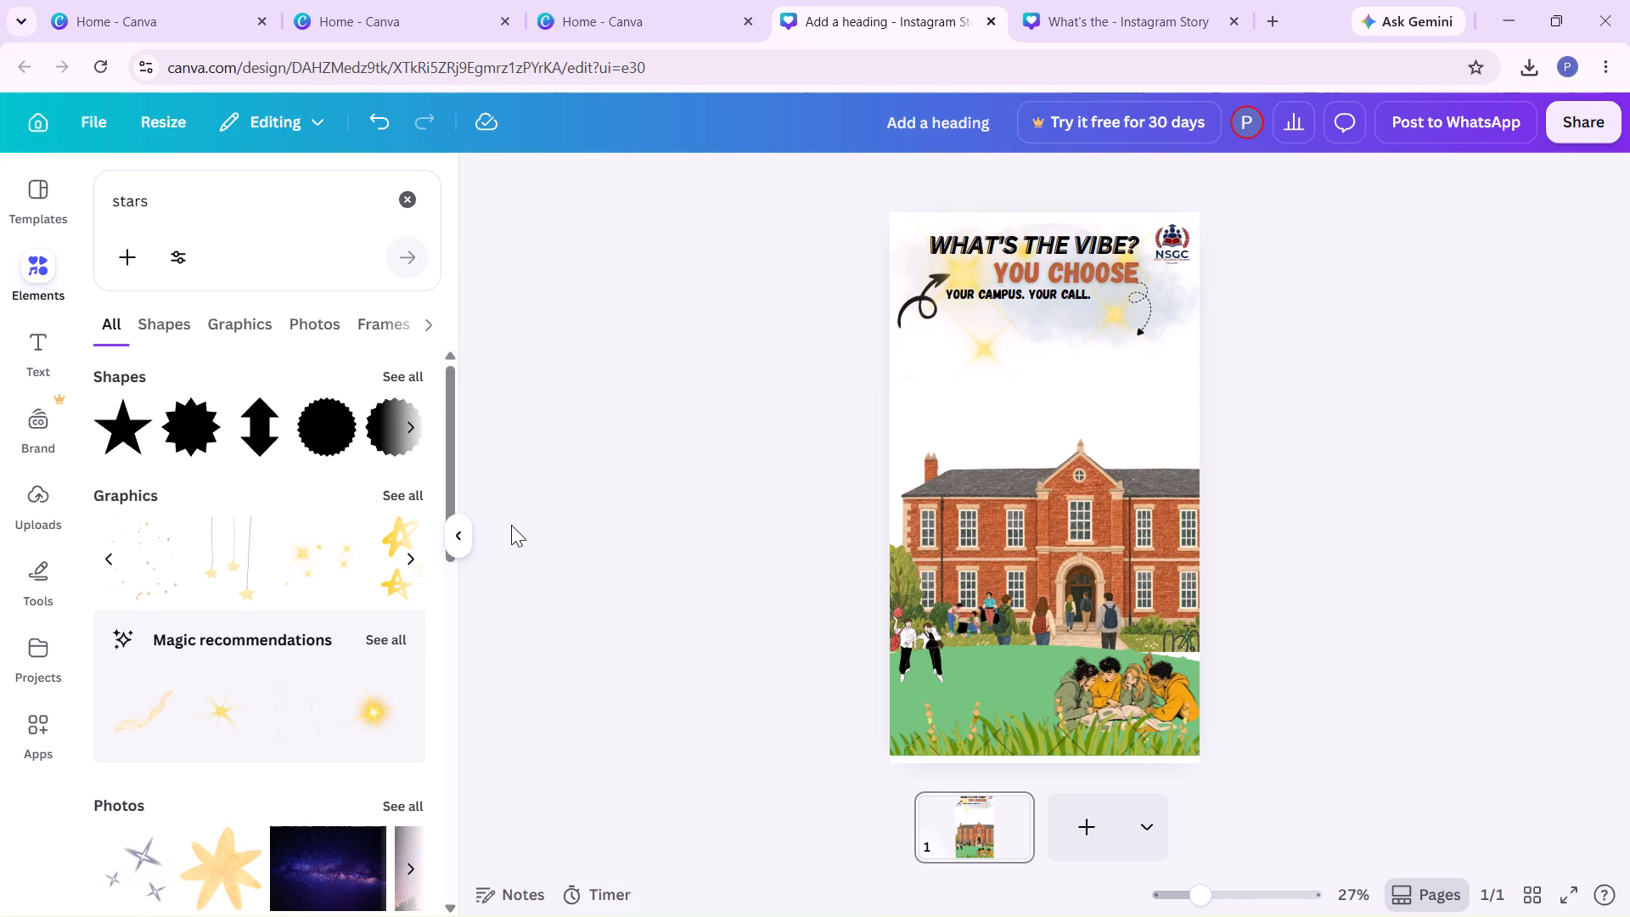
Set the design's sharing access level to "Anyone with the link".
left_click(1582, 127)
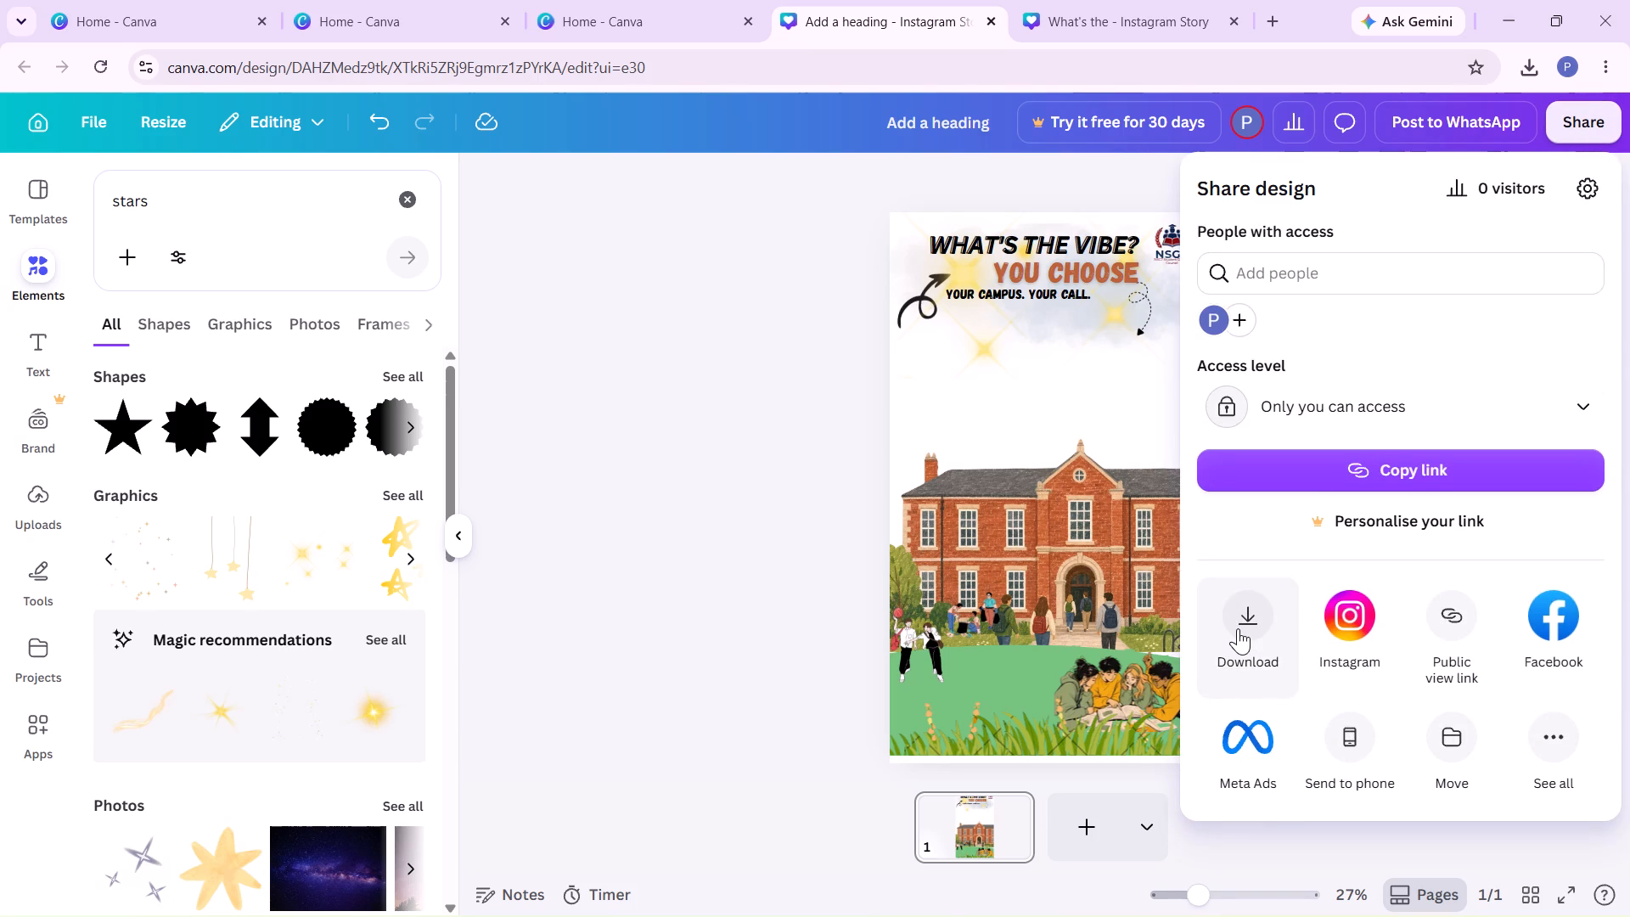
left_click(1238, 628)
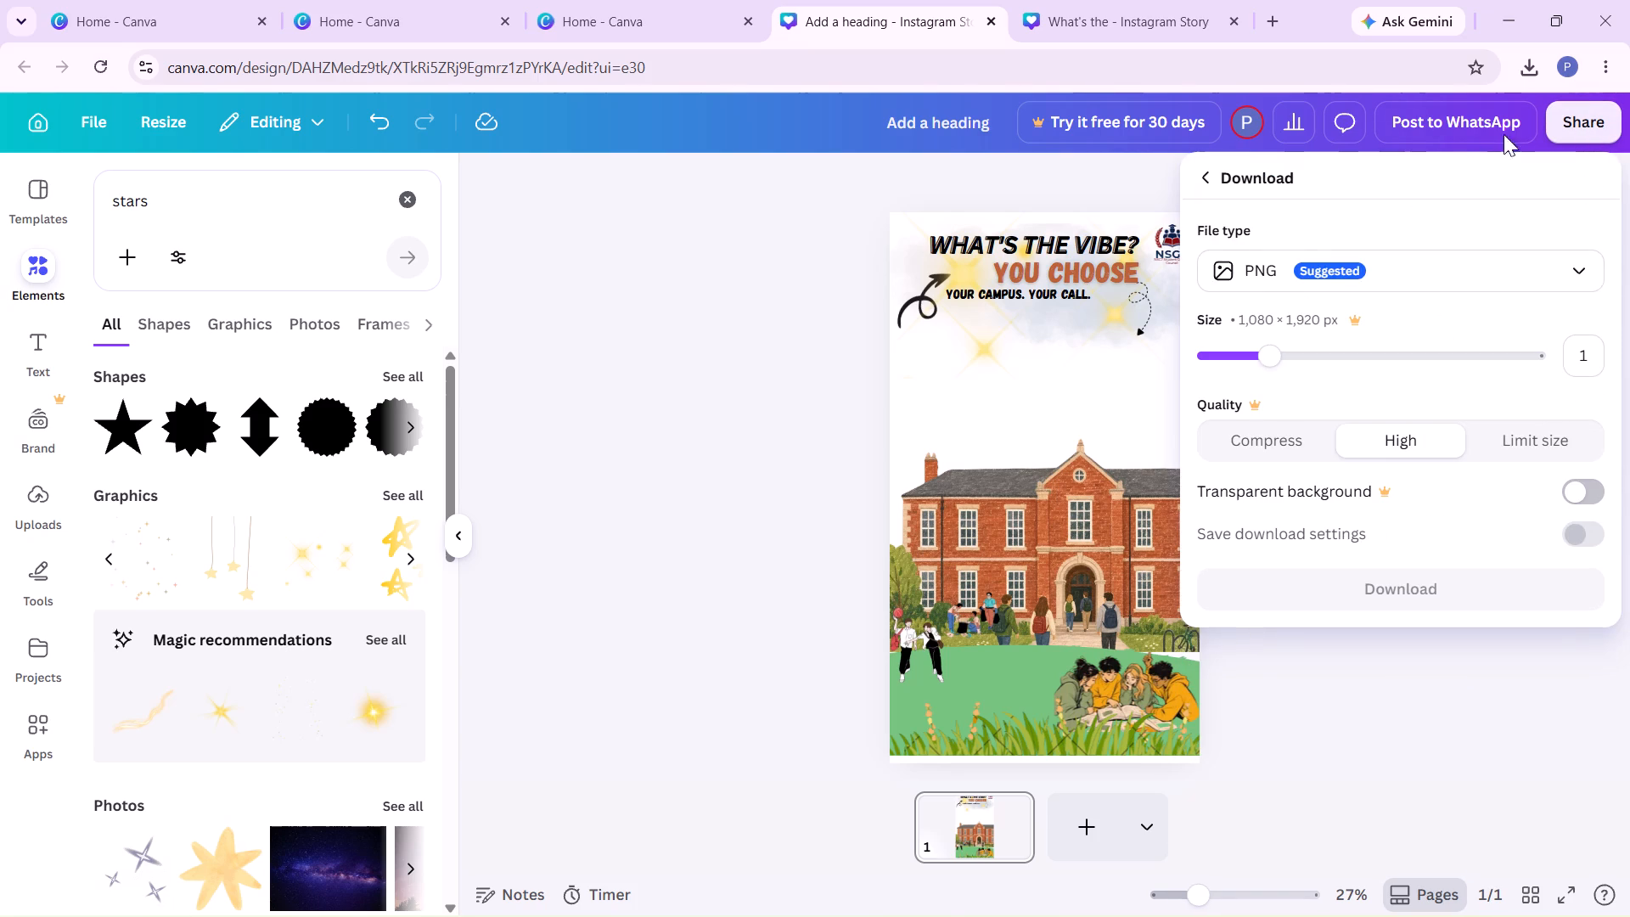
left_click(1211, 183)
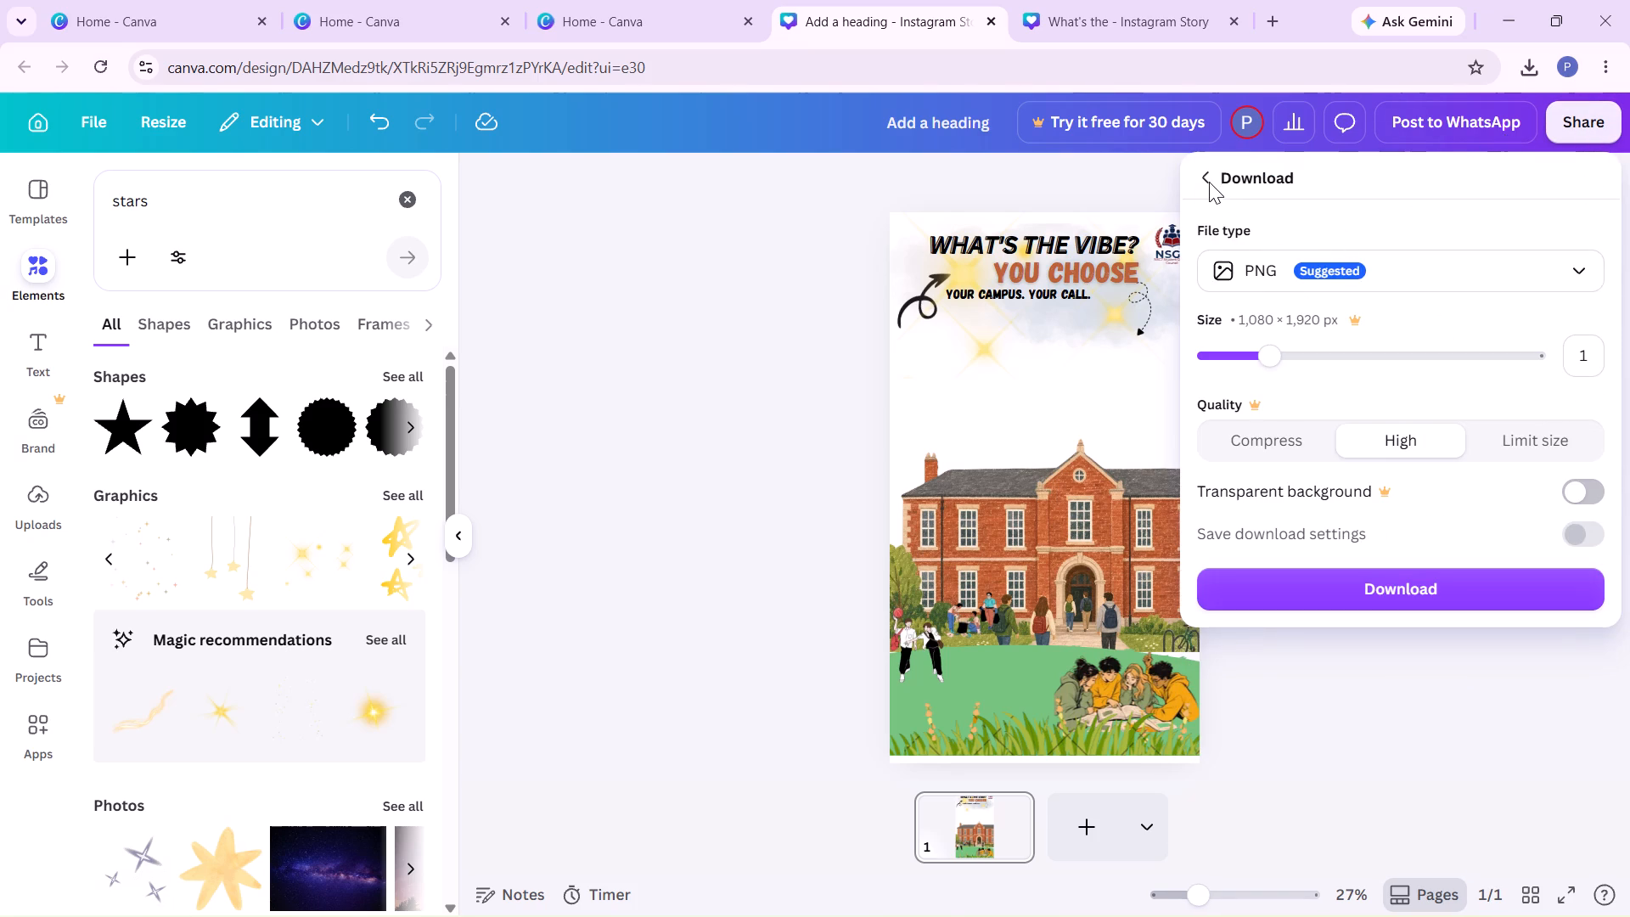
left_click(1204, 166)
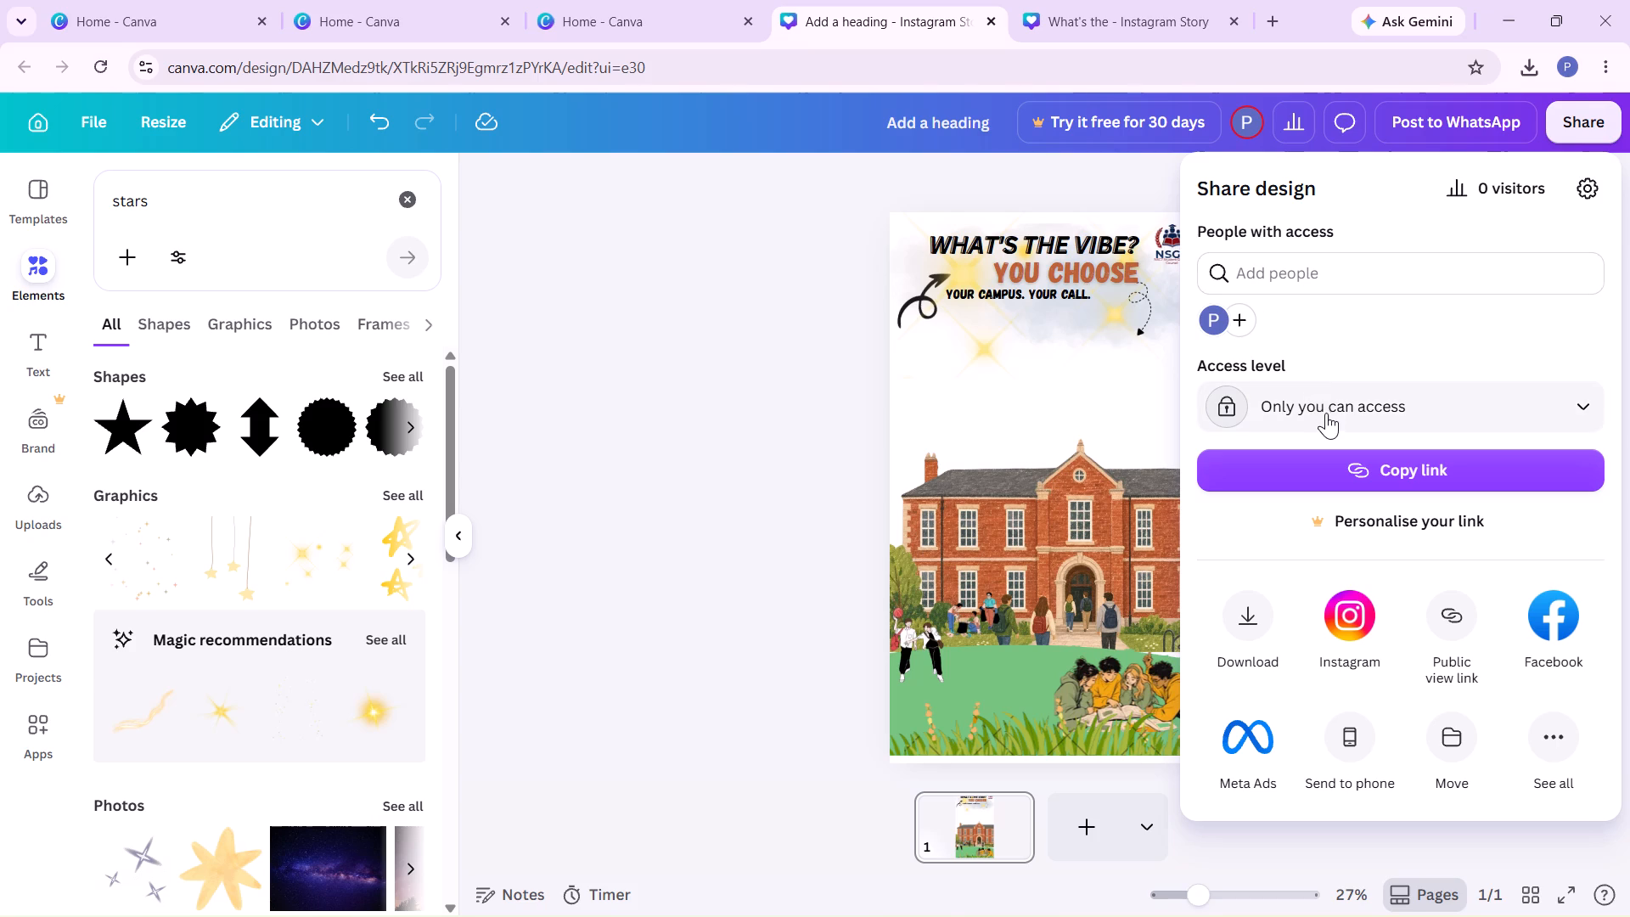
left_click(1326, 414)
left_click(1291, 545)
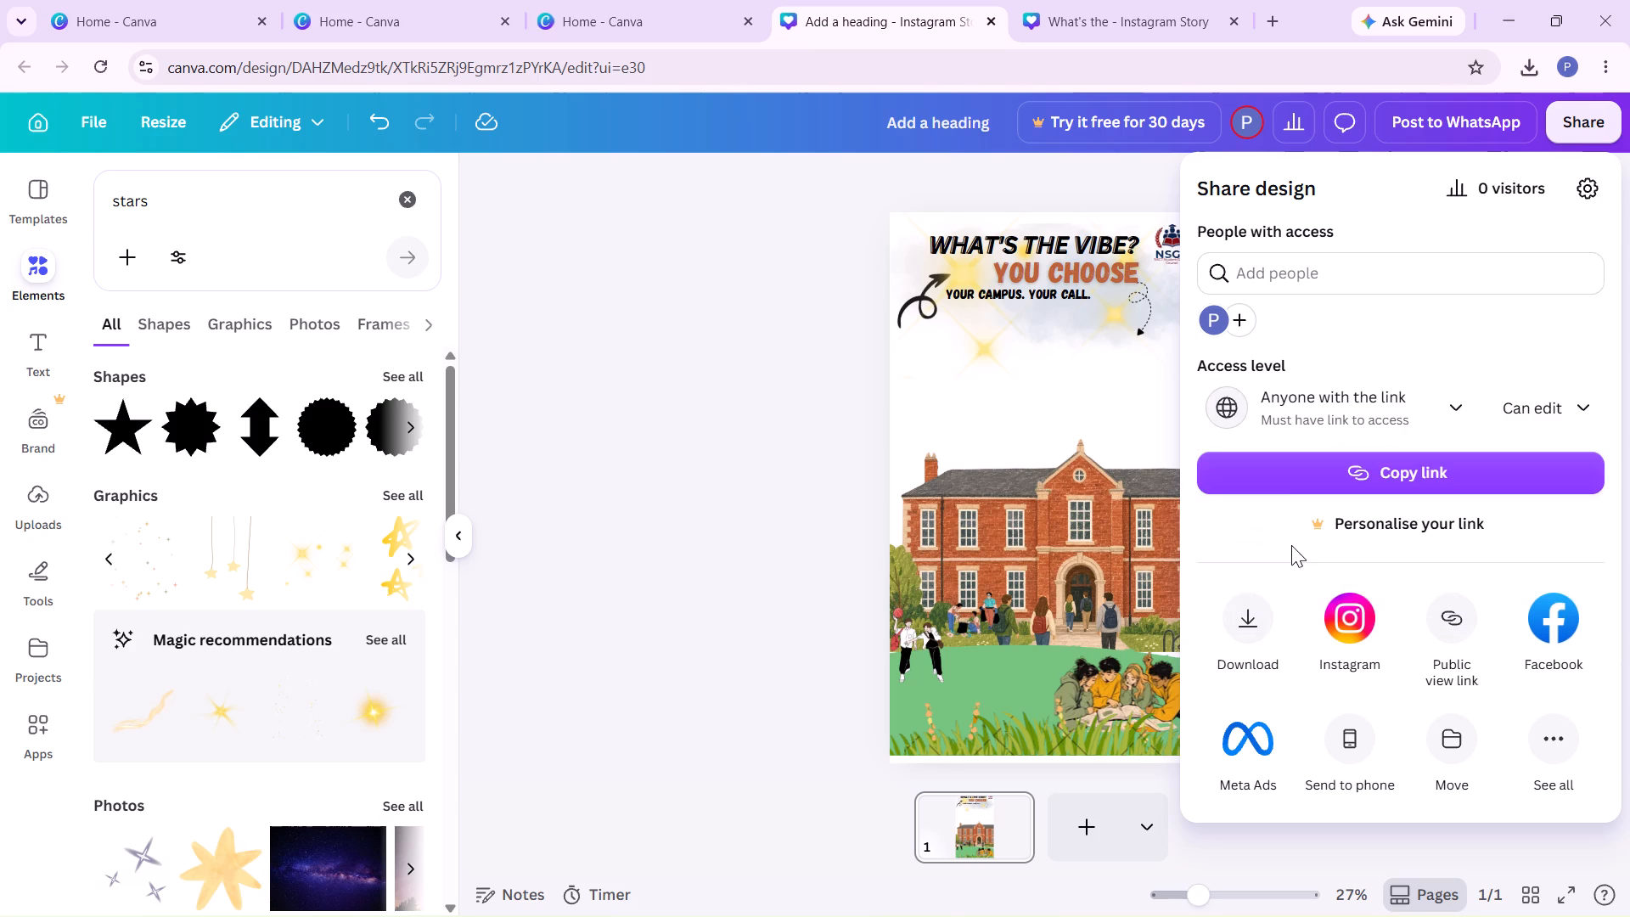
Download the poster as a PNG at 1,080 × 1,920 px.
left_click(1246, 610)
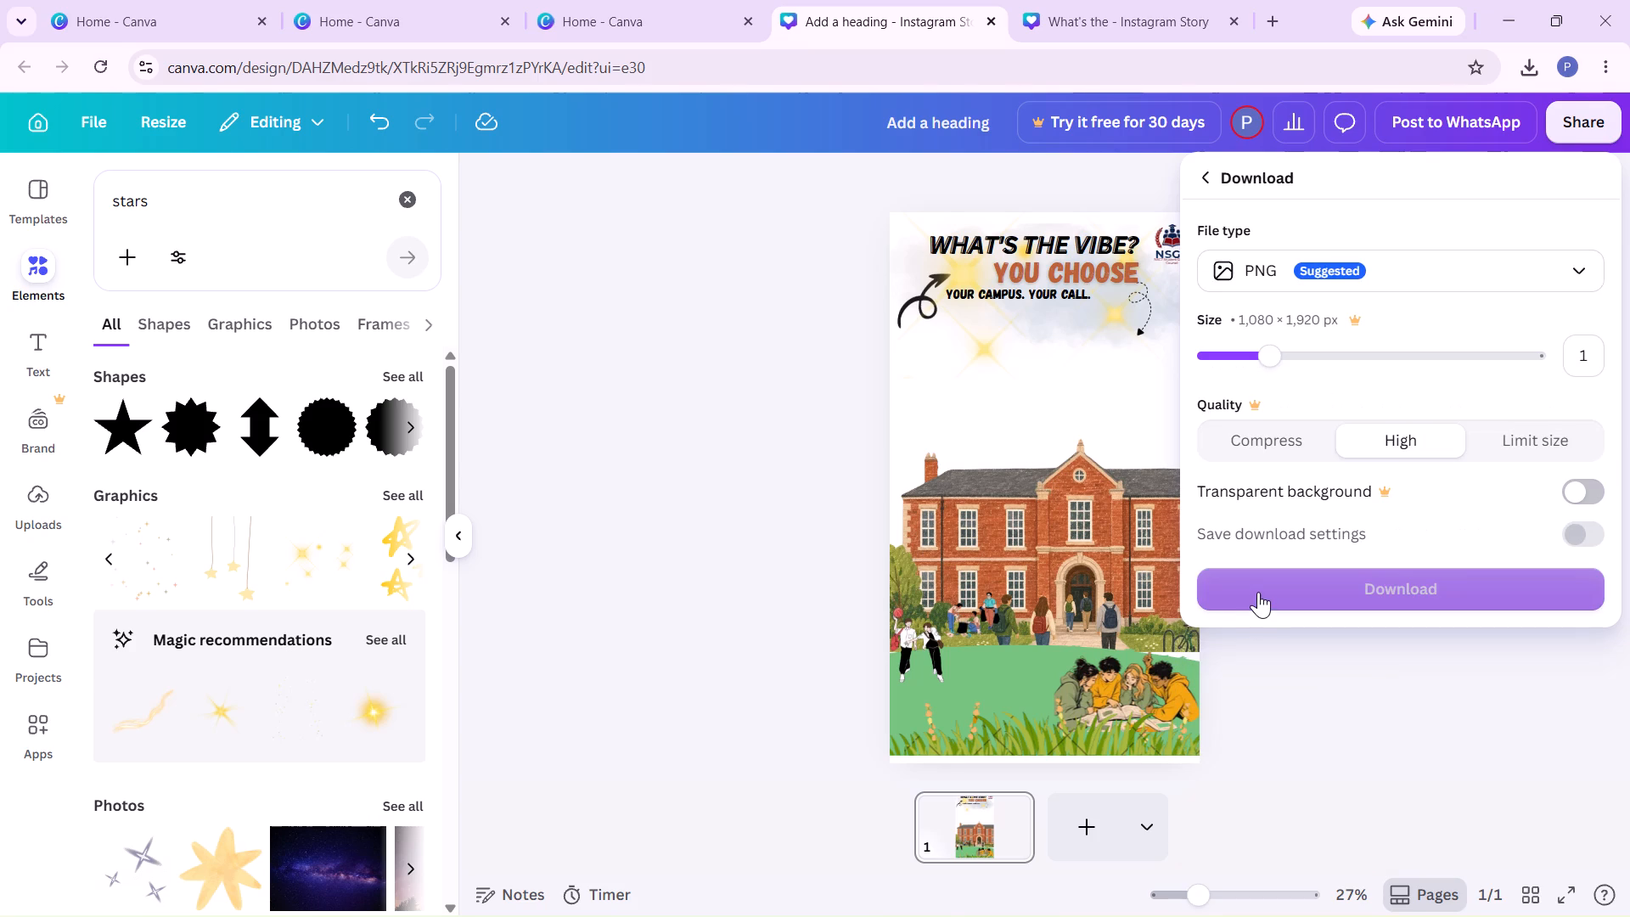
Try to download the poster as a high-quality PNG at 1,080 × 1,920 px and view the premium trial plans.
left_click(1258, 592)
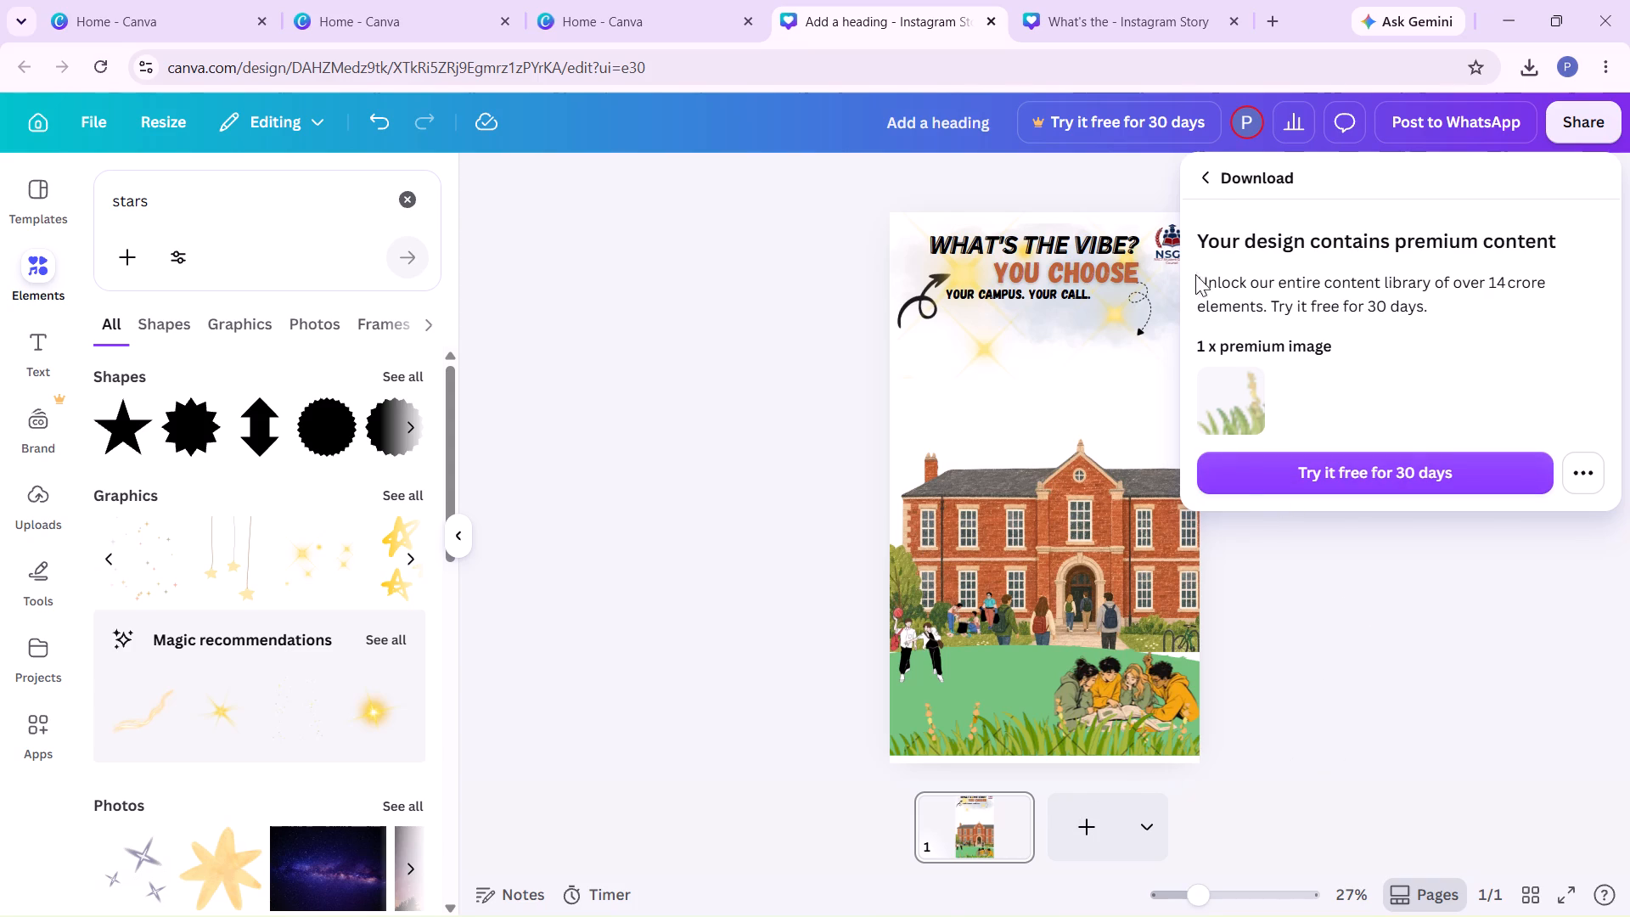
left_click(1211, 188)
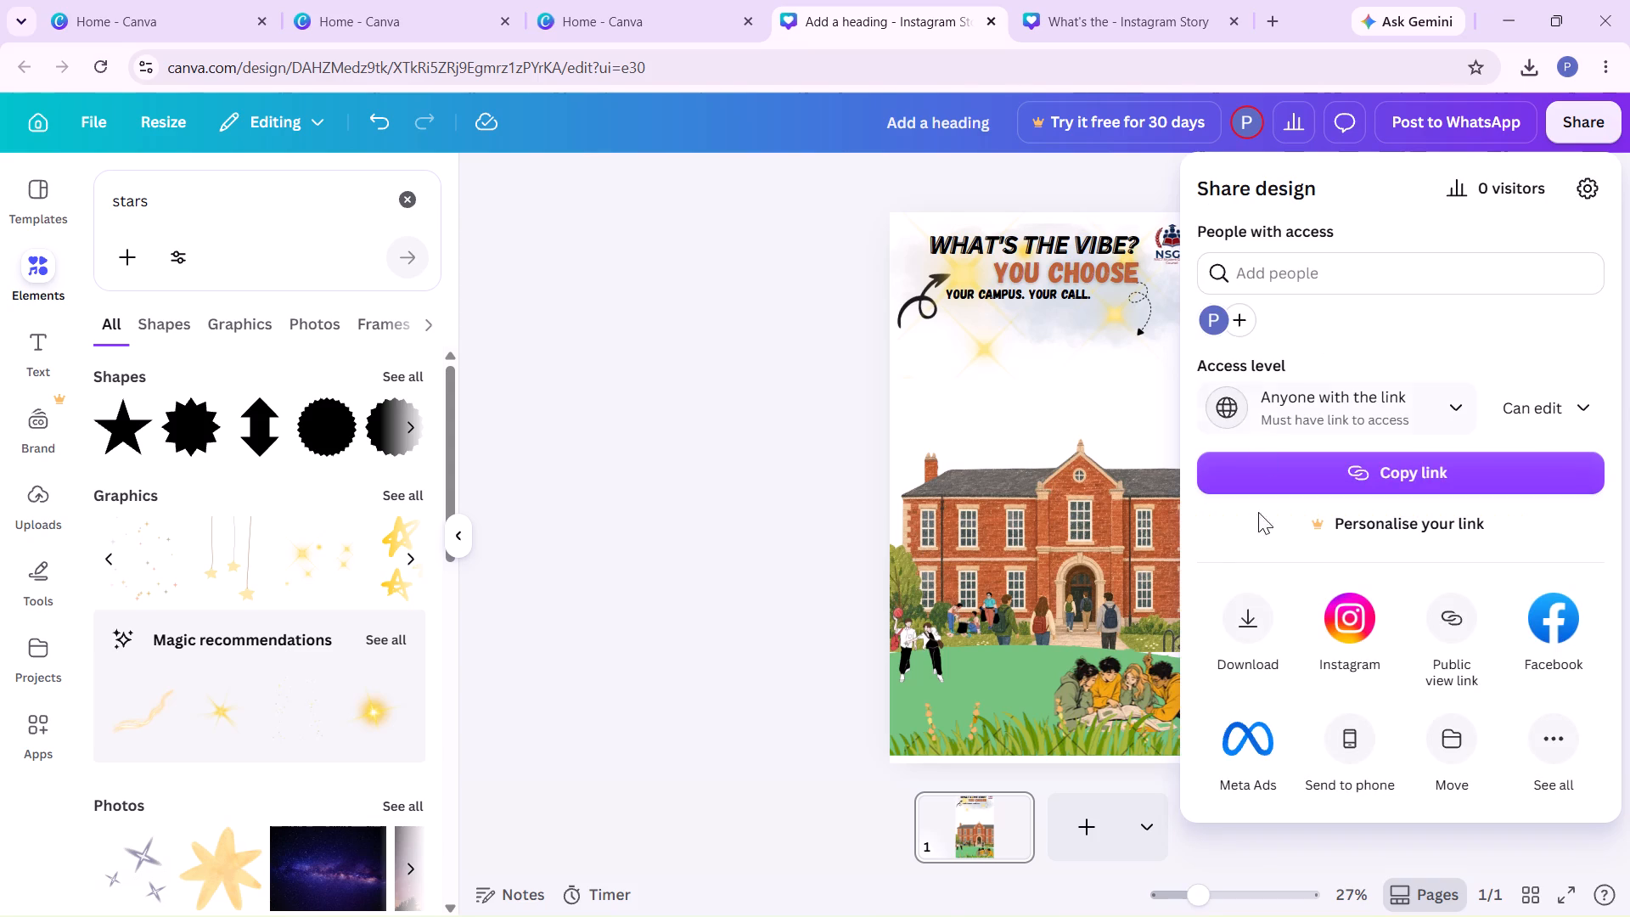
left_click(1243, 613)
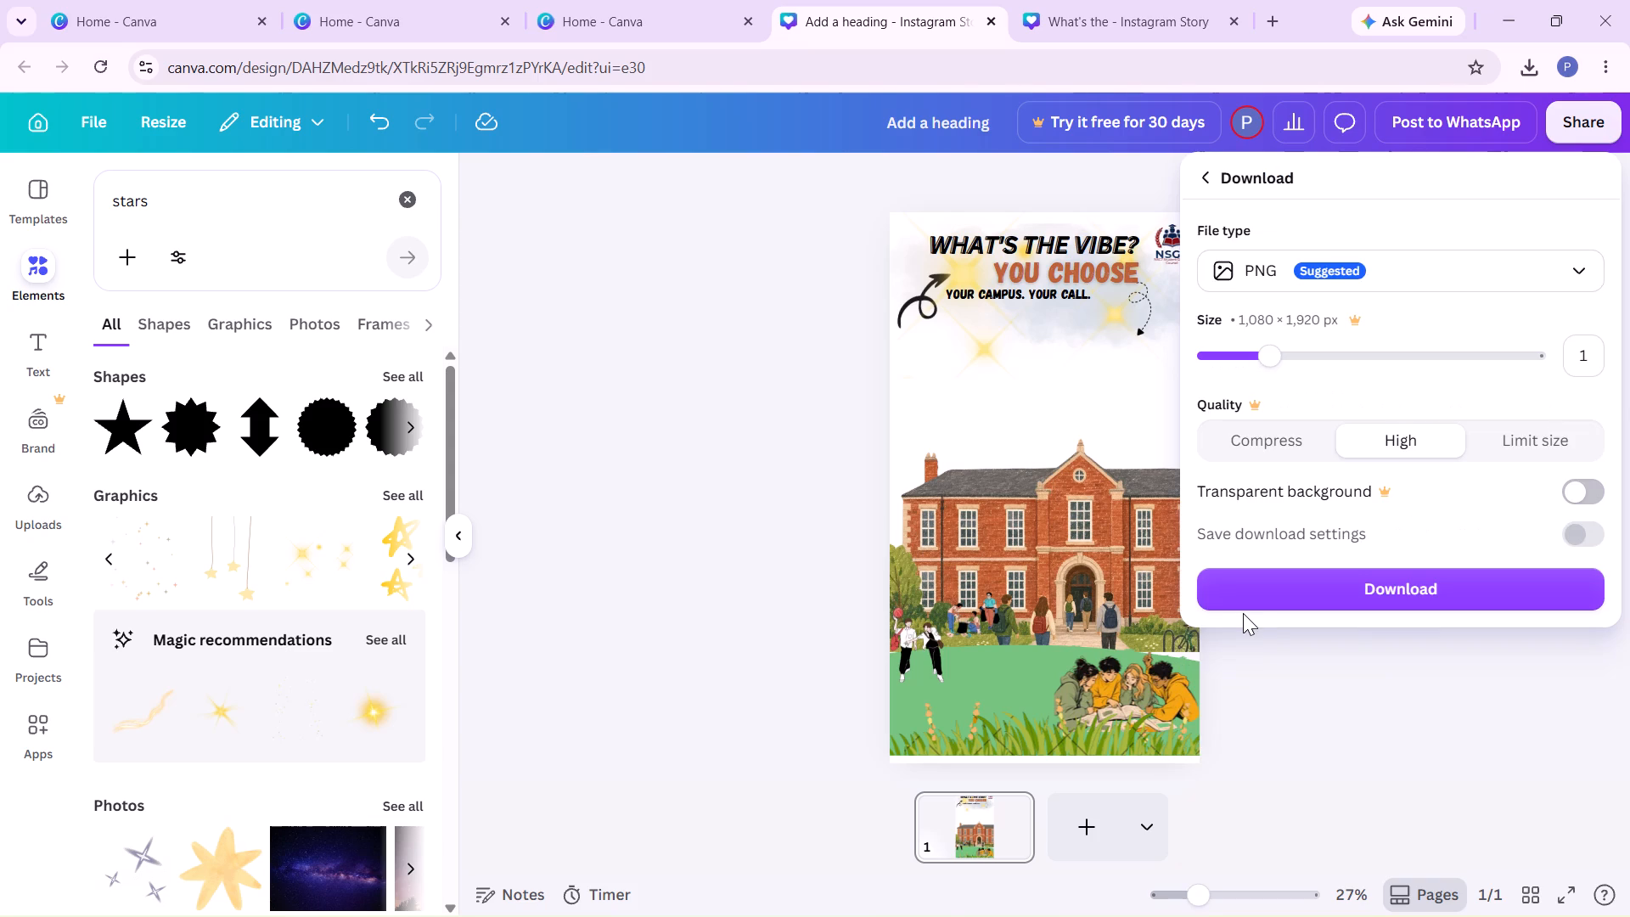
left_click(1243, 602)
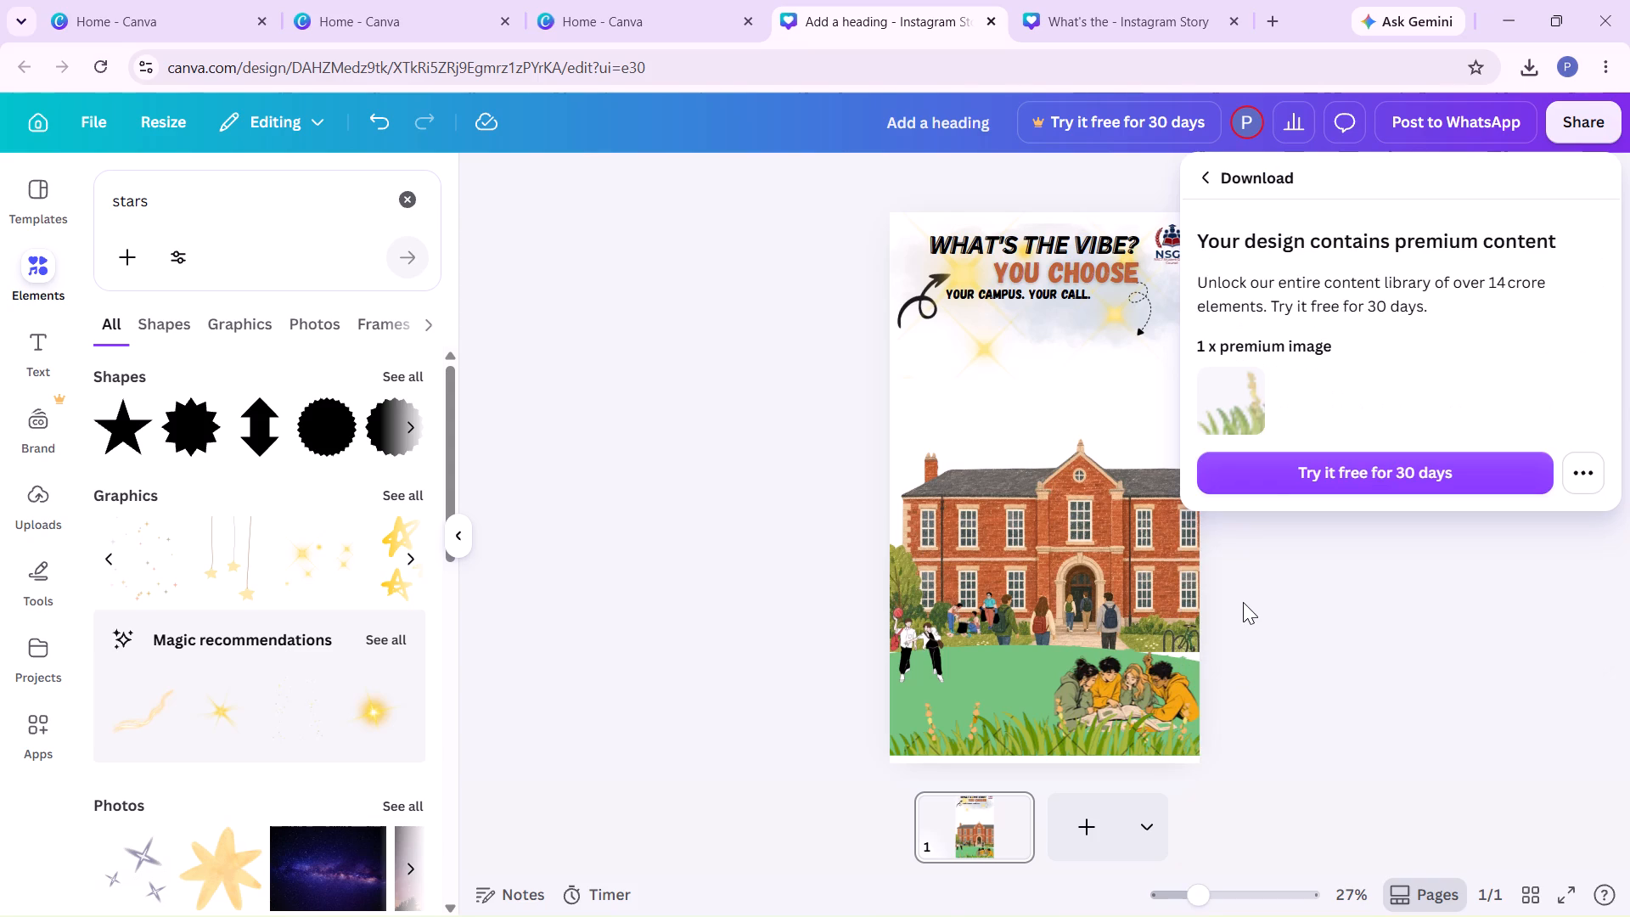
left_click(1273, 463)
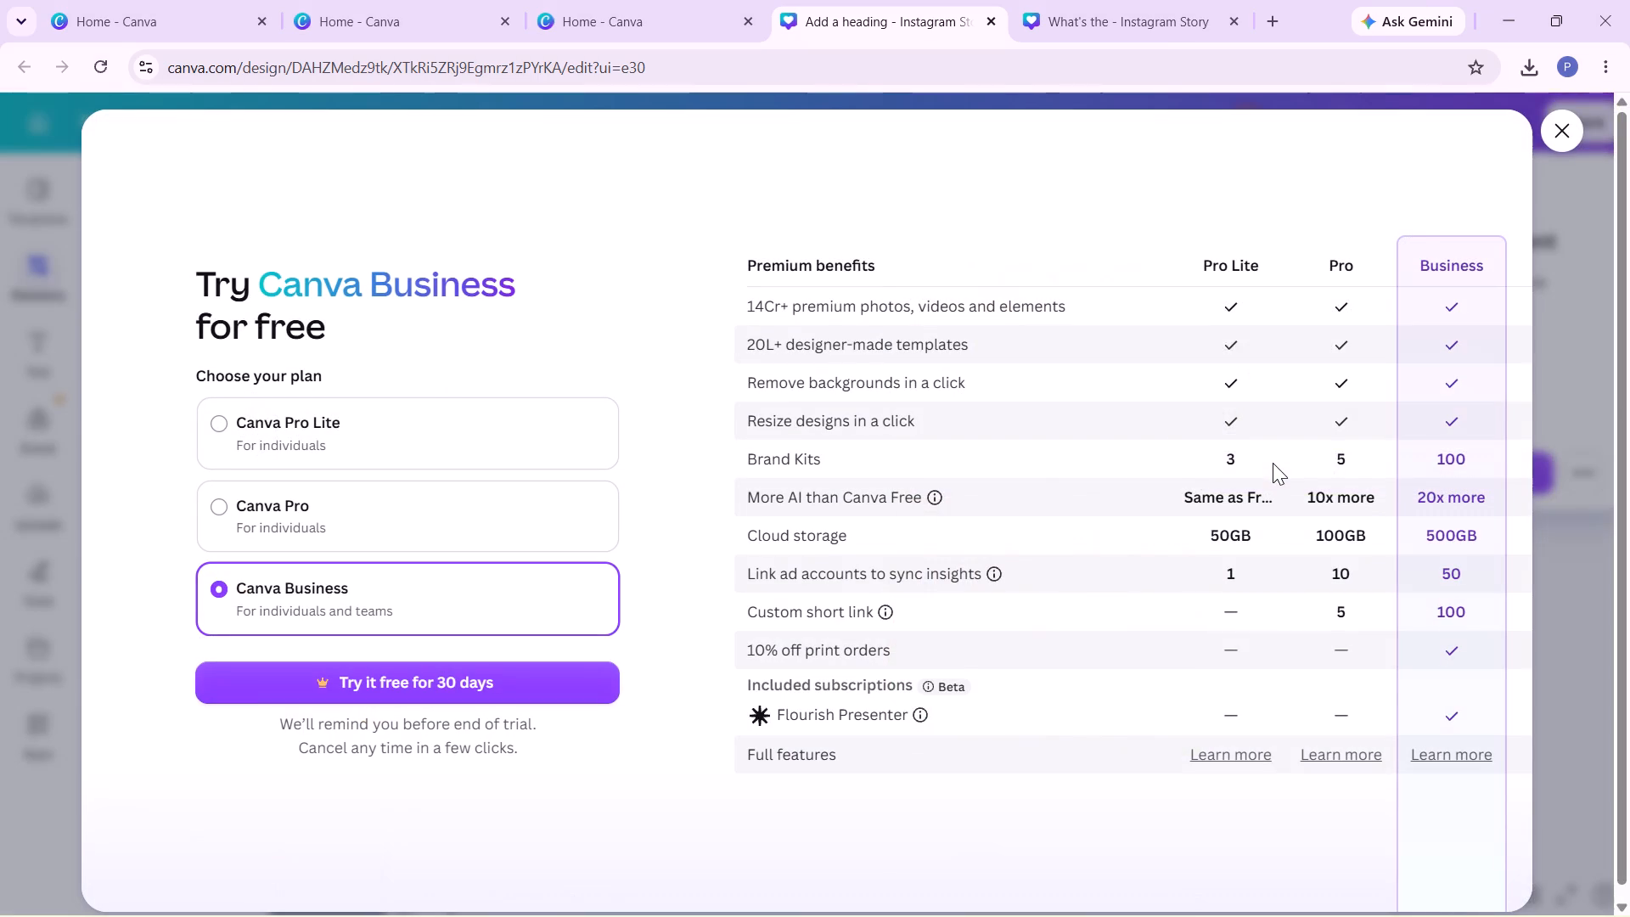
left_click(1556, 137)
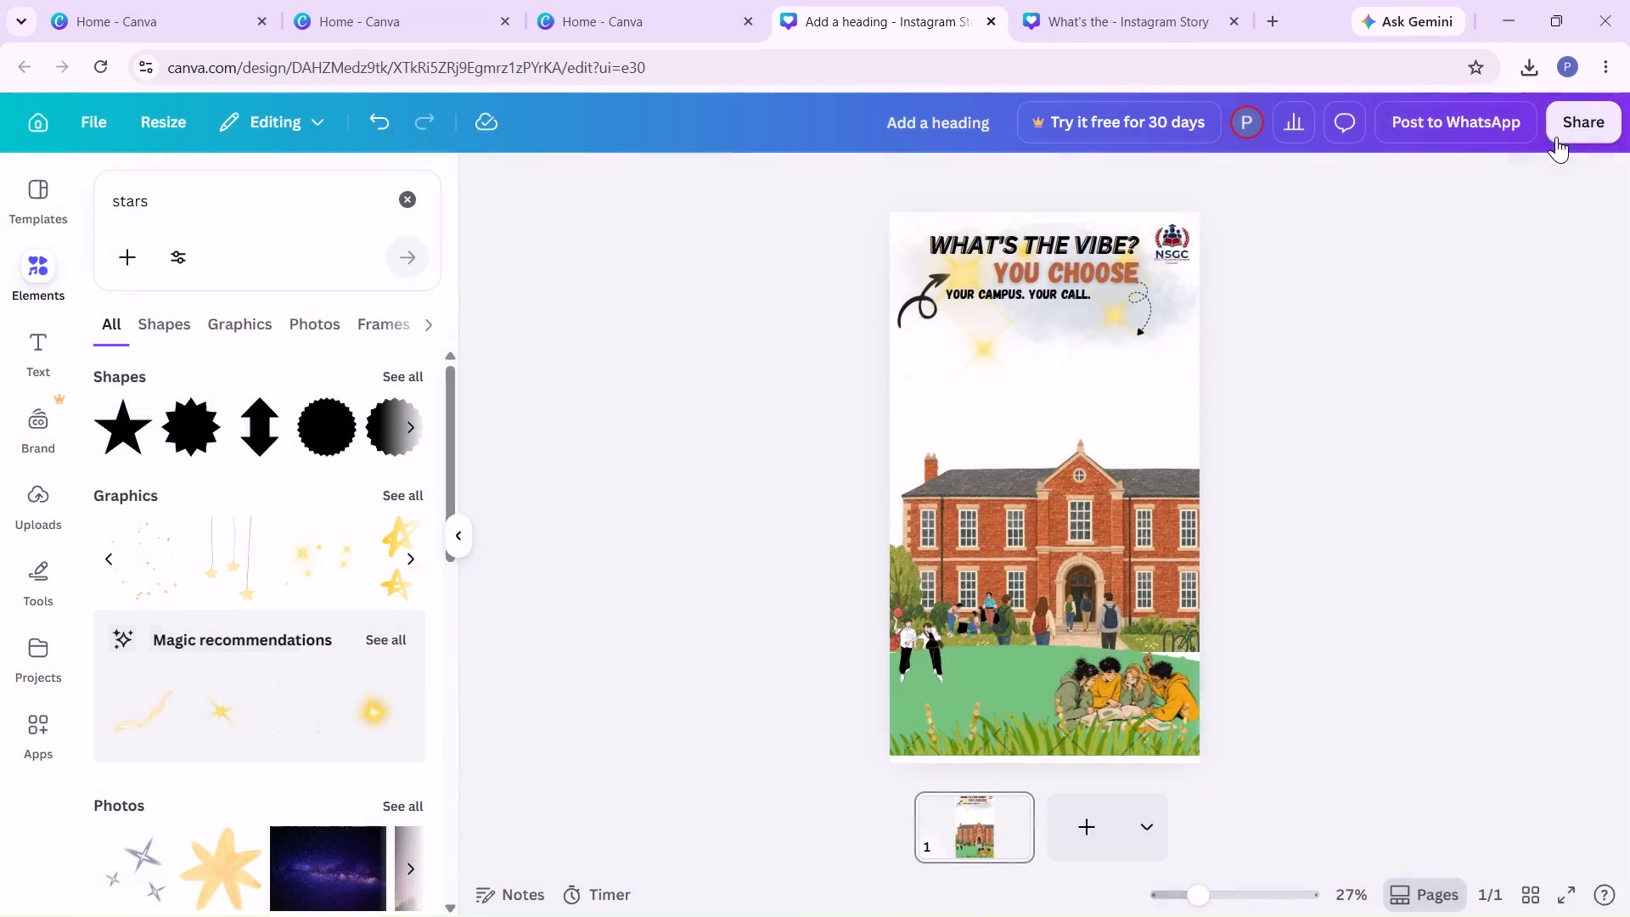
Delete the premium tall-grass strip along the bottom of the poster.
left_click(1108, 752)
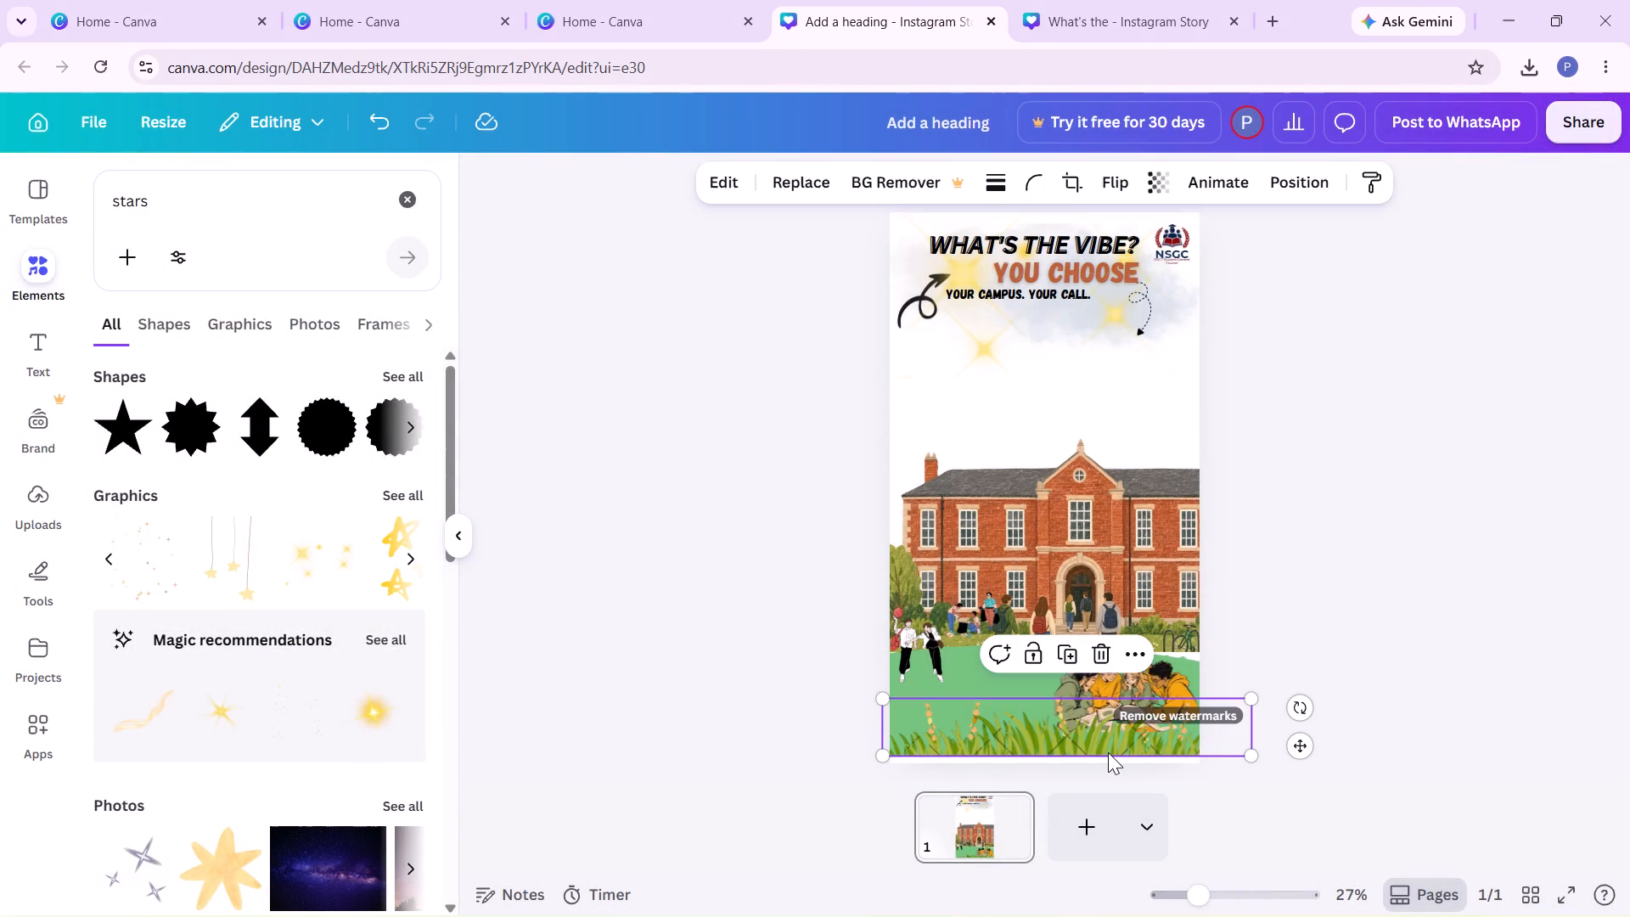
key("Delete")
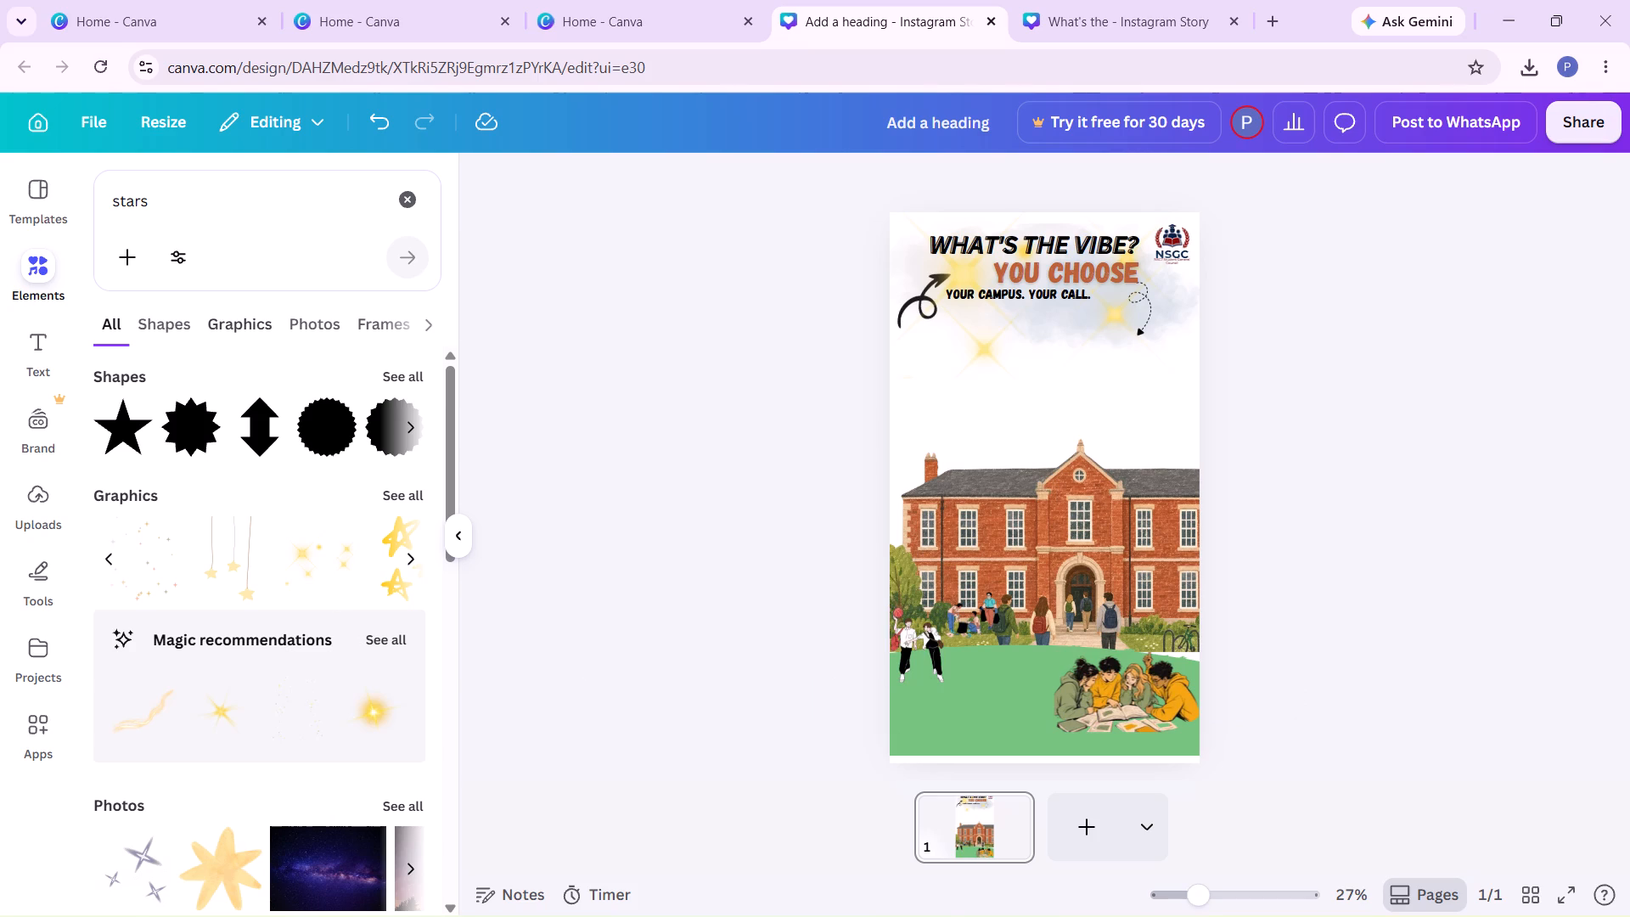
Search the elements for "green grass" in place of the "stars" search.
left_click(211, 192)
key("BackSpace")
key("BackSpace")
key("BackSpace")
key("BackSpace")
key("BackSpace")
key("BackSpace")
key("BackSpace")
key("BackSpace")
key("BackSpace")
key("BackSpace")
key("BackSpace")
key("BackSpace")
key("BackSpace")
key("BackSpace")
key("BackSpace")
key("BackSpace")
key("BackSpace")
key("BackSpace")
key("BackSpace")
key("BackSpace")
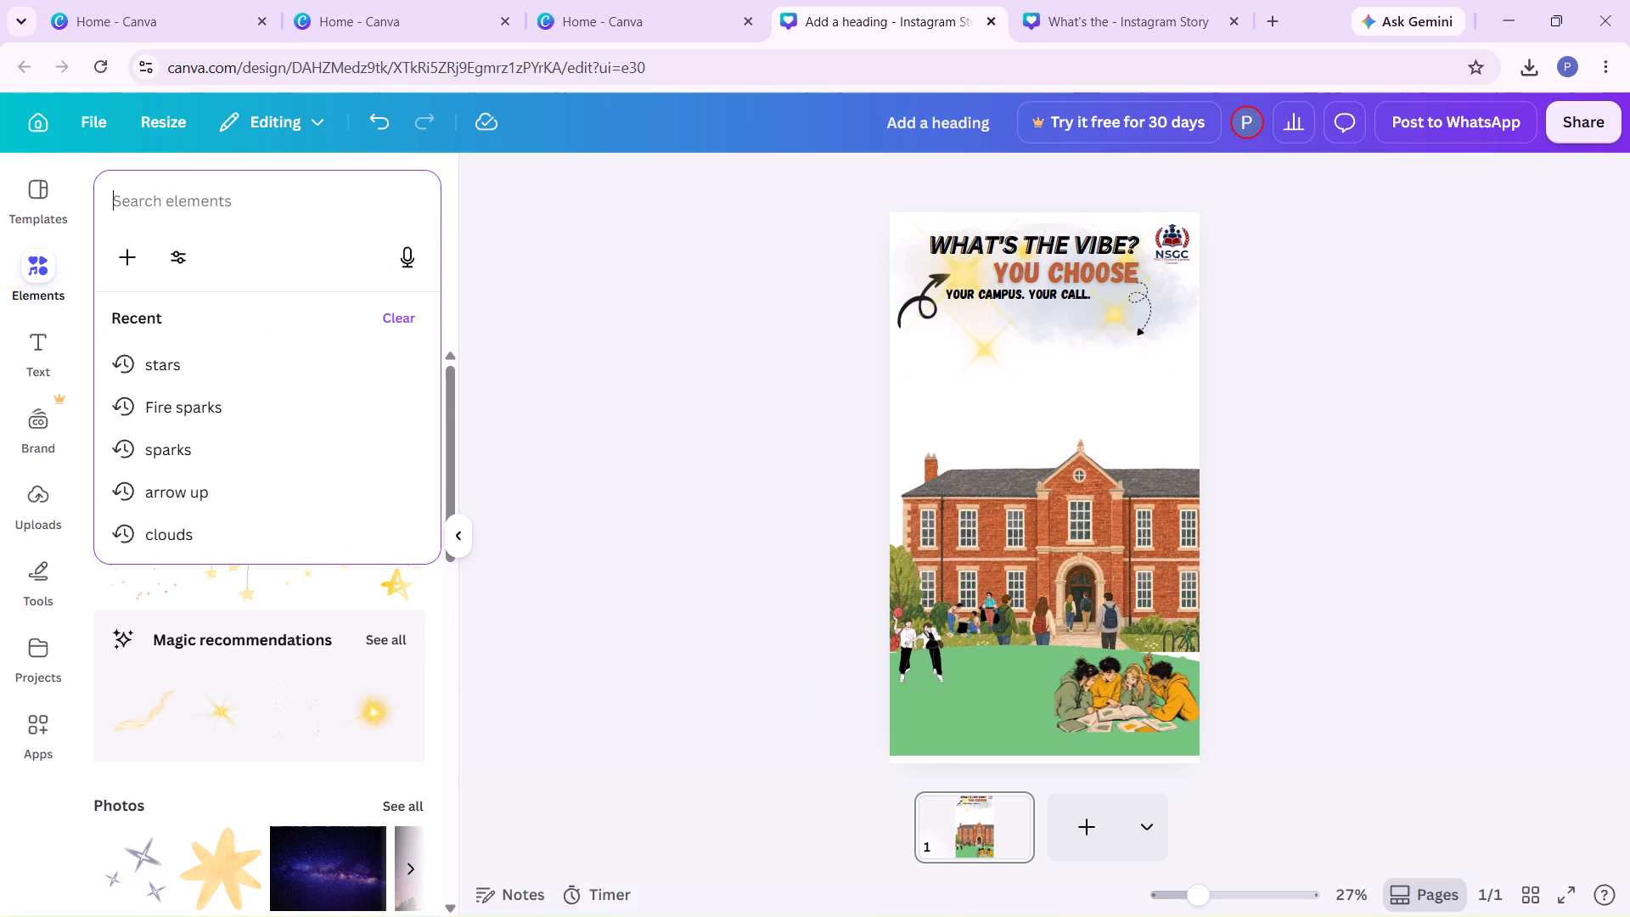
type("grass")
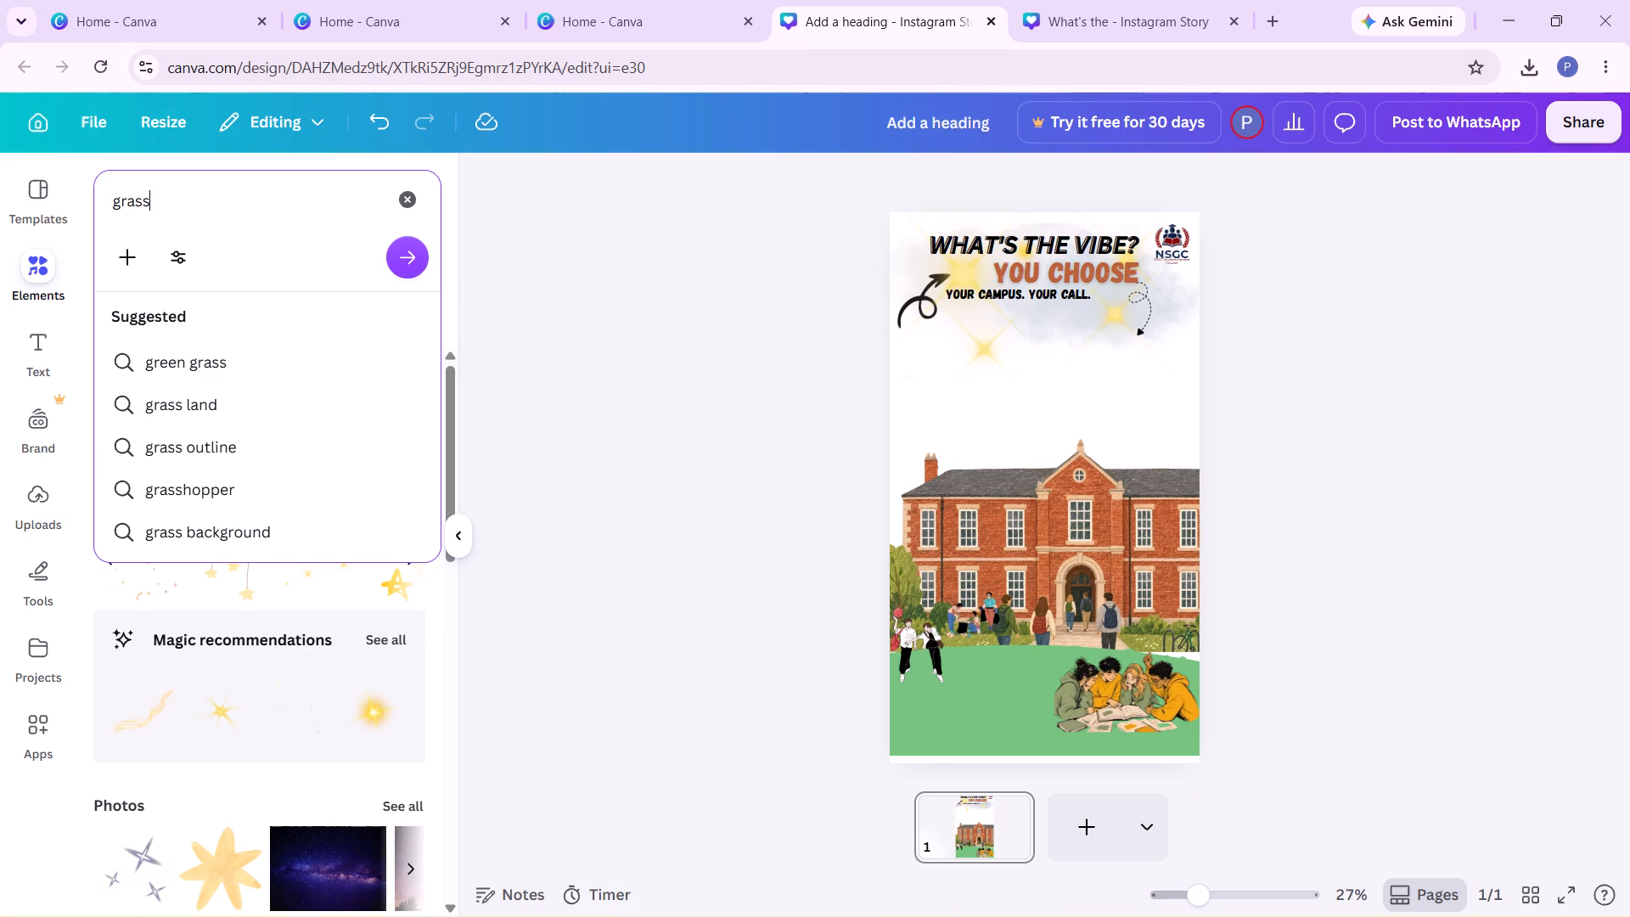
key("Left")
key("Left")
key("Left")
key("Left")
key("Left")
key("Left")
key("Left")
key("Left")
key("Left")
key("Left")
key("Left")
key("Left")
key("Left")
type("green")
key("space")
key("Return")
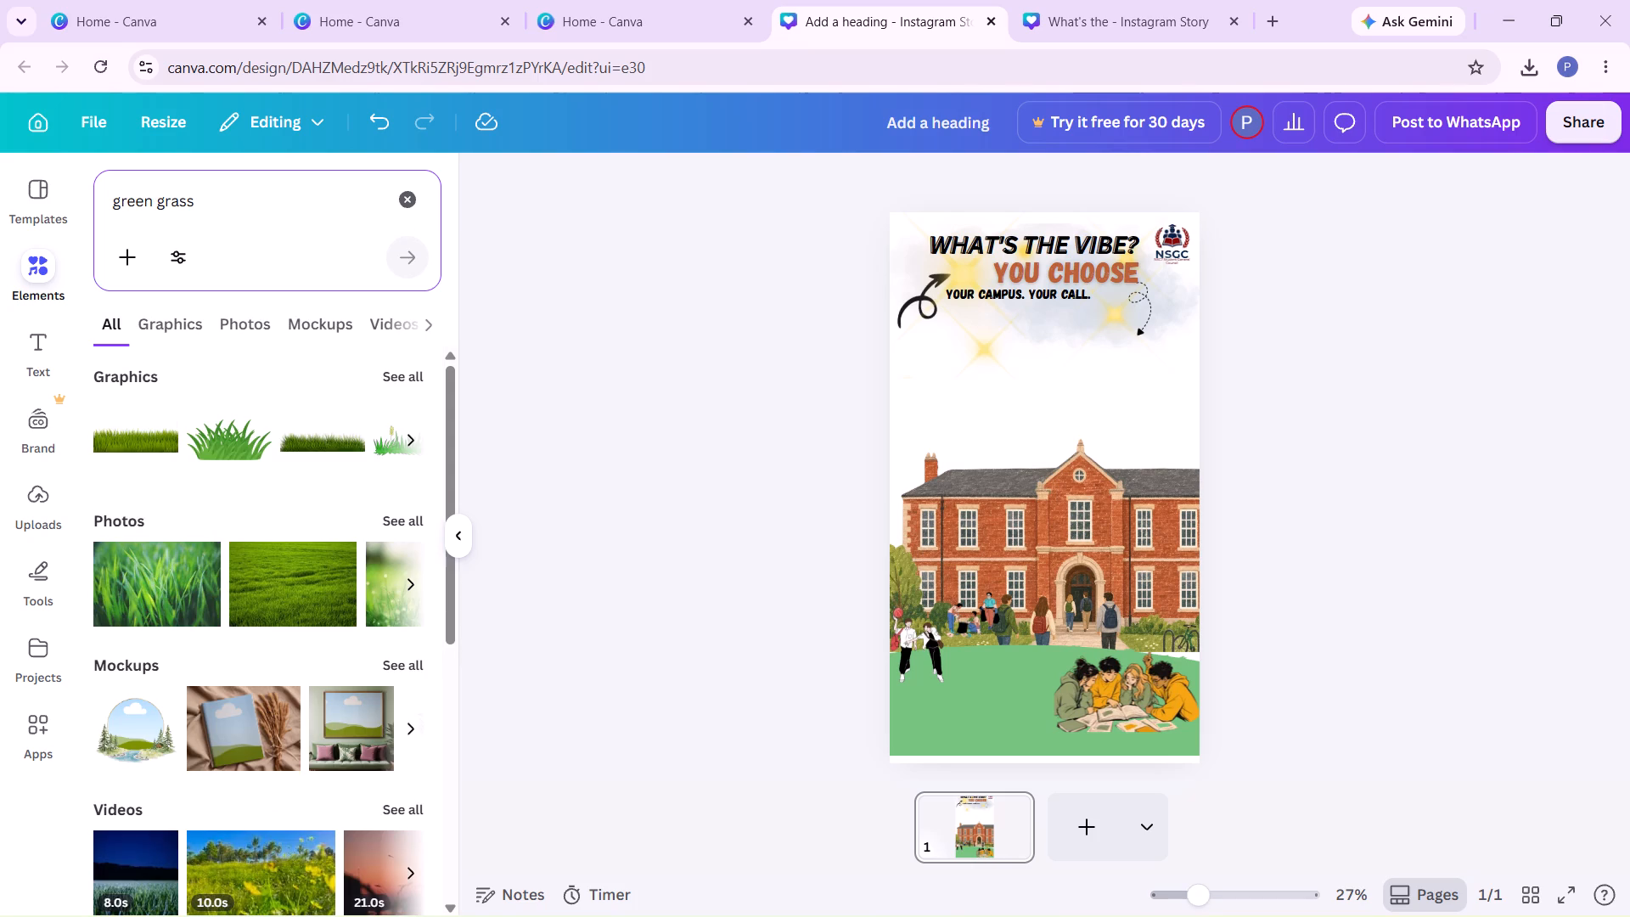
Browse the "green grass" graphics results for a non-premium grass strip suited to the poster's bottom edge.
left_click(403, 440)
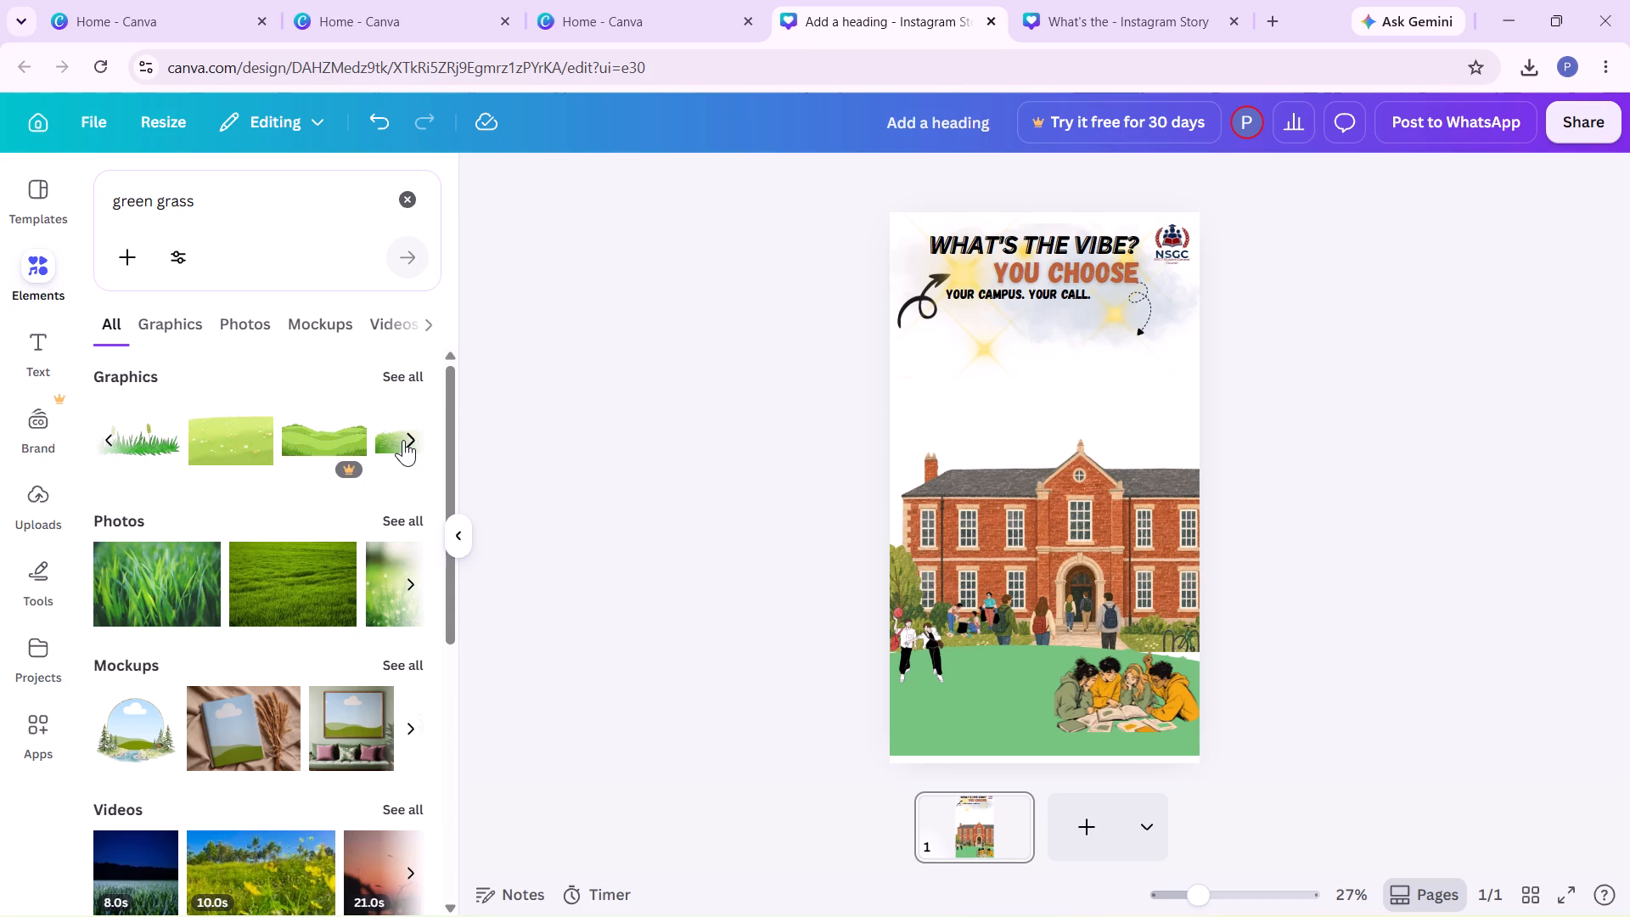
left_click(403, 440)
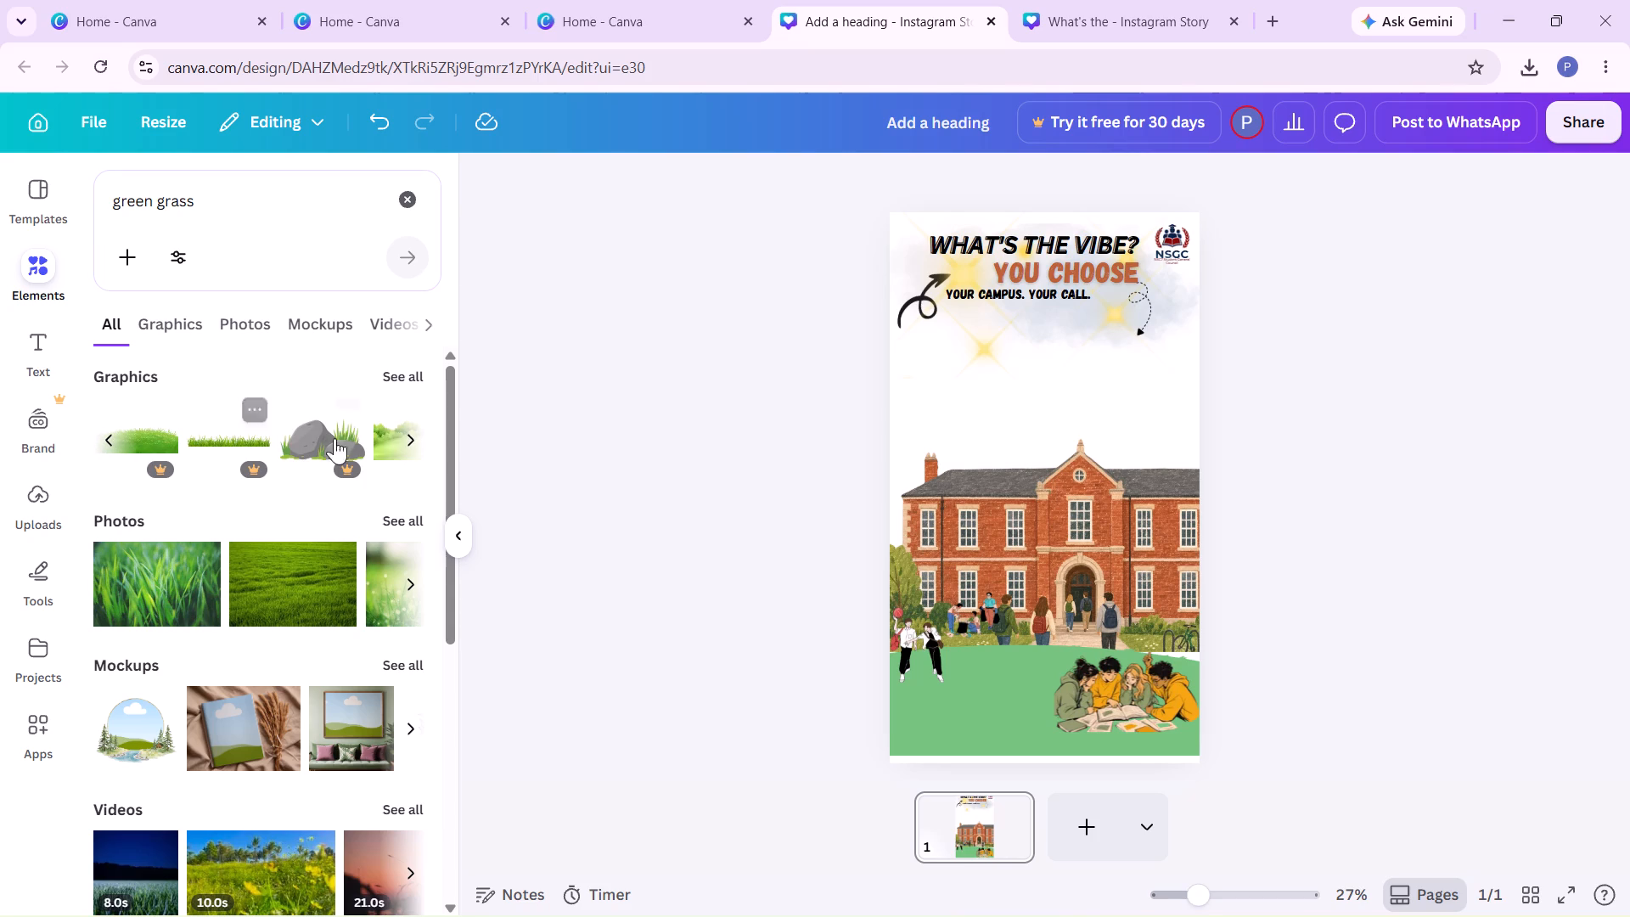
left_click(407, 443)
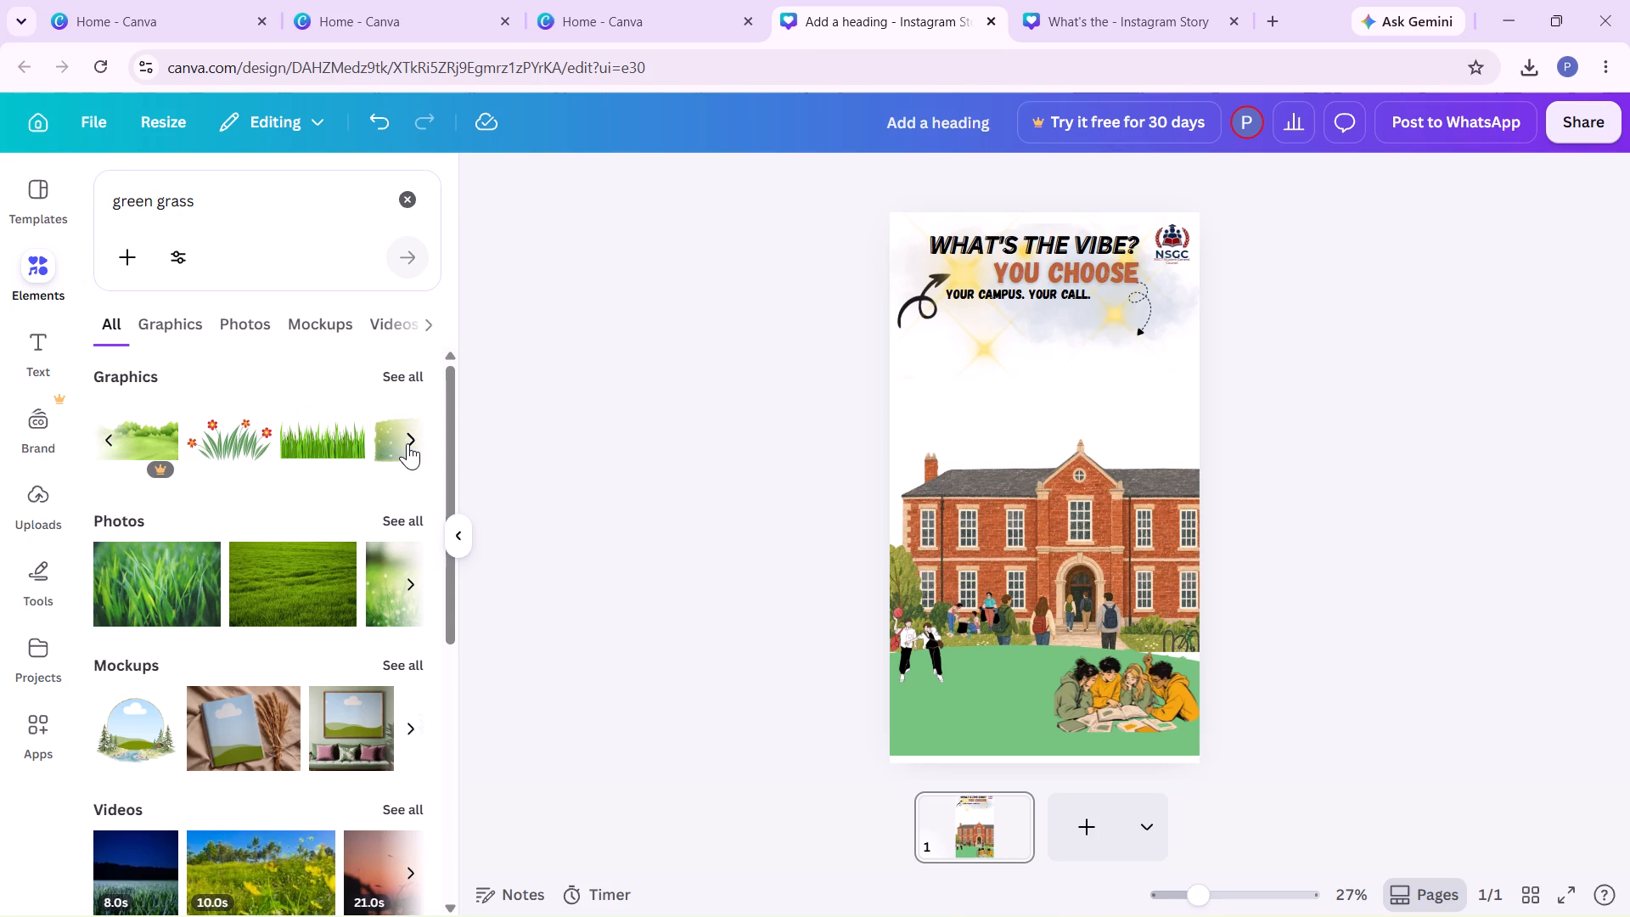
left_click(407, 443)
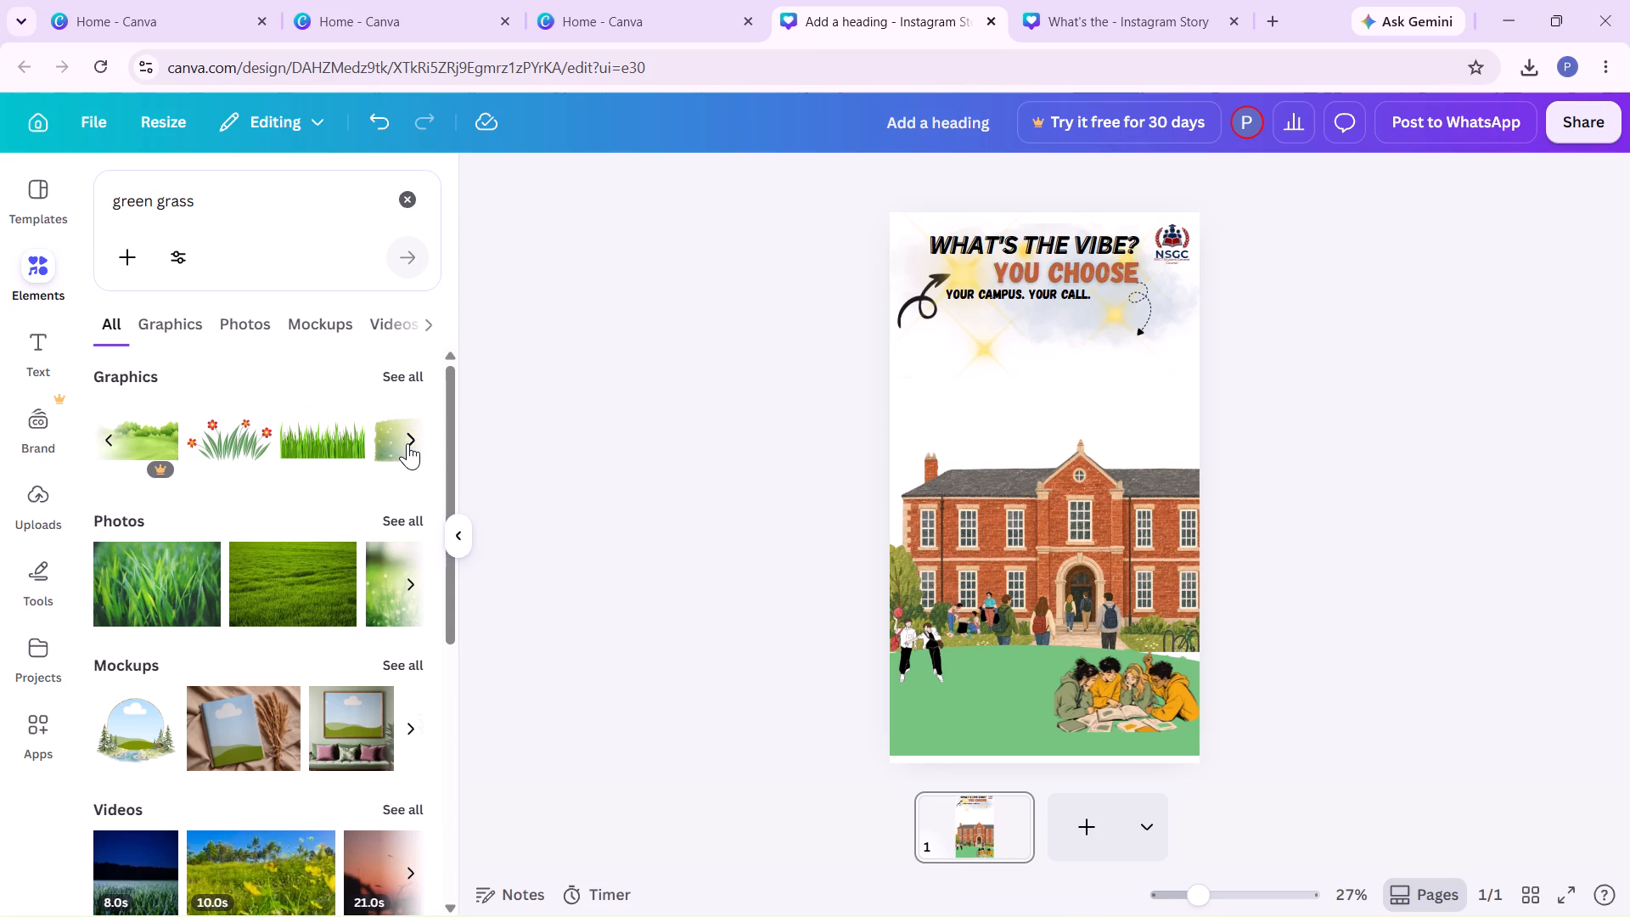
left_click(407, 443)
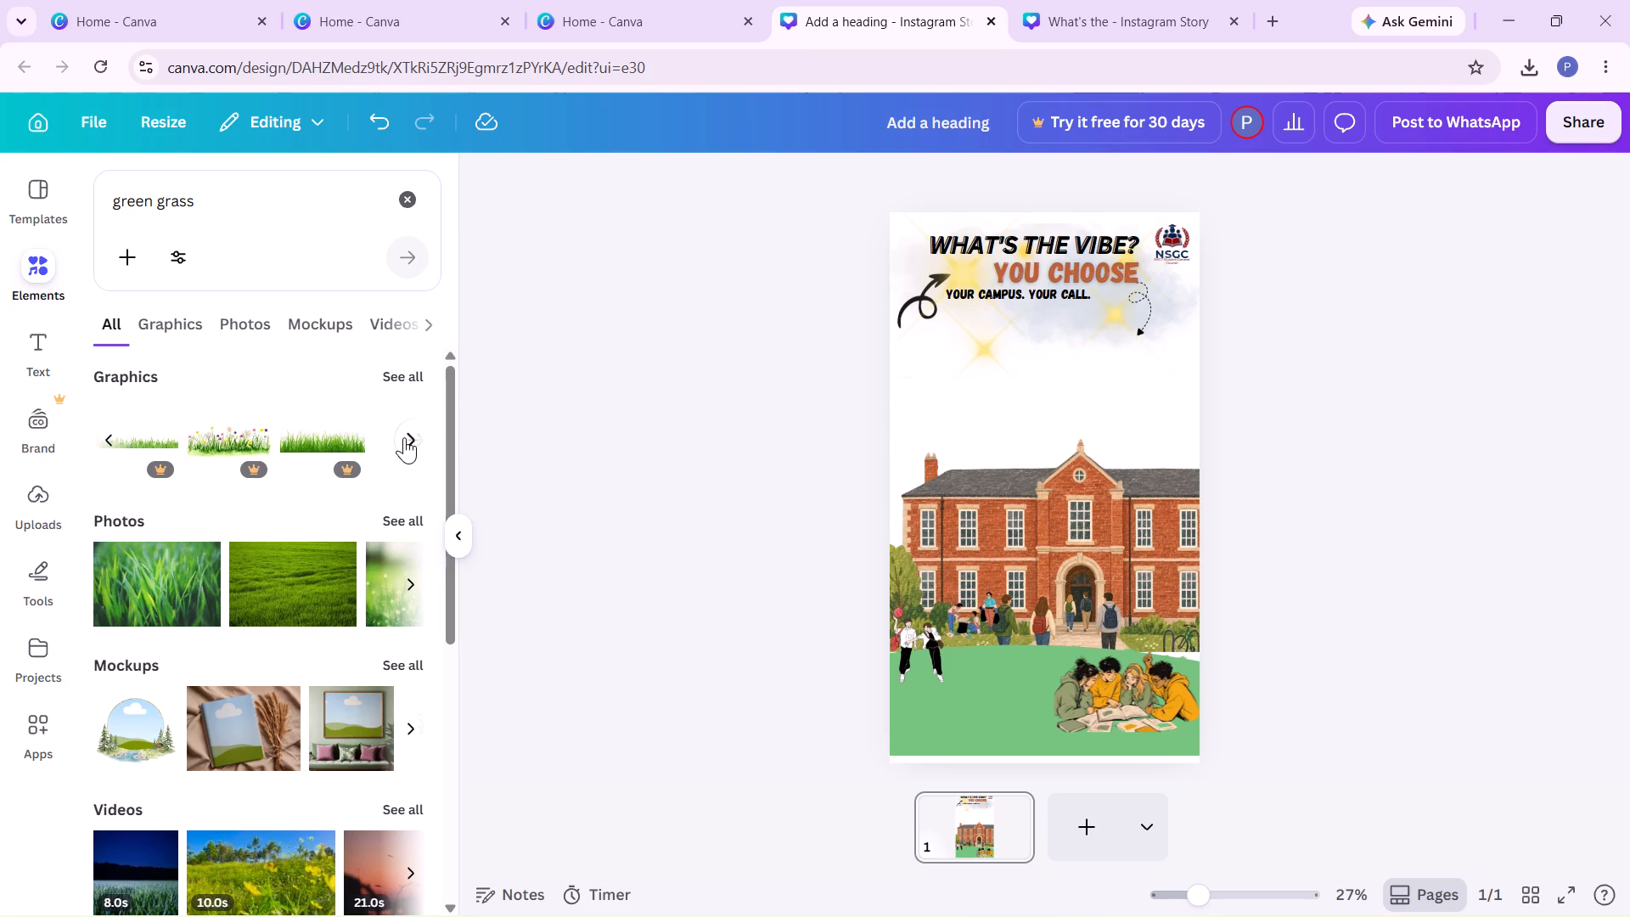
left_click(404, 437)
left_click(408, 376)
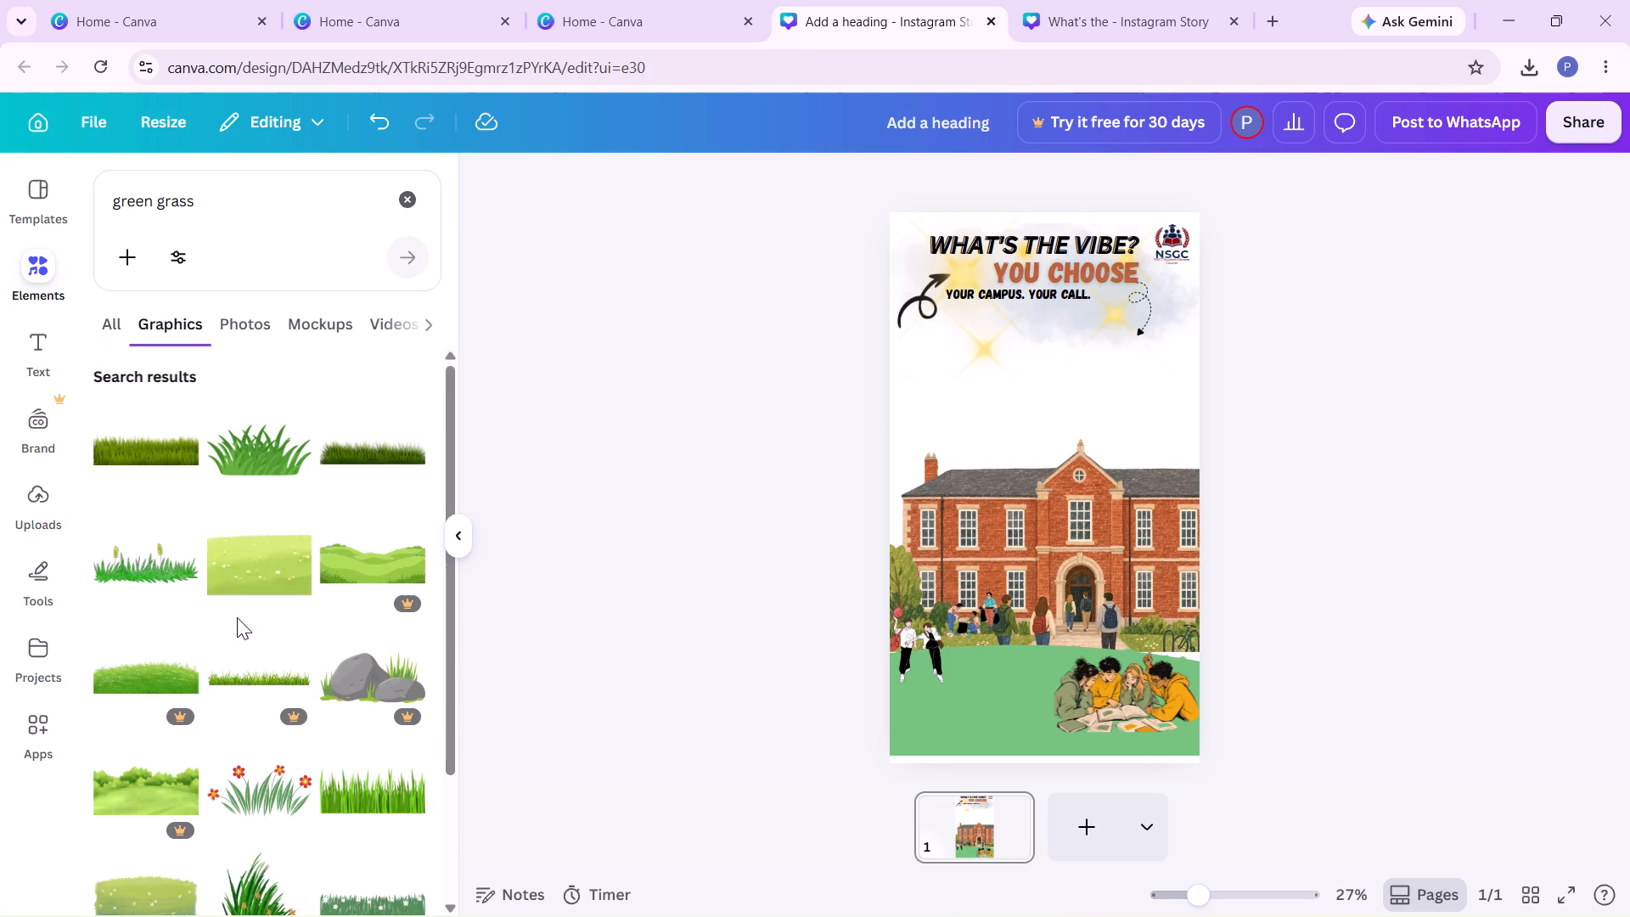
scroll(237, 617, "down", 2)
scroll(237, 617, "up", 1)
scroll(237, 617, "down", 4)
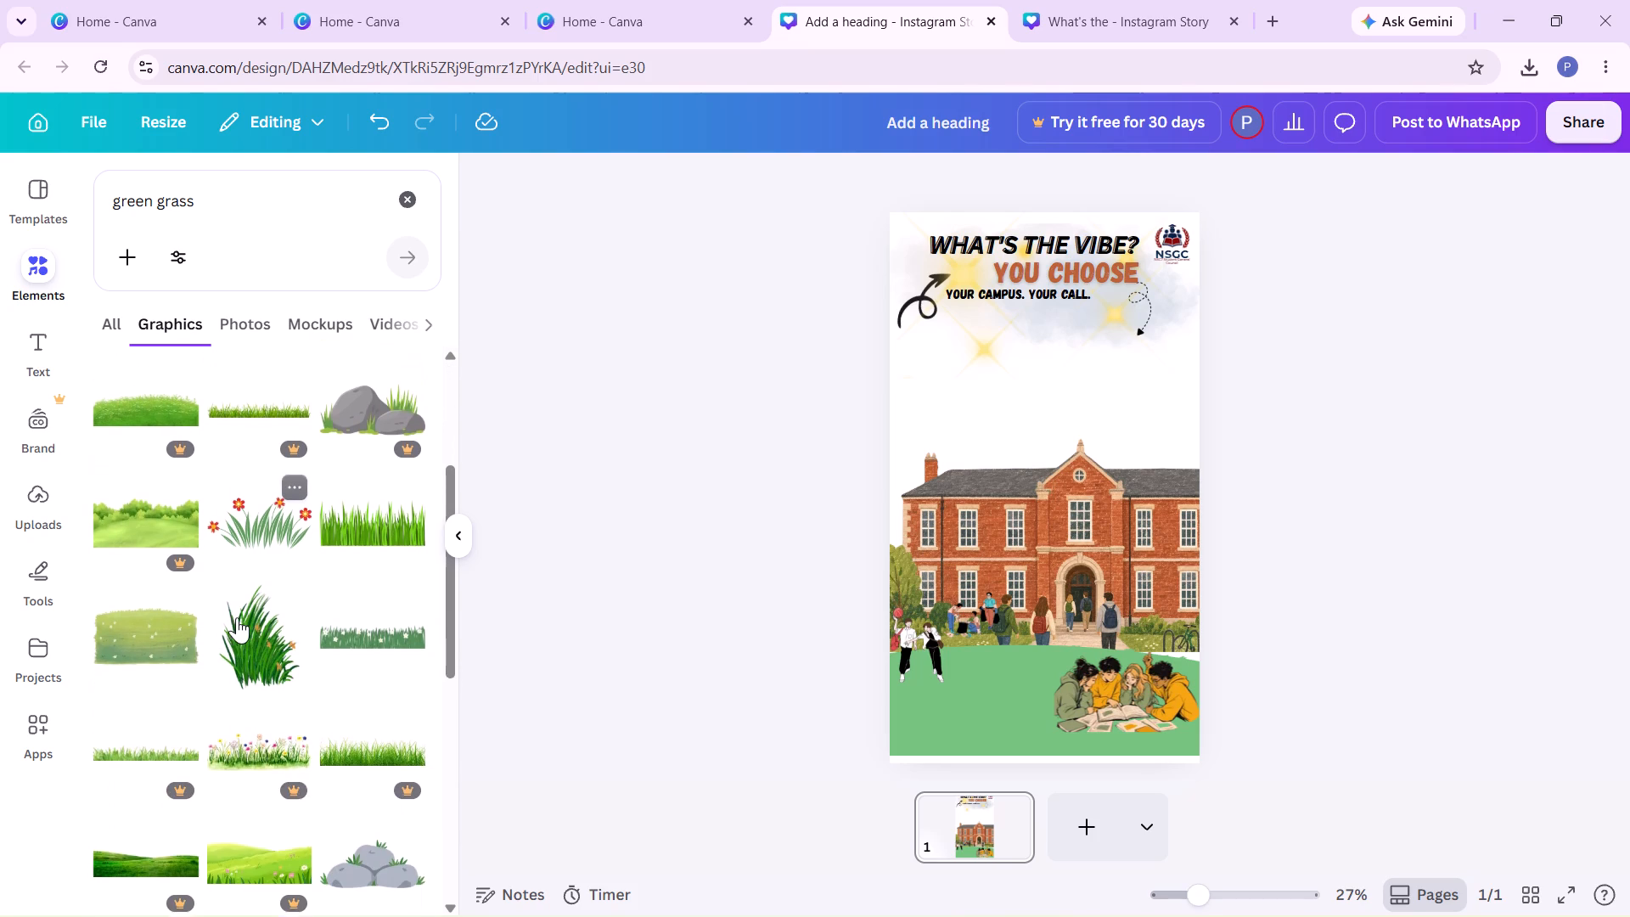
scroll(237, 617, "down", 2)
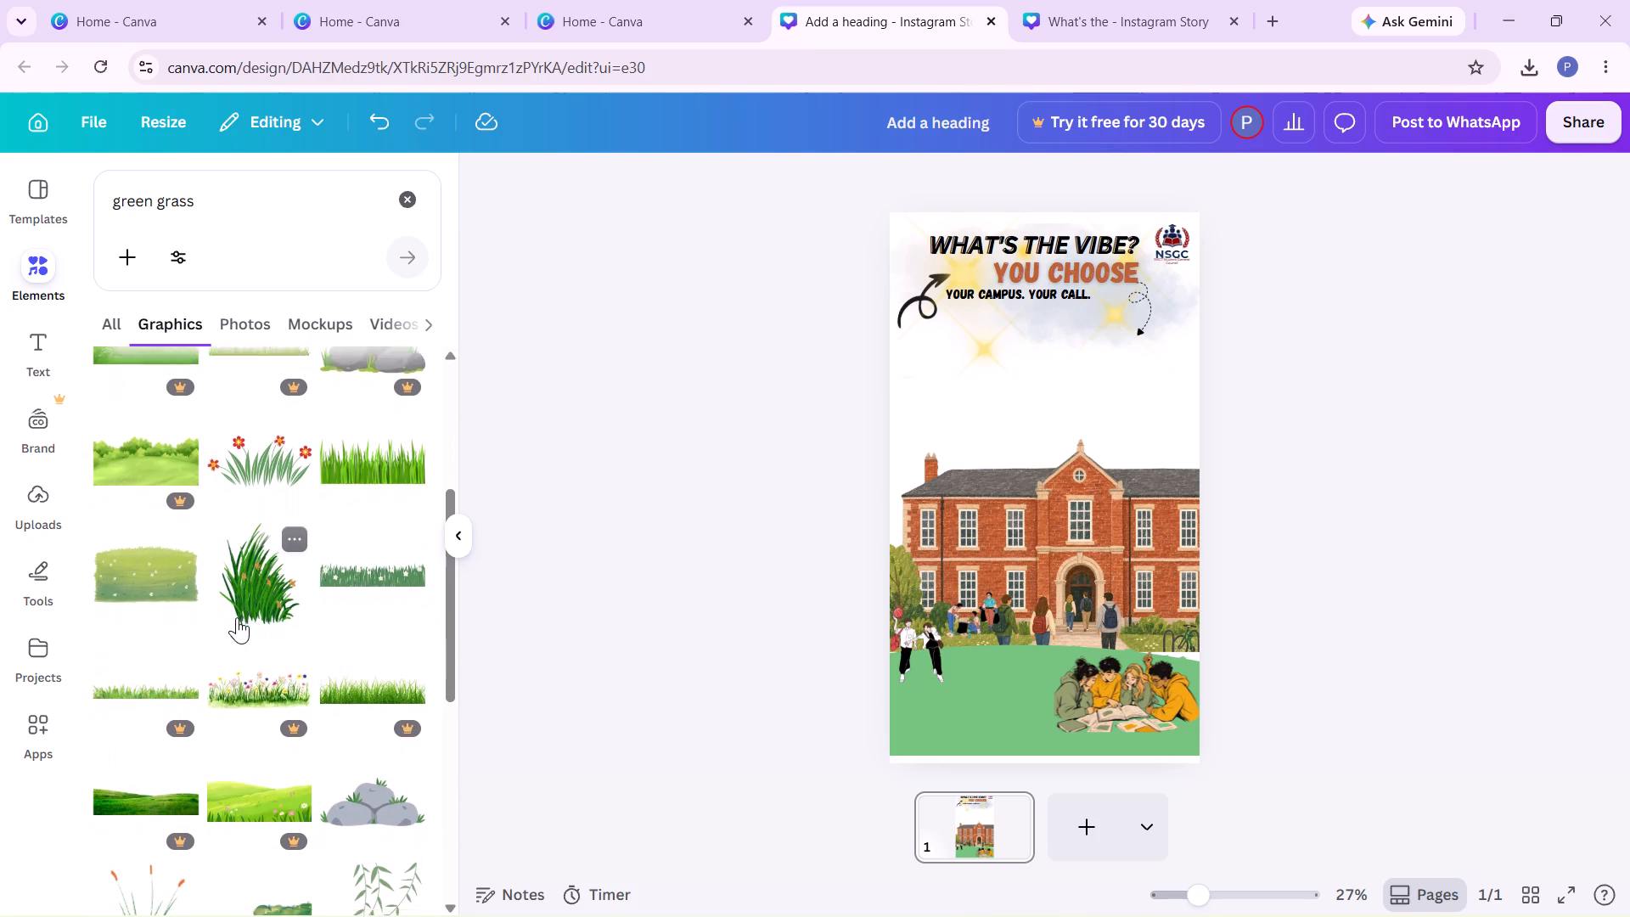
scroll(237, 617, "down", 4)
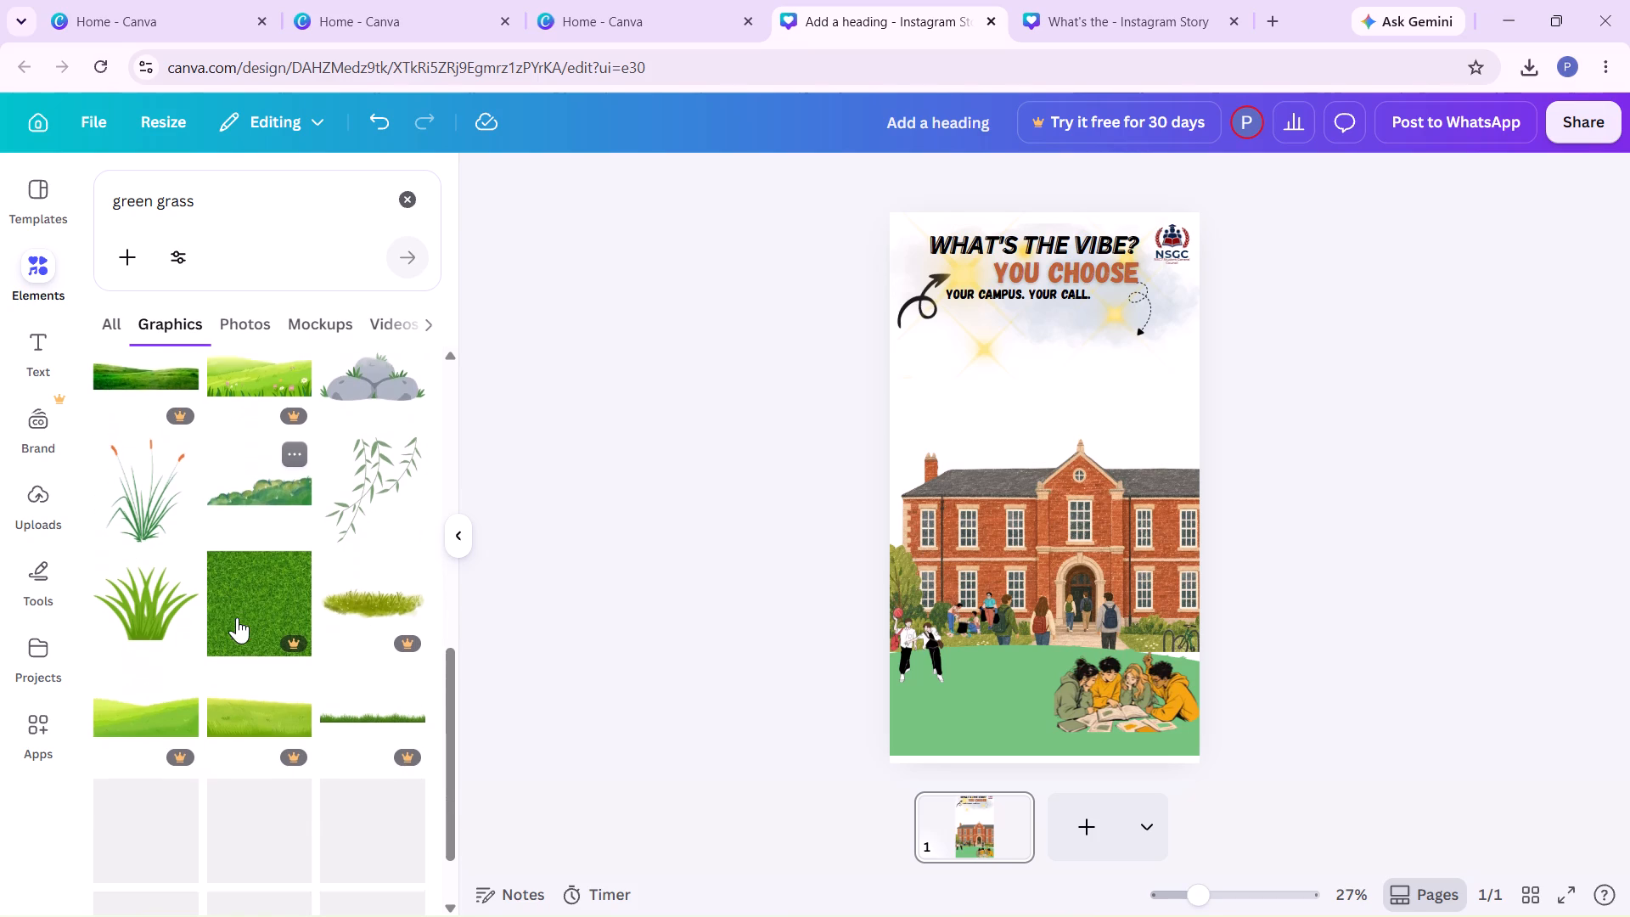
scroll(237, 617, "down", 4)
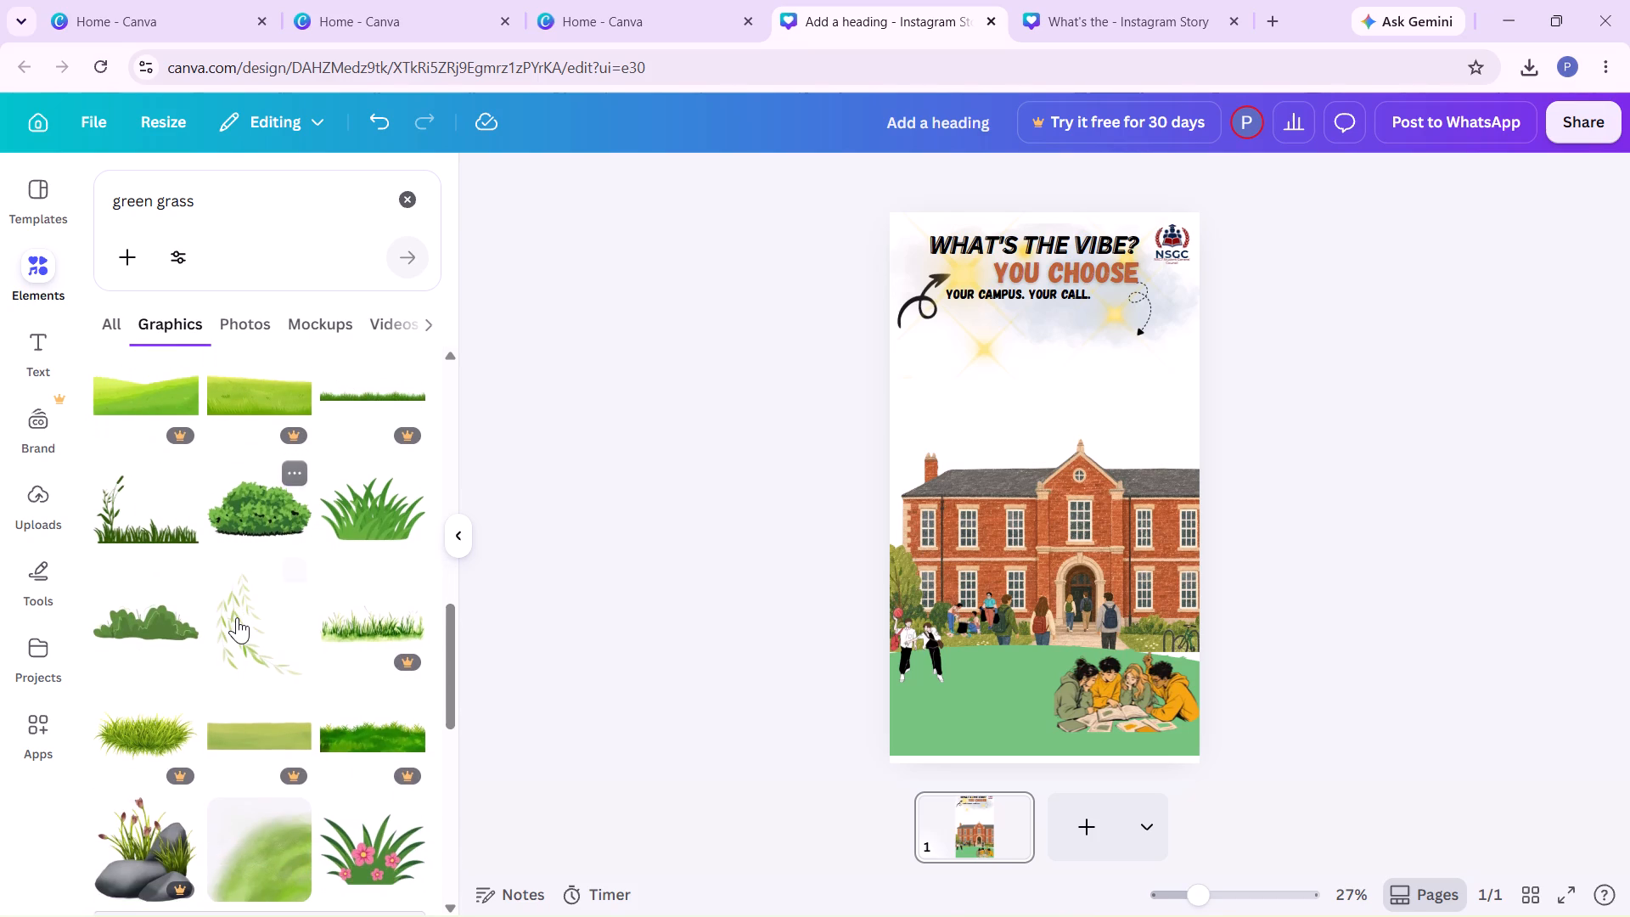
scroll(237, 617, "down", 3)
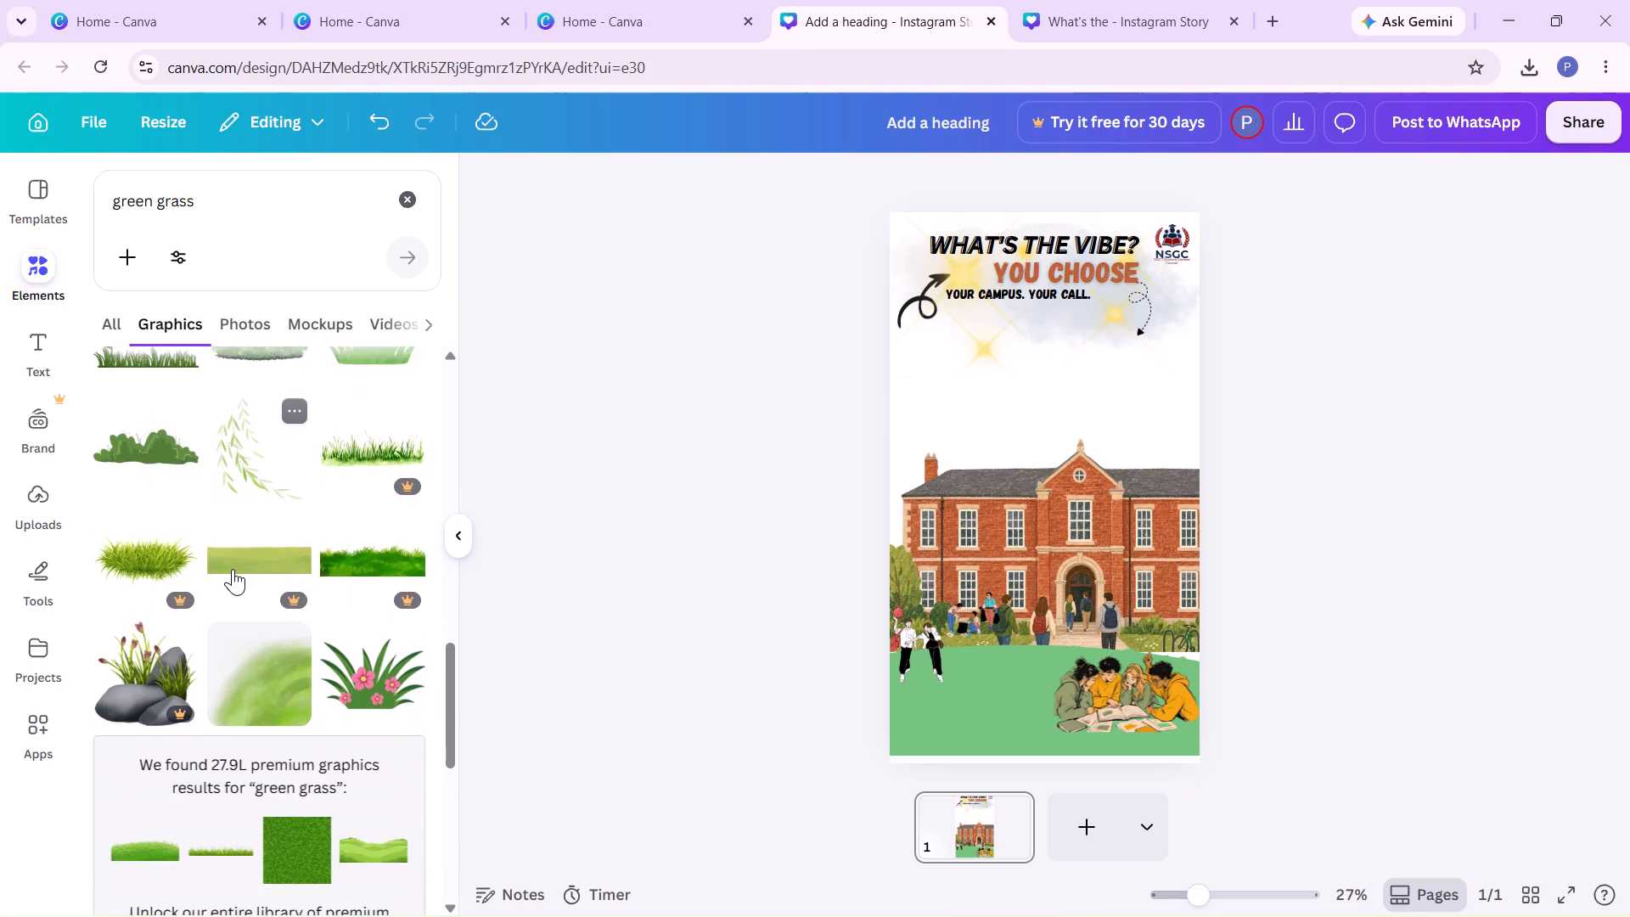
scroll(233, 569, "down", 5)
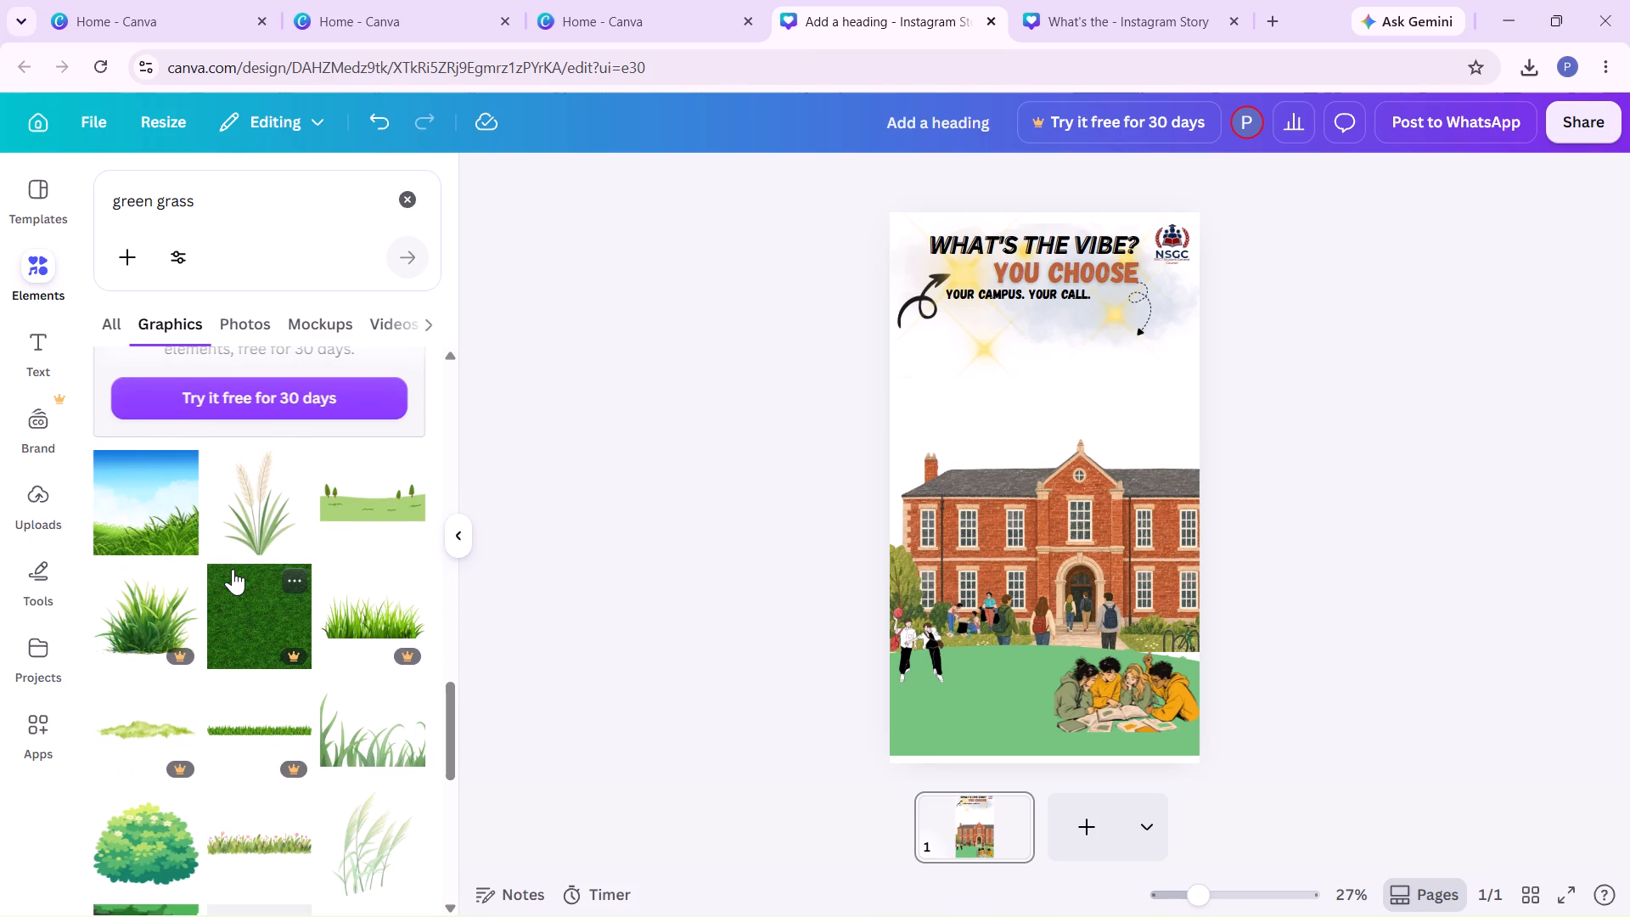
scroll(233, 569, "down", 3)
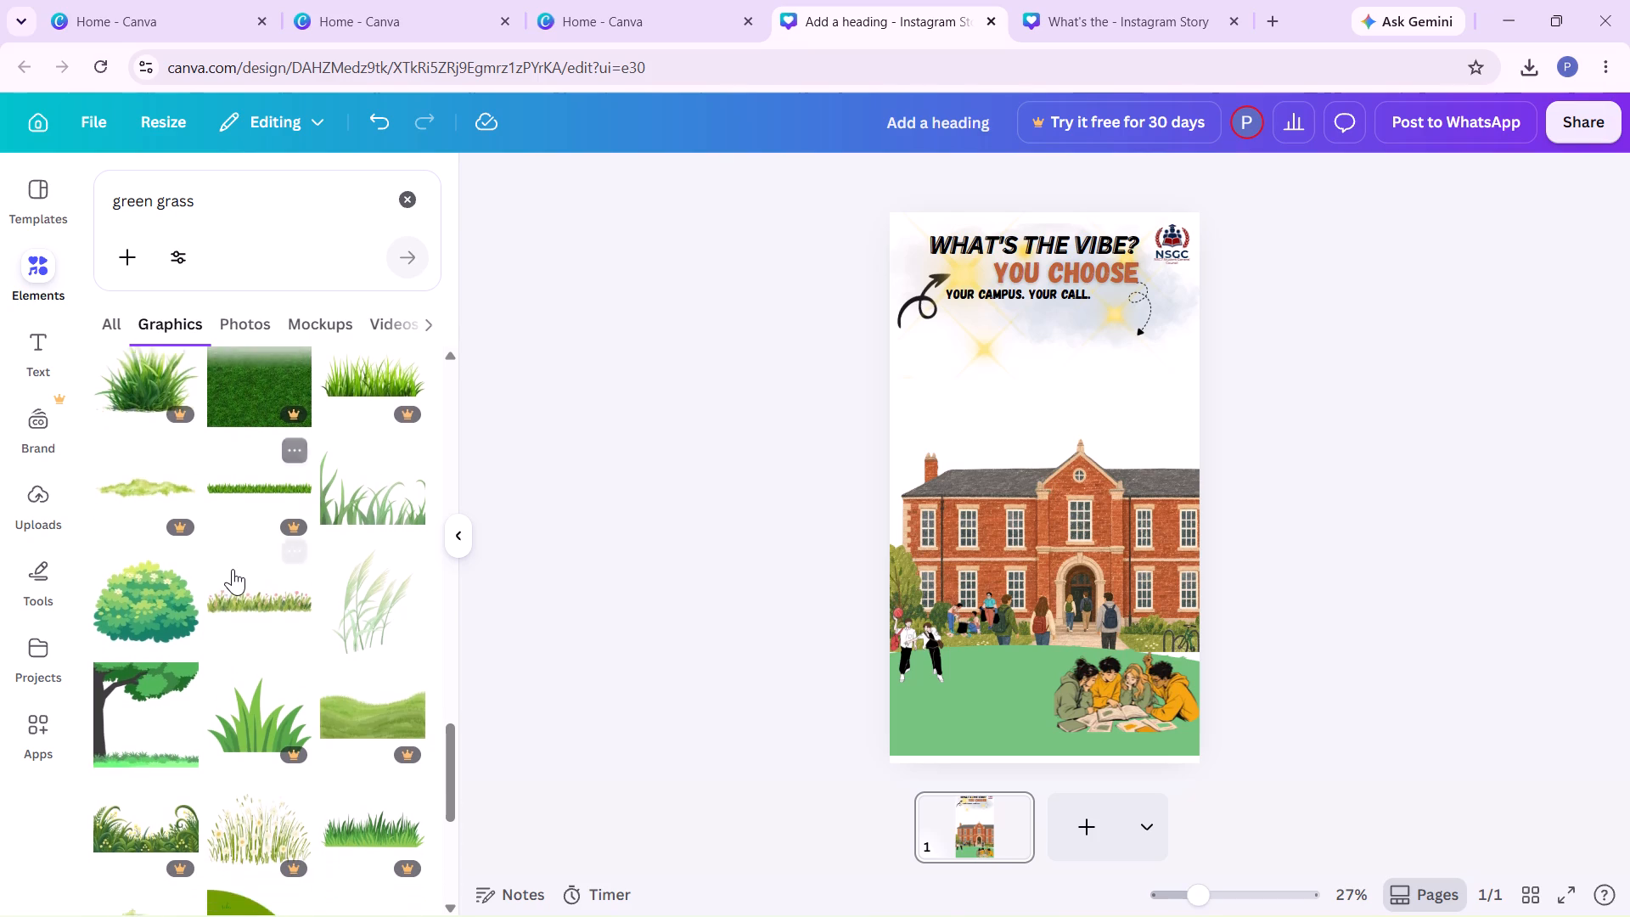
scroll(233, 569, "down", 4)
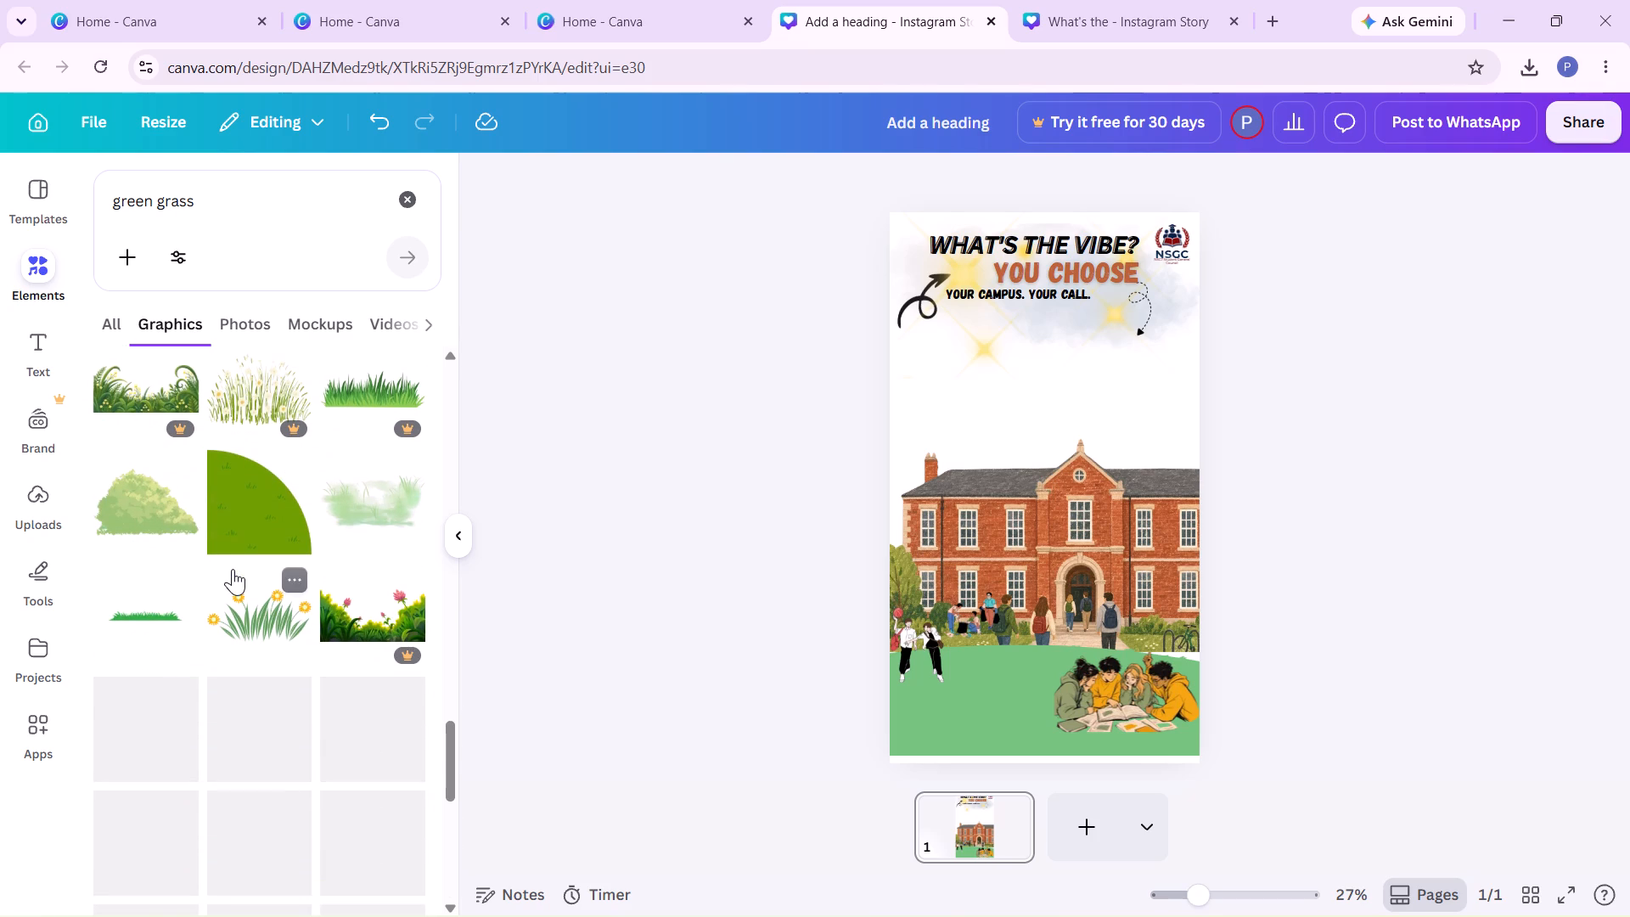
Add the free, thin solid-green grass strip to the poster and enlarge it across the full width of the bottom lawn.
left_click(141, 616)
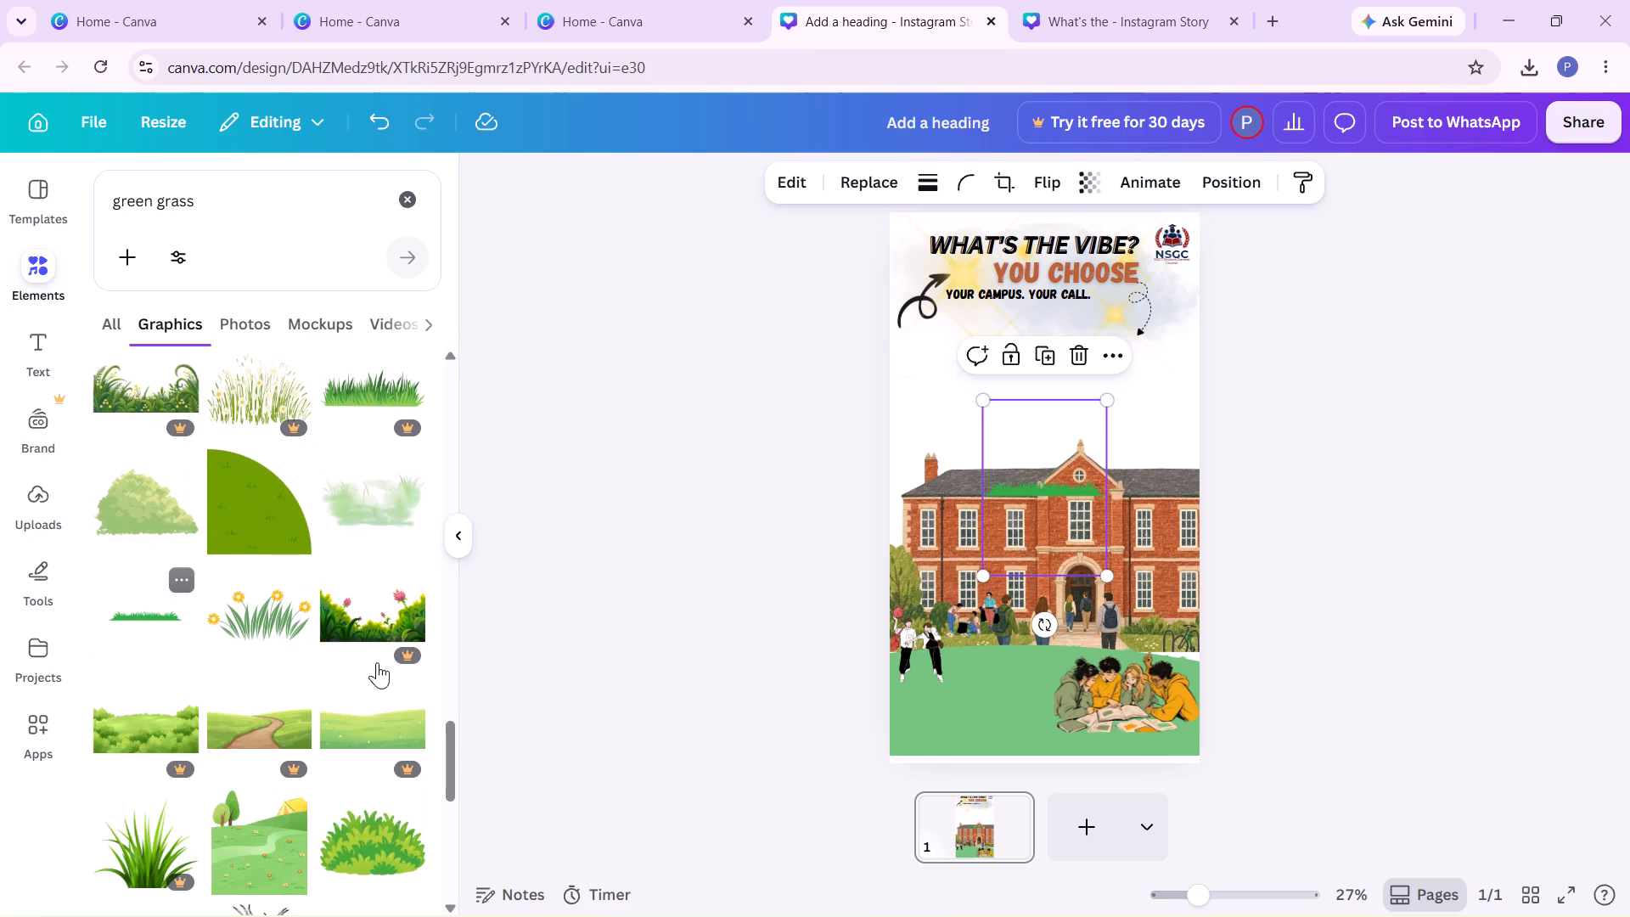
left_click(999, 464)
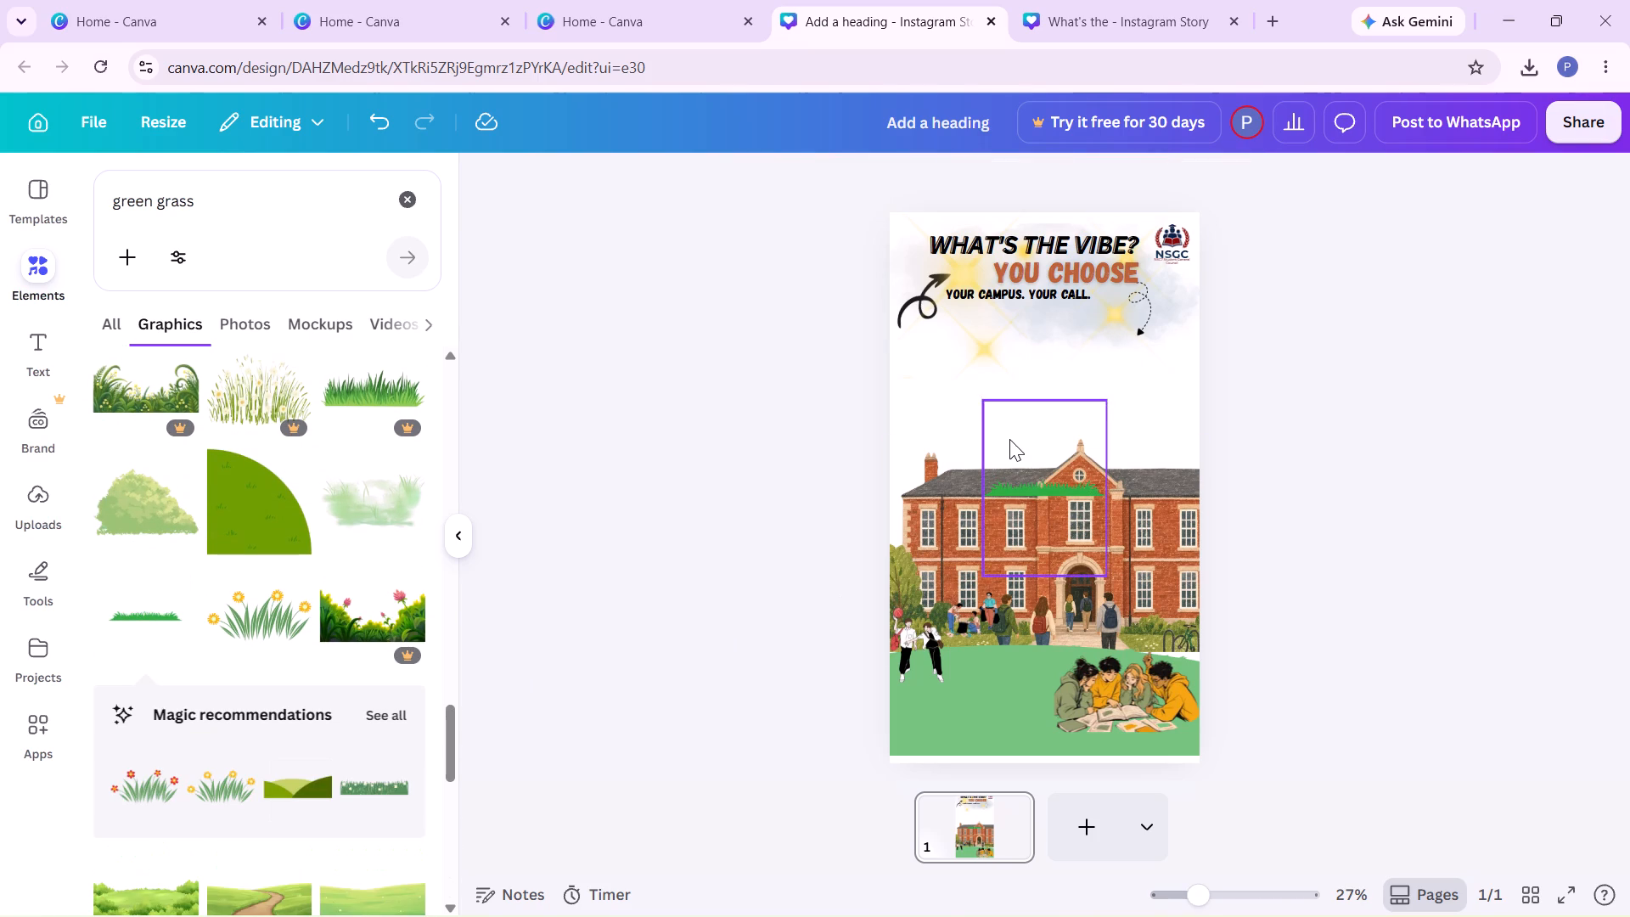
left_click_drag(1011, 436, 947, 667)
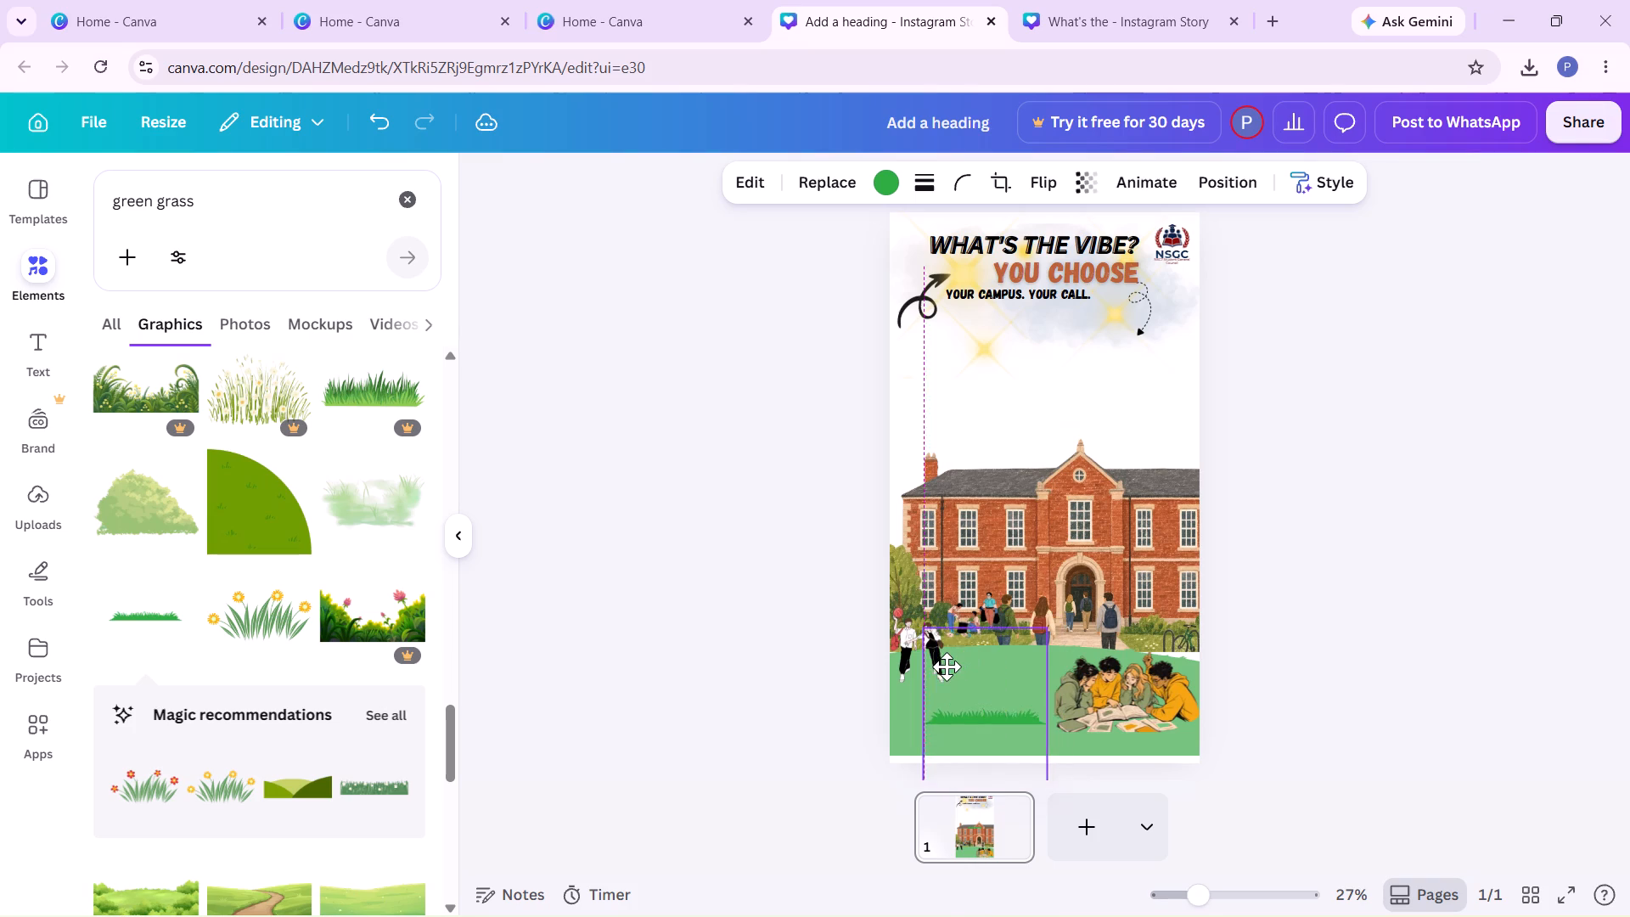
left_click_drag(947, 667, 918, 690)
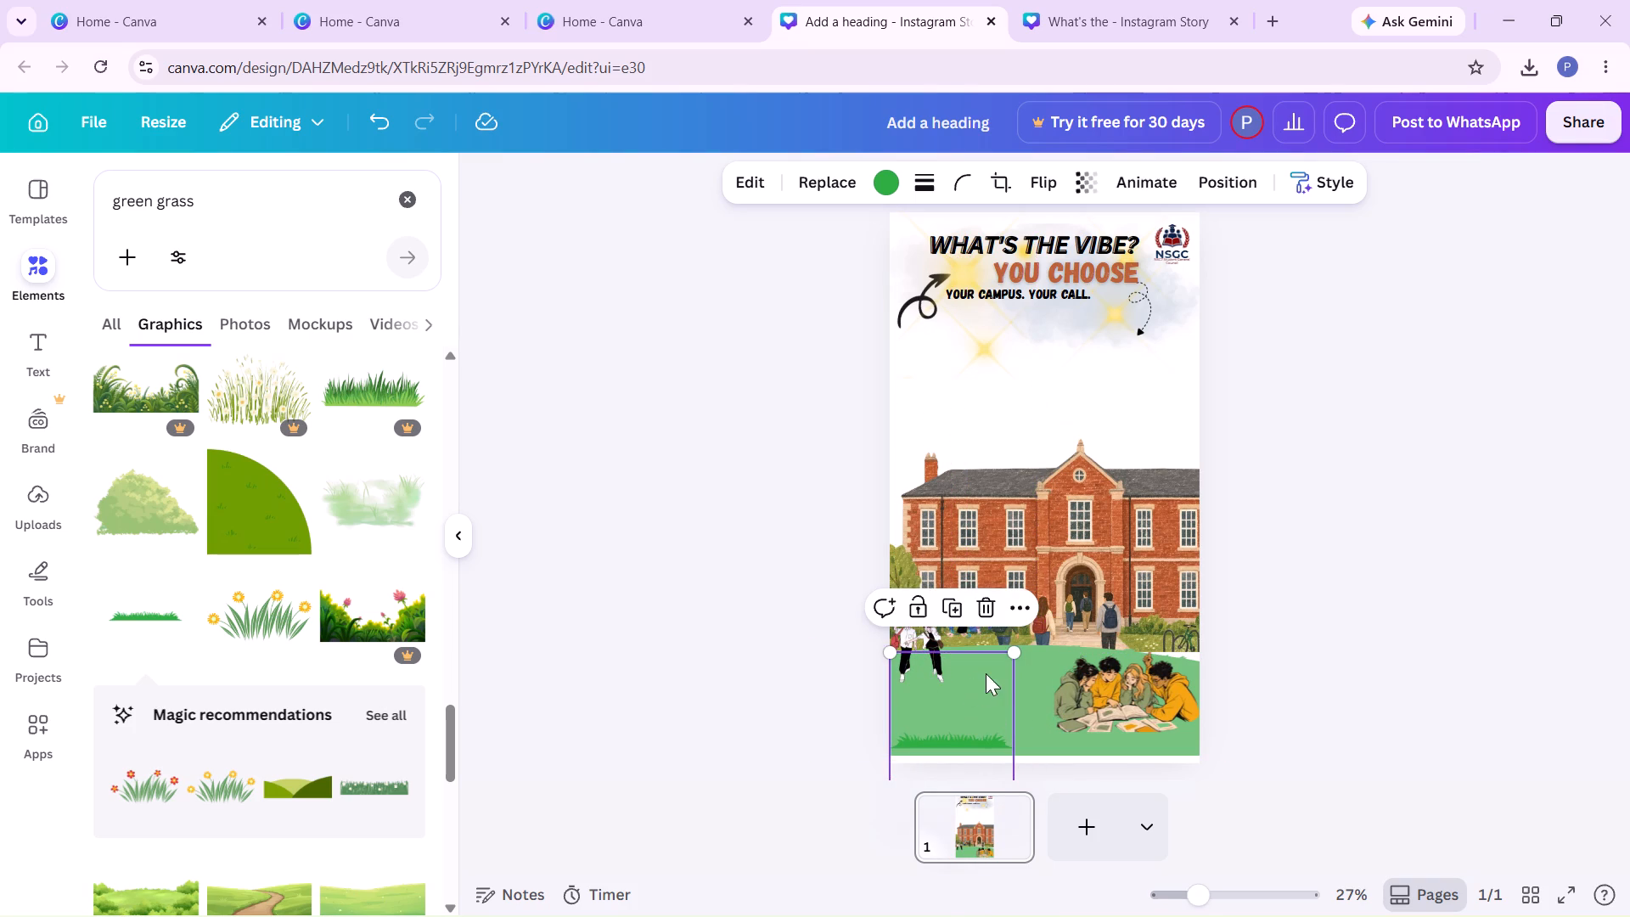
left_click_drag(1015, 650, 1242, 616)
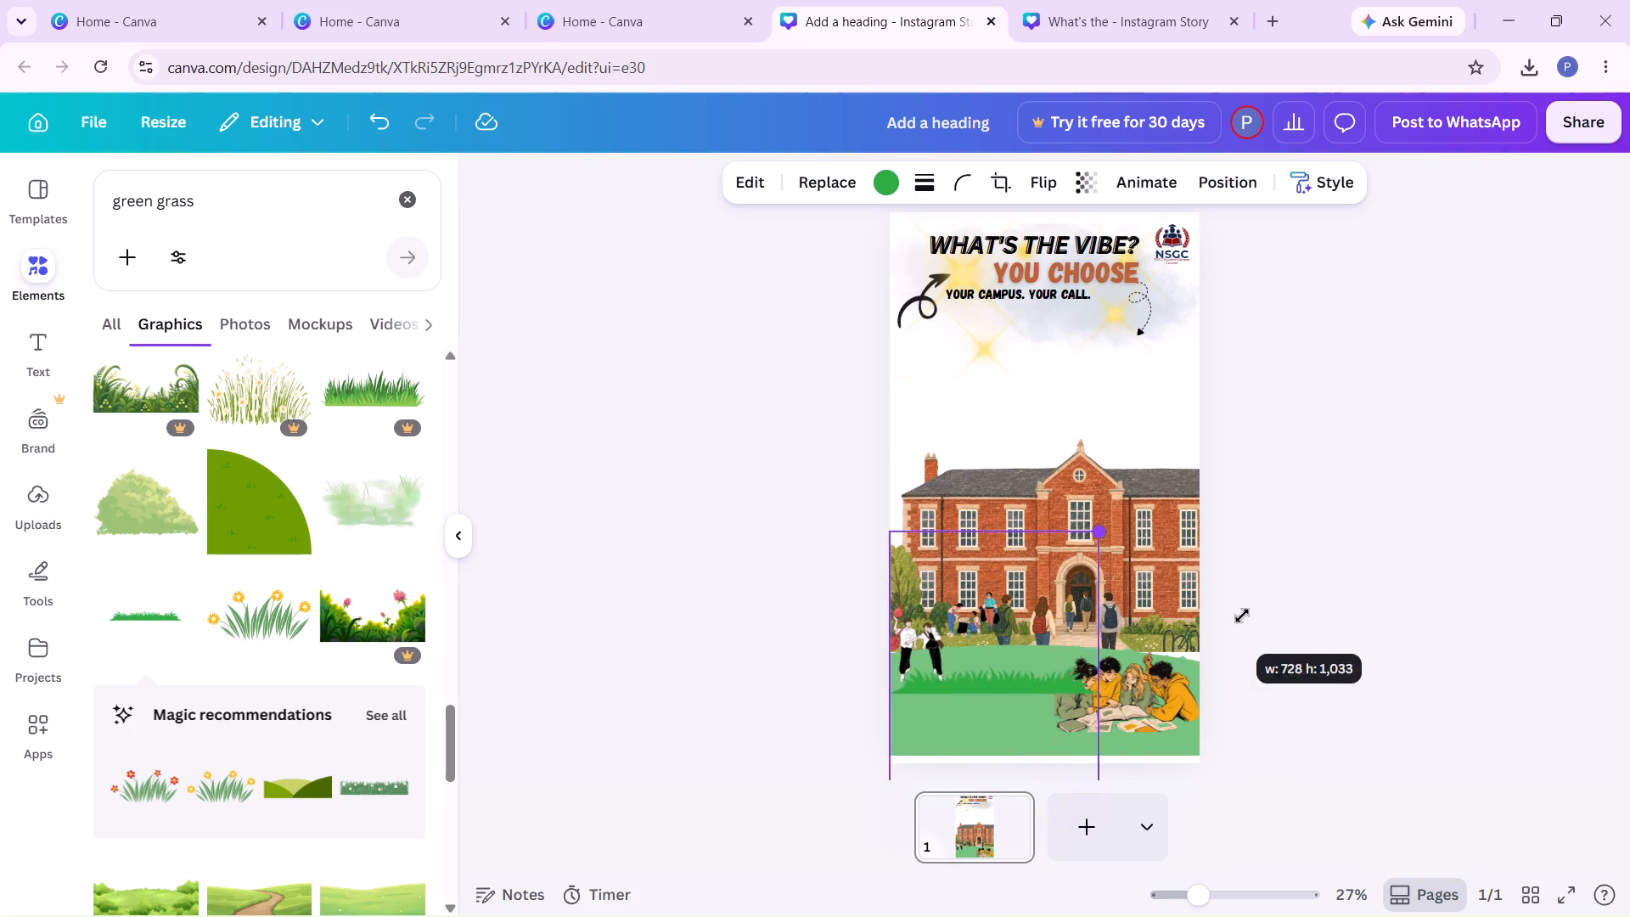
left_click_drag(1242, 616, 1405, 581)
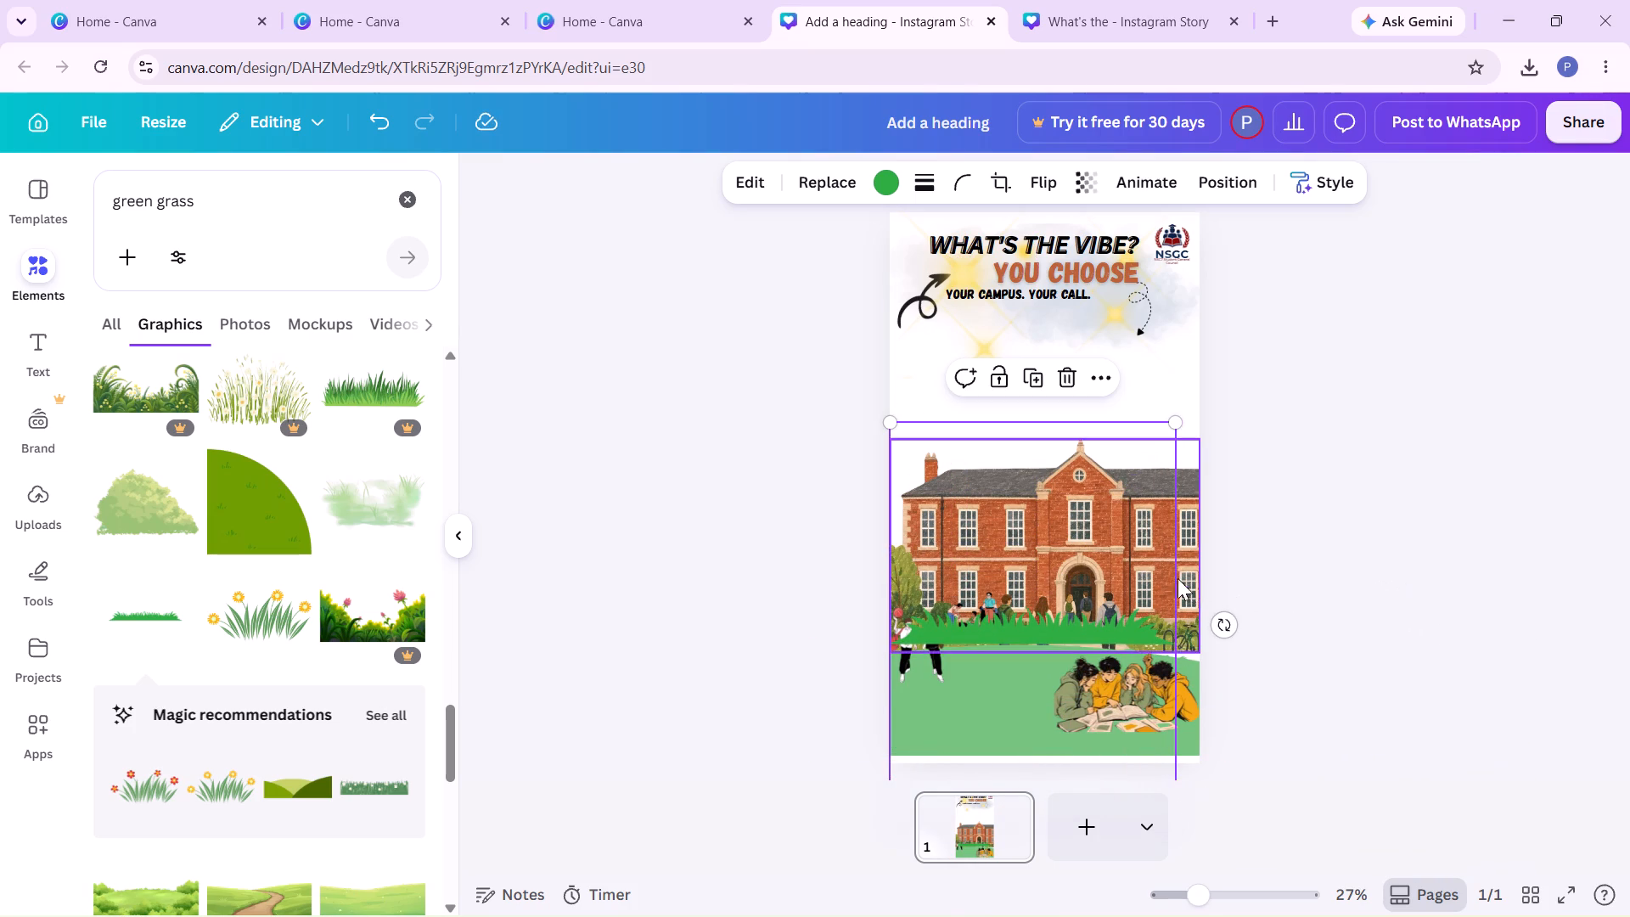
left_click(1098, 529)
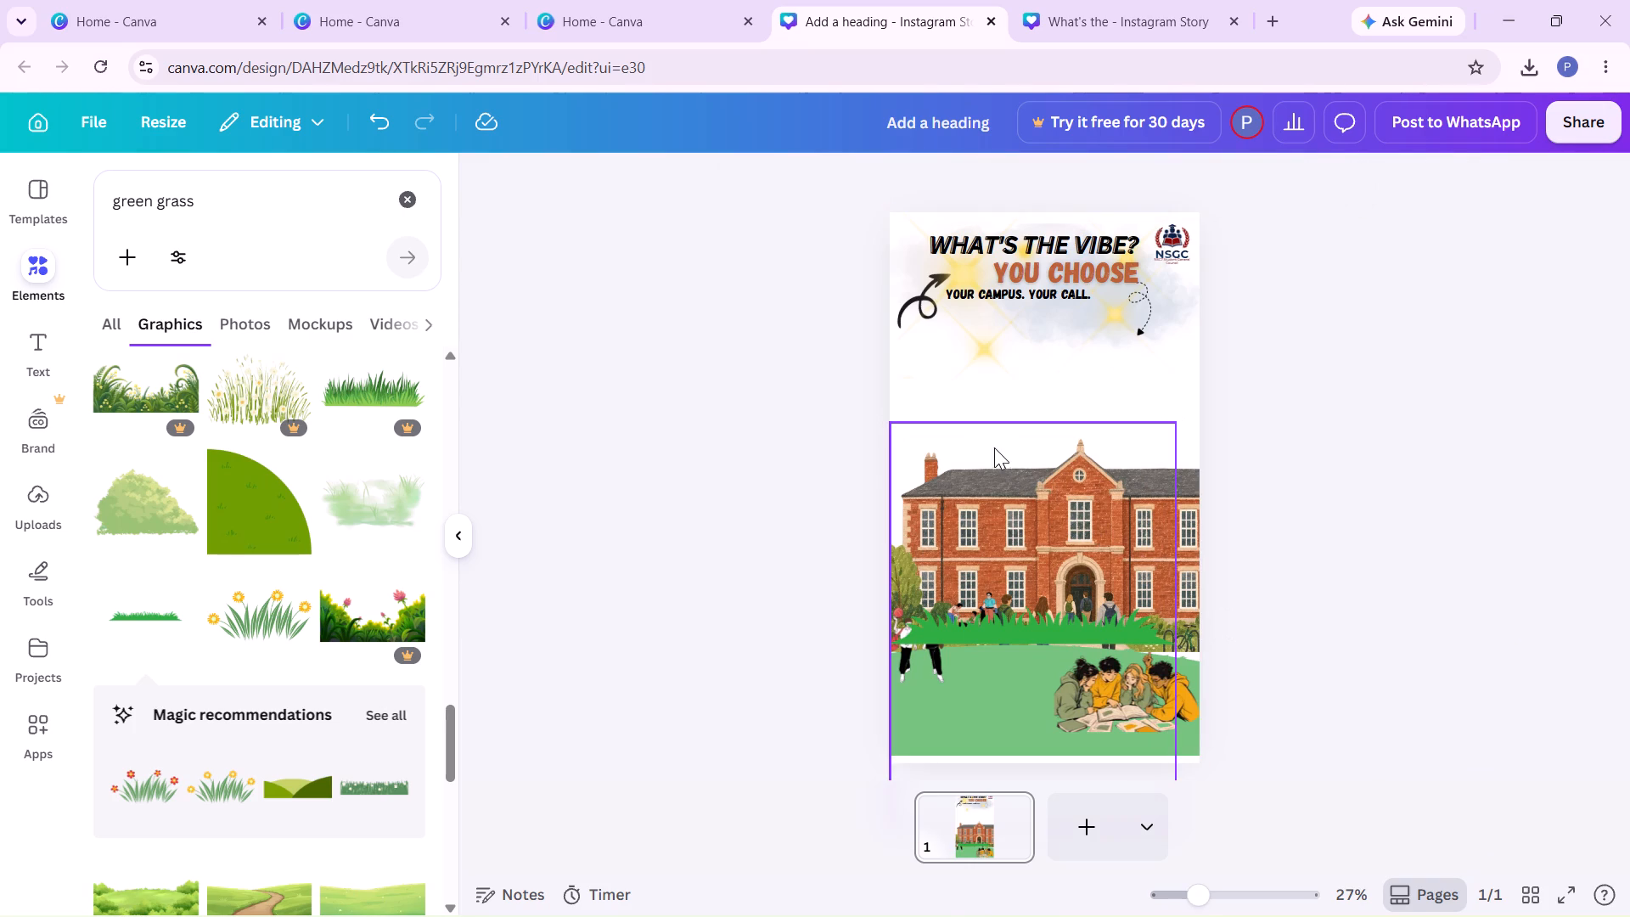
left_click_drag(994, 449, 1003, 562)
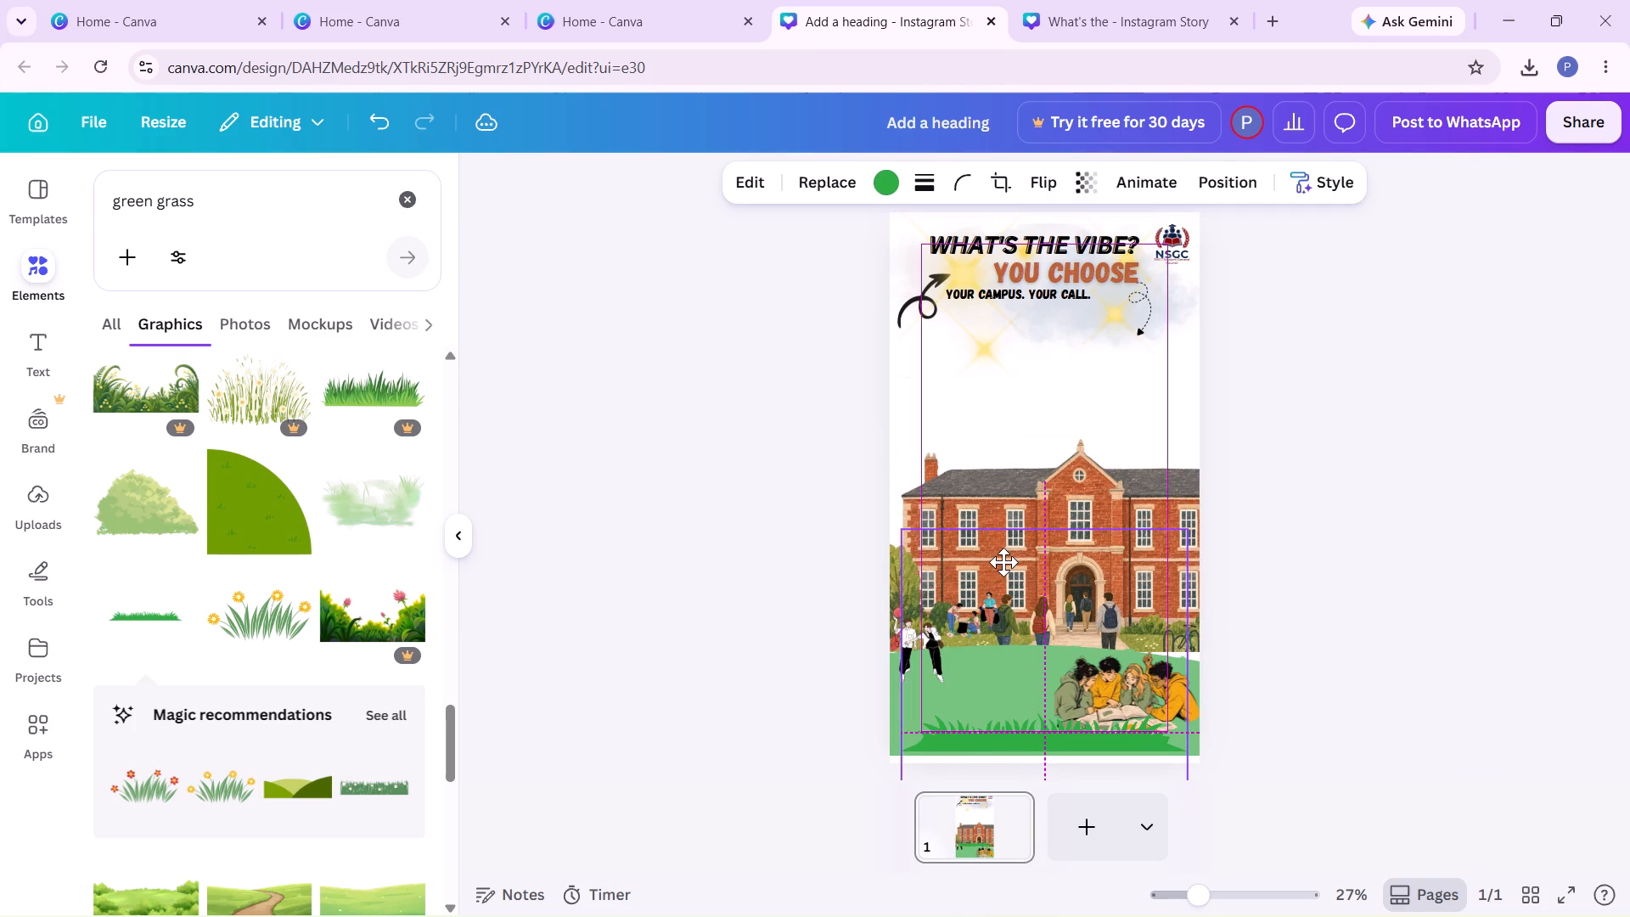
left_click_drag(1003, 562, 1038, 554)
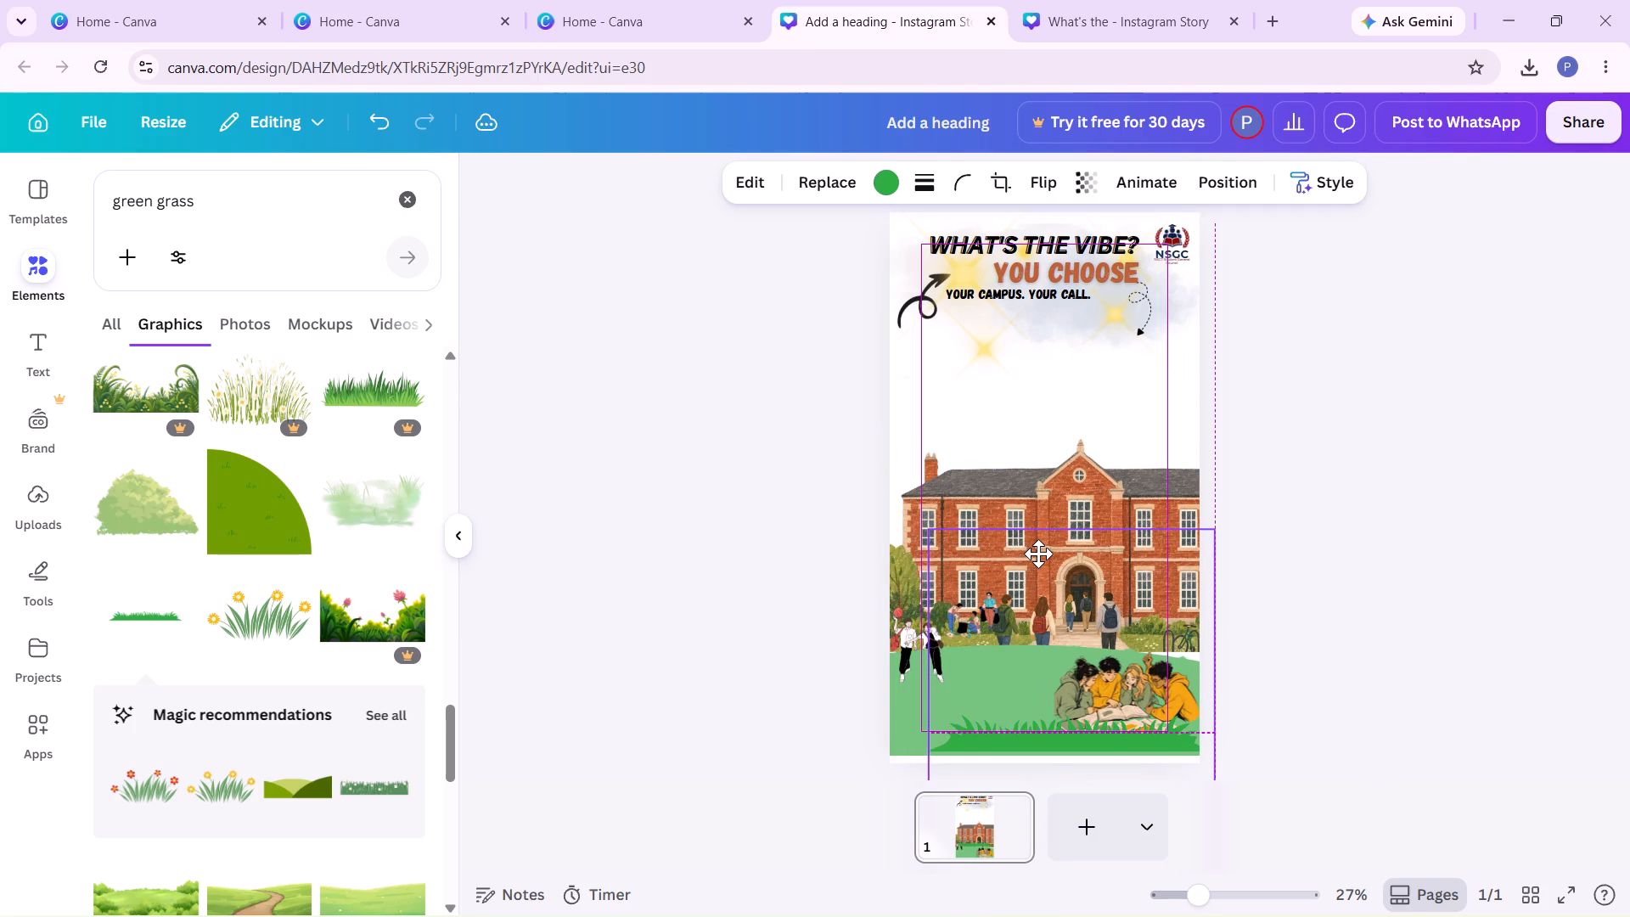
left_click_drag(1038, 554, 1042, 564)
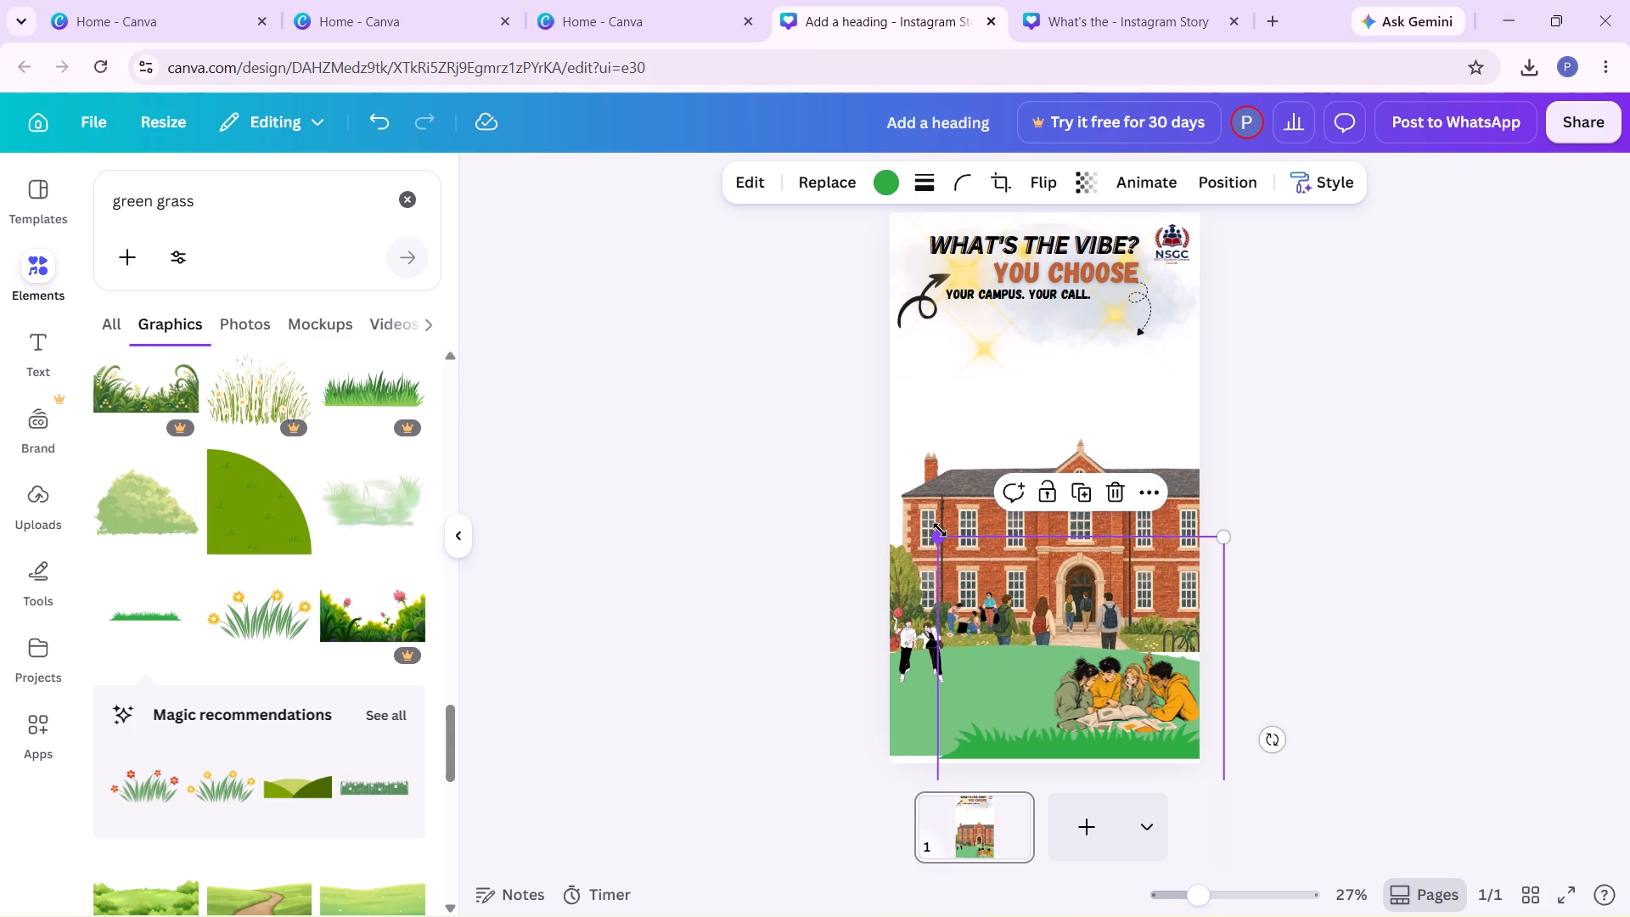
left_click_drag(940, 530, 868, 504)
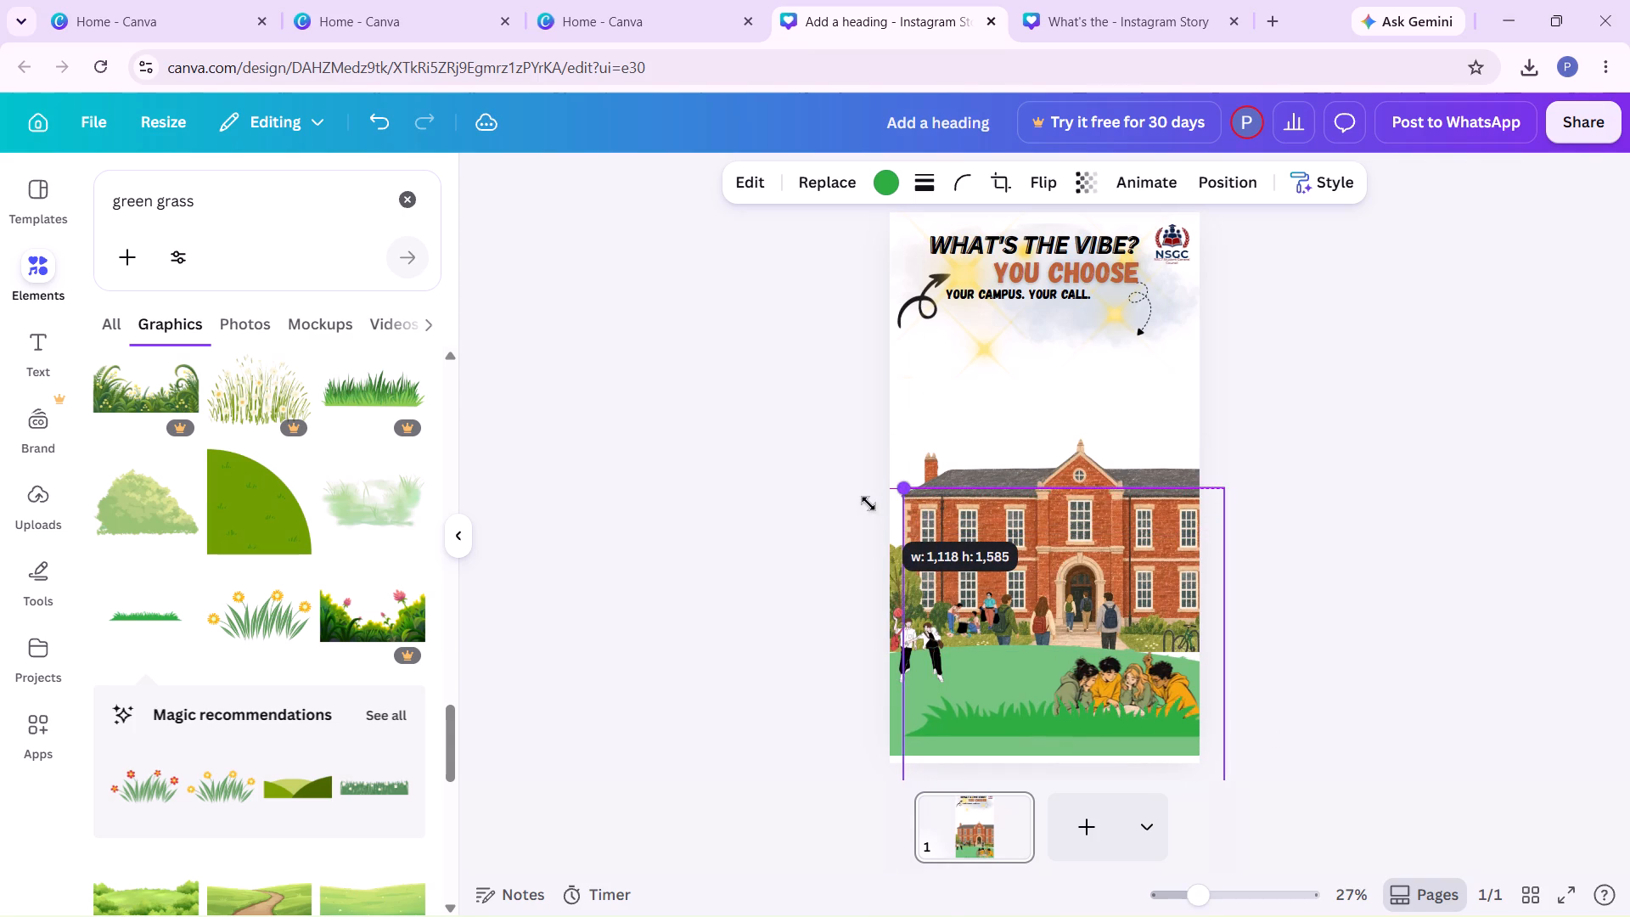
left_click_drag(868, 504, 857, 495)
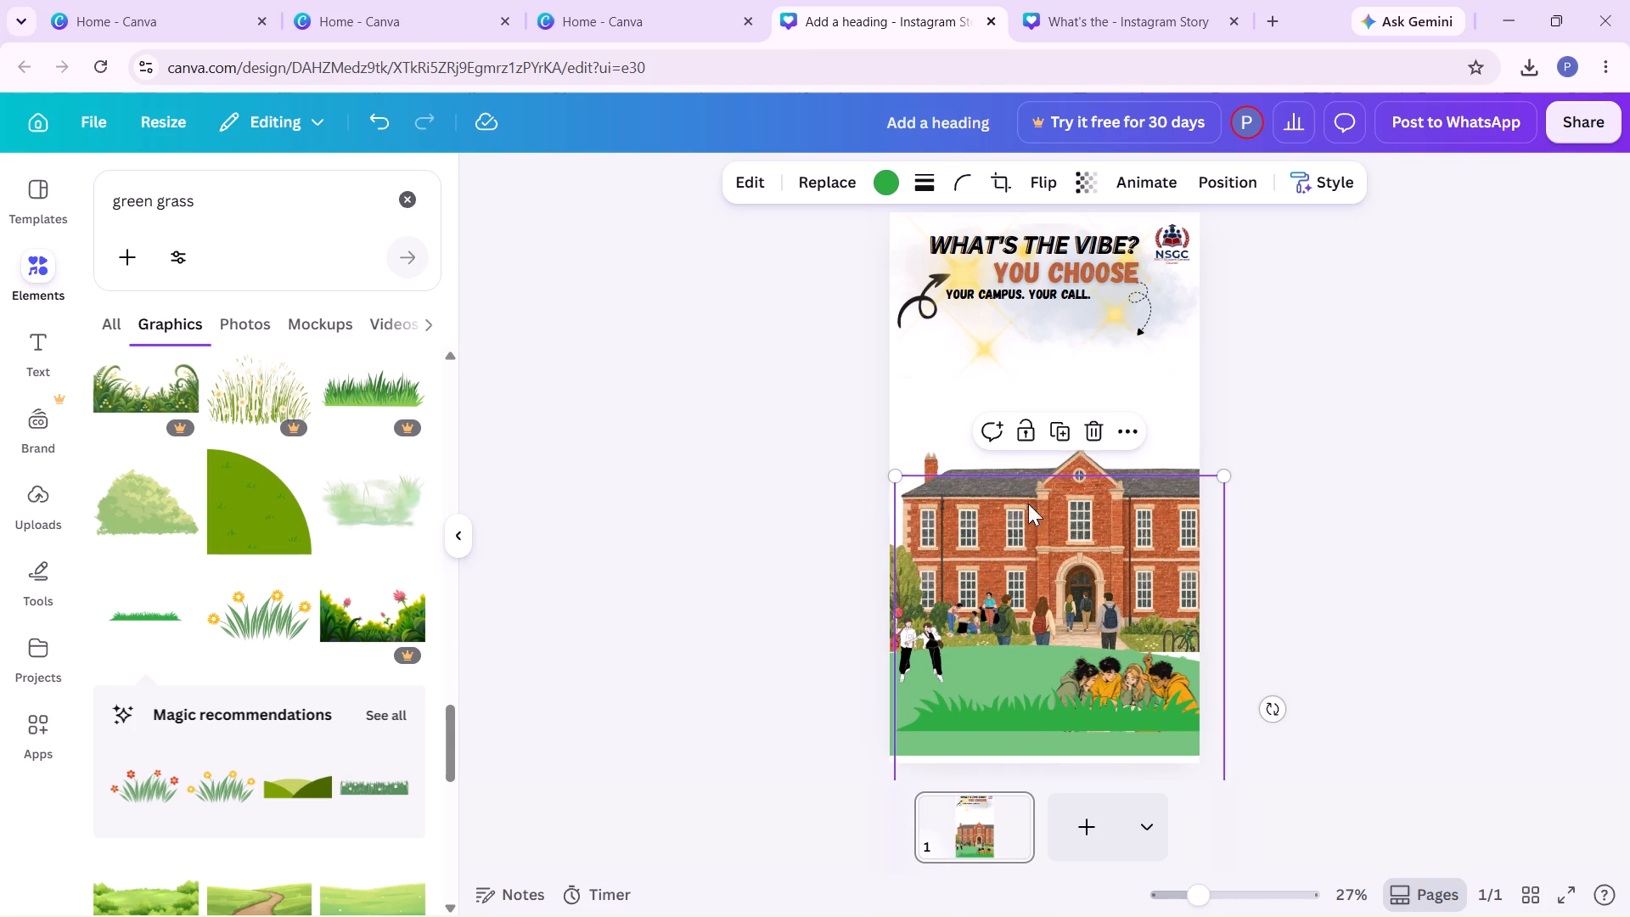
Move the enlarged green grass strip down and across so it spans the poster's bottom edge, with its blades below the seated student group.
left_click_drag(1024, 476, 999, 520)
left_click_drag(999, 520, 996, 522)
left_click(689, 587)
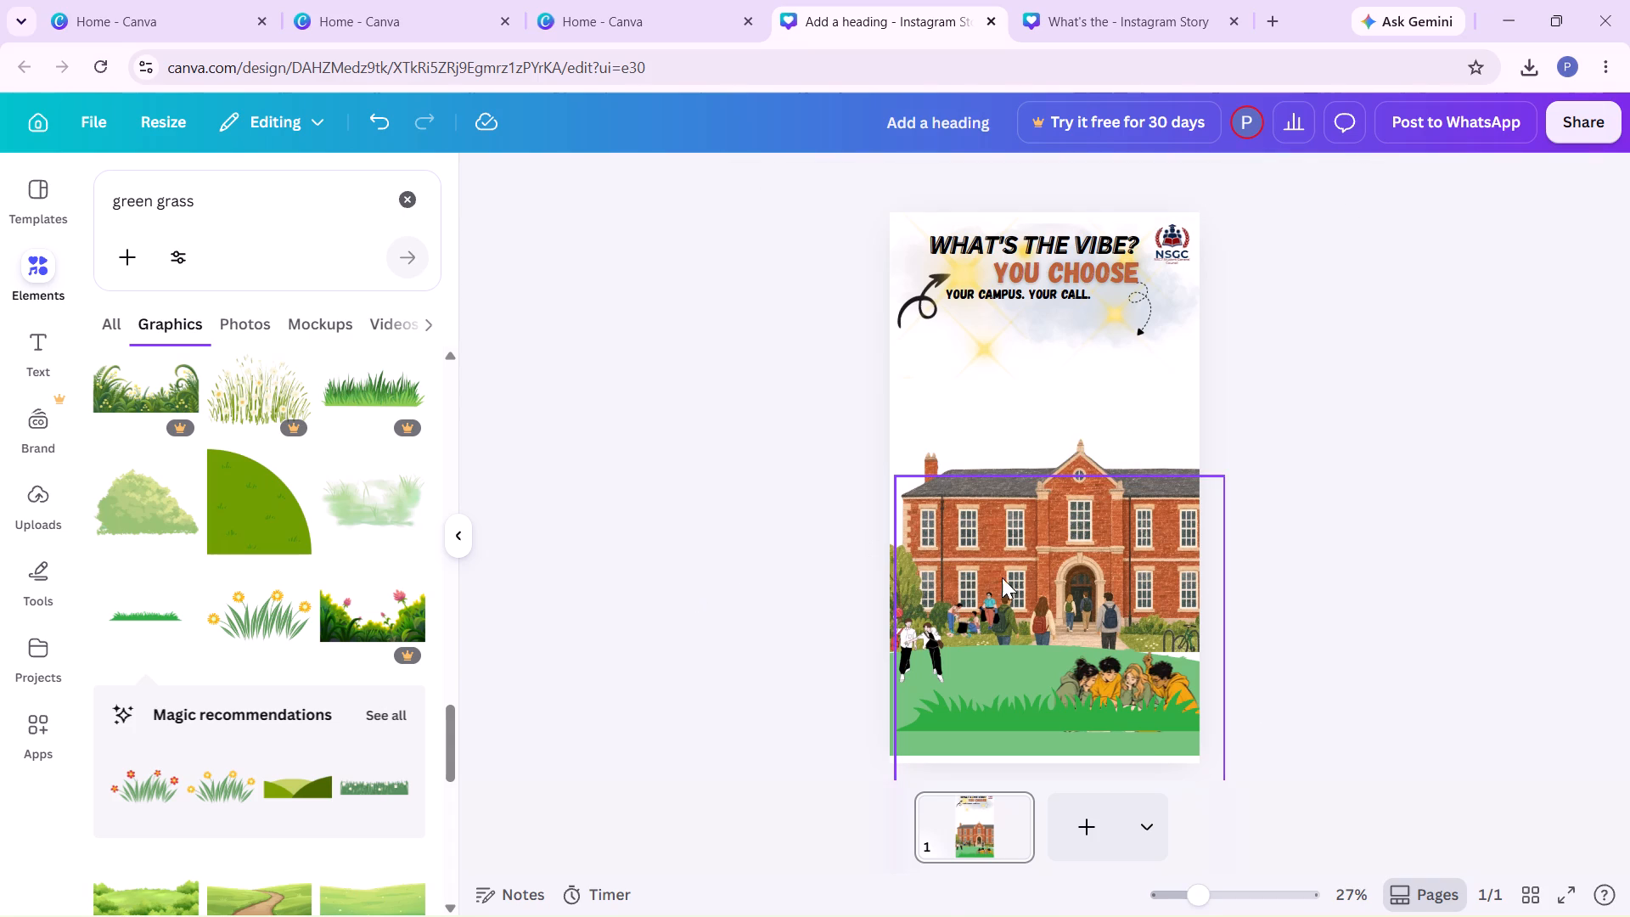
left_click_drag(1007, 577, 998, 602)
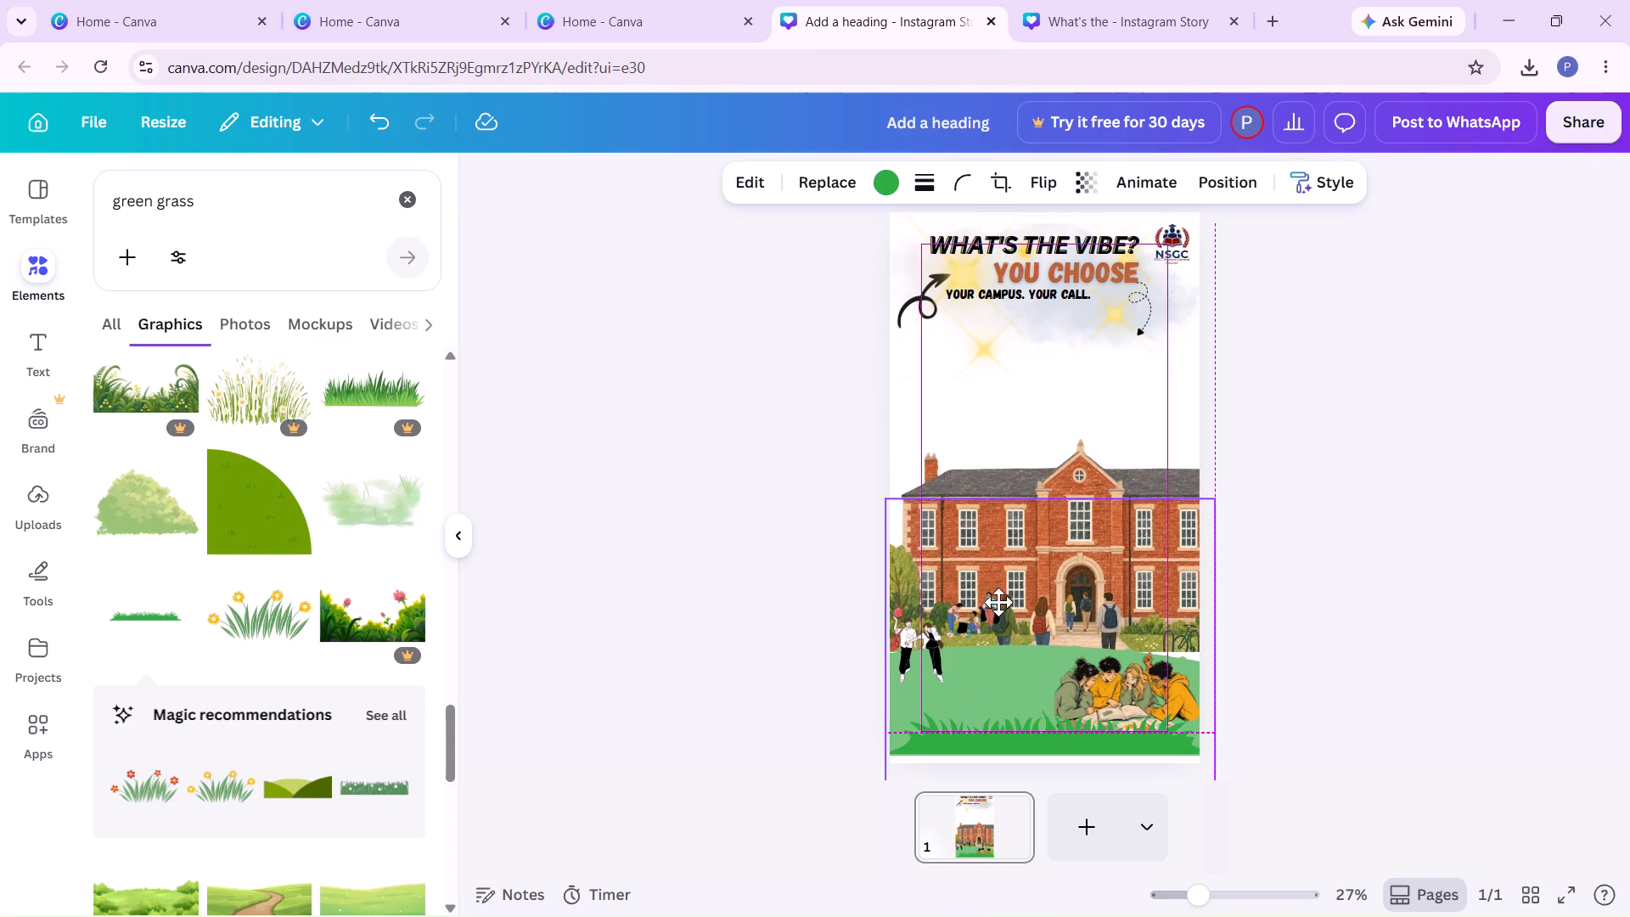
left_click_drag(998, 602, 998, 604)
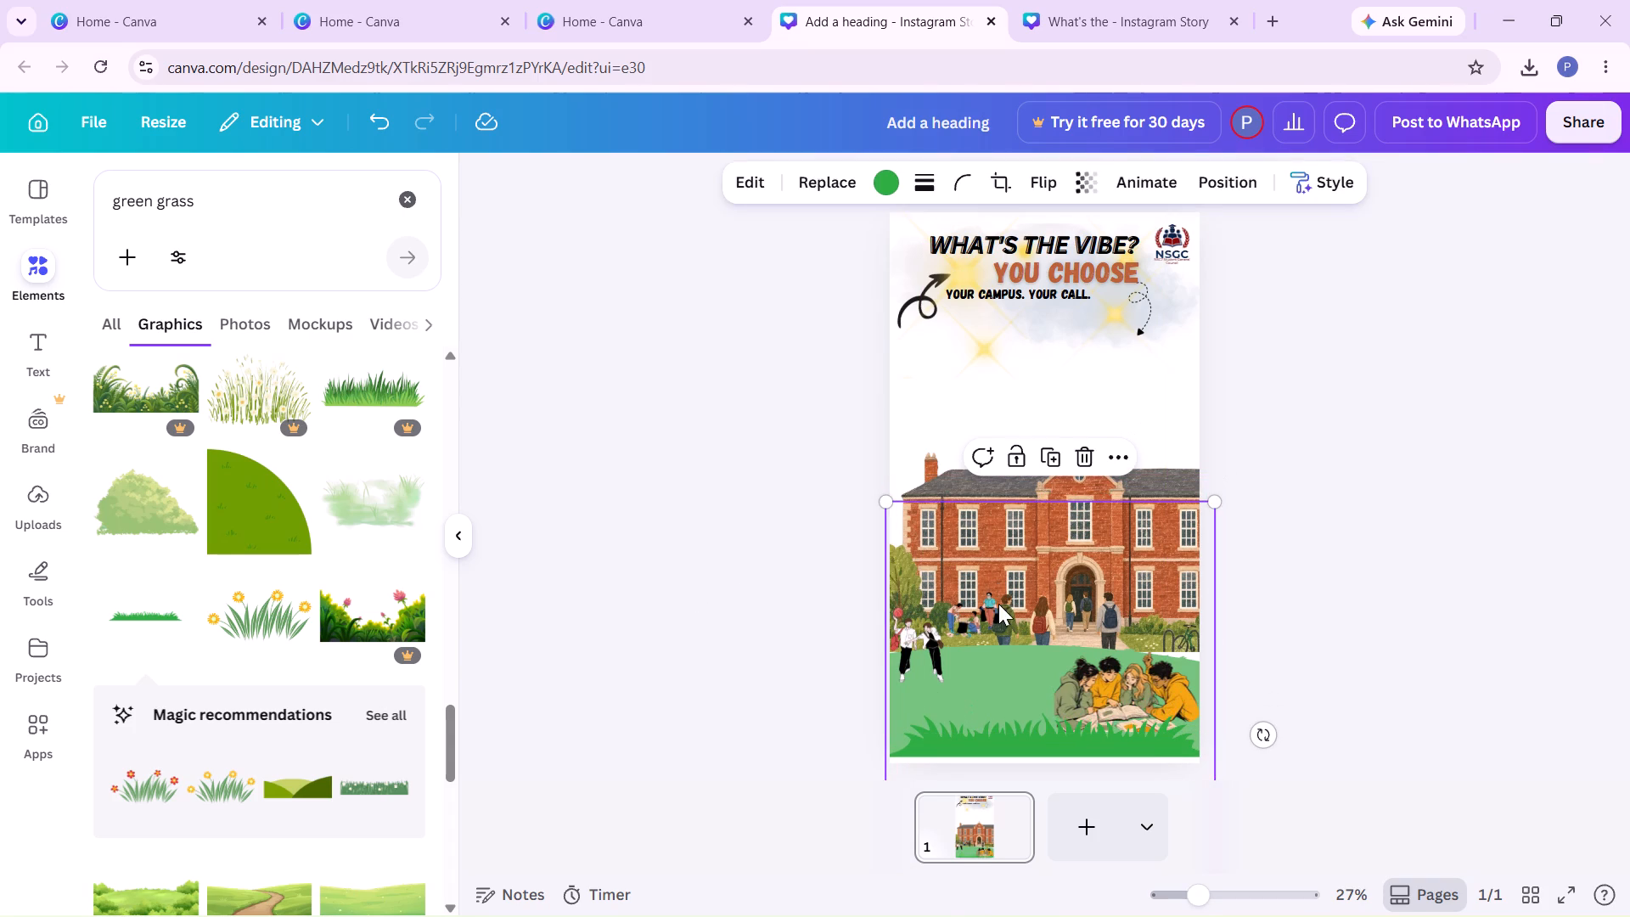
left_click(684, 792)
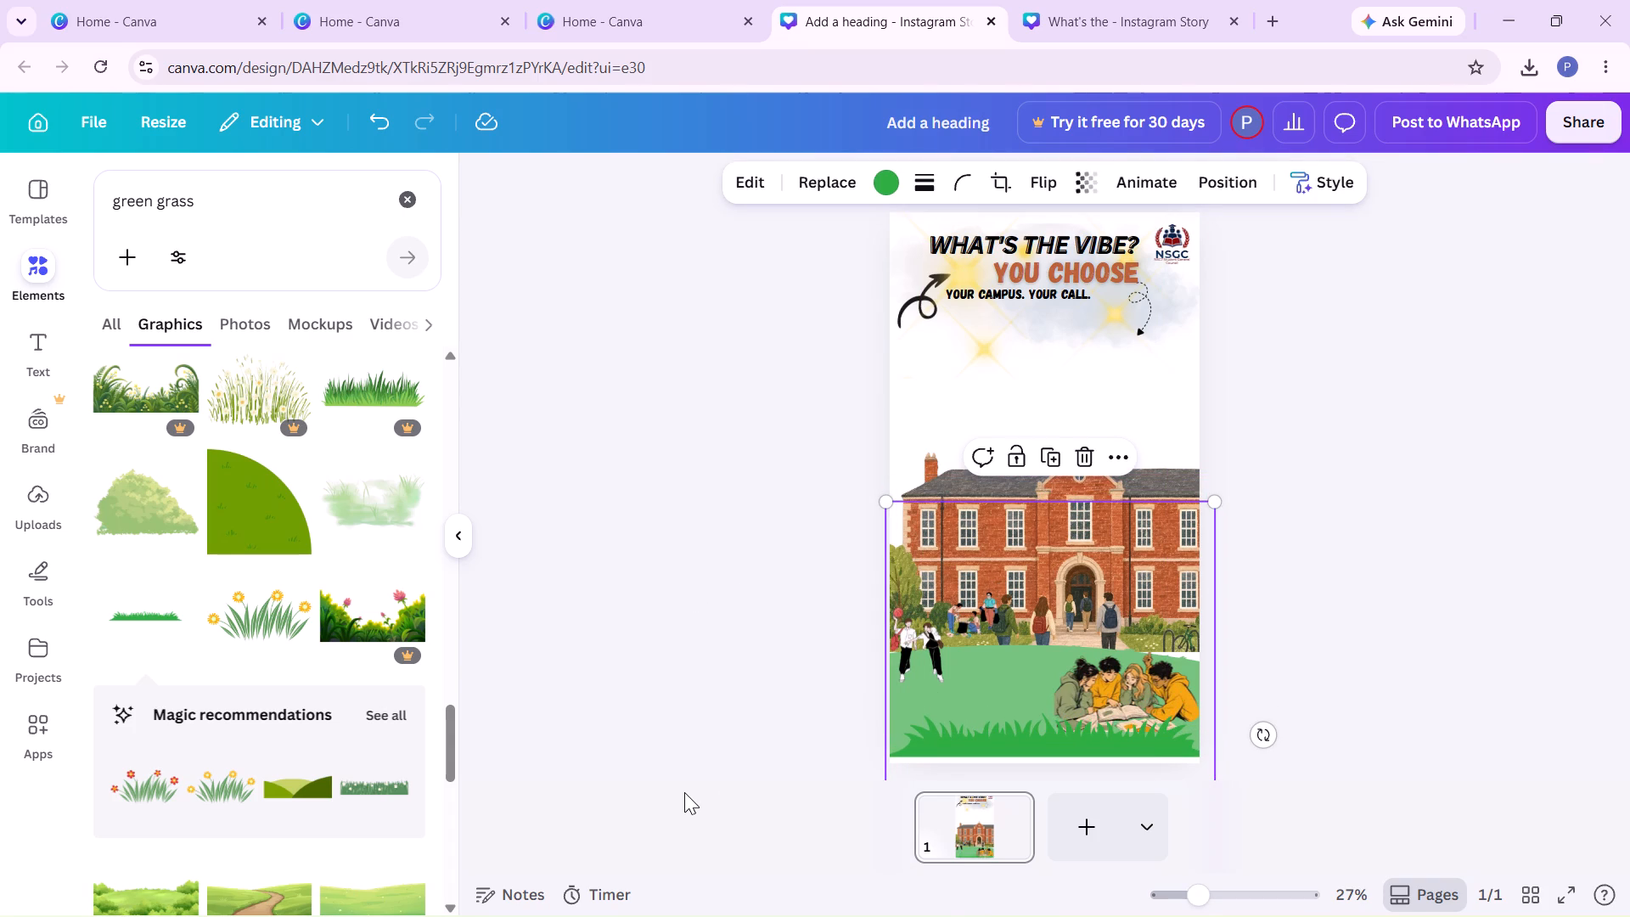
left_click(684, 792)
left_click(731, 628)
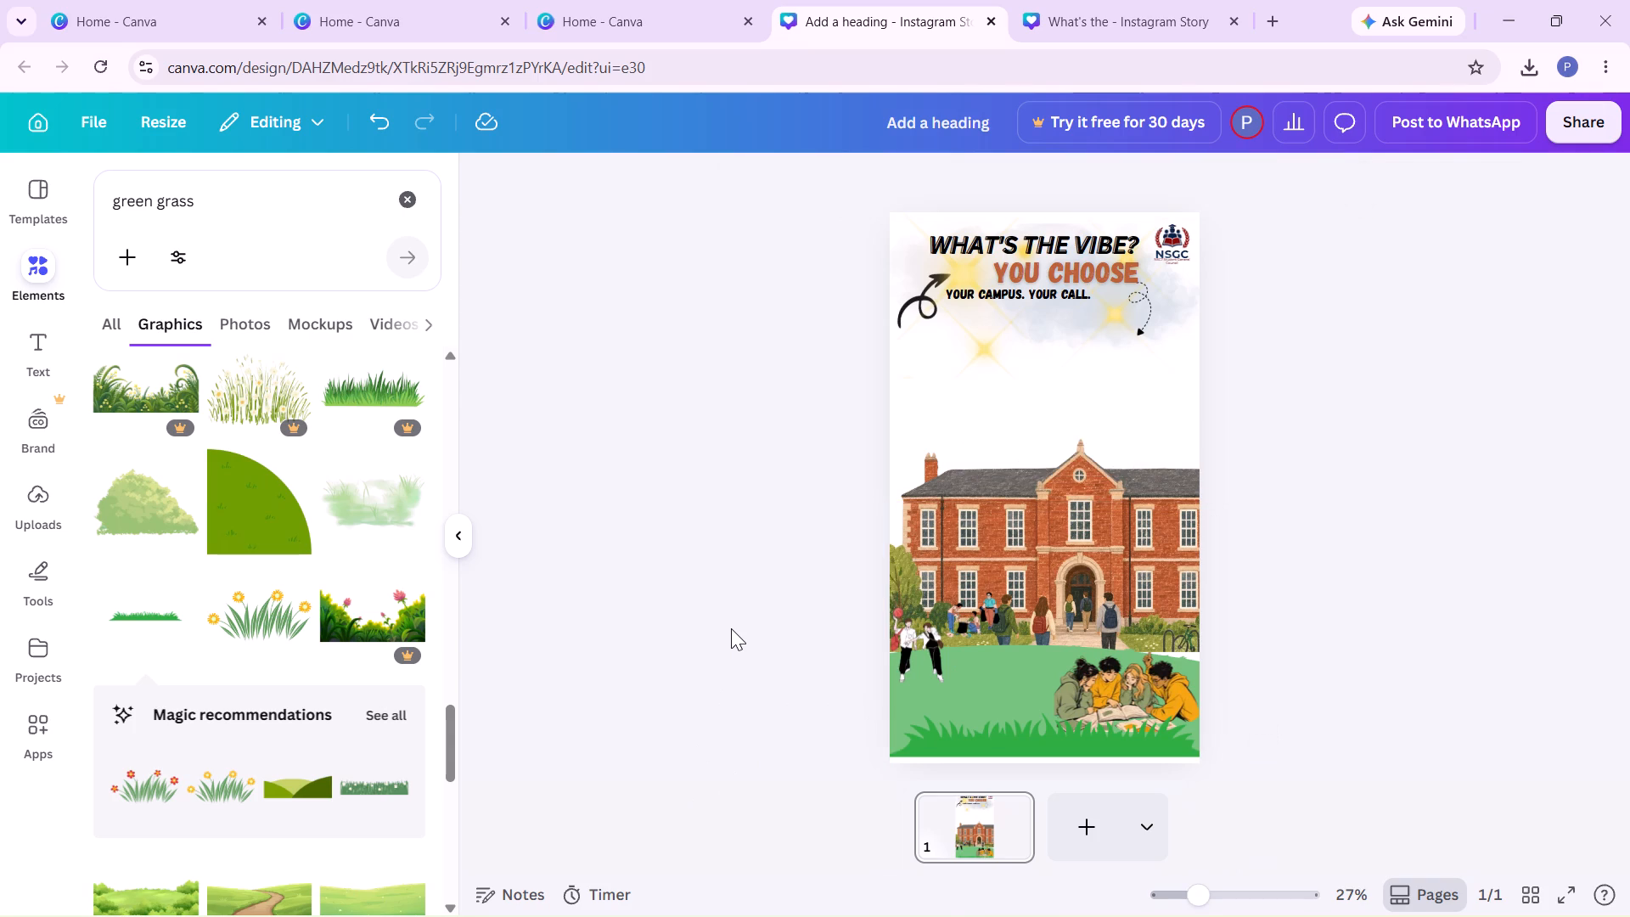
left_click(1131, 680)
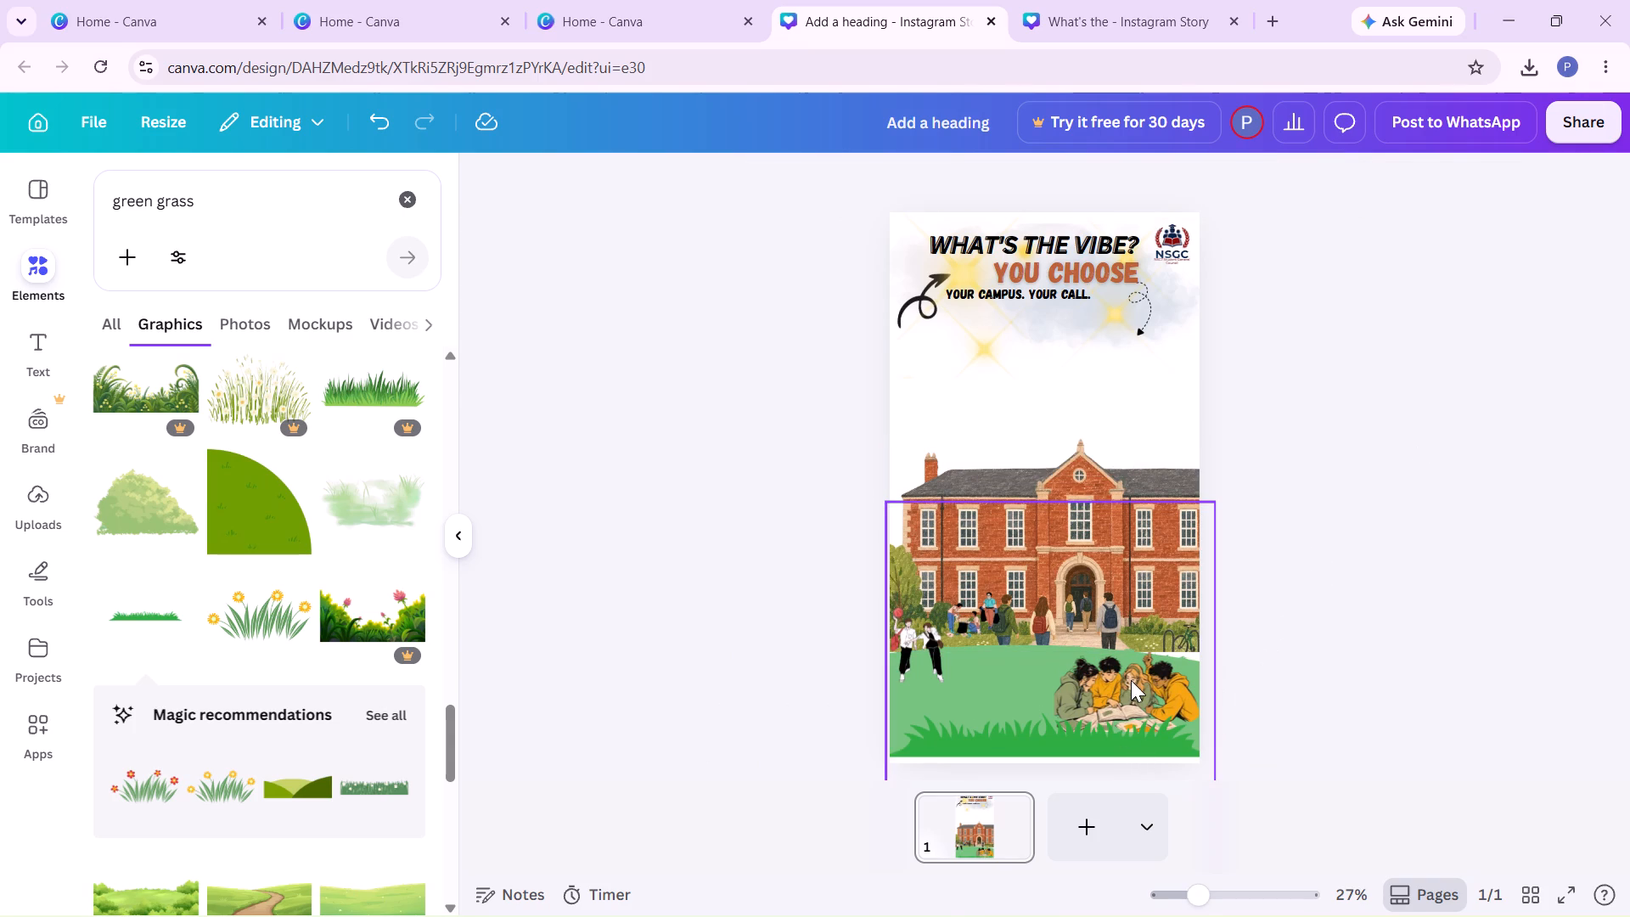
left_click(1443, 559)
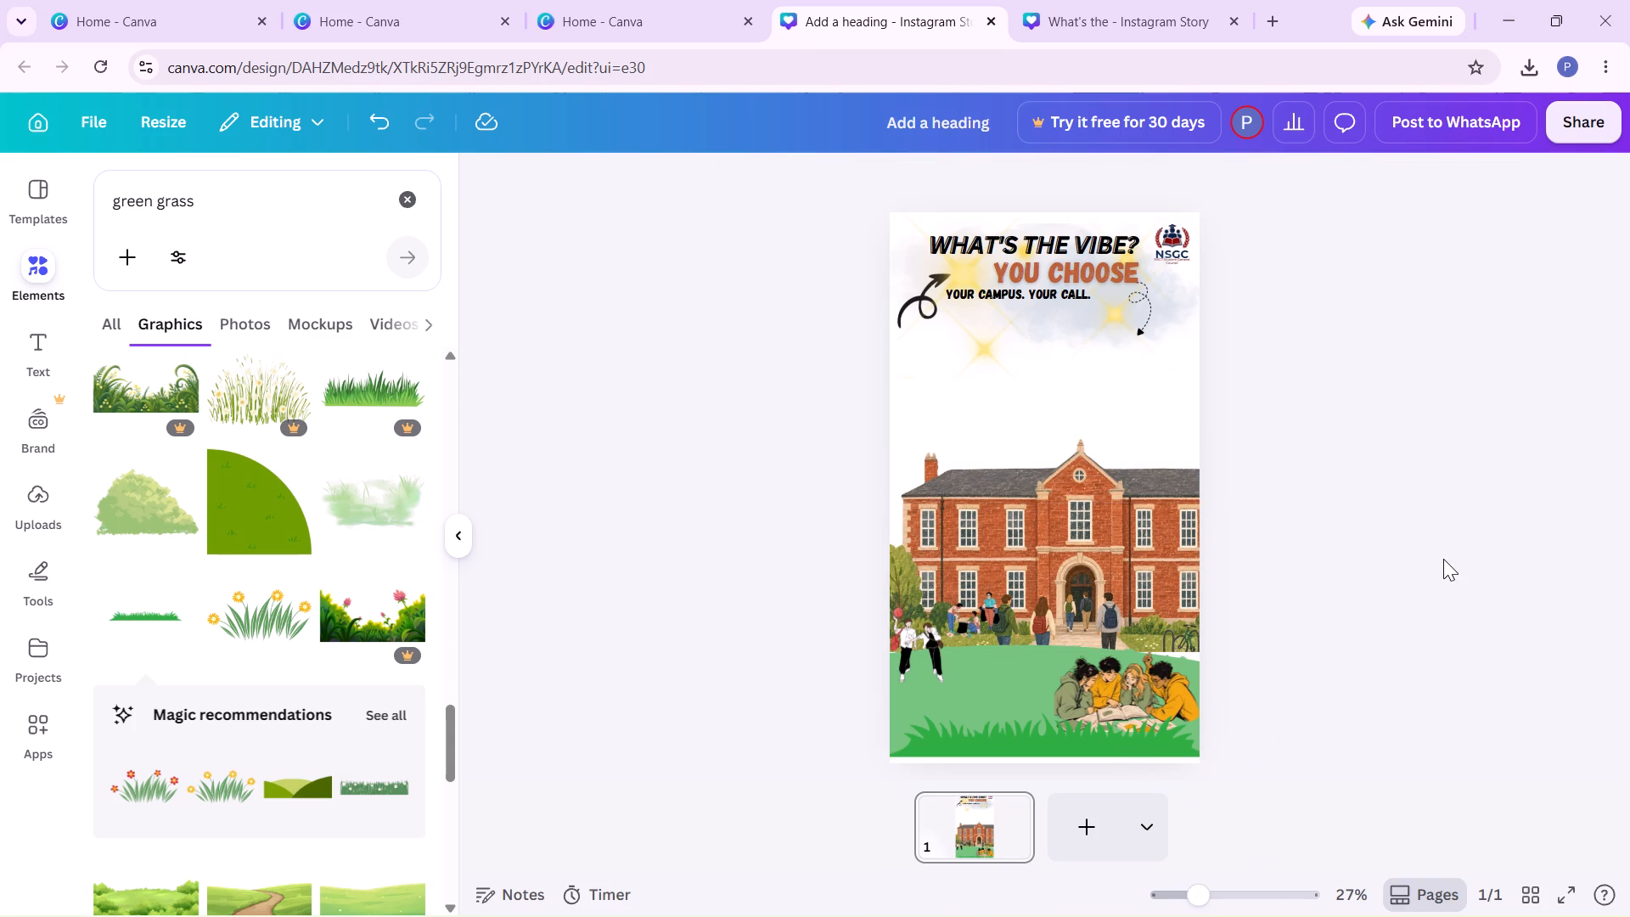
Download the poster design as a PNG image.
left_click(1571, 124)
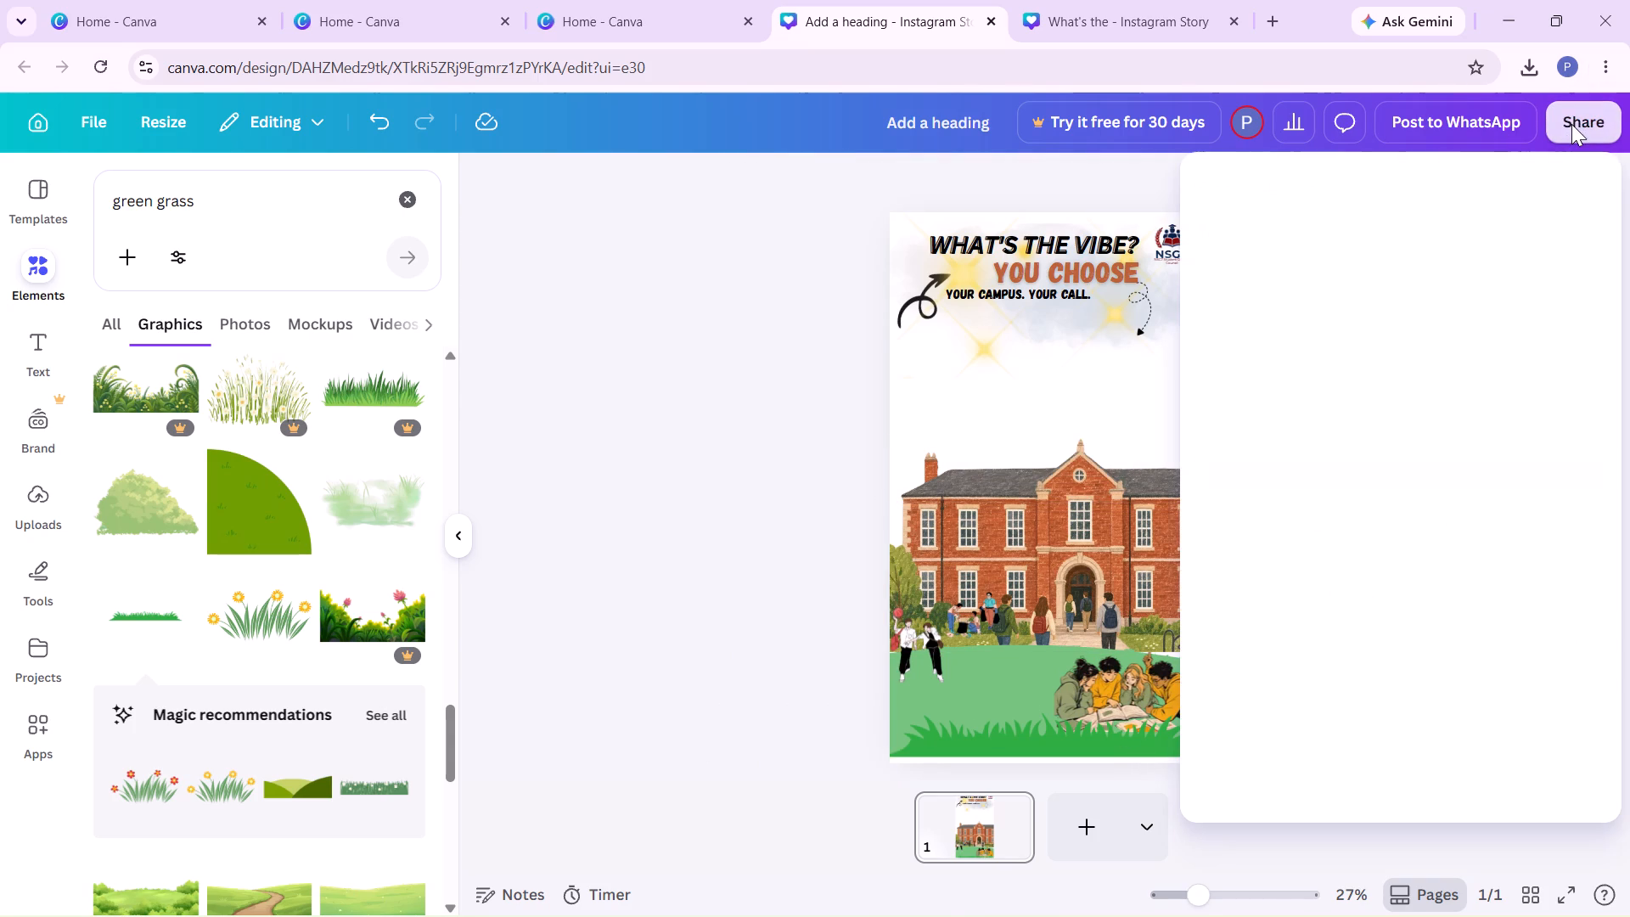
left_click(1238, 606)
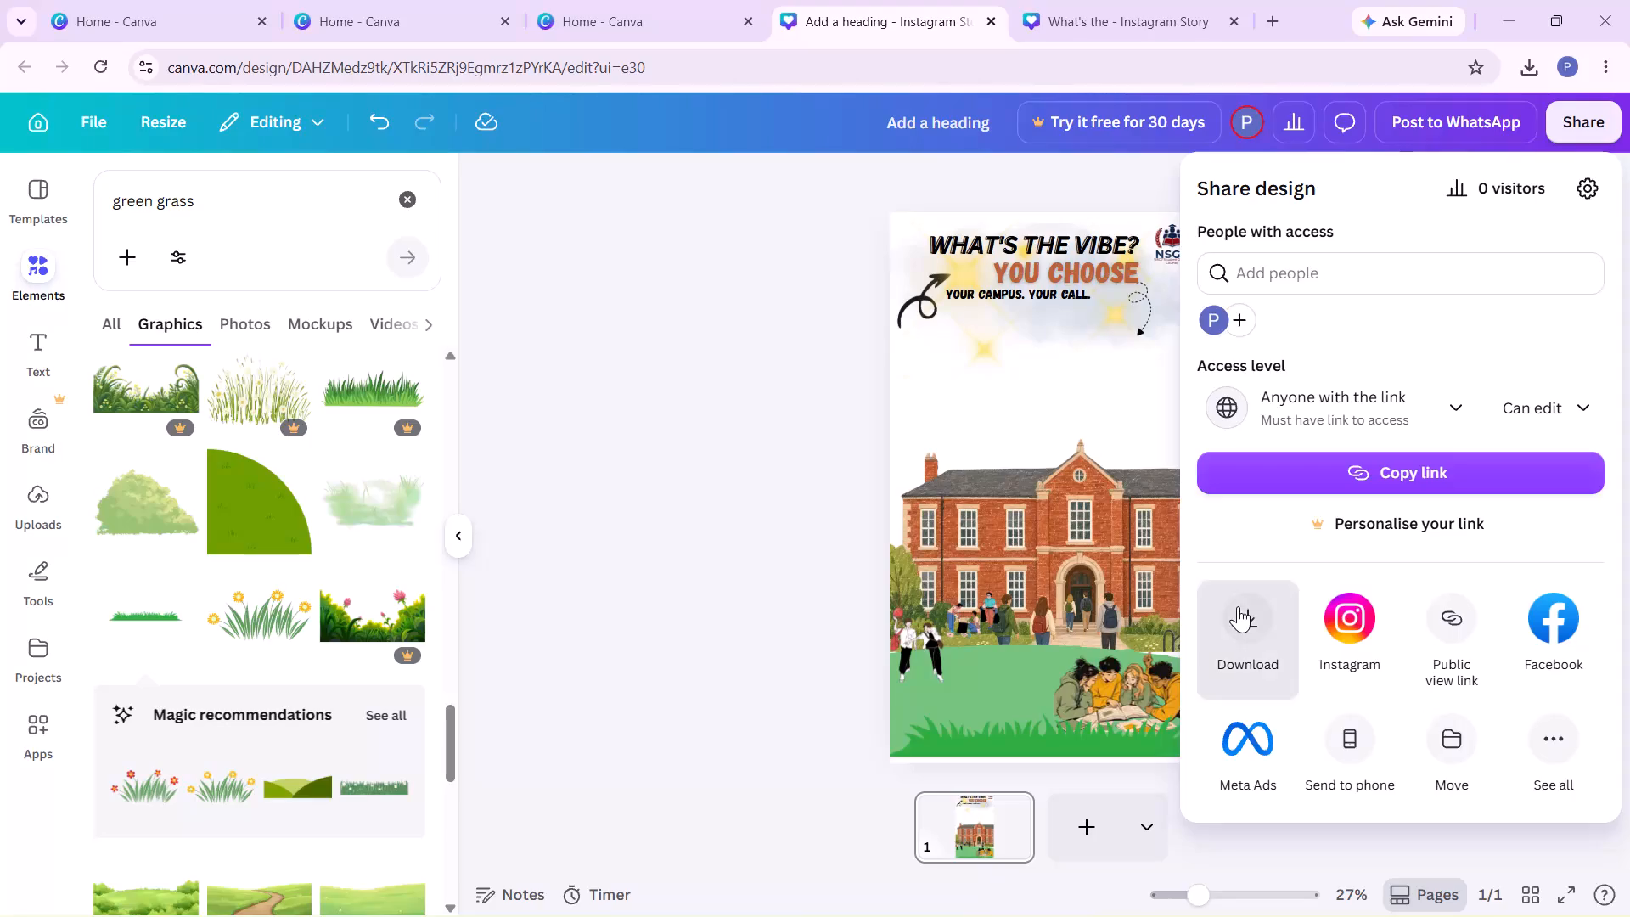
left_click(1282, 577)
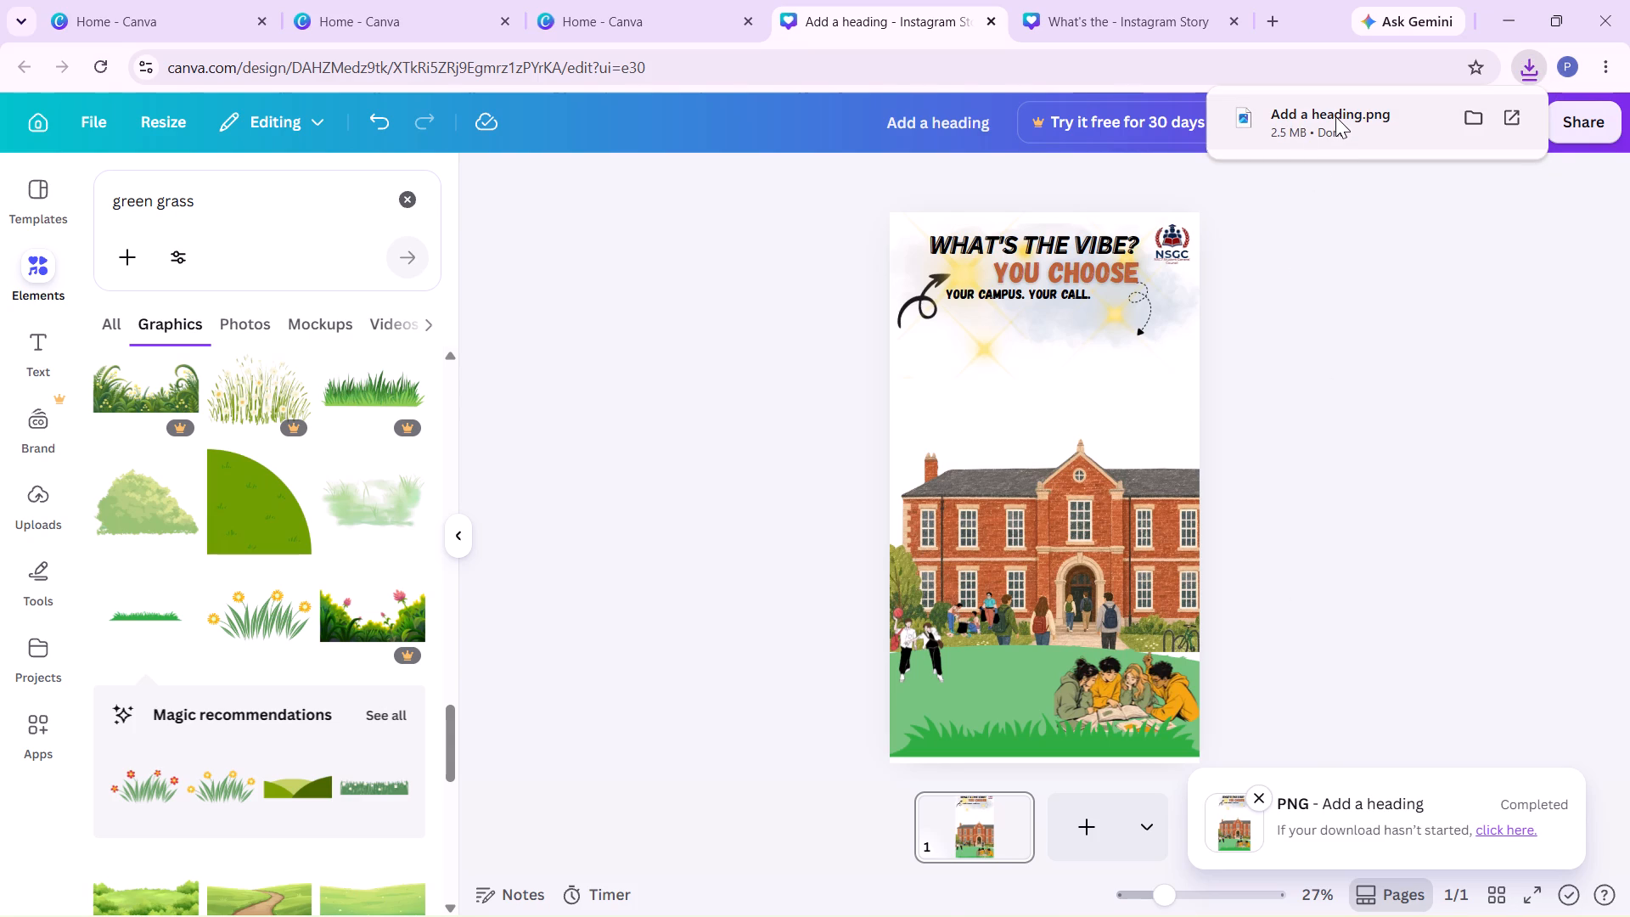
Open the downloaded Add a heading.png in the image viewer to check the exported poster.
double_click(1335, 116)
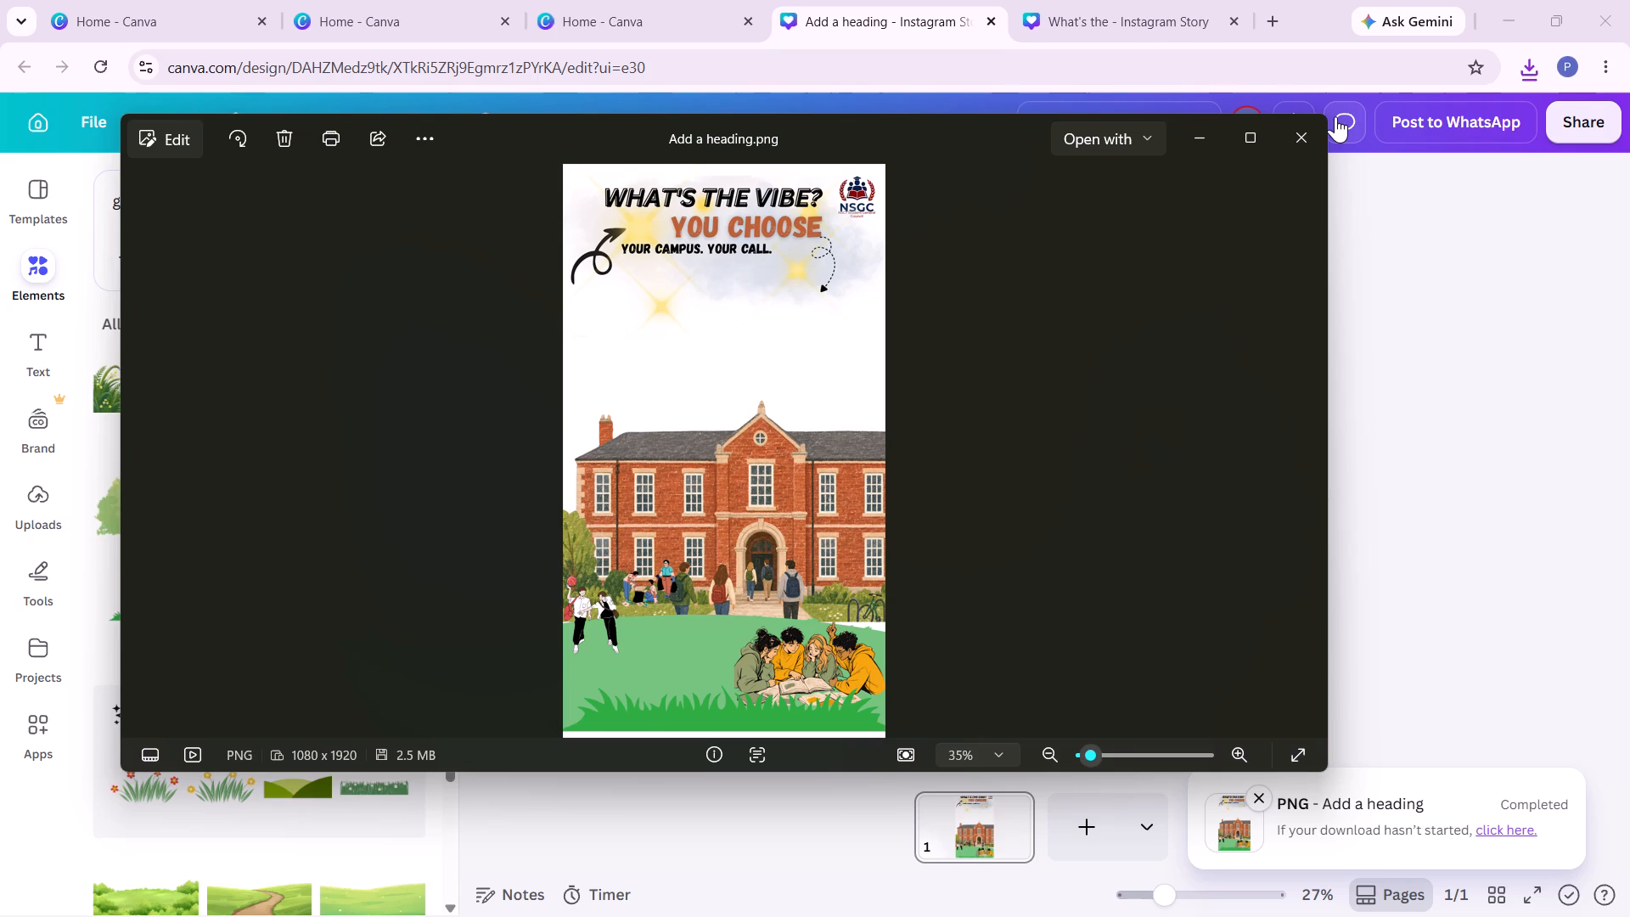
Close the image preview of the downloaded poster PNG and return to the design.
left_click(1310, 142)
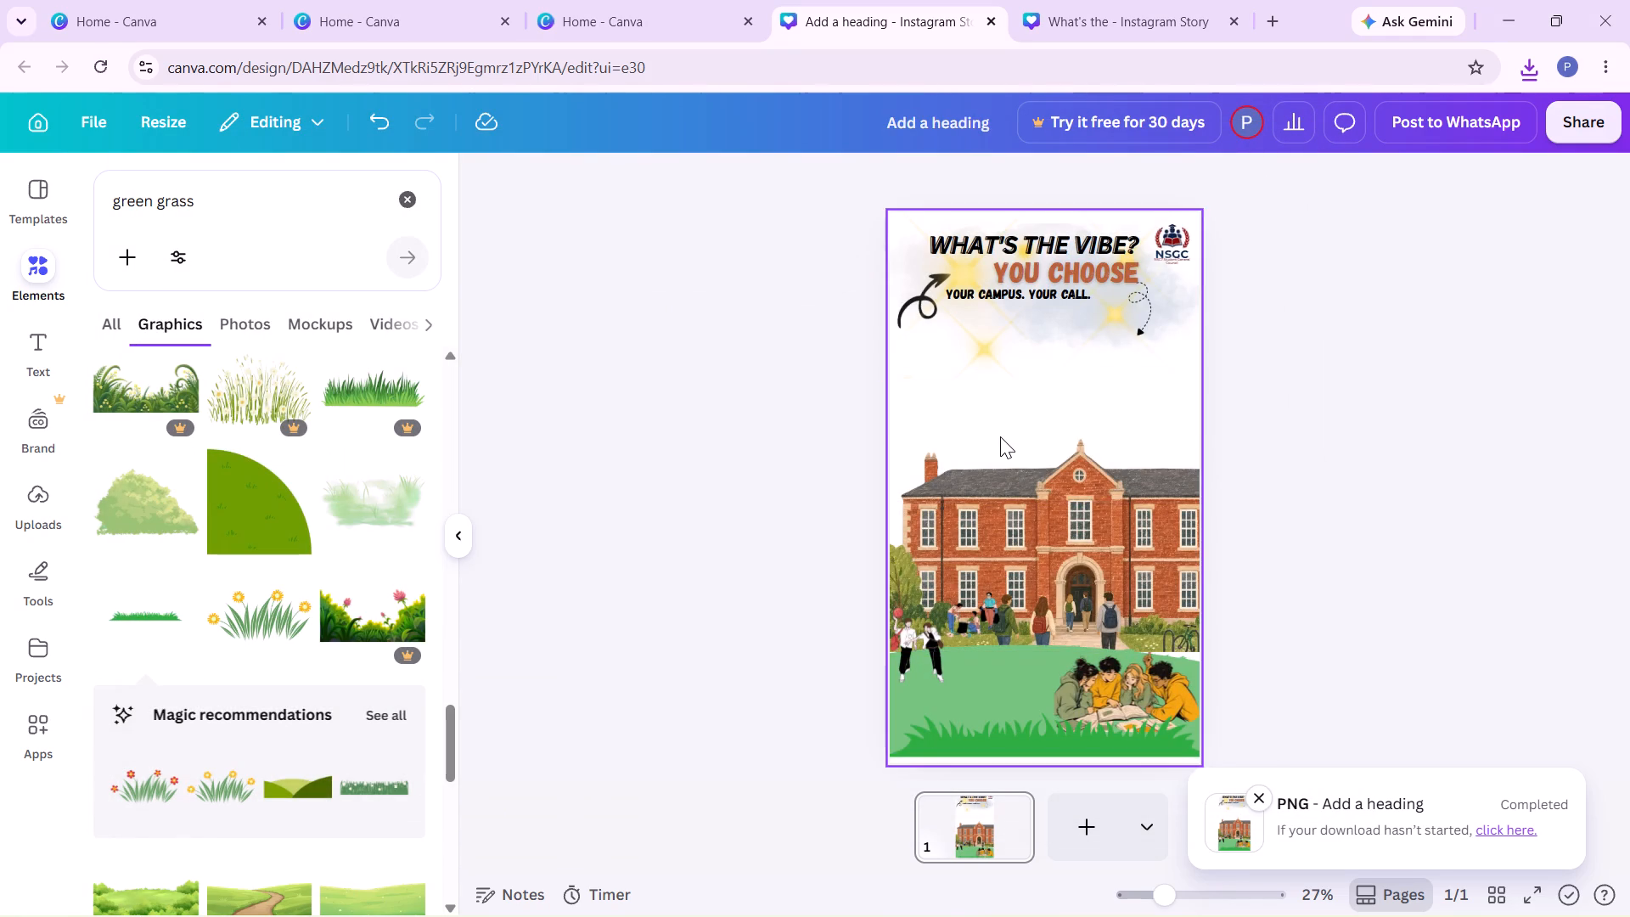
Move the solid-green grass graphic slightly down so that it sits flush with the poster's bottom edge.
left_click(983, 673)
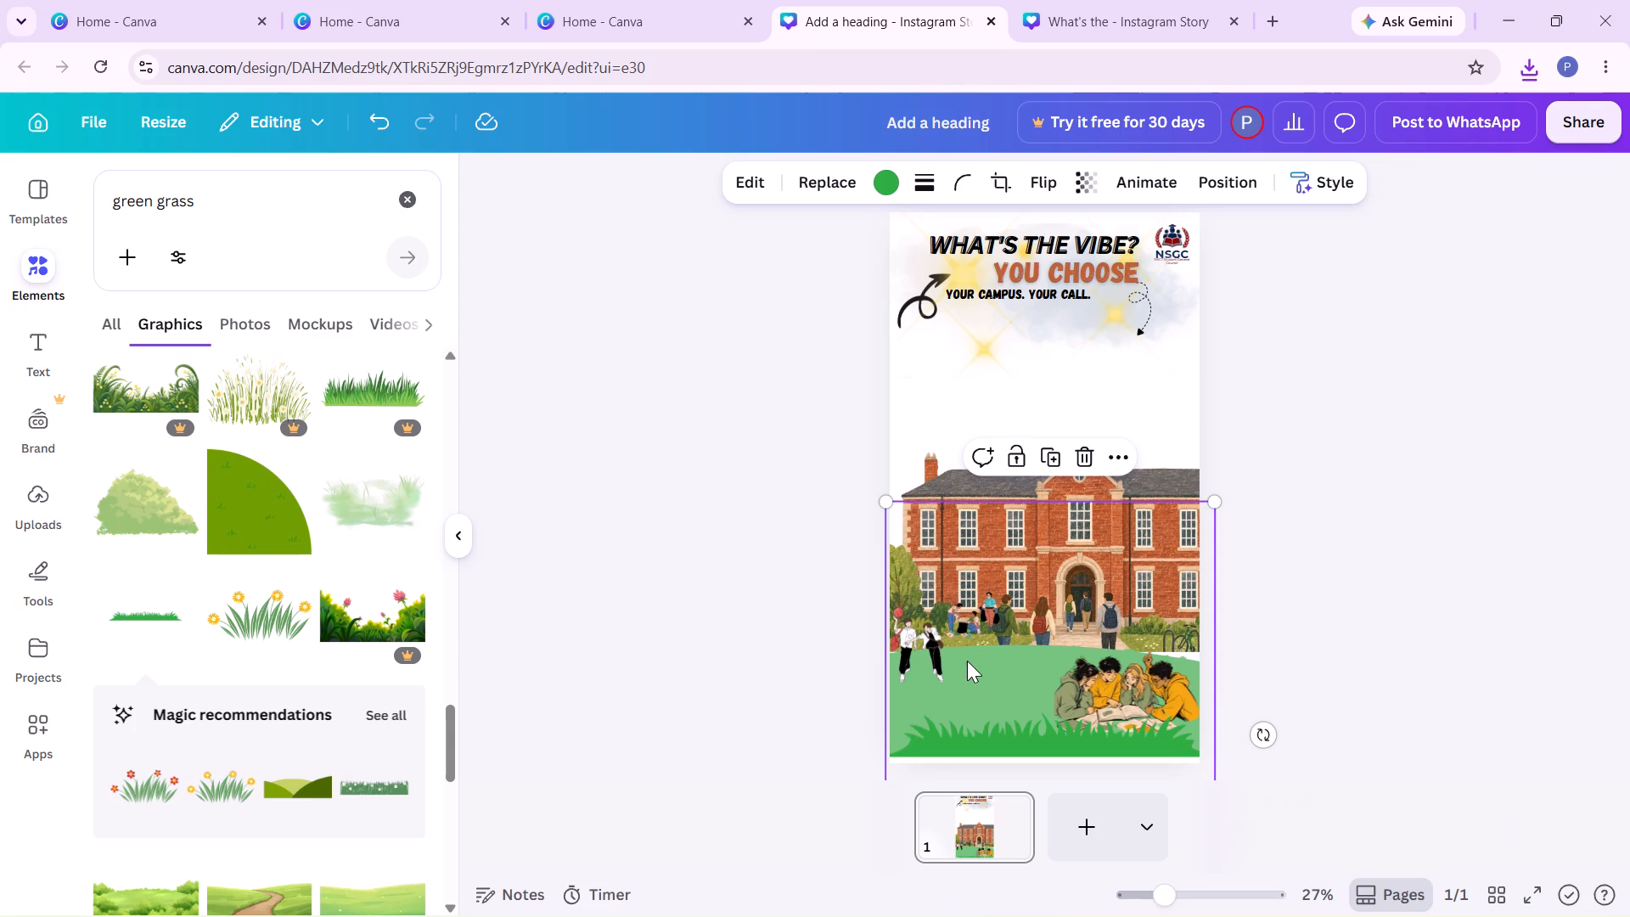
left_click_drag(967, 661, 965, 663)
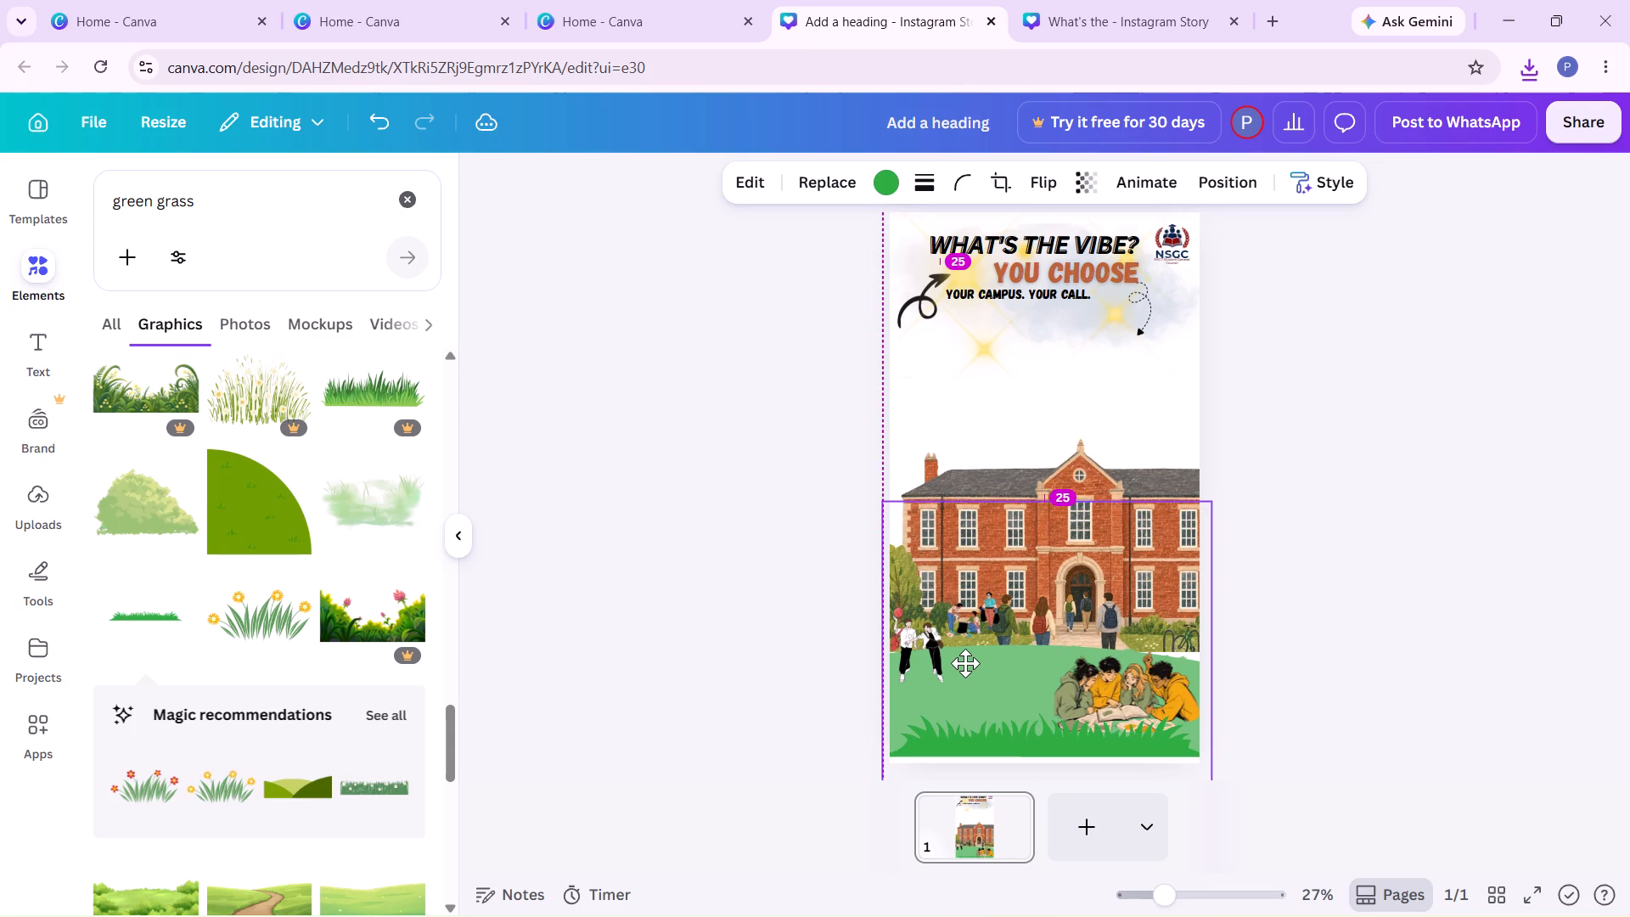
left_click_drag(965, 663, 964, 668)
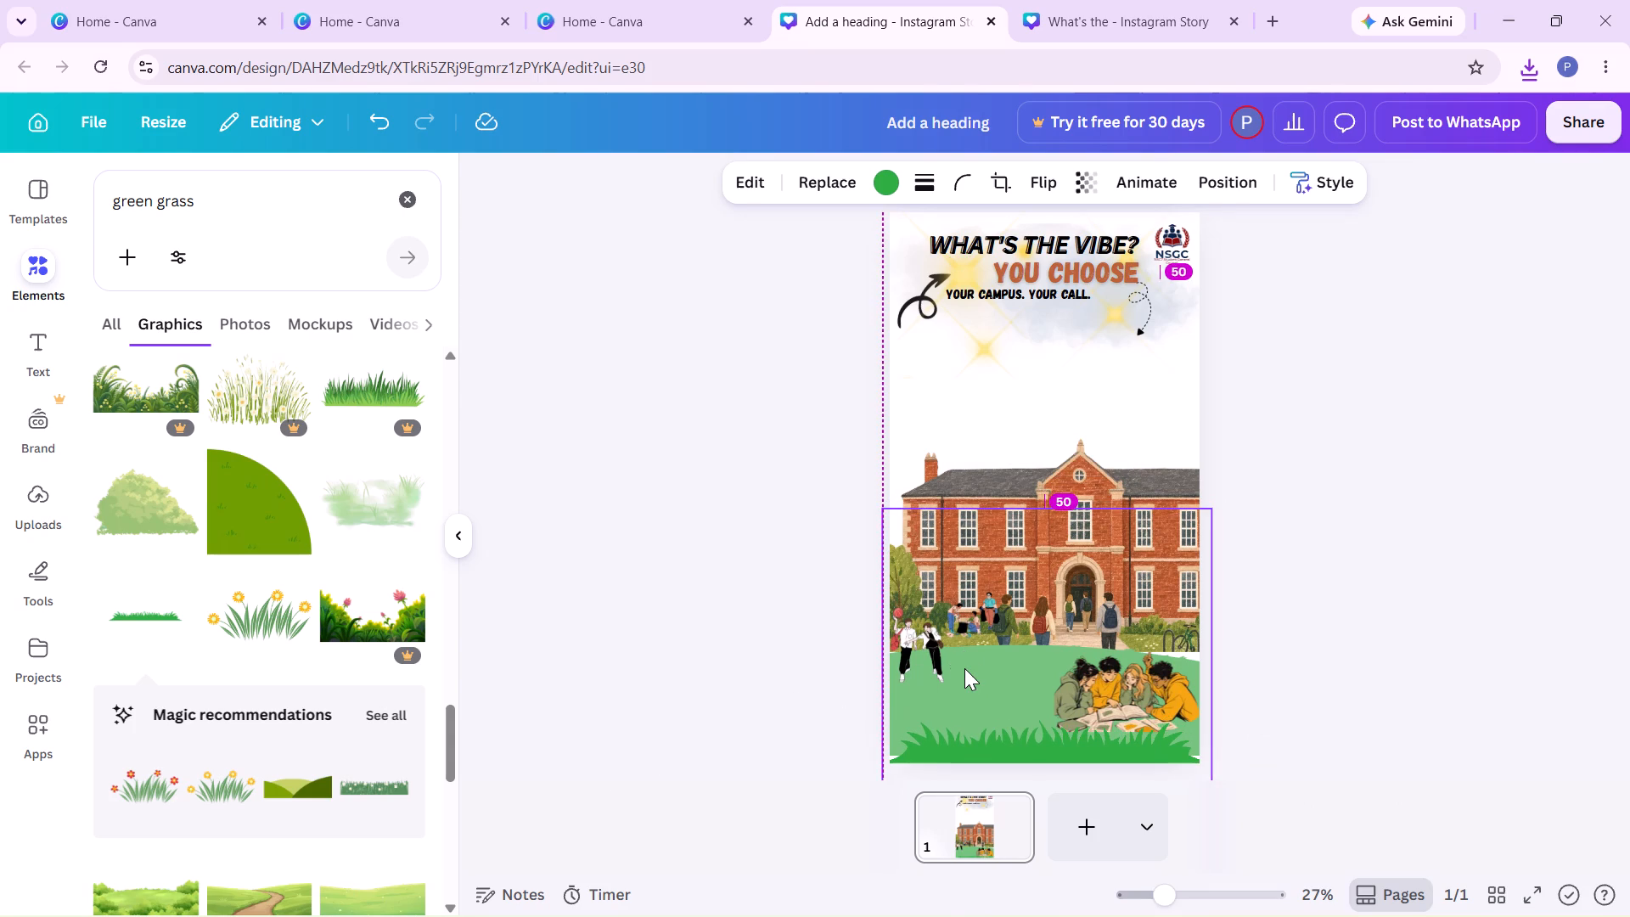
left_click(964, 668)
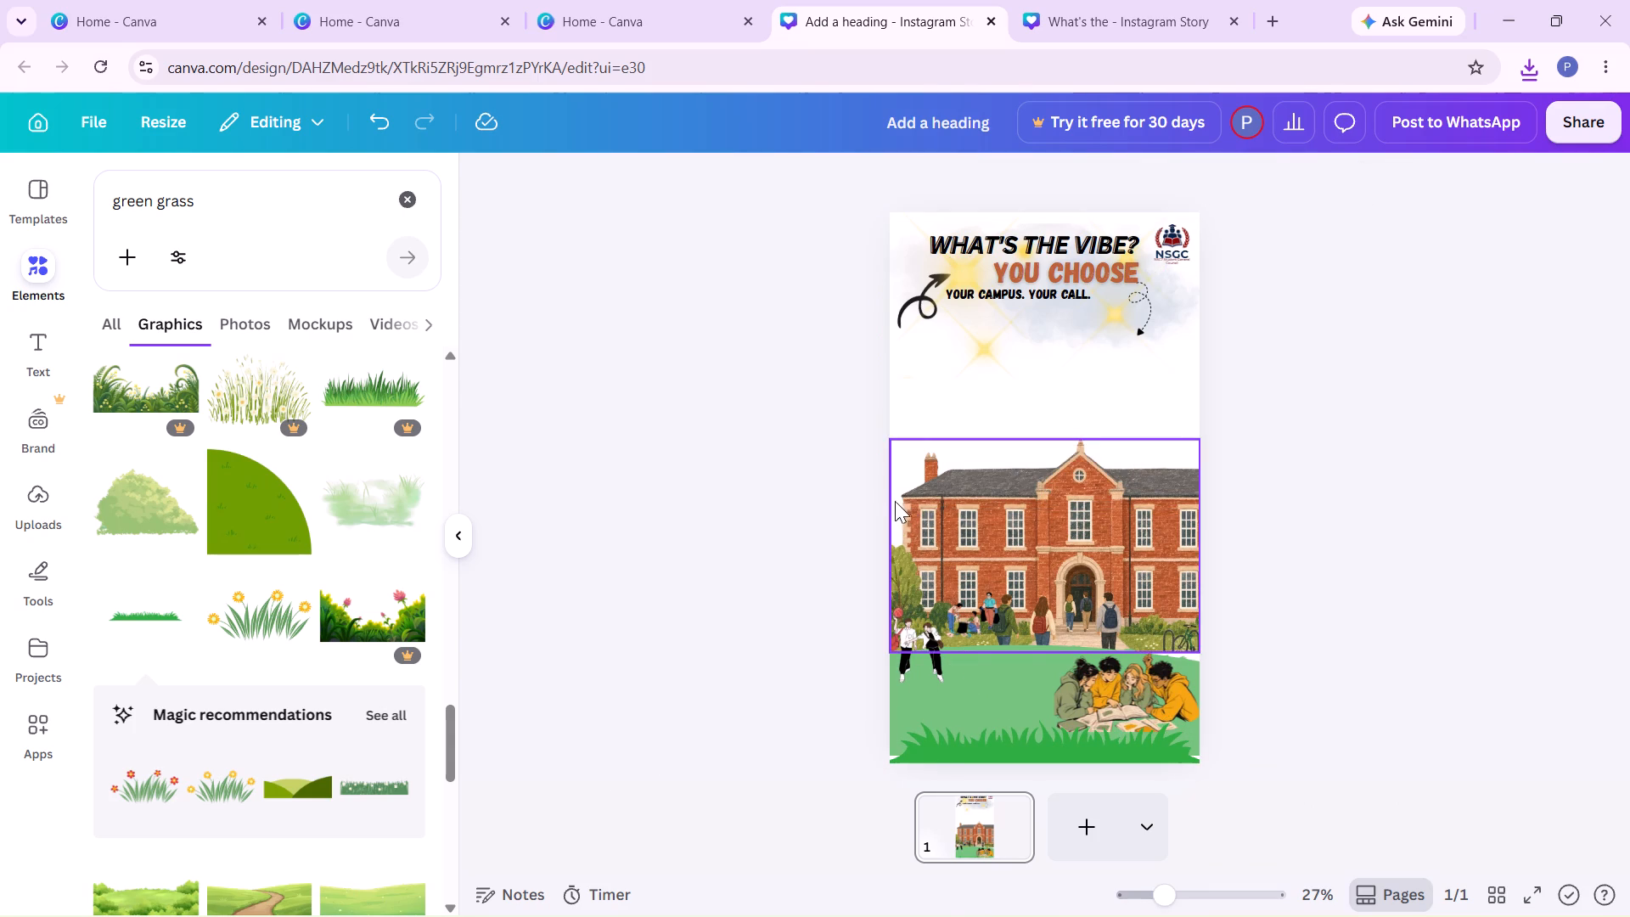
left_click(930, 679)
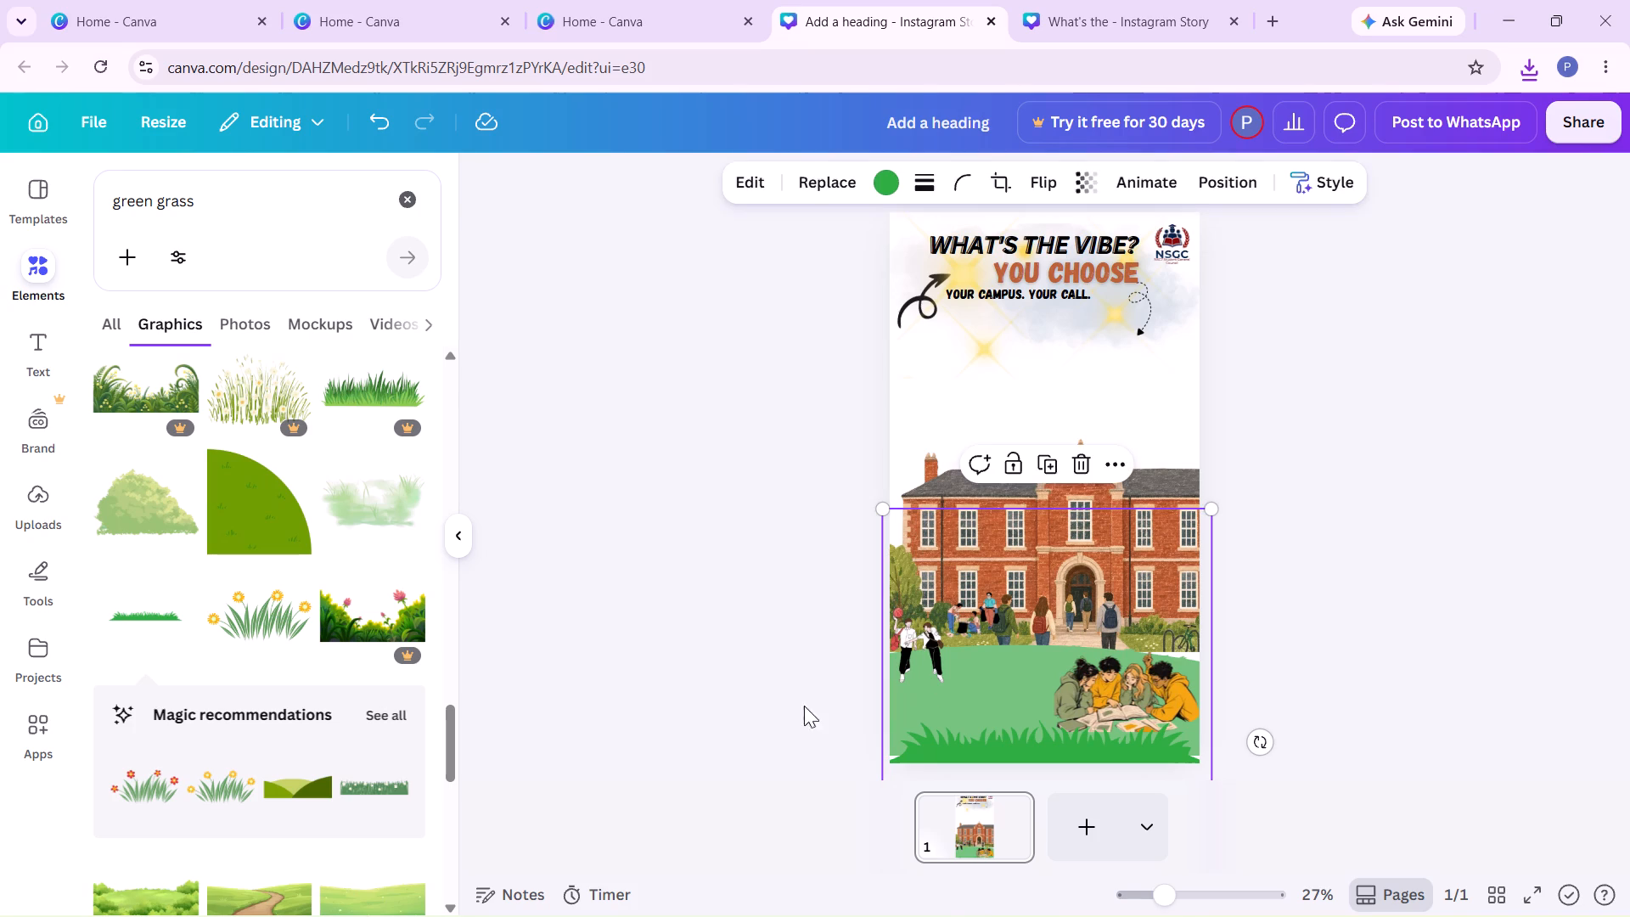
left_click(680, 721)
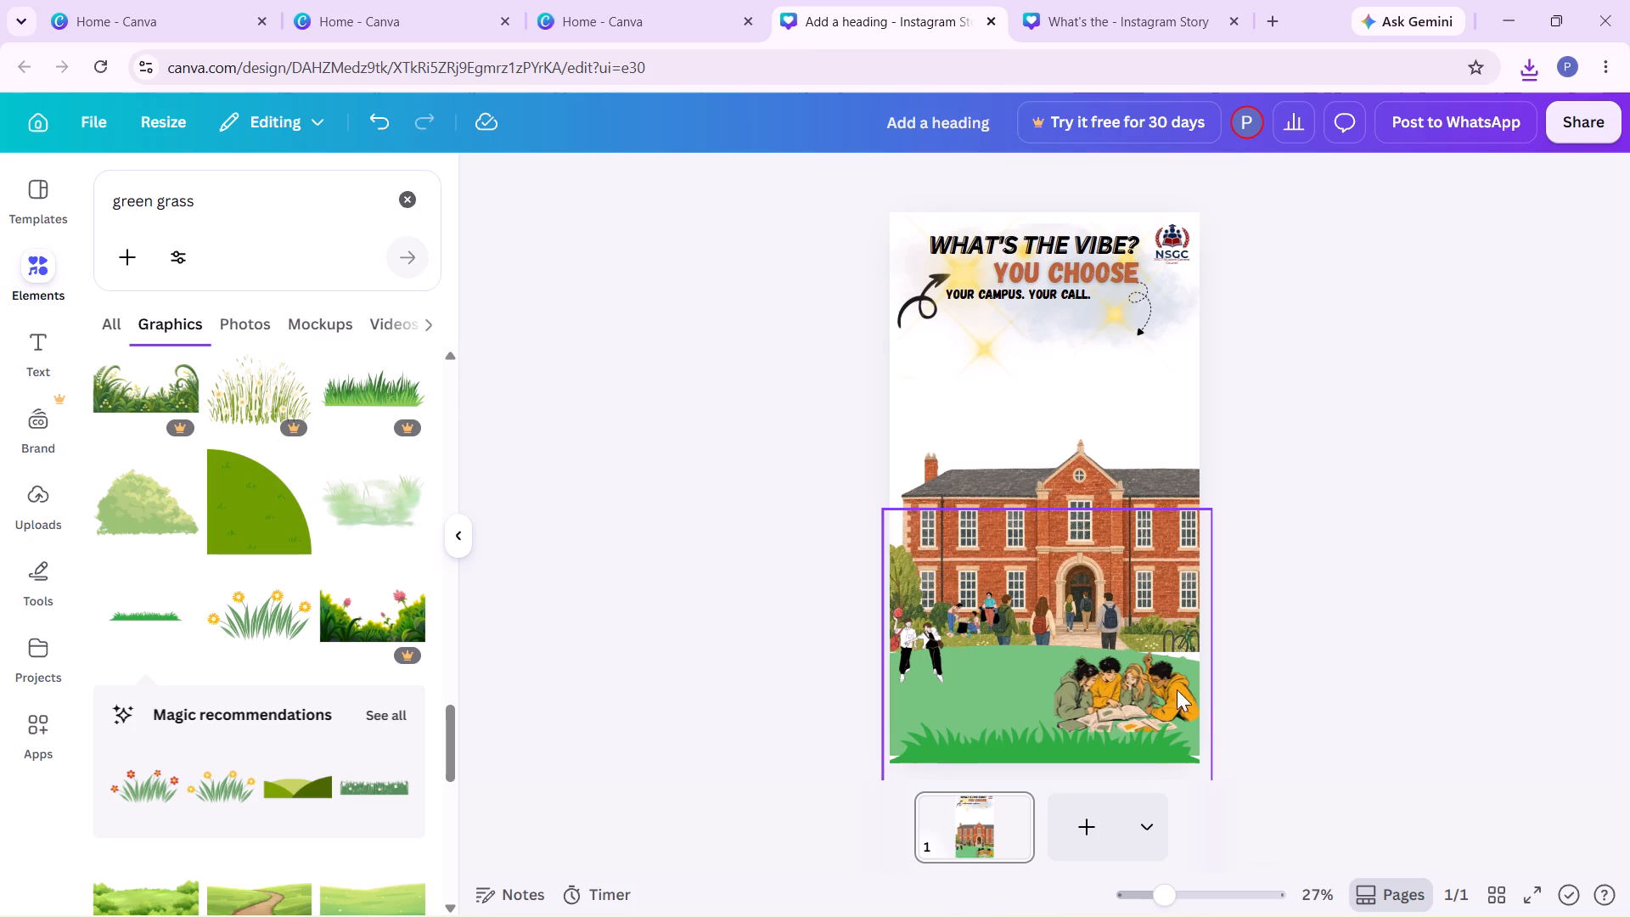
left_click(1079, 659)
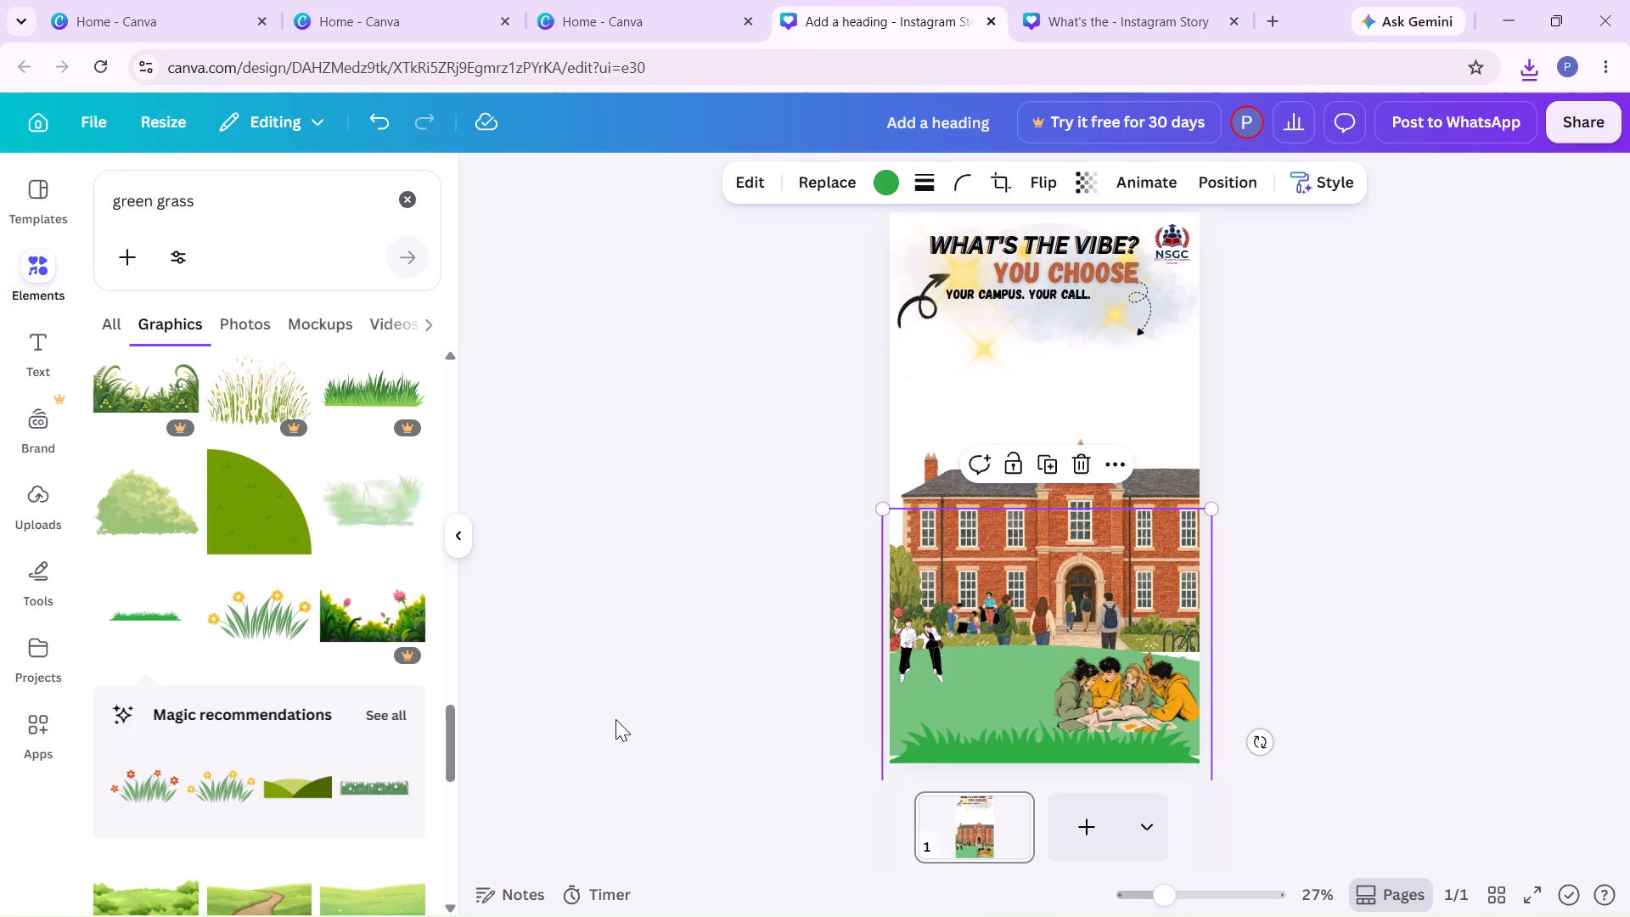
left_click(615, 719)
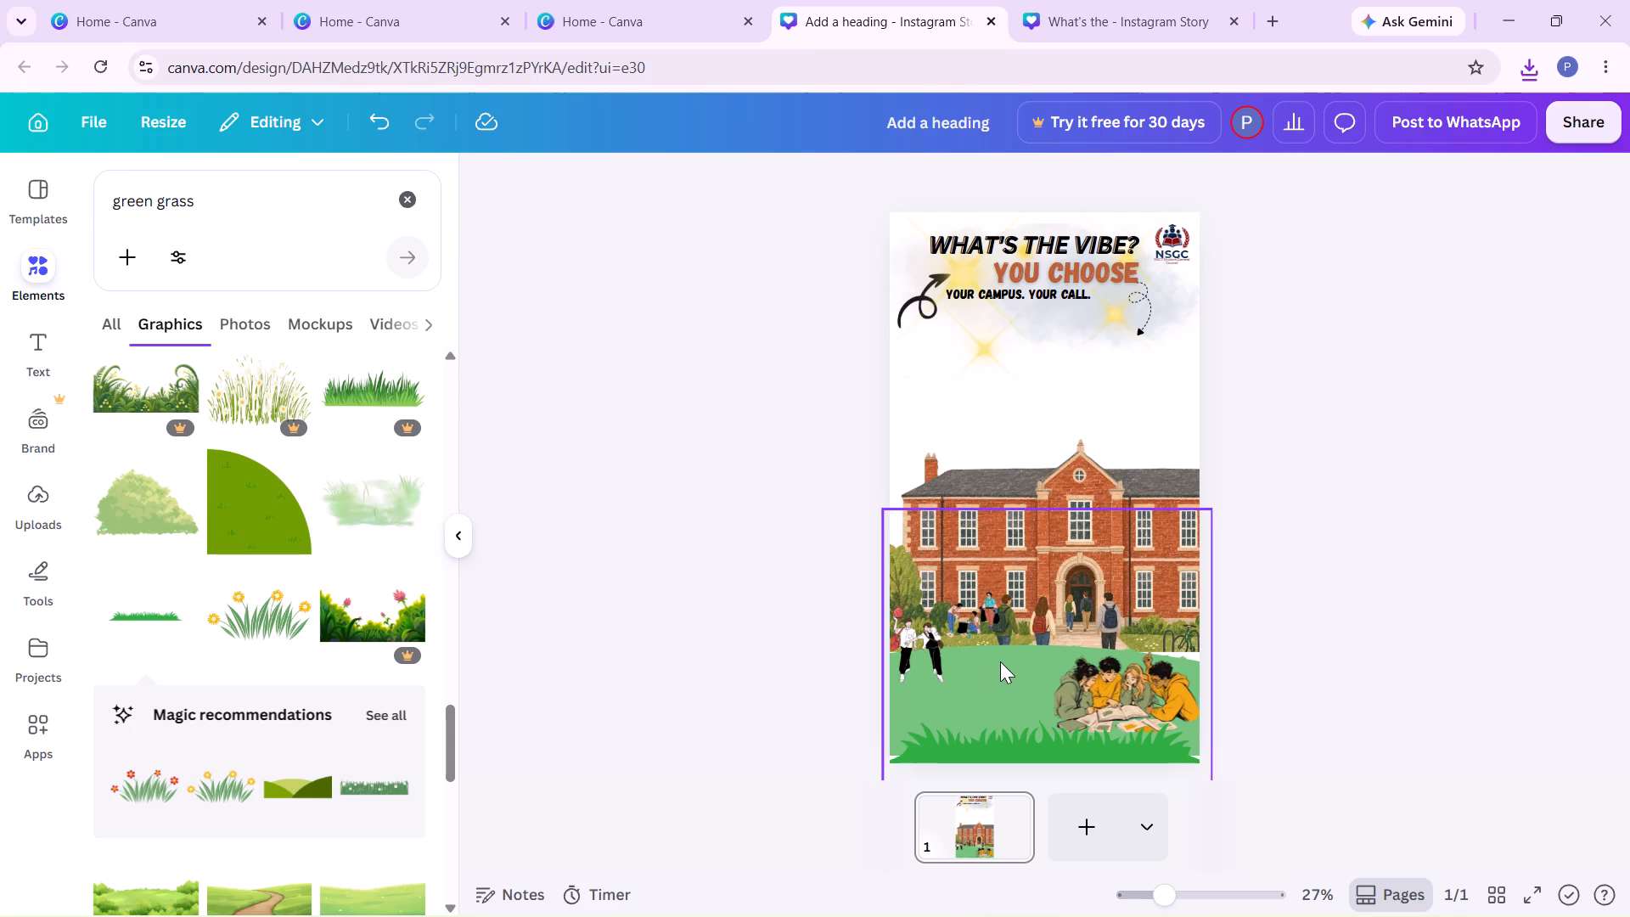
Shift the grass graphic slightly left and enlarge it to about 1,165 by 1,652 so it overhangs both poster sides.
left_click_drag(1000, 661, 986, 659)
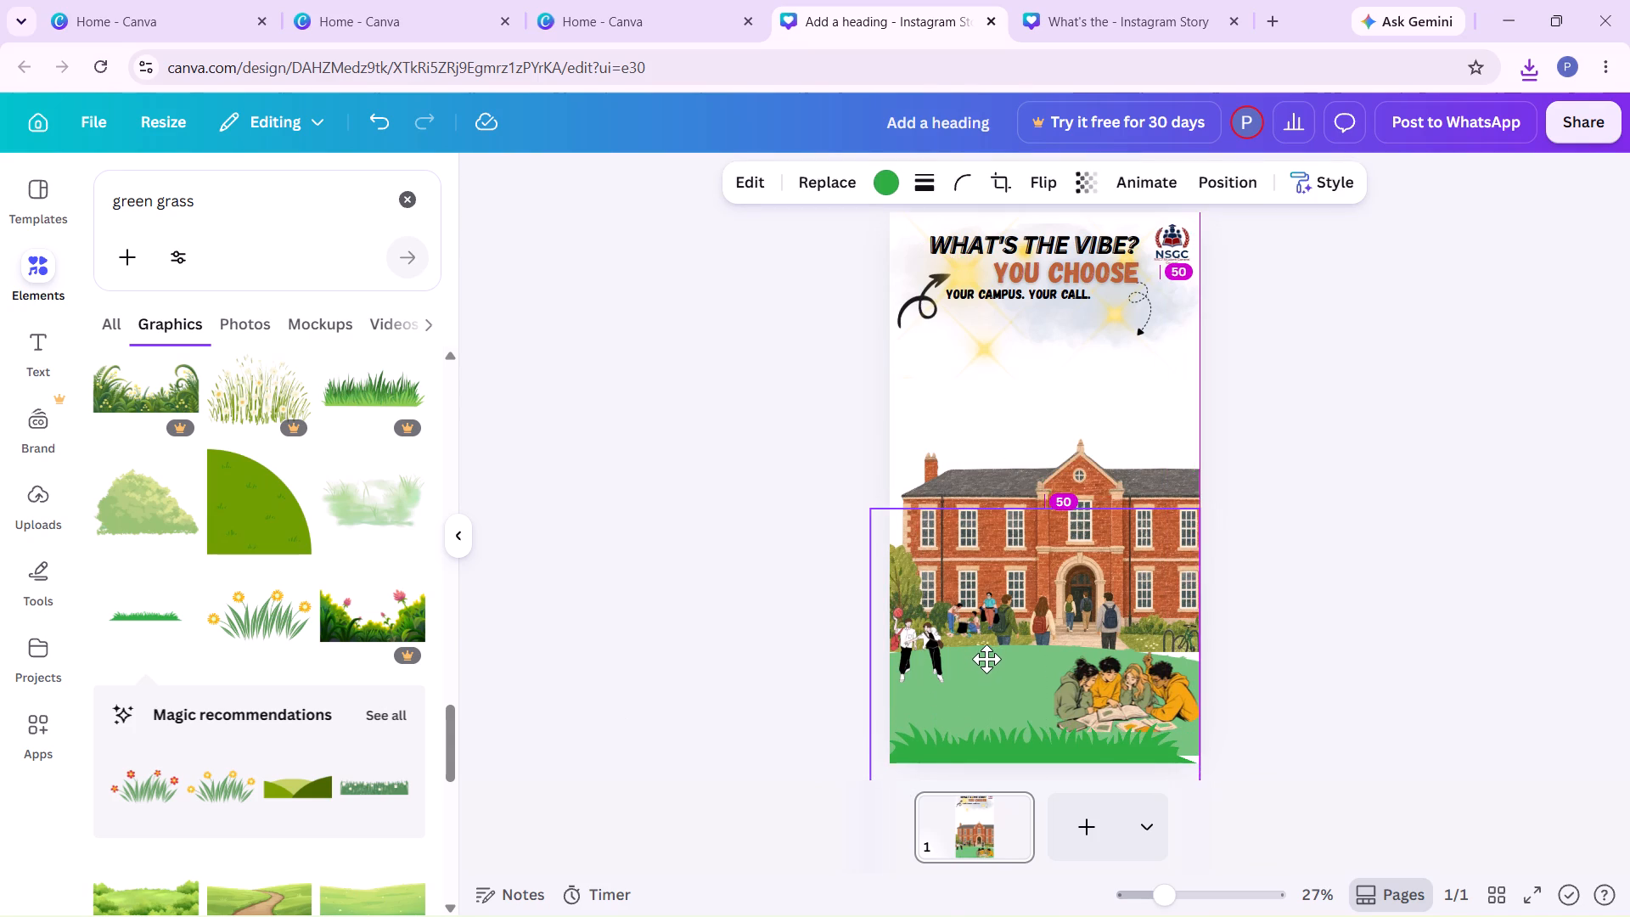
left_click_drag(986, 659, 986, 661)
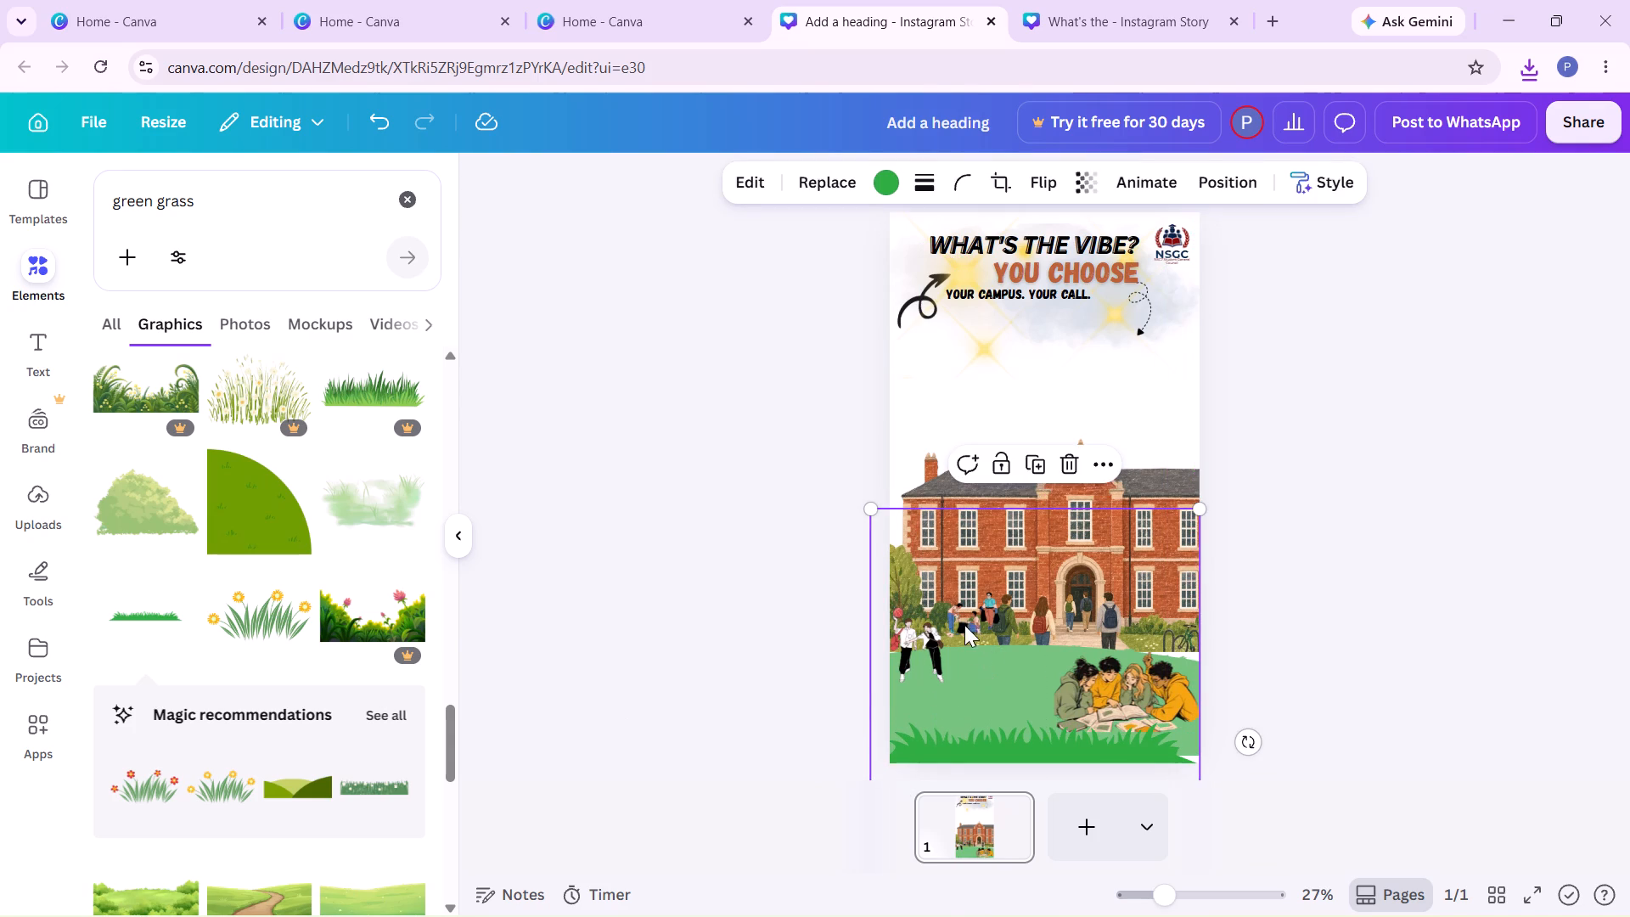
left_click_drag(1200, 512, 1214, 509)
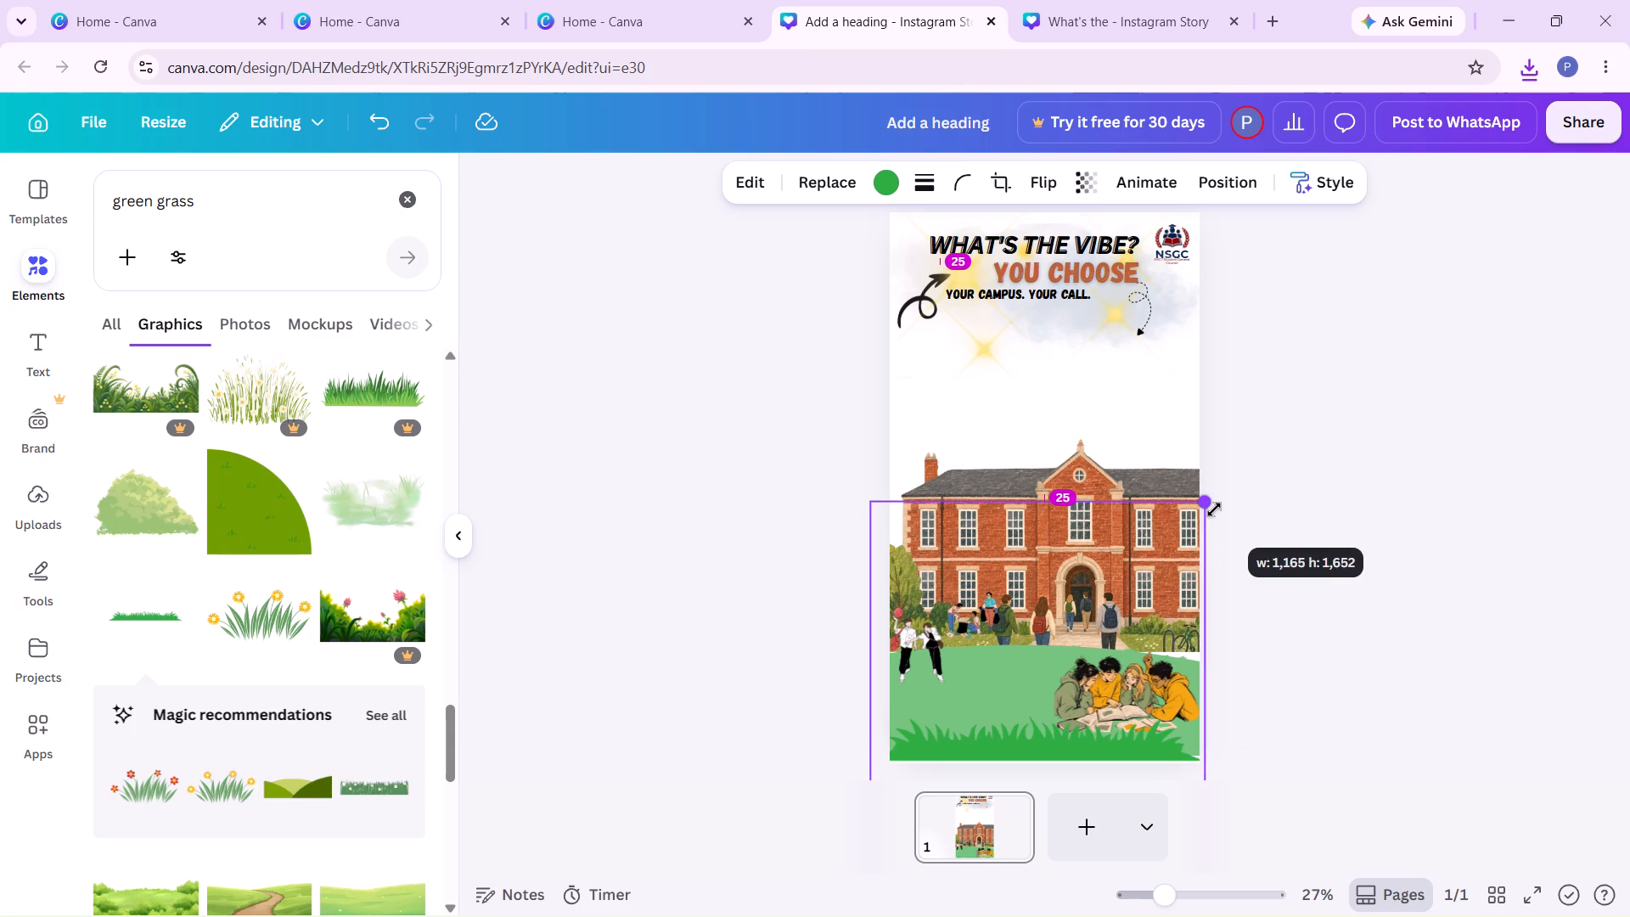
Resize the green grass strip past both sides of the poster and lower it, centred, onto the bottom edge.
left_click_drag(1214, 509, 1222, 509)
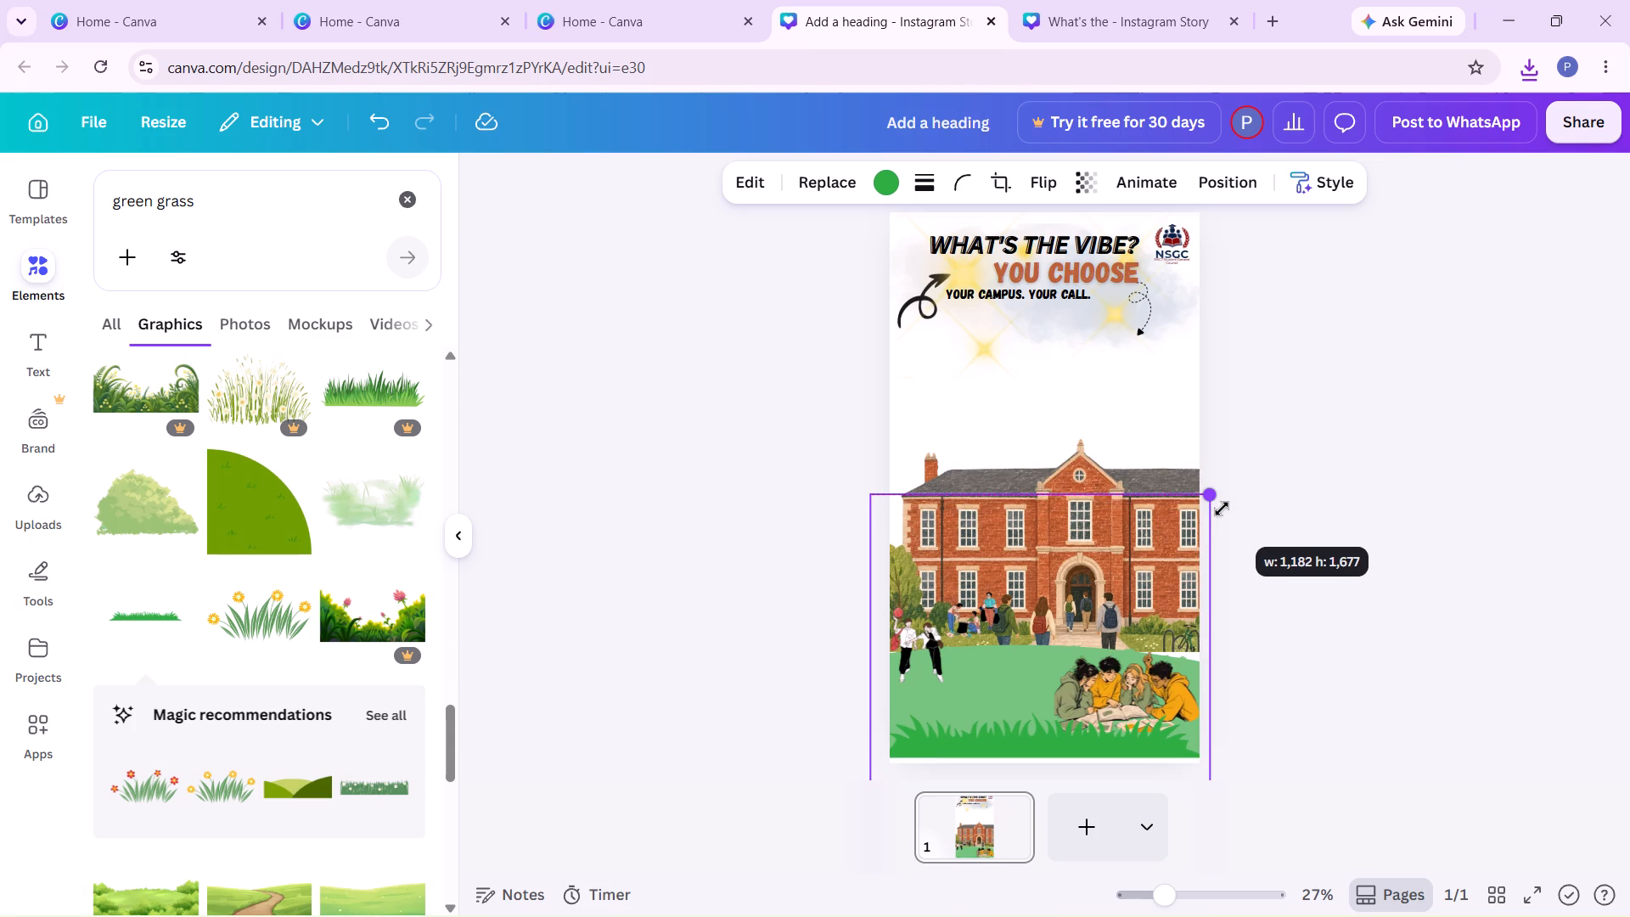
left_click_drag(1222, 509, 1222, 517)
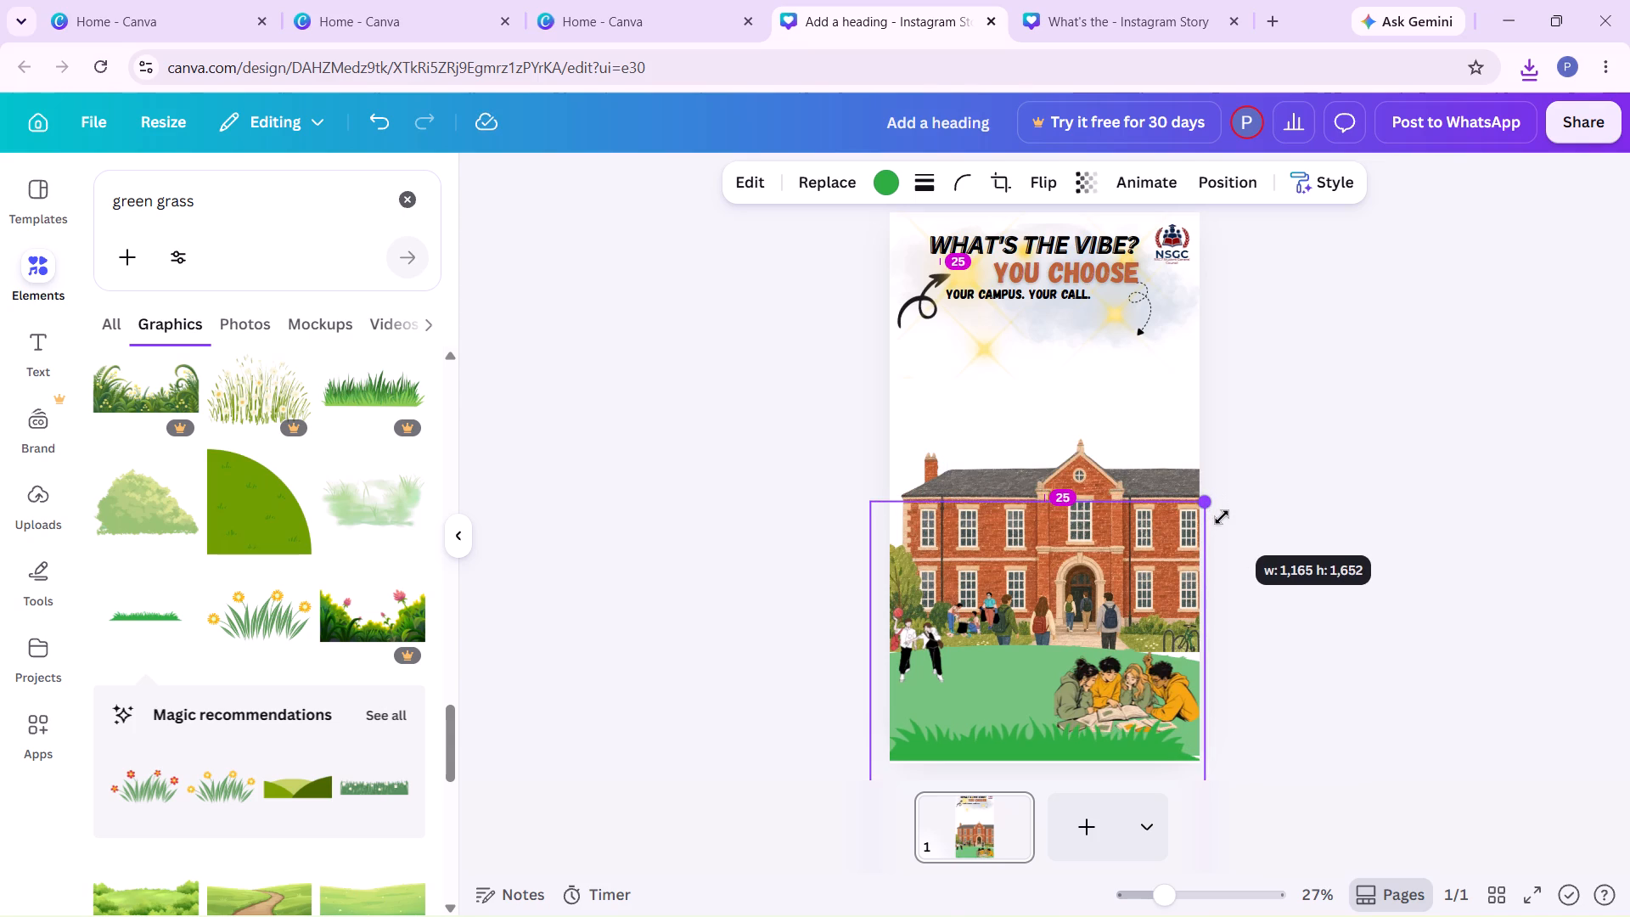
left_click_drag(1222, 517, 1245, 520)
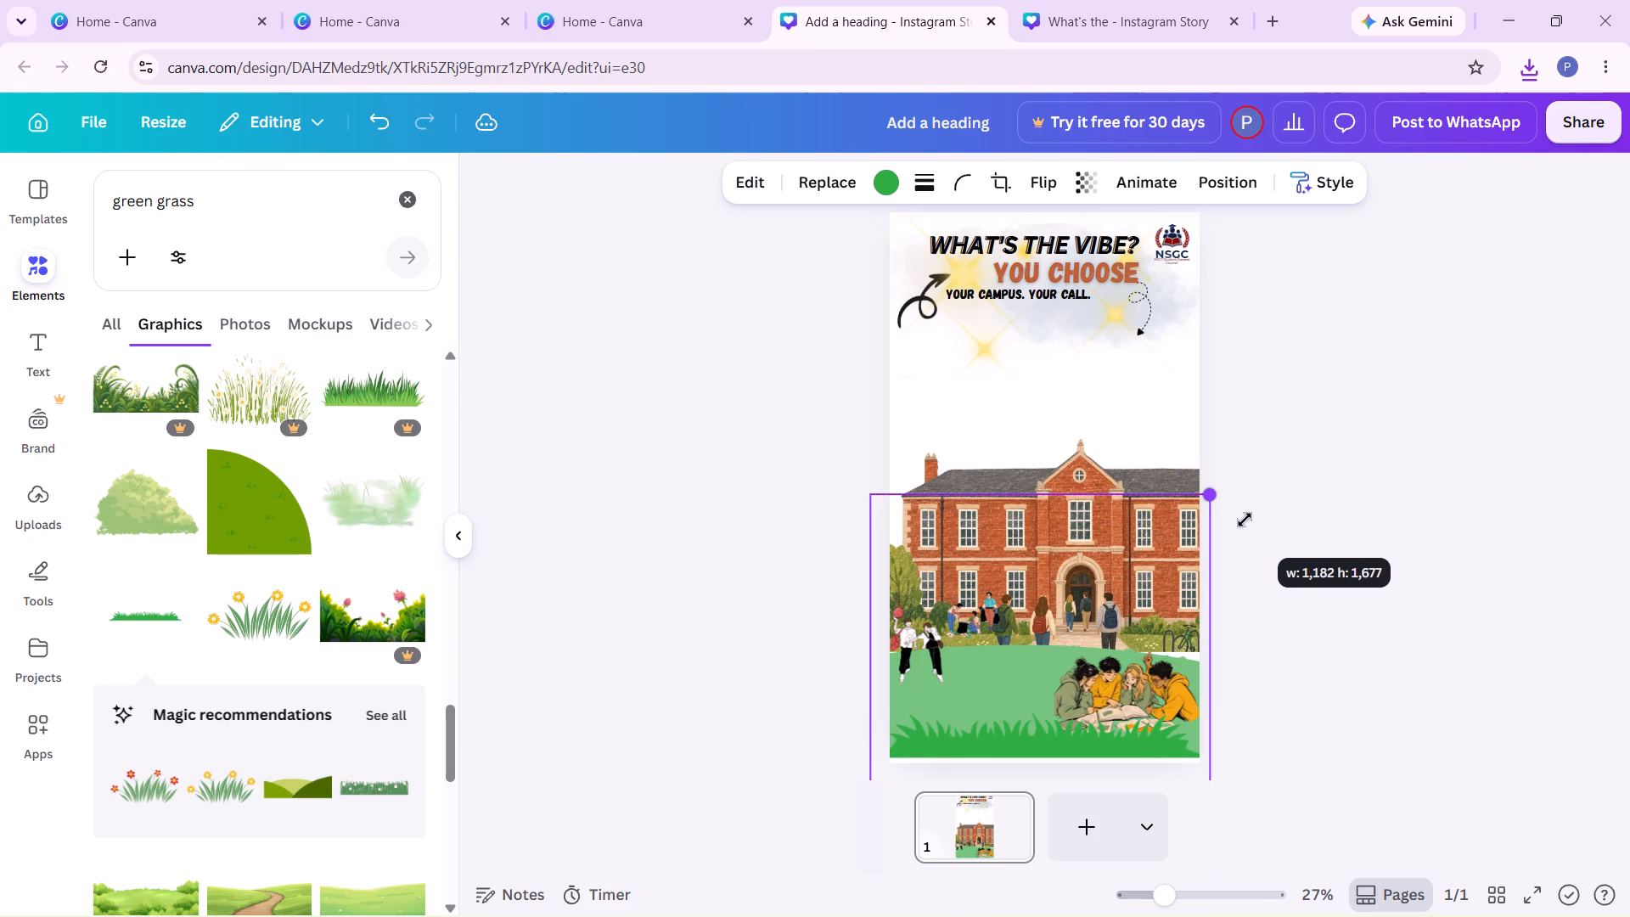
left_click_drag(1245, 520, 1257, 520)
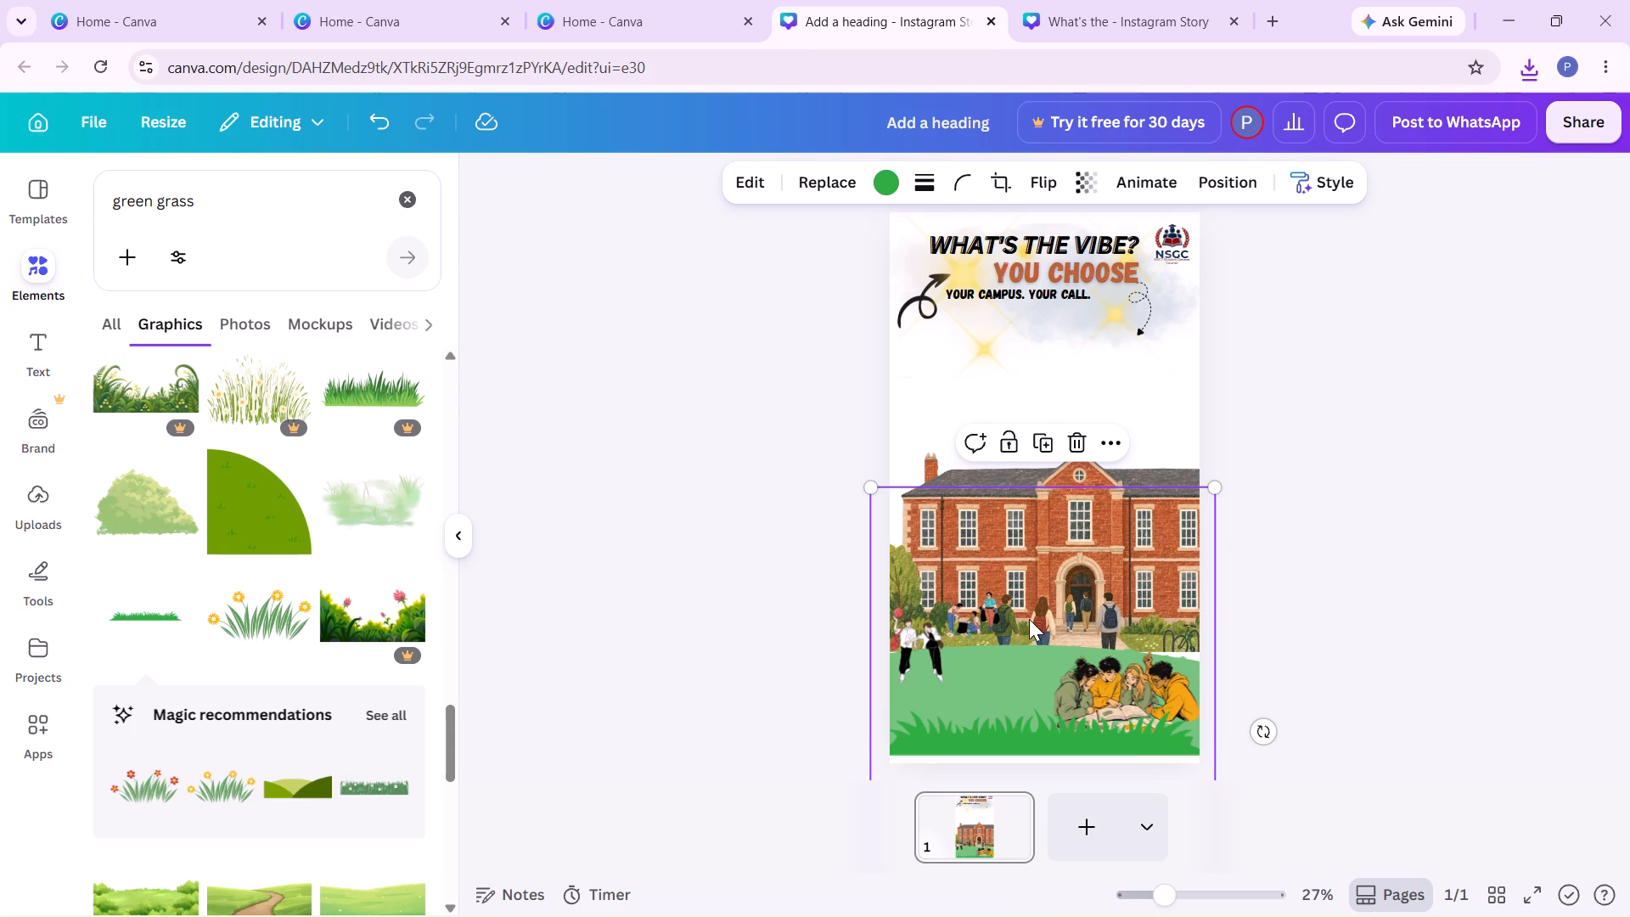
left_click_drag(1014, 590, 1020, 600)
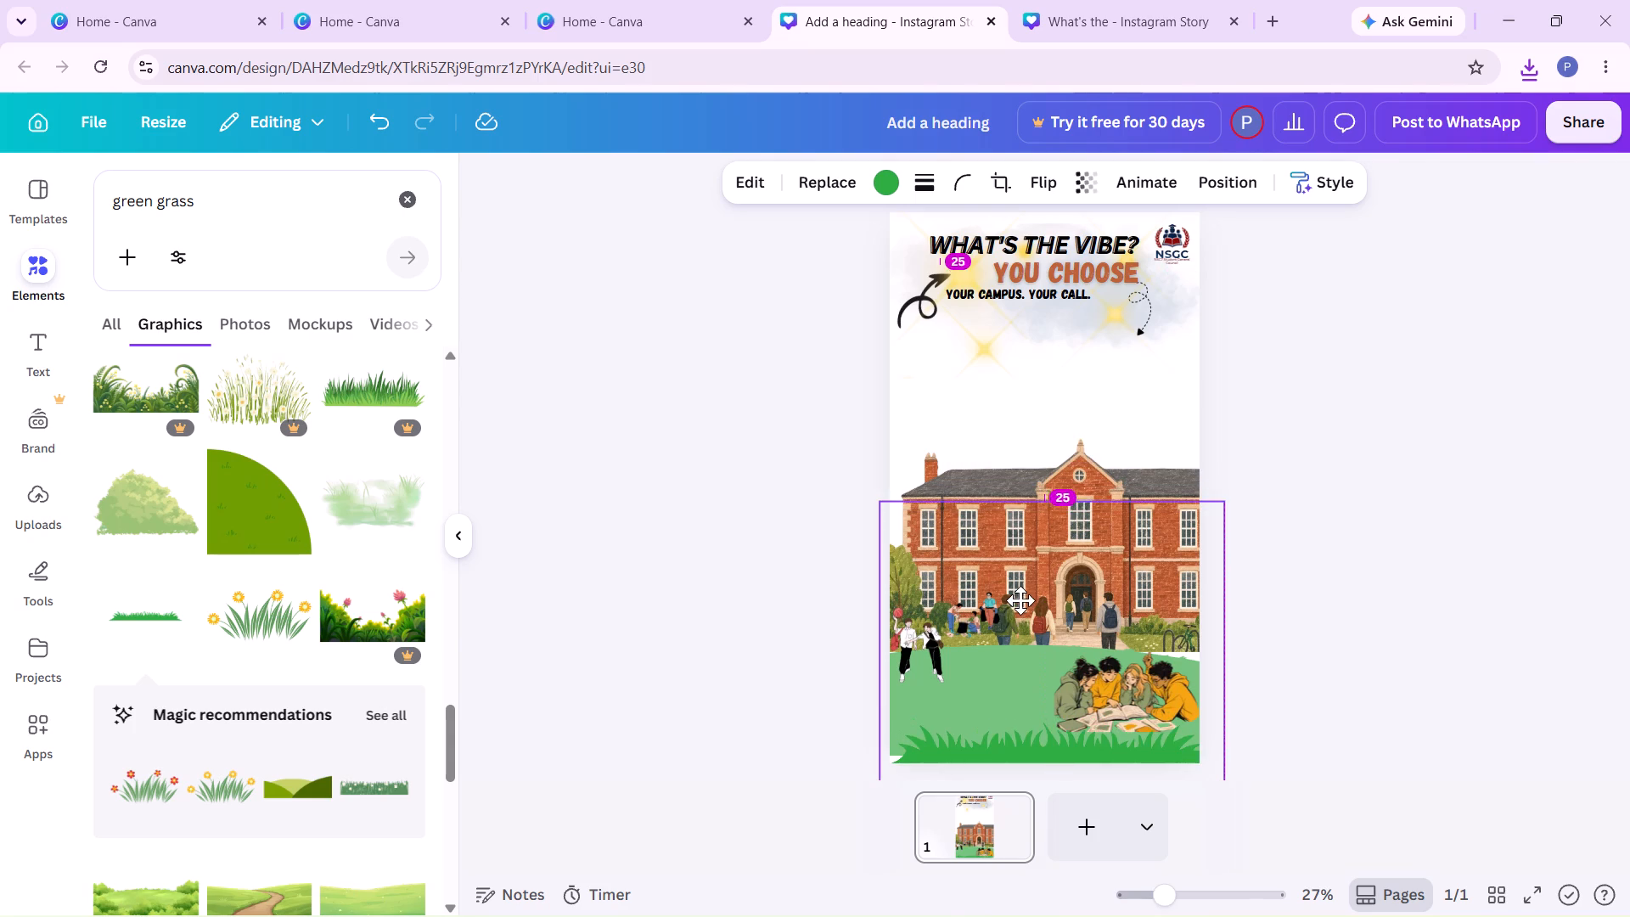
left_click_drag(1020, 600, 1022, 607)
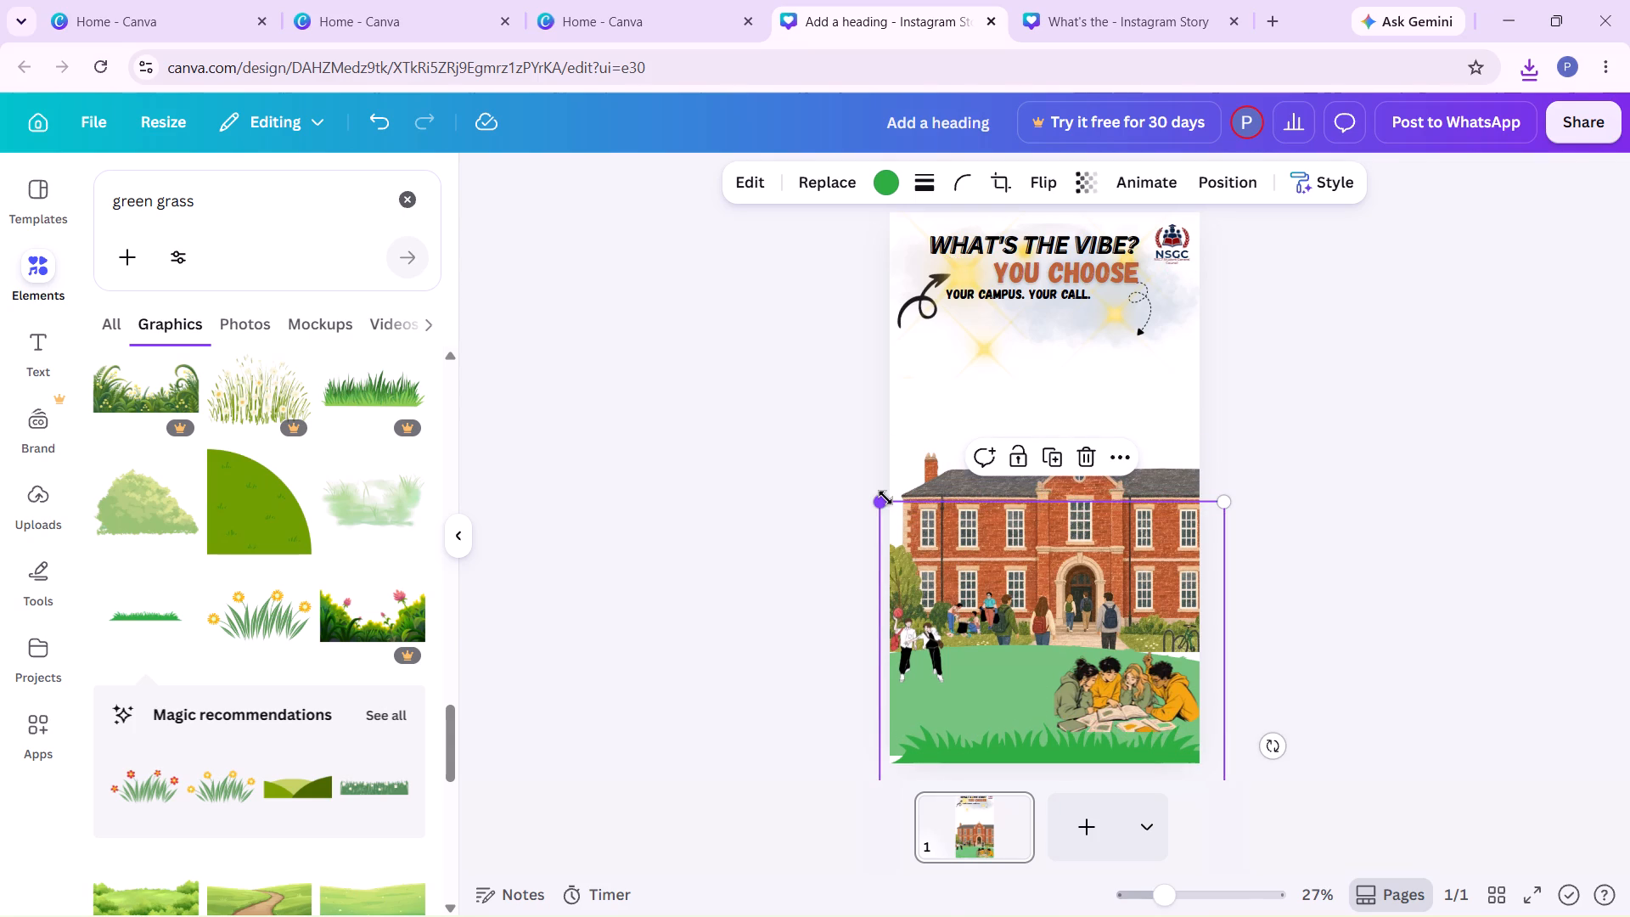
left_click_drag(885, 498, 846, 436)
left_click_drag(992, 537, 1006, 578)
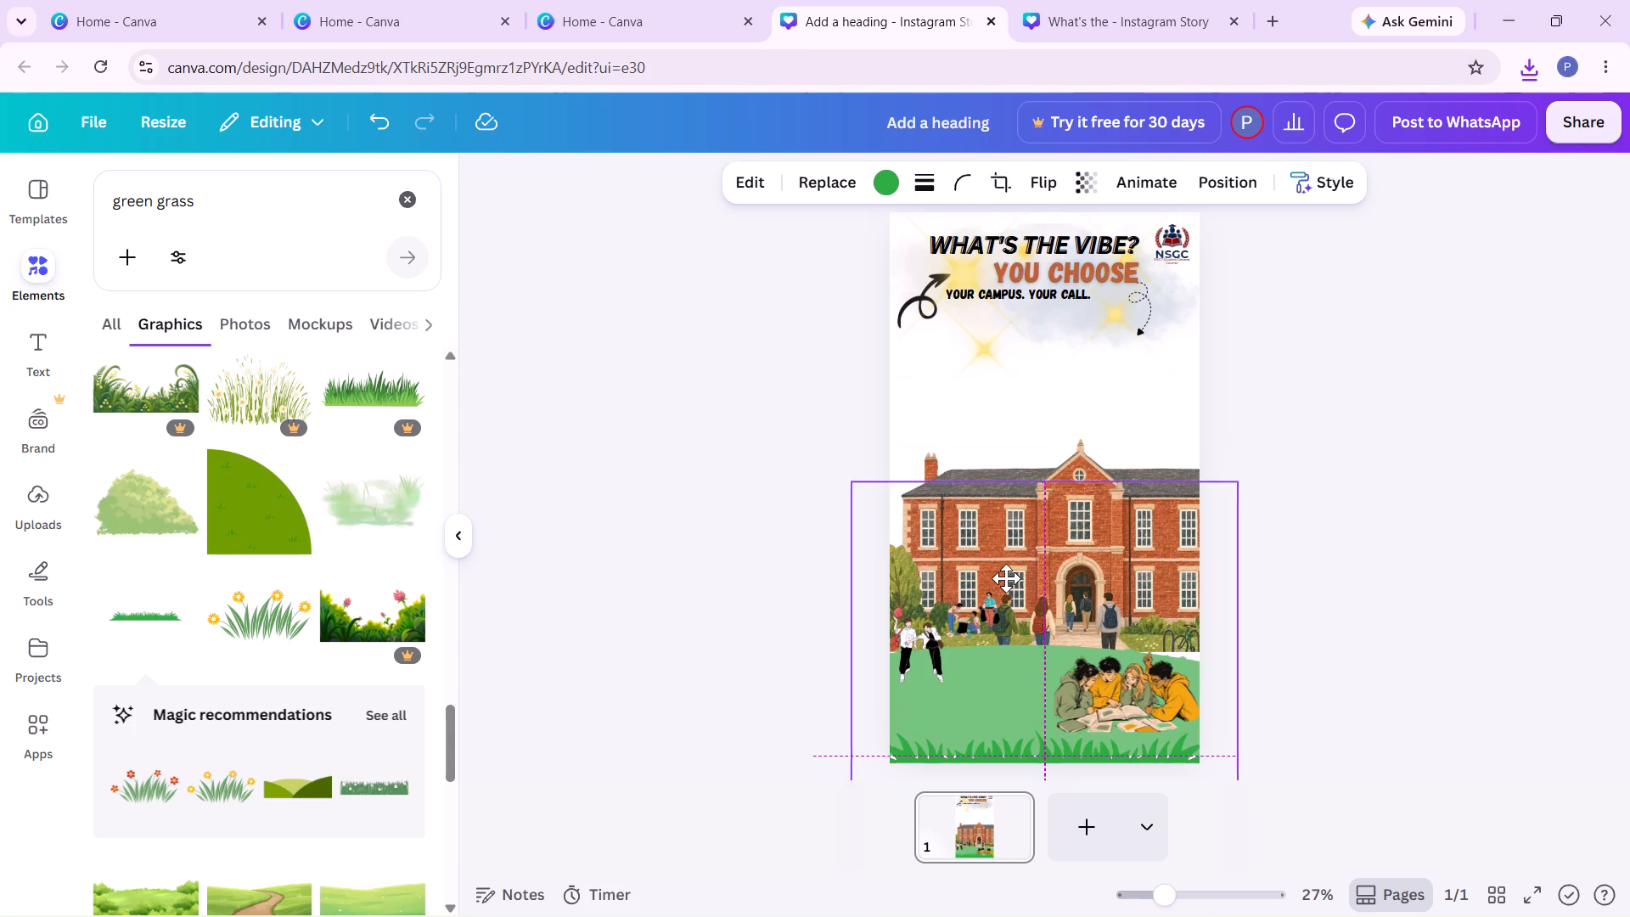
Nudge the green grass strip slightly upward along the poster's bottom edge, keeping it horizontally centred.
left_click_drag(1006, 578, 1006, 566)
left_click(1371, 599)
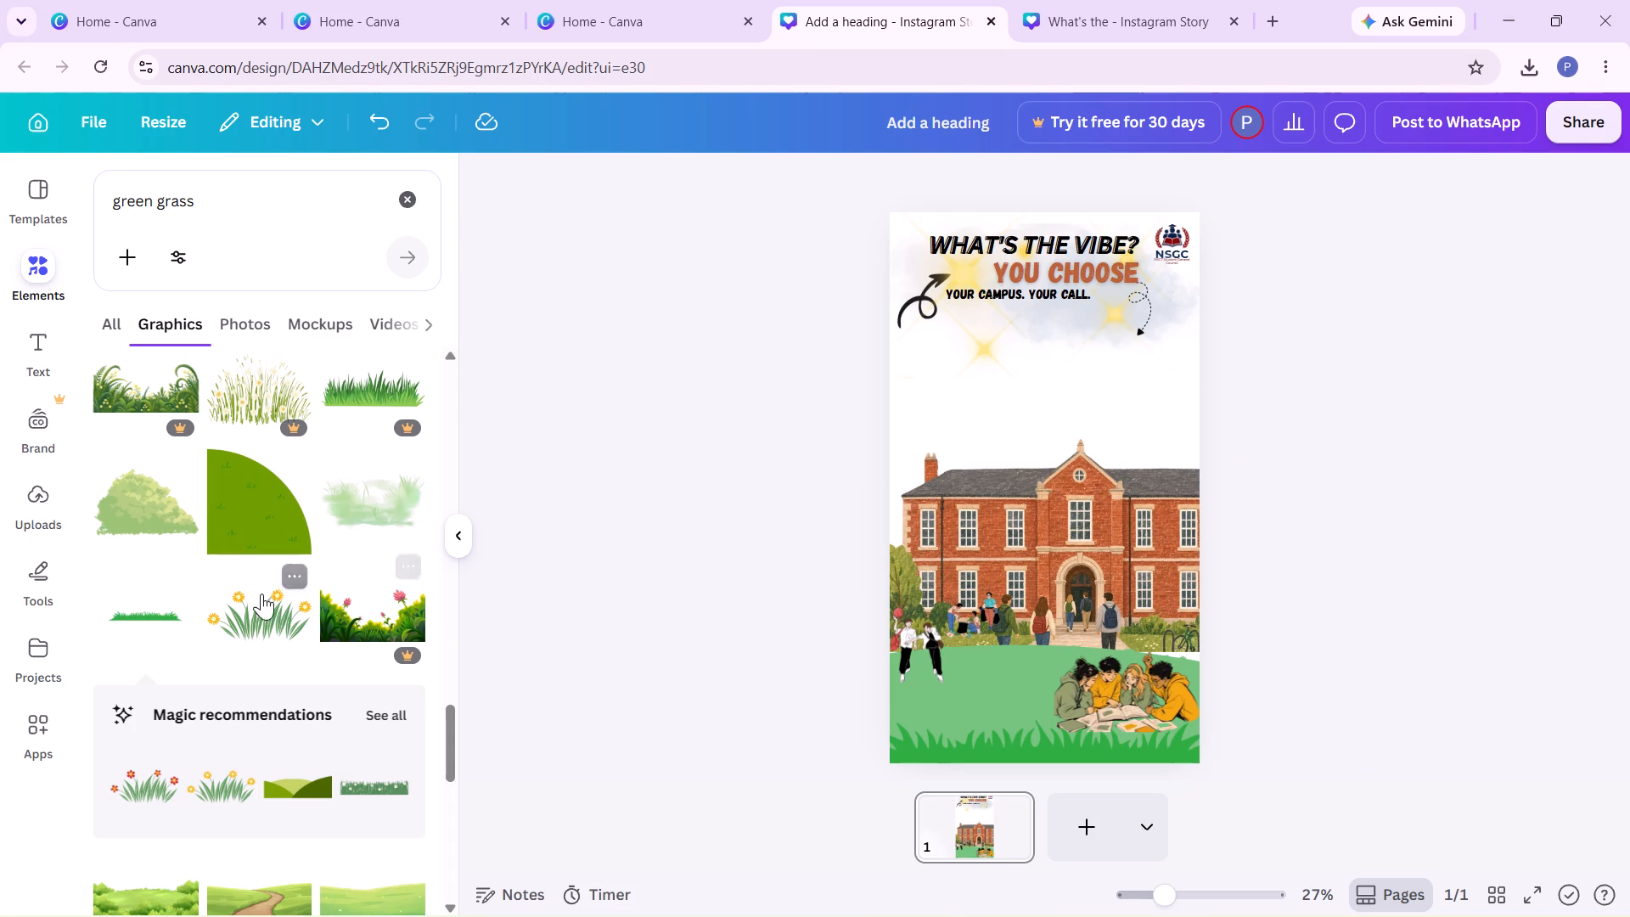
Add the free yellow-flowered grass tuft, shrunk to about 183 × 92, on the lawn just beside the seated study group.
left_click(242, 606)
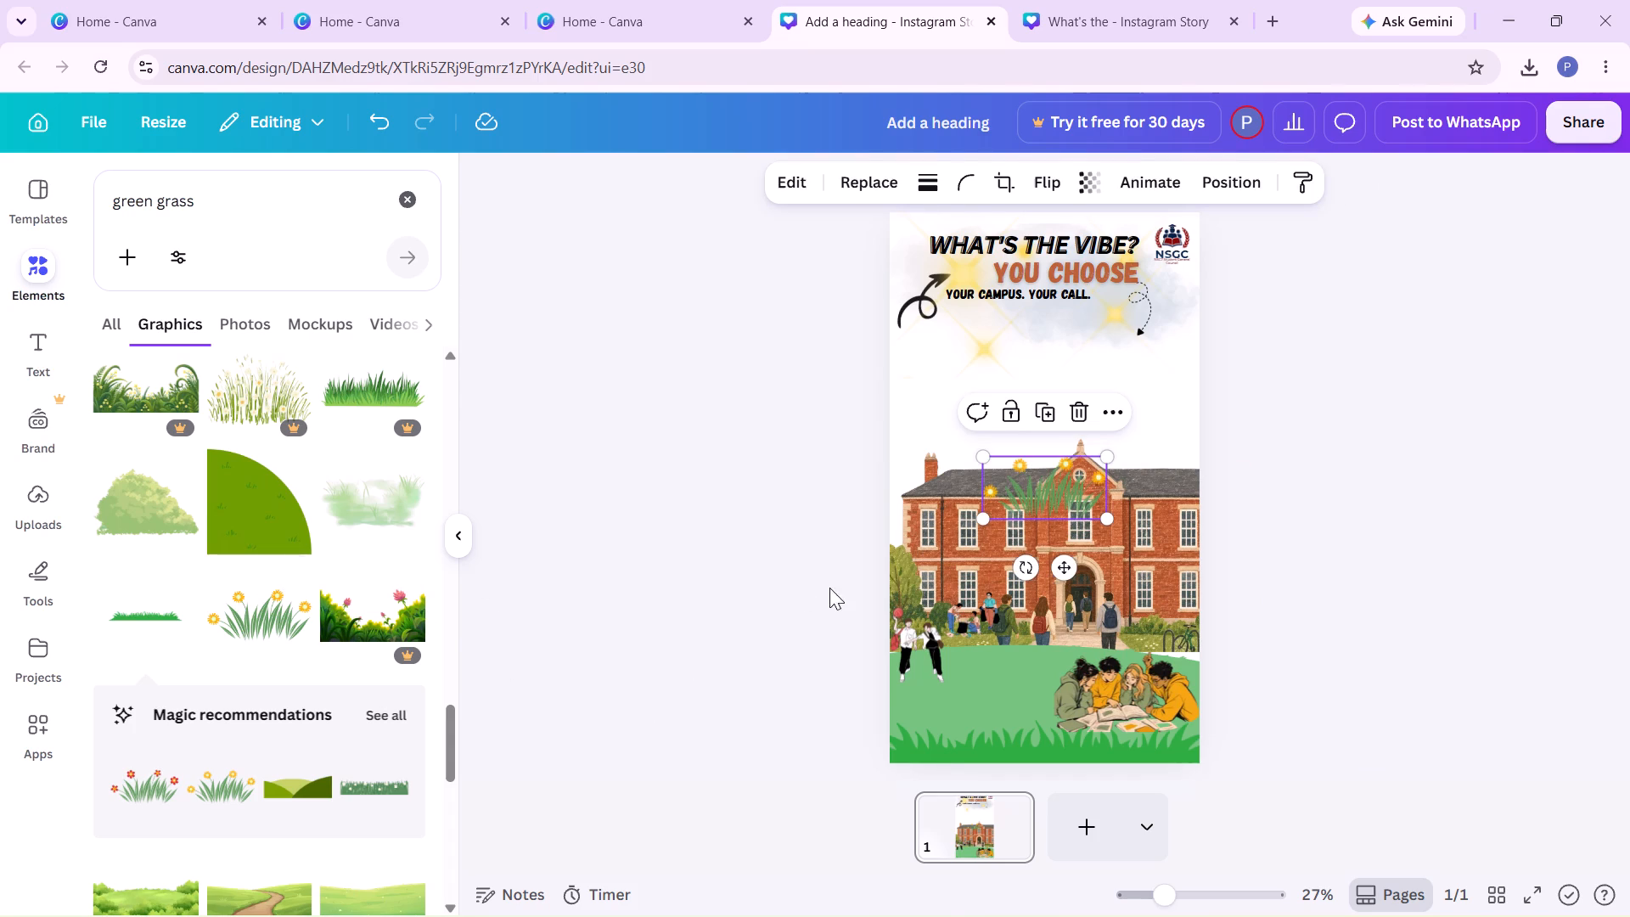
left_click_drag(975, 453, 1046, 494)
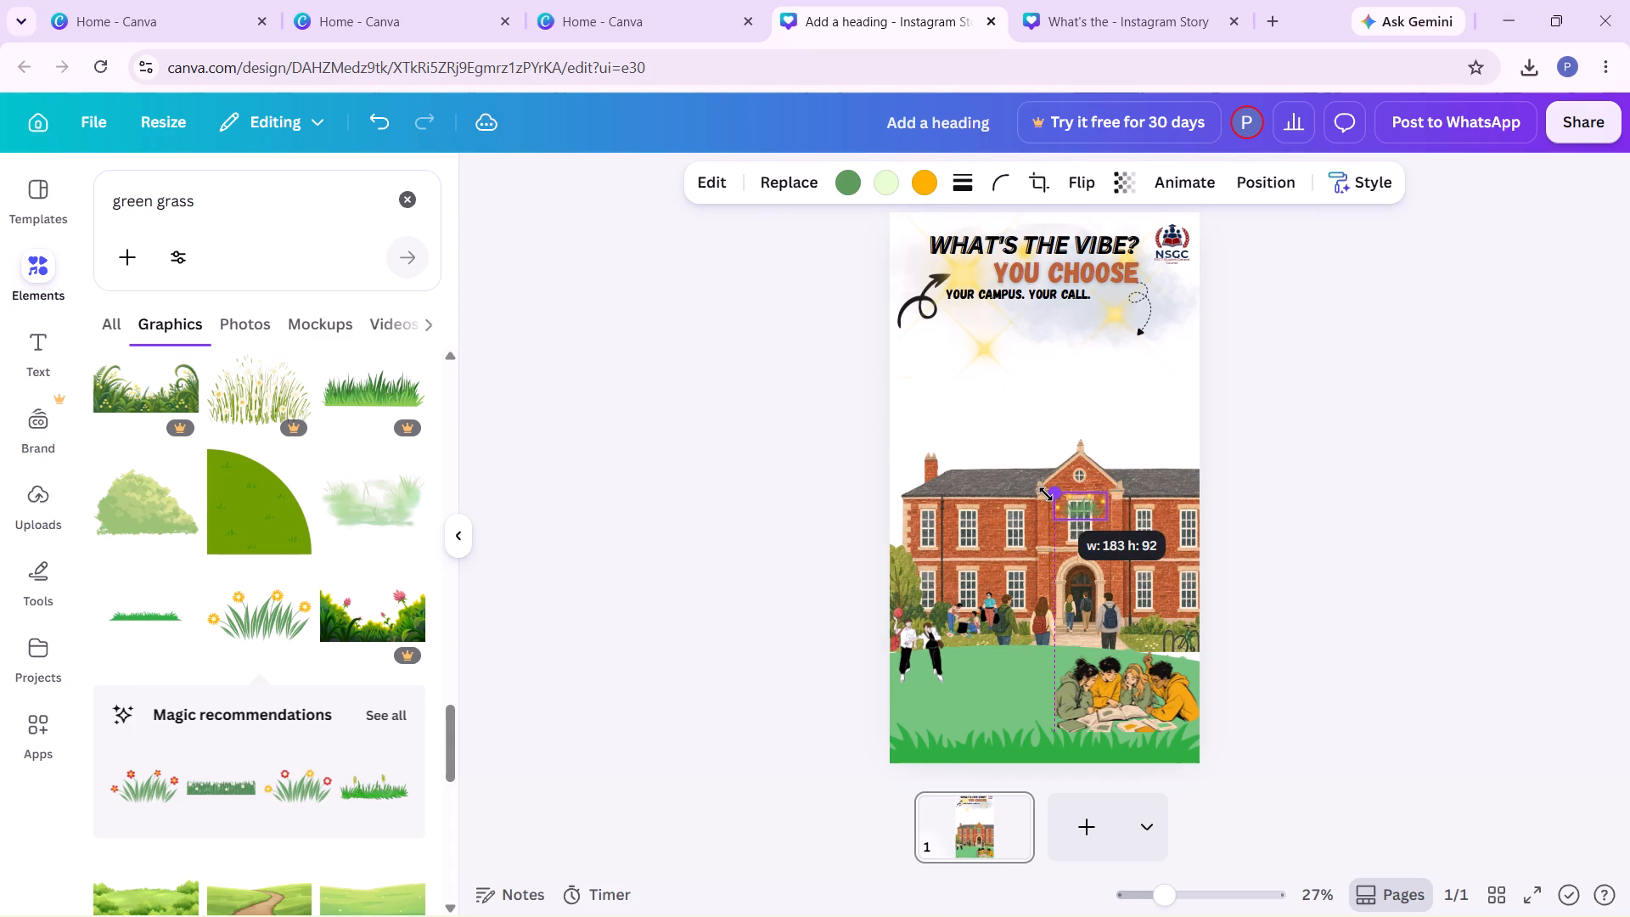
left_click_drag(1078, 512, 1160, 611)
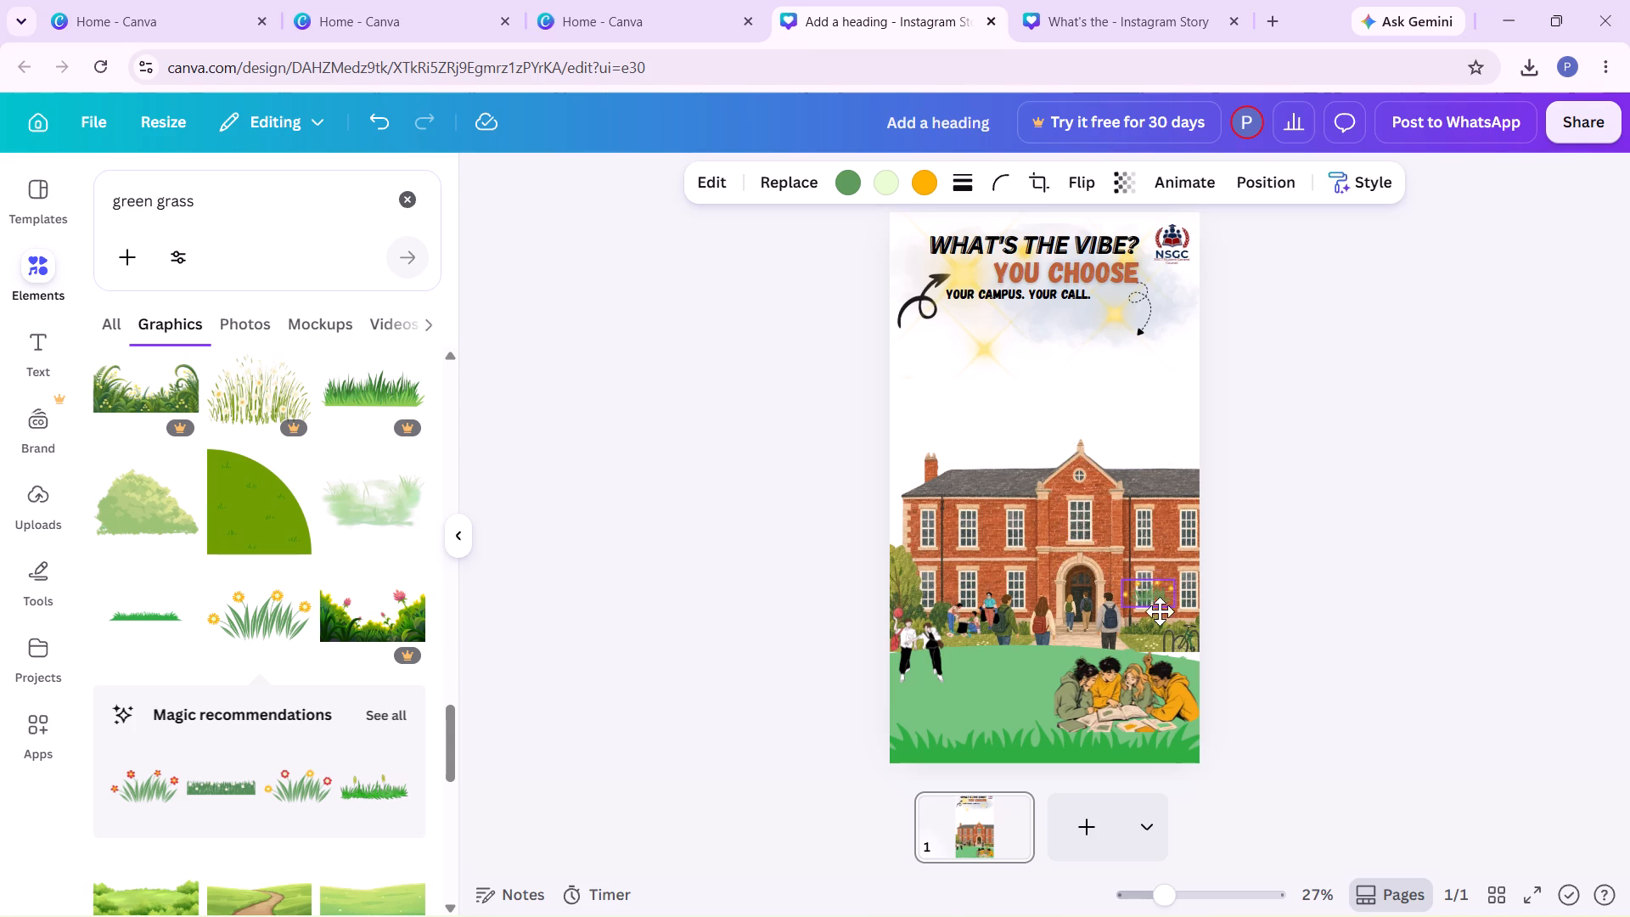
left_click_drag(1160, 611, 1030, 667)
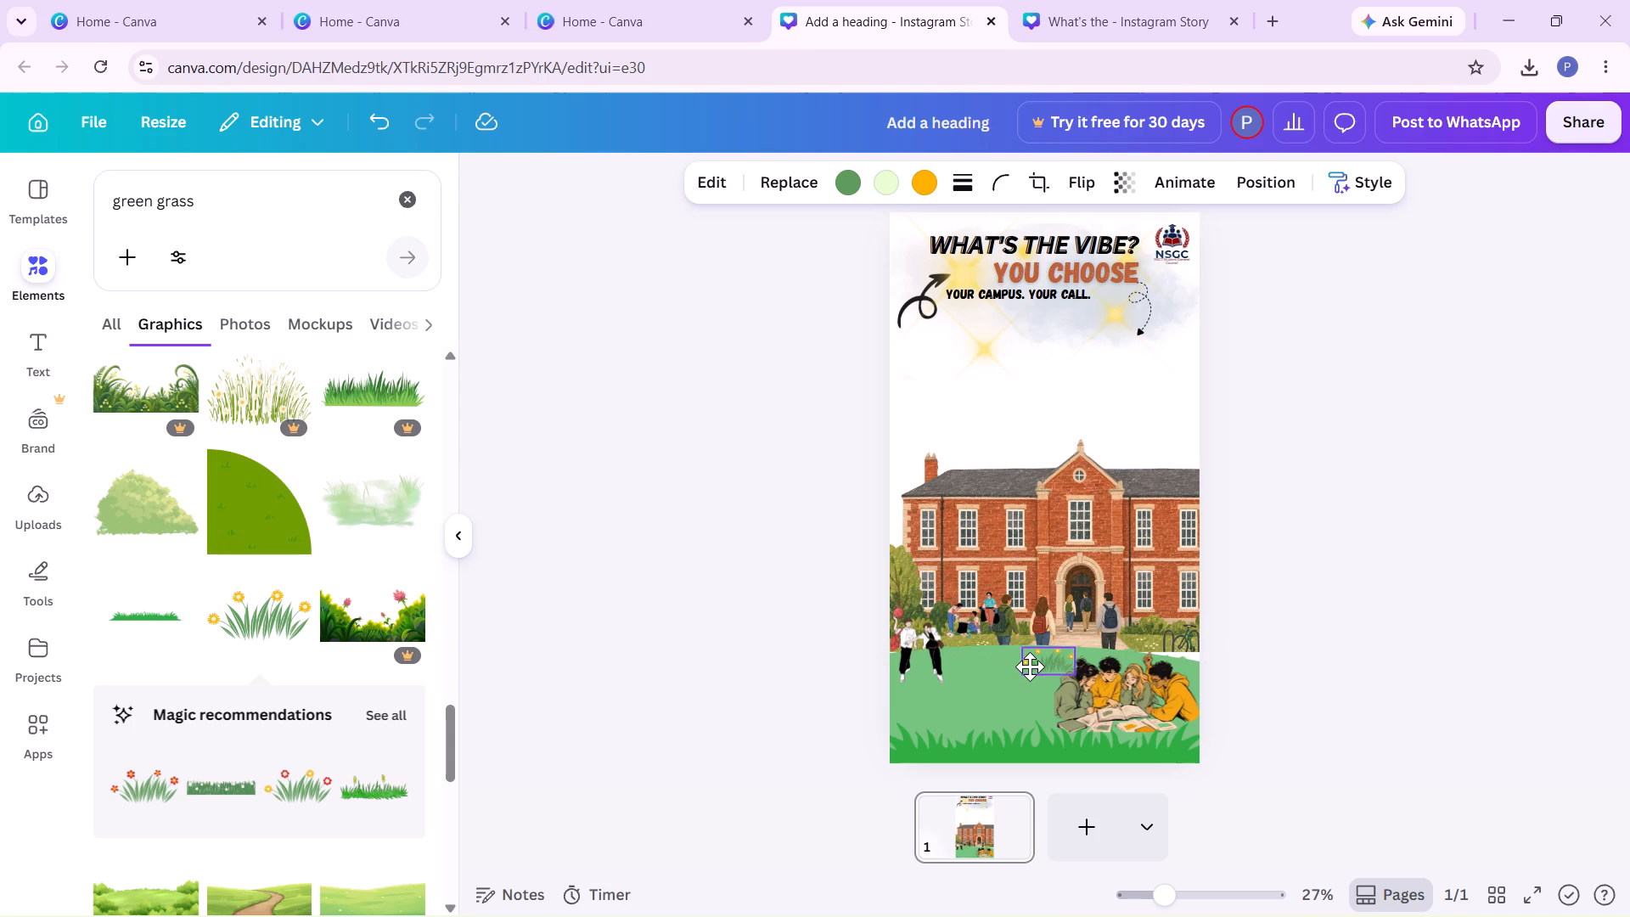
left_click_drag(1030, 667, 1027, 667)
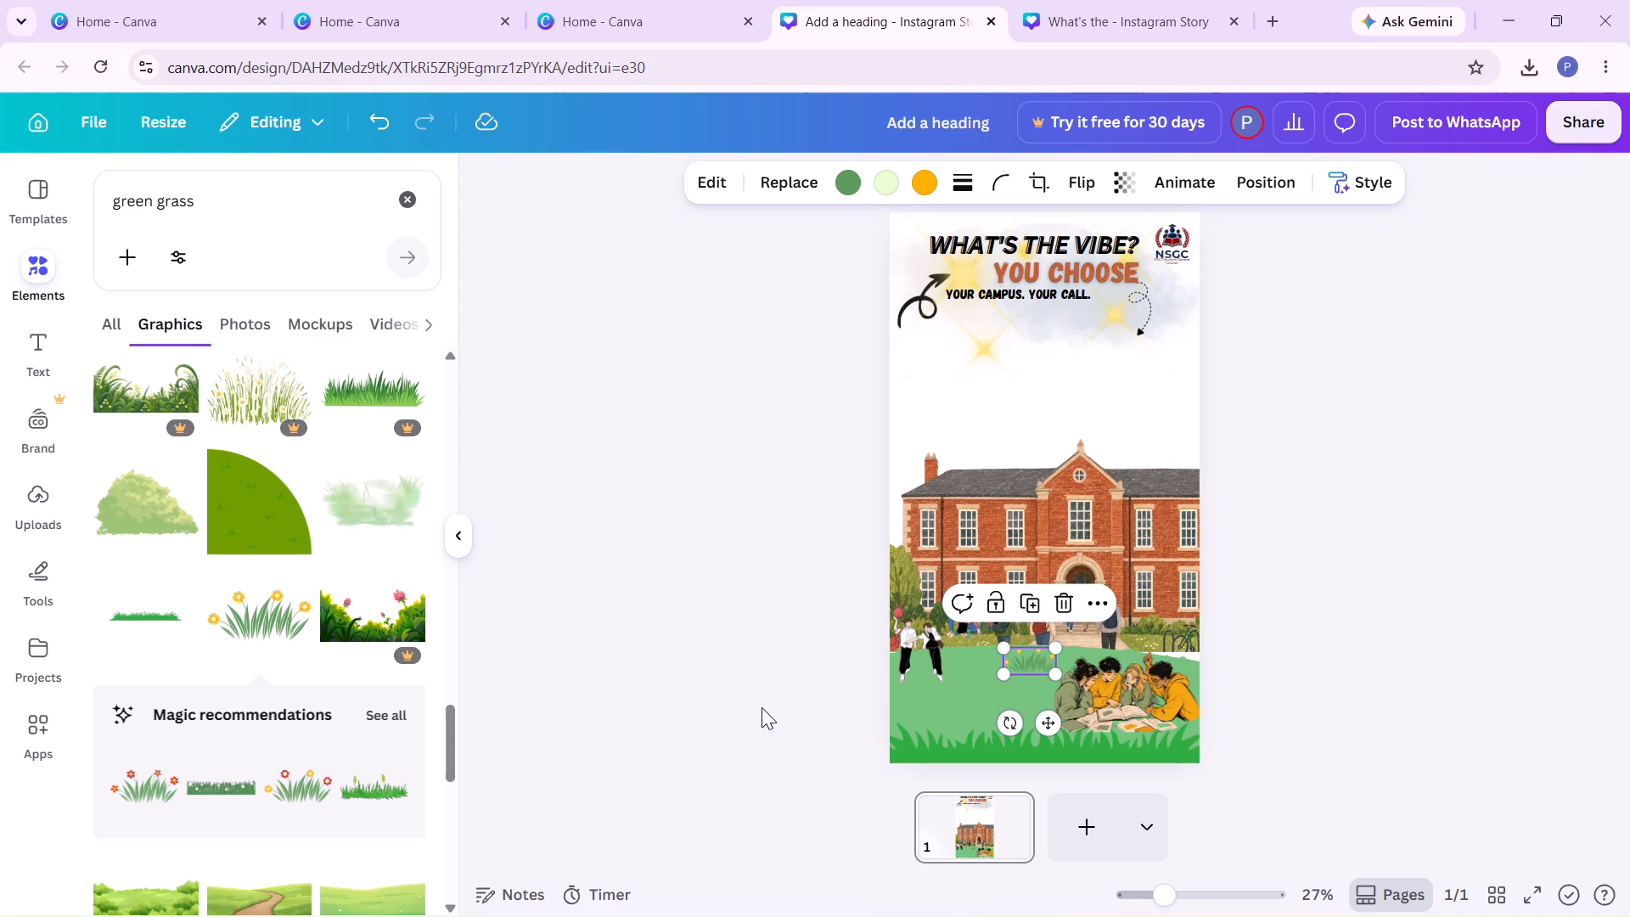
left_click(747, 712)
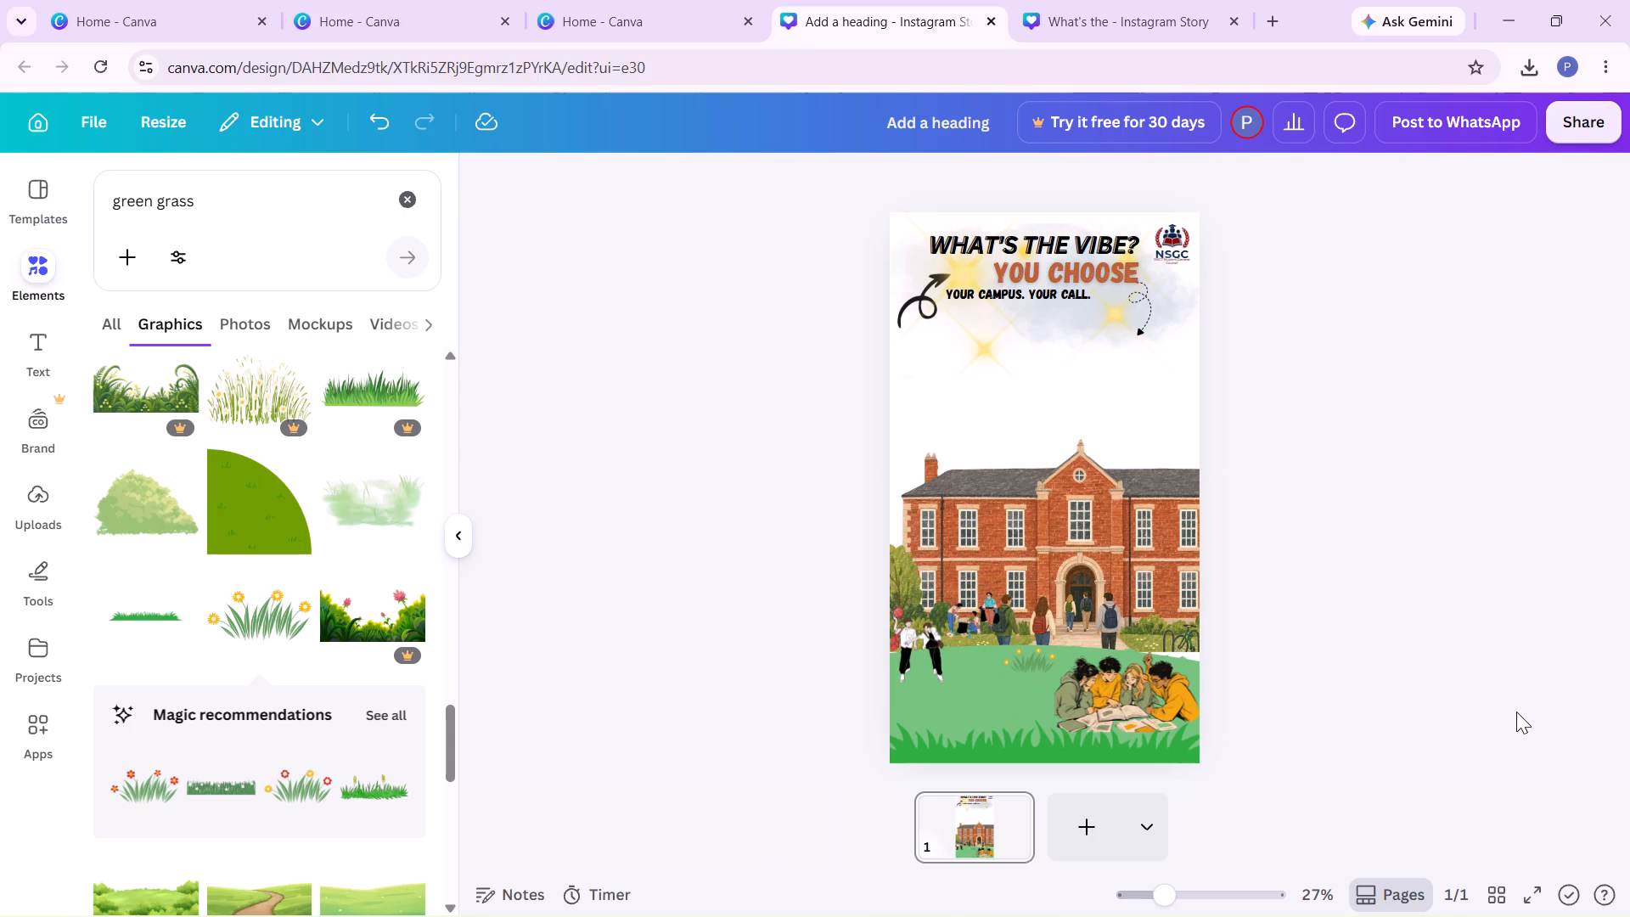
Download the revised poster as a high-quality PNG at 1,080 × 1,920 px.
left_click(1588, 121)
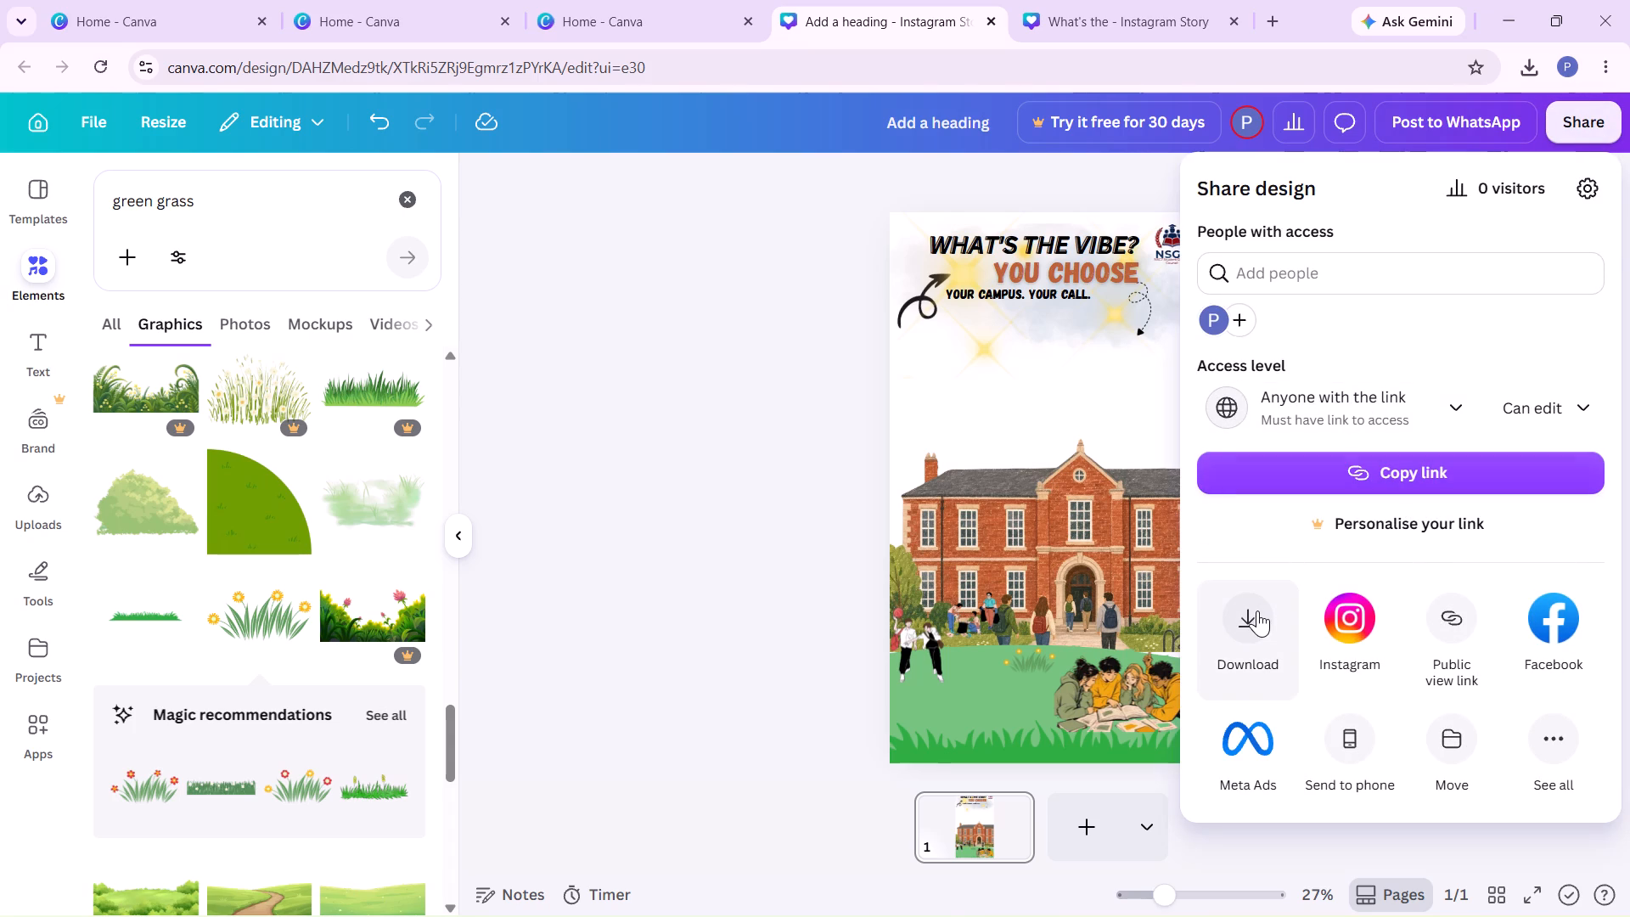
left_click(1257, 610)
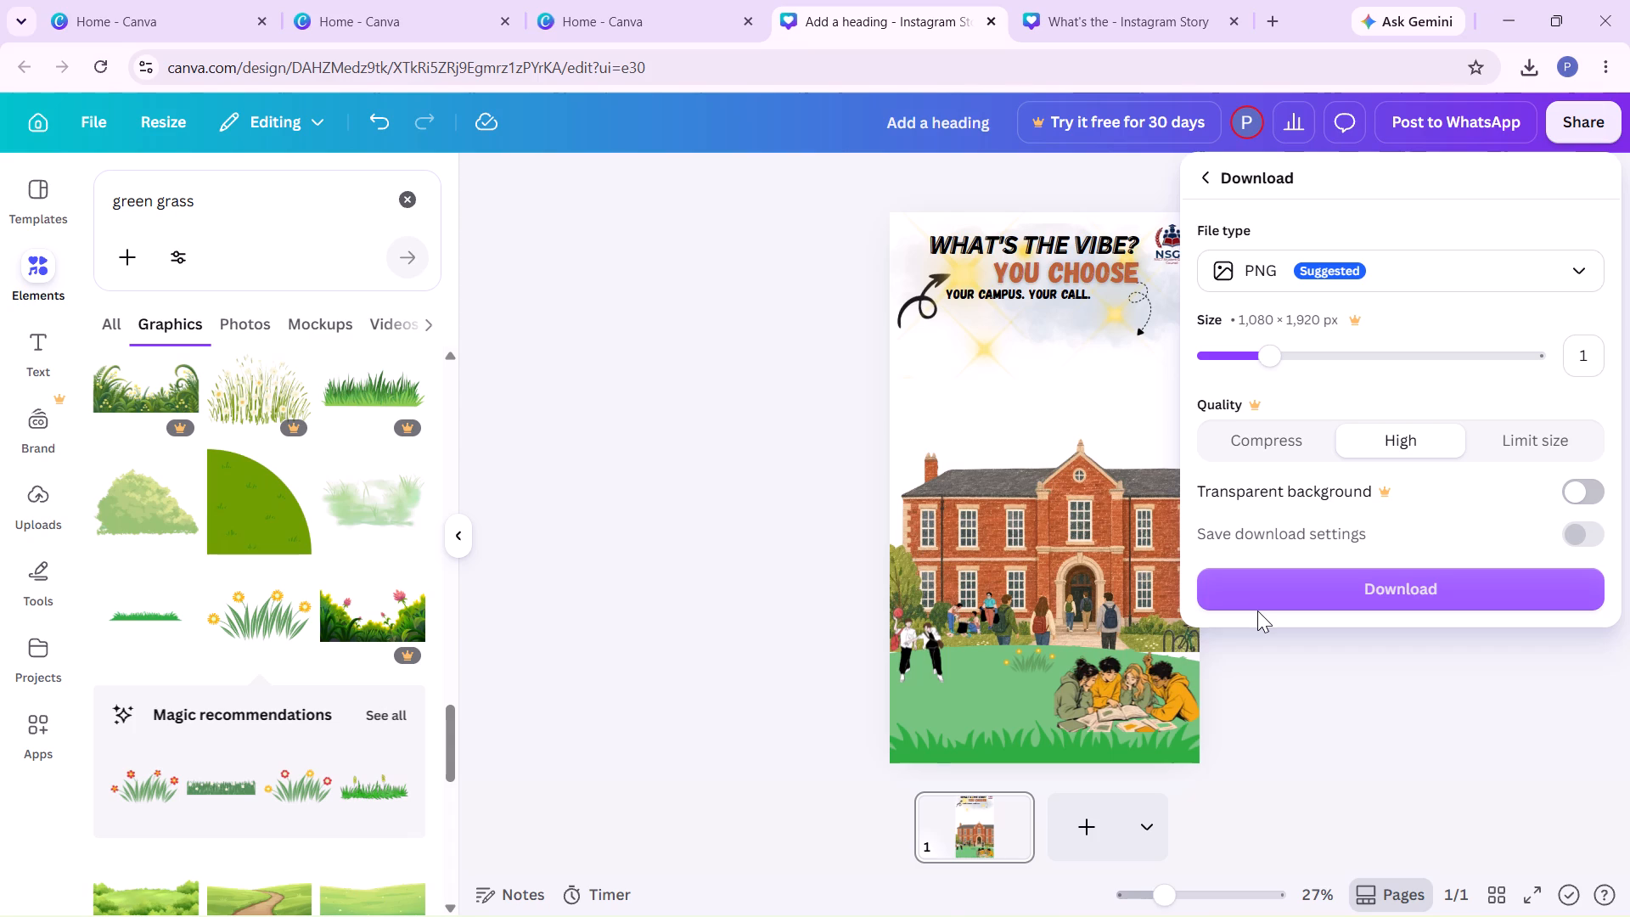
left_click(1281, 587)
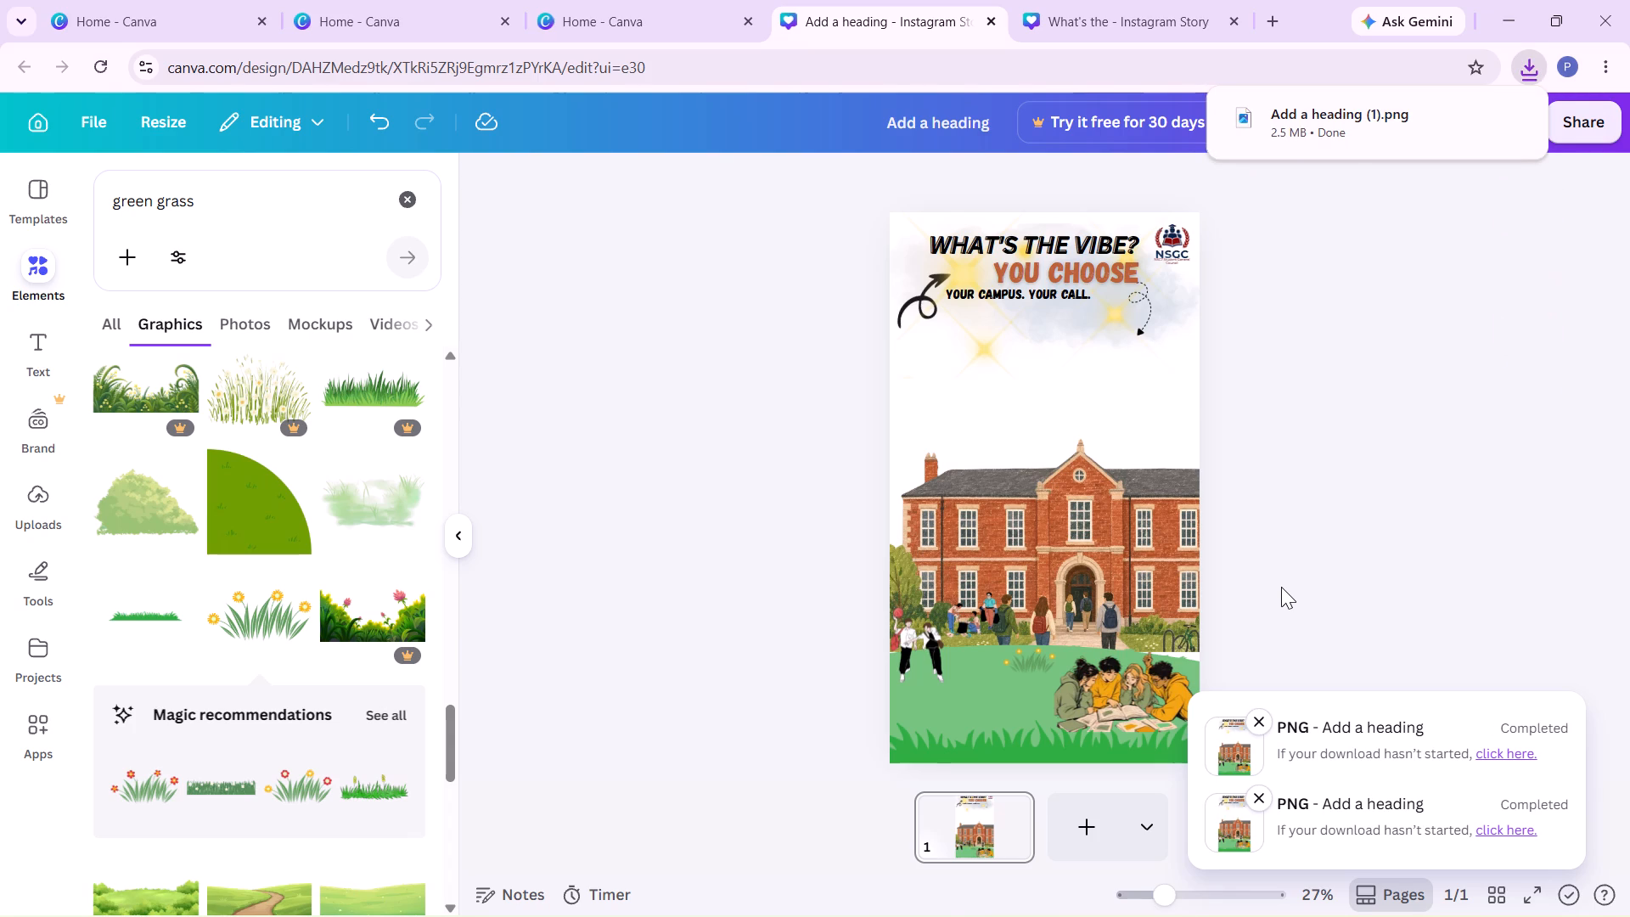
Open the newly downloaded poster file "Add a heading (1).png" to check it.
double_click(1361, 115)
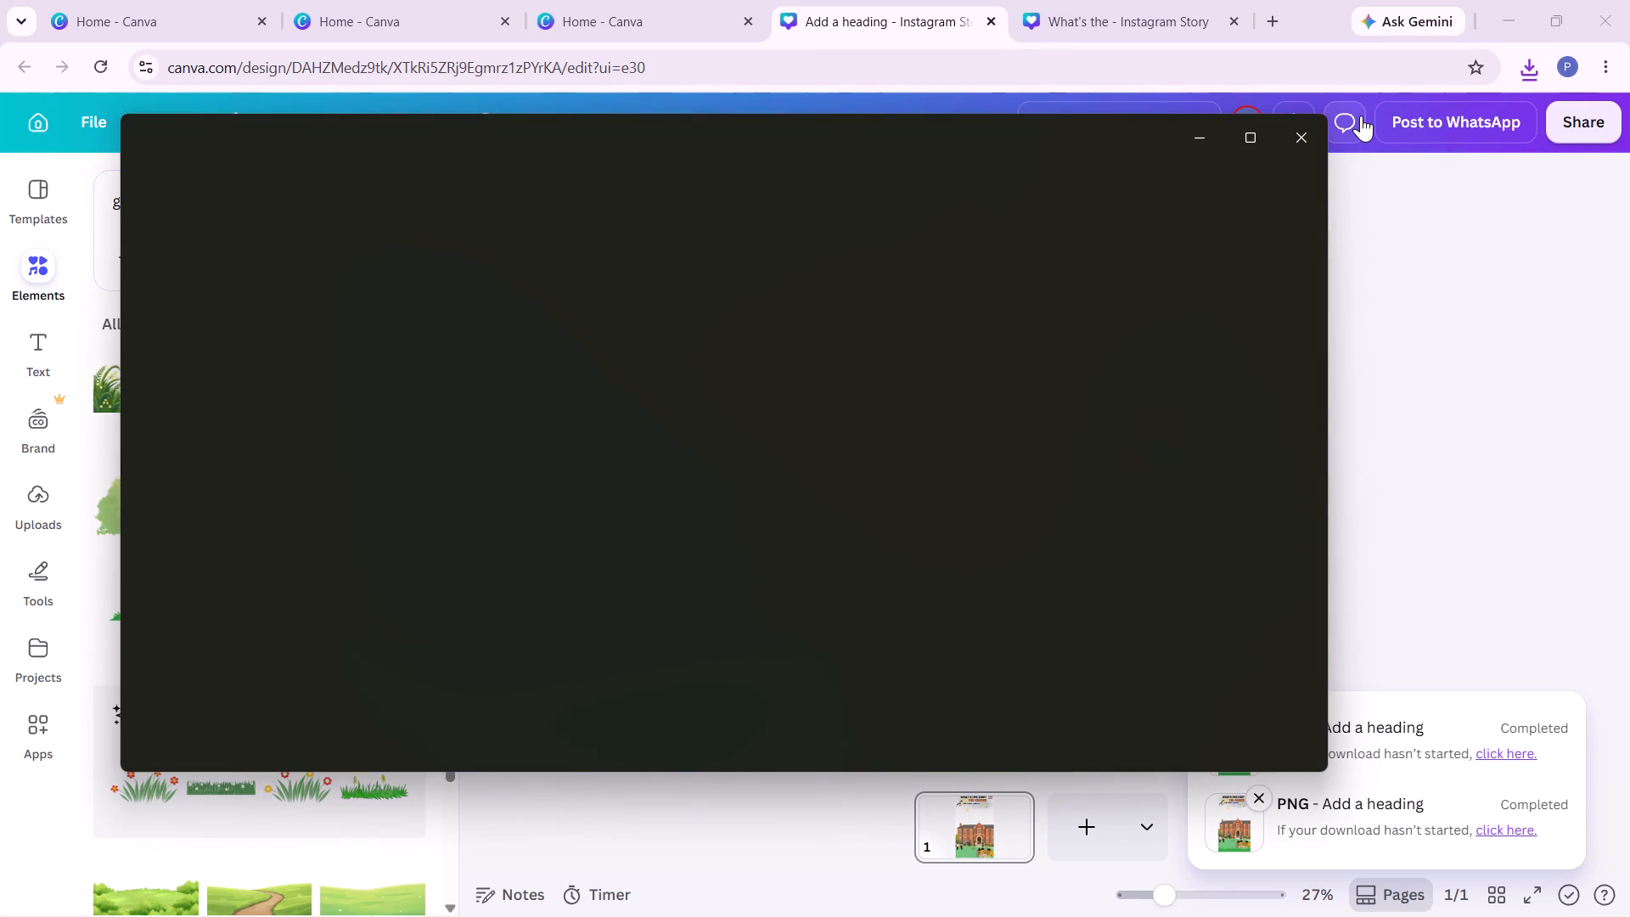
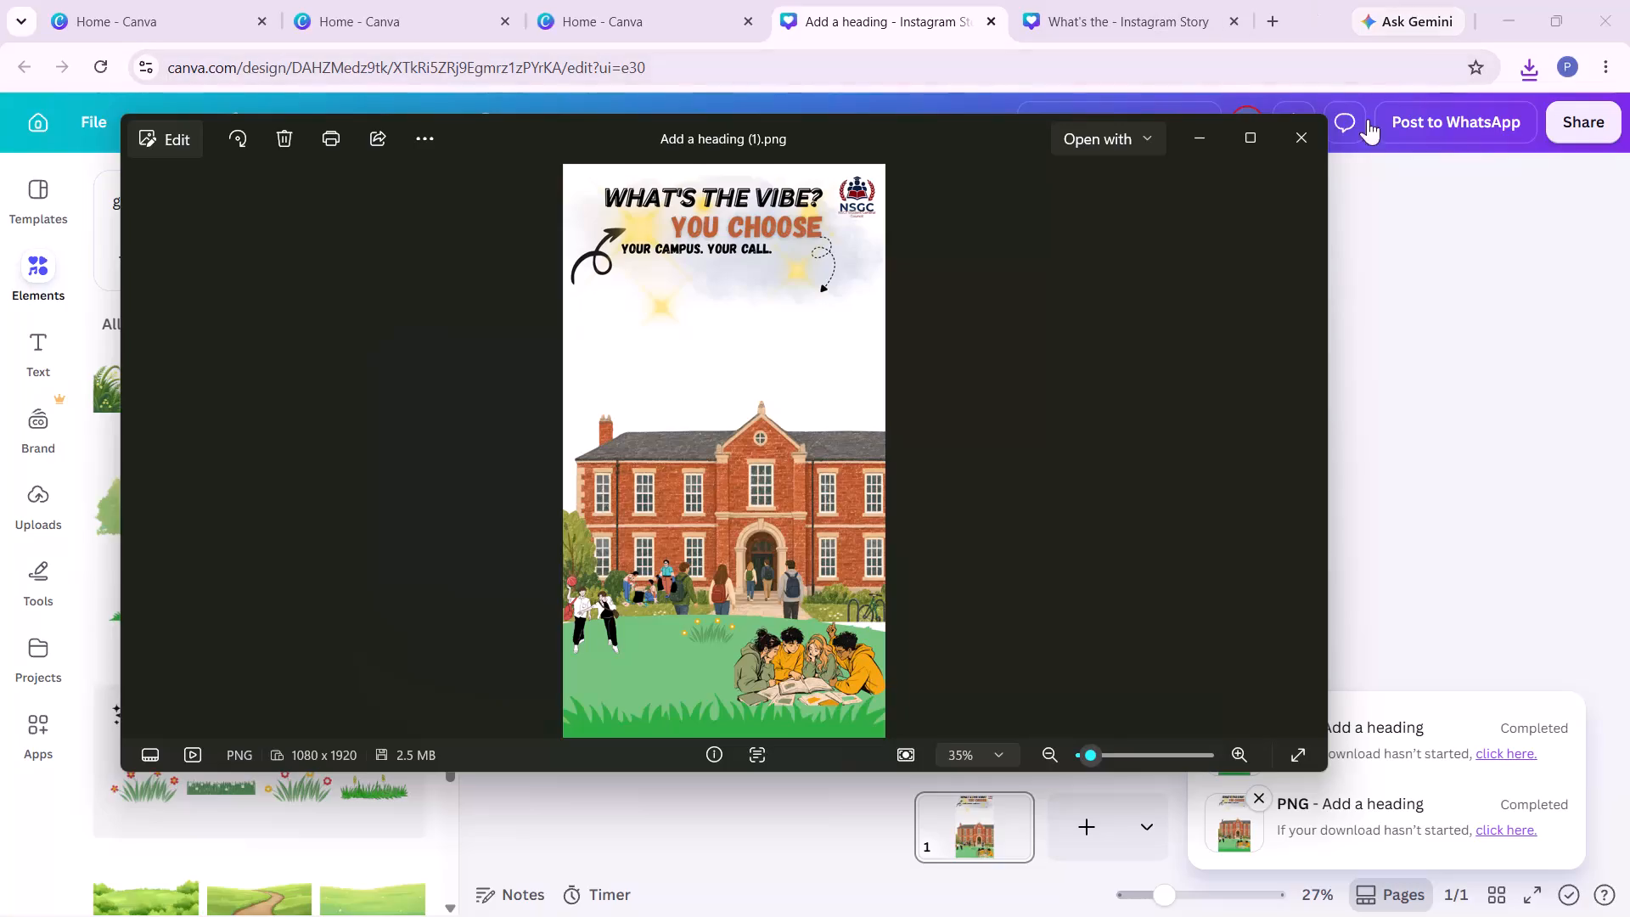
Reopen the downloaded poster file "Add a heading (1).png" in the photo viewer and copy the image to the clipboard.
left_click(1290, 155)
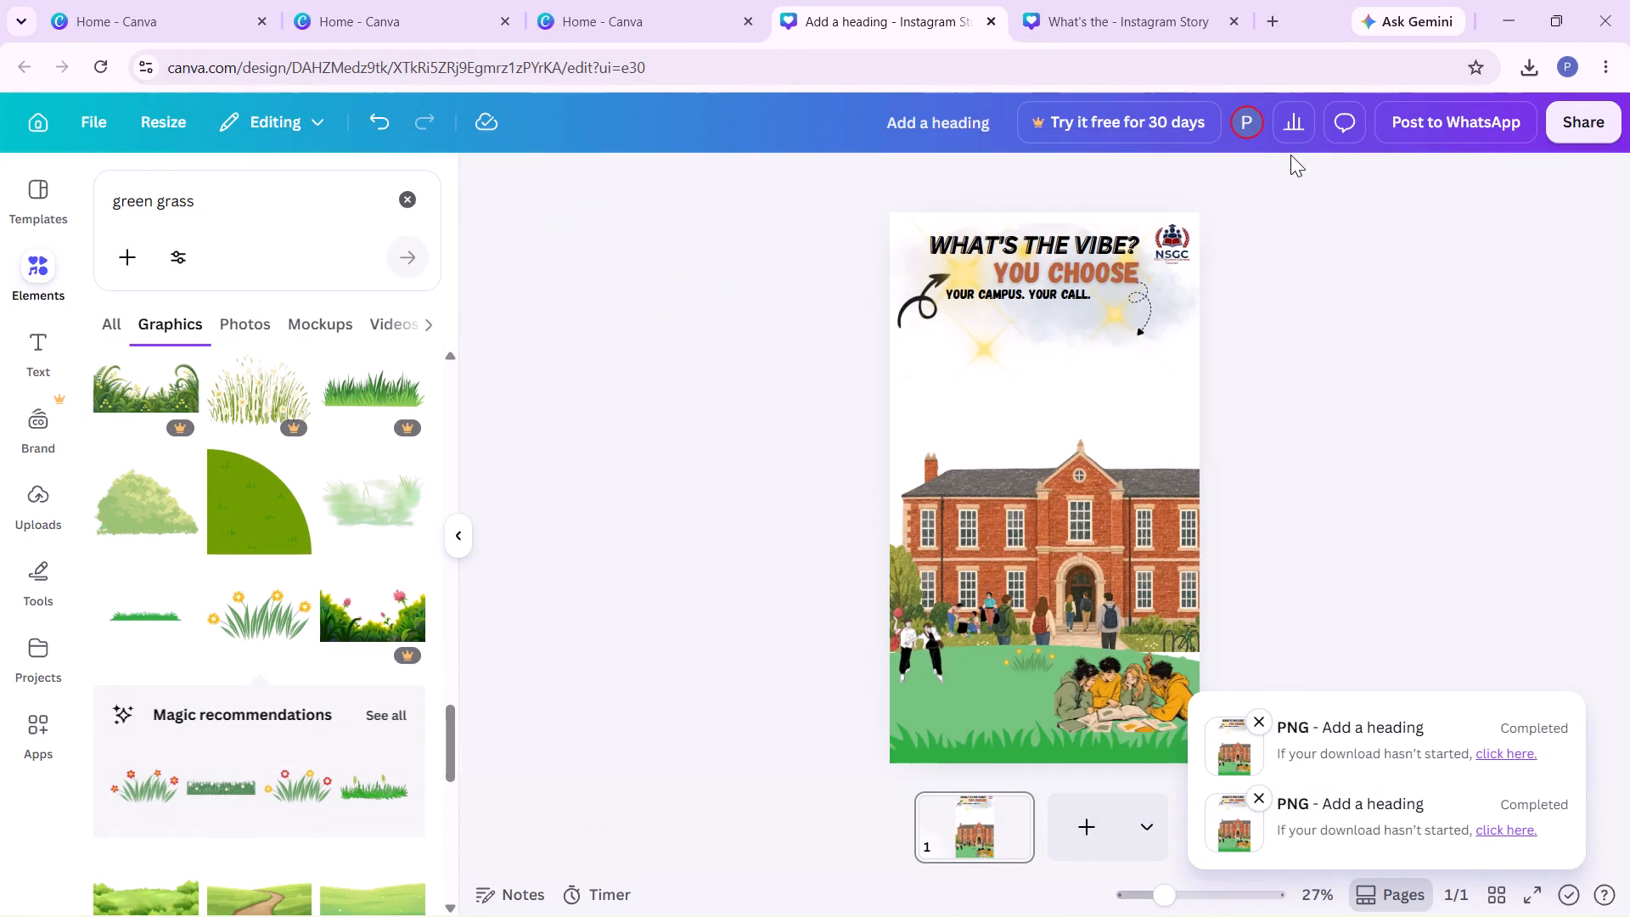
left_click(1532, 70)
double_click(1374, 166)
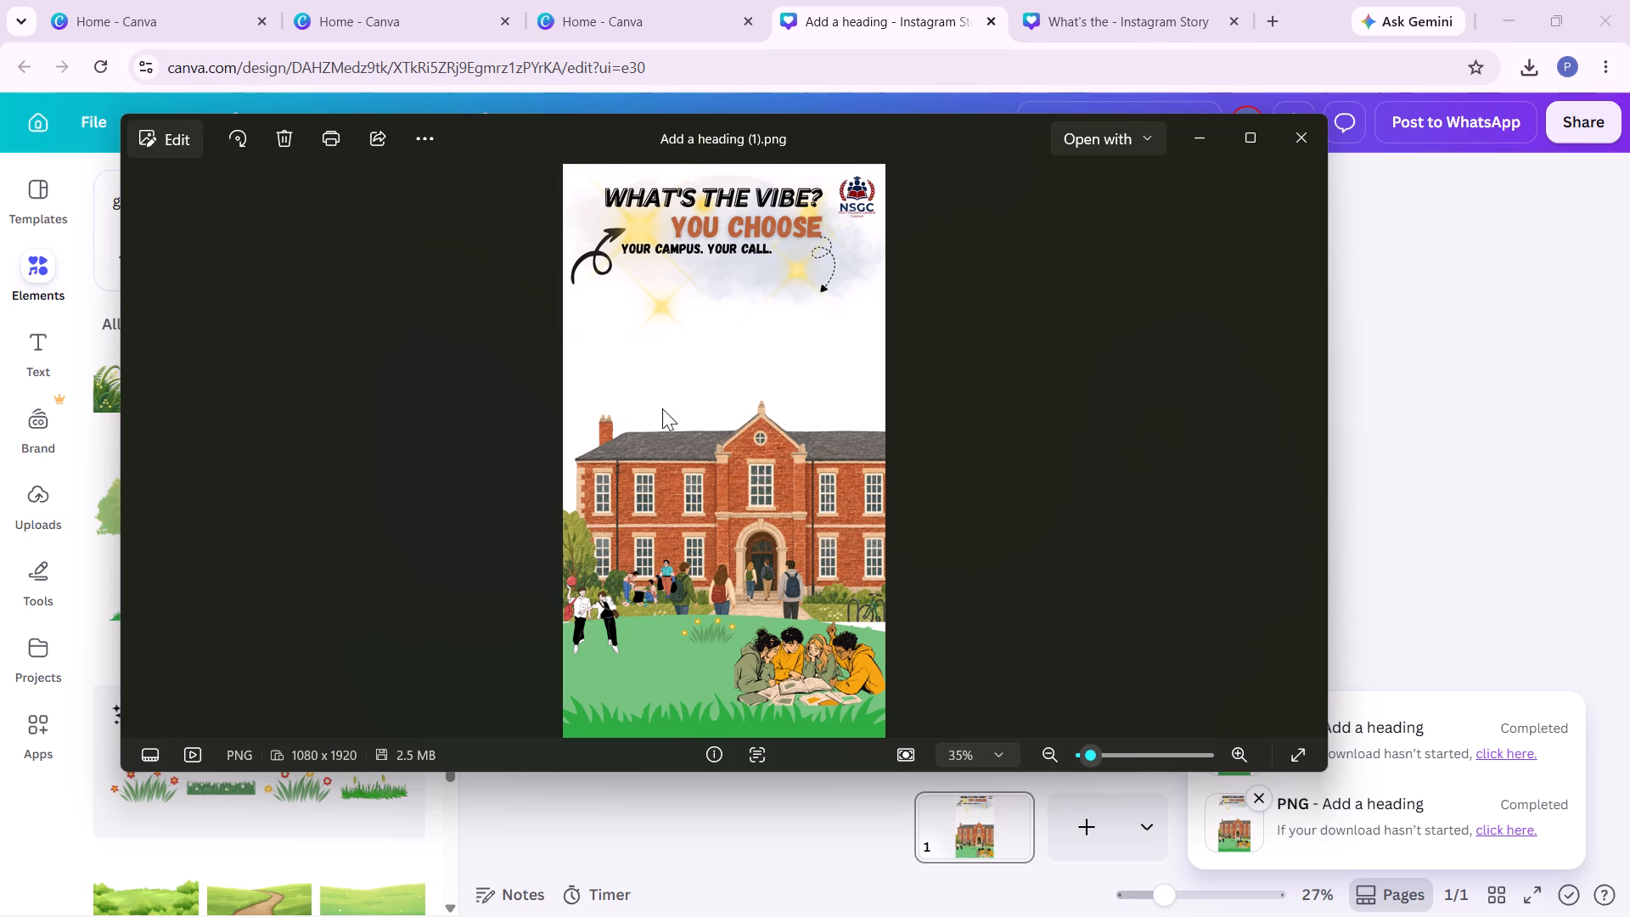
right_click(662, 408)
left_click(699, 430)
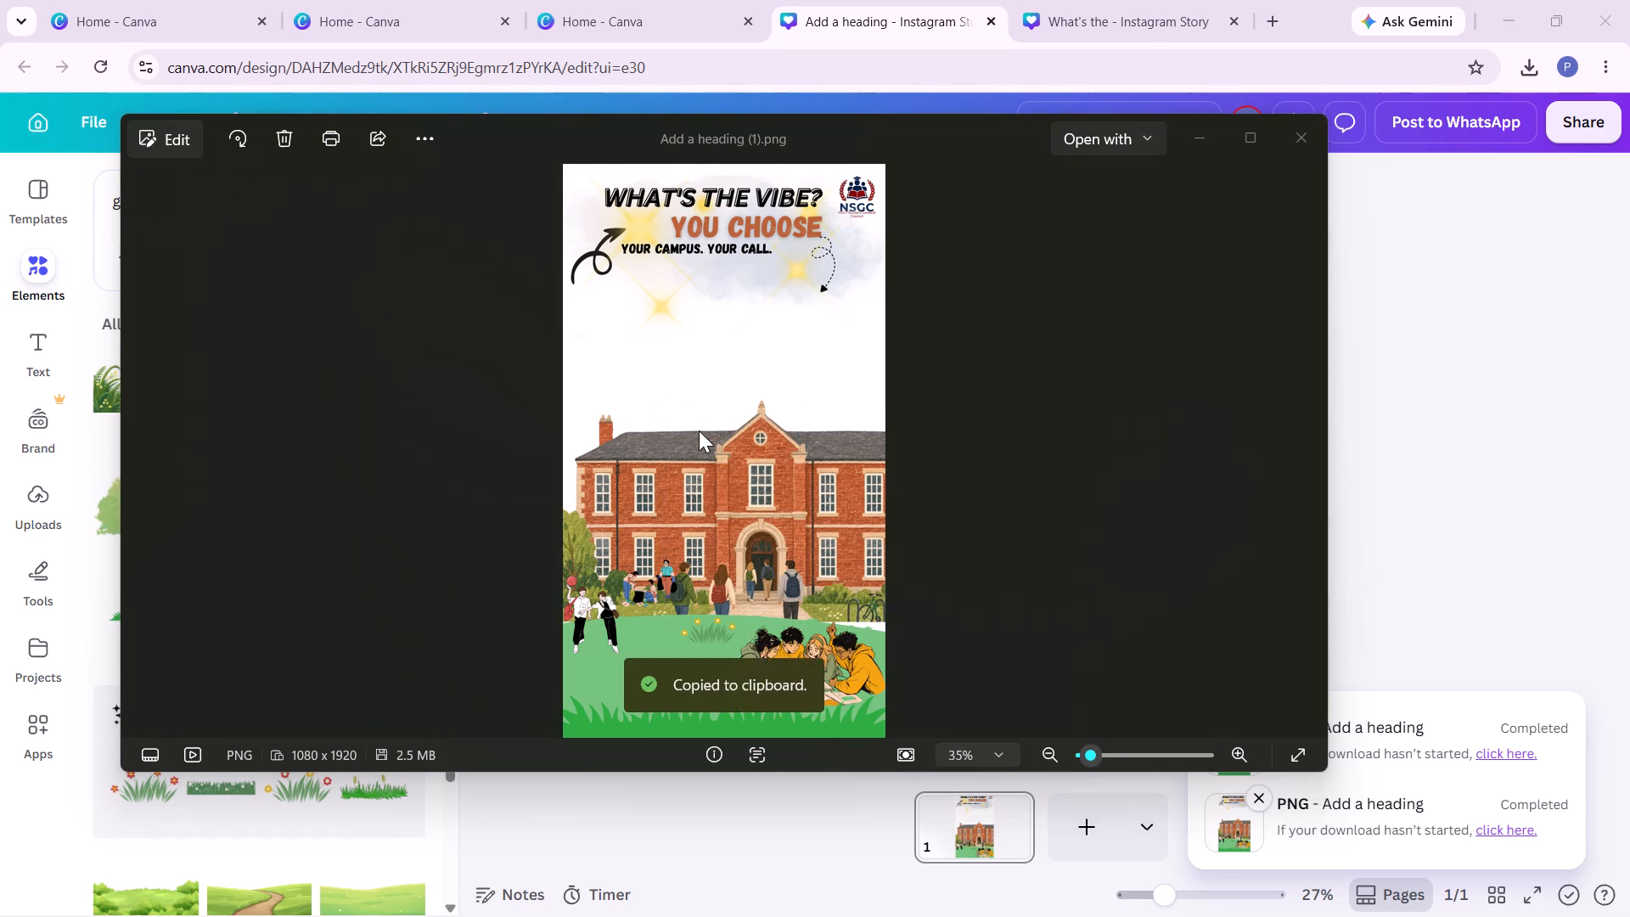
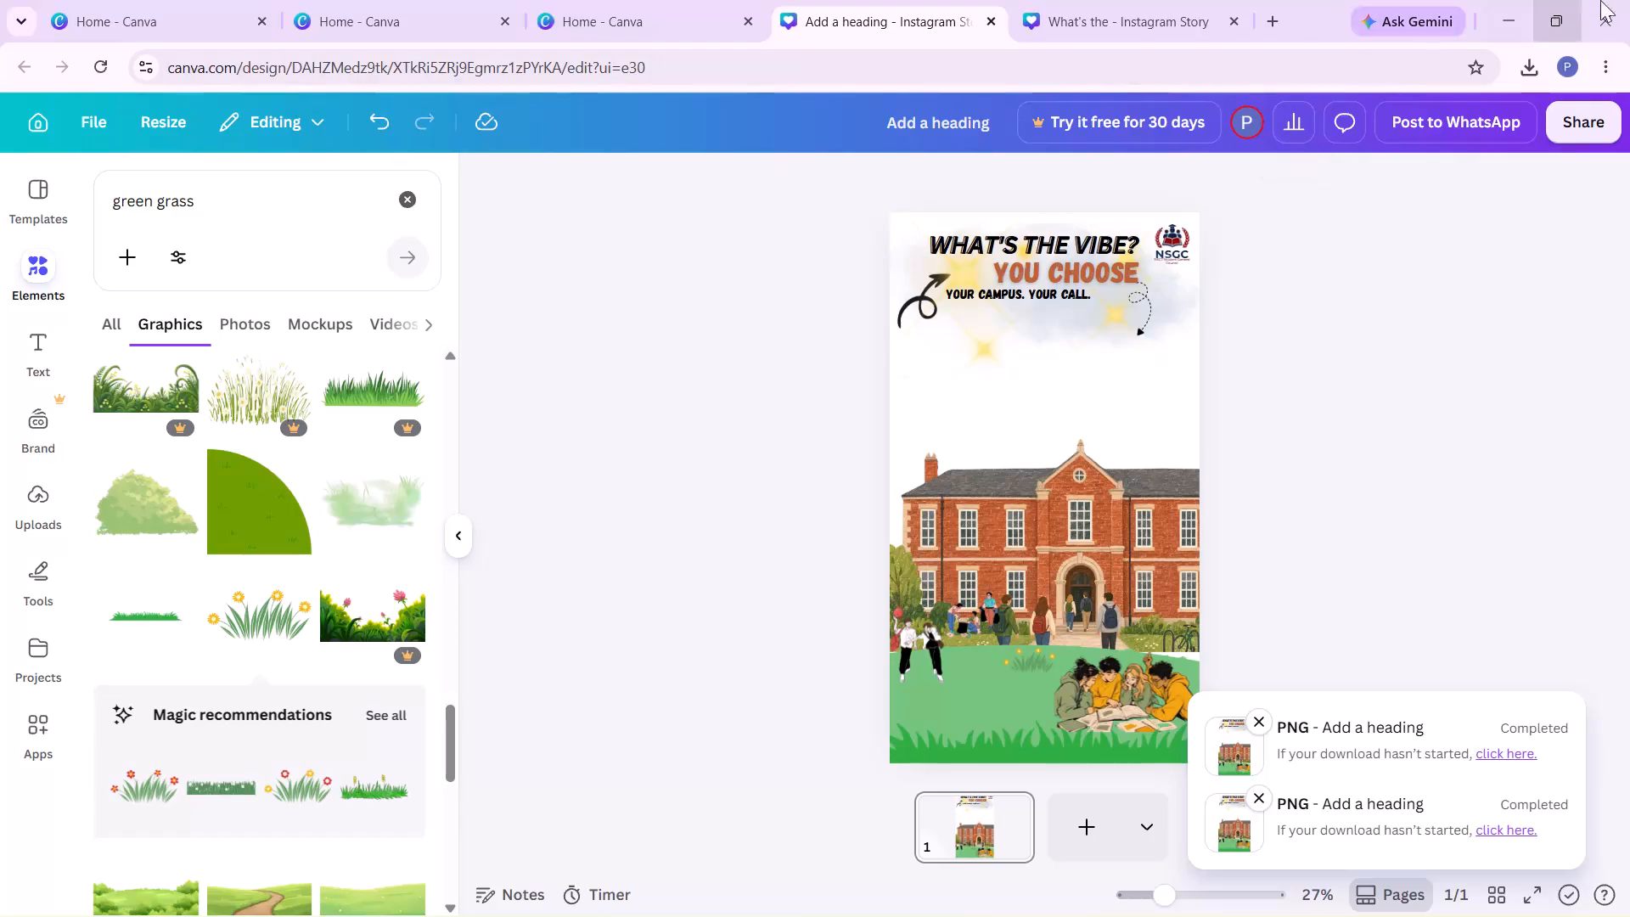
Close the Chrome window holding the Canva designs and the Edge window showing the Google Docs poster brief.
left_click(1629, 3)
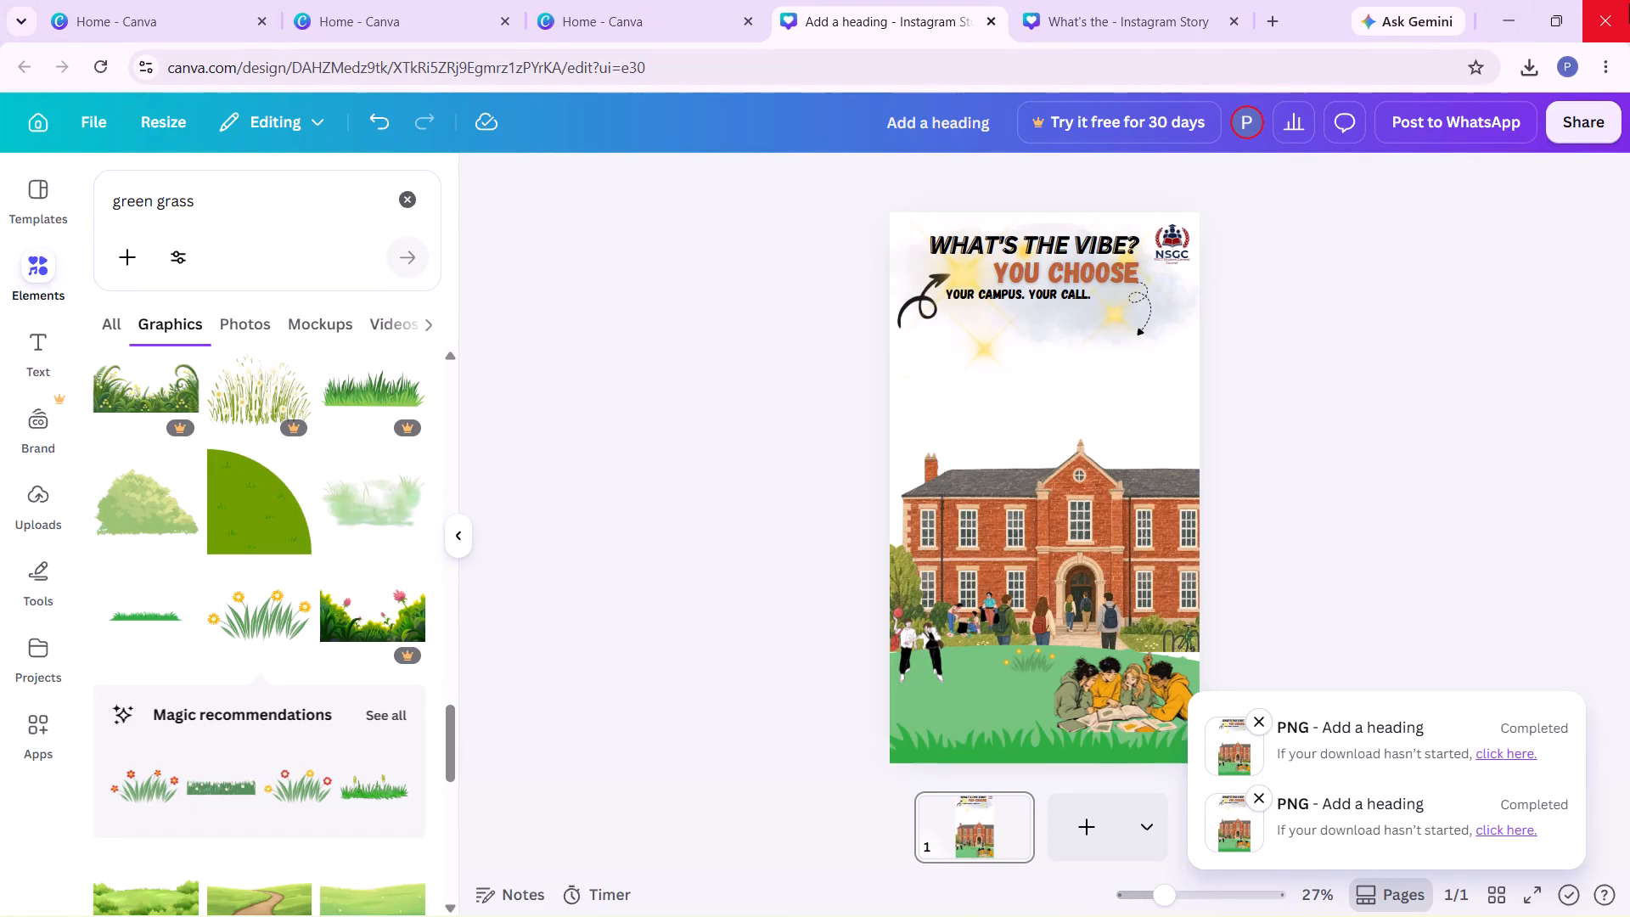
left_click(1610, 16)
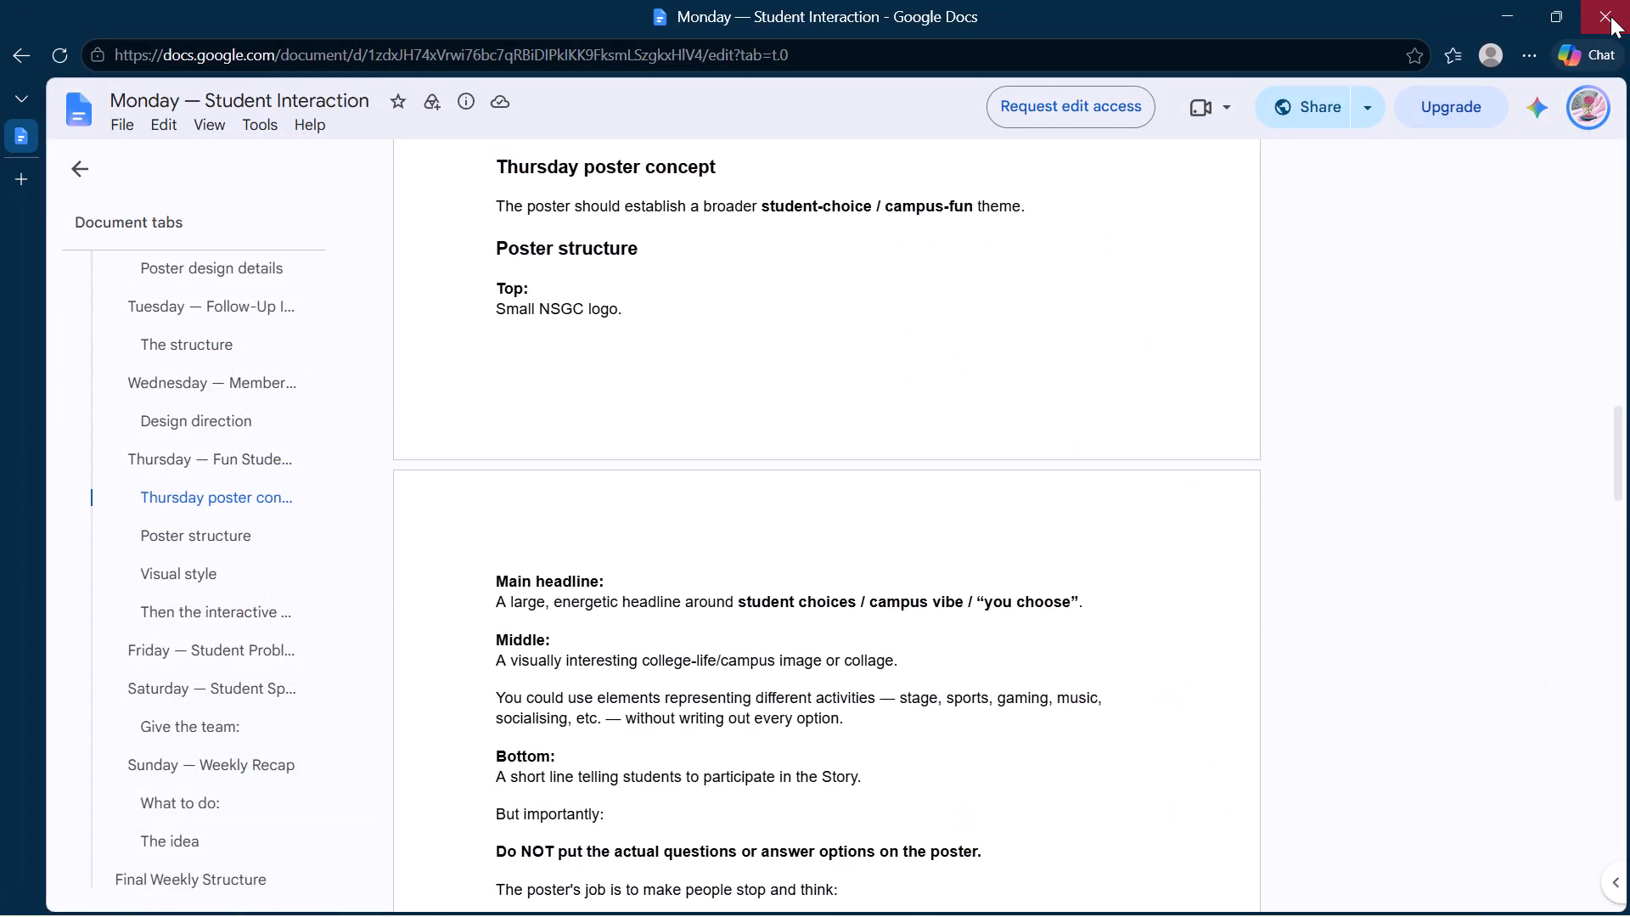